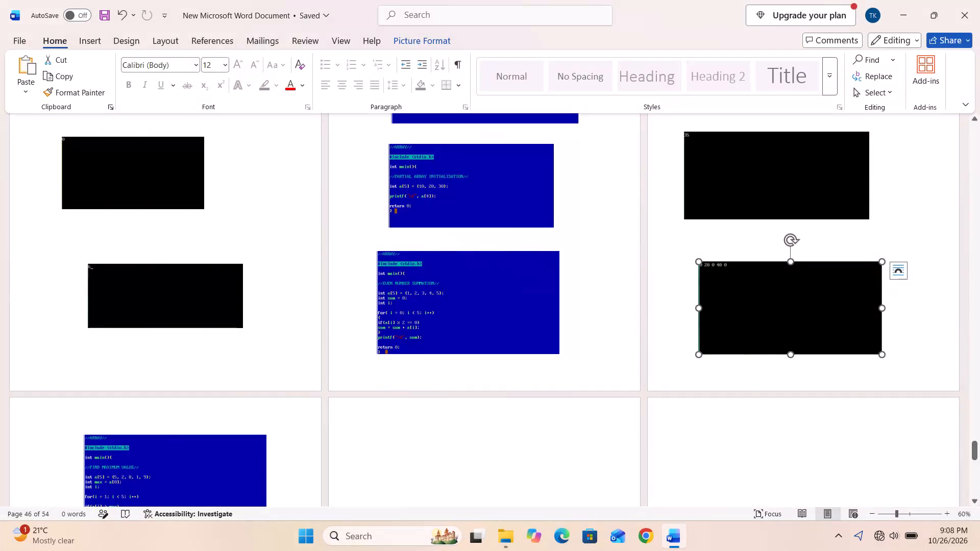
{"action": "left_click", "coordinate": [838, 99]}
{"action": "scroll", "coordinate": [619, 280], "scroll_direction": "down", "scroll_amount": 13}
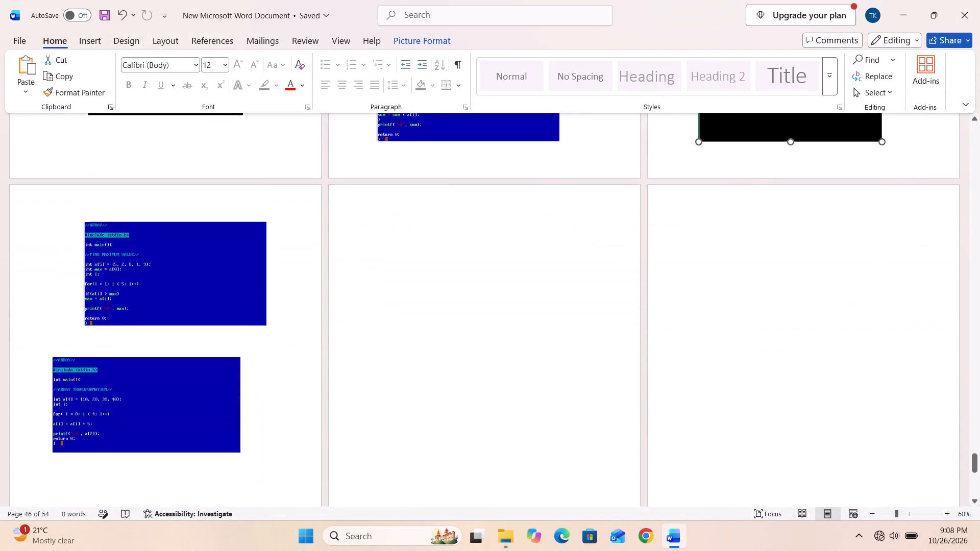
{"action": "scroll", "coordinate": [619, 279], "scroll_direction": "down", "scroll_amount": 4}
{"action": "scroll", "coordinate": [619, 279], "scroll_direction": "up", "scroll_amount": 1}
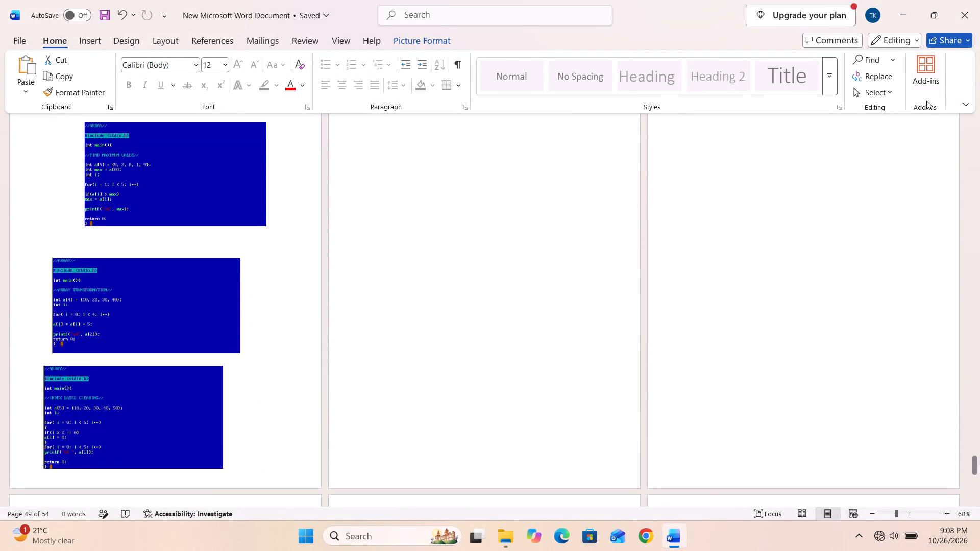
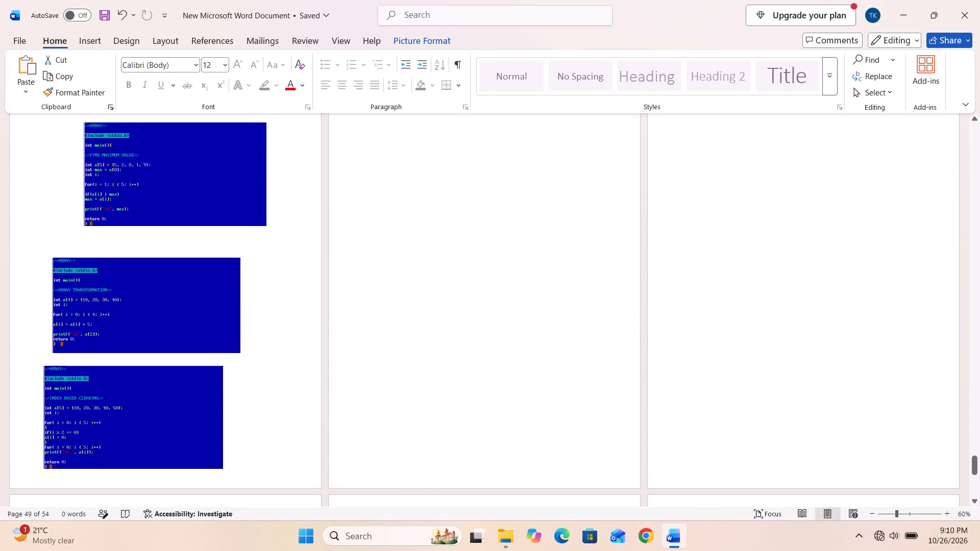
Switch to File Explorer and go from the array screenshots to the pointer folder inside the screenshot folder.
{"action": "scroll", "coordinate": [758, 318], "scroll_direction": "down", "scroll_amount": 3}
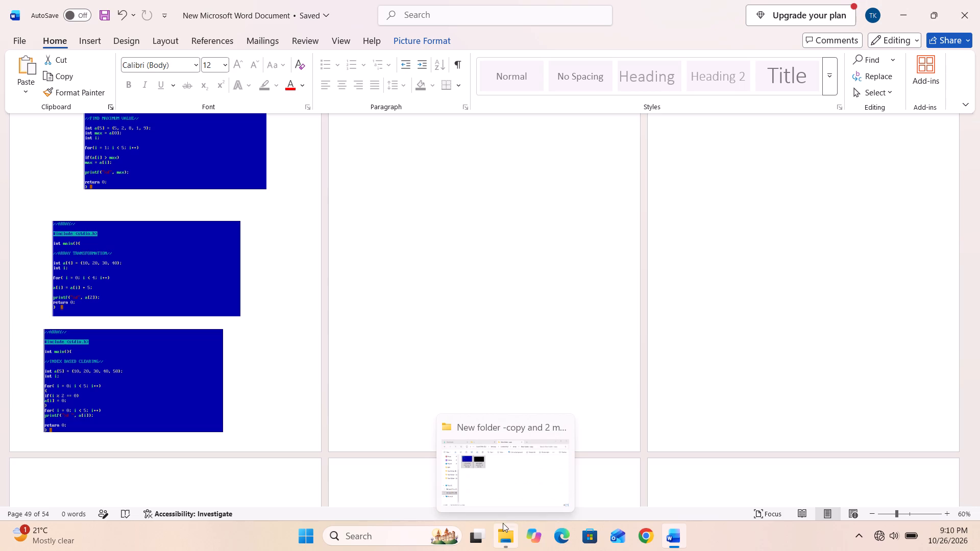
{"action": "left_click", "coordinate": [497, 537]}
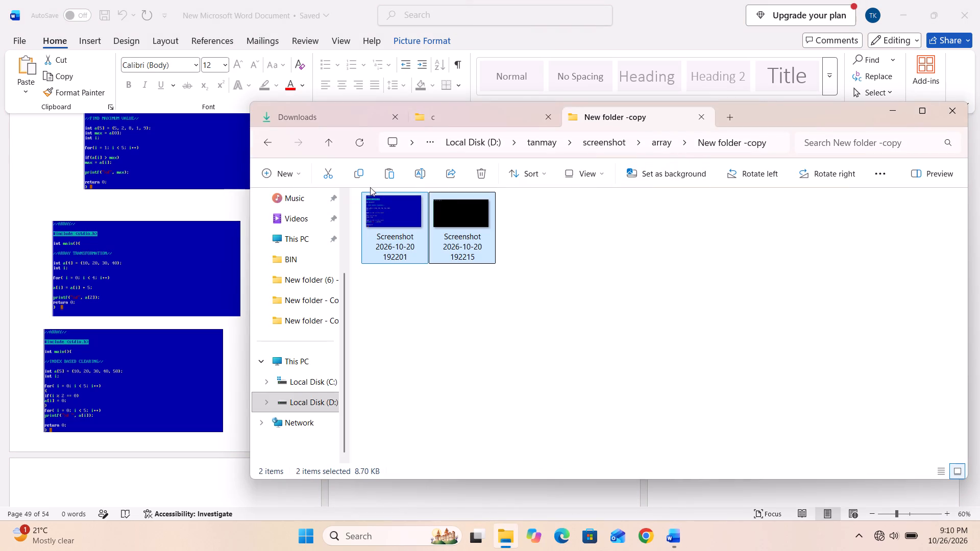
{"action": "left_click", "coordinate": [268, 142]}
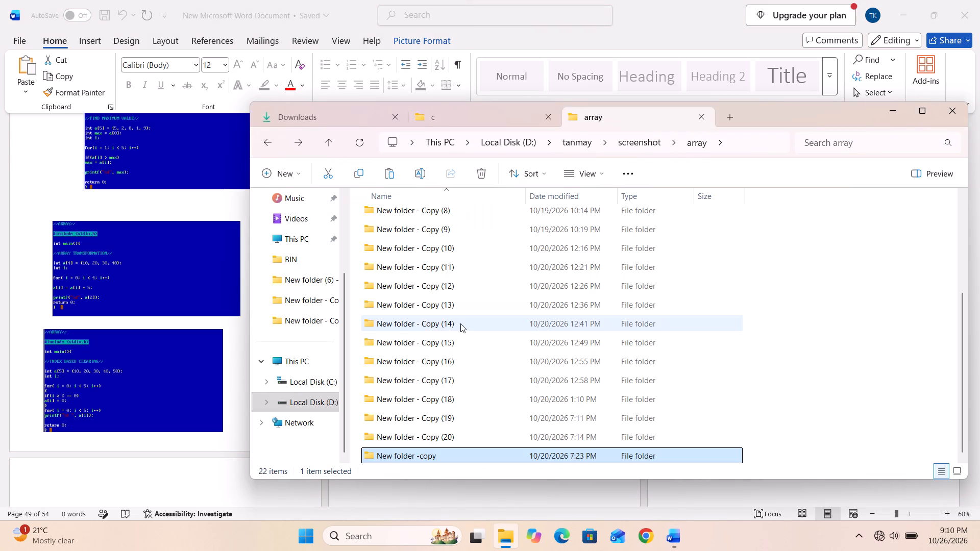
{"action": "scroll", "coordinate": [467, 325], "scroll_direction": "down", "scroll_amount": 7}
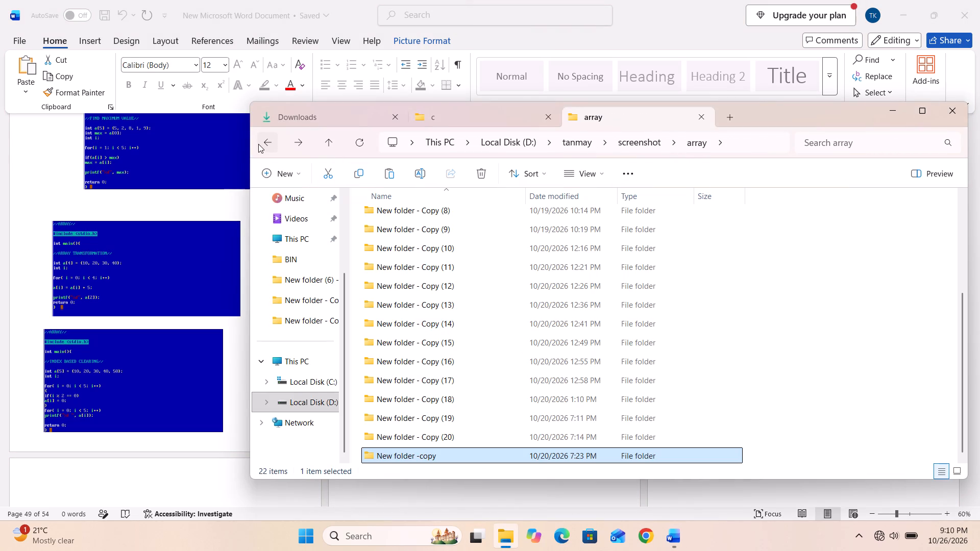
{"action": "left_click", "coordinate": [258, 144]}
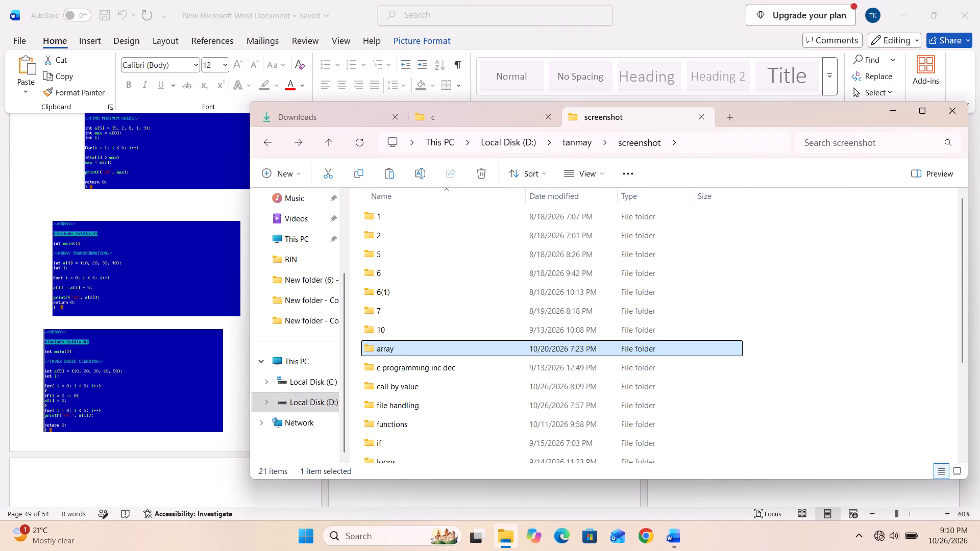
{"action": "scroll", "coordinate": [453, 380], "scroll_direction": "down", "scroll_amount": 2}
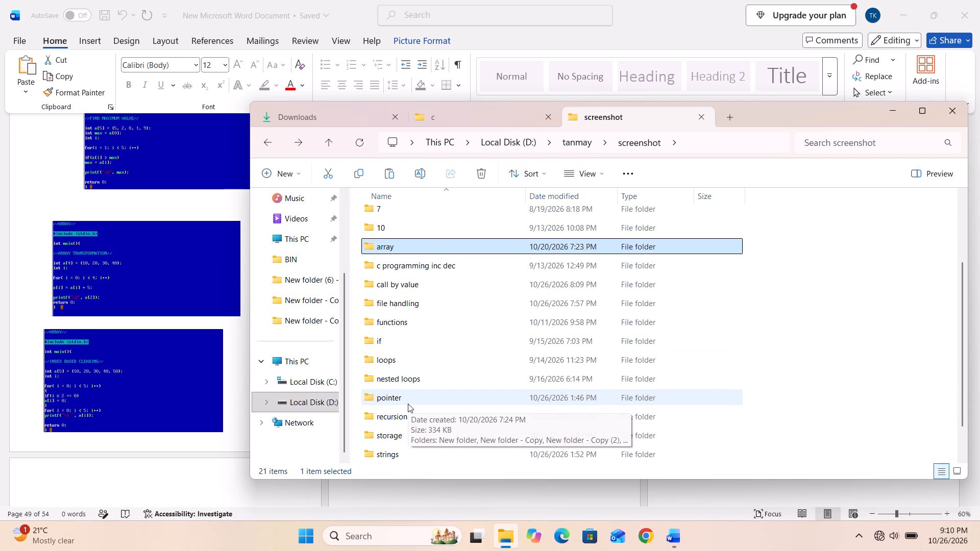
{"action": "double_click", "coordinate": [408, 404]}
Copy both screenshots from the pointer folder's "New folder" and paste them on blank page 50 of the Word document.
{"action": "scroll", "coordinate": [447, 388], "scroll_direction": "down", "scroll_amount": 3}
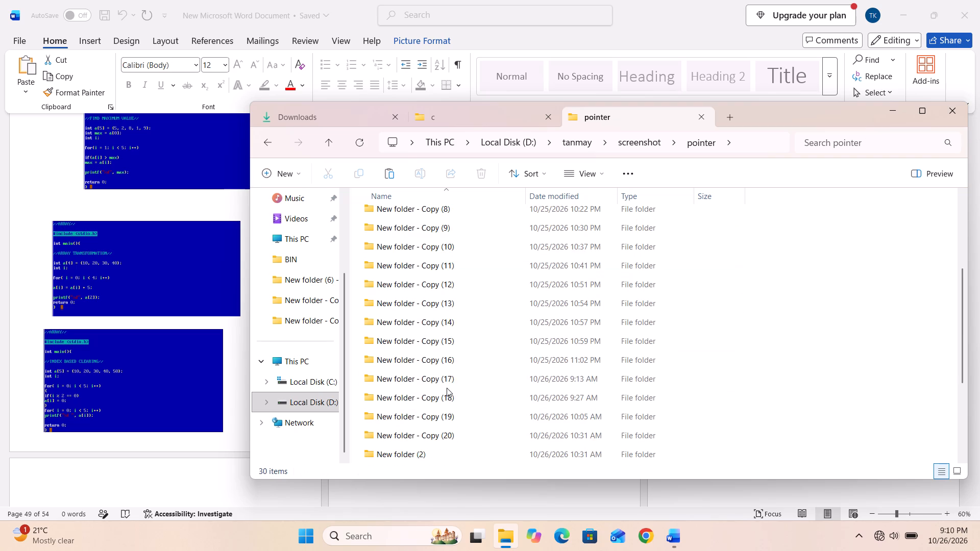
{"action": "scroll", "coordinate": [447, 388], "scroll_direction": "down", "scroll_amount": 4}
{"action": "scroll", "coordinate": [779, 360], "scroll_direction": "down", "scroll_amount": 5}
{"action": "scroll", "coordinate": [543, 398], "scroll_direction": "up", "scroll_amount": 3}
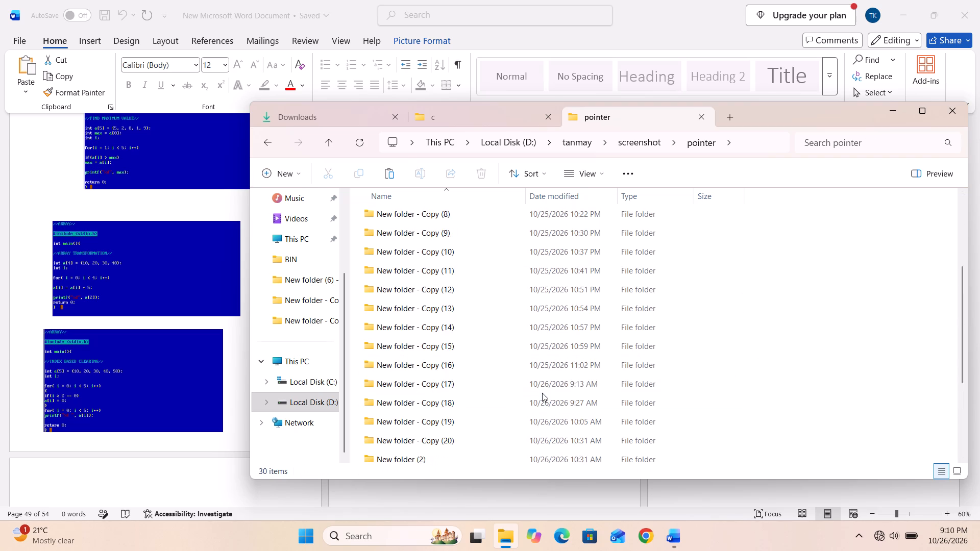
{"action": "scroll", "coordinate": [542, 393], "scroll_direction": "up", "scroll_amount": 7}
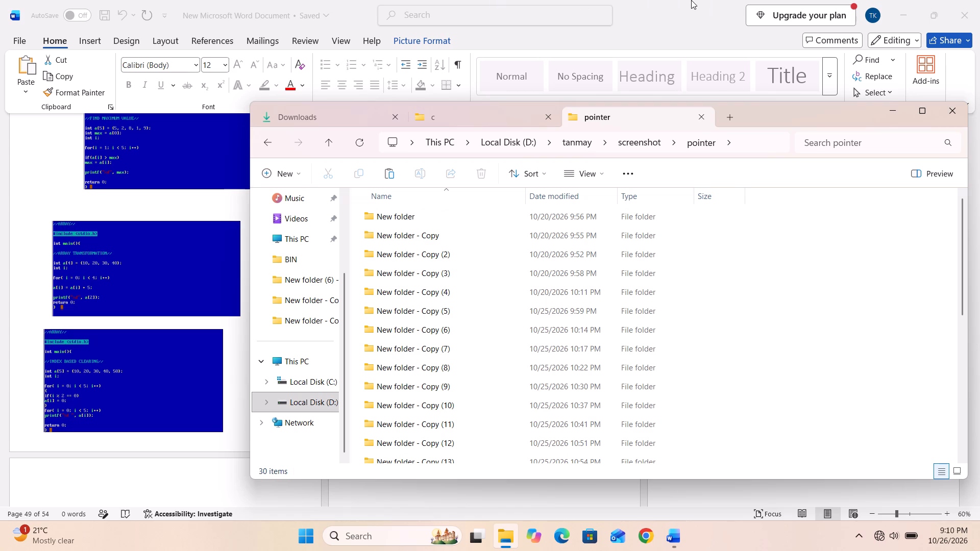
{"action": "double_click", "coordinate": [517, 219]}
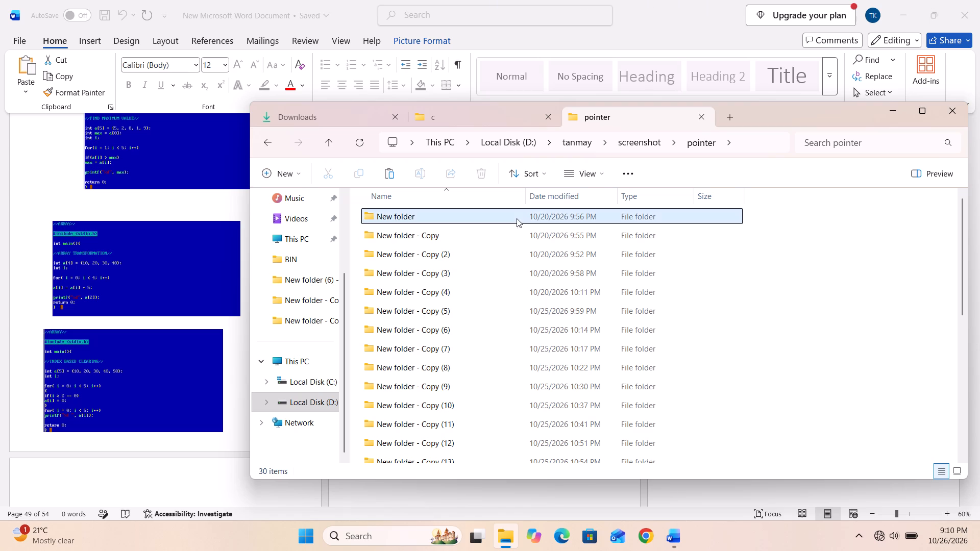
{"action": "left_click", "coordinate": [382, 241], "text": "ctrl"}
{"action": "left_click", "coordinate": [439, 240], "text": "ctrl"}
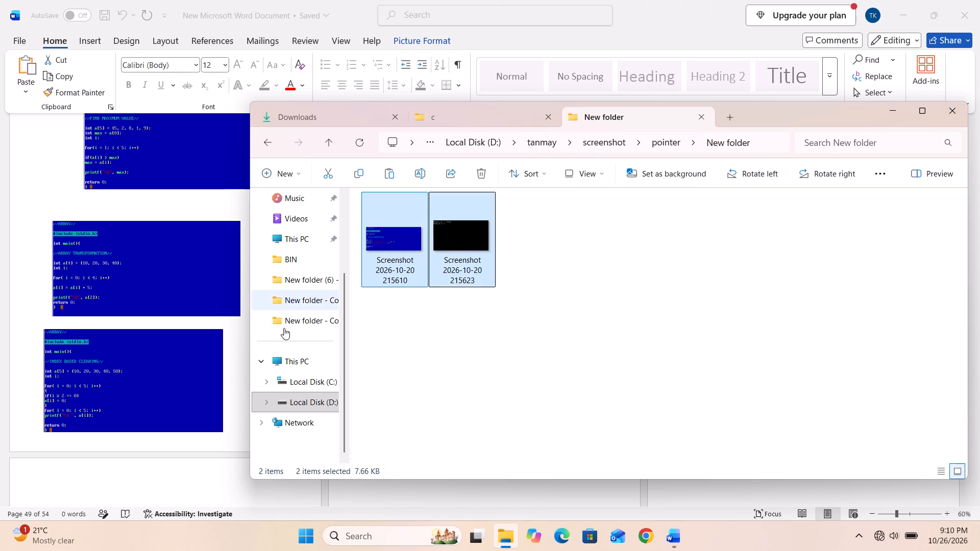
{"action": "key", "text": "ctrl+c"}
{"action": "left_click", "coordinate": [223, 478], "text": "ctrl"}
{"action": "left_click", "coordinate": [435, 298], "text": "ctrl"}
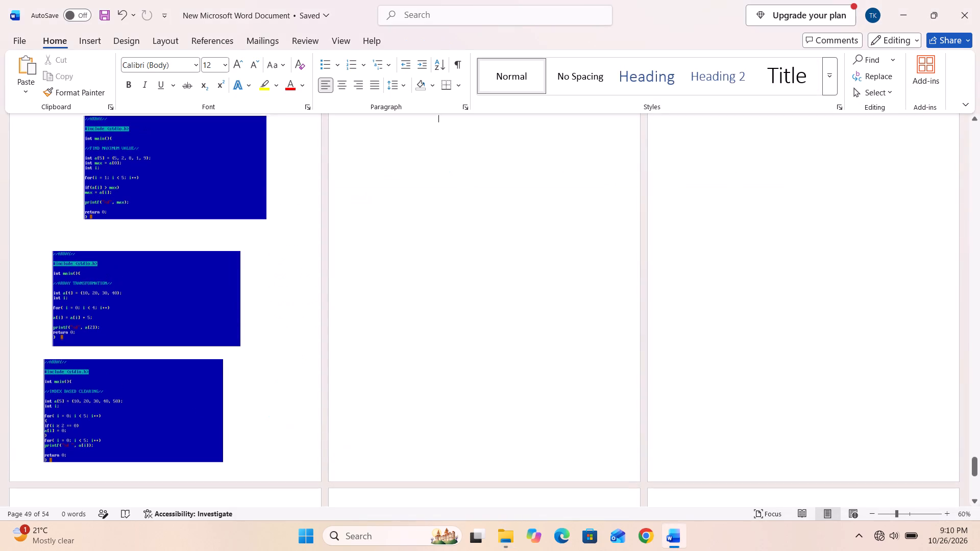
{"action": "key", "text": "ctrl+v"}
Move the Pointer Demonstration code image to the top of page 51, leaving its output image near the top of page 50.
{"action": "left_click", "coordinate": [433, 297], "text": "ctrl"}
{"action": "left_click_drag", "start_coordinate": [455, 165], "coordinate": [864, 184]}
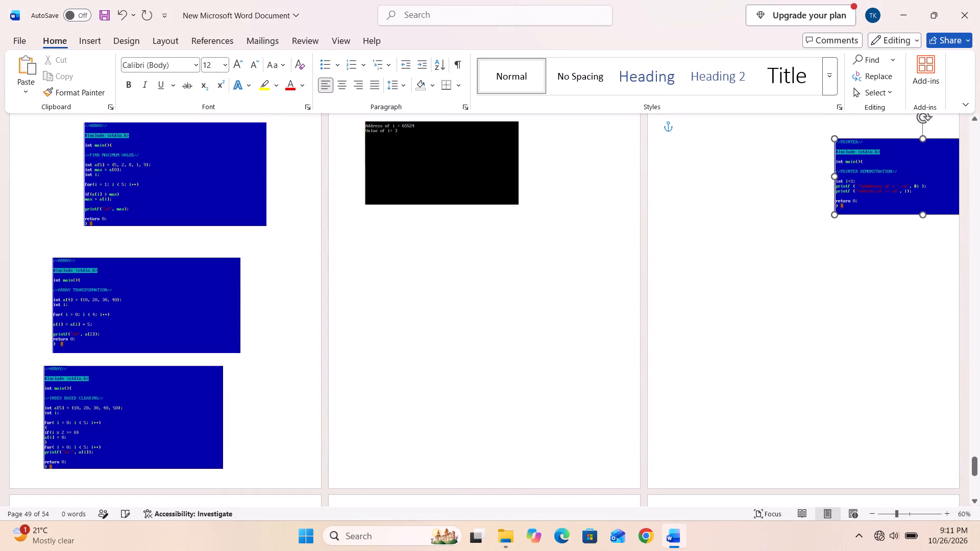
{"action": "left_click_drag", "start_coordinate": [864, 184], "coordinate": [791, 190]}
{"action": "left_click_drag", "start_coordinate": [439, 179], "coordinate": [477, 215]}
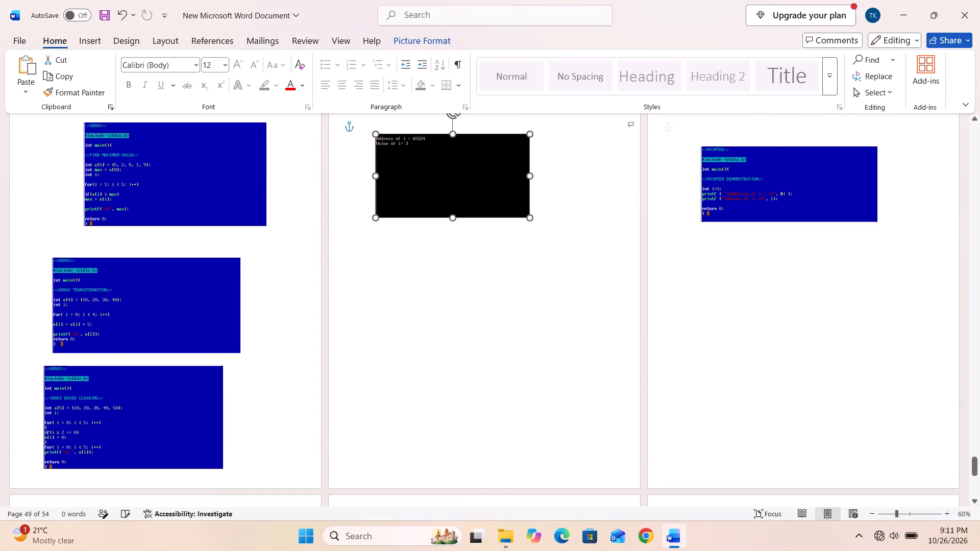
{"action": "left_click_drag", "start_coordinate": [477, 215], "coordinate": [477, 212]}
{"action": "left_click_drag", "start_coordinate": [469, 200], "coordinate": [457, 183]}
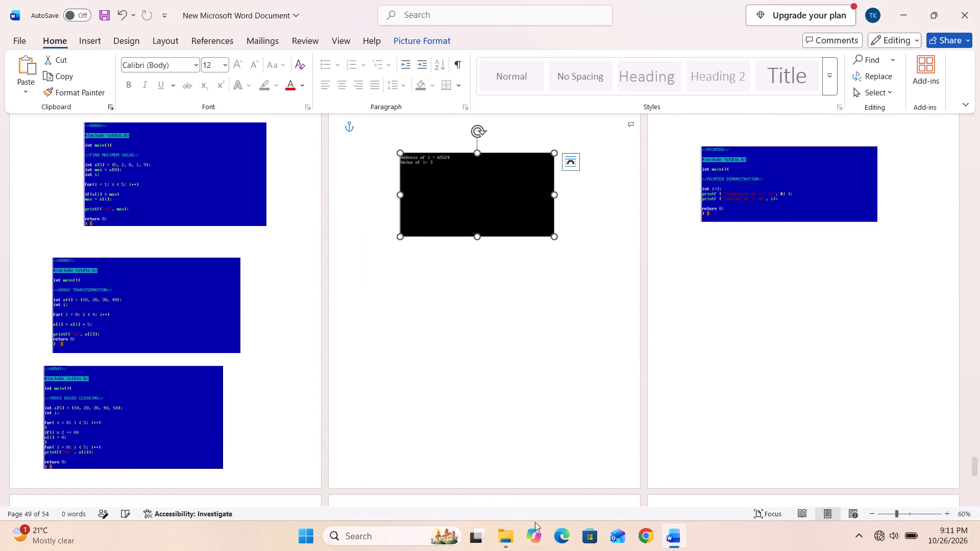
Copy both screenshots from "New folder - Copy" in the pointer folder and paste them on page 50 of the Word document.
{"action": "left_click", "coordinate": [510, 528]}
{"action": "left_click", "coordinate": [262, 140]}
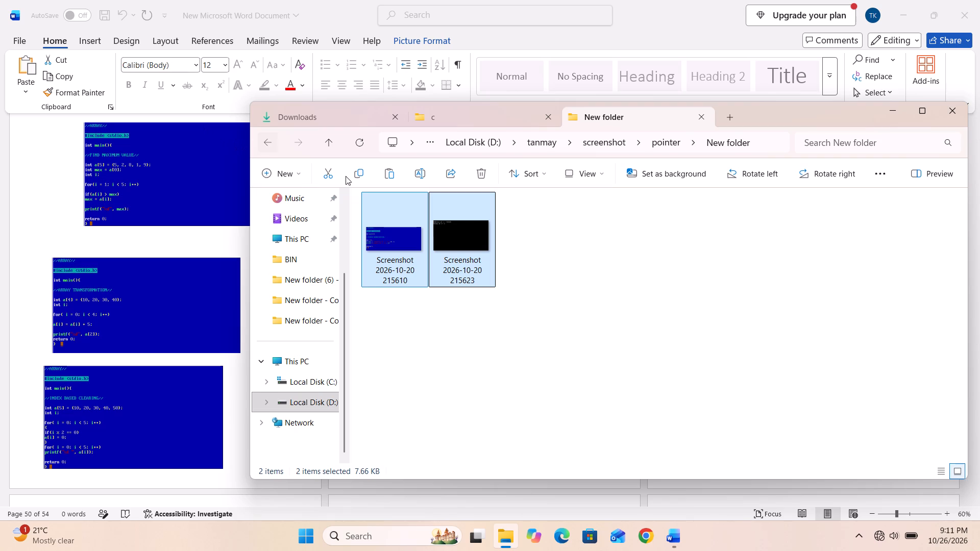
{"action": "double_click", "coordinate": [502, 238]}
{"action": "left_click", "coordinate": [410, 220], "text": "ctrl"}
{"action": "left_click", "coordinate": [449, 225], "text": "ctrl"}
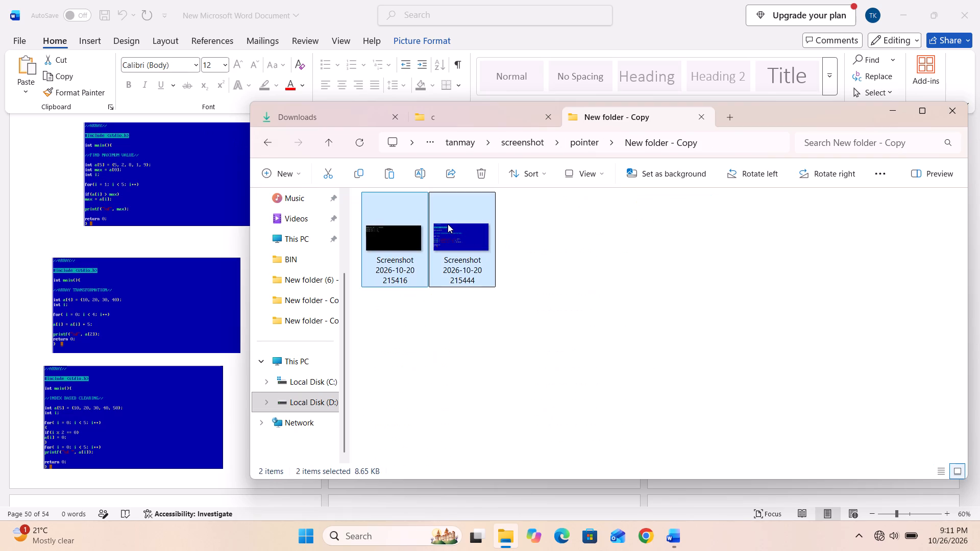
{"action": "key", "text": "ctrl+c"}
{"action": "left_click", "coordinate": [224, 272], "text": "ctrl"}
{"action": "left_click", "coordinate": [552, 281]}
{"action": "key", "text": "ctrl+v"}
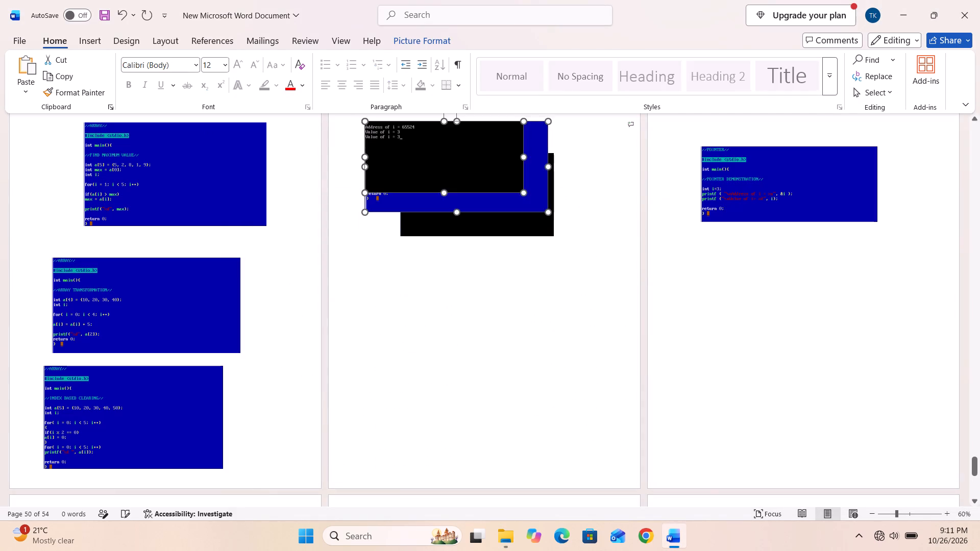
Place the Pointer Dereferencing Demonstration code below the first program on page 51 and its output below the first output on page 50.
{"action": "left_click", "coordinate": [525, 330]}
{"action": "left_click_drag", "start_coordinate": [471, 204], "coordinate": [799, 319]}
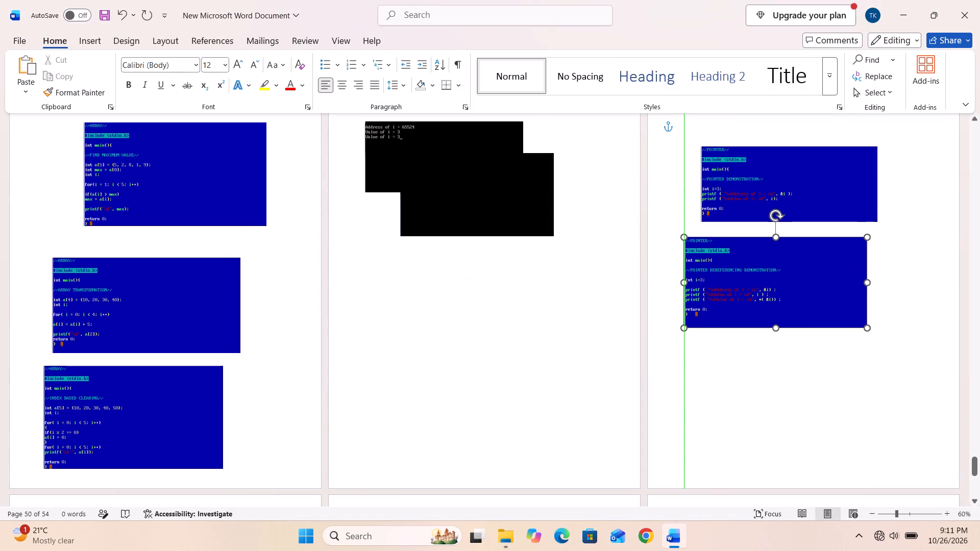
{"action": "left_click_drag", "start_coordinate": [799, 319], "coordinate": [810, 321]}
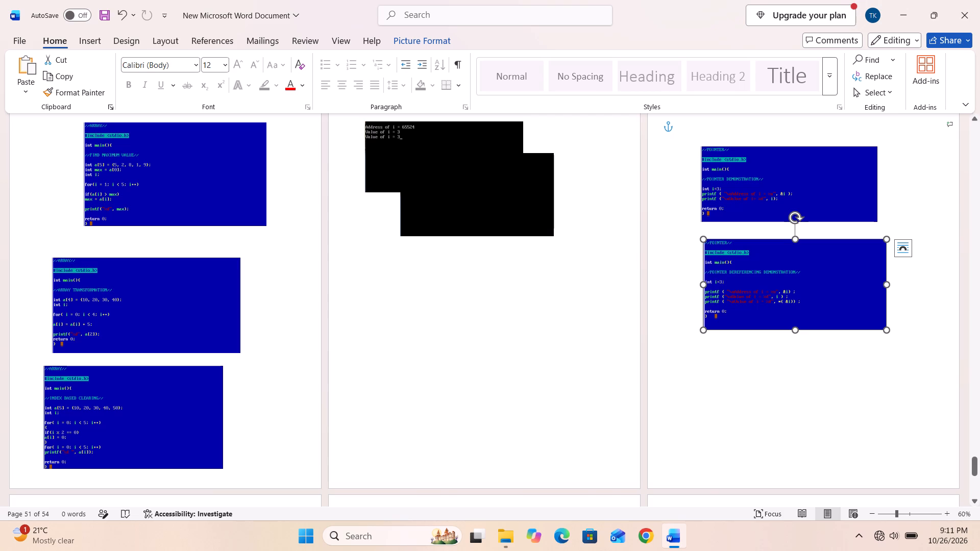
{"action": "left_click_drag", "start_coordinate": [384, 167], "coordinate": [433, 307]}
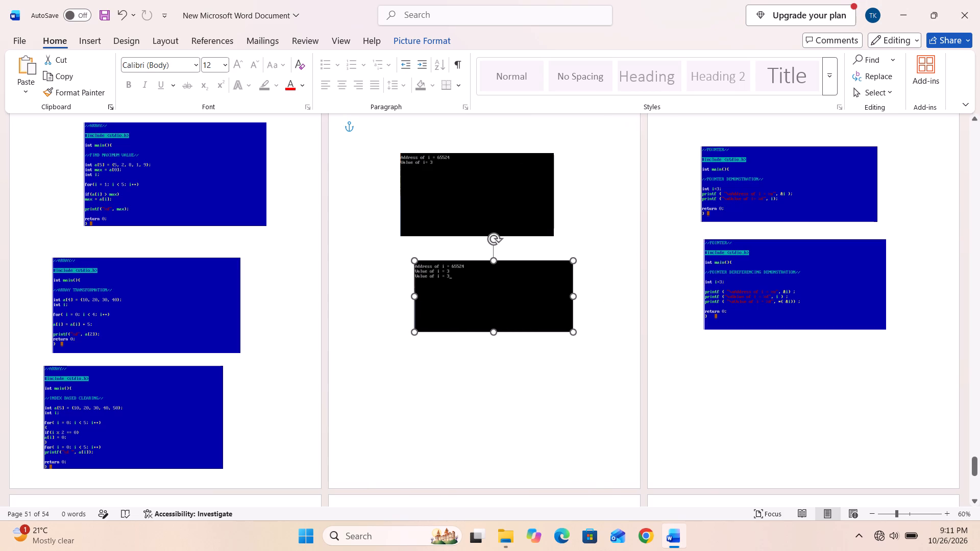
{"action": "left_click_drag", "start_coordinate": [433, 307], "coordinate": [424, 307]}
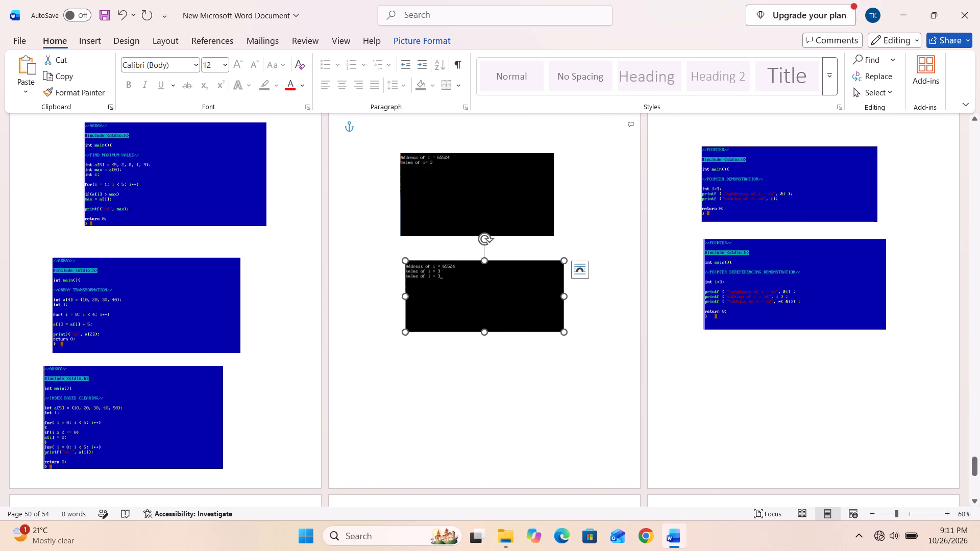
Copy both screenshots from "New folder - Copy (2)" in the pointer folder and paste them on page 50 of the Word document.
{"action": "left_click", "coordinate": [512, 532]}
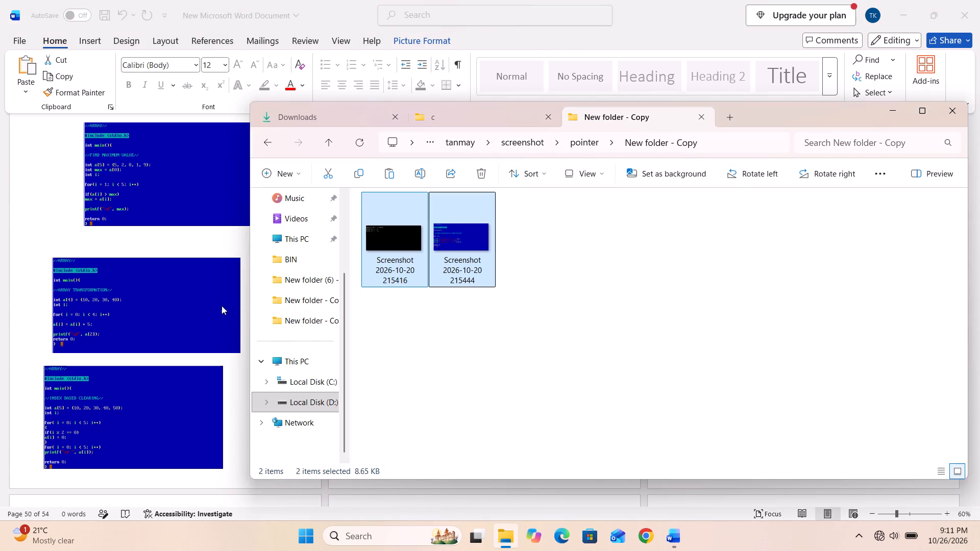
{"action": "left_click", "coordinate": [262, 141]}
{"action": "double_click", "coordinate": [462, 260]}
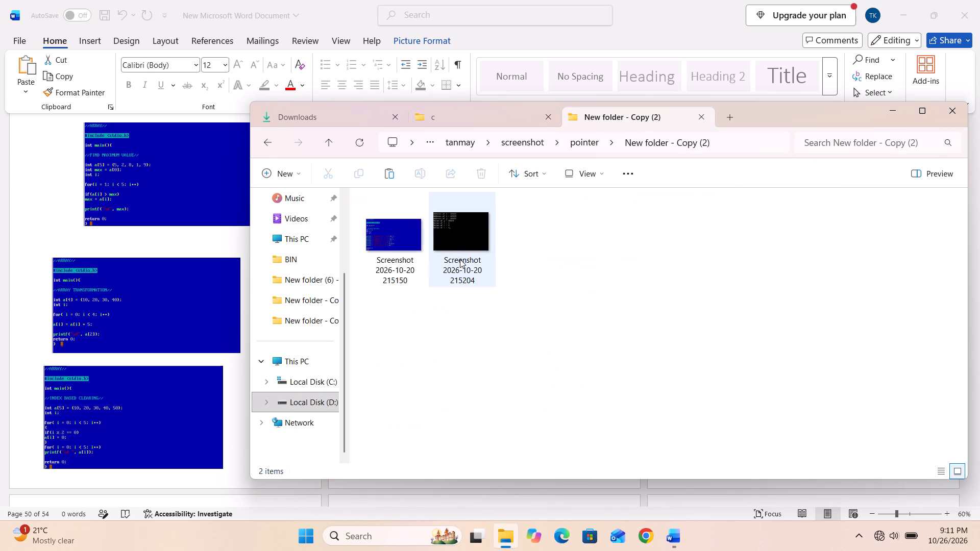
{"action": "left_click", "coordinate": [415, 245], "text": "ctrl"}
{"action": "left_click", "coordinate": [443, 245], "text": "ctrl"}
{"action": "key", "text": "ctrl+c"}
{"action": "left_click", "coordinate": [200, 259]}
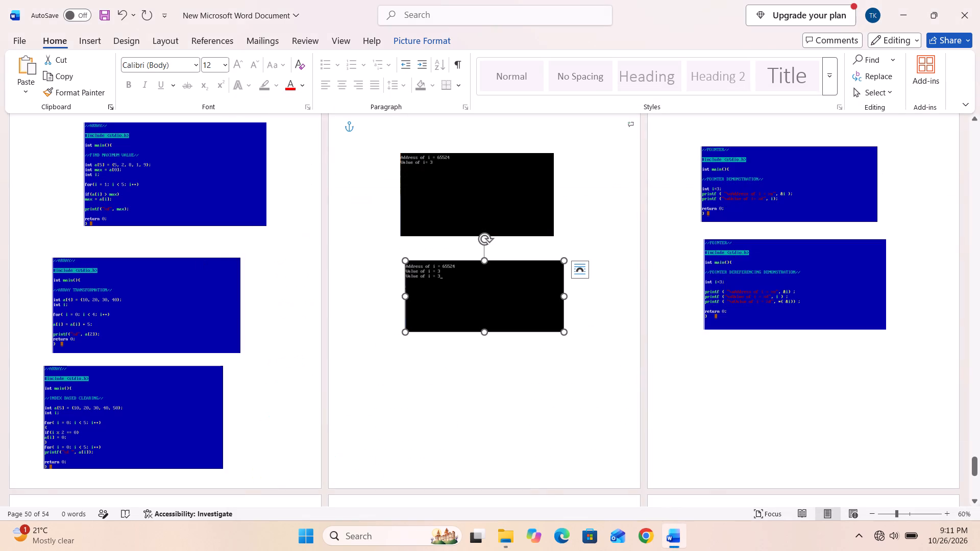
{"action": "left_click", "coordinate": [553, 377]}
{"action": "key", "text": "ctrl+v"}
Place the Pointer Mapping code image at the bottom of page 51 and its output image at the bottom of page 50.
{"action": "left_click", "coordinate": [542, 411]}
{"action": "left_click_drag", "start_coordinate": [451, 198], "coordinate": [728, 369]}
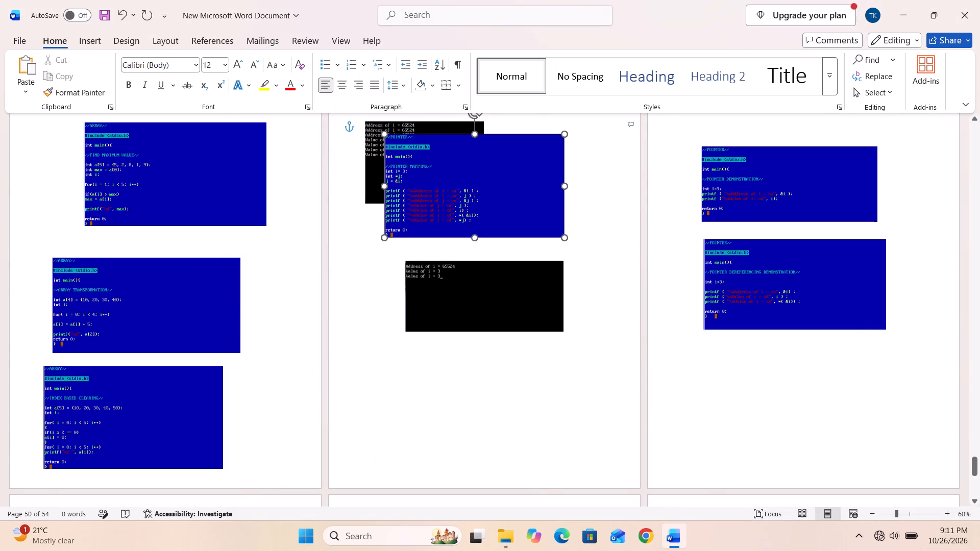
{"action": "left_click_drag", "start_coordinate": [728, 369], "coordinate": [786, 421]}
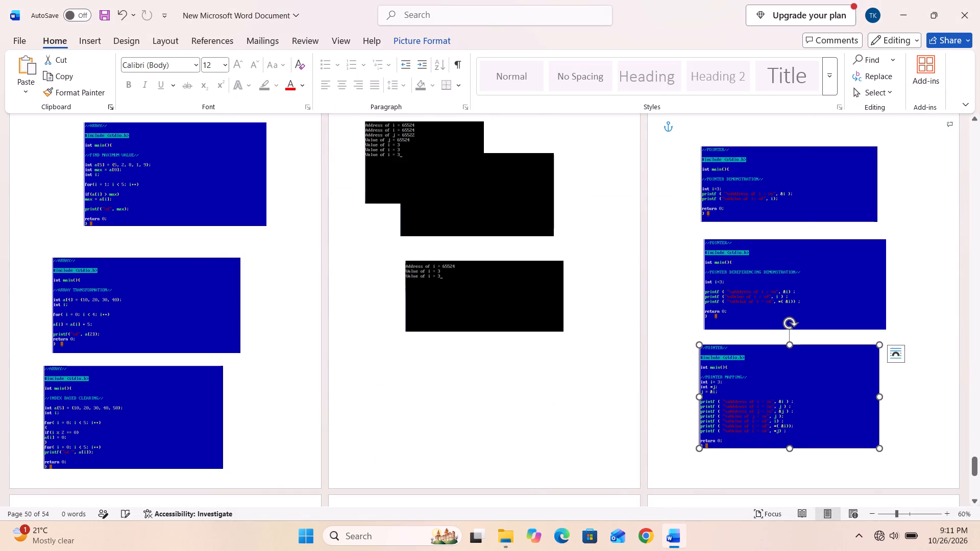
{"action": "left_click", "coordinate": [394, 154]}
{"action": "left_click_drag", "start_coordinate": [393, 154], "coordinate": [439, 361]}
{"action": "left_click_drag", "start_coordinate": [401, 166], "coordinate": [453, 370]}
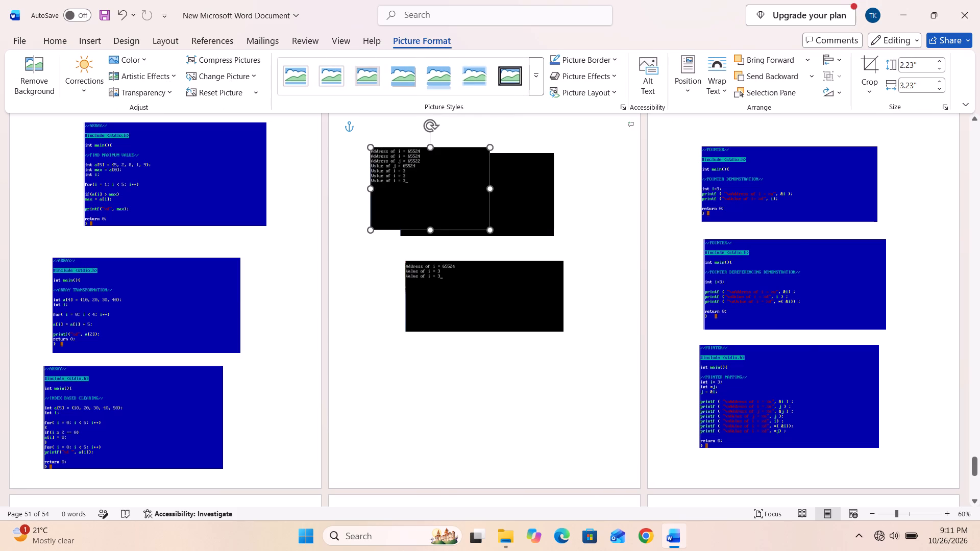
{"action": "left_click_drag", "start_coordinate": [453, 370], "coordinate": [449, 409]}
Copy all three screenshots from "New folder - Copy (3)" in the pointer folder and paste them on blank page 53 of the Word document.
{"action": "scroll", "coordinate": [441, 404], "scroll_direction": "up", "scroll_amount": 1}
{"action": "scroll", "coordinate": [441, 403], "scroll_direction": "down", "scroll_amount": 10}
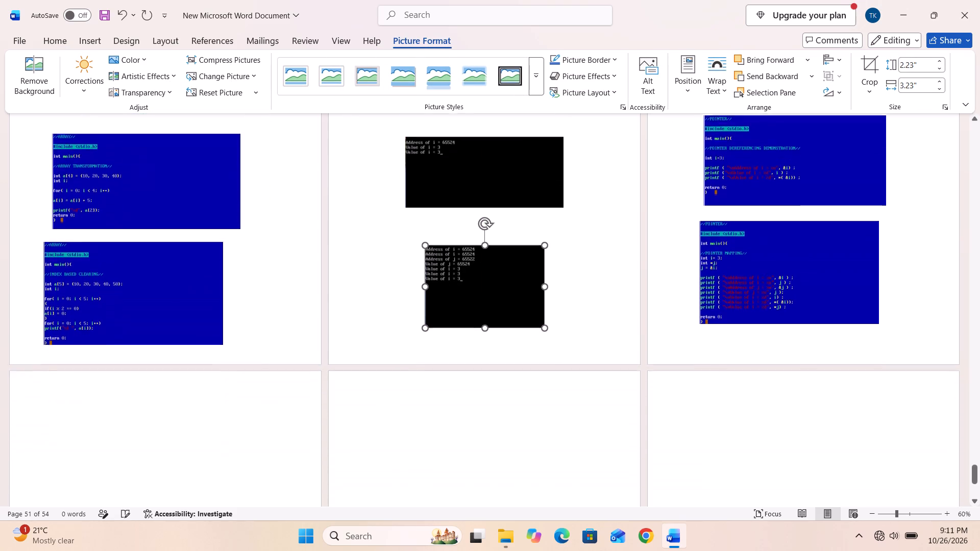
{"action": "scroll", "coordinate": [435, 389], "scroll_direction": "down", "scroll_amount": 11}
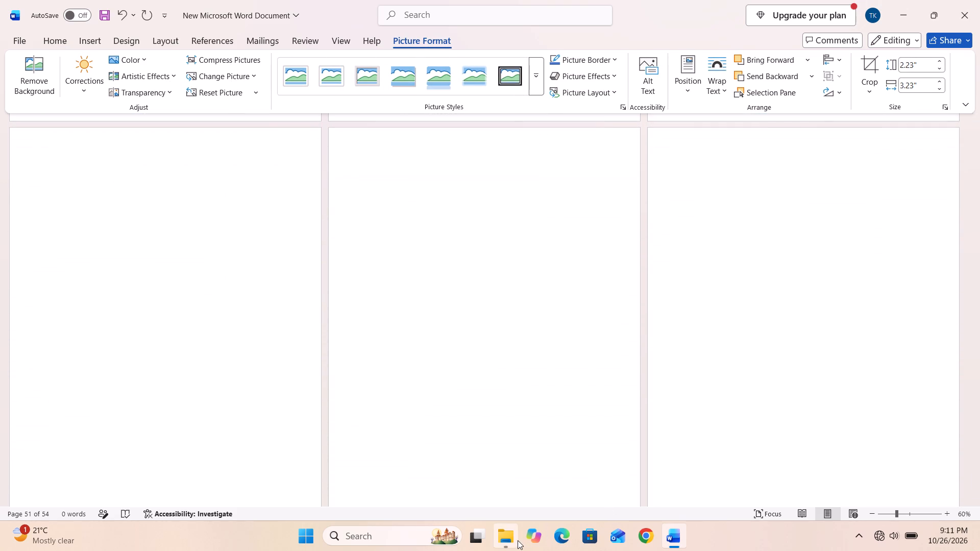
{"action": "left_click", "coordinate": [518, 539]}
{"action": "left_click", "coordinate": [273, 141]}
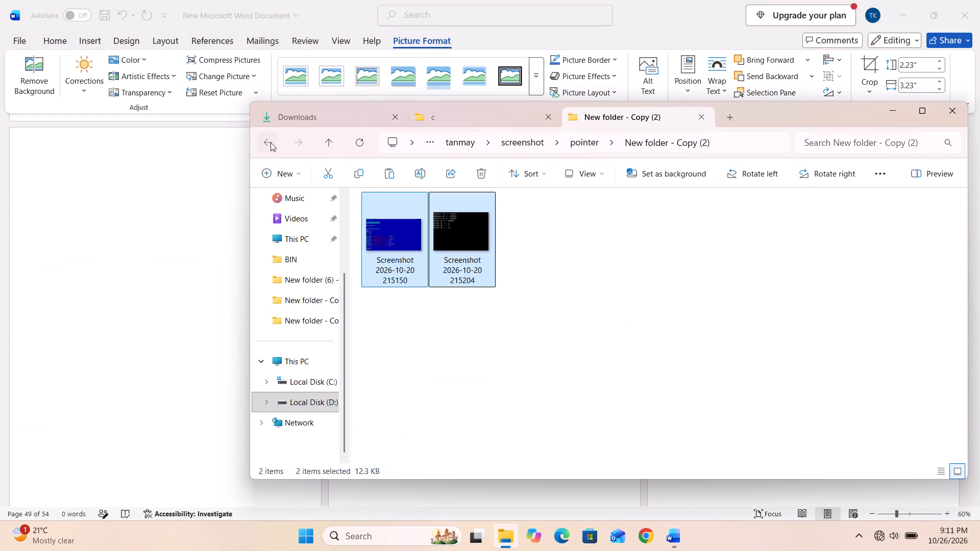
{"action": "double_click", "coordinate": [440, 270]}
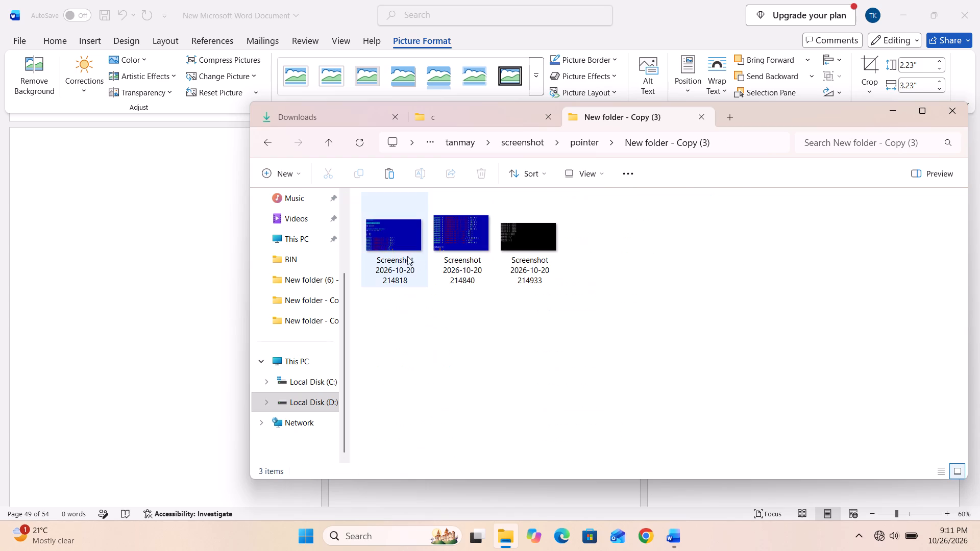
{"action": "left_click", "coordinate": [400, 253], "text": "ctrl"}
{"action": "left_click", "coordinate": [451, 252], "text": "ctrl"}
{"action": "left_click", "coordinate": [536, 254], "text": "ctrl"}
{"action": "key", "text": "ctrl+c"}
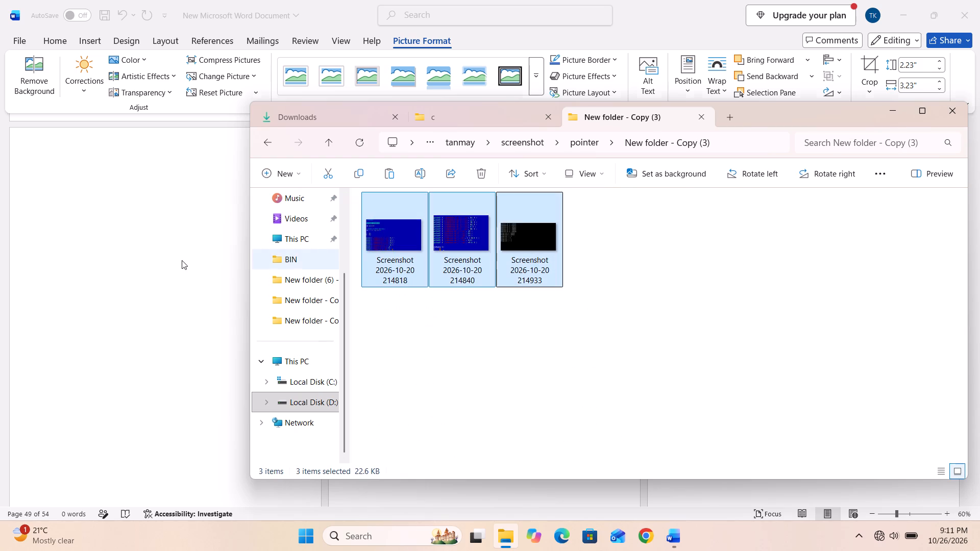
{"action": "left_click", "coordinate": [182, 260]}
{"action": "left_click", "coordinate": [182, 260]}
{"action": "key", "text": "ctrl+v"}
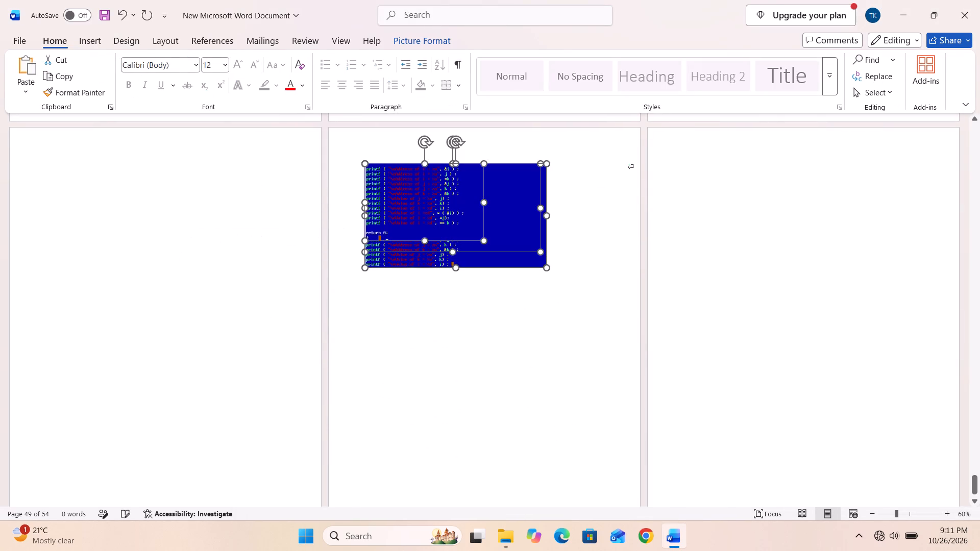
Stack the two Double Pointer Mapping code images in order on page 53 and move their output image to page 52.
{"action": "left_click", "coordinate": [336, 319]}
{"action": "left_click", "coordinate": [502, 400]}
{"action": "left_click_drag", "start_coordinate": [425, 249], "coordinate": [464, 400]}
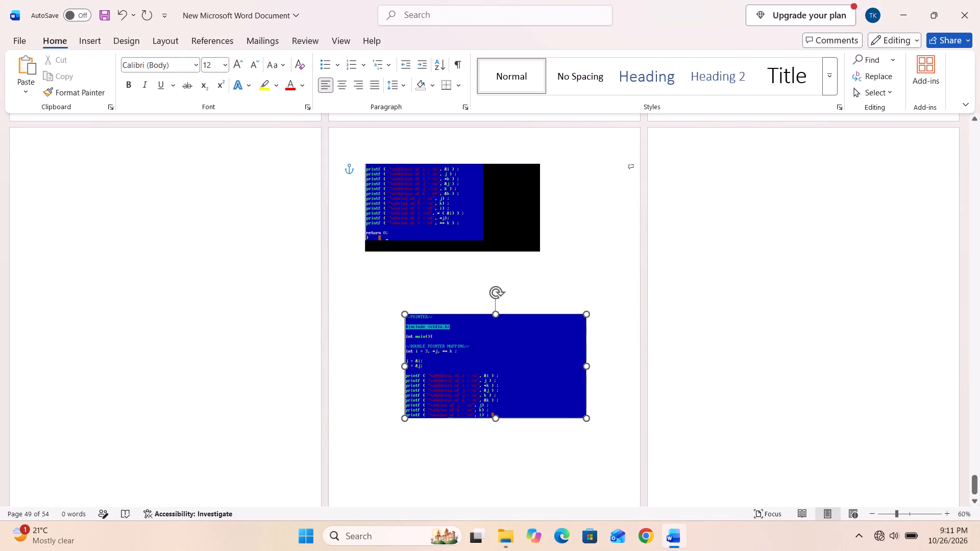
{"action": "left_click_drag", "start_coordinate": [464, 400], "coordinate": [451, 421]}
{"action": "left_click_drag", "start_coordinate": [411, 196], "coordinate": [661, 291]}
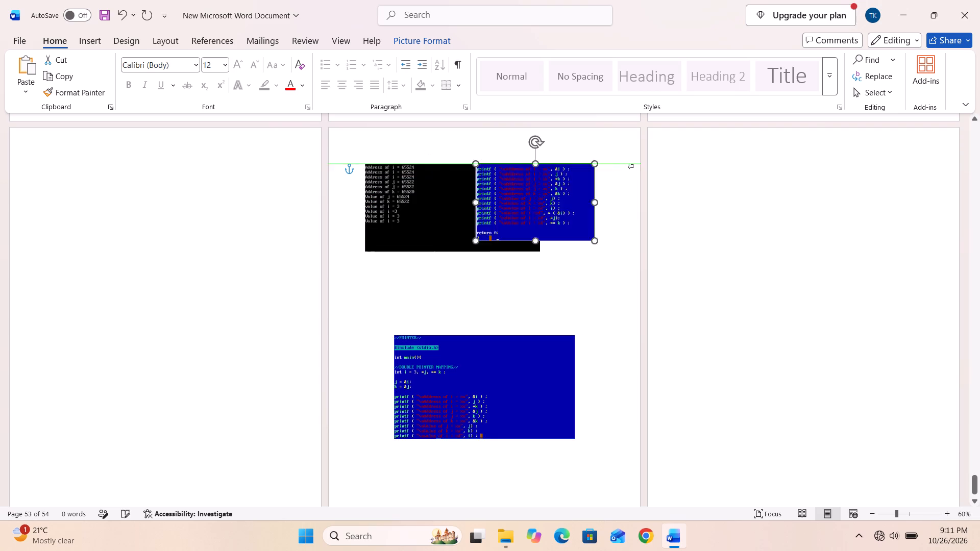
{"action": "left_click_drag", "start_coordinate": [661, 291], "coordinate": [671, 291]}
{"action": "left_click_drag", "start_coordinate": [437, 221], "coordinate": [150, 257]}
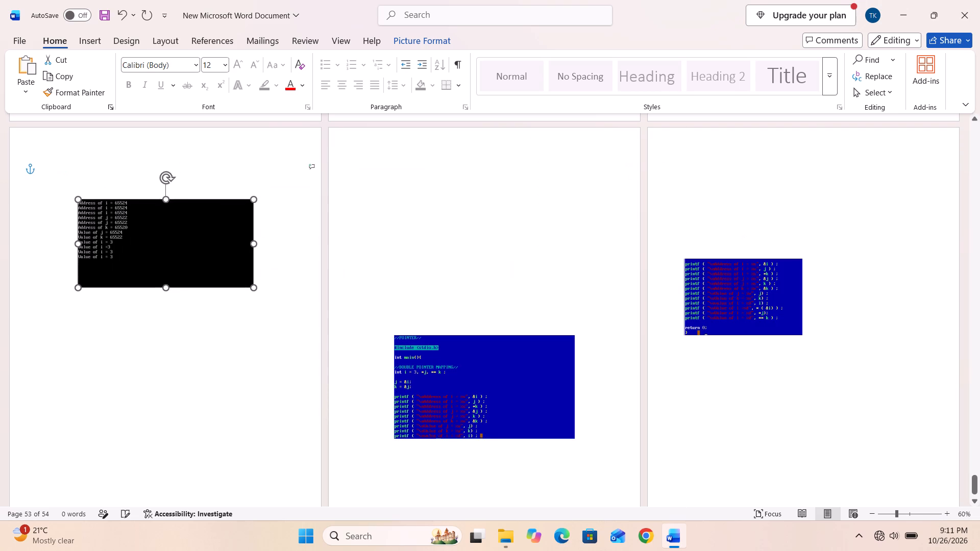
{"action": "left_click_drag", "start_coordinate": [150, 257], "coordinate": [144, 287]}
{"action": "left_click_drag", "start_coordinate": [453, 369], "coordinate": [444, 202]}
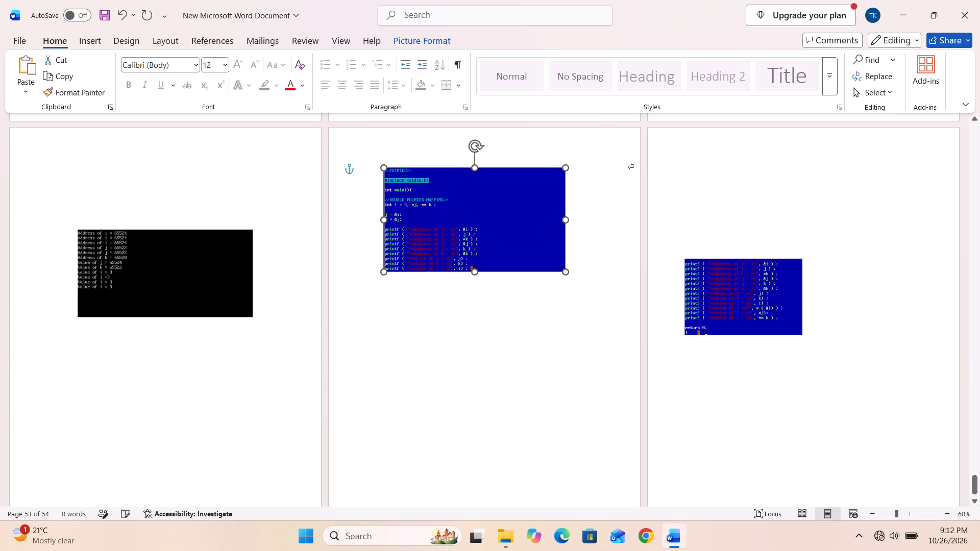
{"action": "left_click_drag", "start_coordinate": [739, 310], "coordinate": [456, 350]}
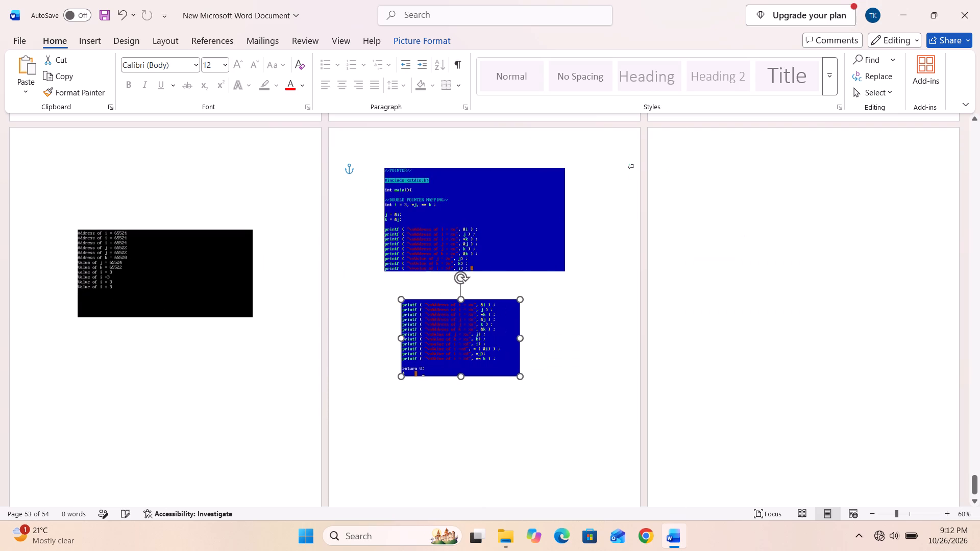
{"action": "left_click_drag", "start_coordinate": [456, 350], "coordinate": [454, 358]}
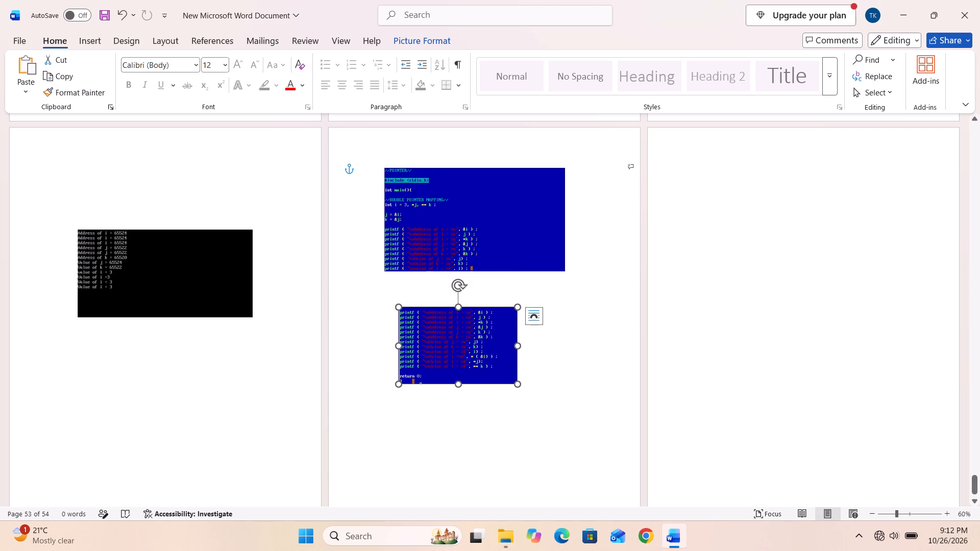
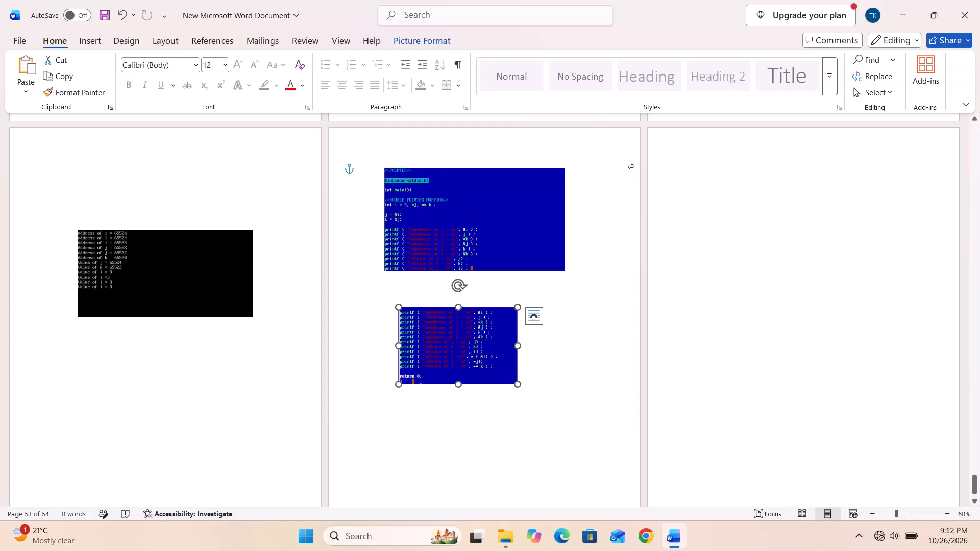
Copy all three screenshots from "New folder - Copy (4)" in the pointer folder and paste them on blank page 54 of the Word document.
{"action": "scroll", "coordinate": [568, 398], "scroll_direction": "down", "scroll_amount": 2}
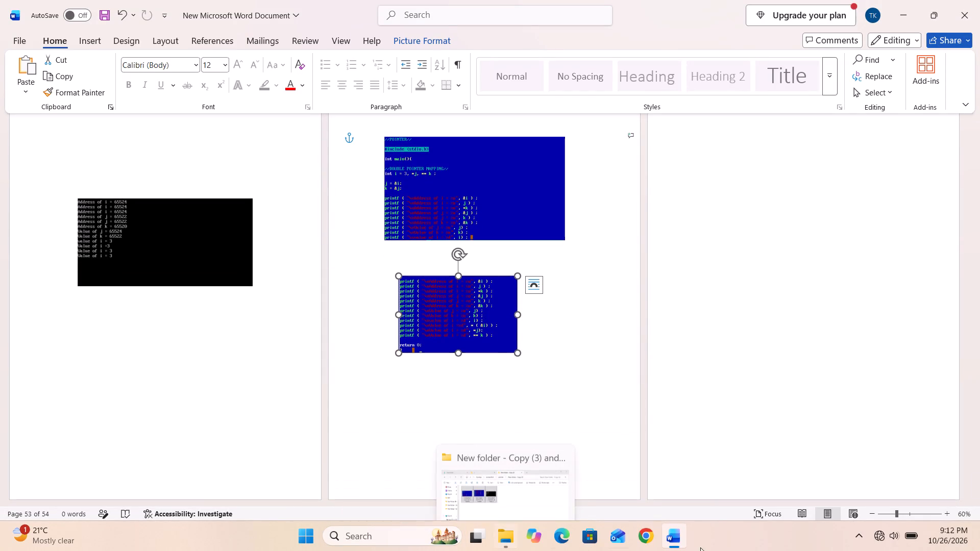
{"action": "left_click", "coordinate": [528, 484]}
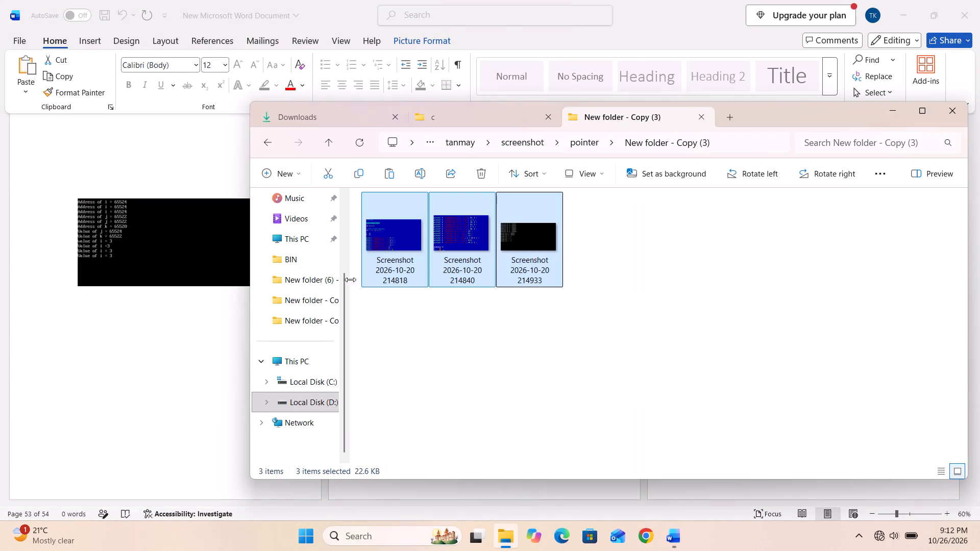
{"action": "left_click", "coordinate": [268, 144]}
{"action": "double_click", "coordinate": [415, 286]}
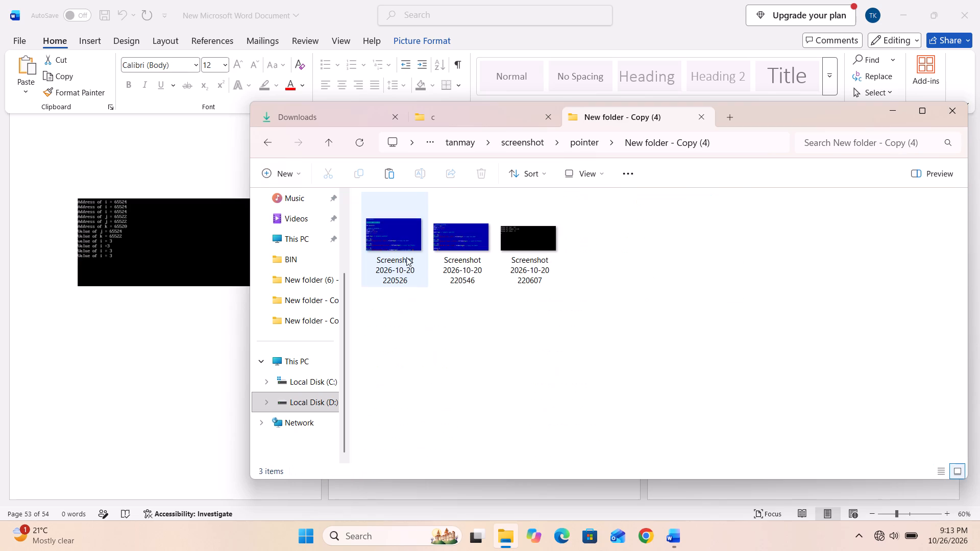
{"action": "left_click", "coordinate": [403, 246], "text": "ctrl"}
{"action": "left_click", "coordinate": [470, 232], "text": "ctrl"}
{"action": "left_click", "coordinate": [514, 230], "text": "ctrl"}
{"action": "key", "text": "ctrl+c"}
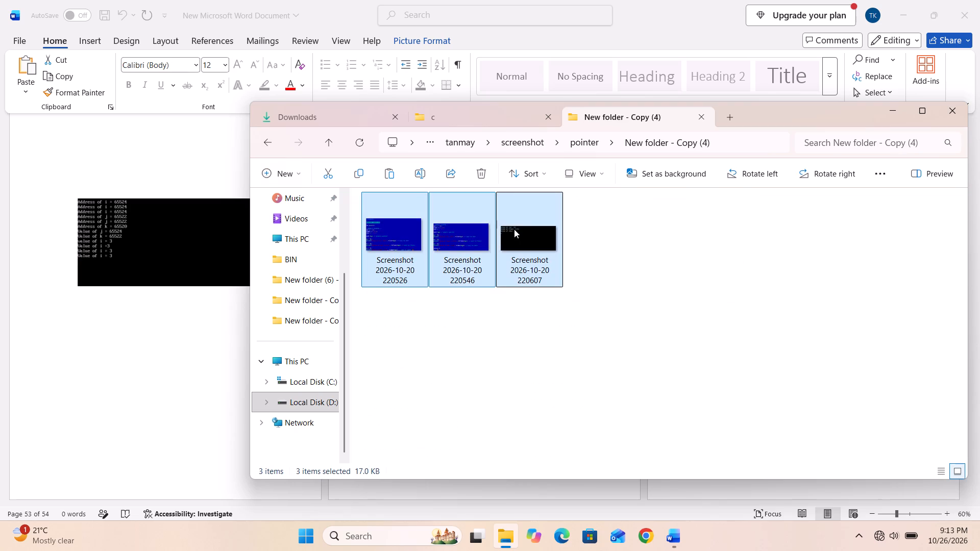
{"action": "key", "text": "ctrl+c"}
{"action": "left_click", "coordinate": [170, 342]}
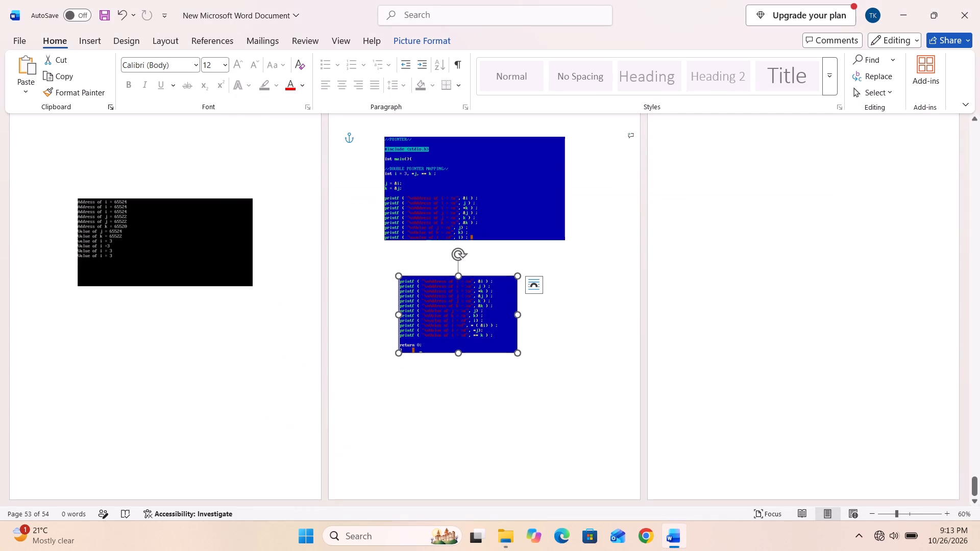
{"action": "left_click", "coordinate": [791, 343]}
{"action": "key", "text": "ctrl+v"}
{"action": "left_click", "coordinate": [715, 383]}
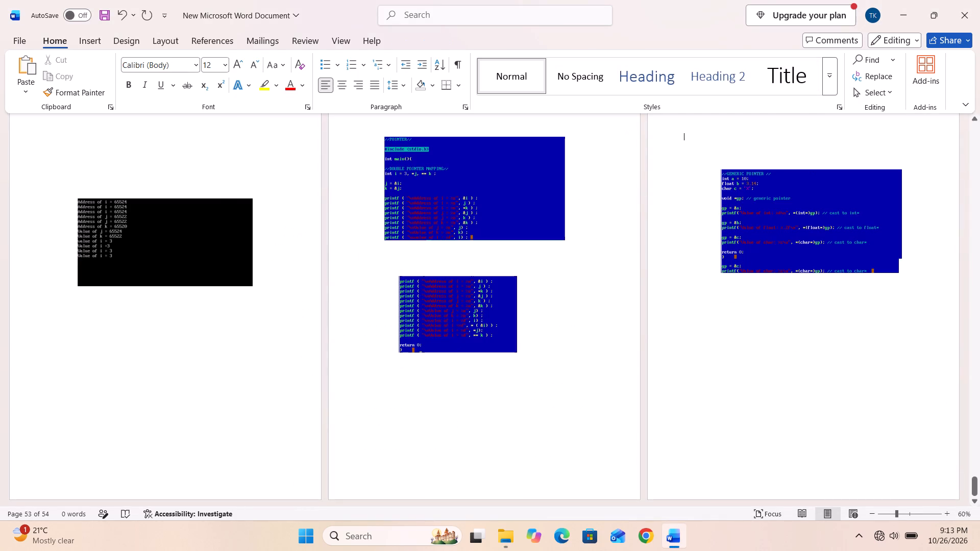
Separate the overlapping Generic Pointer images on page 54, with both code images near the page bottom and the output image above them.
{"action": "left_click_drag", "start_coordinate": [810, 256], "coordinate": [753, 471]}
{"action": "left_click_drag", "start_coordinate": [800, 268], "coordinate": [780, 458]}
{"action": "left_click_drag", "start_coordinate": [801, 288], "coordinate": [788, 440]}
{"action": "left_click_drag", "start_coordinate": [788, 240], "coordinate": [787, 251]}
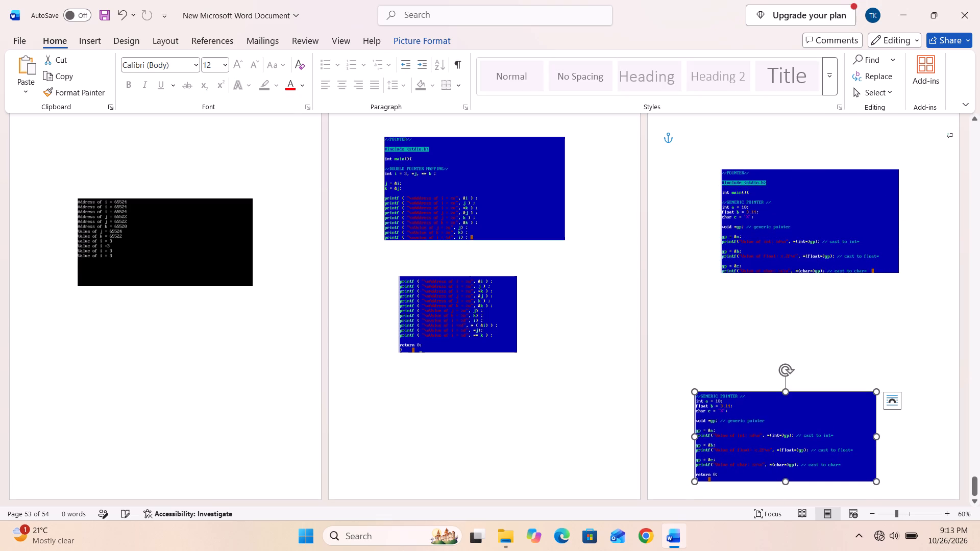
{"action": "left_click_drag", "start_coordinate": [787, 251], "coordinate": [767, 447]}
{"action": "left_click_drag", "start_coordinate": [776, 211], "coordinate": [777, 278]}
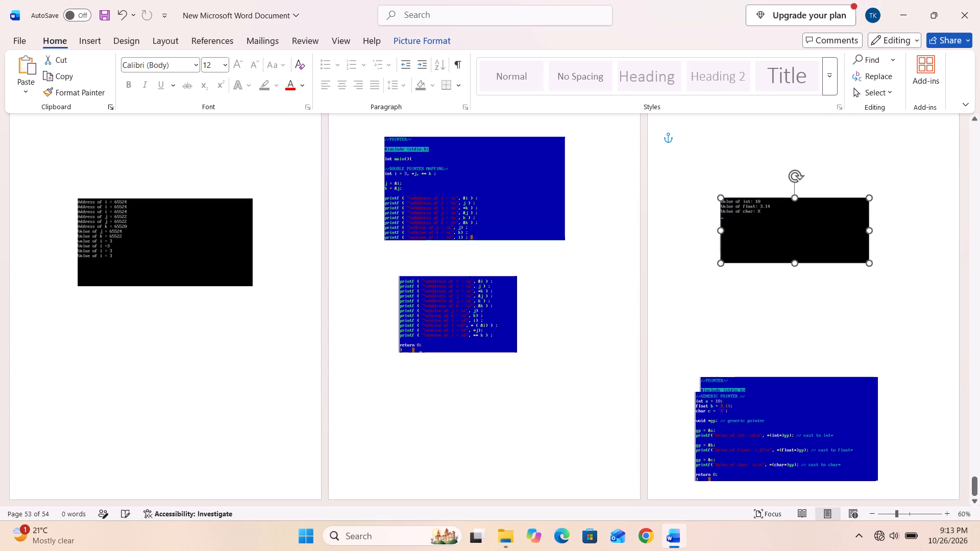
{"action": "left_click_drag", "start_coordinate": [777, 278], "coordinate": [776, 286]}
{"action": "scroll", "coordinate": [767, 281], "scroll_direction": "down", "scroll_amount": 6}
{"action": "scroll", "coordinate": [633, 320], "scroll_direction": "down", "scroll_amount": 4}
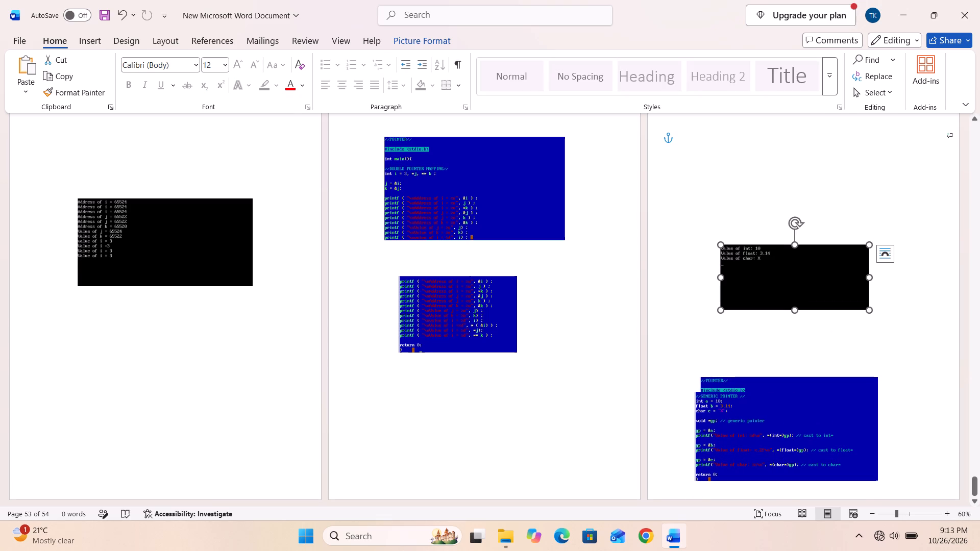
{"action": "scroll", "coordinate": [534, 323], "scroll_direction": "down", "scroll_amount": 3}
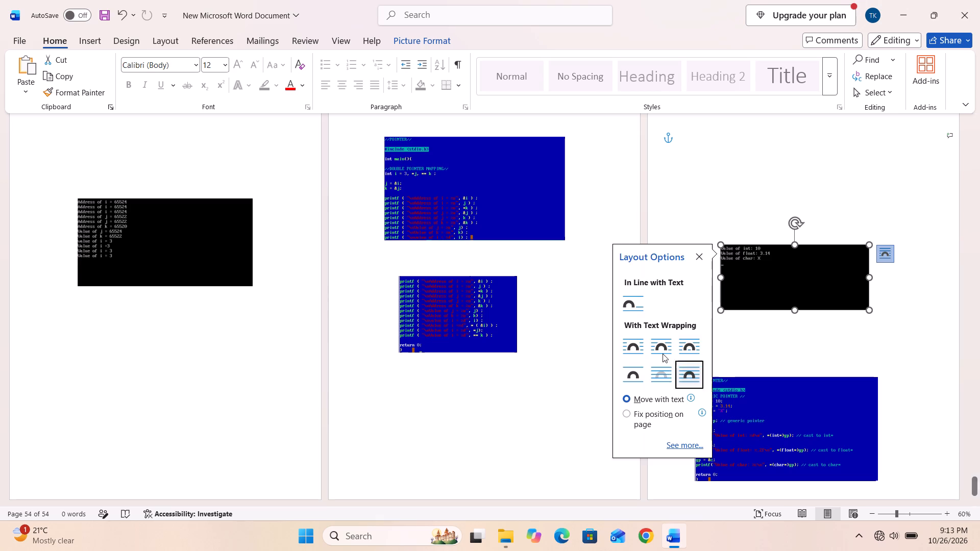
{"action": "left_click", "coordinate": [775, 351]}
{"action": "scroll", "coordinate": [659, 364], "scroll_direction": "down", "scroll_amount": 6}
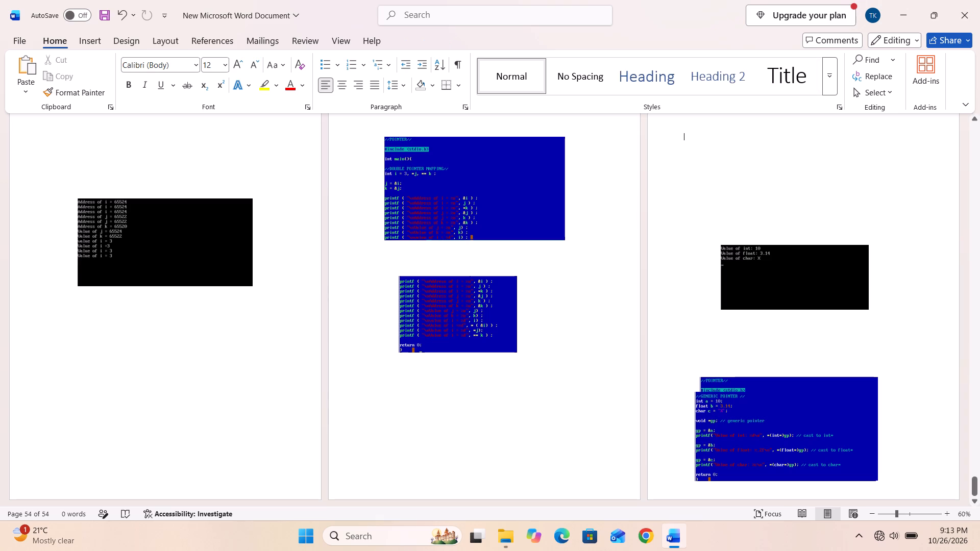
Insert 24 page breaks at the start of page 54 to add blank pages to the document.
{"action": "left_click", "coordinate": [900, 346]}
{"action": "key", "text": "ctrl+Return"}
{"action": "key", "text": "ctrl+Return"}
{"action": "key", "text": "ctrl+Return"}
{"action": "key", "text": "ctrl+Return"}
{"action": "key", "text": "ctrl+Return"}
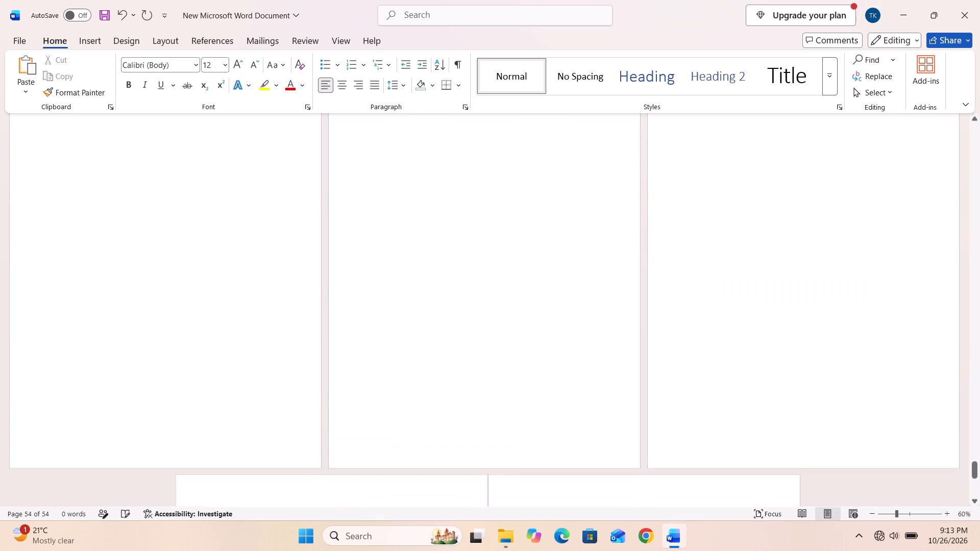
{"action": "key", "text": "ctrl+Return"}
{"action": "key", "text": "ctrl+Return"}
{"action": "key", "text": "ctrl+Return"}
{"action": "key", "text": "ctrl+Return"}
{"action": "key", "text": "ctrl+Return"}
{"action": "key", "text": "ctrl+Return"}
{"action": "key", "text": "ctrl+Return"}
{"action": "key", "text": "ctrl+Return"}
{"action": "key", "text": "ctrl+Return"}
{"action": "key", "text": "ctrl+Return"}
{"action": "key", "text": "ctrl+Return"}
{"action": "key", "text": "ctrl+Return"}
{"action": "key", "text": "ctrl+Return"}
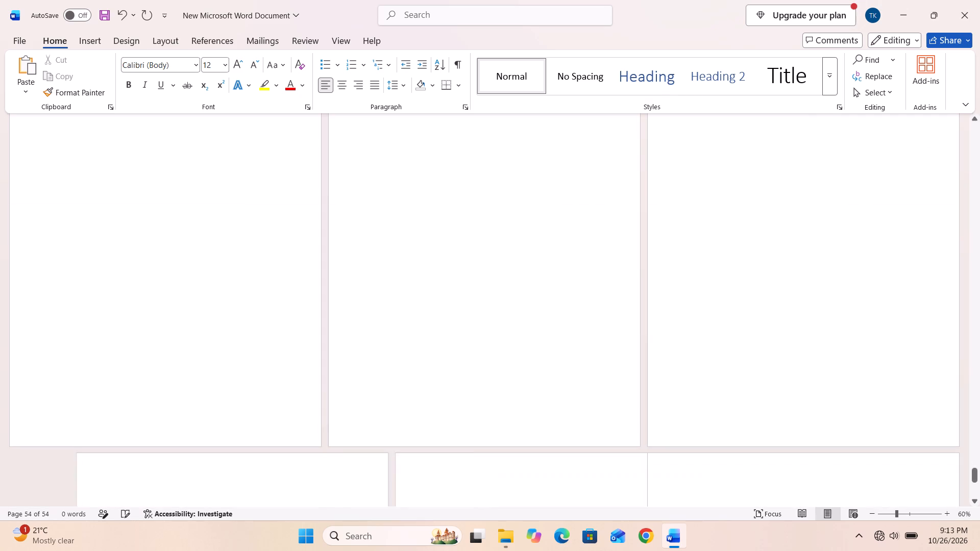
{"action": "key", "text": "ctrl+Return"}
{"action": "key", "text": "ctrl+Return"}
{"action": "key", "text": "ctrl+Return"}
{"action": "key", "text": "ctrl+Return"}
{"action": "key", "text": "ctrl+Return"}
{"action": "key", "text": "ctrl+Return"}
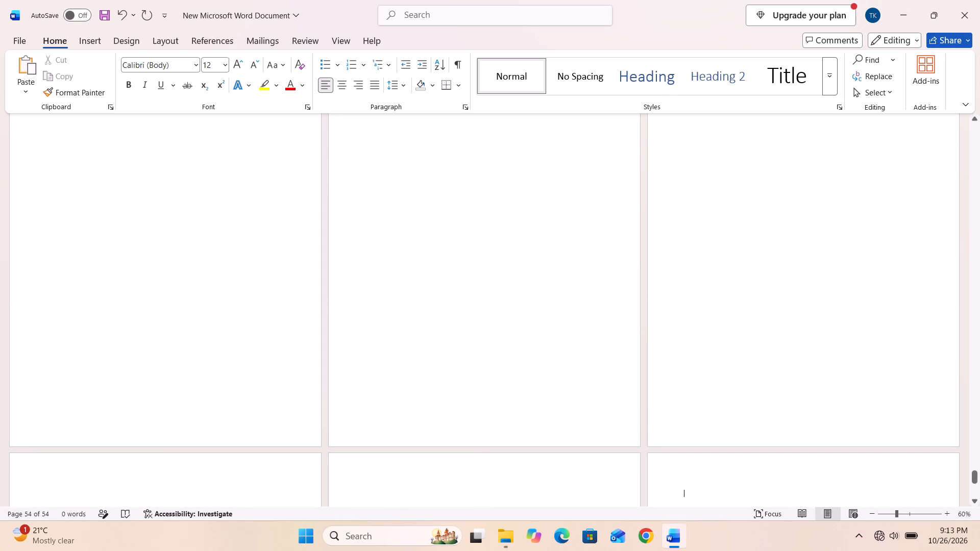
Look back through the pages around the pointer programs to check where the Generic Pointer images are located.
{"action": "scroll", "coordinate": [804, 210], "scroll_direction": "up", "scroll_amount": 20}
{"action": "scroll", "coordinate": [804, 210], "scroll_direction": "up", "scroll_amount": 1}
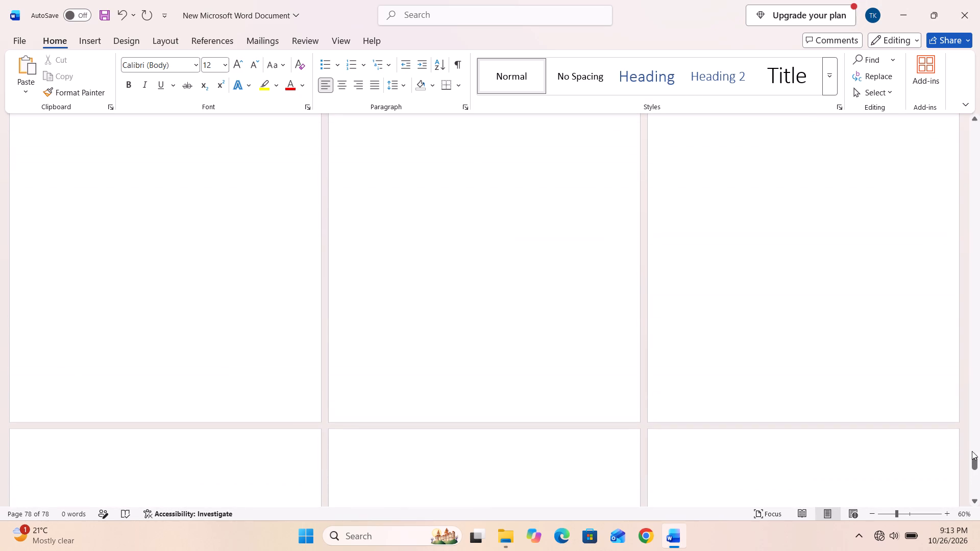
{"action": "left_click_drag", "start_coordinate": [971, 459], "coordinate": [971, 400]}
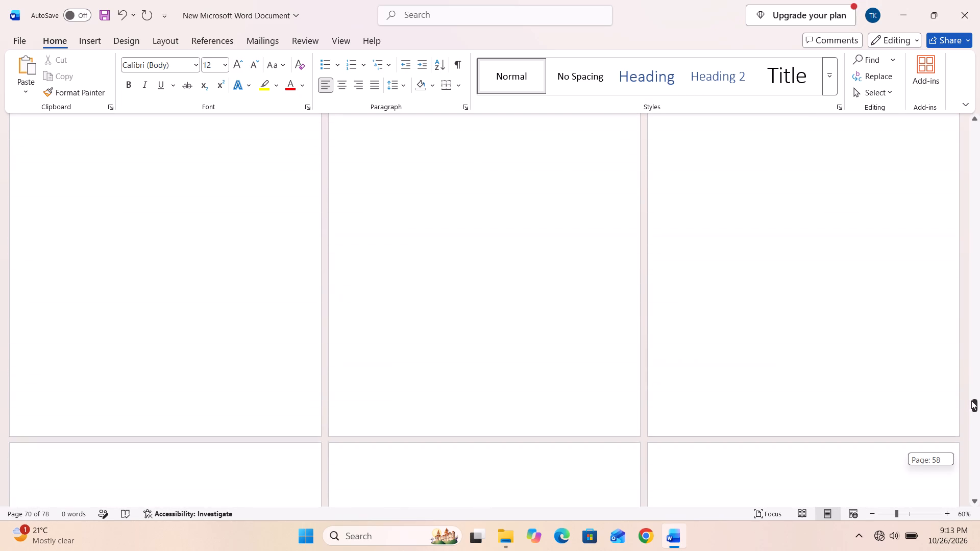
{"action": "left_click_drag", "start_coordinate": [971, 400], "coordinate": [979, 364]}
{"action": "scroll", "coordinate": [715, 355], "scroll_direction": "down", "scroll_amount": 4}
{"action": "scroll", "coordinate": [715, 355], "scroll_direction": "up", "scroll_amount": 2}
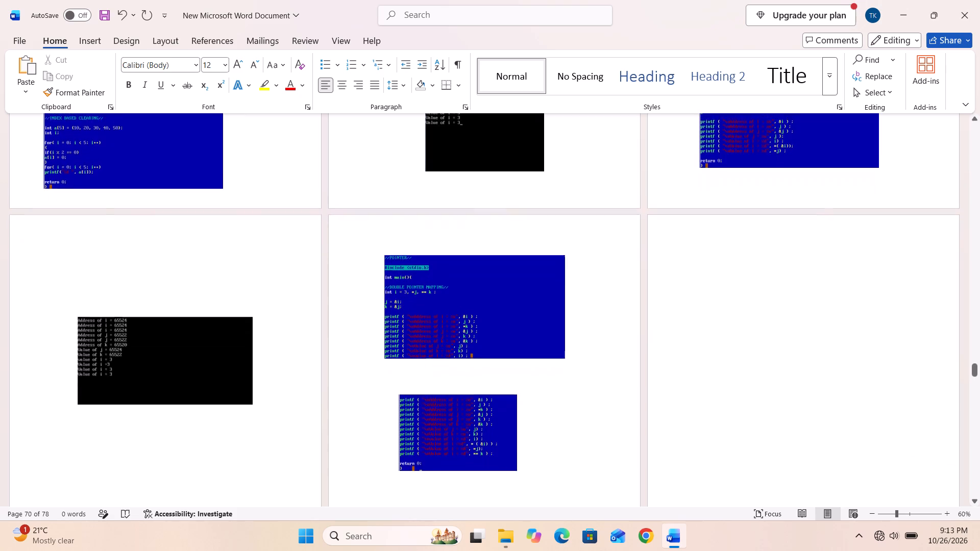
{"action": "scroll", "coordinate": [715, 355], "scroll_direction": "up", "scroll_amount": 4}
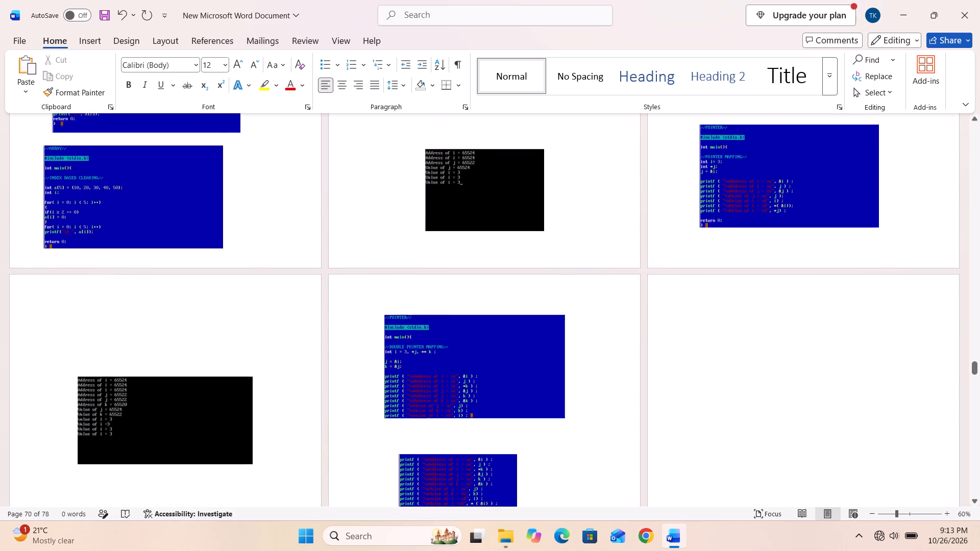
{"action": "scroll", "coordinate": [697, 373], "scroll_direction": "up", "scroll_amount": 2}
{"action": "scroll", "coordinate": [696, 372], "scroll_direction": "down", "scroll_amount": 8}
{"action": "scroll", "coordinate": [690, 367], "scroll_direction": "up", "scroll_amount": 10}
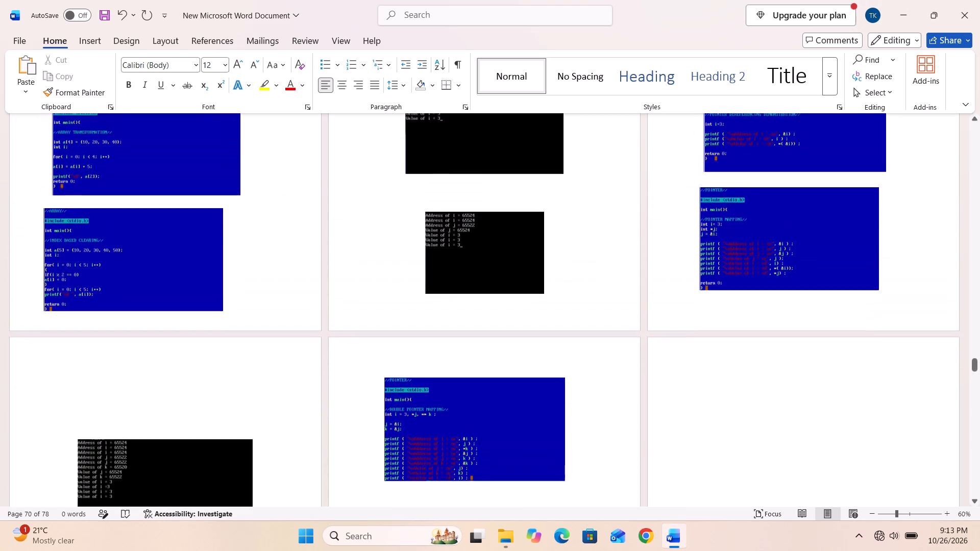
{"action": "scroll", "coordinate": [681, 355], "scroll_direction": "up", "scroll_amount": 8}
{"action": "scroll", "coordinate": [676, 348], "scroll_direction": "down", "scroll_amount": 12}
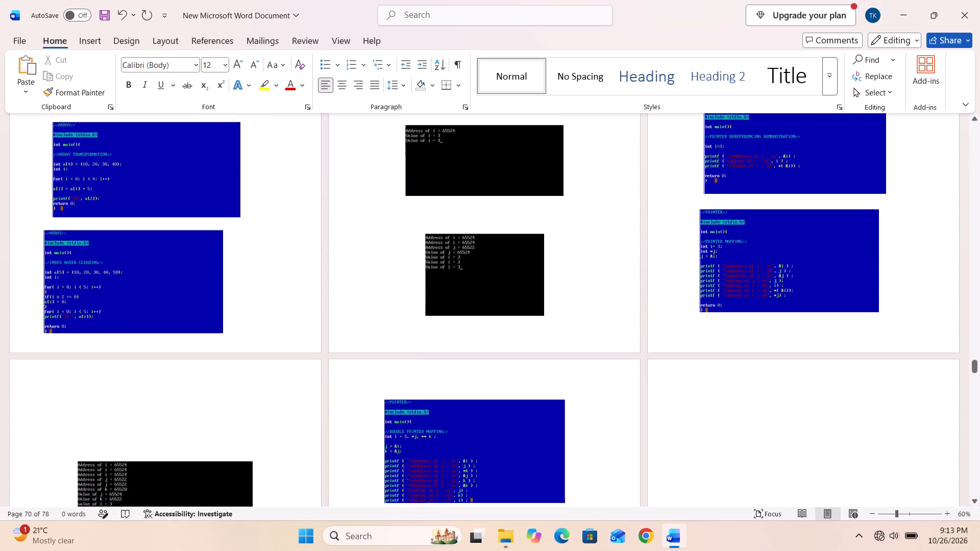
{"action": "scroll", "coordinate": [667, 338], "scroll_direction": "down", "scroll_amount": 19}
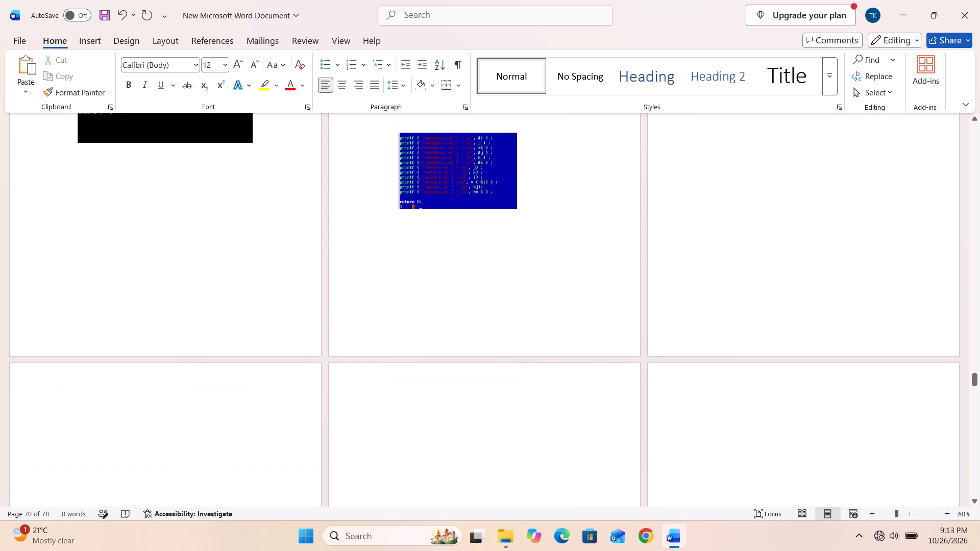
Cut the two Generic Pointer code images and their output image from the last page and paste them on page 54.
{"action": "left_click_drag", "start_coordinate": [977, 380], "coordinate": [979, 526]}
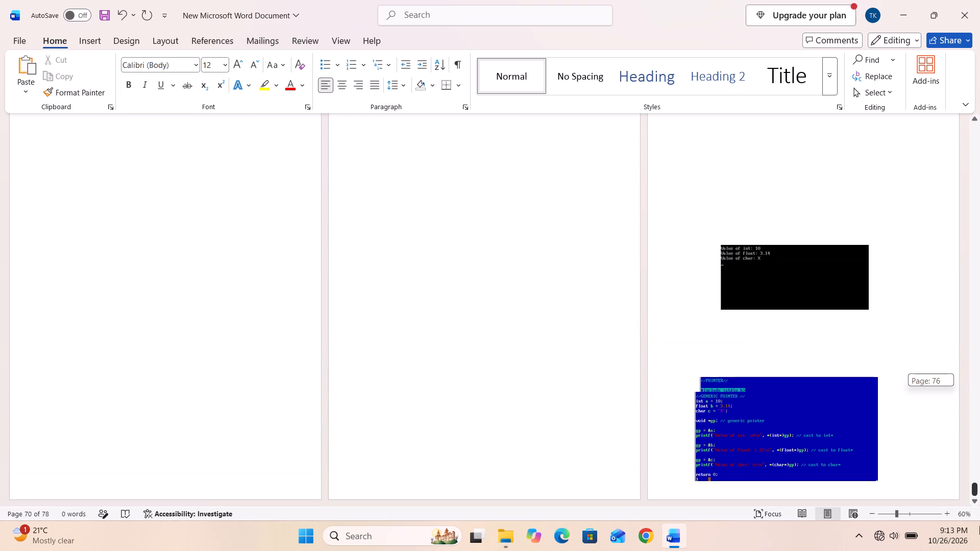
{"action": "left_click_drag", "start_coordinate": [979, 526], "coordinate": [979, 550]}
{"action": "left_click", "coordinate": [776, 457], "text": "ctrl"}
{"action": "left_click", "coordinate": [742, 378], "text": "ctrl"}
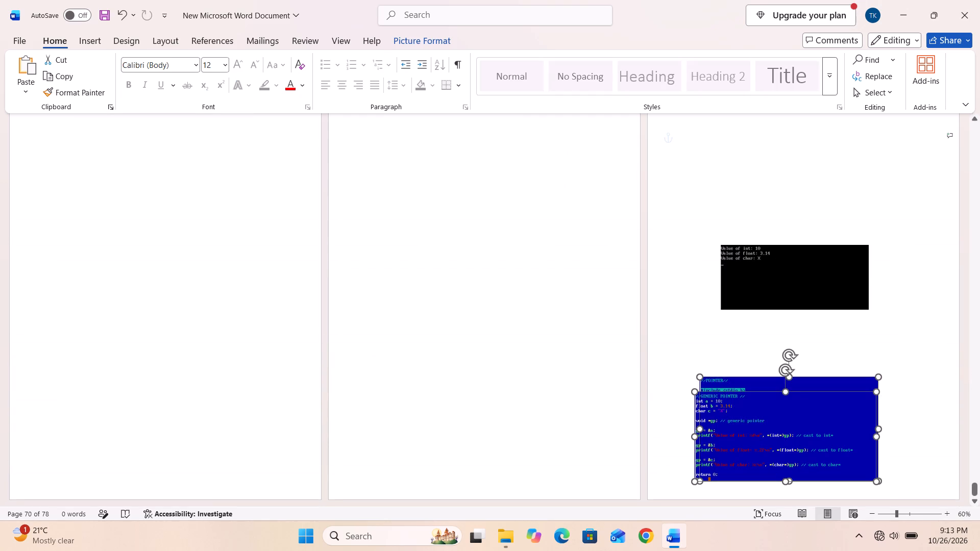
{"action": "left_click", "coordinate": [776, 292], "text": "ctrl"}
{"action": "key", "text": "ctrl+x"}
{"action": "scroll", "coordinate": [776, 293], "scroll_direction": "up", "scroll_amount": 4}
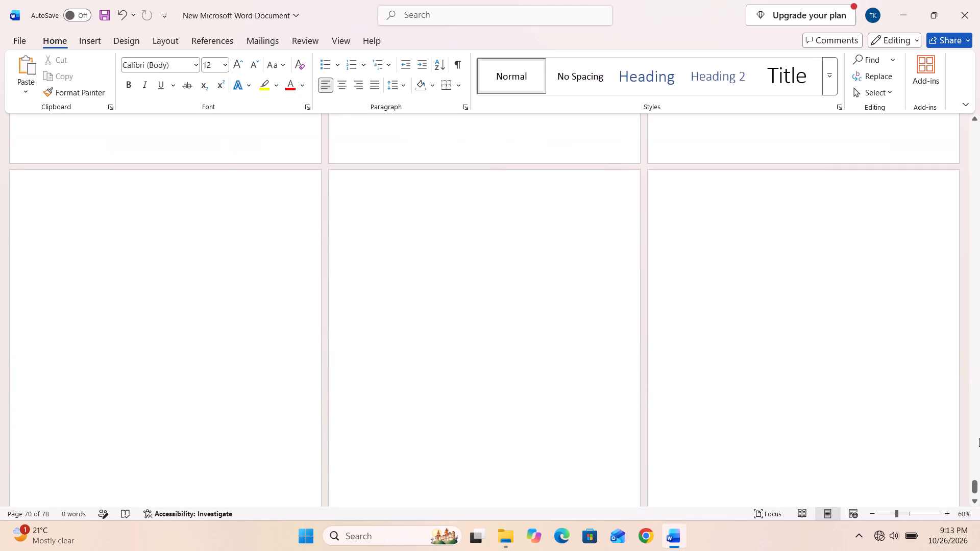
{"action": "left_click_drag", "start_coordinate": [975, 483], "coordinate": [979, 383]}
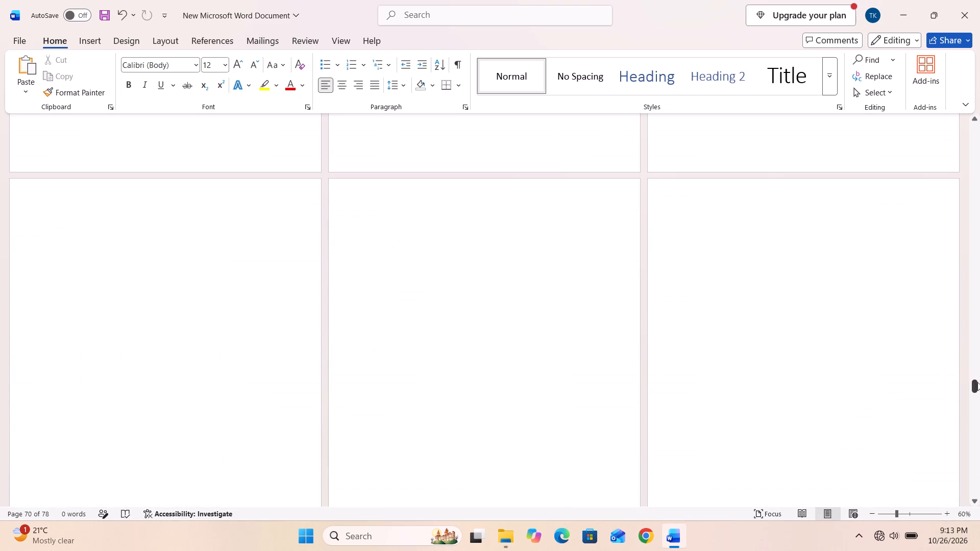
{"action": "scroll", "coordinate": [651, 314], "scroll_direction": "up", "scroll_amount": 19}
{"action": "left_click", "coordinate": [835, 237]}
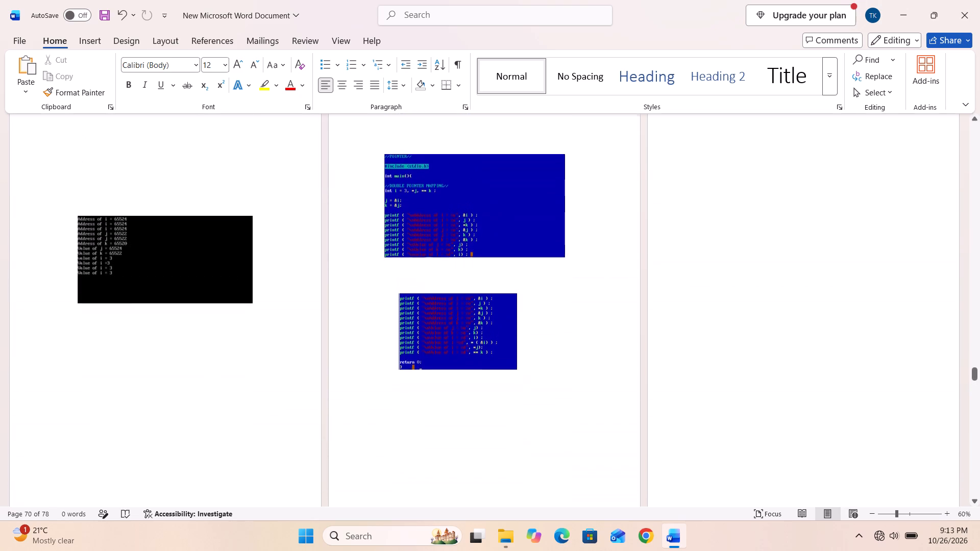
{"action": "key", "text": "ctrl+v"}
Move the Generic Pointer output image down to the middle of page 54 and both code images to the bottom of the page.
{"action": "left_click_drag", "start_coordinate": [774, 335], "coordinate": [773, 335]}
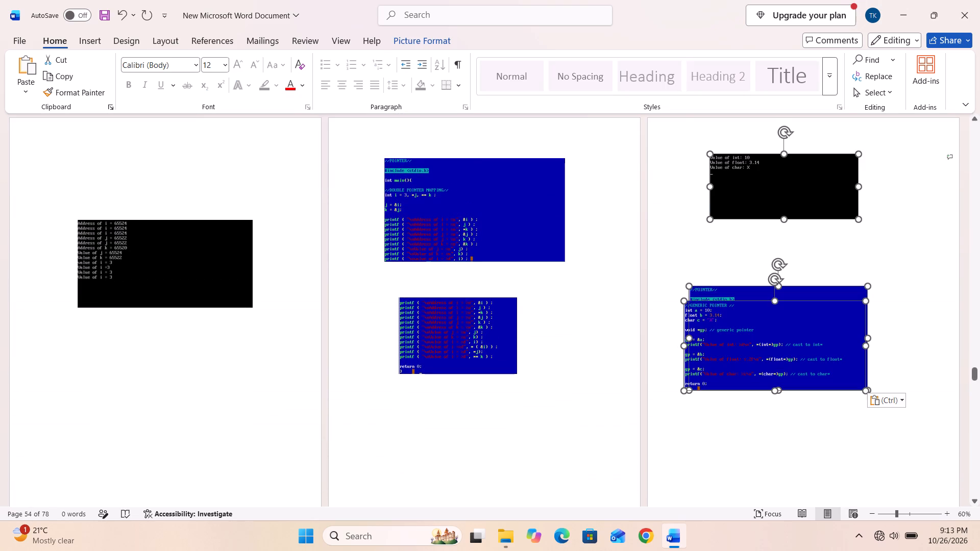
{"action": "left_click_drag", "start_coordinate": [773, 335], "coordinate": [788, 457]}
{"action": "left_click_drag", "start_coordinate": [769, 357], "coordinate": [771, 455]}
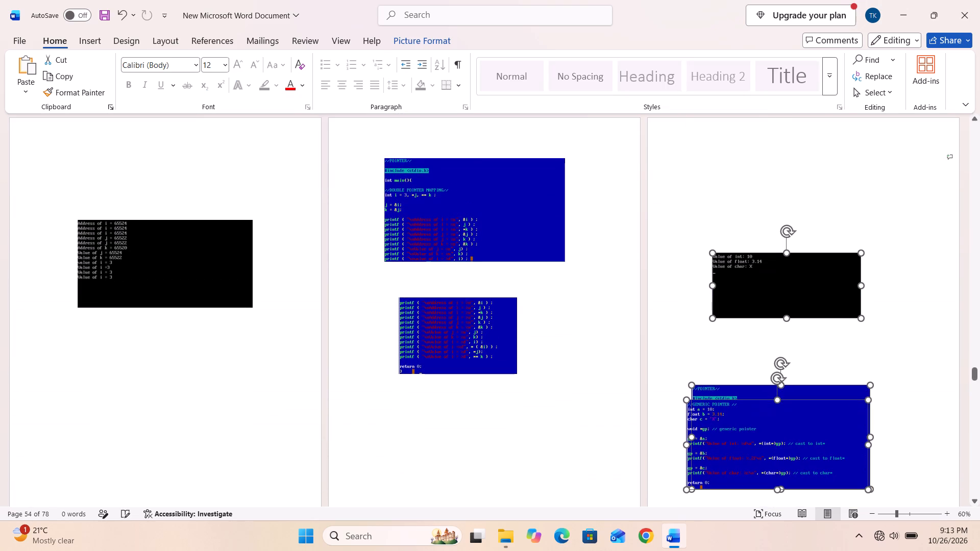
{"action": "left_click", "coordinate": [912, 330]}
{"action": "left_click_drag", "start_coordinate": [777, 425], "coordinate": [772, 490]}
{"action": "left_click_drag", "start_coordinate": [738, 403], "coordinate": [740, 450]}
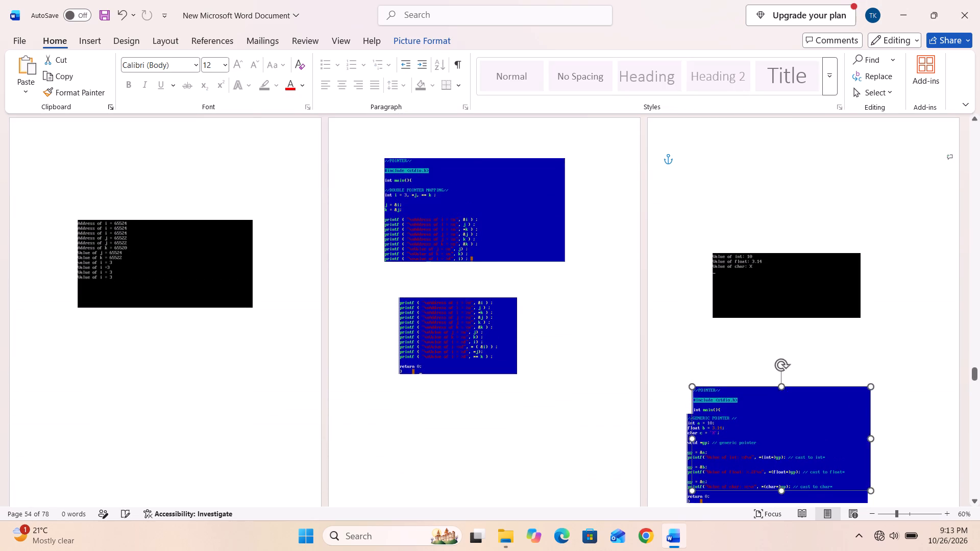
{"action": "left_click_drag", "start_coordinate": [740, 450], "coordinate": [741, 454]}
{"action": "scroll", "coordinate": [752, 403], "scroll_direction": "down", "scroll_amount": 2}
{"action": "scroll", "coordinate": [753, 401], "scroll_direction": "up", "scroll_amount": 2}
Move both Generic Pointer code images to page 55 and stack them in order, with the #include part above the part ending in return 0.
{"action": "left_click_drag", "start_coordinate": [757, 161], "coordinate": [220, 308]}
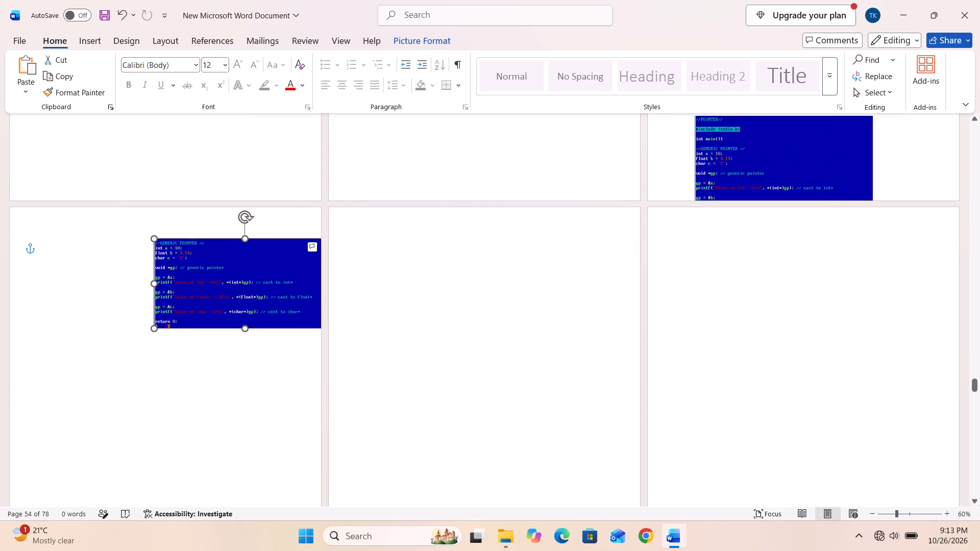
{"action": "left_click_drag", "start_coordinate": [220, 308], "coordinate": [142, 315]}
{"action": "left_click_drag", "start_coordinate": [805, 160], "coordinate": [263, 322]}
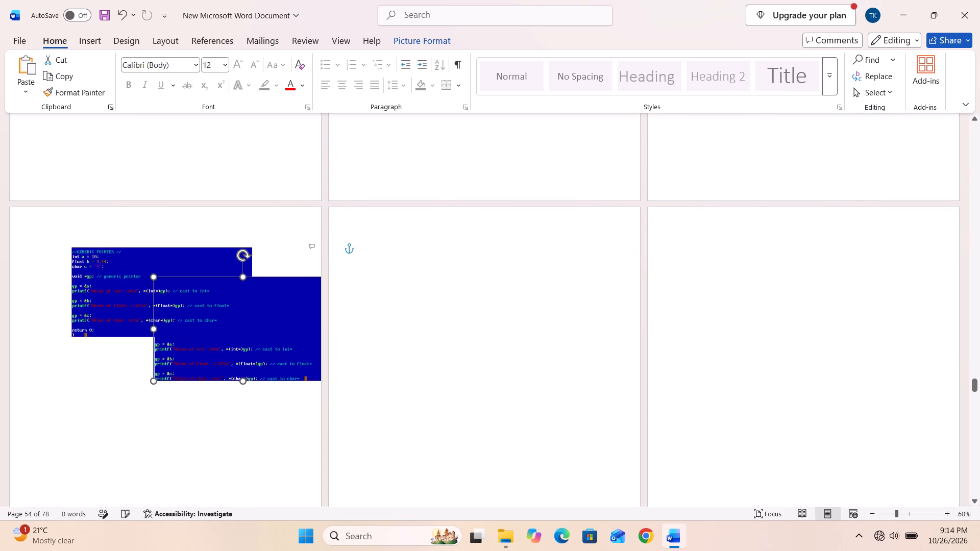
{"action": "left_click_drag", "start_coordinate": [263, 322], "coordinate": [152, 334]}
{"action": "left_click", "coordinate": [184, 276]}
{"action": "left_click_drag", "start_coordinate": [184, 275], "coordinate": [136, 423]}
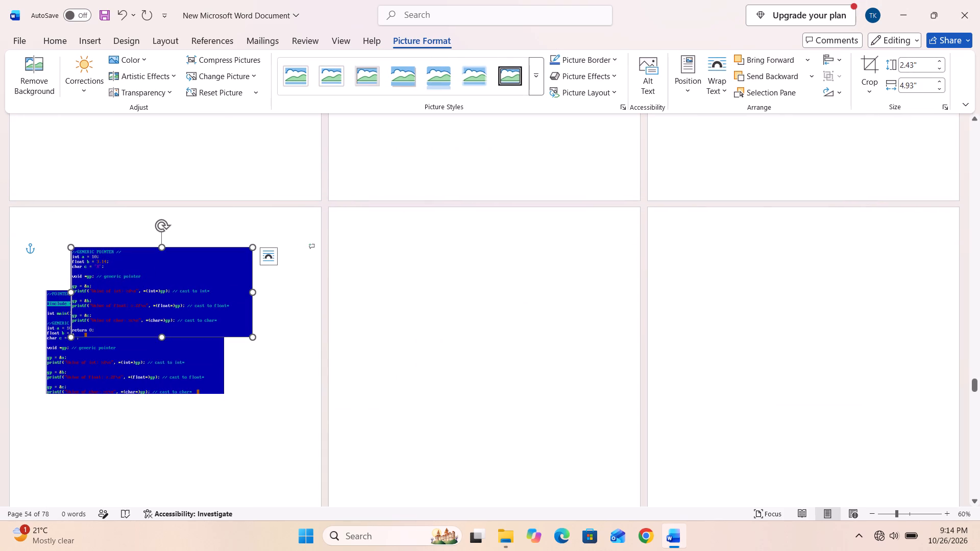
{"action": "scroll", "coordinate": [207, 348], "scroll_direction": "down", "scroll_amount": 1}
{"action": "scroll", "coordinate": [209, 346], "scroll_direction": "up", "scroll_amount": 1}
{"action": "scroll", "coordinate": [209, 345], "scroll_direction": "down", "scroll_amount": 7}
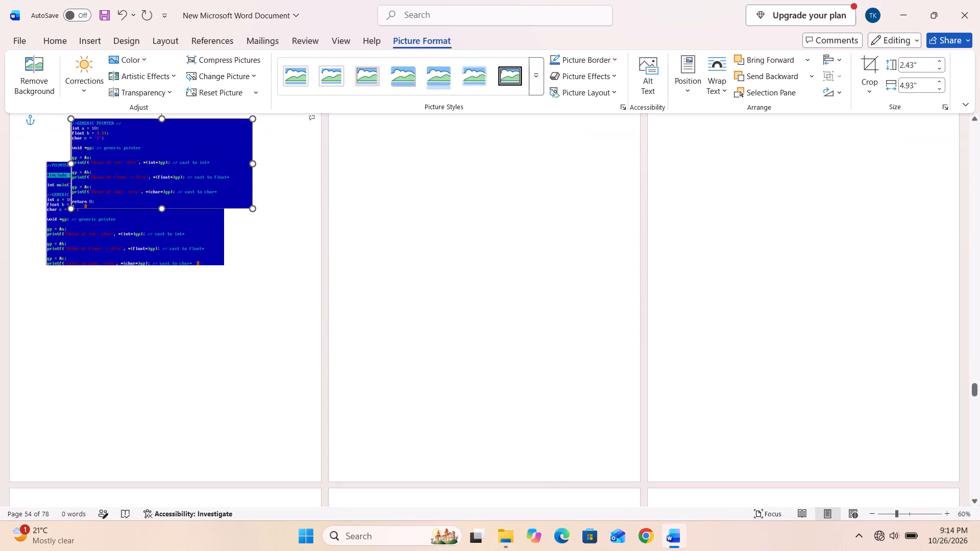
{"action": "left_click_drag", "start_coordinate": [188, 169], "coordinate": [162, 340]}
{"action": "left_click_drag", "start_coordinate": [143, 194], "coordinate": [162, 186]}
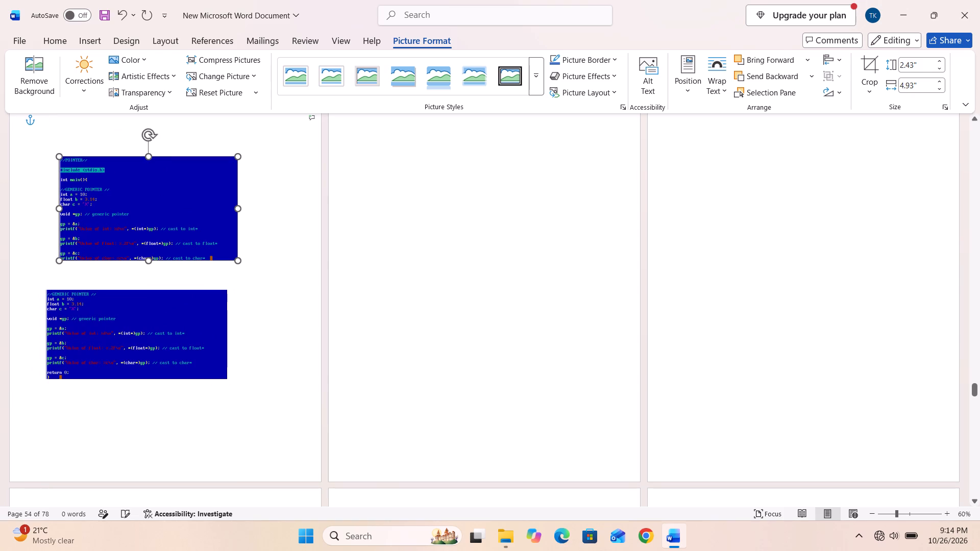
Align the upper Generic Pointer code image more closely above the lower code image on page 55.
{"action": "left_click_drag", "start_coordinate": [162, 186], "coordinate": [149, 182]}
{"action": "left_click", "coordinate": [472, 257]}
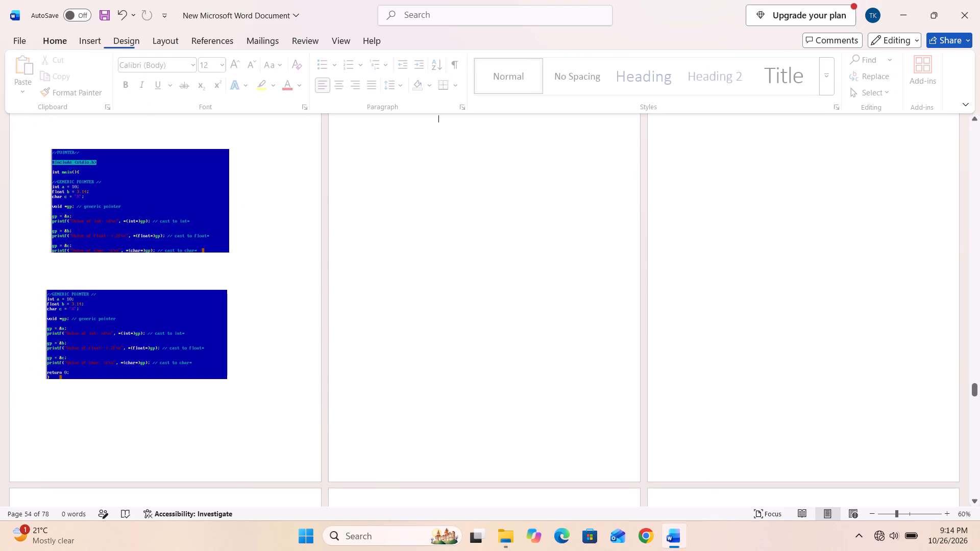
Copy all three screenshots from the pointer subfolder New folder - Copy (5) in File Explorer and paste them on page 56 in Word.
{"action": "left_click", "coordinate": [500, 537], "text": "ctrl"}
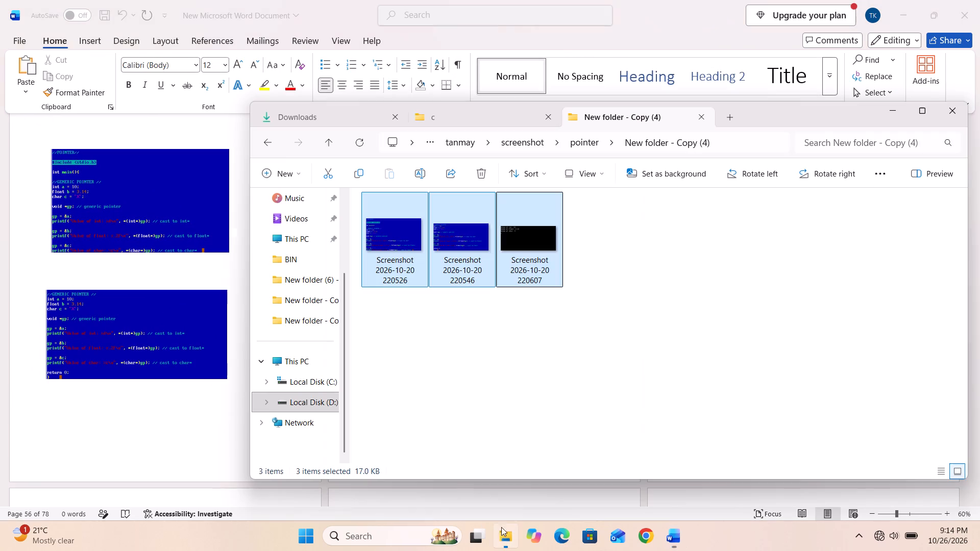
{"action": "left_click", "coordinate": [257, 141], "text": "ctrl"}
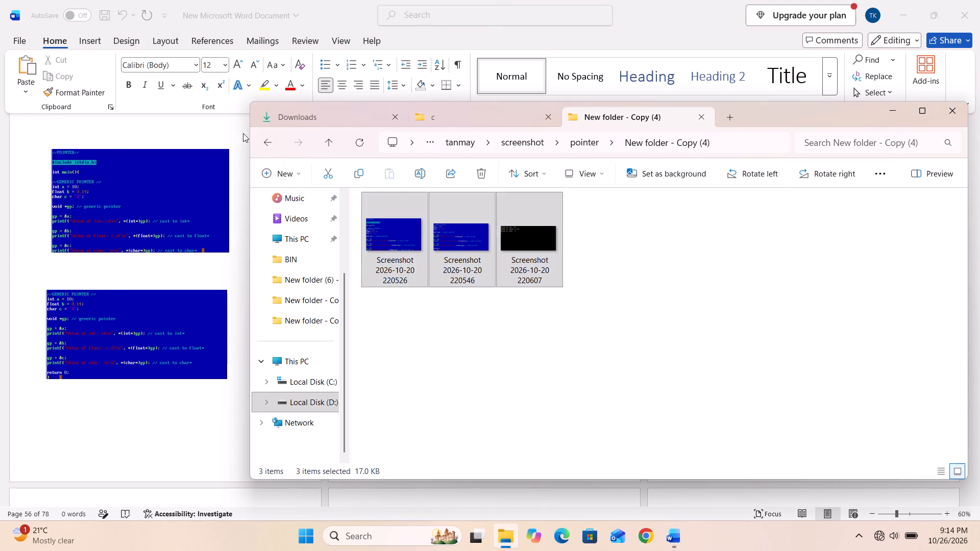
{"action": "left_click", "coordinate": [261, 145], "text": "ctrl"}
{"action": "double_click", "coordinate": [414, 305], "text": "ctrl"}
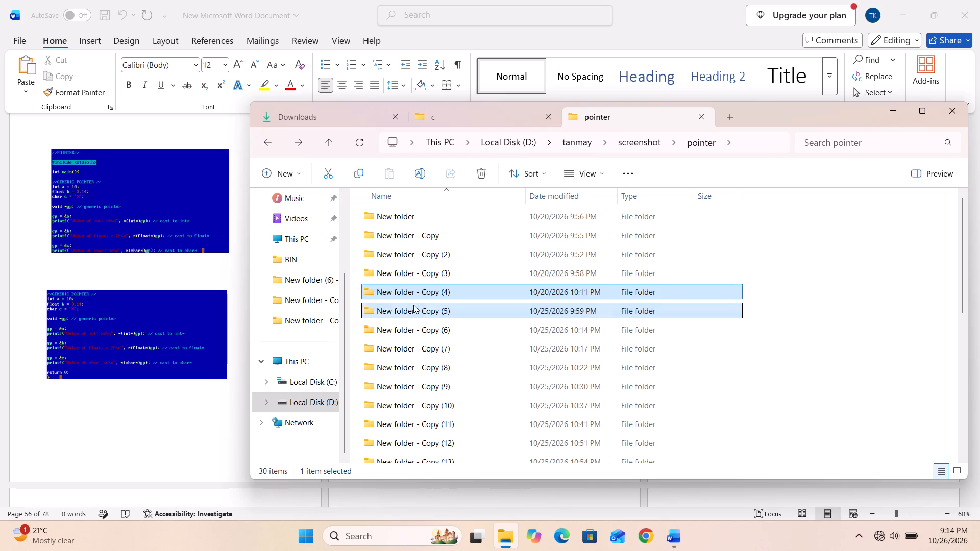
{"action": "left_click", "coordinate": [707, 20]}
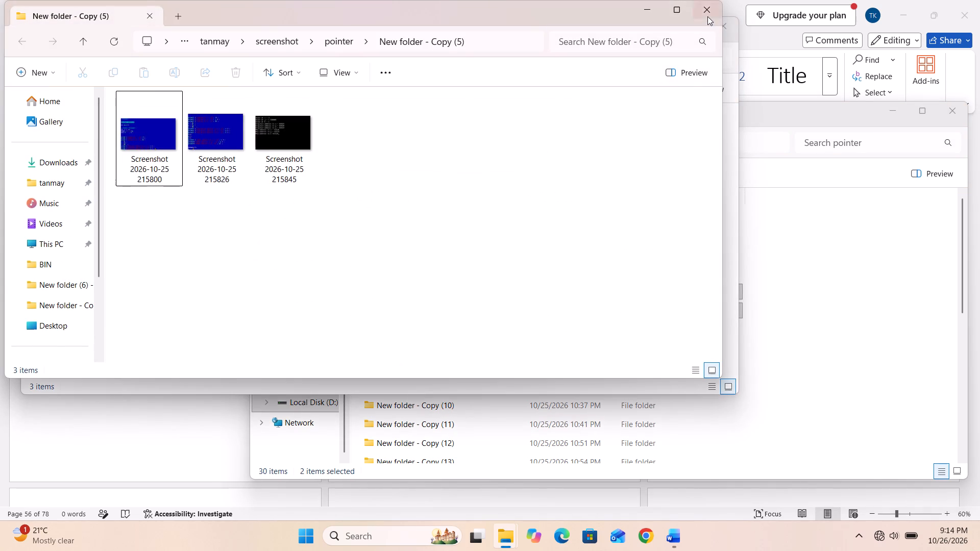
{"action": "left_click", "coordinate": [706, 12]}
{"action": "left_click", "coordinate": [714, 21]}
{"action": "left_click", "coordinate": [793, 291]}
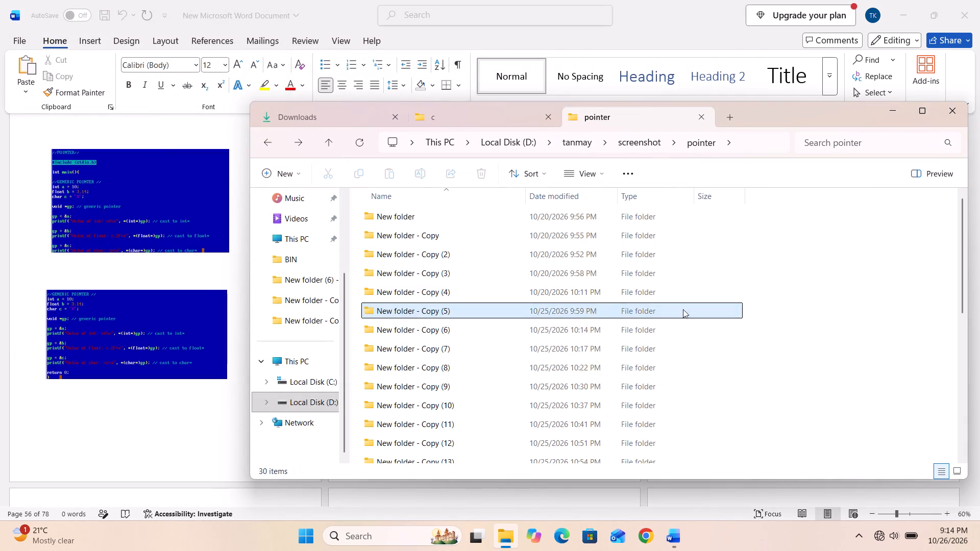
{"action": "double_click", "coordinate": [608, 307]}
{"action": "left_click", "coordinate": [419, 242], "text": "ctrl"}
{"action": "left_click", "coordinate": [435, 238], "text": "ctrl"}
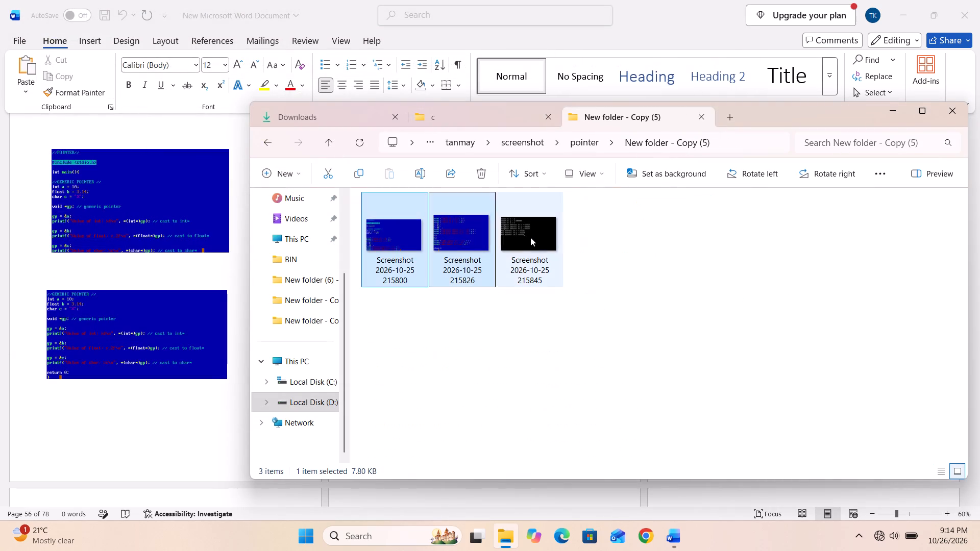
{"action": "left_click", "coordinate": [535, 237], "text": "ctrl"}
{"action": "key", "text": "ctrl+c"}
{"action": "left_click", "coordinate": [213, 261]}
{"action": "left_click", "coordinate": [504, 262]}
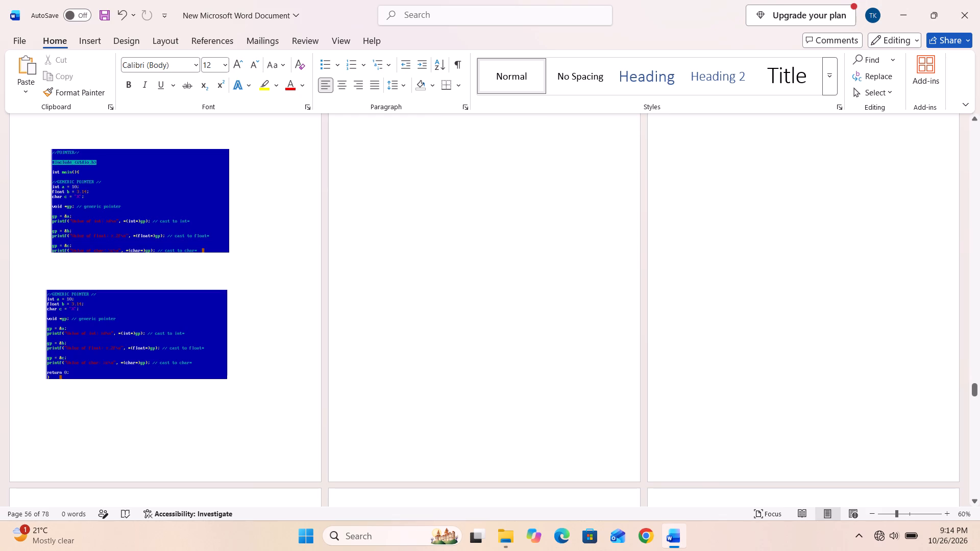
{"action": "key", "text": "ctrl+v"}
{"action": "left_click", "coordinate": [508, 295]}
Stack both Pointer Increment code images in order on page 57 and place their output image mid-page on page 56.
{"action": "left_click_drag", "start_coordinate": [462, 190], "coordinate": [765, 257]}
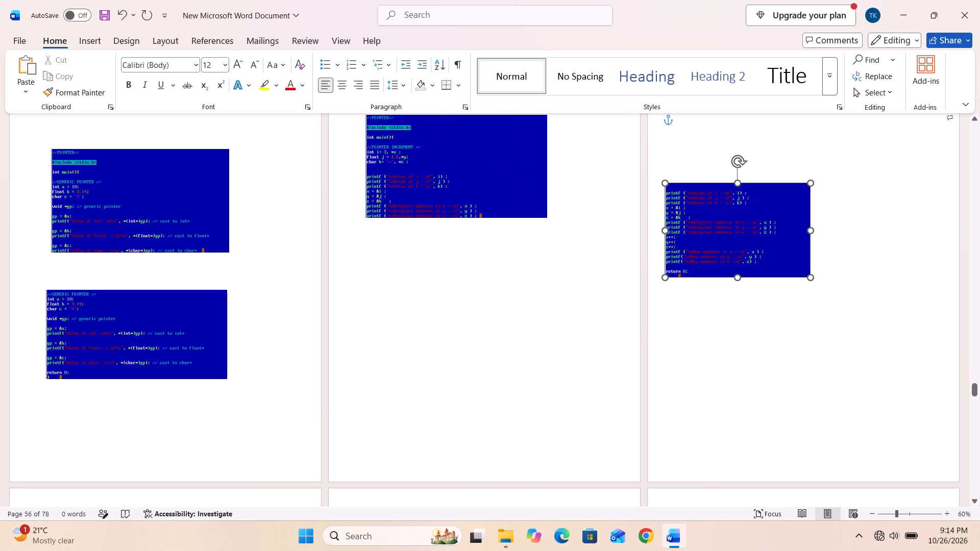
{"action": "left_click_drag", "start_coordinate": [765, 257], "coordinate": [809, 364]}
{"action": "left_click_drag", "start_coordinate": [447, 179], "coordinate": [746, 187]}
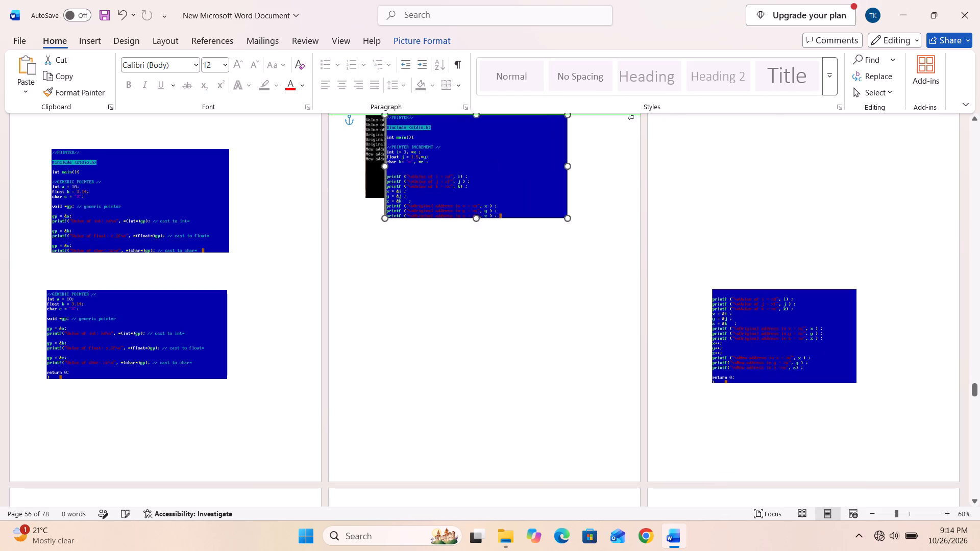
{"action": "left_click_drag", "start_coordinate": [746, 187], "coordinate": [782, 194]}
{"action": "left_click_drag", "start_coordinate": [452, 164], "coordinate": [484, 259]}
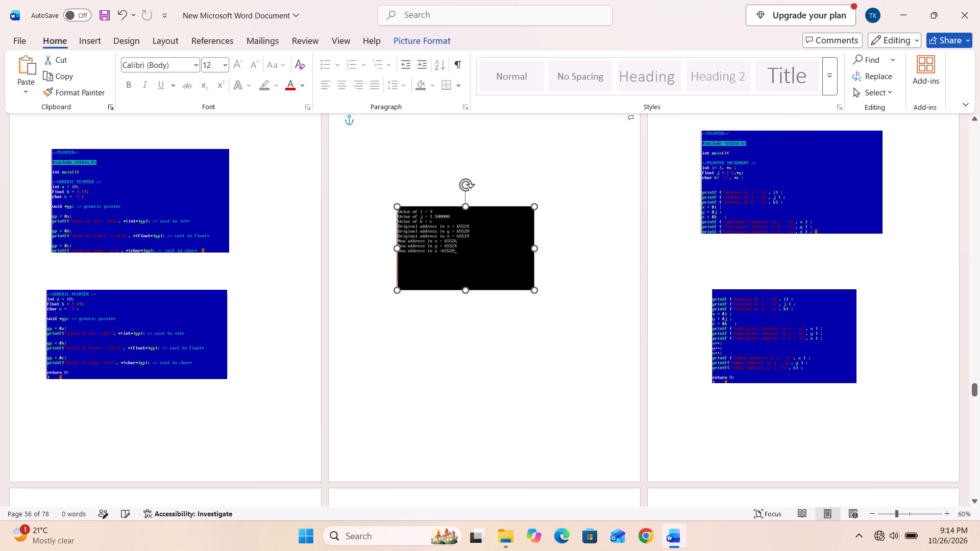
{"action": "left_click_drag", "start_coordinate": [484, 259], "coordinate": [483, 272]}
Copy both screenshots from New folder - Copy (6) in File Explorer and paste them on page 58 in Word.
{"action": "scroll", "coordinate": [482, 267], "scroll_direction": "down", "scroll_amount": 15}
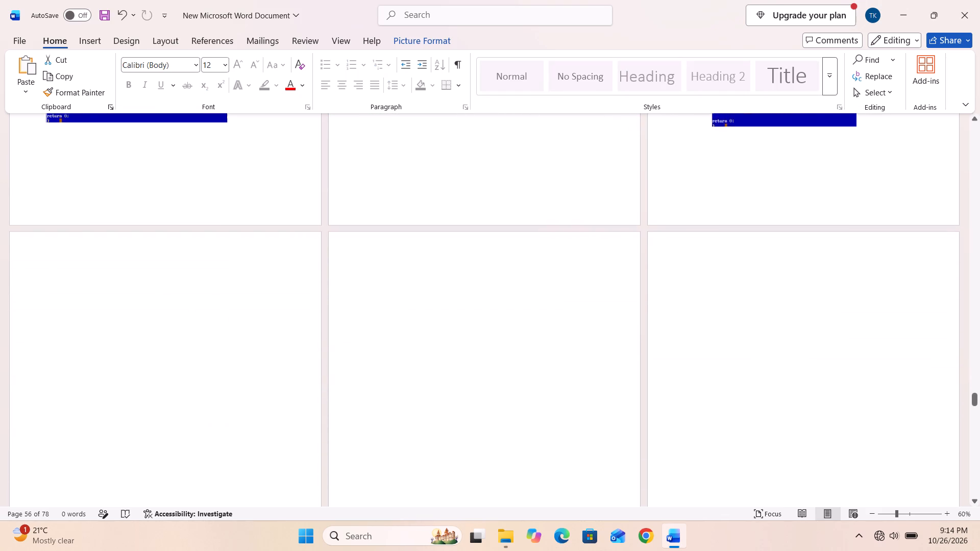
{"action": "scroll", "coordinate": [481, 214], "scroll_direction": "down", "scroll_amount": 2}
{"action": "left_click", "coordinate": [503, 545]}
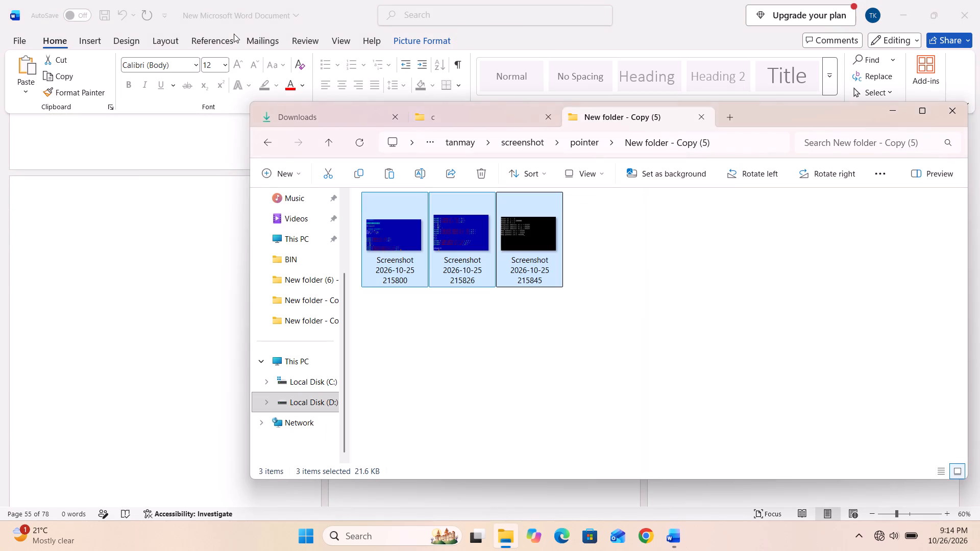
{"action": "left_click", "coordinate": [275, 146]}
{"action": "scroll", "coordinate": [421, 365], "scroll_direction": "down", "scroll_amount": 1}
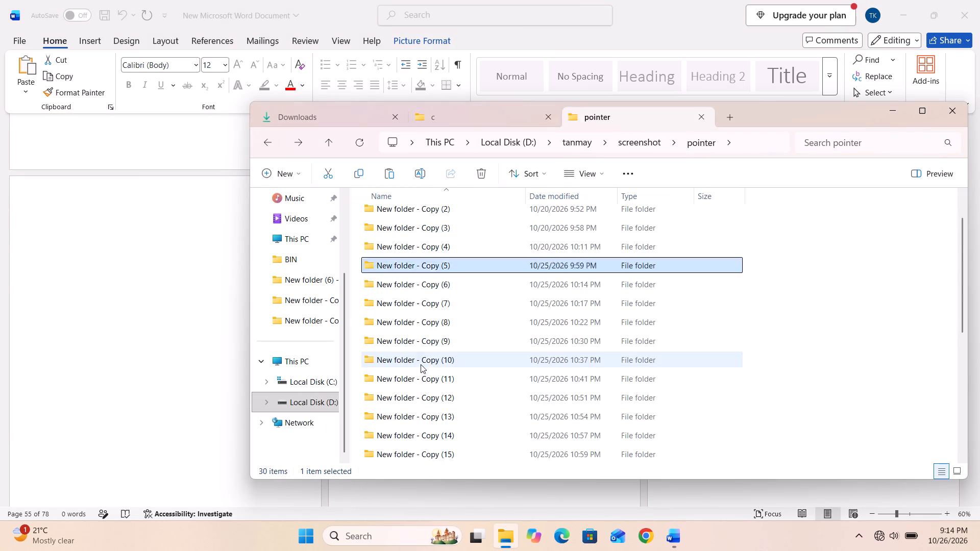
{"action": "scroll", "coordinate": [421, 364], "scroll_direction": "down", "scroll_amount": 1}
{"action": "double_click", "coordinate": [465, 232]}
{"action": "left_click", "coordinate": [426, 239], "text": "ctrl"}
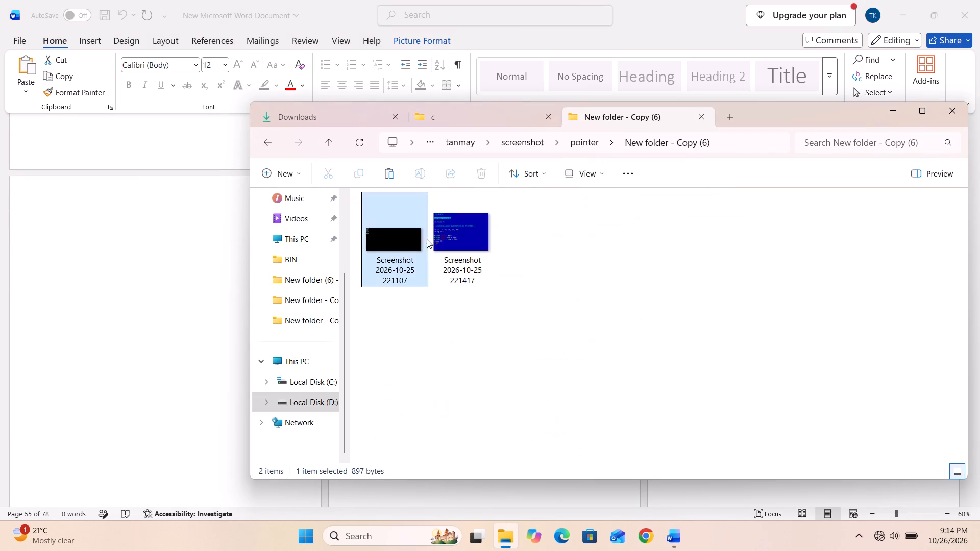
{"action": "left_click", "coordinate": [439, 237], "text": "ctrl"}
{"action": "key", "text": "ctrl+c"}
{"action": "left_click", "coordinate": [130, 301]}
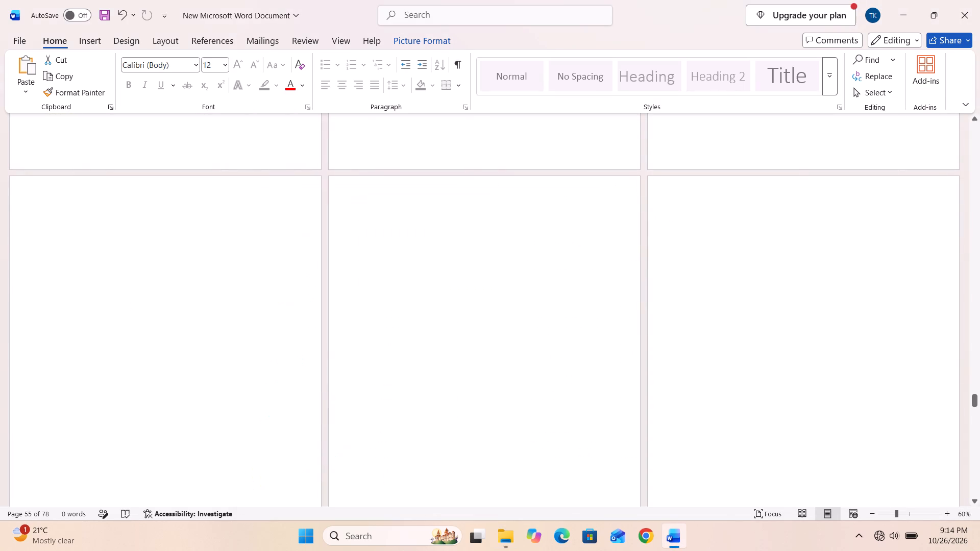
{"action": "left_click", "coordinate": [188, 296], "text": "ctrl"}
{"action": "key", "text": "ctrl+v"}
{"action": "left_click", "coordinate": [172, 300]}
{"action": "left_click", "coordinate": [206, 349]}
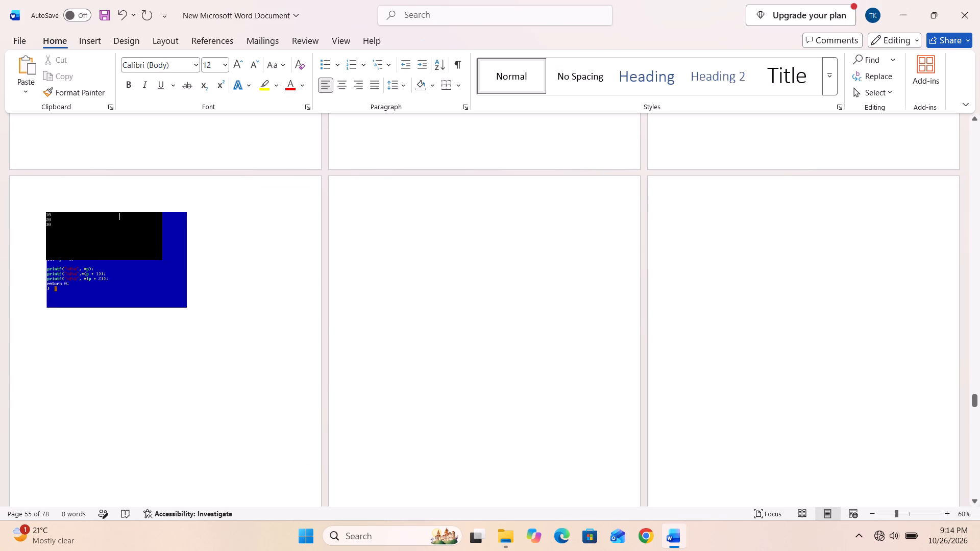
Move the array-elements-using-pointers code image to the top of page 59, and position its output image at the top of page 58.
{"action": "left_click_drag", "start_coordinate": [128, 289], "coordinate": [485, 294]}
{"action": "left_click_drag", "start_coordinate": [115, 245], "coordinate": [140, 263]}
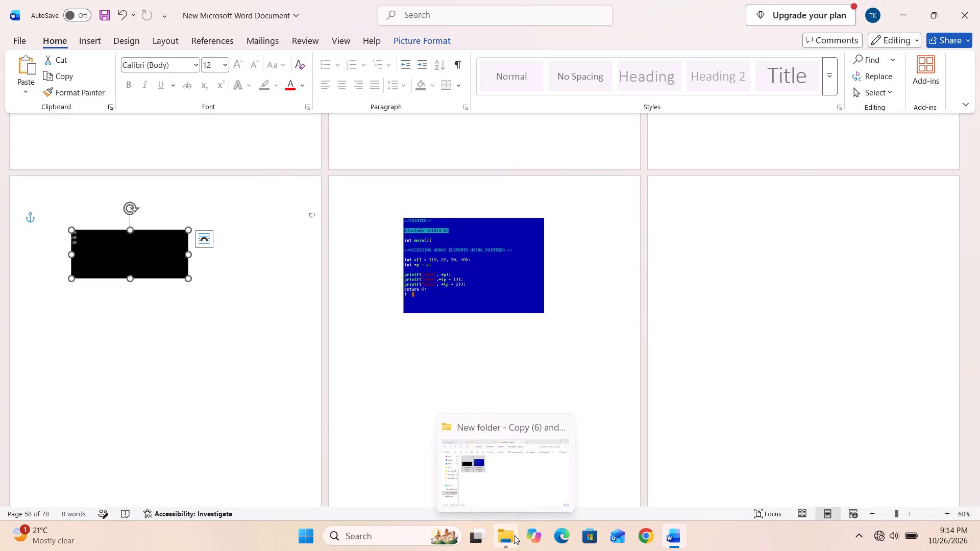
Copy both screenshots from New folder - Copy (7) in File Explorer and paste them on page 59 in Word.
{"action": "left_click", "coordinate": [514, 535]}
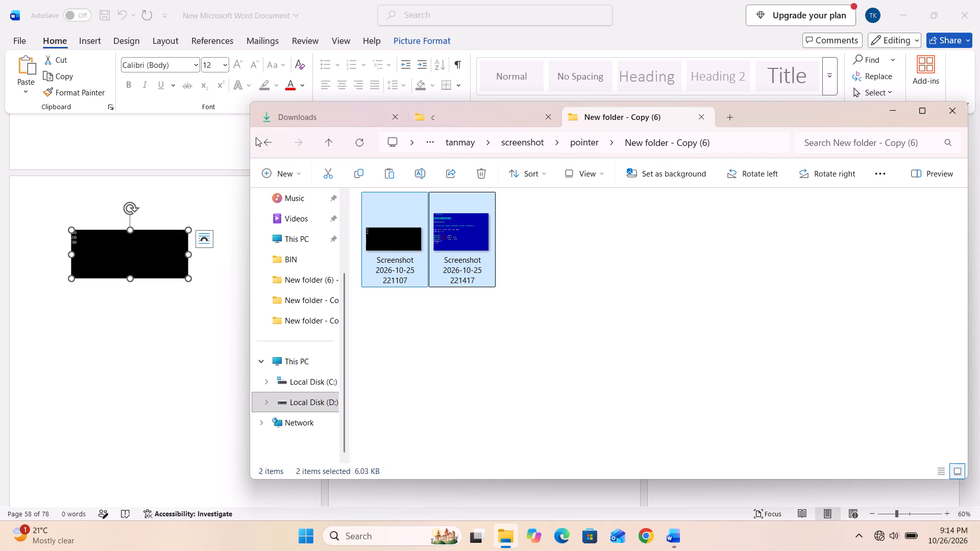
{"action": "left_click", "coordinate": [256, 137]}
{"action": "left_click", "coordinate": [276, 146]}
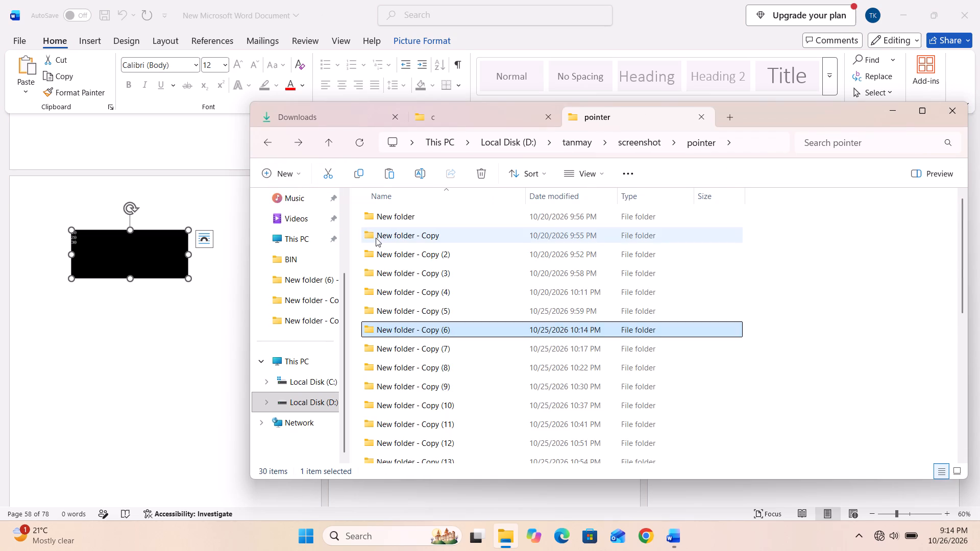
{"action": "scroll", "coordinate": [424, 282], "scroll_direction": "down", "scroll_amount": 1}
{"action": "double_click", "coordinate": [443, 299]}
{"action": "left_click", "coordinate": [373, 248], "text": "ctrl"}
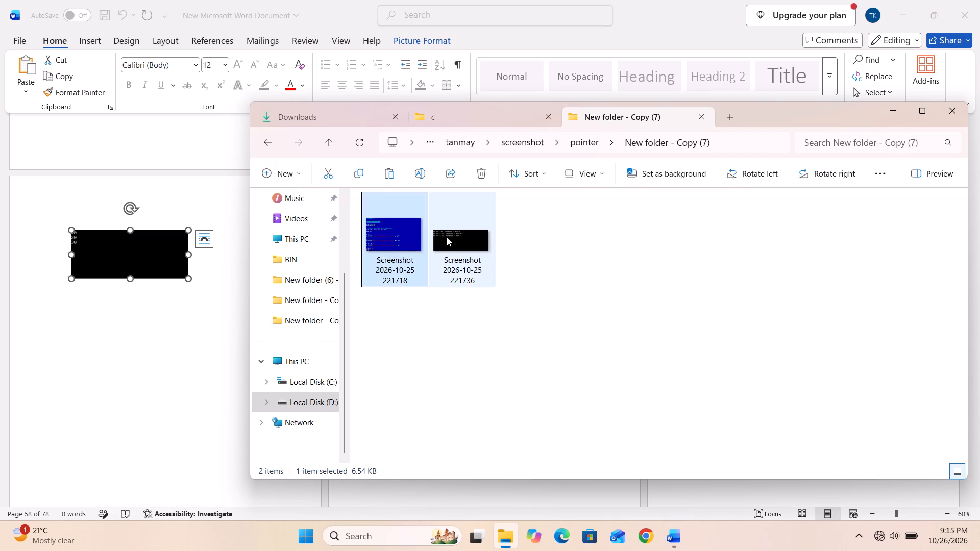
{"action": "left_click", "coordinate": [462, 236], "text": "ctrl"}
{"action": "key", "text": "ctrl+c"}
{"action": "left_click", "coordinate": [194, 333], "text": "ctrl"}
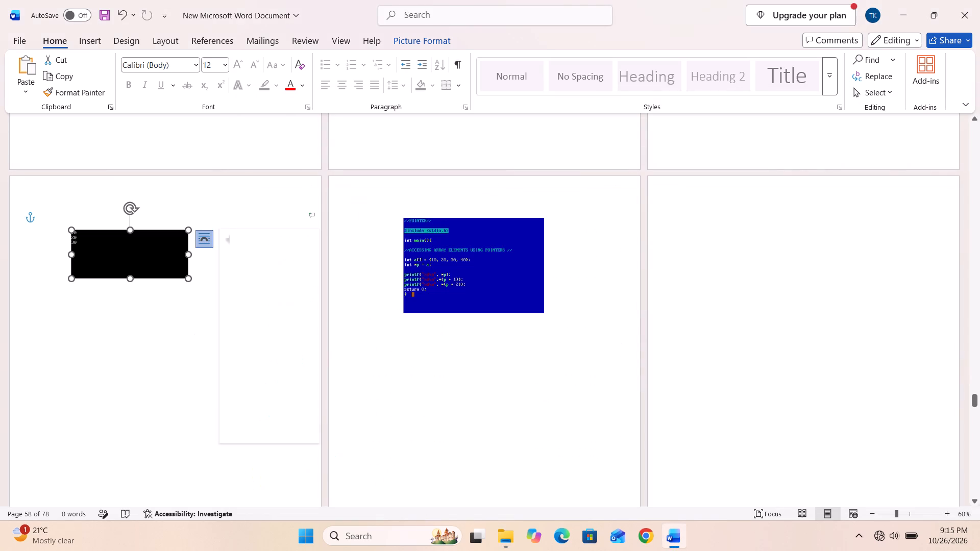
{"action": "double_click", "coordinate": [399, 402]}
{"action": "key", "text": "ctrl+v"}
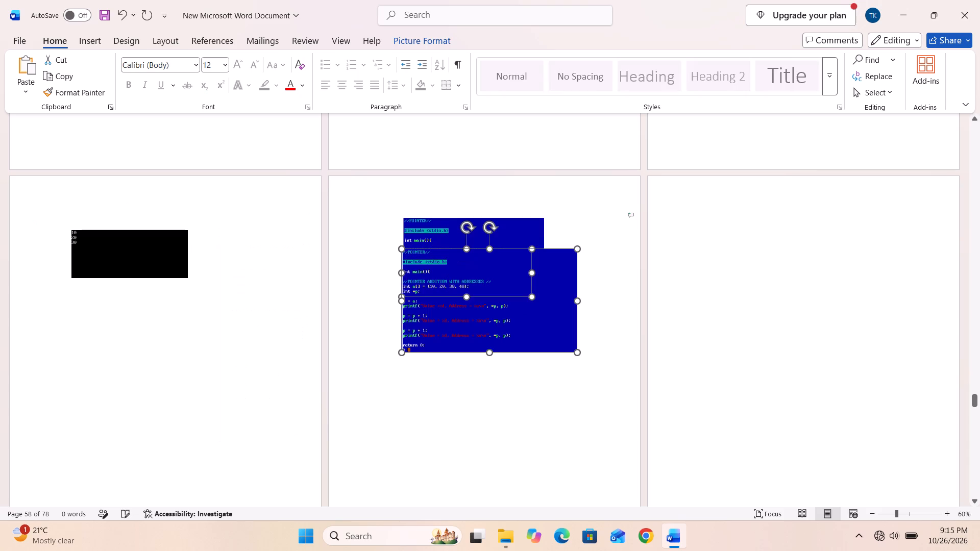
{"action": "left_click", "coordinate": [414, 419]}
Place the Pointer Addition with Addresses code below the first code image on page 59 and its output below the first output on page 58.
{"action": "left_click_drag", "start_coordinate": [474, 336], "coordinate": [462, 434]}
{"action": "left_click_drag", "start_coordinate": [474, 280], "coordinate": [402, 304]}
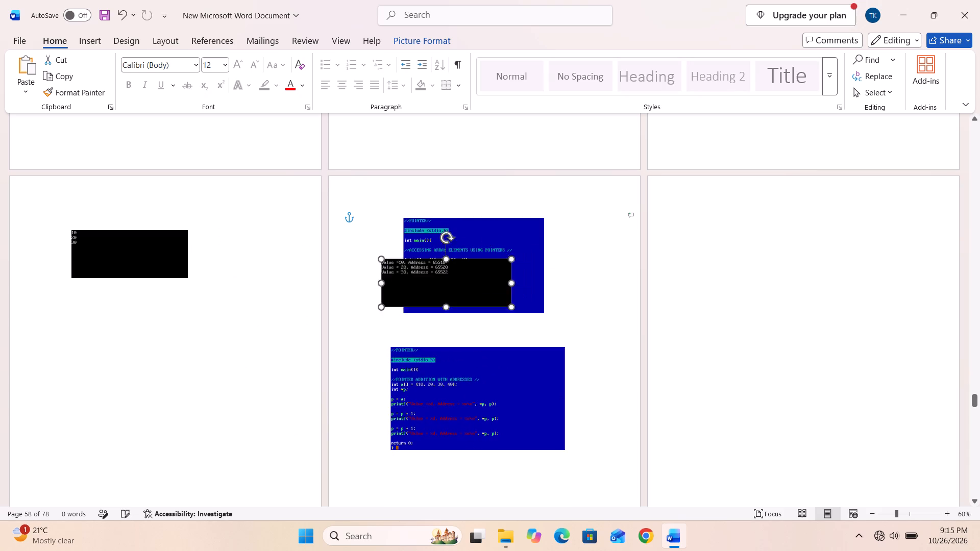
{"action": "left_click_drag", "start_coordinate": [402, 304], "coordinate": [143, 376]}
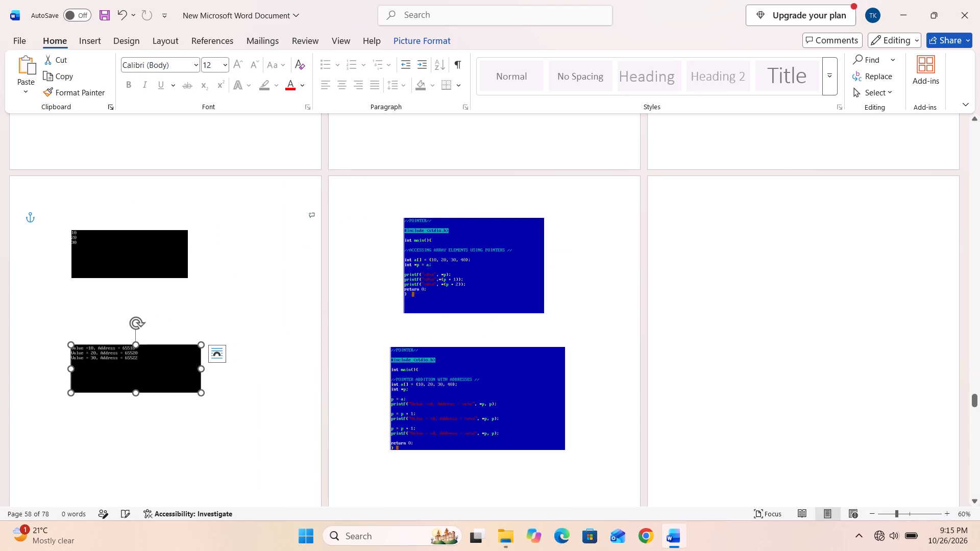
Copy both screenshots from New folder - Copy (8) in File Explorer and paste them on page 58 in Word.
{"action": "left_click", "coordinate": [501, 540]}
{"action": "left_click", "coordinate": [269, 142]}
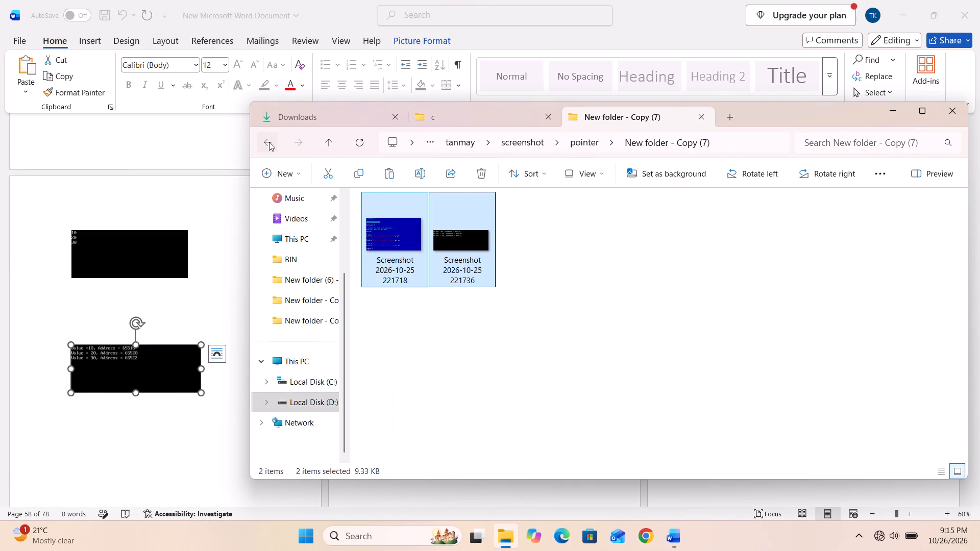
{"action": "scroll", "coordinate": [450, 361], "scroll_direction": "down", "scroll_amount": 1}
{"action": "double_click", "coordinate": [460, 323]}
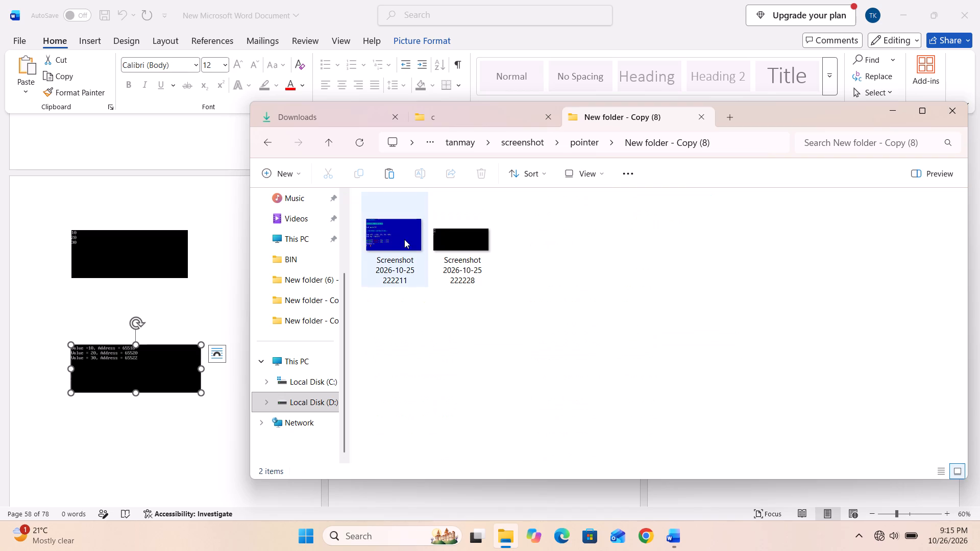
{"action": "left_click", "coordinate": [404, 239], "text": "ctrl"}
{"action": "left_click", "coordinate": [432, 243], "text": "ctrl"}
{"action": "key", "text": "ctrl+c"}
{"action": "left_click", "coordinate": [222, 297]}
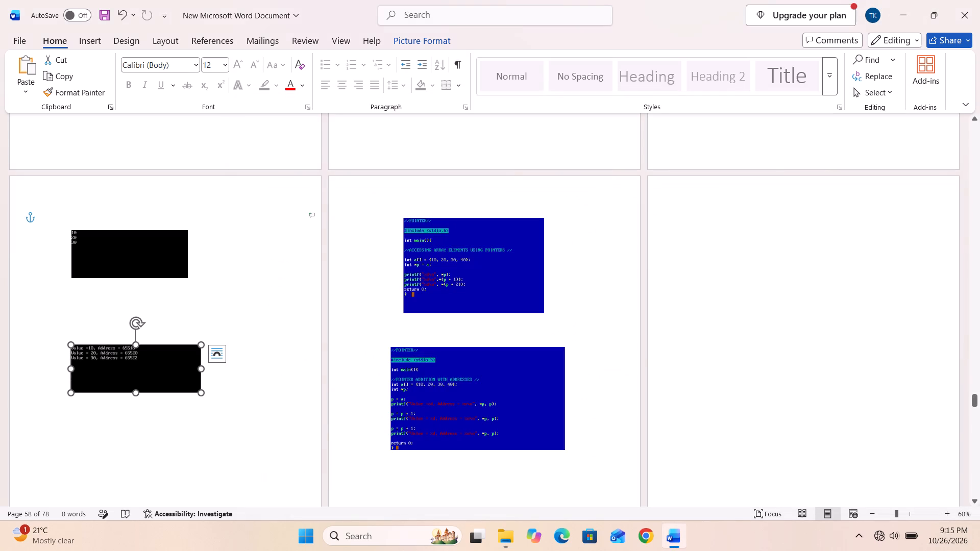
{"action": "key", "text": "ctrl+v"}
{"action": "left_click", "coordinate": [220, 335]}
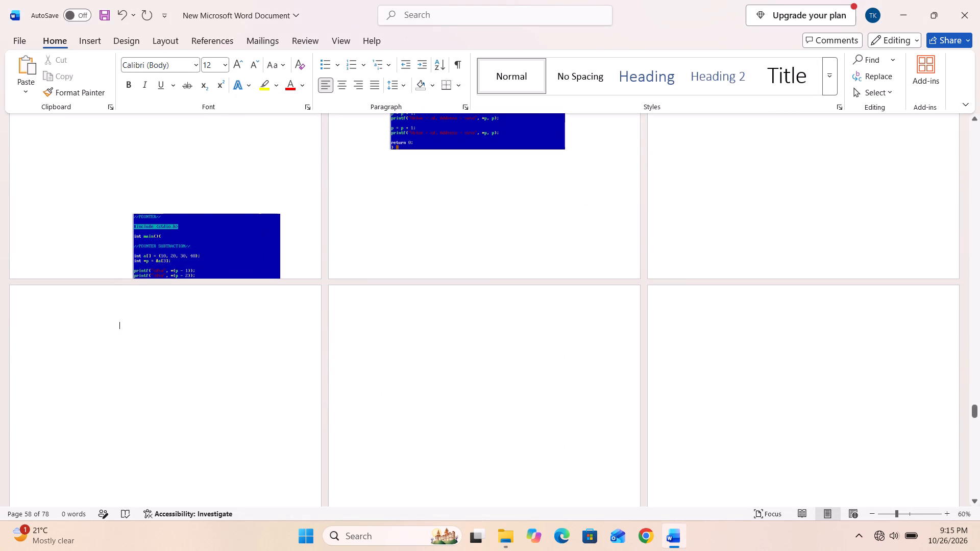
Move the Pointer Subtraction code image to the bottom of page 59 and position its output image below the other outputs on page 58.
{"action": "left_click_drag", "start_coordinate": [230, 238], "coordinate": [489, 197]}
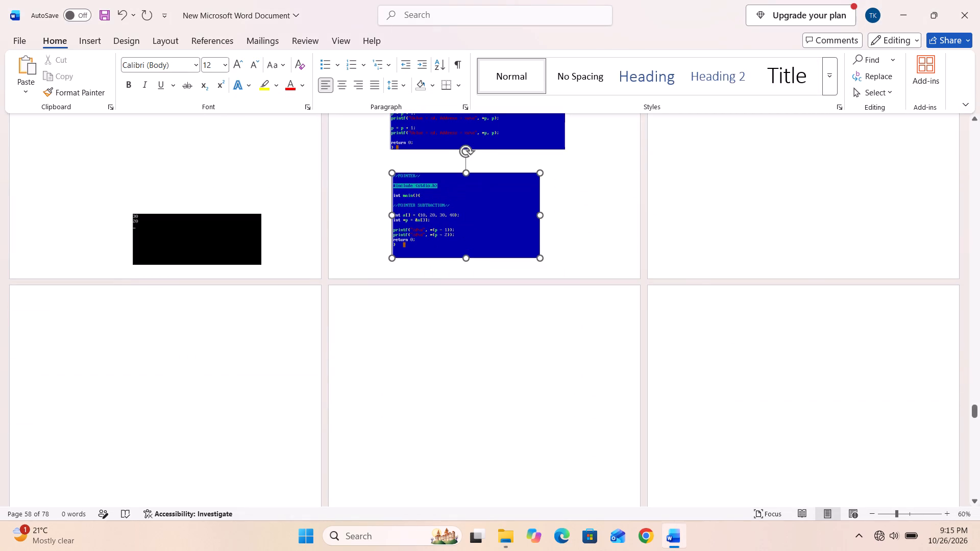
{"action": "left_click_drag", "start_coordinate": [489, 197], "coordinate": [494, 193]}
{"action": "left_click_drag", "start_coordinate": [225, 229], "coordinate": [173, 179]}
Copy both screenshots from New folder - Copy (9) in File Explorer and paste them on page 61 in Word.
{"action": "left_click", "coordinate": [517, 533]}
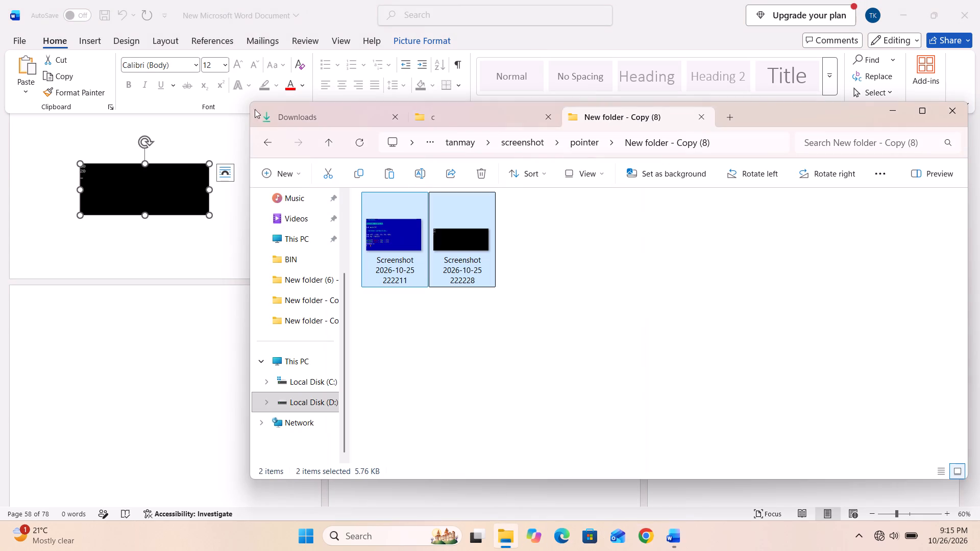
{"action": "left_click", "coordinate": [261, 138]}
{"action": "scroll", "coordinate": [501, 374], "scroll_direction": "down", "scroll_amount": 2}
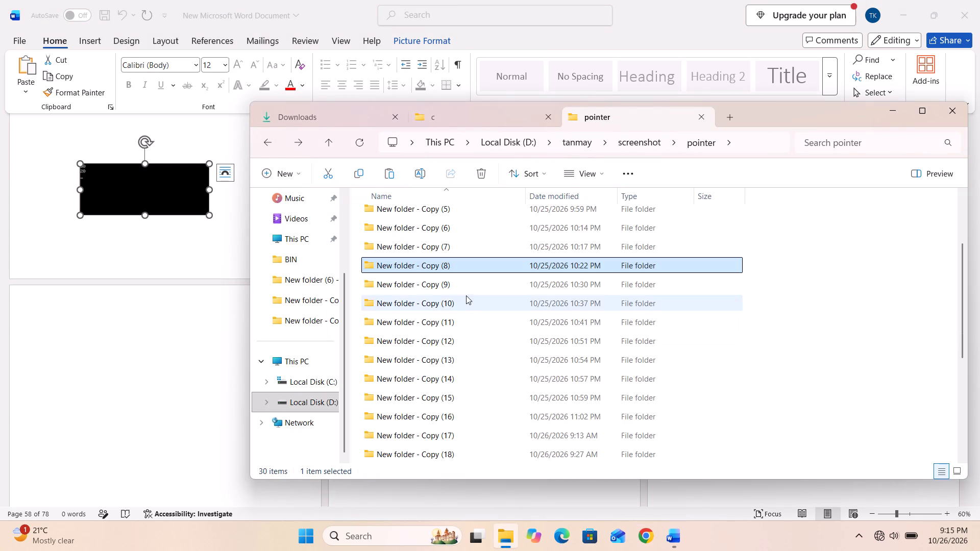
{"action": "double_click", "coordinate": [471, 287]}
{"action": "left_click", "coordinate": [379, 230], "text": "ctrl"}
{"action": "left_click", "coordinate": [457, 242], "text": "ctrl"}
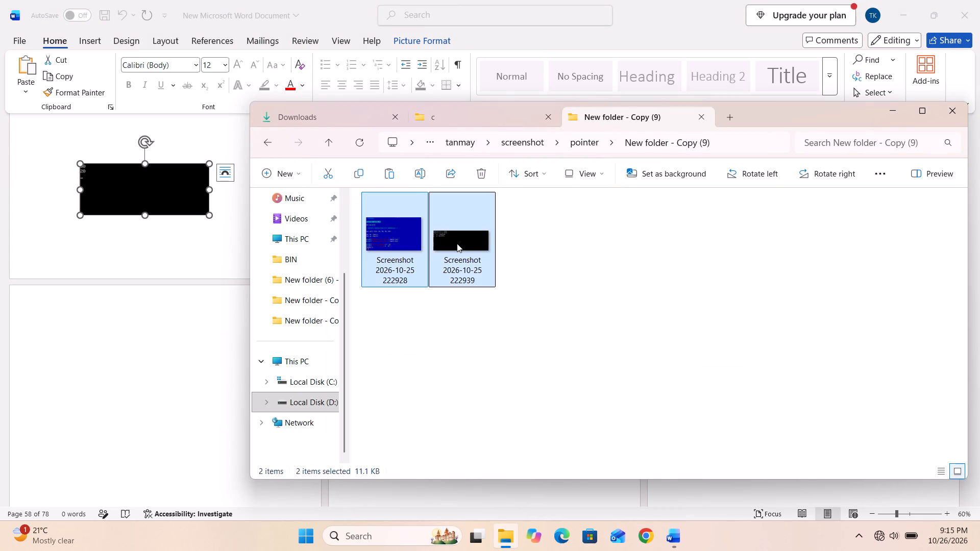
{"action": "key", "text": "ctrl+c"}
{"action": "left_click", "coordinate": [112, 380]}
{"action": "scroll", "coordinate": [690, 348], "scroll_direction": "up", "scroll_amount": 3}
{"action": "left_click", "coordinate": [269, 400]}
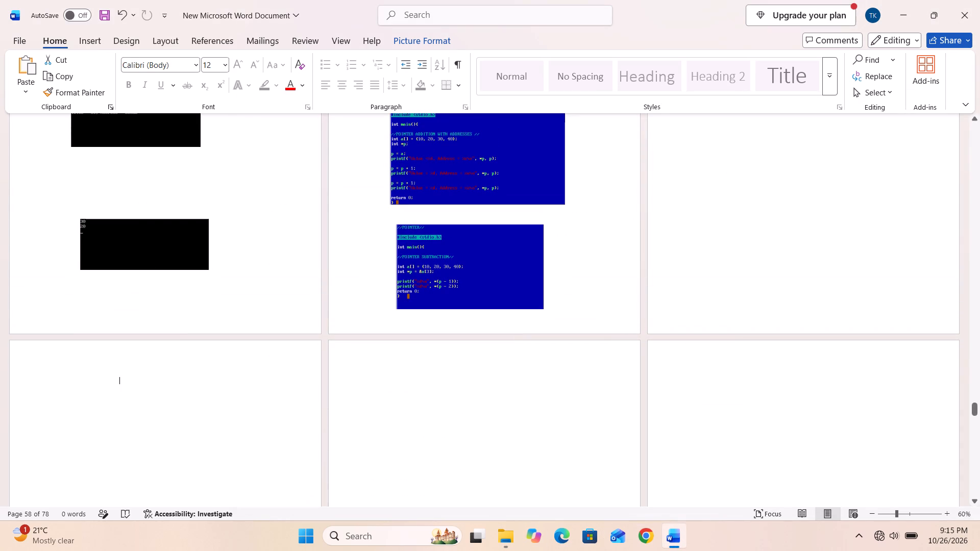
{"action": "key", "text": "ctrl+v"}
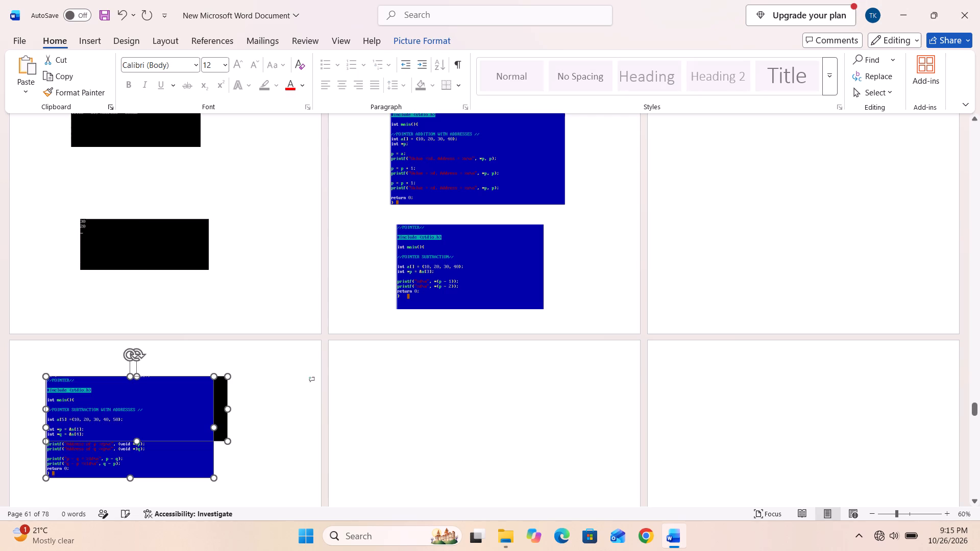
Place the Pointer Subtraction with Addresses output image on page 60 and its code image at the top of page 61.
{"action": "left_click", "coordinate": [279, 467]}
{"action": "left_click_drag", "start_coordinate": [144, 432], "coordinate": [834, 217]}
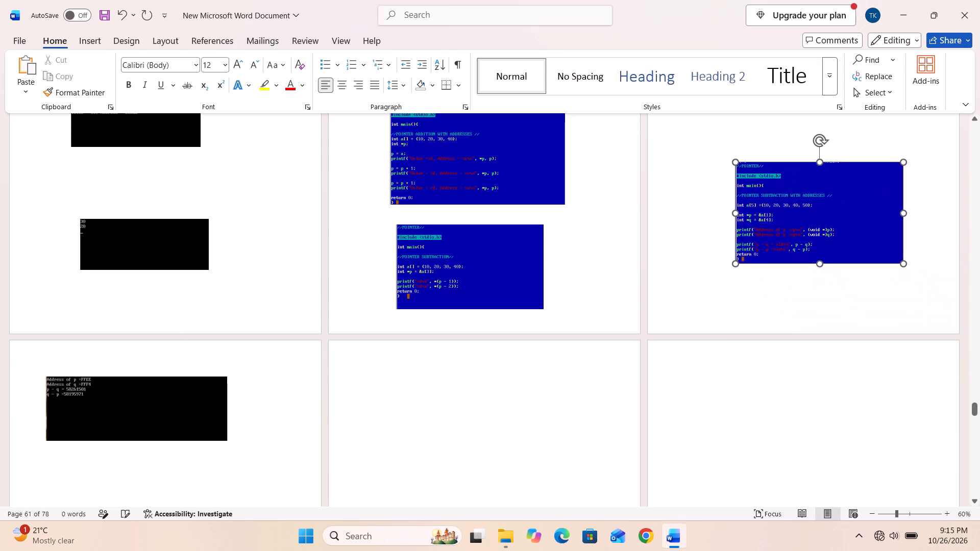
{"action": "scroll", "coordinate": [827, 218], "scroll_direction": "up", "scroll_amount": 3}
{"action": "left_click_drag", "start_coordinate": [819, 256], "coordinate": [327, 436]}
{"action": "left_click_drag", "start_coordinate": [177, 467], "coordinate": [828, 148]}
{"action": "left_click_drag", "start_coordinate": [275, 464], "coordinate": [141, 503]}
{"action": "scroll", "coordinate": [152, 487], "scroll_direction": "down", "scroll_amount": 3}
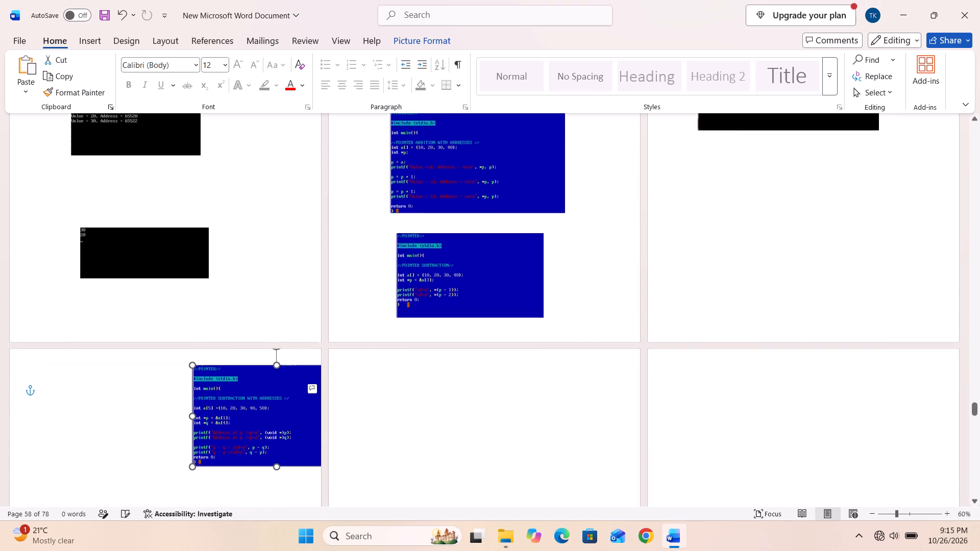
{"action": "left_click_drag", "start_coordinate": [293, 399], "coordinate": [177, 419]}
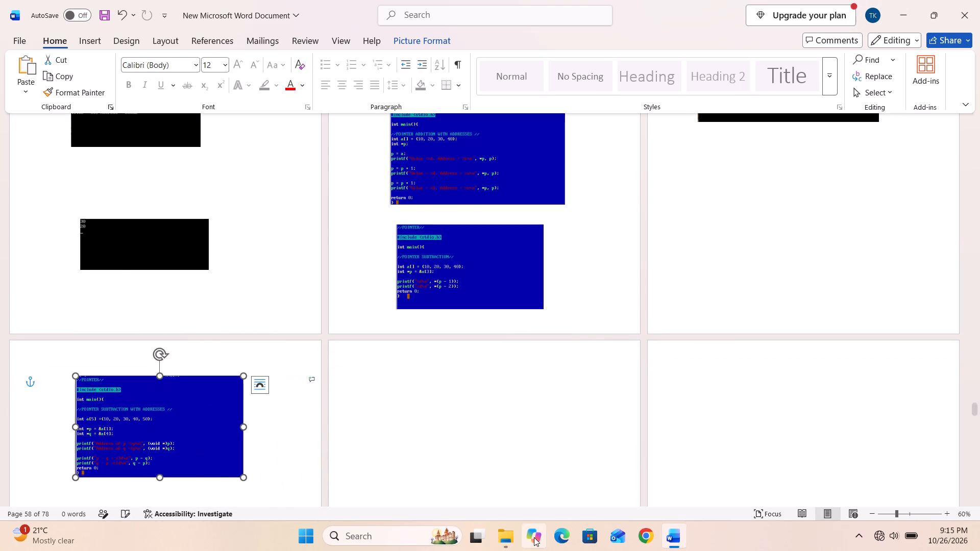
Copy both screenshots from New folder - Copy (10) in File Explorer and paste them on page 62 in Word.
{"action": "left_click", "coordinate": [489, 537]}
{"action": "left_click", "coordinate": [492, 537]}
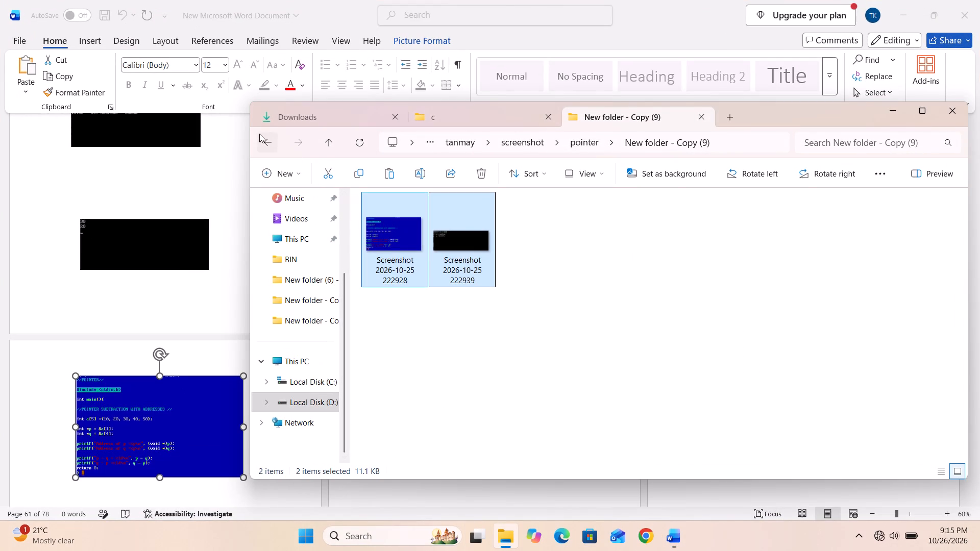
{"action": "left_click", "coordinate": [259, 134]}
{"action": "scroll", "coordinate": [462, 361], "scroll_direction": "down", "scroll_amount": 1}
{"action": "double_click", "coordinate": [464, 358]}
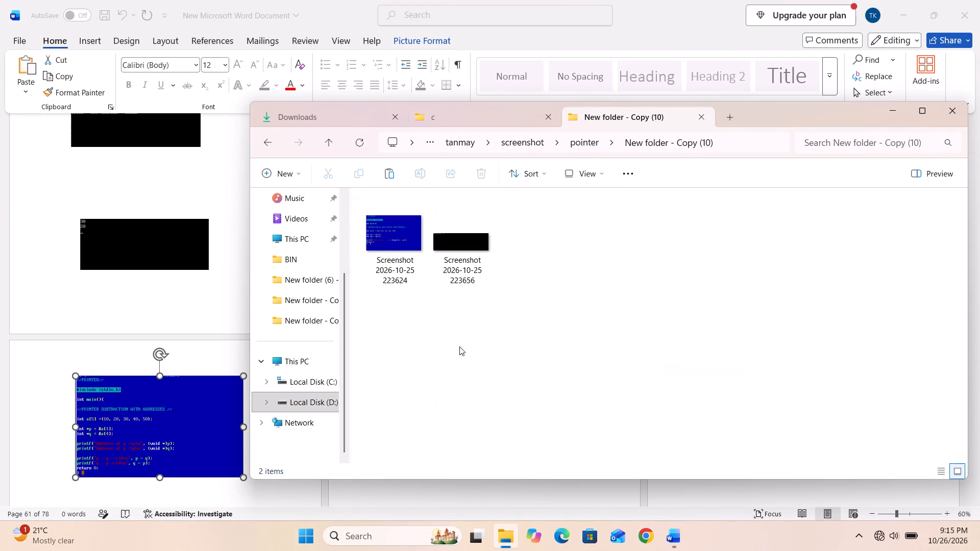
{"action": "left_click", "coordinate": [419, 267], "text": "ctrl"}
{"action": "left_click", "coordinate": [452, 258], "text": "ctrl"}
{"action": "key", "text": "ctrl+c"}
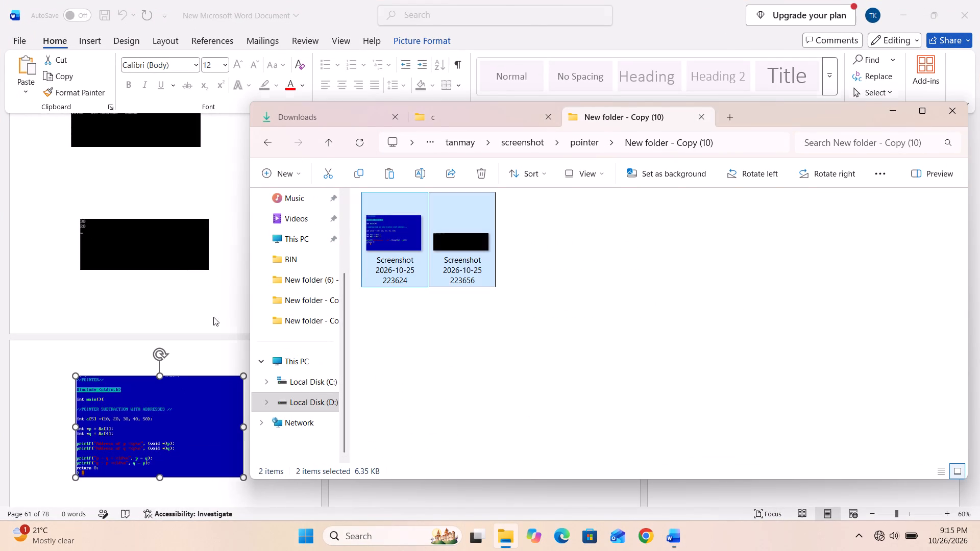
{"action": "left_click", "coordinate": [213, 317]}
{"action": "left_click", "coordinate": [475, 388]}
{"action": "key", "text": "ctrl+v"}
Move the Subtraction of One Pointer from Another output to page 60 and its code below the first code image on page 61.
{"action": "left_click", "coordinate": [561, 470]}
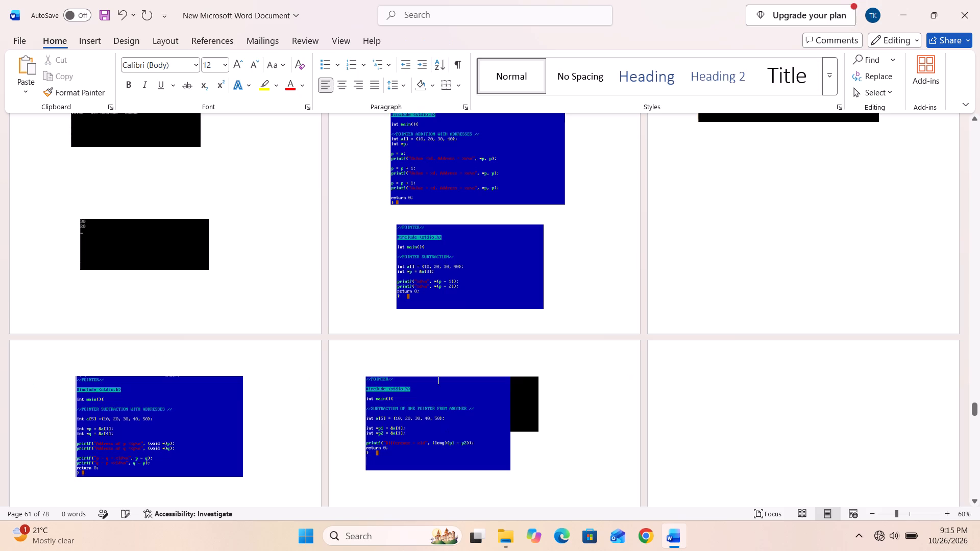
{"action": "left_click_drag", "start_coordinate": [517, 414], "coordinate": [846, 203]}
{"action": "scroll", "coordinate": [681, 301], "scroll_direction": "down", "scroll_amount": 6}
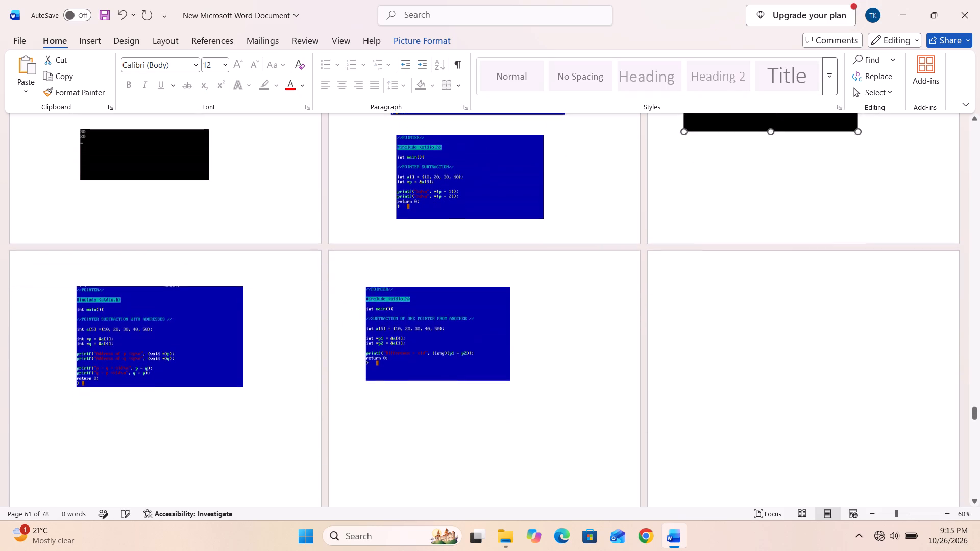
{"action": "left_click_drag", "start_coordinate": [443, 332], "coordinate": [168, 462]}
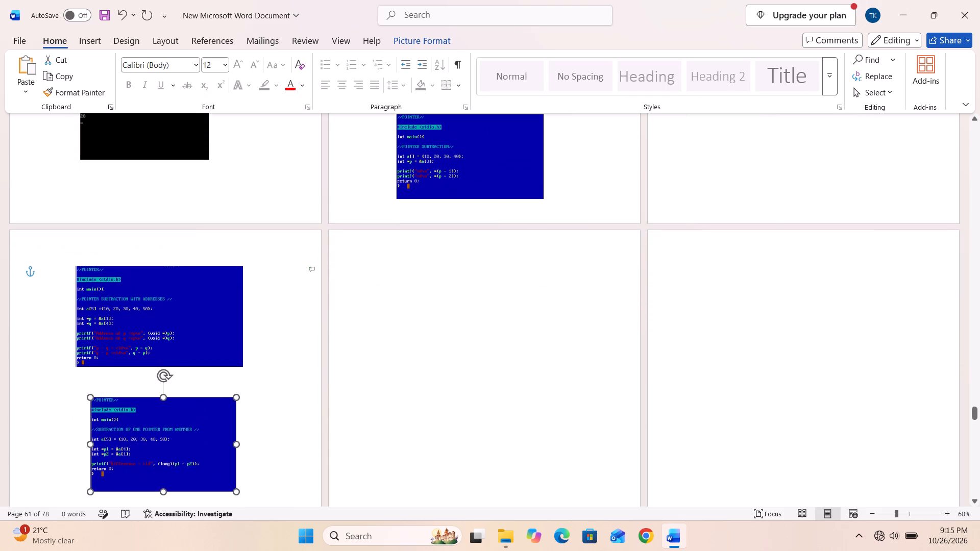
Copy both screenshots from New folder - Copy (11) in File Explorer and paste them on page 62 in Word.
{"action": "left_click", "coordinate": [499, 533]}
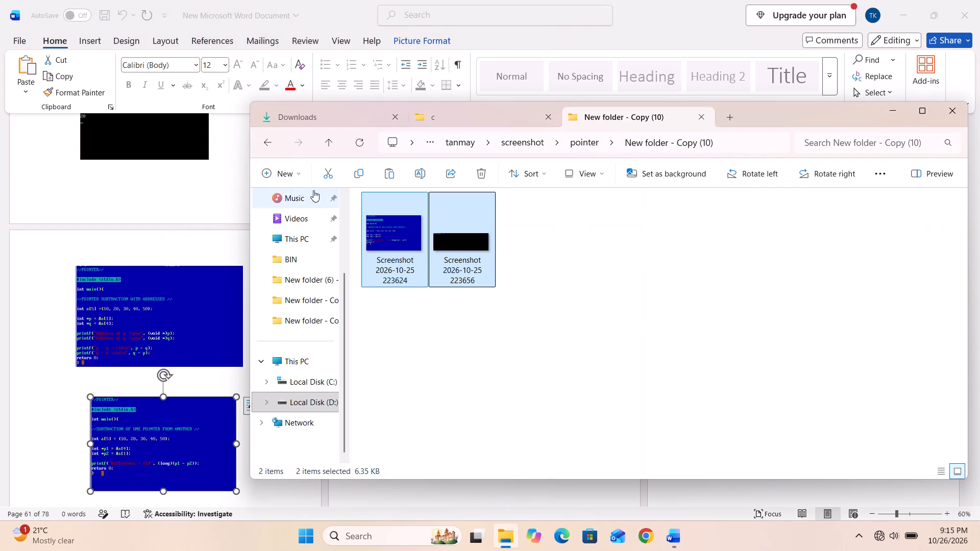
{"action": "left_click", "coordinate": [272, 142]}
{"action": "scroll", "coordinate": [523, 440], "scroll_direction": "down", "scroll_amount": 4}
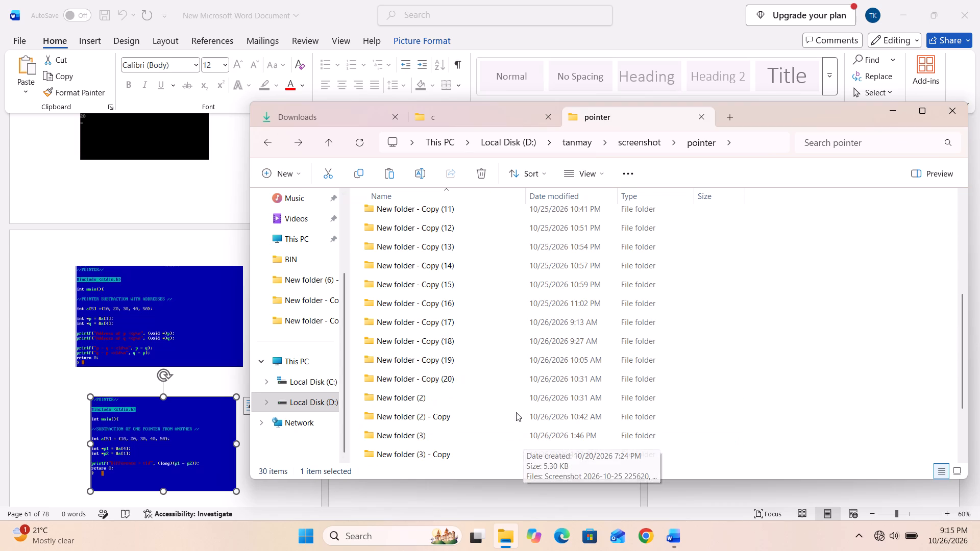
{"action": "scroll", "coordinate": [469, 205], "scroll_direction": "up", "scroll_amount": 1}
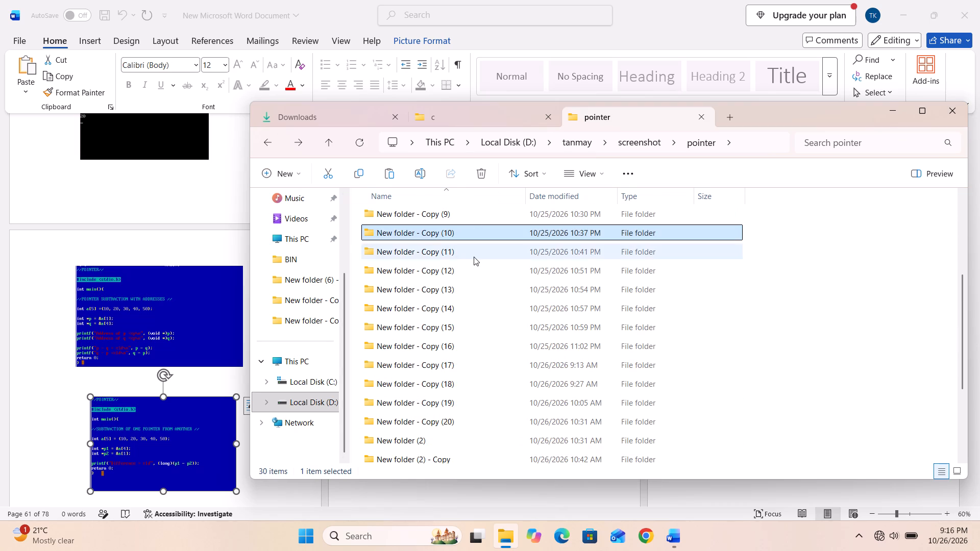
{"action": "double_click", "coordinate": [474, 256]}
{"action": "left_click", "coordinate": [402, 262], "text": "ctrl"}
{"action": "left_click", "coordinate": [438, 253], "text": "ctrl"}
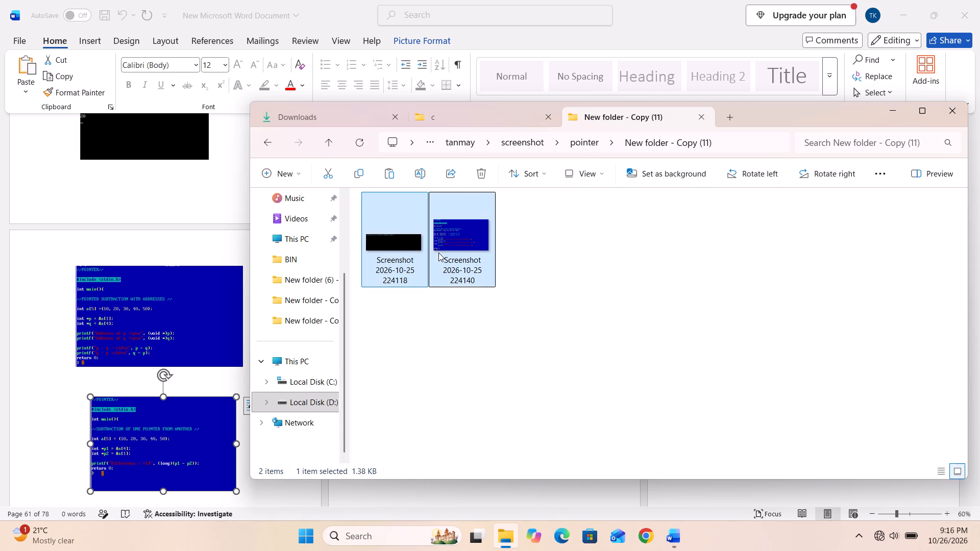
{"action": "key", "text": "ctrl+c"}
{"action": "left_click", "coordinate": [185, 238]}
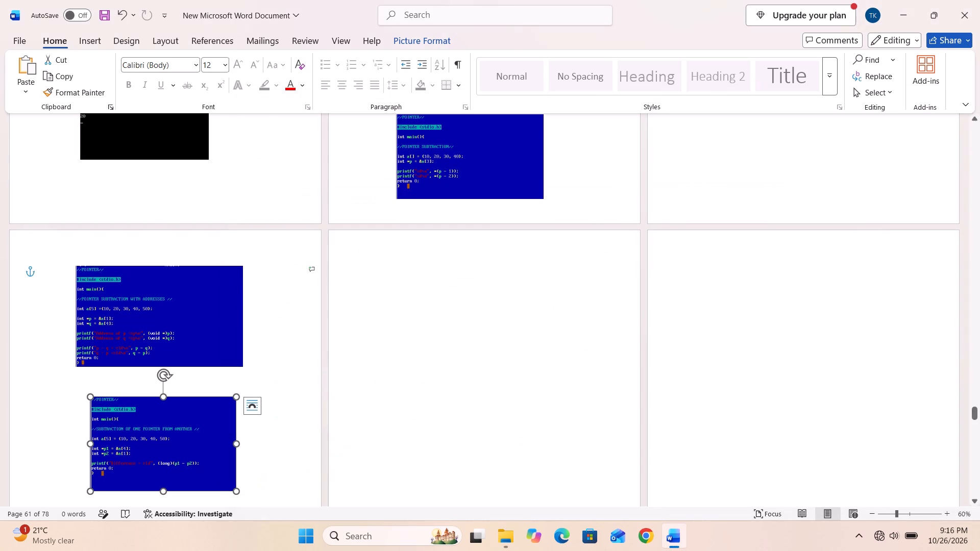
{"action": "left_click", "coordinate": [511, 345]}
{"action": "key", "text": "ctrl+v"}
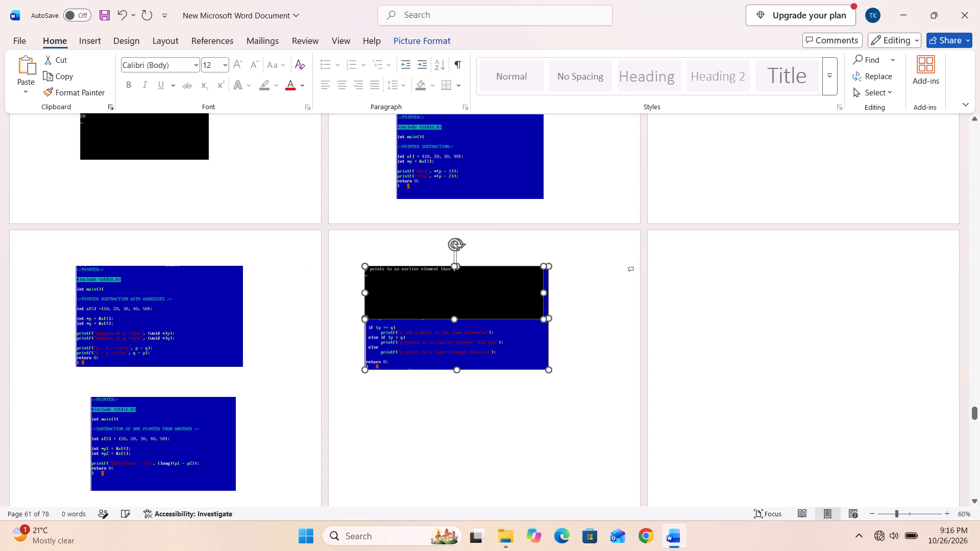
Move the Comparison of Two Pointer Variables output to page 60 and its code image to the bottom of page 61.
{"action": "left_click", "coordinate": [611, 417]}
{"action": "left_click_drag", "start_coordinate": [458, 277], "coordinate": [805, 128]}
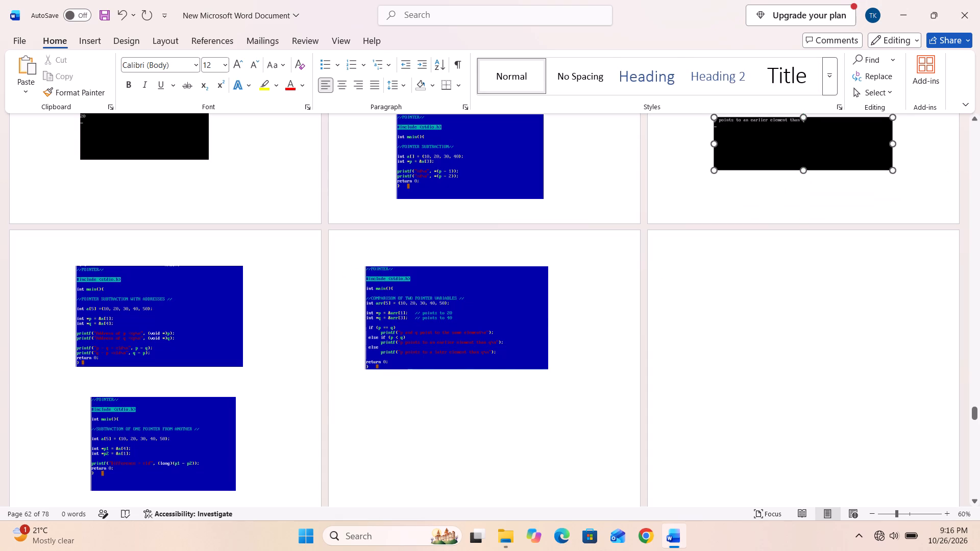
{"action": "scroll", "coordinate": [804, 125], "scroll_direction": "down", "scroll_amount": 6}
{"action": "left_click_drag", "start_coordinate": [472, 214], "coordinate": [187, 402]}
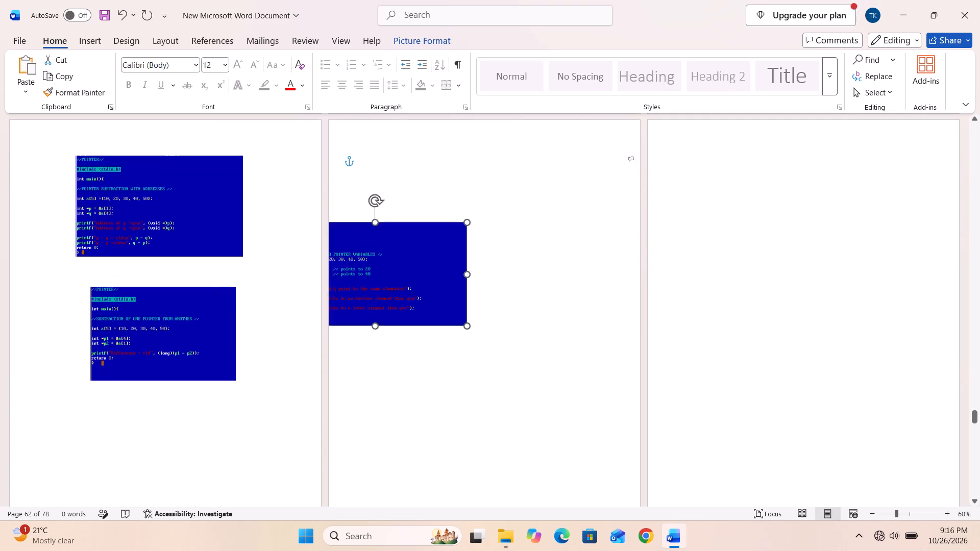
{"action": "left_click_drag", "start_coordinate": [187, 402], "coordinate": [161, 462]}
{"action": "scroll", "coordinate": [512, 470], "scroll_direction": "down", "scroll_amount": 1}
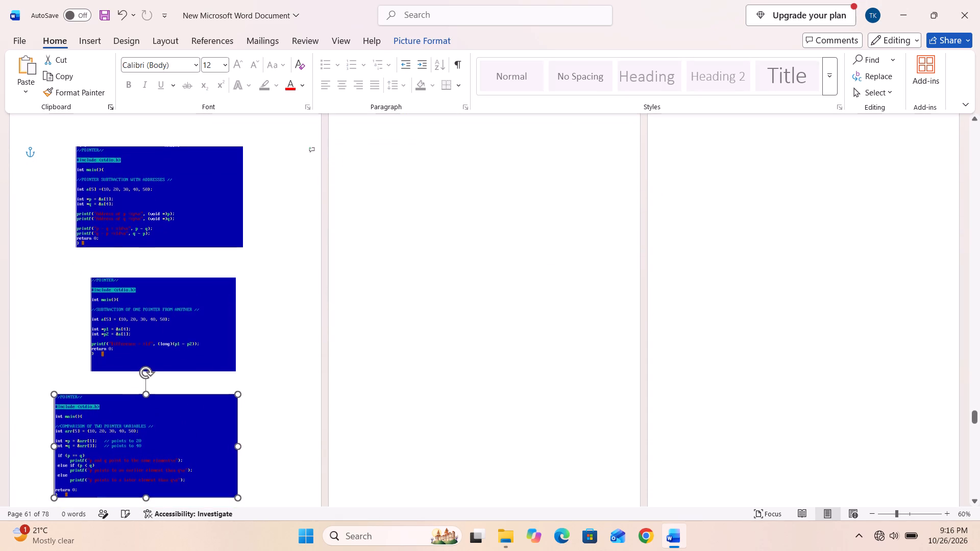
Copy both screenshots from New folder - Copy (12) in File Explorer and paste them on page 62 in Word.
{"action": "left_click", "coordinate": [513, 549]}
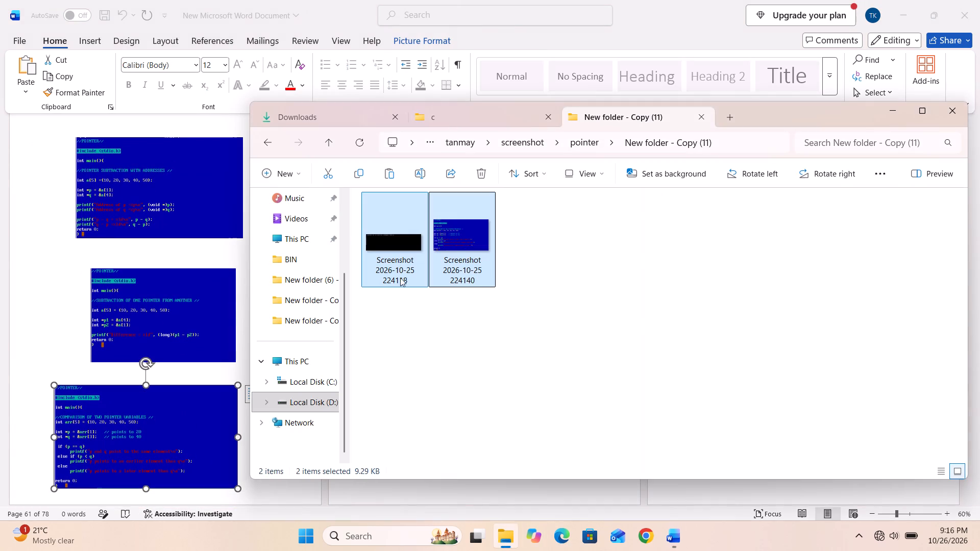
{"action": "left_click", "coordinate": [275, 142]}
{"action": "scroll", "coordinate": [447, 355], "scroll_direction": "down", "scroll_amount": 2}
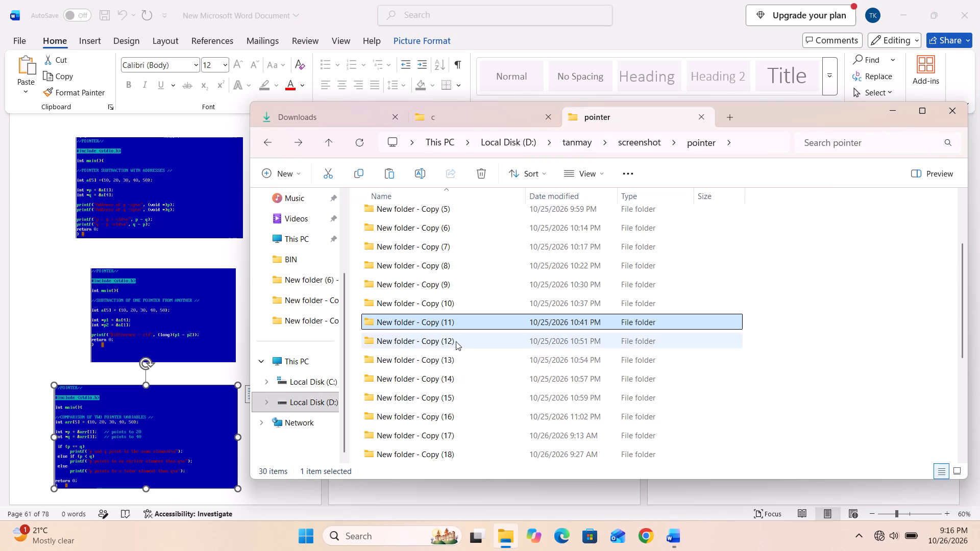
{"action": "double_click", "coordinate": [456, 341]}
{"action": "left_click", "coordinate": [396, 261], "text": "ctrl"}
{"action": "left_click", "coordinate": [465, 242], "text": "ctrl"}
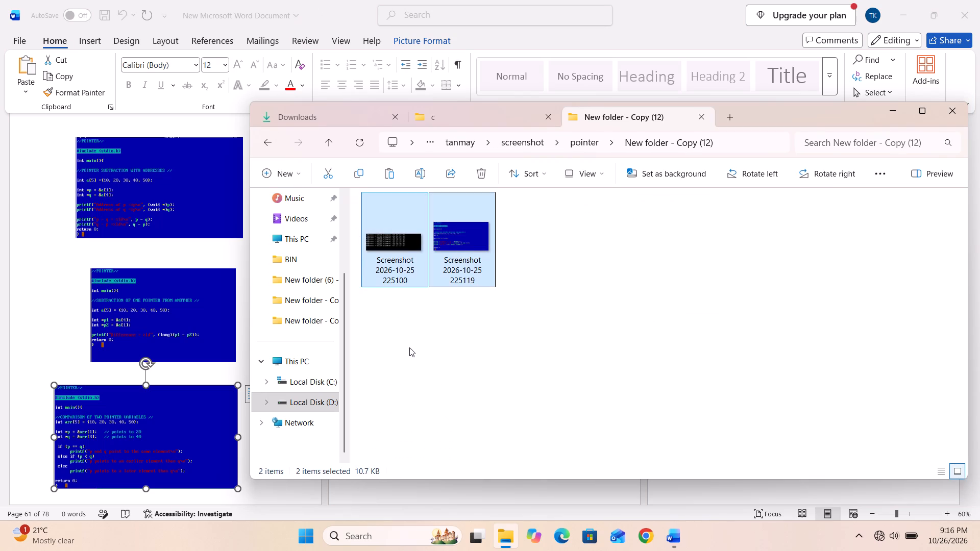
{"action": "key", "text": "ctrl+c"}
{"action": "left_click", "coordinate": [180, 237]}
{"action": "left_click", "coordinate": [430, 291]}
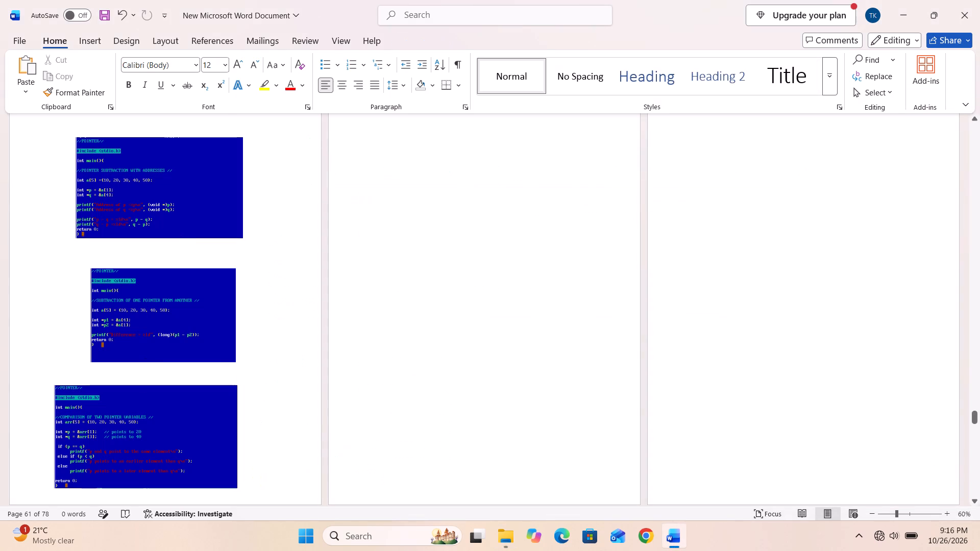
{"action": "key", "text": "ctrl+v"}
Move the Array and Pointer Notation Equivalence code to the top of page 63 and centre its output near the top of page 62.
{"action": "left_click", "coordinate": [521, 343]}
{"action": "left_click_drag", "start_coordinate": [480, 211], "coordinate": [824, 222]}
{"action": "left_click_drag", "start_coordinate": [443, 173], "coordinate": [475, 212]}
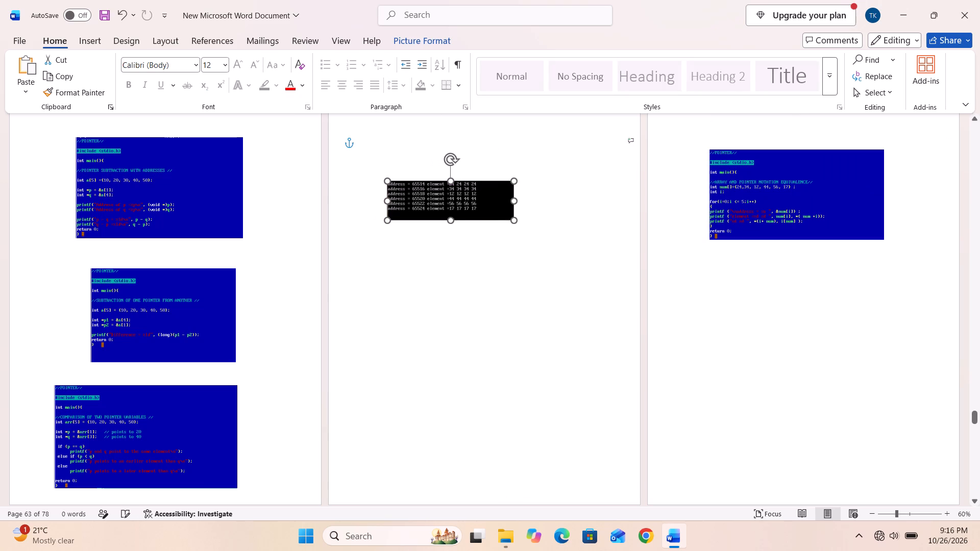
{"action": "left_click_drag", "start_coordinate": [475, 212], "coordinate": [489, 208]}
{"action": "scroll", "coordinate": [489, 208], "scroll_direction": "down", "scroll_amount": 1}
Copy both screenshots from New folder - Copy (13) in File Explorer and paste them on page 62 in Word.
{"action": "left_click", "coordinate": [500, 538]}
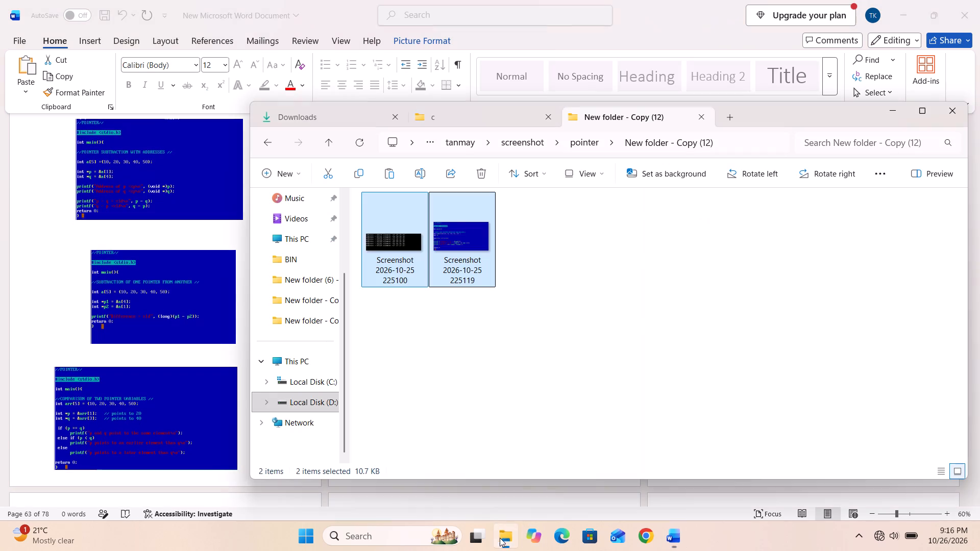
{"action": "left_click", "coordinate": [259, 141]}
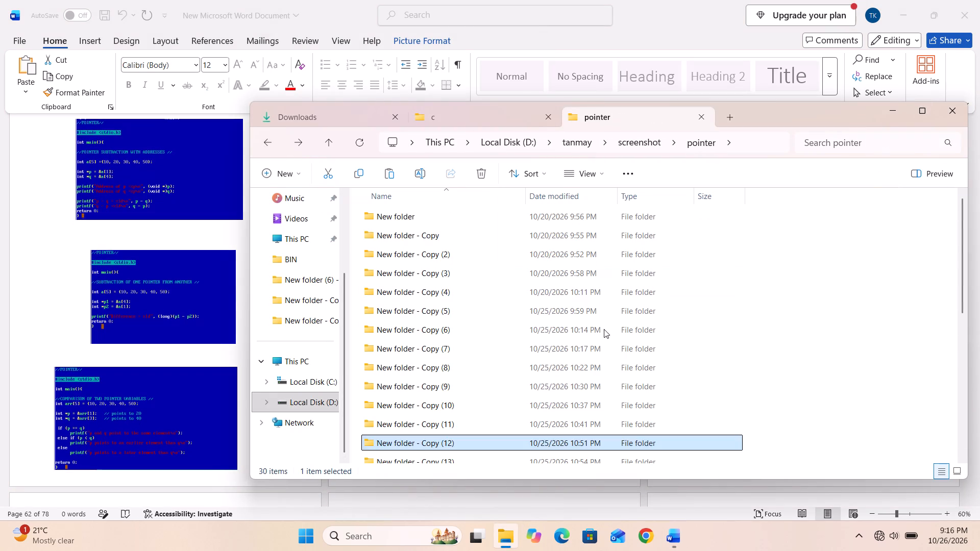
{"action": "scroll", "coordinate": [604, 329], "scroll_direction": "down", "scroll_amount": 2}
{"action": "double_click", "coordinate": [503, 353]}
{"action": "left_click", "coordinate": [390, 242], "text": "ctrl"}
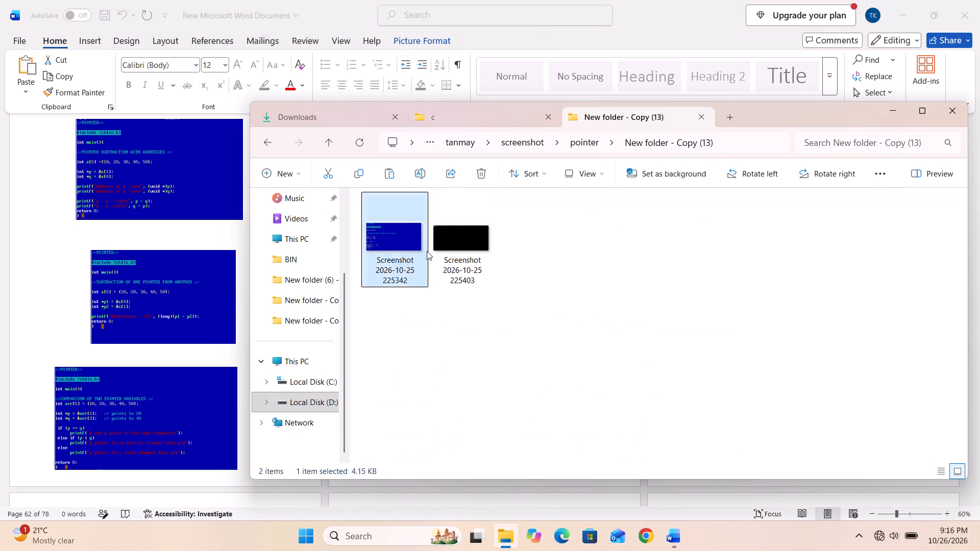
{"action": "left_click", "coordinate": [427, 251], "text": "ctrl"}
{"action": "key", "text": "ctrl+z"}
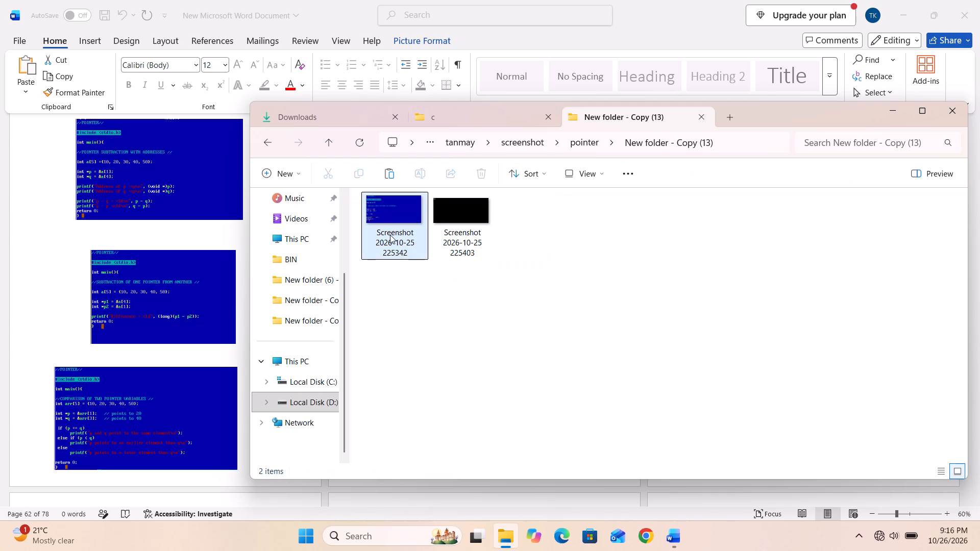
{"action": "left_click", "coordinate": [390, 235], "text": "ctrl"}
{"action": "left_click", "coordinate": [453, 221], "text": "ctrl"}
{"action": "key", "text": "ctrl+c"}
{"action": "left_click", "coordinate": [162, 282]}
{"action": "left_click", "coordinate": [497, 343]}
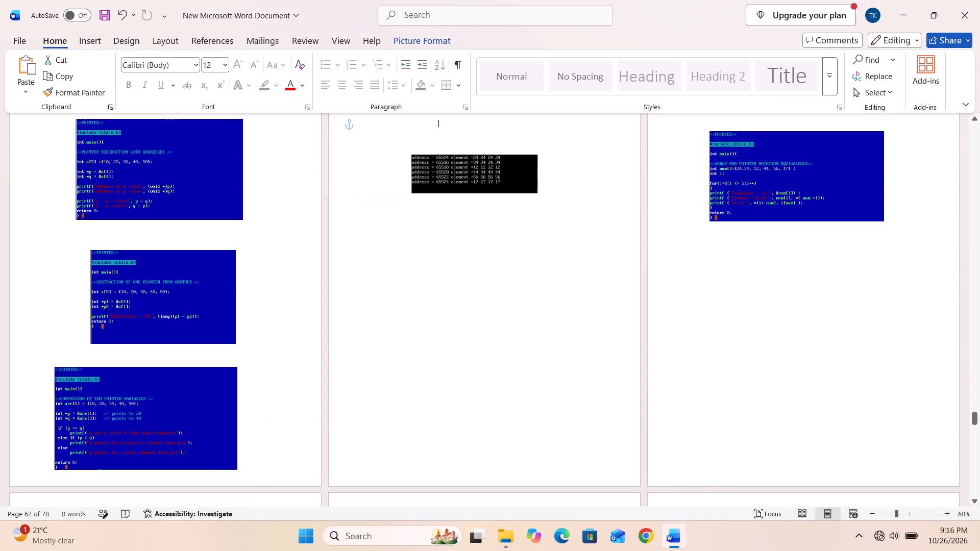
{"action": "key", "text": "ctrl+v"}
Place the Variable Modification via Pointers code below the first code image on page 63 and its output below the first output on page 62.
{"action": "left_click", "coordinate": [494, 342], "text": "ctrl"}
{"action": "left_click_drag", "start_coordinate": [476, 164], "coordinate": [739, 295]}
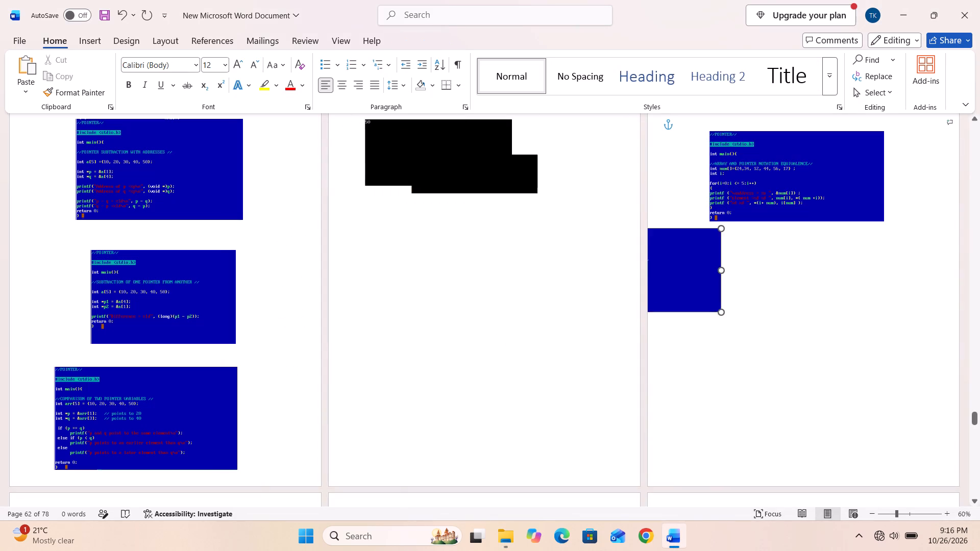
{"action": "left_click_drag", "start_coordinate": [739, 295], "coordinate": [831, 302]}
{"action": "left_click_drag", "start_coordinate": [485, 172], "coordinate": [467, 244]}
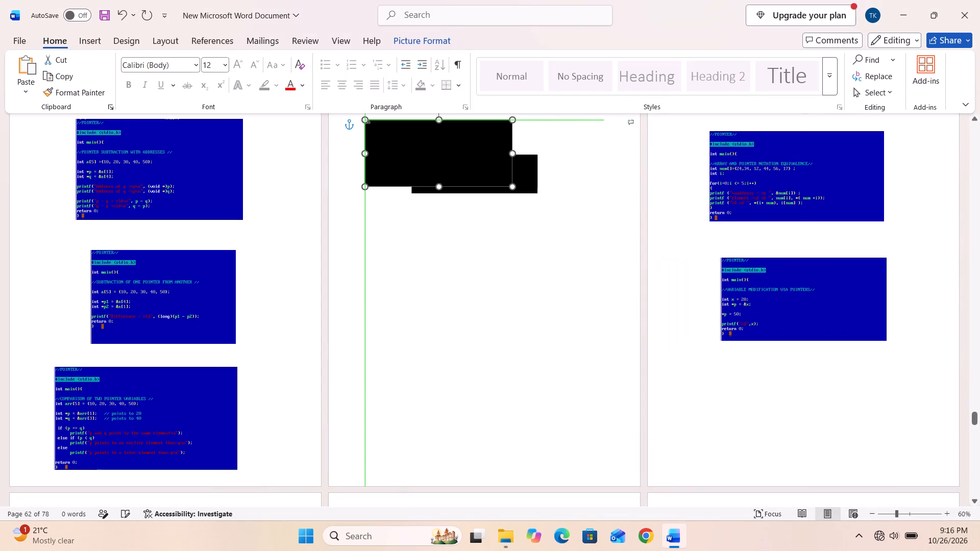
{"action": "left_click_drag", "start_coordinate": [467, 244], "coordinate": [512, 309]}
{"action": "left_click", "coordinate": [507, 378]}
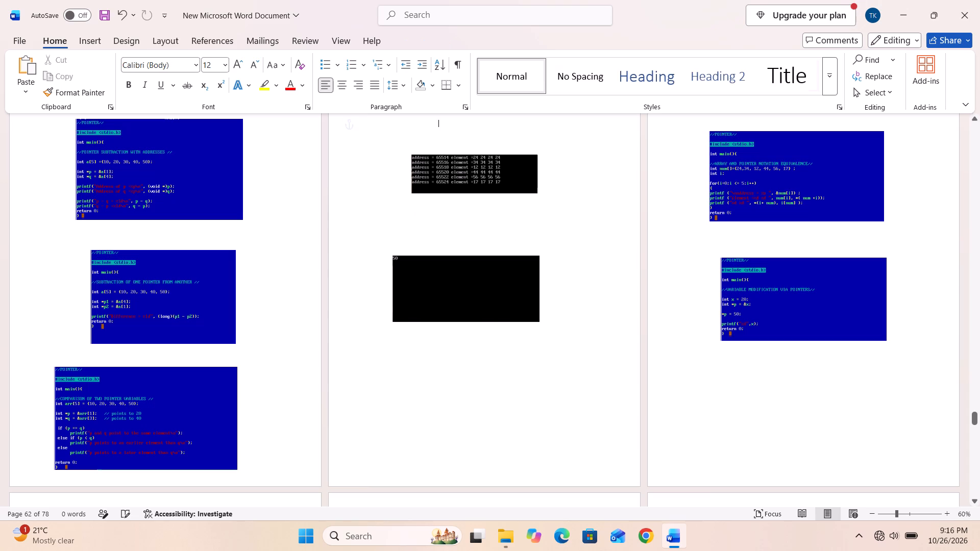
Copy both screenshots from New folder - Copy (14) in File Explorer and paste them on page 62 in Word.
{"action": "scroll", "coordinate": [627, 419], "scroll_direction": "down", "scroll_amount": 2}
{"action": "left_click", "coordinate": [503, 534]}
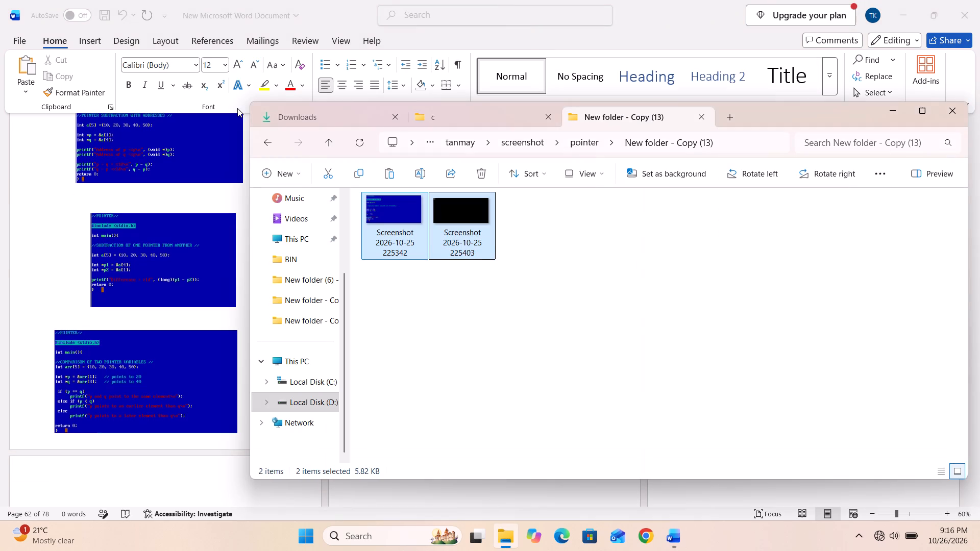
{"action": "left_click", "coordinate": [263, 139]}
{"action": "scroll", "coordinate": [528, 332], "scroll_direction": "down", "scroll_amount": 3}
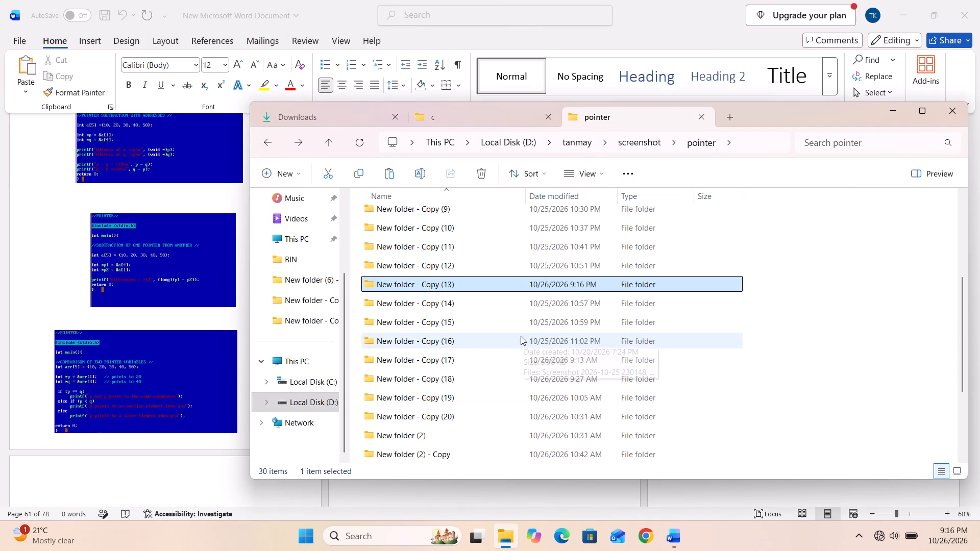
{"action": "double_click", "coordinate": [467, 302]}
{"action": "left_click", "coordinate": [413, 228], "text": "ctrl"}
{"action": "left_click", "coordinate": [441, 230], "text": "ctrl"}
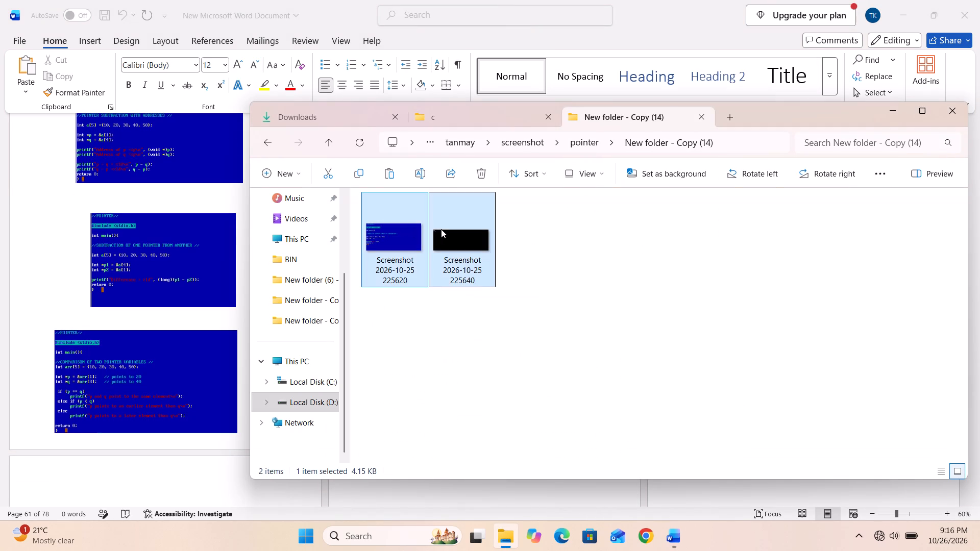
{"action": "key", "text": "ctrl+c"}
{"action": "left_click", "coordinate": [188, 274]}
{"action": "left_click", "coordinate": [465, 376]}
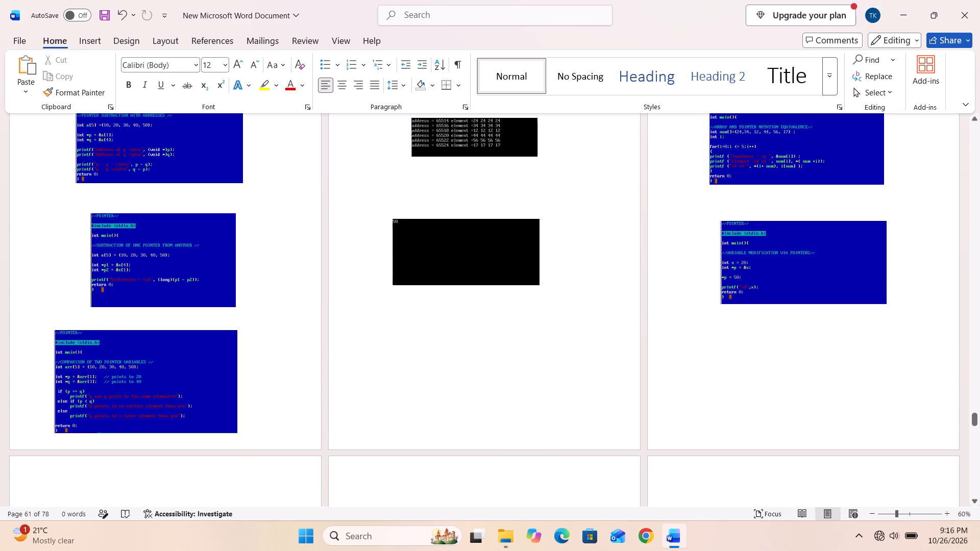
{"action": "key", "text": "ctrl+v"}
Place the Array to Pointer Implicit Conversion code below the second code image on page 63 and its output below the second output on page 62.
{"action": "scroll", "coordinate": [552, 337], "scroll_direction": "down", "scroll_amount": 2}
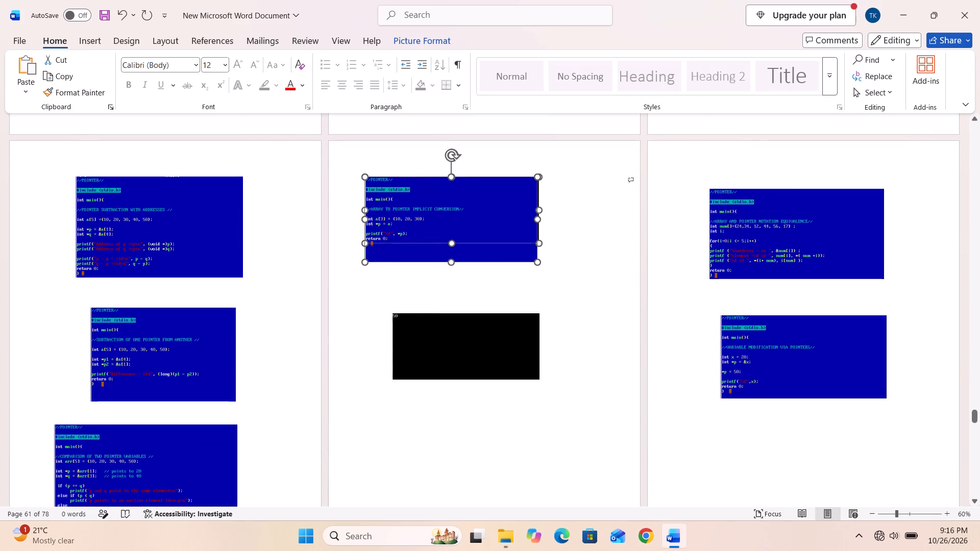
{"action": "left_click_drag", "start_coordinate": [450, 229], "coordinate": [639, 400]}
{"action": "left_click", "coordinate": [701, 447]}
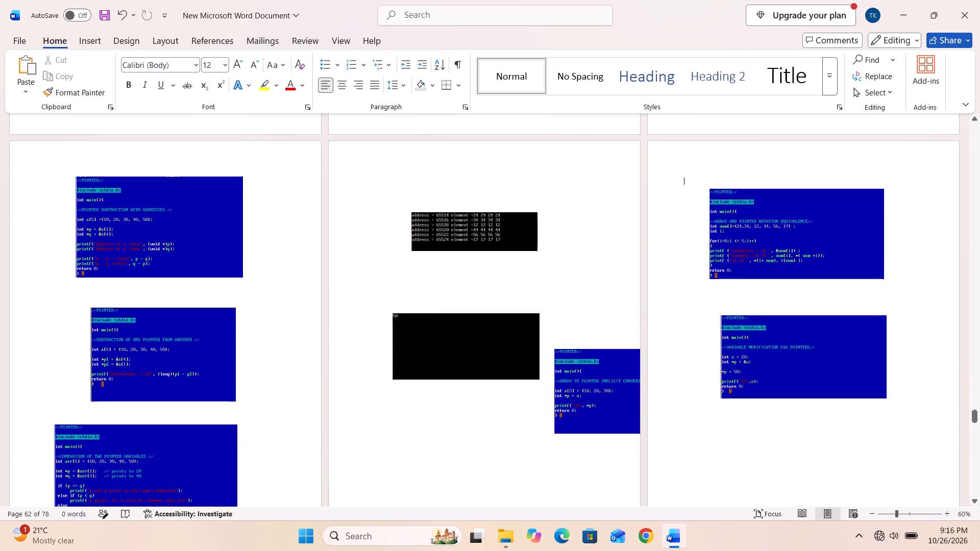
{"action": "left_click_drag", "start_coordinate": [604, 404], "coordinate": [774, 481]}
{"action": "left_click_drag", "start_coordinate": [589, 392], "coordinate": [571, 402]}
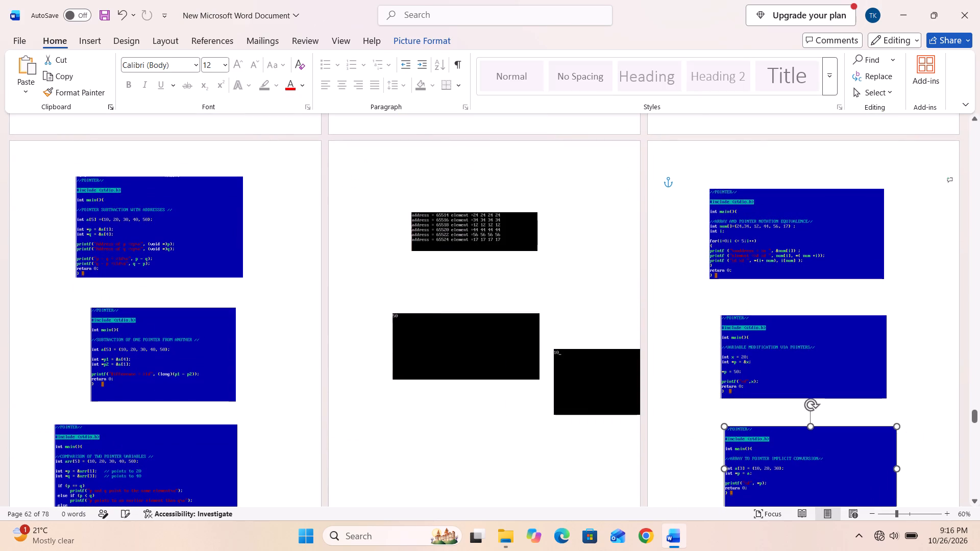
{"action": "left_click_drag", "start_coordinate": [571, 402], "coordinate": [452, 476]}
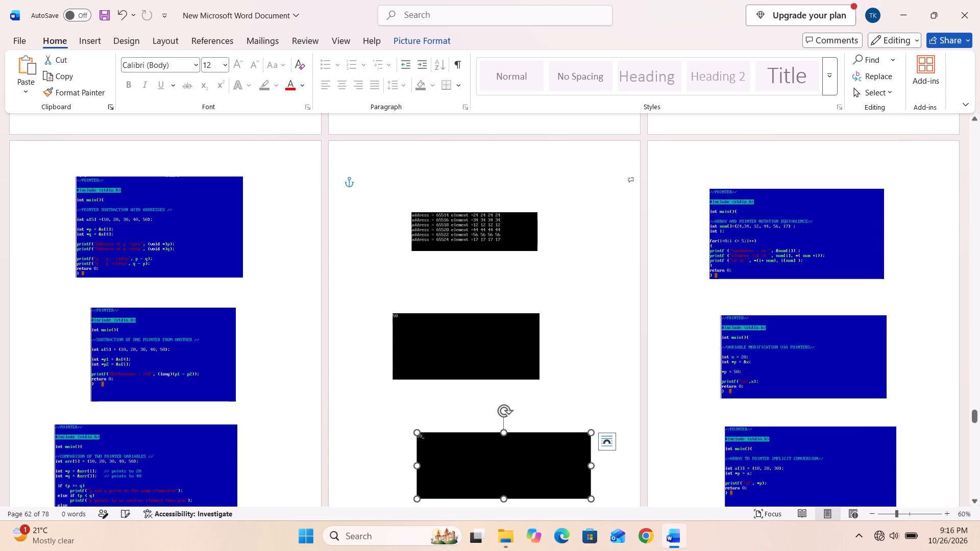
Copy both screenshots from New folder - Copy (15) in File Explorer and paste them on blank page 64 in Word.
{"action": "scroll", "coordinate": [575, 412], "scroll_direction": "down", "scroll_amount": 20}
{"action": "scroll", "coordinate": [575, 412], "scroll_direction": "down", "scroll_amount": 4}
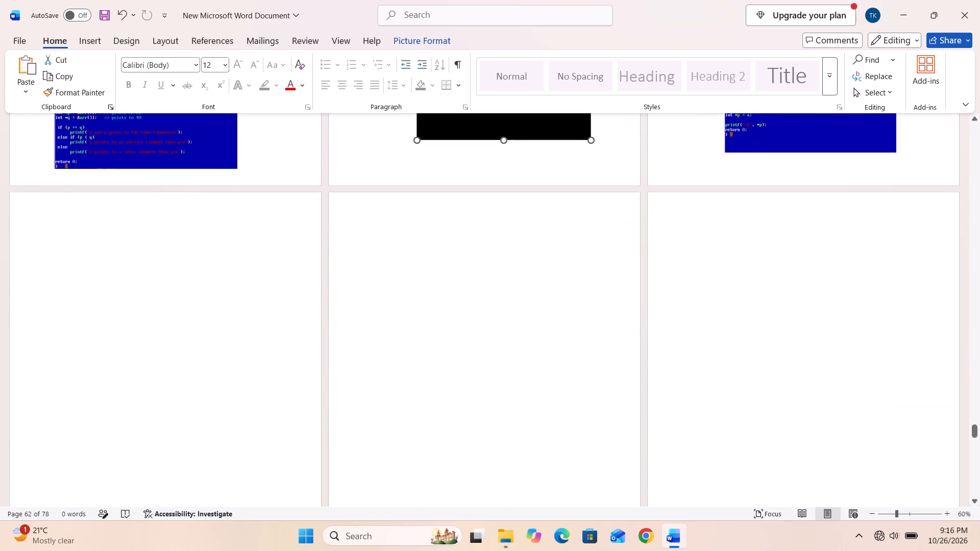
{"action": "left_click", "coordinate": [499, 540]}
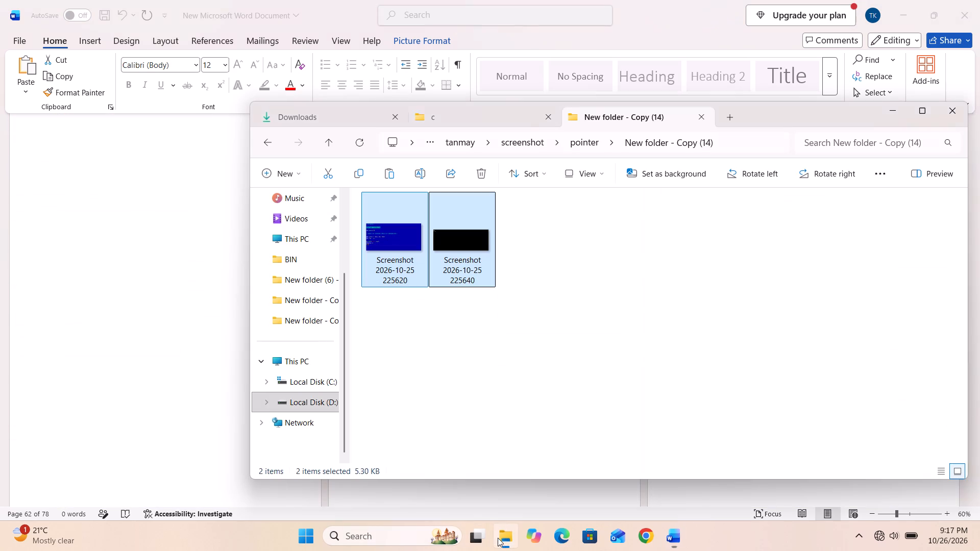
{"action": "left_click", "coordinate": [267, 148]}
{"action": "scroll", "coordinate": [463, 368], "scroll_direction": "down", "scroll_amount": 4}
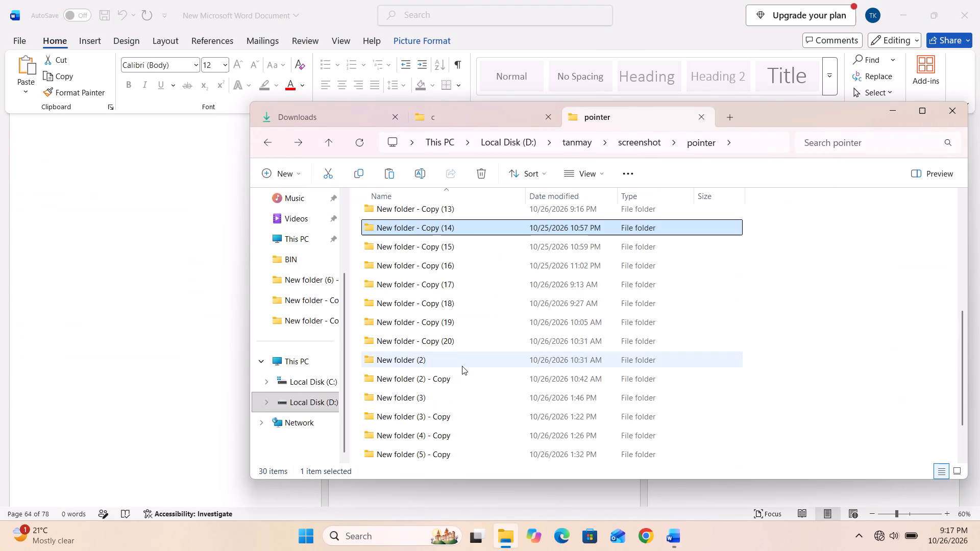
{"action": "double_click", "coordinate": [467, 248]}
{"action": "left_click", "coordinate": [400, 231], "text": "ctrl"}
{"action": "left_click", "coordinate": [445, 240], "text": "ctrl"}
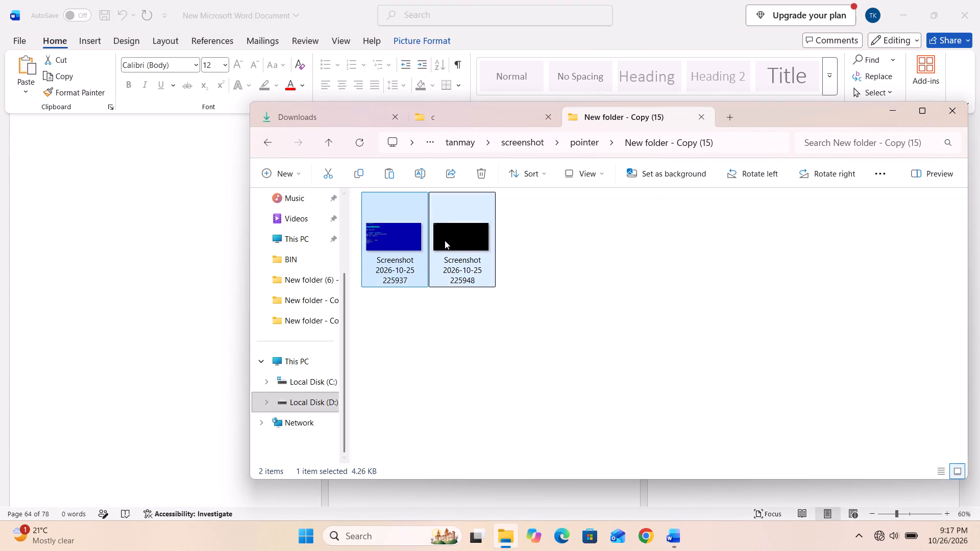
{"action": "key", "text": "ctrl+c"}
{"action": "left_click", "coordinate": [214, 275]}
{"action": "key", "text": "ctrl+v"}
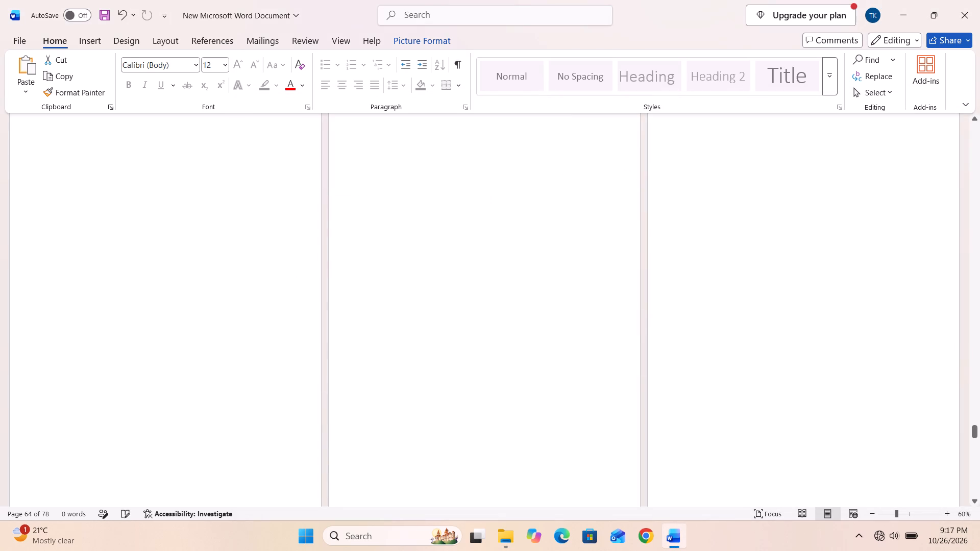
{"action": "left_click", "coordinate": [254, 330]}
{"action": "key", "text": "ctrl+v"}
Move the Pointer Increment code to the top of page 65, leaving its output on page 64.
{"action": "left_click", "coordinate": [164, 345]}
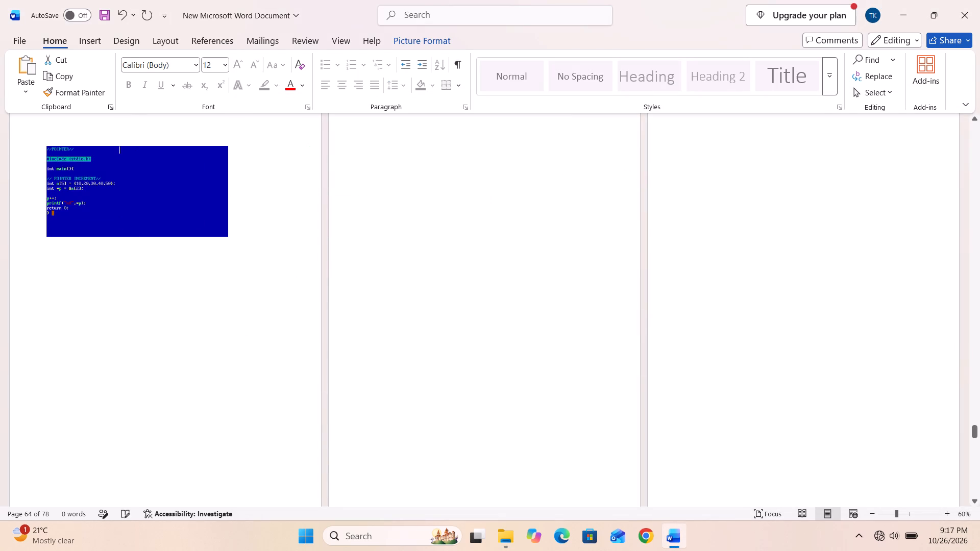
{"action": "left_click_drag", "start_coordinate": [158, 203], "coordinate": [474, 212]}
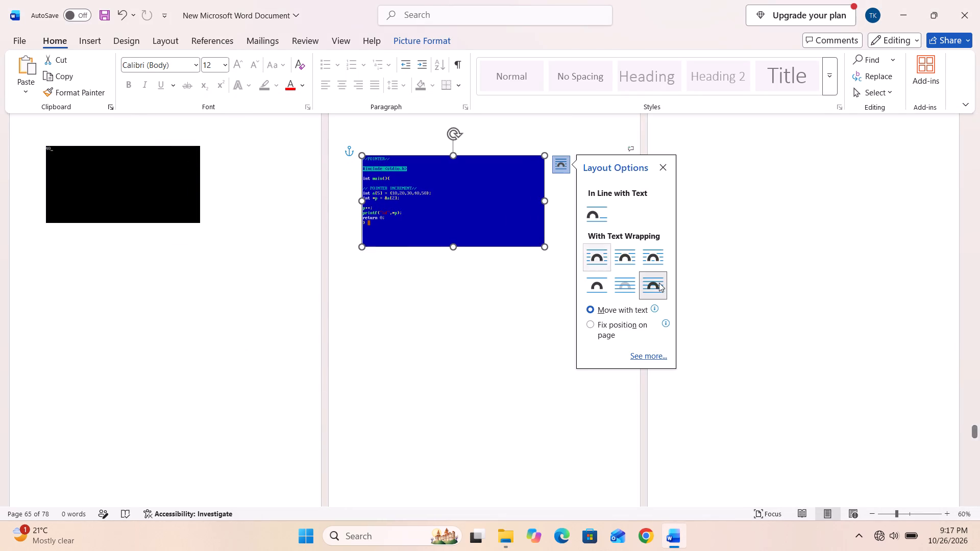
View the New folder - Copy (15) output, copy both screenshots from New folder - Copy (16), and paste them on page 66 in Word.
{"action": "scroll", "coordinate": [837, 262], "scroll_direction": "down", "scroll_amount": 1}
{"action": "scroll", "coordinate": [838, 259], "scroll_direction": "up", "scroll_amount": 9}
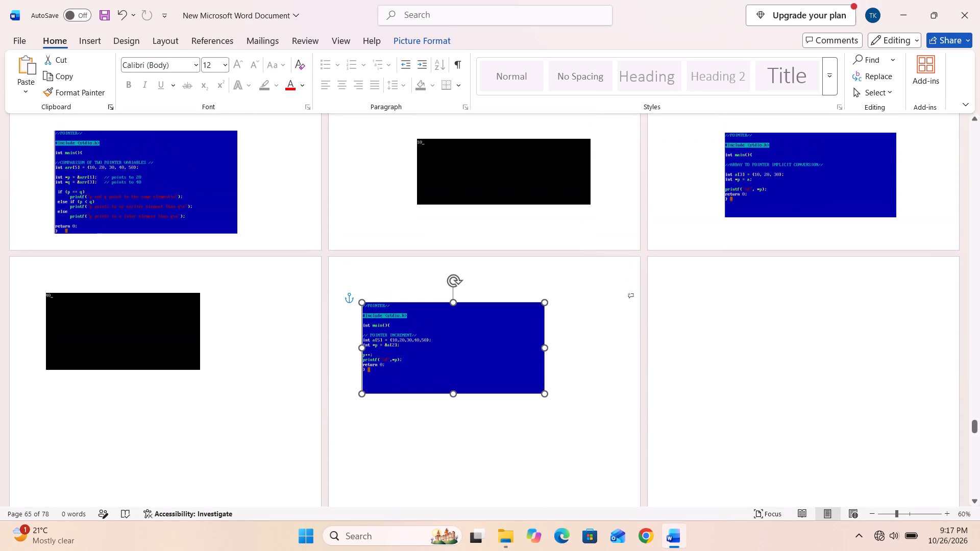
{"action": "left_click", "coordinate": [500, 538]}
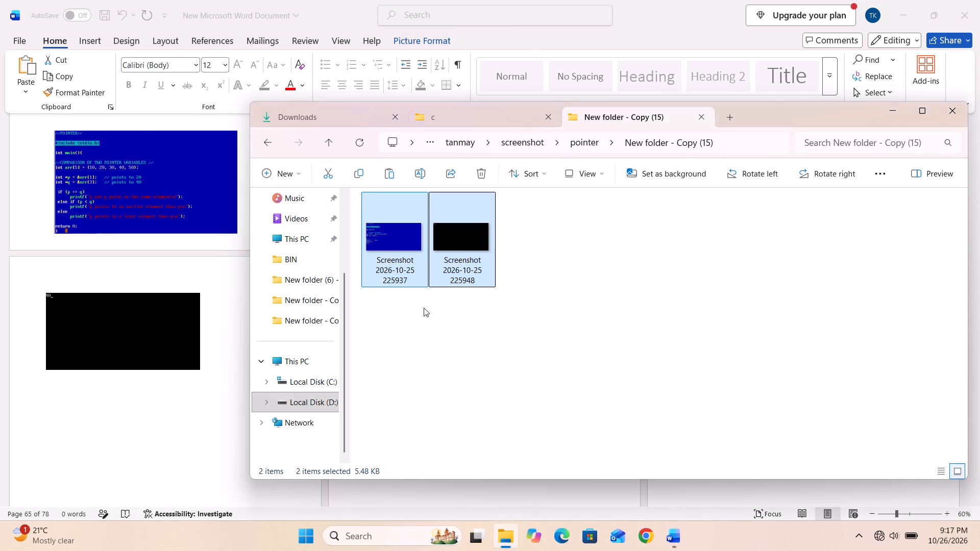
{"action": "double_click", "coordinate": [480, 231]}
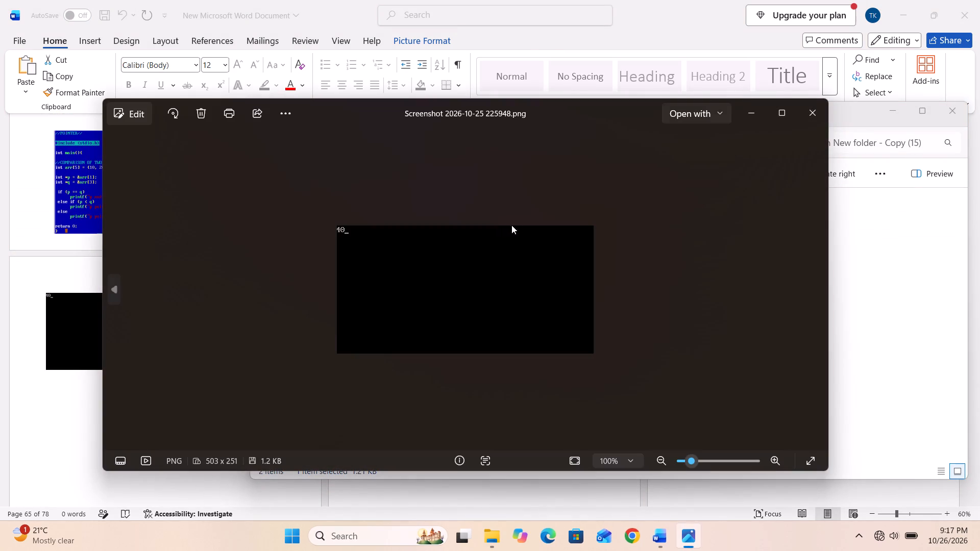
{"action": "left_click", "coordinate": [808, 115]}
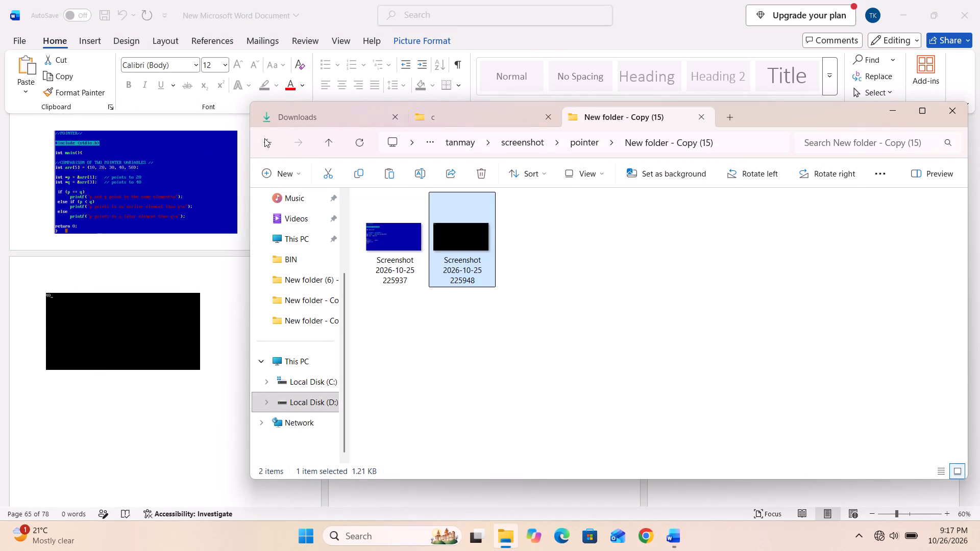
{"action": "left_click", "coordinate": [264, 138]}
{"action": "scroll", "coordinate": [381, 252], "scroll_direction": "down", "scroll_amount": 5}
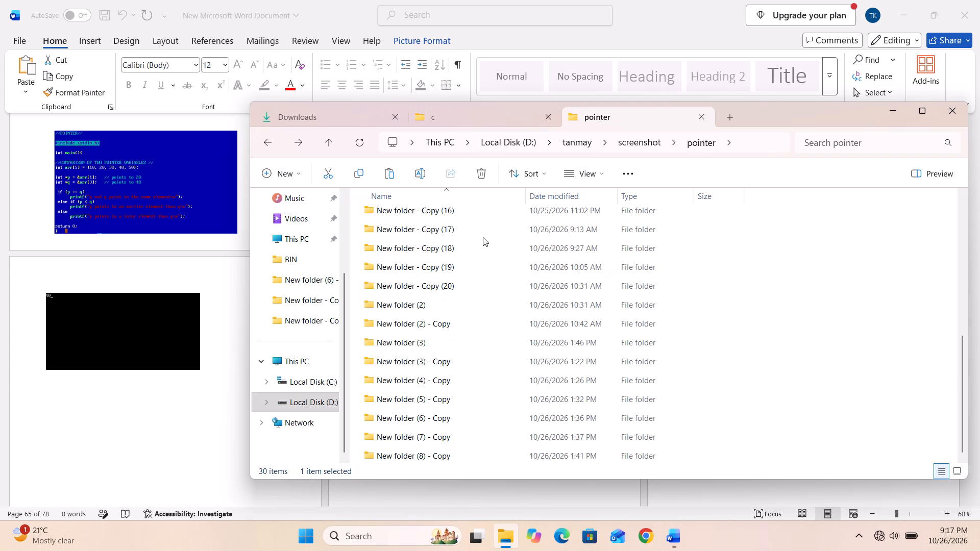
{"action": "scroll", "coordinate": [483, 237], "scroll_direction": "up", "scroll_amount": 1}
{"action": "double_click", "coordinate": [478, 244]}
{"action": "left_click", "coordinate": [377, 223], "text": "ctrl"}
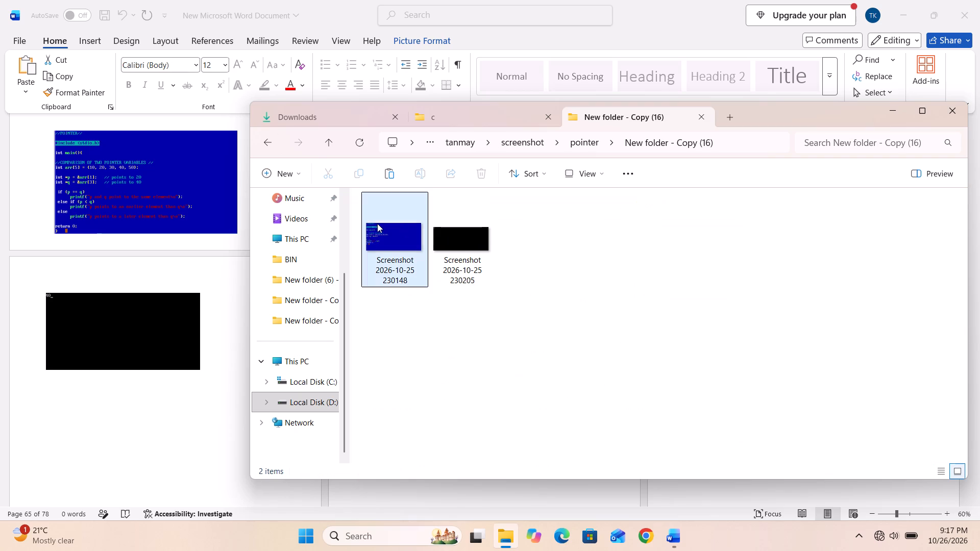
{"action": "left_click", "coordinate": [437, 233], "text": "ctrl"}
{"action": "key", "text": "ctrl+c"}
{"action": "left_click", "coordinate": [223, 370]}
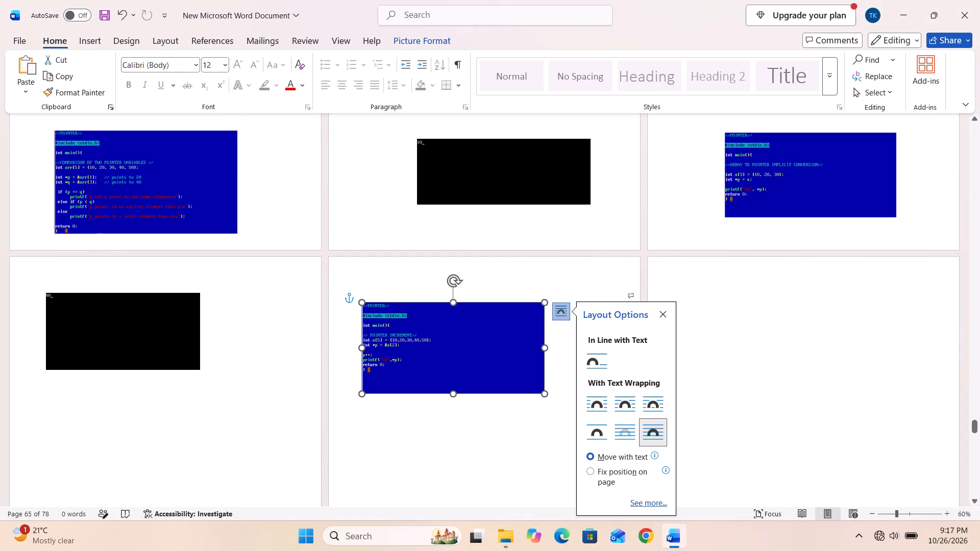
{"action": "left_click", "coordinate": [710, 313]}
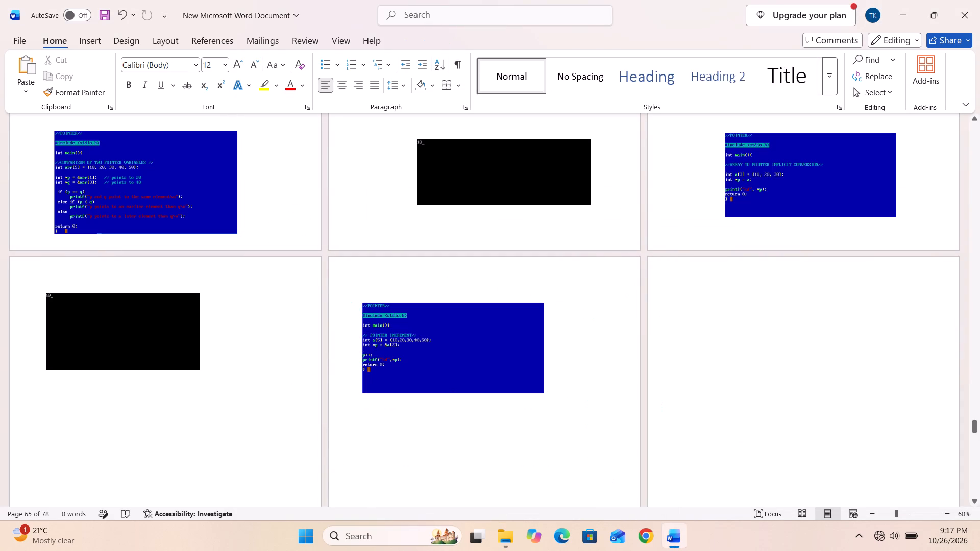
{"action": "key", "text": "ctrl+v"}
Place the Pointer Decrement code below the Pointer Increment code on page 65 and its output below the first output on page 64.
{"action": "left_click", "coordinate": [733, 375]}
{"action": "left_click", "coordinate": [687, 390]}
{"action": "scroll", "coordinate": [684, 384], "scroll_direction": "down", "scroll_amount": 4}
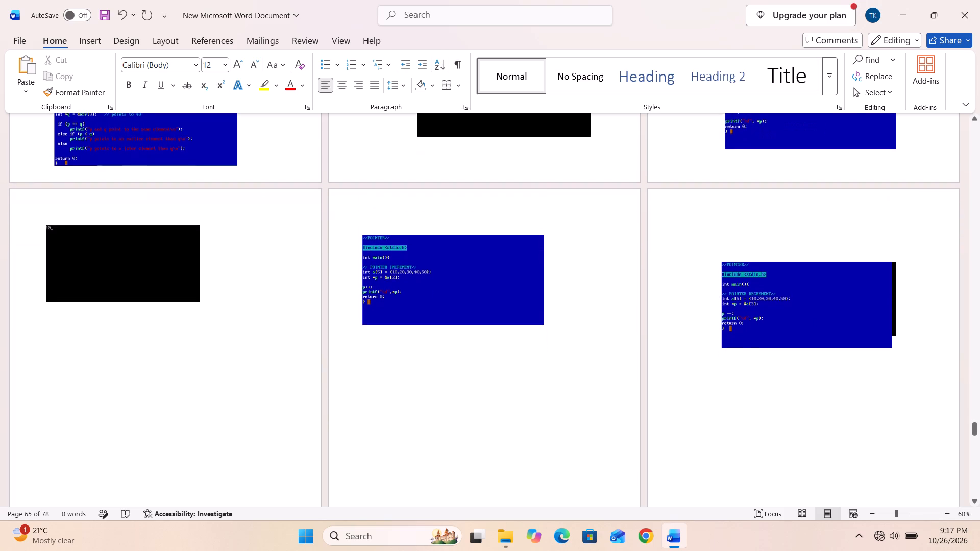
{"action": "left_click_drag", "start_coordinate": [799, 297], "coordinate": [466, 387]}
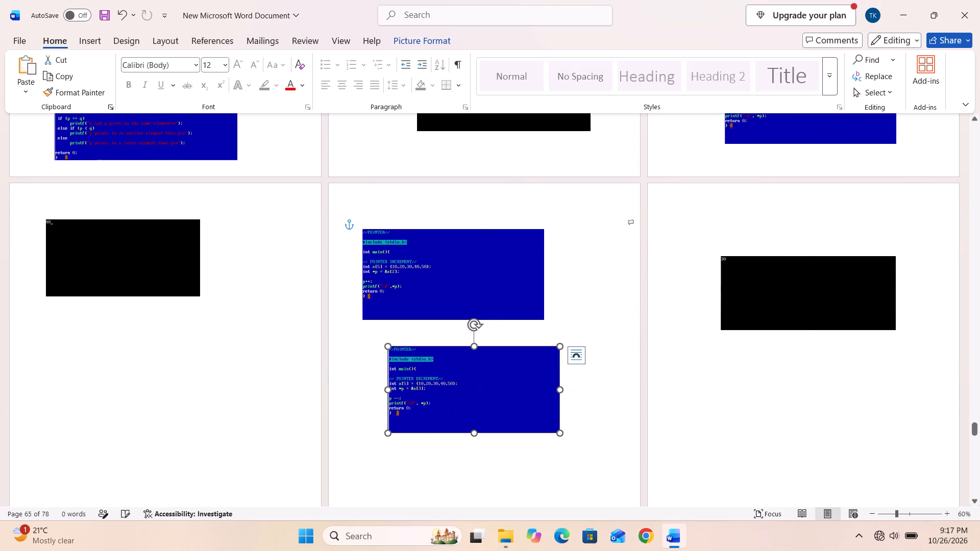
{"action": "left_click_drag", "start_coordinate": [804, 308], "coordinate": [127, 372]}
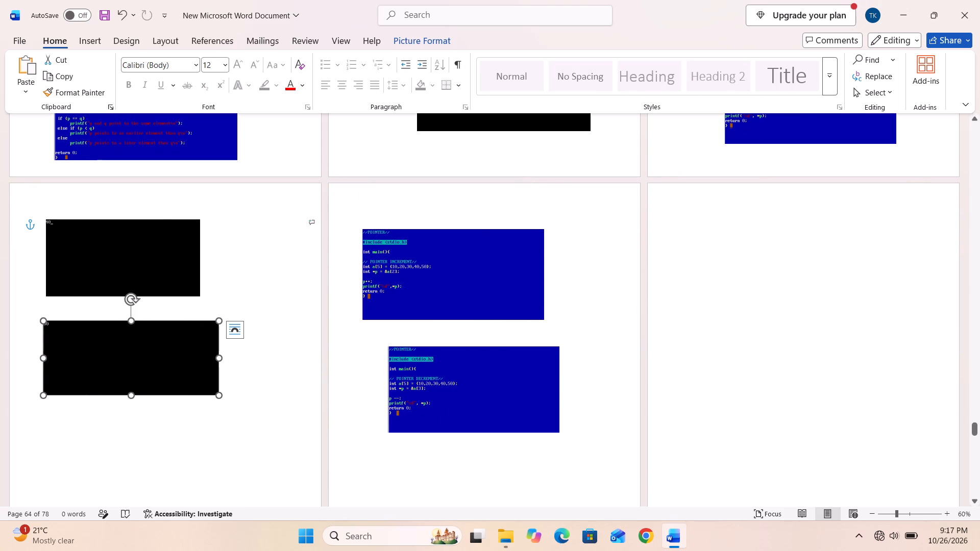
Copy all three screenshots from New folder - Copy (17) in File Explorer and paste them on blank page 67 in Word.
{"action": "scroll", "coordinate": [373, 309], "scroll_direction": "down", "scroll_amount": 5}
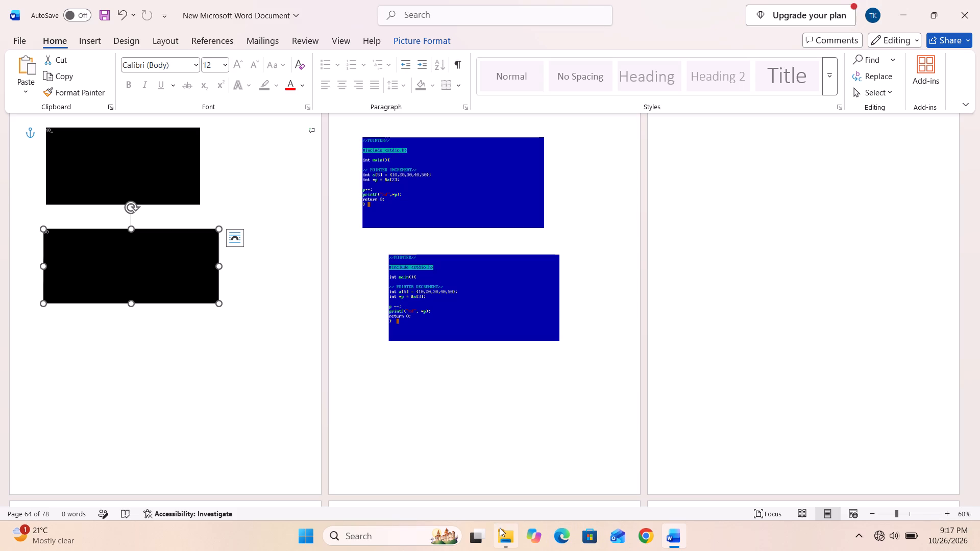
{"action": "left_click", "coordinate": [500, 528]}
{"action": "left_click", "coordinate": [273, 141]}
{"action": "scroll", "coordinate": [456, 367], "scroll_direction": "down", "scroll_amount": 2}
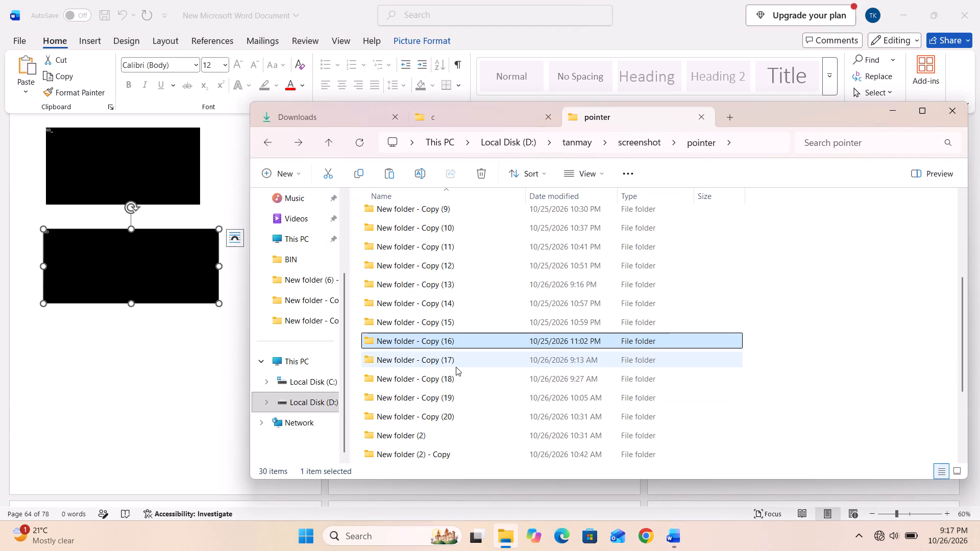
{"action": "double_click", "coordinate": [455, 362]}
{"action": "left_click", "coordinate": [403, 226], "text": "ctrl"}
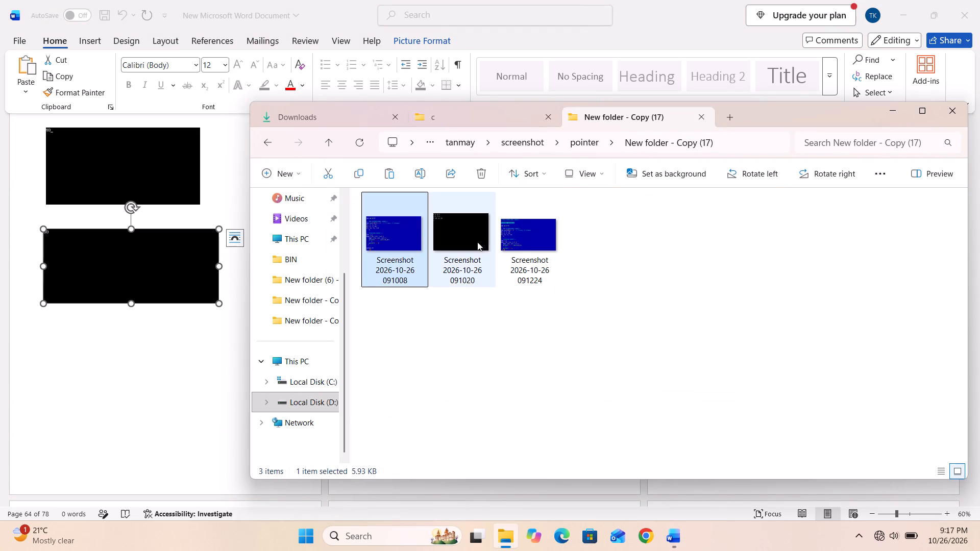
{"action": "left_click", "coordinate": [519, 240], "text": "ctrl"}
{"action": "left_click", "coordinate": [460, 253], "text": "ctrl"}
{"action": "key", "text": "ctrl+c"}
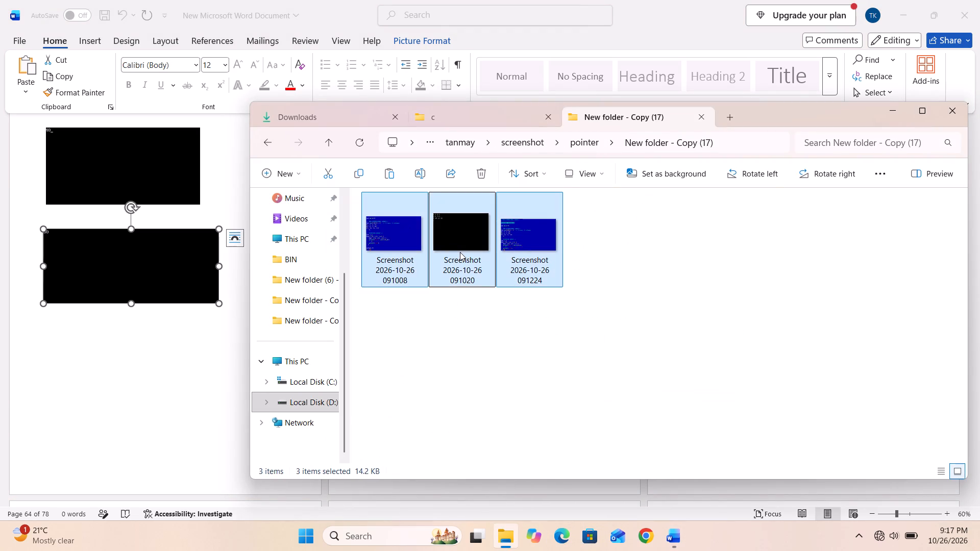
{"action": "left_click", "coordinate": [213, 331]}
{"action": "scroll", "coordinate": [630, 325], "scroll_direction": "down", "scroll_amount": 14}
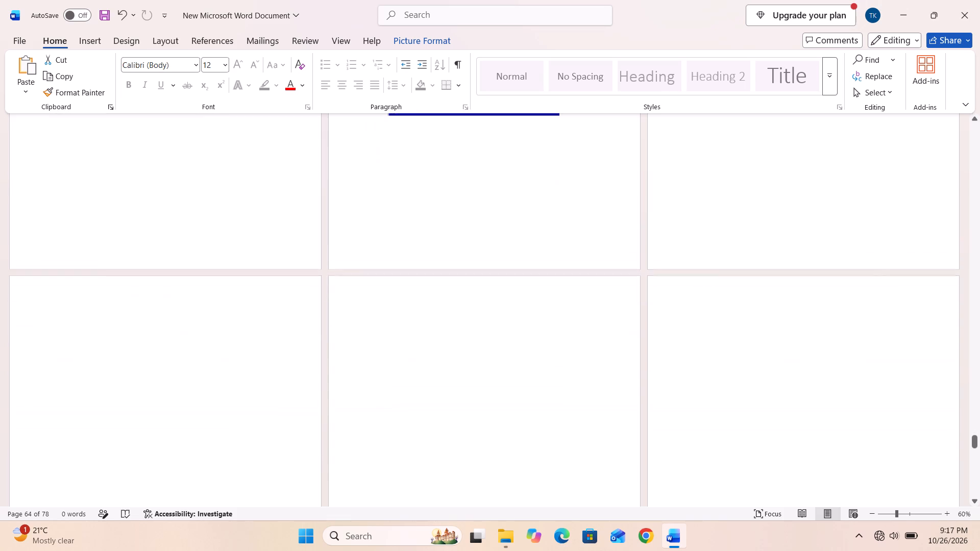
{"action": "scroll", "coordinate": [610, 312], "scroll_direction": "down", "scroll_amount": 4}
{"action": "left_click", "coordinate": [270, 312]}
{"action": "key", "text": "ctrl+v"}
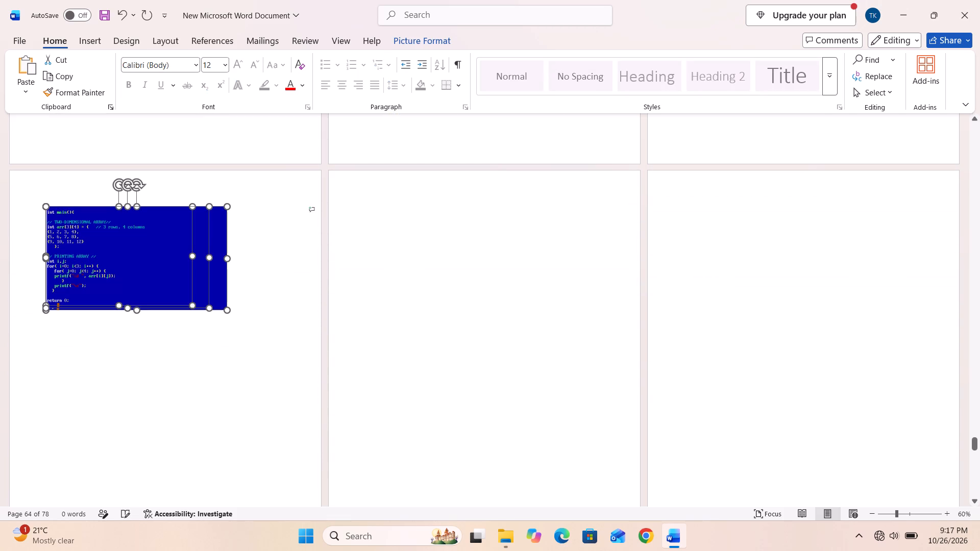
Arrange the two-dimensional array code images in order down page 67 and move their output image to page 66.
{"action": "left_click", "coordinate": [216, 383]}
{"action": "left_click_drag", "start_coordinate": [174, 292], "coordinate": [174, 399]}
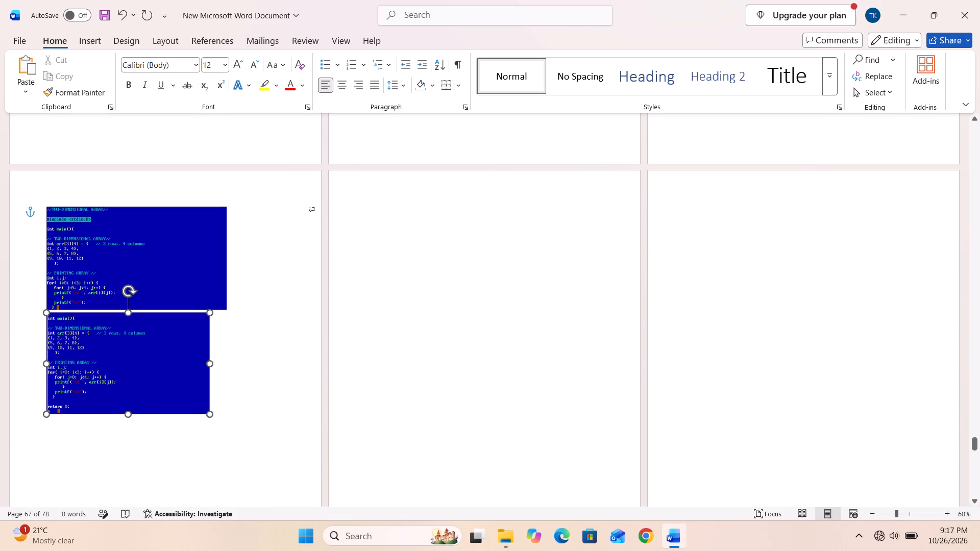
{"action": "left_click_drag", "start_coordinate": [174, 399], "coordinate": [163, 448]}
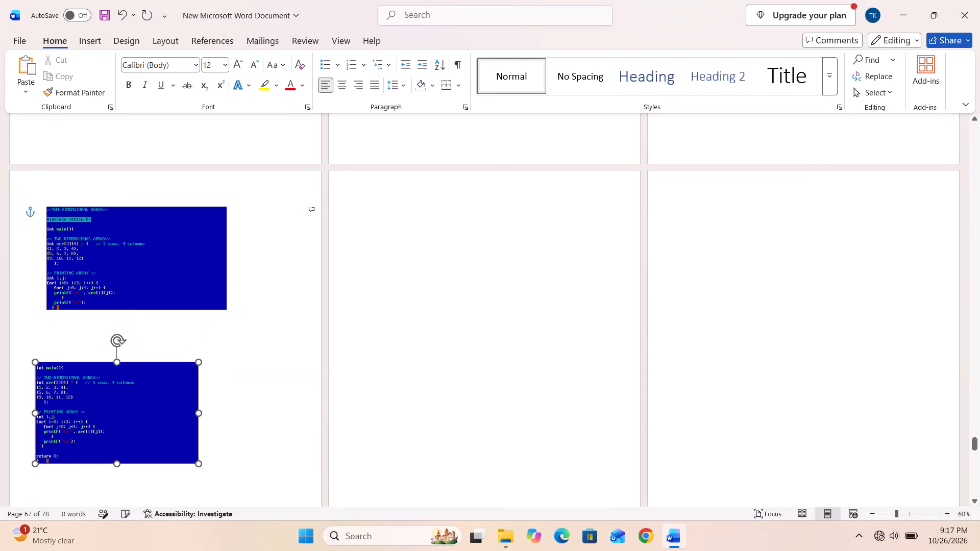
{"action": "left_click", "coordinate": [174, 279]}
{"action": "left_click_drag", "start_coordinate": [174, 278], "coordinate": [213, 320]}
{"action": "left_click_drag", "start_coordinate": [155, 276], "coordinate": [230, 274]}
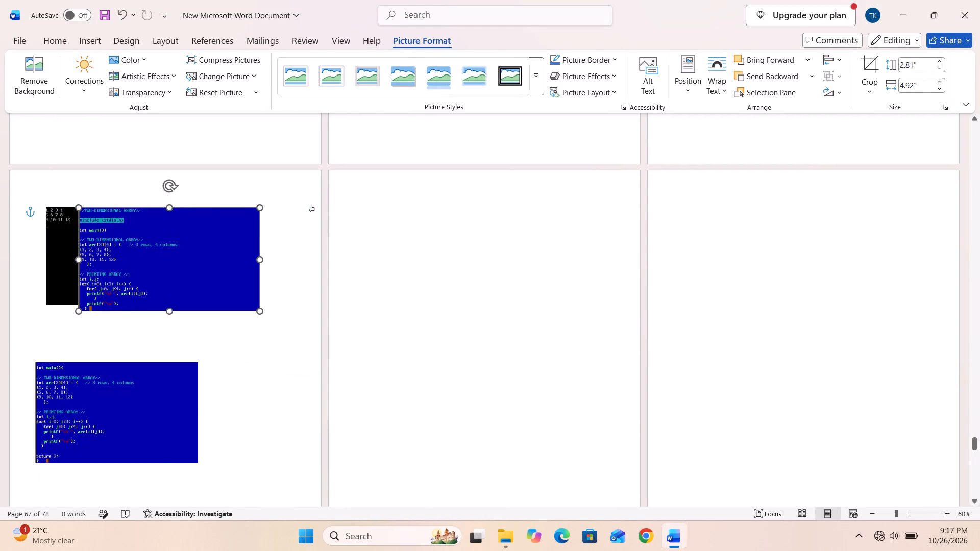
{"action": "left_click_drag", "start_coordinate": [230, 274], "coordinate": [230, 273]}
{"action": "left_click_drag", "start_coordinate": [101, 260], "coordinate": [504, 269]}
{"action": "left_click_drag", "start_coordinate": [232, 259], "coordinate": [156, 260]}
{"action": "scroll", "coordinate": [315, 297], "scroll_direction": "up", "scroll_amount": 7}
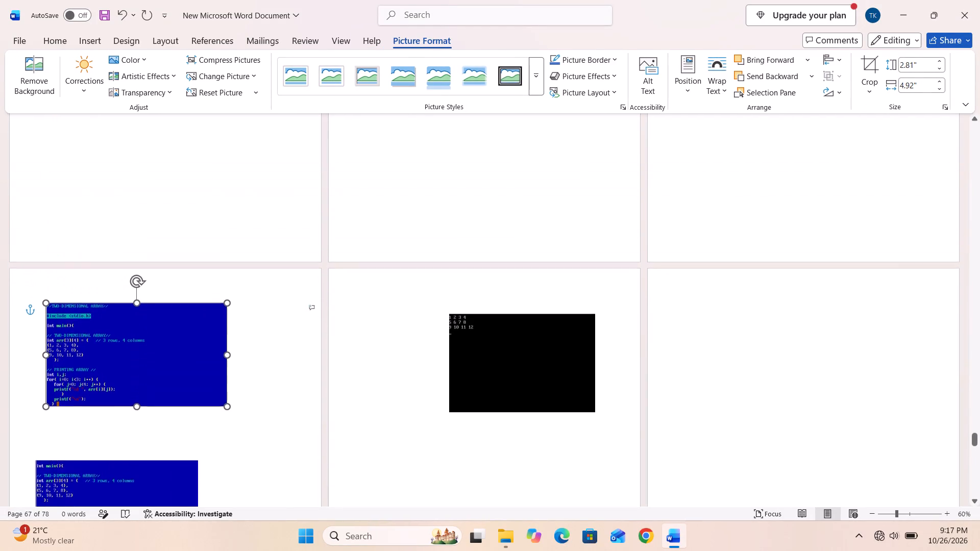
{"action": "scroll", "coordinate": [306, 260], "scroll_direction": "up", "scroll_amount": 1}
{"action": "left_click_drag", "start_coordinate": [513, 420], "coordinate": [789, 178]}
{"action": "scroll", "coordinate": [788, 177], "scroll_direction": "up", "scroll_amount": 2}
{"action": "left_click_drag", "start_coordinate": [791, 189], "coordinate": [783, 137]}
Copy all four screenshots from New folder - Copy (18) in File Explorer and paste them on blank page 68 in Word.
{"action": "scroll", "coordinate": [783, 138], "scroll_direction": "down", "scroll_amount": 3}
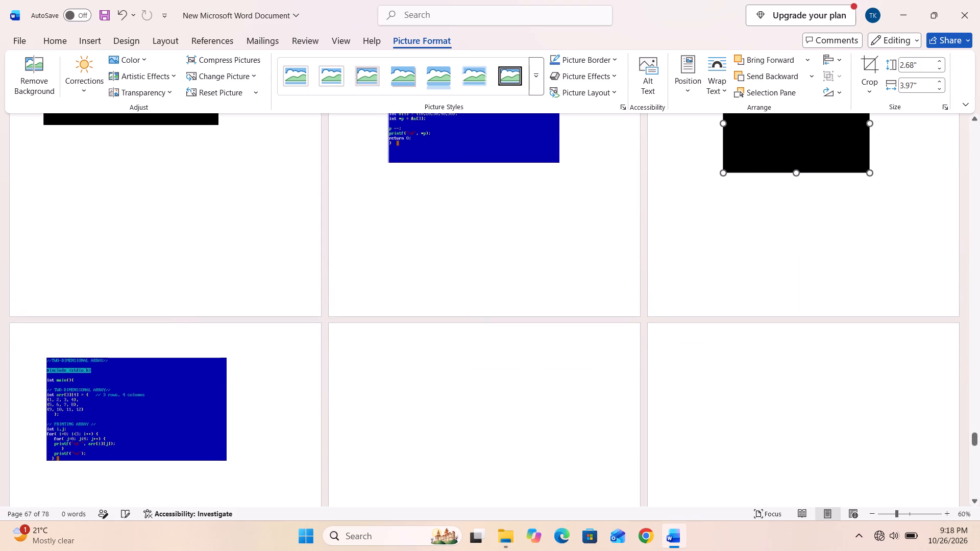
{"action": "scroll", "coordinate": [496, 449], "scroll_direction": "down", "scroll_amount": 2}
{"action": "left_click", "coordinate": [511, 549]}
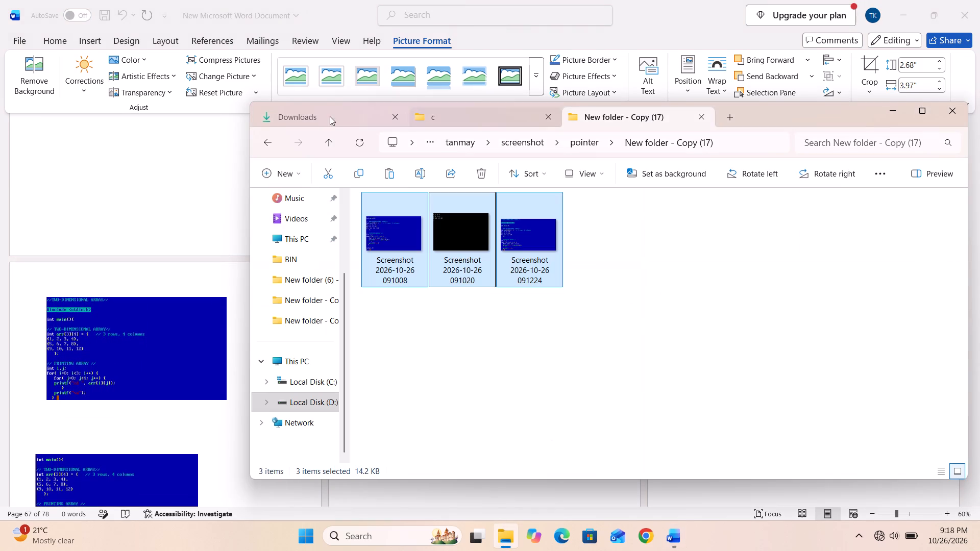
{"action": "left_click", "coordinate": [261, 138]}
{"action": "scroll", "coordinate": [451, 283], "scroll_direction": "down", "scroll_amount": 2}
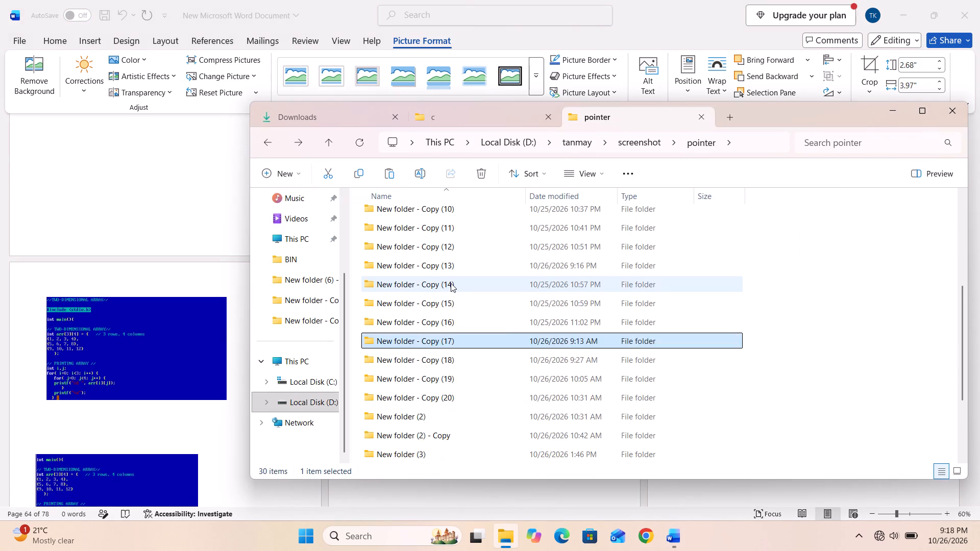
{"action": "scroll", "coordinate": [449, 281], "scroll_direction": "down", "scroll_amount": 4}
{"action": "double_click", "coordinate": [470, 248]}
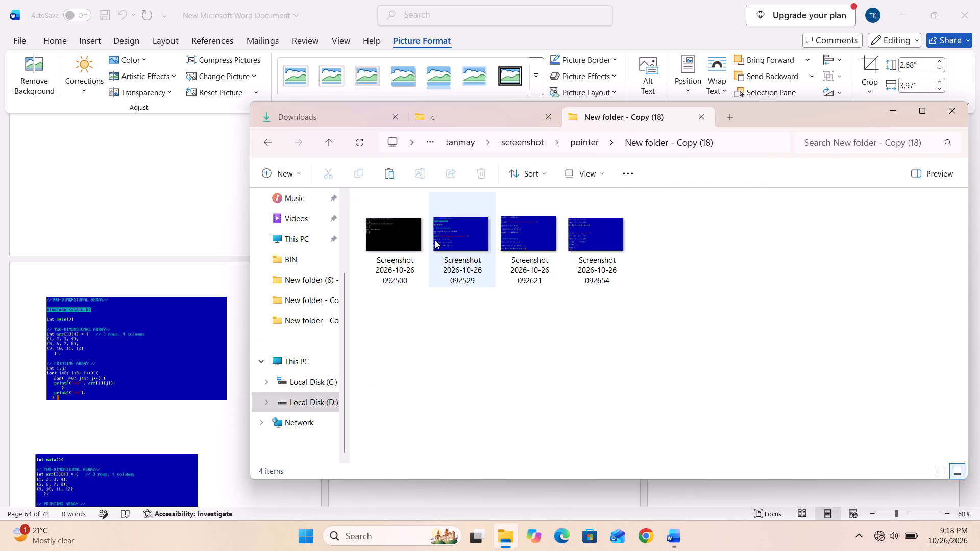
{"action": "left_click", "coordinate": [459, 233], "text": "ctrl"}
{"action": "left_click", "coordinate": [522, 235], "text": "ctrl"}
{"action": "left_click", "coordinate": [590, 233], "text": "ctrl"}
{"action": "left_click", "coordinate": [397, 239], "text": "ctrl"}
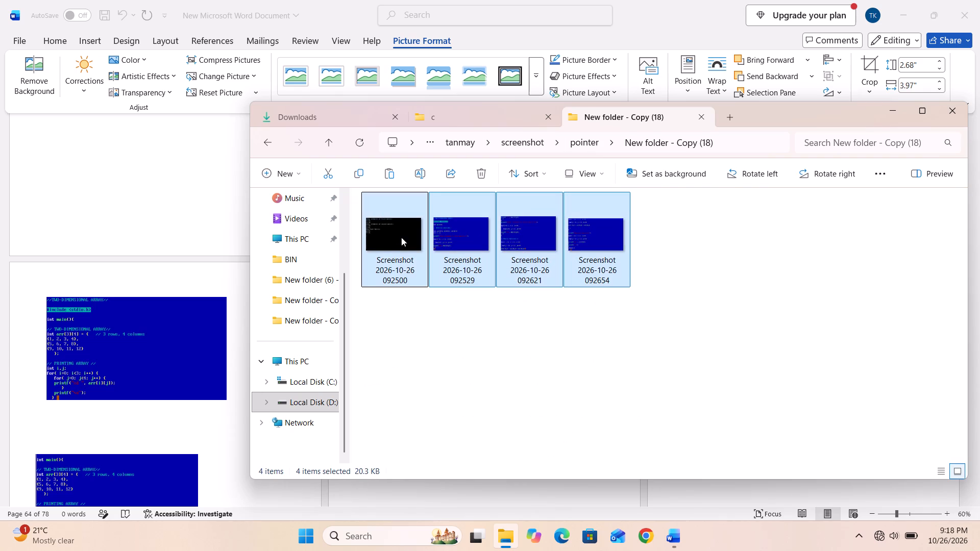
{"action": "key", "text": "ctrl+c"}
{"action": "left_click", "coordinate": [205, 323]}
{"action": "scroll", "coordinate": [488, 363], "scroll_direction": "down", "scroll_amount": 6}
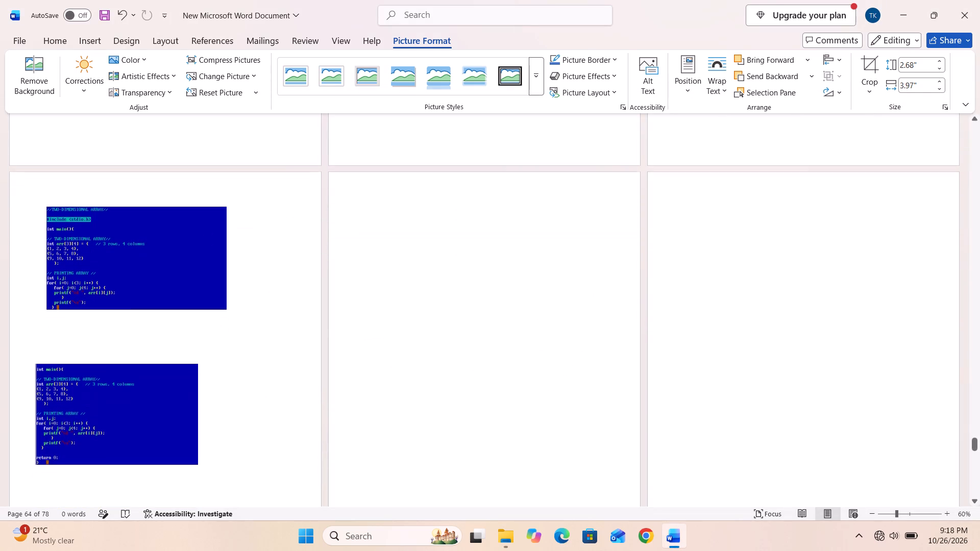
{"action": "left_click", "coordinate": [486, 328]}
{"action": "key", "text": "ctrl+v"}
Stack the three Matrices Addition code images in order on page 69, leaving their output near the middle of page 68.
{"action": "left_click", "coordinate": [467, 381]}
{"action": "left_click_drag", "start_coordinate": [459, 265], "coordinate": [496, 274]}
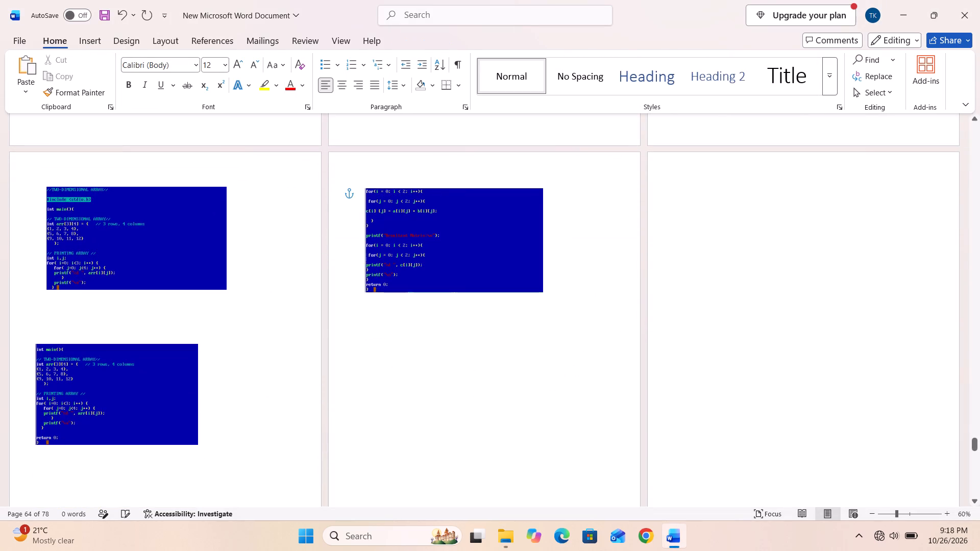
{"action": "left_click_drag", "start_coordinate": [496, 274], "coordinate": [798, 451]}
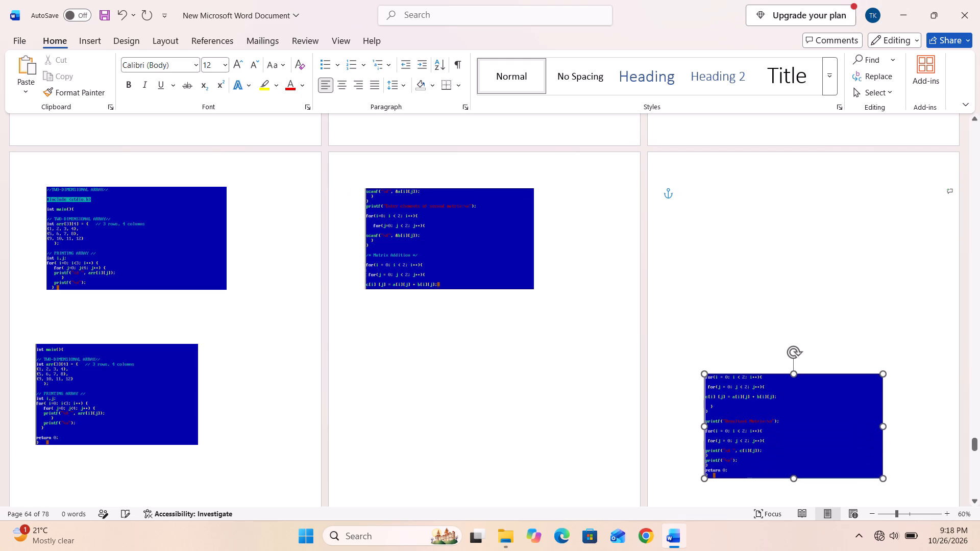
{"action": "left_click_drag", "start_coordinate": [798, 451], "coordinate": [798, 452]}
{"action": "left_click_drag", "start_coordinate": [426, 239], "coordinate": [763, 314]}
{"action": "left_click_drag", "start_coordinate": [477, 237], "coordinate": [814, 222]}
{"action": "left_click_drag", "start_coordinate": [438, 257], "coordinate": [437, 273]}
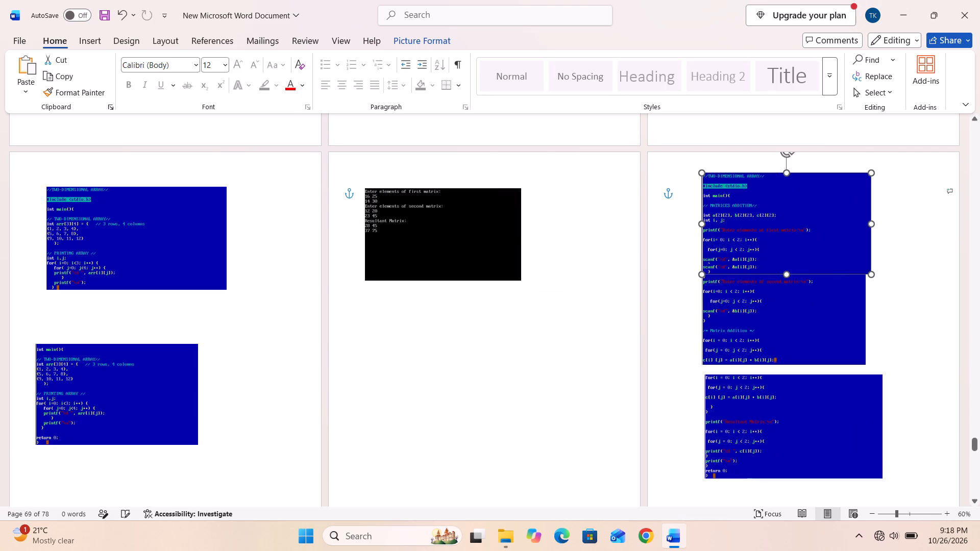
{"action": "left_click_drag", "start_coordinate": [437, 273], "coordinate": [472, 331]}
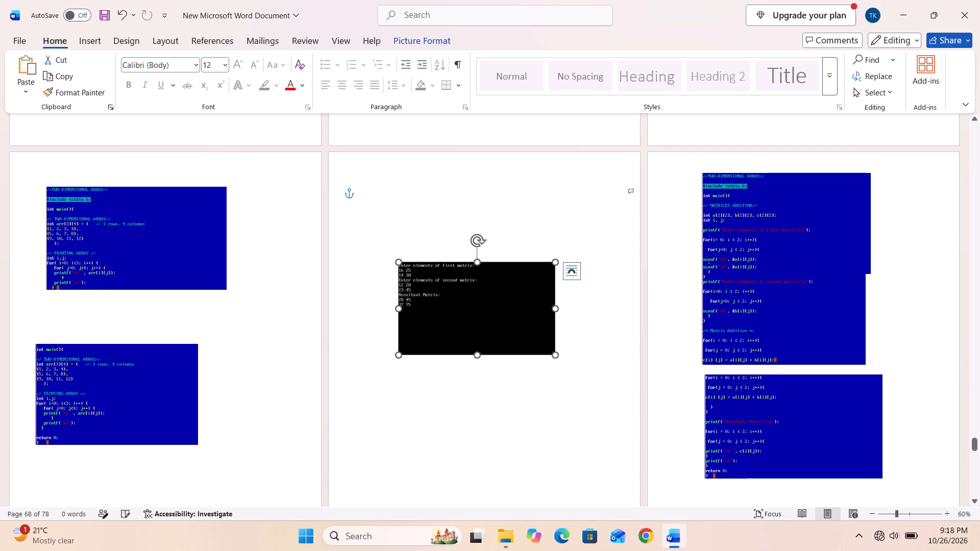
Copy all three screenshots from New folder - Copy (19) in File Explorer and paste them on blank page 71 in Word.
{"action": "left_click", "coordinate": [505, 535]}
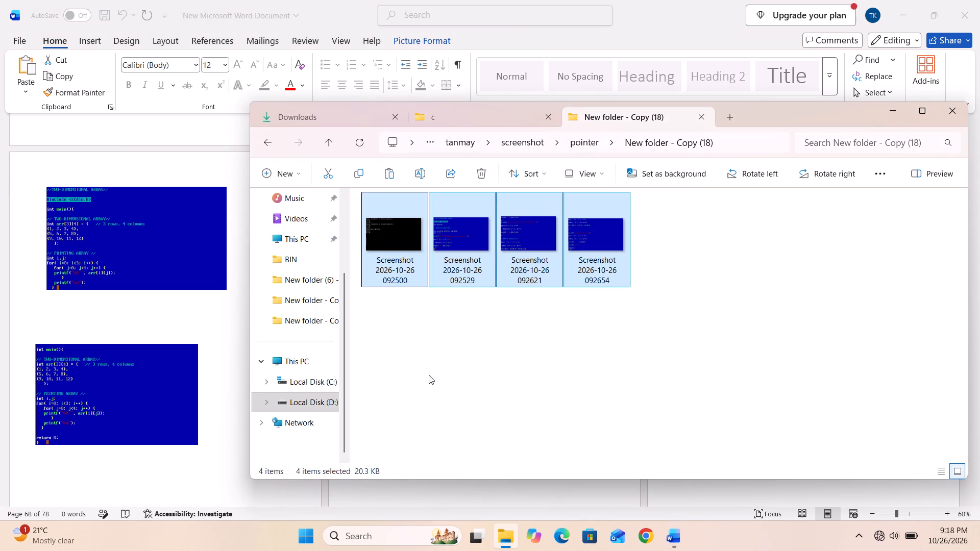
{"action": "left_click", "coordinate": [260, 148]}
{"action": "scroll", "coordinate": [393, 366], "scroll_direction": "down", "scroll_amount": 4}
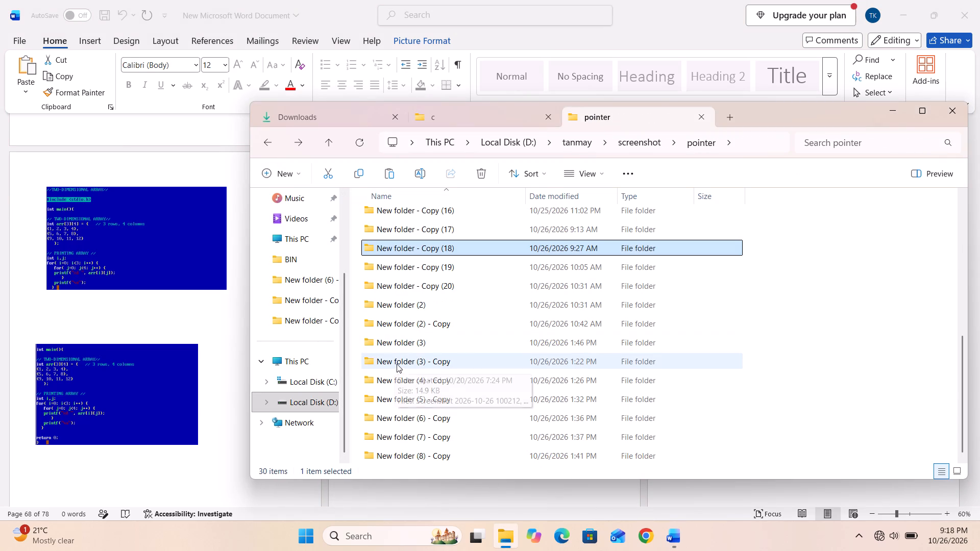
{"action": "double_click", "coordinate": [485, 266]}
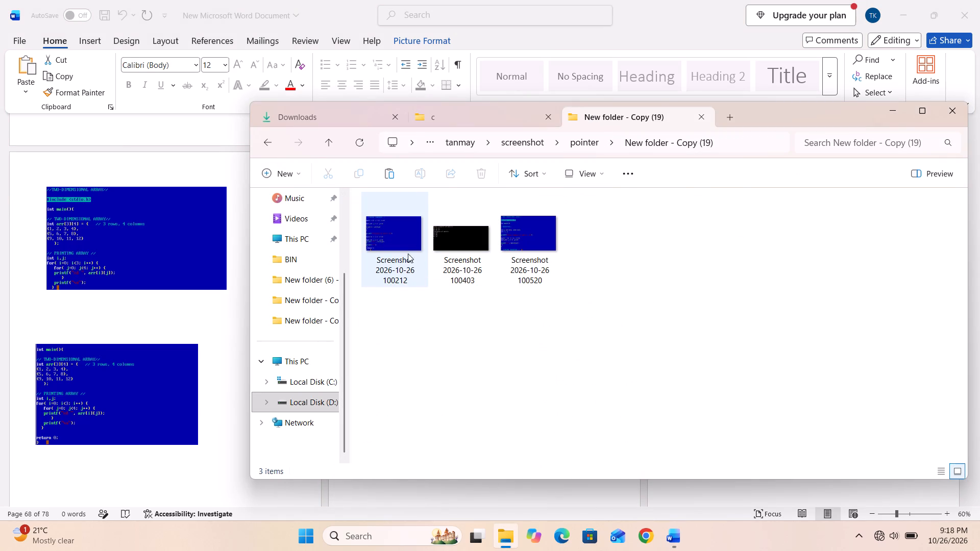
{"action": "left_click", "coordinate": [407, 251], "text": "ctrl"}
{"action": "left_click", "coordinate": [434, 243], "text": "ctrl"}
{"action": "left_click", "coordinate": [527, 228], "text": "ctrl"}
{"action": "key", "text": "ctrl+c"}
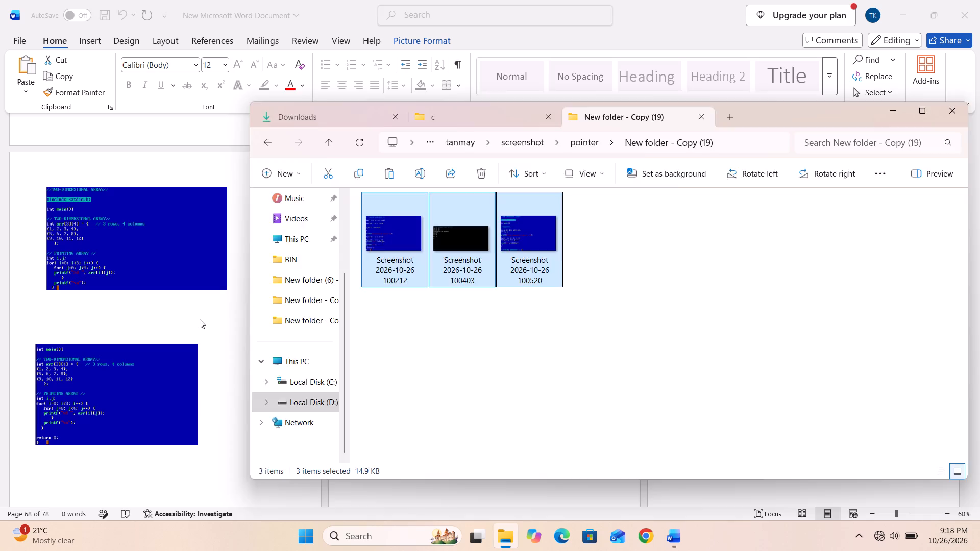
{"action": "left_click", "coordinate": [200, 319]}
{"action": "scroll", "coordinate": [489, 384], "scroll_direction": "down", "scroll_amount": 20}
{"action": "scroll", "coordinate": [489, 384], "scroll_direction": "down", "scroll_amount": 3}
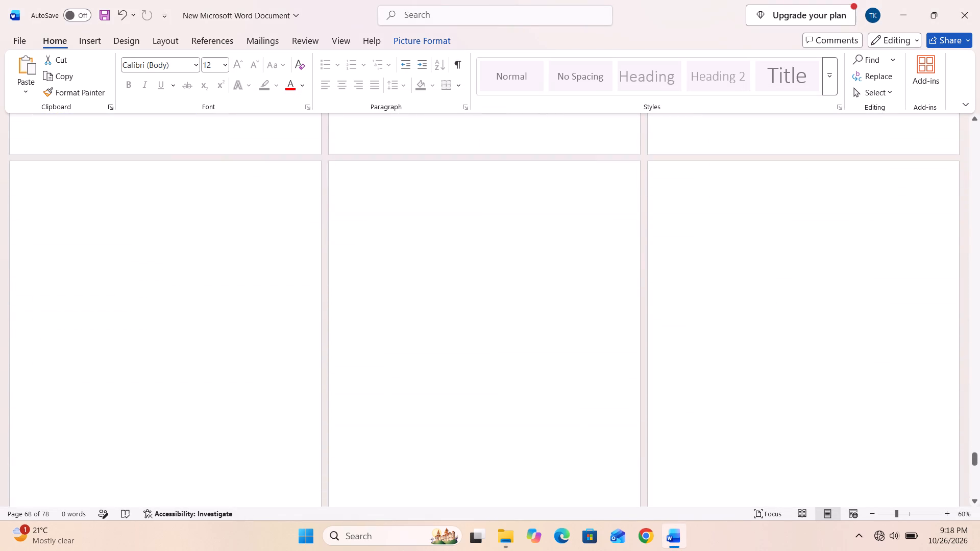
{"action": "left_click", "coordinate": [470, 315]}
{"action": "key", "text": "ctrl+v"}
Move the Transpose output to page 70 and place the second code image below the first on page 71.
{"action": "left_click", "coordinate": [443, 372]}
{"action": "left_click_drag", "start_coordinate": [462, 210], "coordinate": [461, 210]}
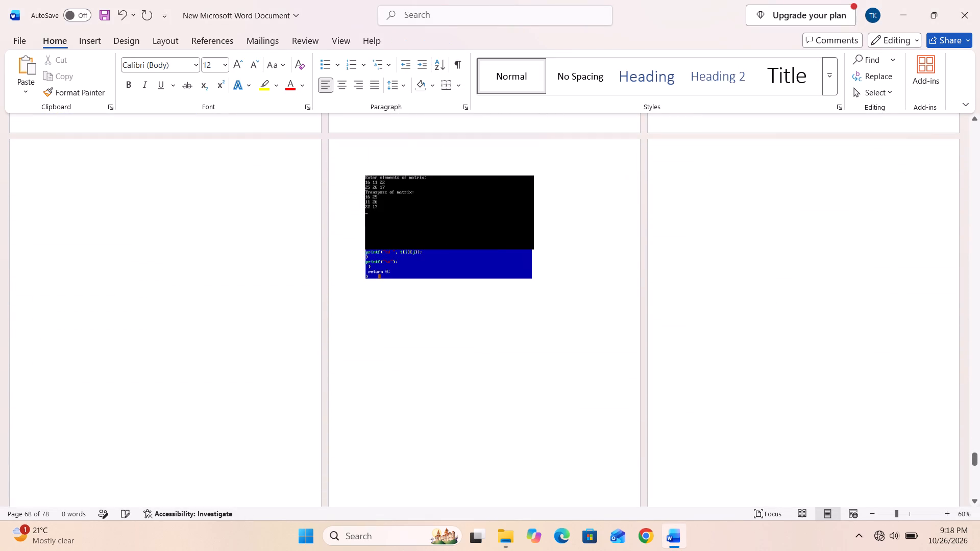
{"action": "left_click_drag", "start_coordinate": [461, 210], "coordinate": [180, 333]}
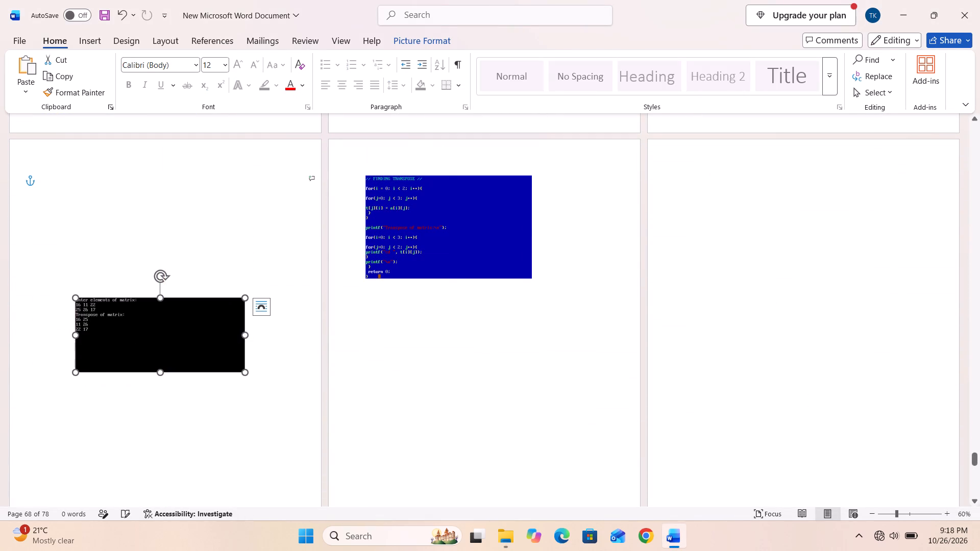
{"action": "left_click", "coordinate": [454, 248]}
{"action": "left_click_drag", "start_coordinate": [456, 248], "coordinate": [462, 414]}
Copy all three screenshots from New folder - Copy (20) in File Explorer and paste them on blank page 72 in Word.
{"action": "left_click", "coordinate": [501, 529], "text": "ctrl"}
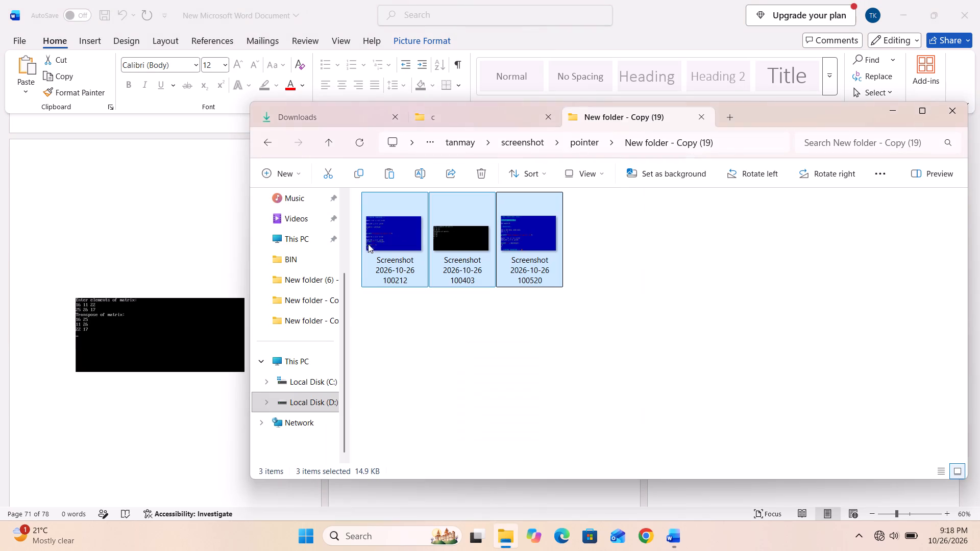
{"action": "left_click", "coordinate": [271, 144]}
{"action": "scroll", "coordinate": [444, 364], "scroll_direction": "down", "scroll_amount": 3}
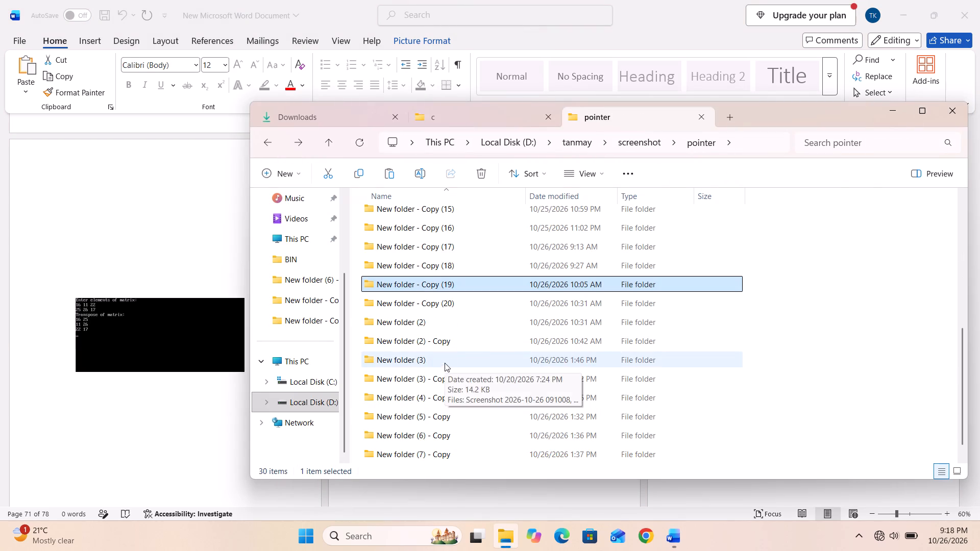
{"action": "left_click", "coordinate": [479, 303]}
{"action": "left_click", "coordinate": [479, 303]}
{"action": "left_click", "coordinate": [413, 264], "text": "ctrl"}
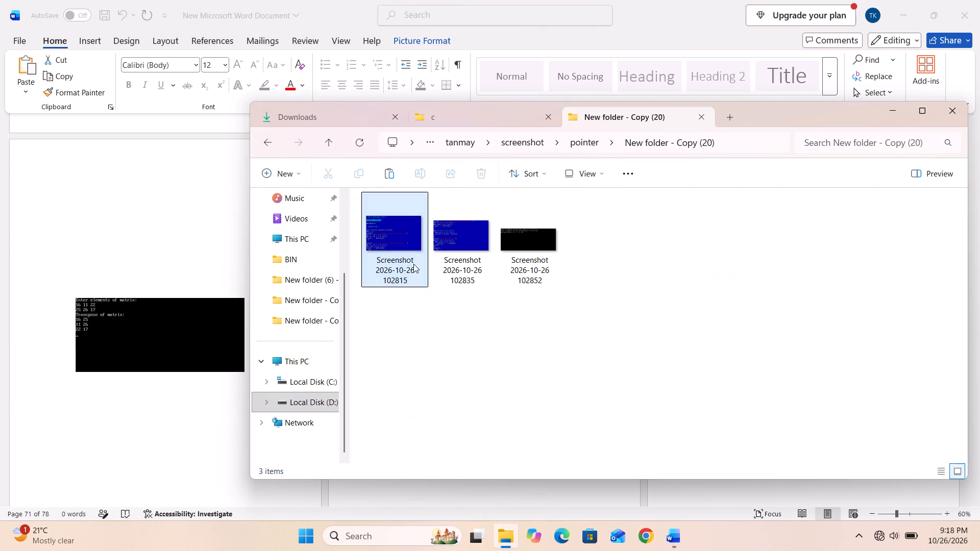
{"action": "left_click", "coordinate": [448, 255], "text": "ctrl"}
{"action": "left_click", "coordinate": [536, 248], "text": "ctrl"}
{"action": "key", "text": "ctrl+c"}
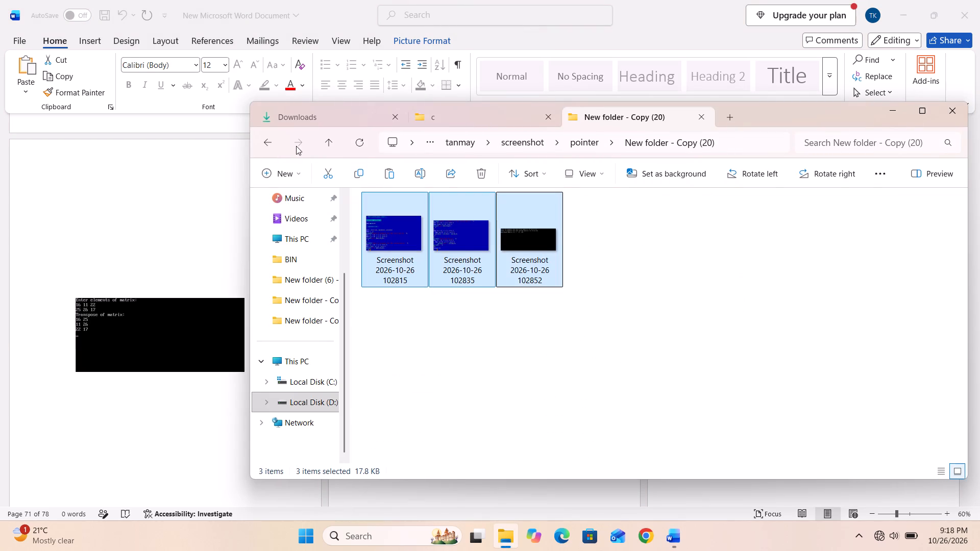
{"action": "left_click", "coordinate": [212, 162]}
{"action": "left_click", "coordinate": [776, 235]}
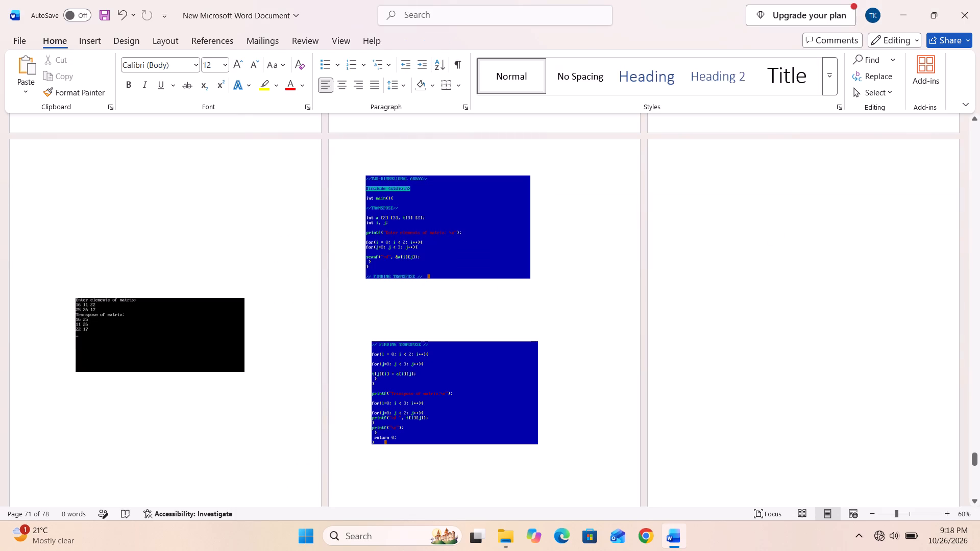
{"action": "key", "text": "ctrl+v"}
Arrange the two matrix Subtraction code images in order down page 73 and place their output image on page 72.
{"action": "scroll", "coordinate": [781, 333], "scroll_direction": "down", "scroll_amount": 8}
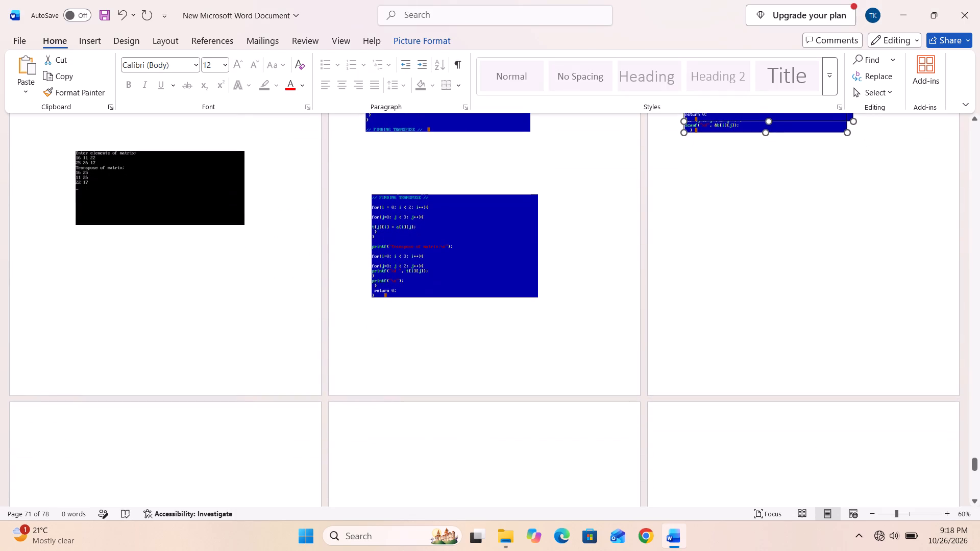
{"action": "left_click_drag", "start_coordinate": [785, 128], "coordinate": [501, 480]}
{"action": "scroll", "coordinate": [514, 467], "scroll_direction": "down", "scroll_amount": 2}
{"action": "left_click", "coordinate": [487, 508]}
{"action": "left_click", "coordinate": [506, 480]}
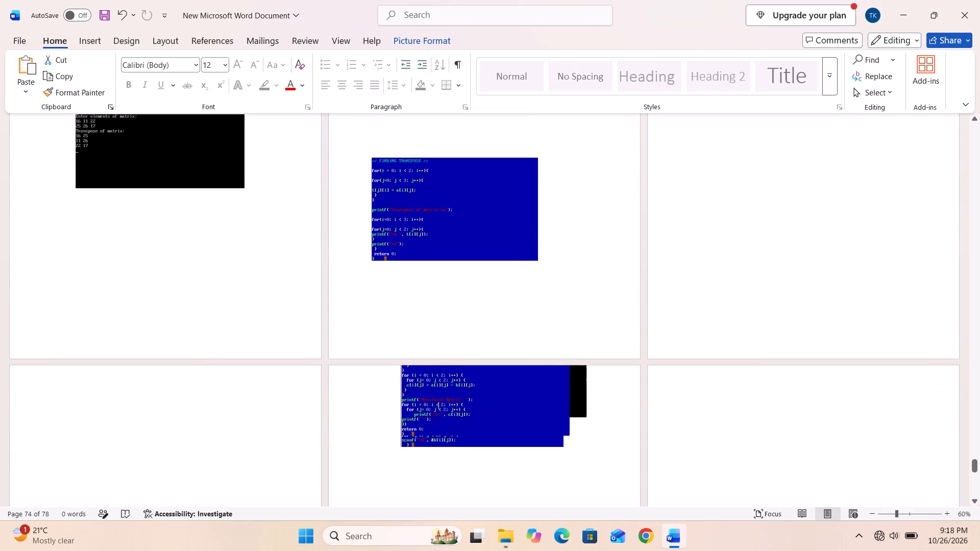
{"action": "scroll", "coordinate": [509, 465], "scroll_direction": "down", "scroll_amount": 3}
{"action": "left_click_drag", "start_coordinate": [523, 364], "coordinate": [319, 415]}
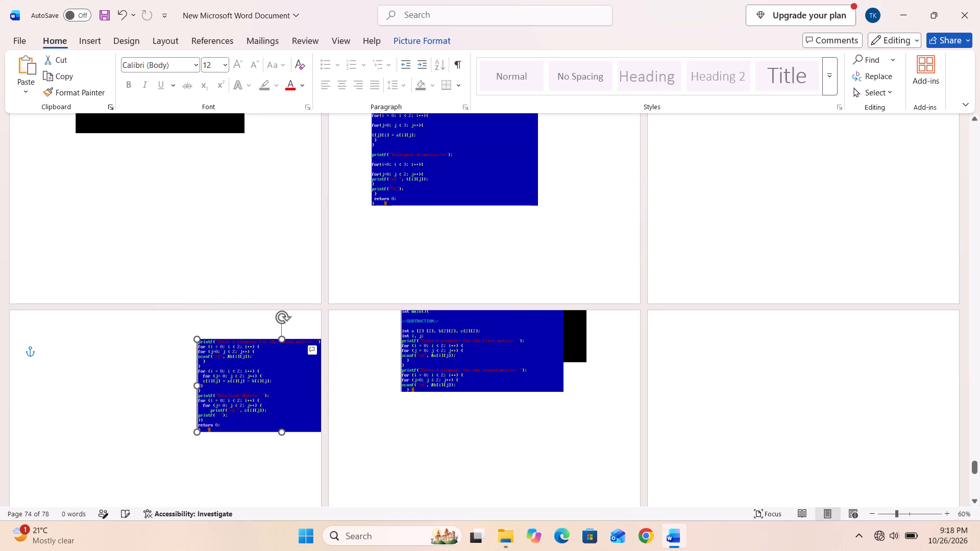
{"action": "scroll", "coordinate": [620, 409], "scroll_direction": "down", "scroll_amount": 2}
{"action": "scroll", "coordinate": [563, 190], "scroll_direction": "down", "scroll_amount": 2}
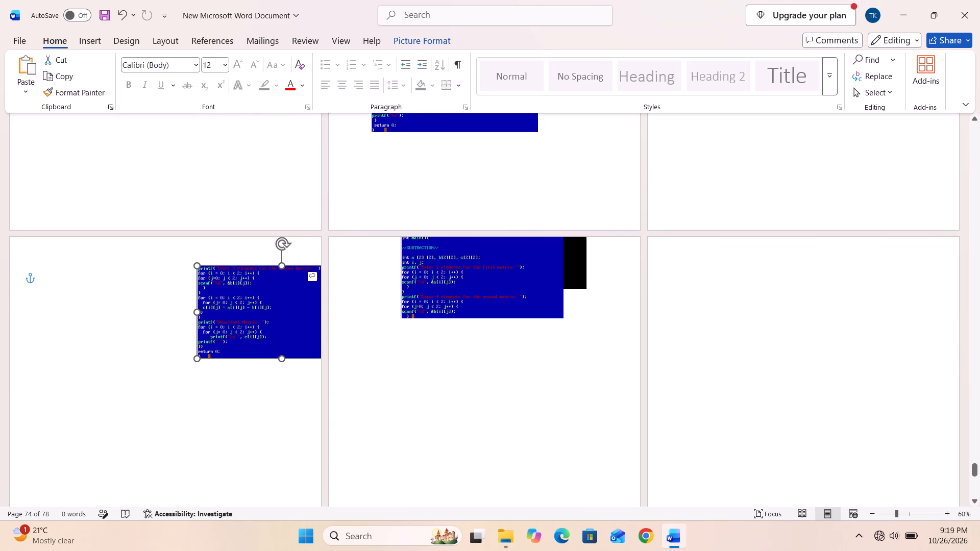
{"action": "left_click_drag", "start_coordinate": [215, 311], "coordinate": [108, 429]}
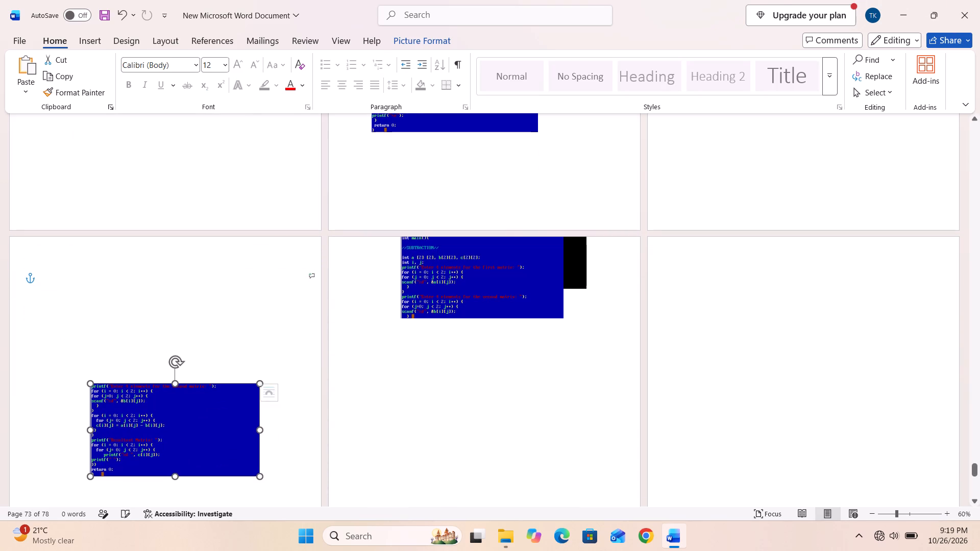
{"action": "left_click_drag", "start_coordinate": [447, 300], "coordinate": [144, 342]}
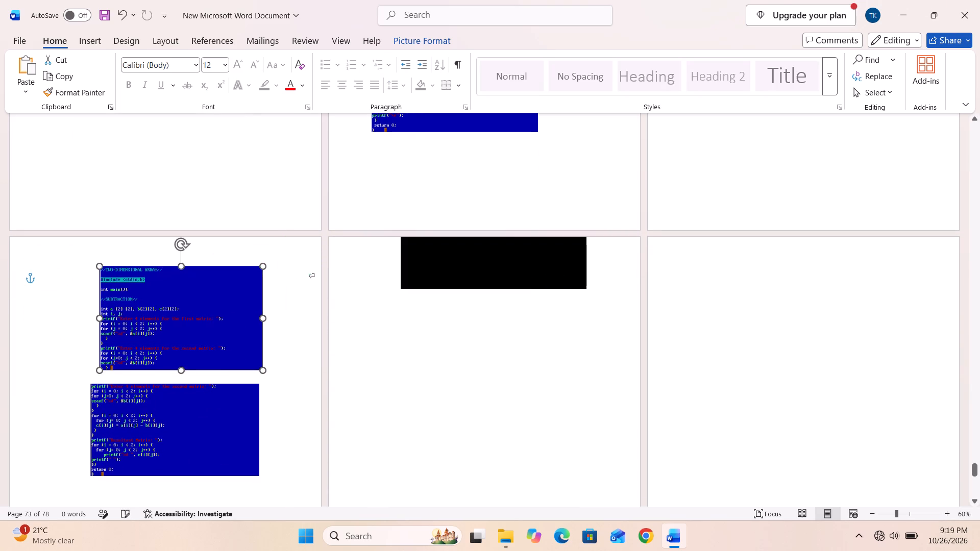
{"action": "left_click_drag", "start_coordinate": [144, 342], "coordinate": [141, 342]}
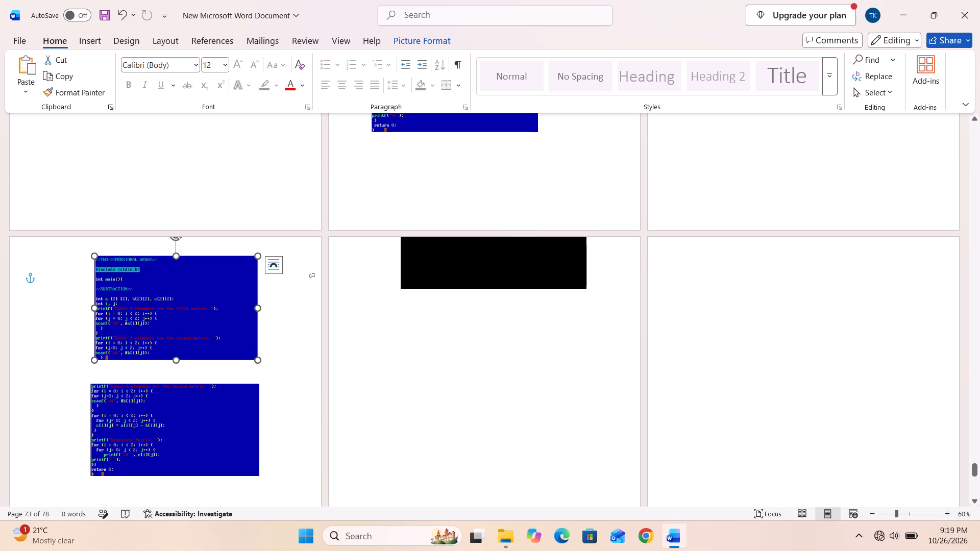
{"action": "scroll", "coordinate": [478, 282], "scroll_direction": "up", "scroll_amount": 7}
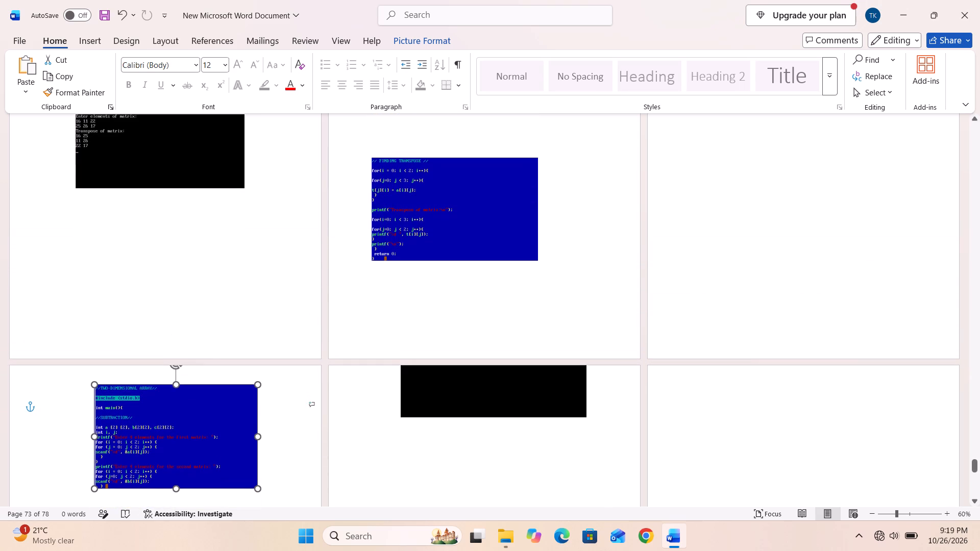
{"action": "left_click_drag", "start_coordinate": [478, 389], "coordinate": [766, 224]}
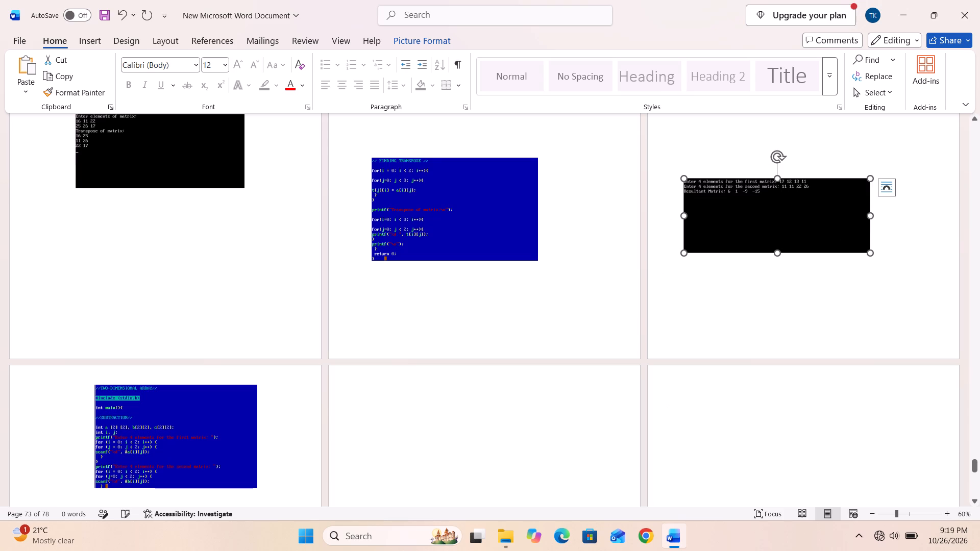
Review the pointer and two-dimensional array pages for correct output and code placement, through the matrix Subtraction code on page 73.
{"action": "scroll", "coordinate": [675, 325], "scroll_direction": "up", "scroll_amount": 10}
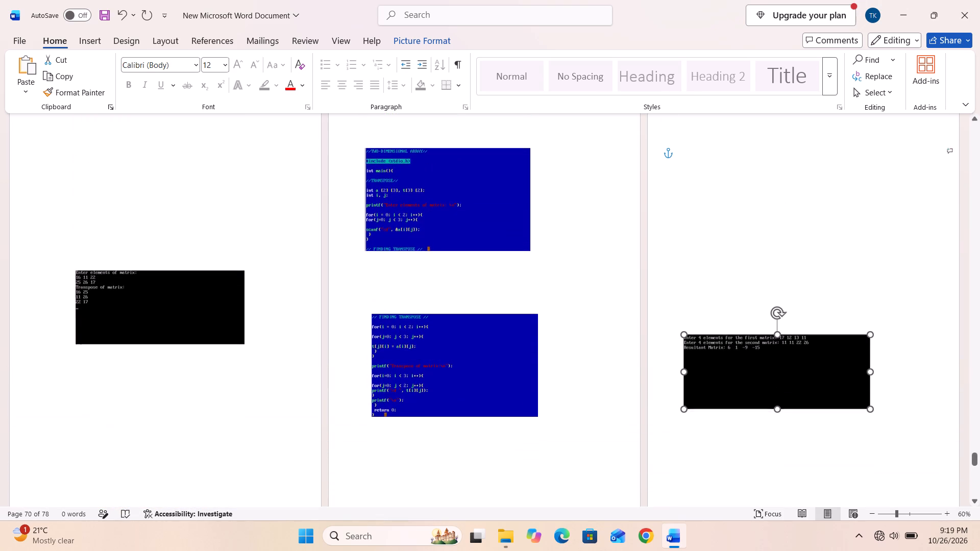
{"action": "scroll", "coordinate": [668, 313], "scroll_direction": "up", "scroll_amount": 17}
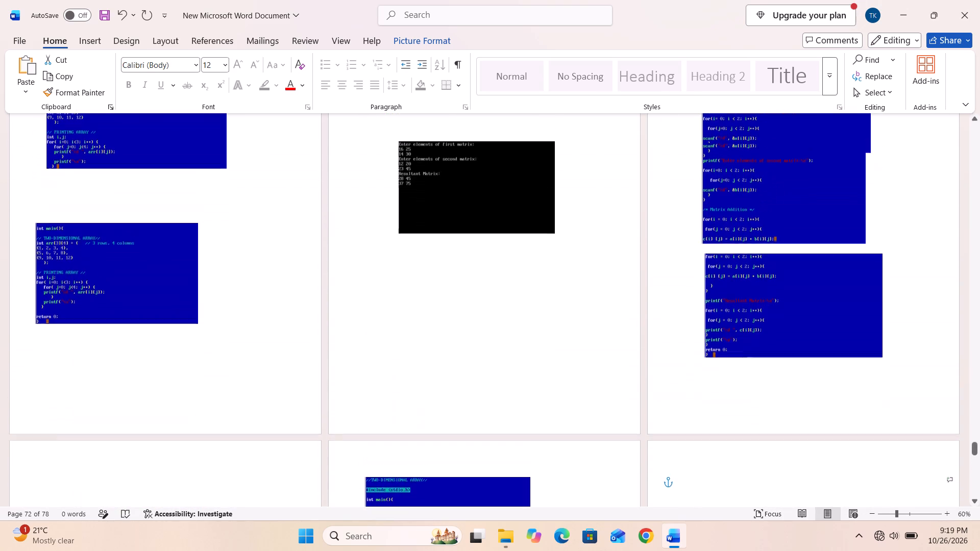
{"action": "scroll", "coordinate": [667, 292], "scroll_direction": "up", "scroll_amount": 13}
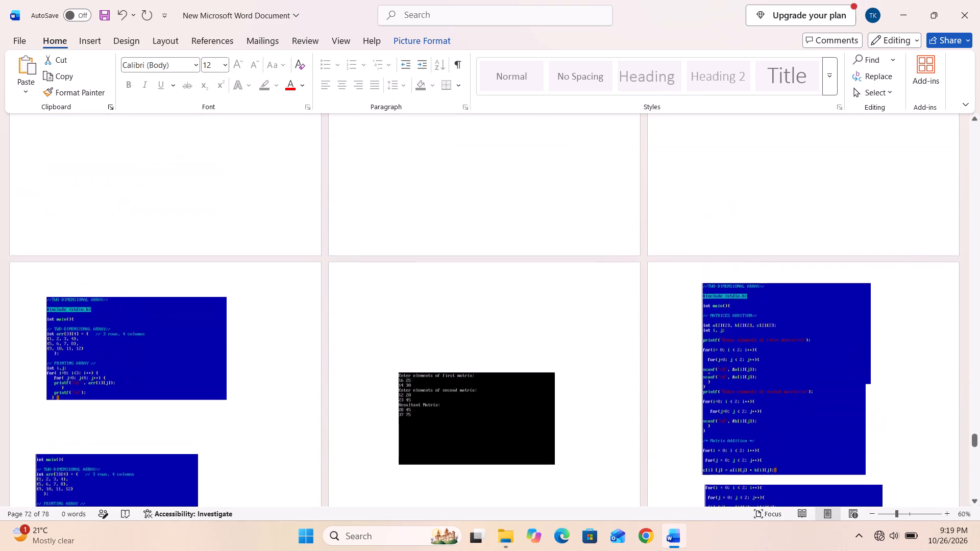
{"action": "scroll", "coordinate": [668, 284], "scroll_direction": "up", "scroll_amount": 12}
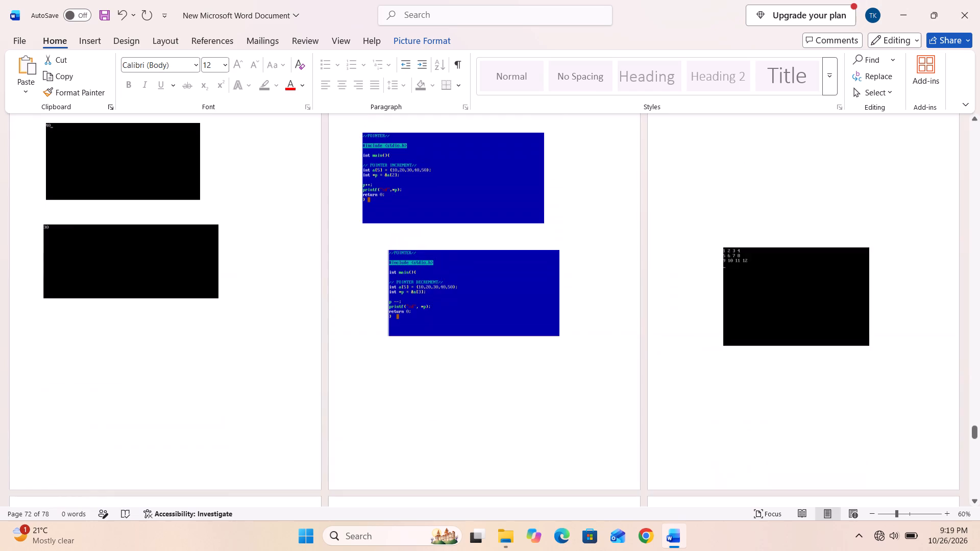
{"action": "scroll", "coordinate": [668, 283], "scroll_direction": "up", "scroll_amount": 5}
{"action": "scroll", "coordinate": [668, 283], "scroll_direction": "down", "scroll_amount": 5}
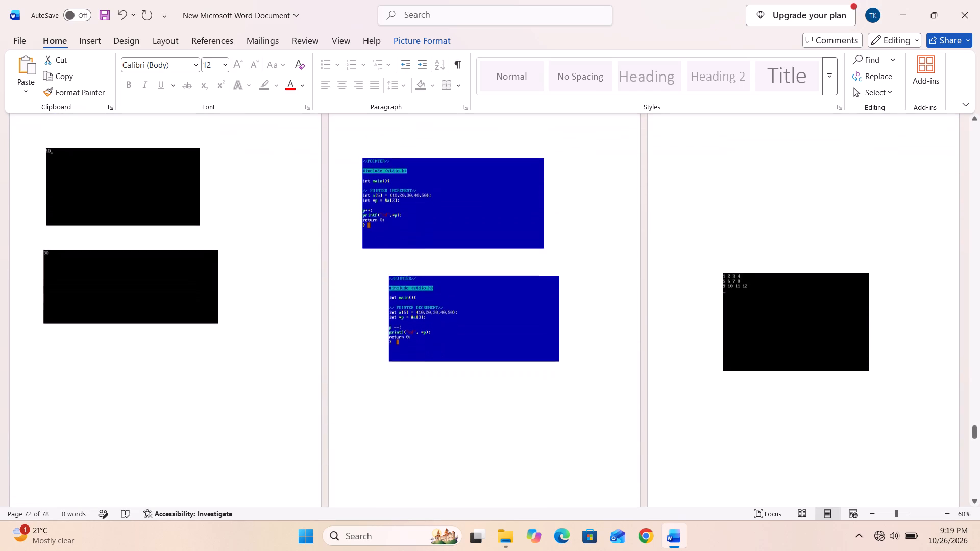
{"action": "scroll", "coordinate": [668, 280], "scroll_direction": "down", "scroll_amount": 20}
{"action": "scroll", "coordinate": [668, 280], "scroll_direction": "down", "scroll_amount": 14}
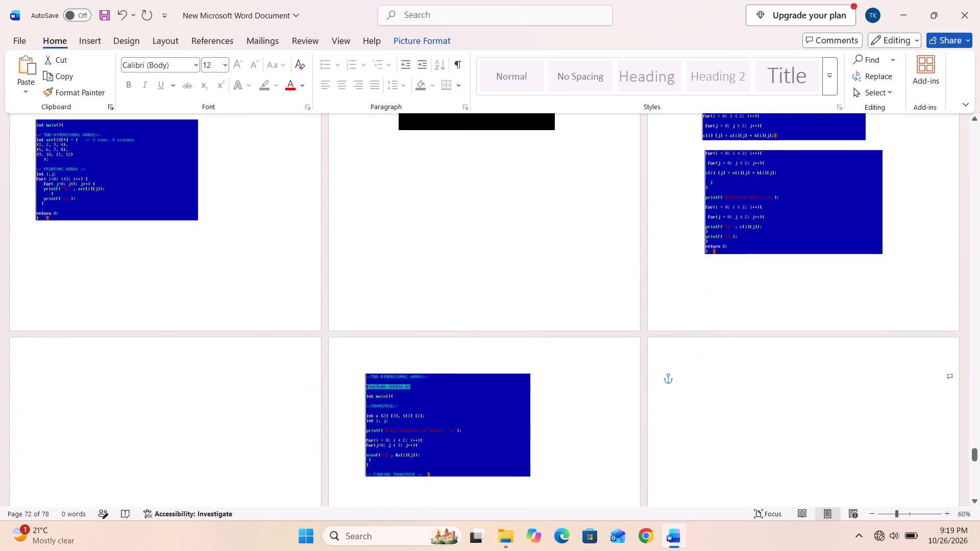
{"action": "scroll", "coordinate": [665, 295], "scroll_direction": "down", "scroll_amount": 20}
{"action": "scroll", "coordinate": [665, 295], "scroll_direction": "down", "scroll_amount": 8}
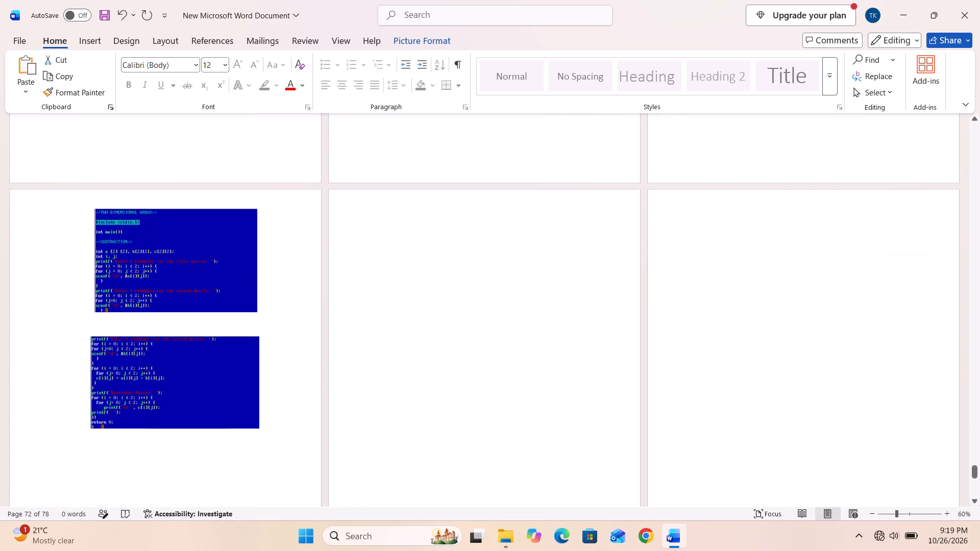
Copy all three screenshots from New folder (2) in File Explorer and paste them on blank page 74 in Word.
{"action": "left_click", "coordinate": [497, 544]}
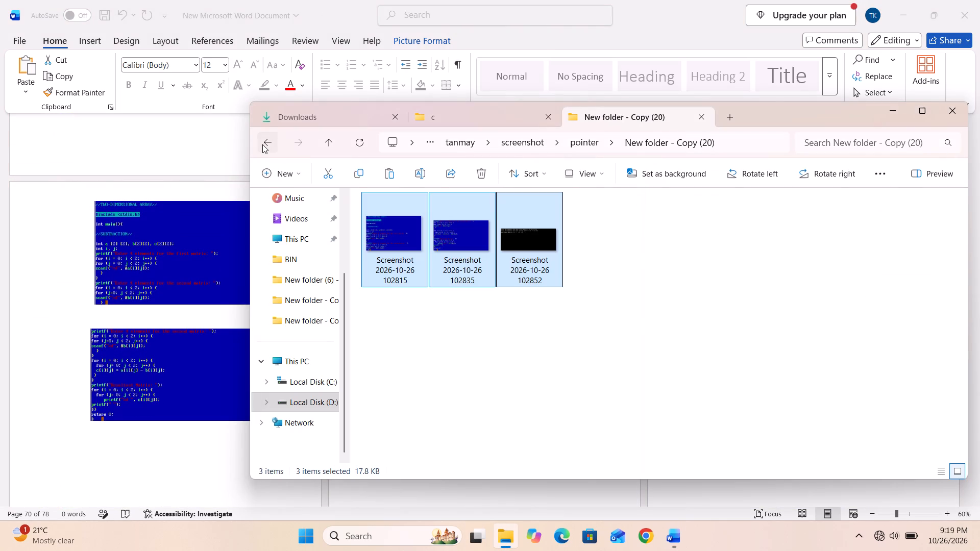
{"action": "left_click", "coordinate": [262, 144]}
{"action": "scroll", "coordinate": [432, 389], "scroll_direction": "down", "scroll_amount": 4}
{"action": "double_click", "coordinate": [477, 308]}
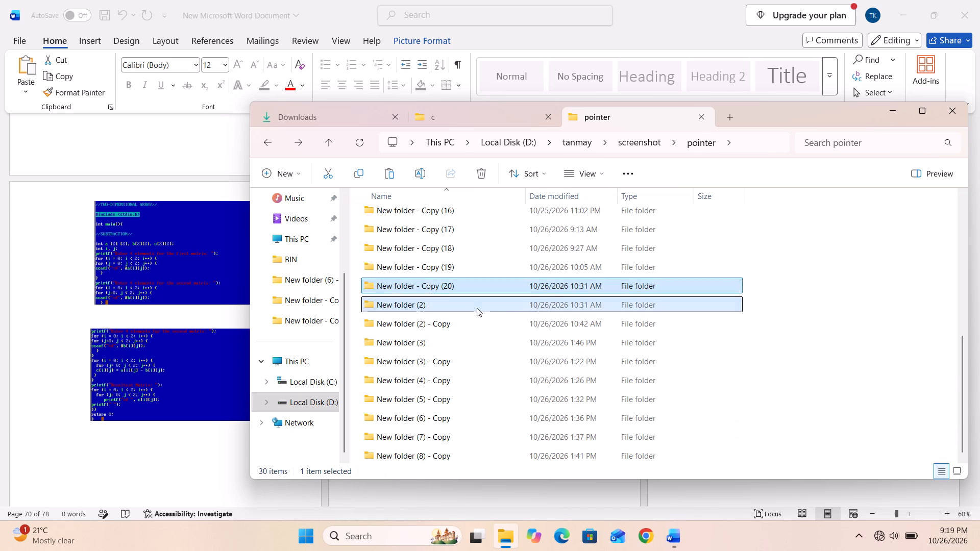
{"action": "left_click", "coordinate": [380, 244], "text": "ctrl"}
{"action": "left_click", "coordinate": [474, 249], "text": "ctrl"}
{"action": "left_click", "coordinate": [537, 249], "text": "ctrl"}
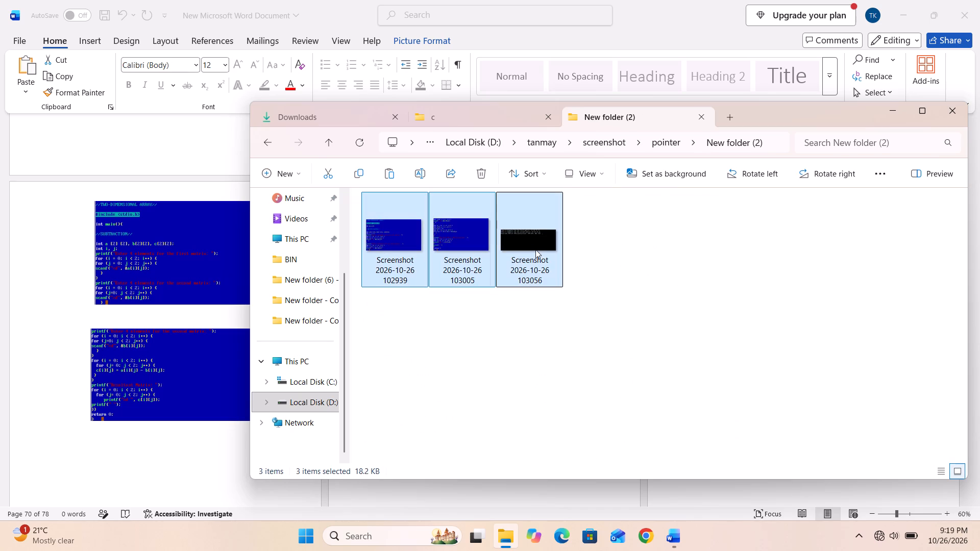
{"action": "key", "text": "ctrl+c"}
{"action": "left_click", "coordinate": [211, 315]}
{"action": "left_click", "coordinate": [422, 339]}
{"action": "key", "text": "ctrl+v"}
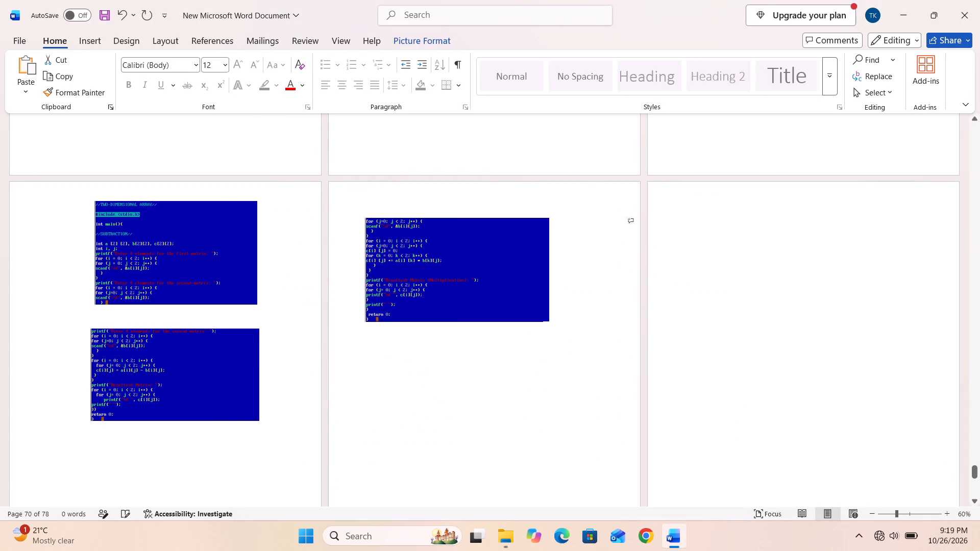
Arrange the two matrix Multiplication code images in order down page 75 and centre their output image higher up page 74.
{"action": "left_click", "coordinate": [501, 397]}
{"action": "left_click_drag", "start_coordinate": [452, 308], "coordinate": [785, 409]}
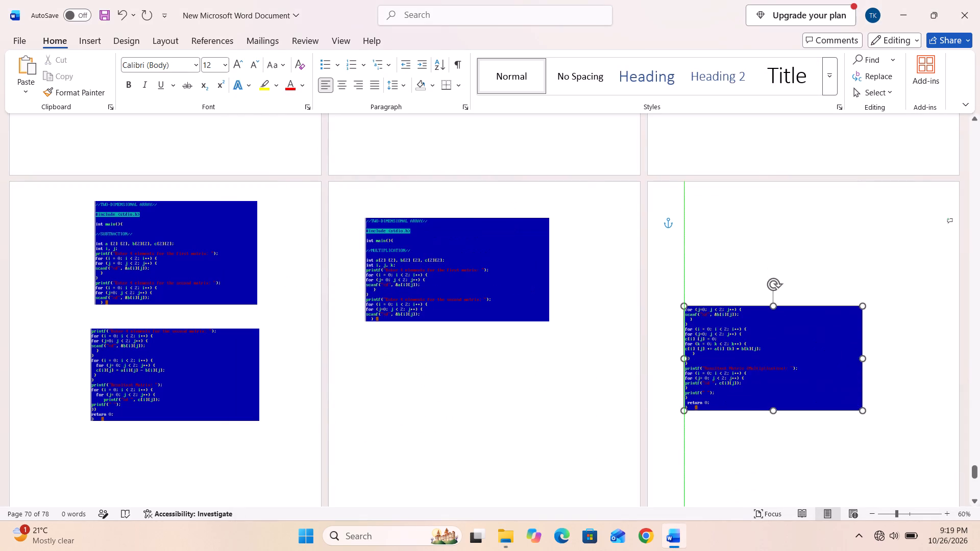
{"action": "left_click_drag", "start_coordinate": [785, 409], "coordinate": [787, 437]}
{"action": "left_click", "coordinate": [465, 304]}
{"action": "left_click_drag", "start_coordinate": [459, 294], "coordinate": [510, 297]}
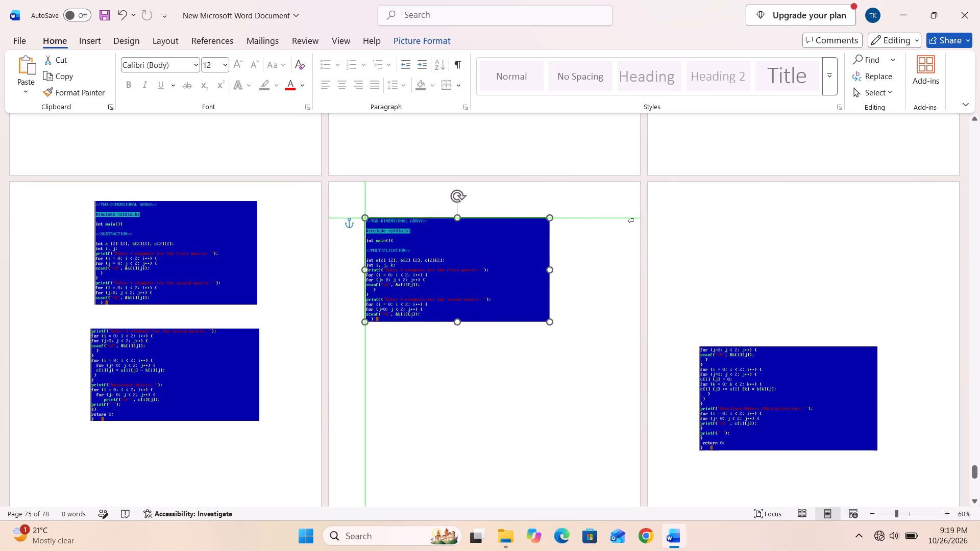
{"action": "left_click_drag", "start_coordinate": [510, 297], "coordinate": [820, 287]}
{"action": "left_click_drag", "start_coordinate": [437, 271], "coordinate": [459, 347]}
Copy all three screenshots from New folder (2) - Copy in File Explorer and paste them on blank page 76 in Word.
{"action": "scroll", "coordinate": [461, 346], "scroll_direction": "down", "scroll_amount": 13}
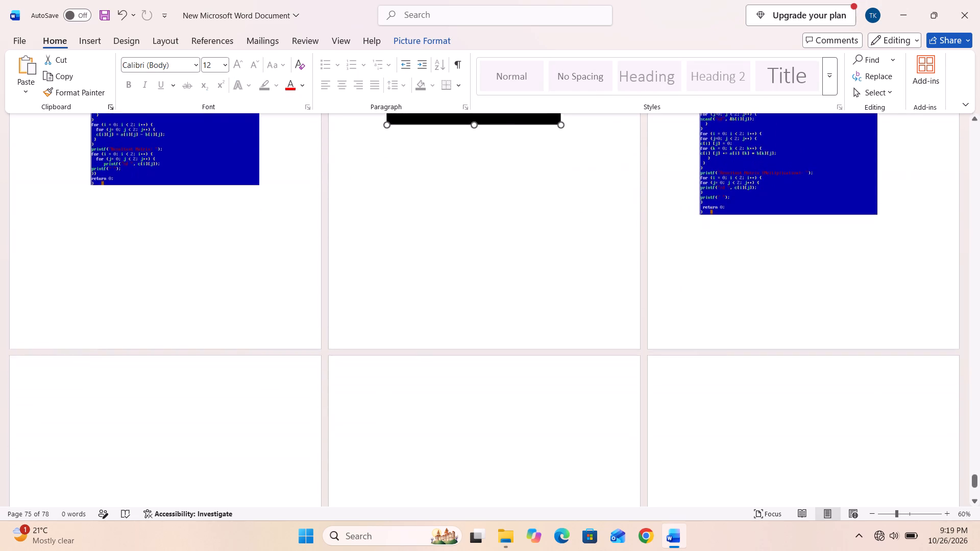
{"action": "scroll", "coordinate": [458, 332], "scroll_direction": "down", "scroll_amount": 9}
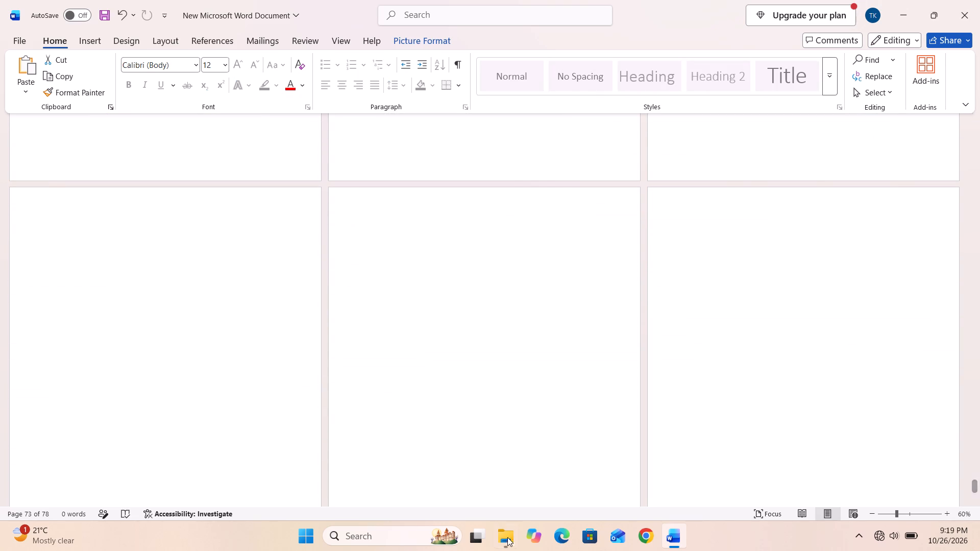
{"action": "left_click", "coordinate": [507, 539]}
{"action": "left_click", "coordinate": [259, 141]}
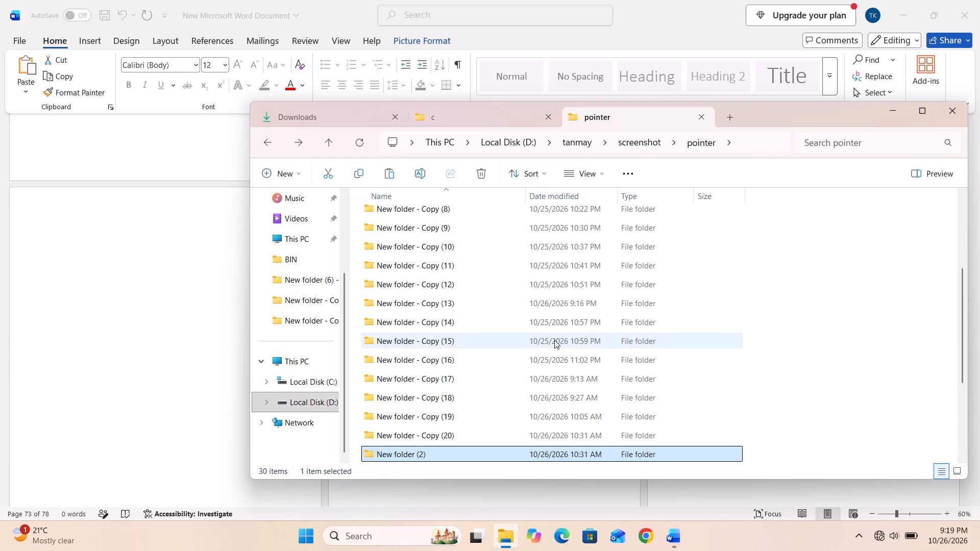
{"action": "scroll", "coordinate": [553, 340], "scroll_direction": "down", "scroll_amount": 2}
{"action": "double_click", "coordinate": [450, 360]}
{"action": "left_click", "coordinate": [386, 267], "text": "ctrl"}
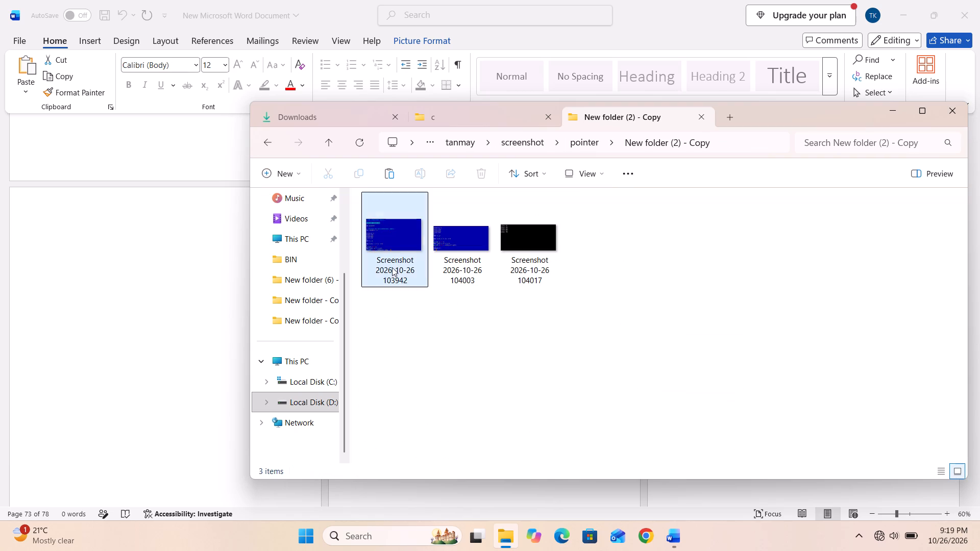
{"action": "left_click", "coordinate": [480, 254], "text": "ctrl"}
{"action": "key", "text": "ctrl+z"}
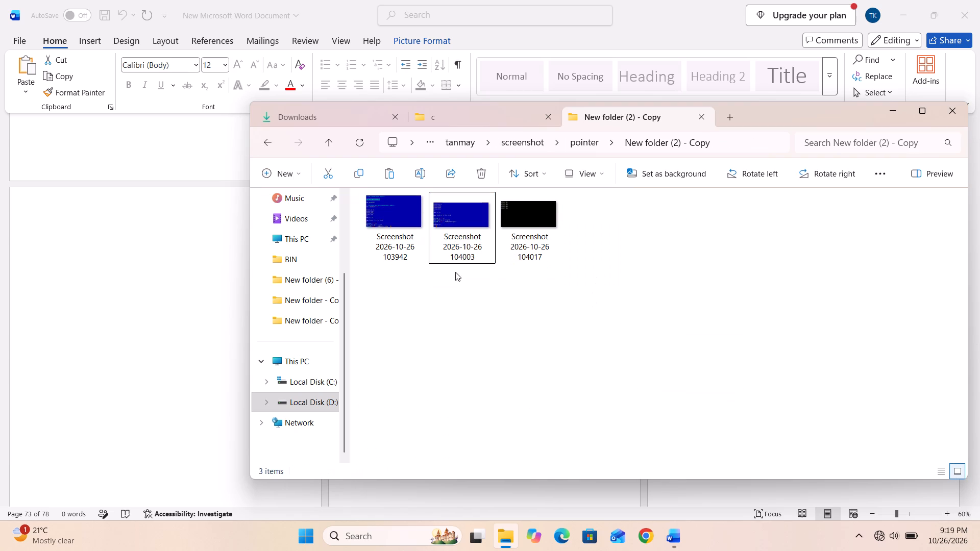
{"action": "left_click", "coordinate": [398, 239], "text": "ctrl"}
{"action": "left_click", "coordinate": [451, 239], "text": "ctrl"}
{"action": "left_click", "coordinate": [557, 233], "text": "ctrl"}
{"action": "key", "text": "ctrl+c"}
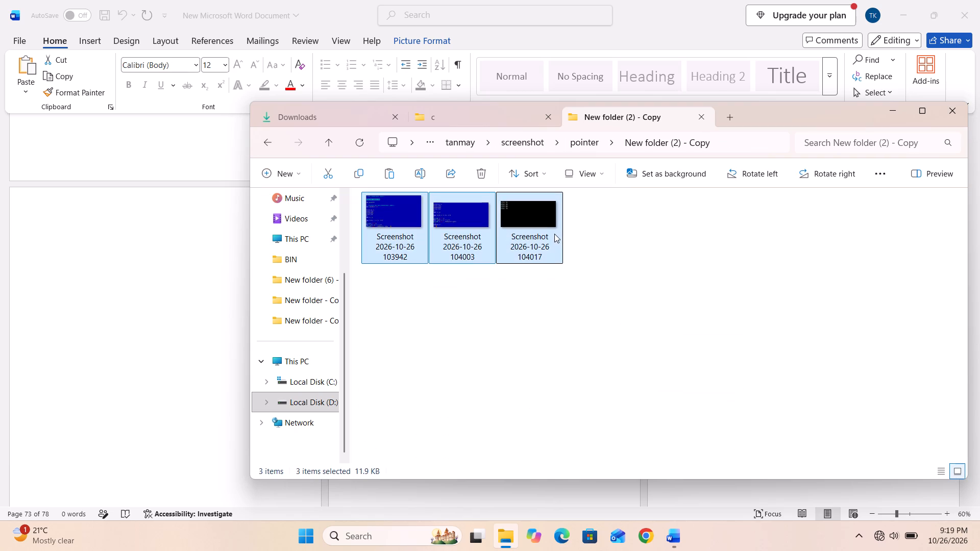
{"action": "left_click", "coordinate": [137, 294]}
{"action": "left_click", "coordinate": [96, 306], "text": "ctrl"}
{"action": "key", "text": "ctrl+v"}
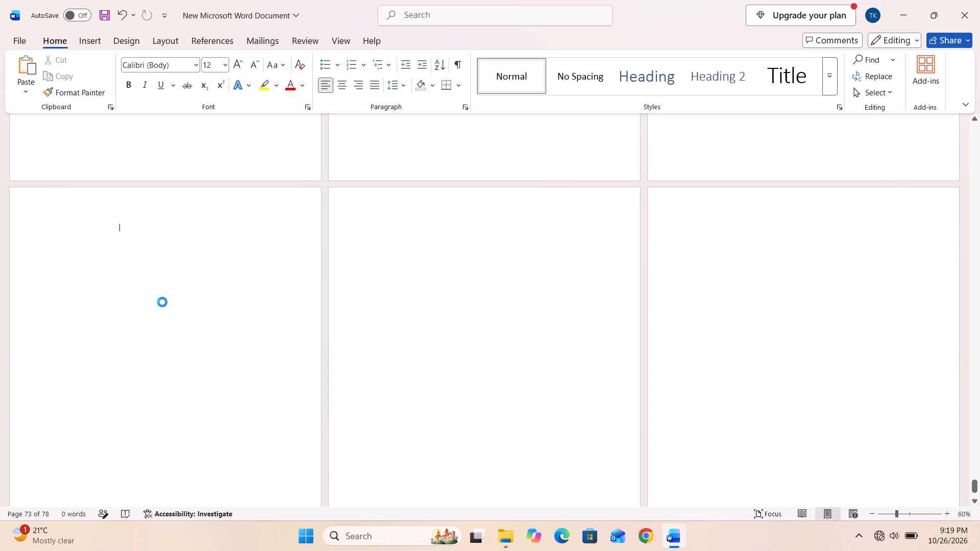
Arrange the two pointer and two-dimensional array code images in order down page 77 and reposition their output image on page 76.
{"action": "left_click", "coordinate": [220, 362]}
{"action": "left_click_drag", "start_coordinate": [138, 285], "coordinate": [467, 398]}
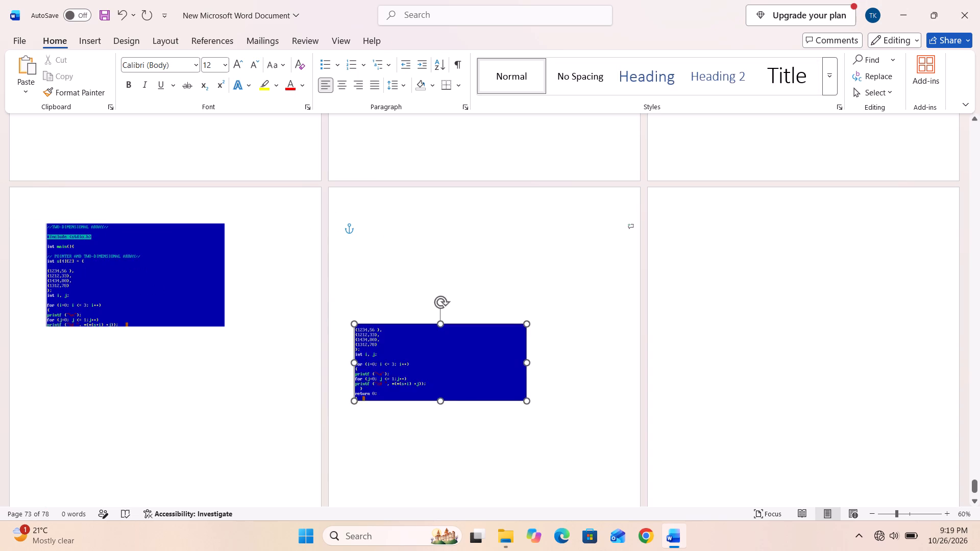
{"action": "left_click_drag", "start_coordinate": [467, 398], "coordinate": [477, 425]}
{"action": "left_click_drag", "start_coordinate": [140, 269], "coordinate": [471, 266]}
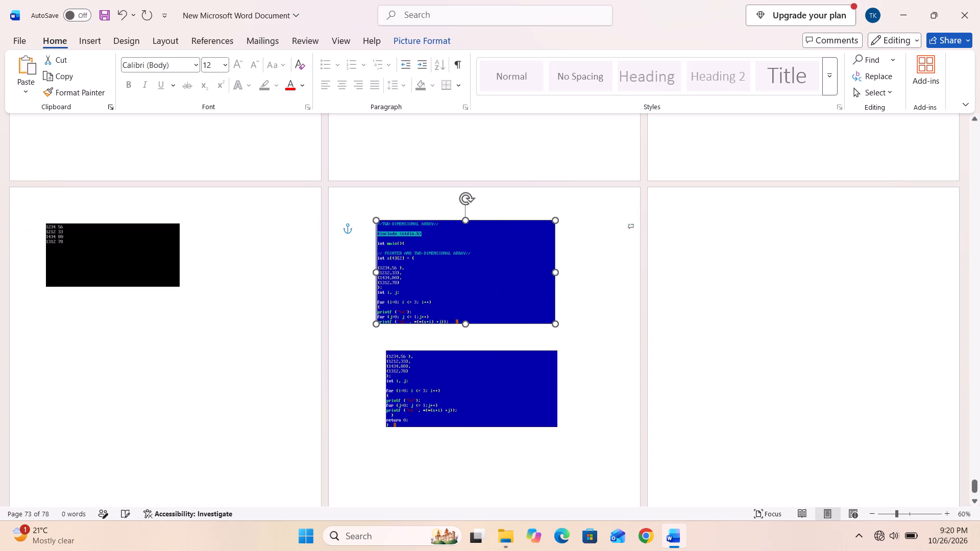
{"action": "left_click_drag", "start_coordinate": [471, 266], "coordinate": [476, 265]}
{"action": "left_click_drag", "start_coordinate": [86, 258], "coordinate": [122, 352]}
Copy all three screenshots from New folder (3) in File Explorer.
{"action": "scroll", "coordinate": [185, 329], "scroll_direction": "up", "scroll_amount": 3}
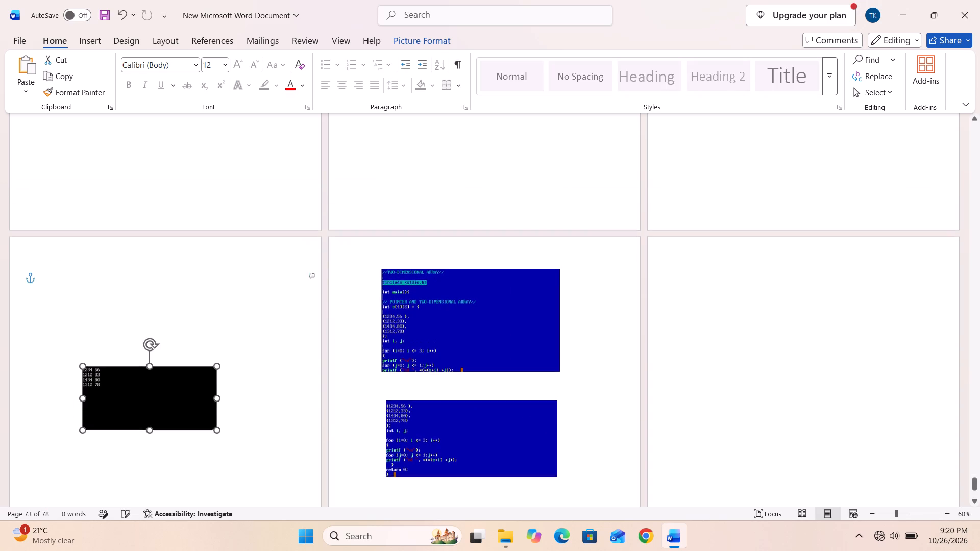
{"action": "scroll", "coordinate": [185, 328], "scroll_direction": "up", "scroll_amount": 12}
{"action": "scroll", "coordinate": [183, 324], "scroll_direction": "down", "scroll_amount": 13}
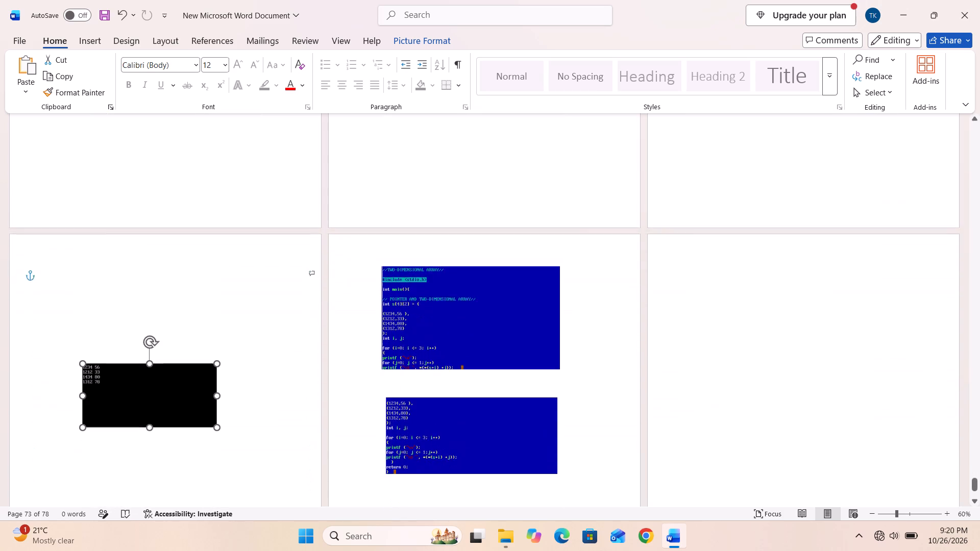
{"action": "scroll", "coordinate": [175, 310], "scroll_direction": "down", "scroll_amount": 4}
{"action": "left_click", "coordinate": [504, 536]}
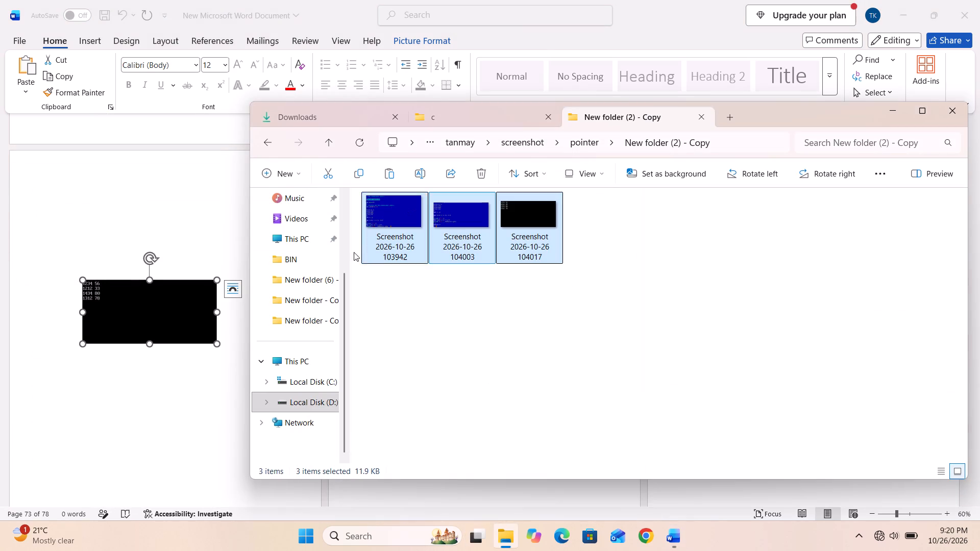
{"action": "left_click", "coordinate": [267, 146]}
{"action": "scroll", "coordinate": [467, 338], "scroll_direction": "down", "scroll_amount": 4}
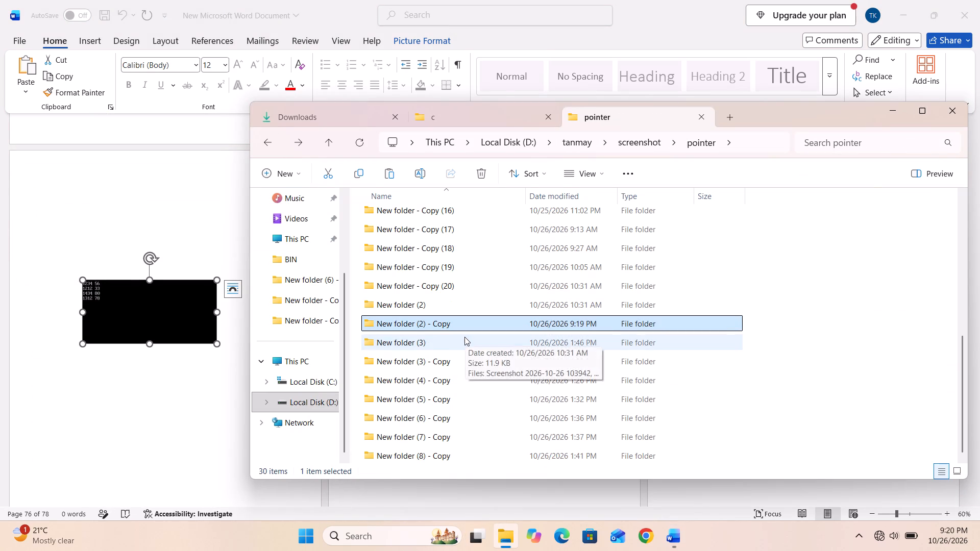
{"action": "double_click", "coordinate": [436, 335]}
{"action": "left_click", "coordinate": [385, 268], "text": "ctrl"}
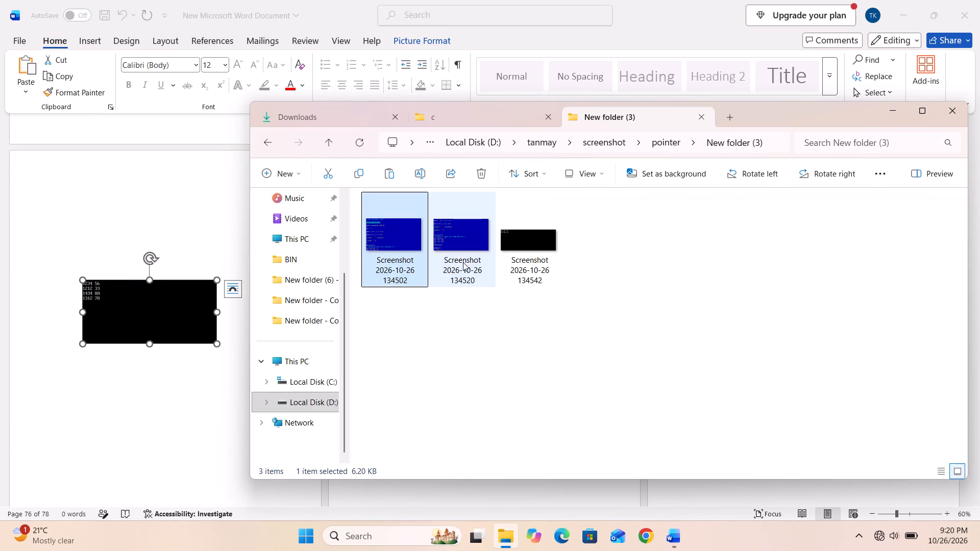
{"action": "left_click", "coordinate": [462, 262], "text": "ctrl"}
{"action": "left_click", "coordinate": [538, 262], "text": "ctrl"}
{"action": "key", "text": "ctrl+c"}
Insert 25 page breaks from page 78 in Word to add blank pages at the end of the document.
{"action": "left_click", "coordinate": [163, 389]}
{"action": "scroll", "coordinate": [280, 377], "scroll_direction": "down", "scroll_amount": 2}
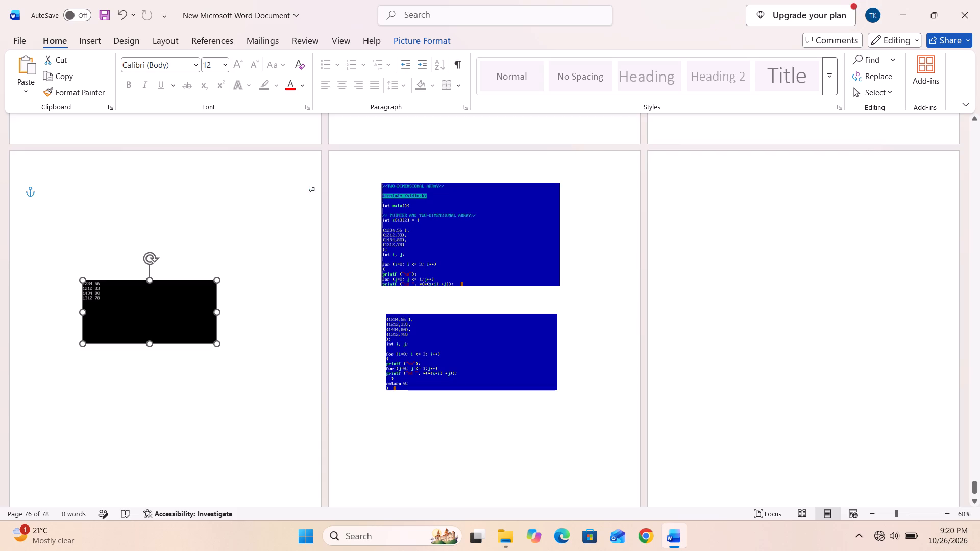
{"action": "scroll", "coordinate": [280, 377], "scroll_direction": "down", "scroll_amount": 17}
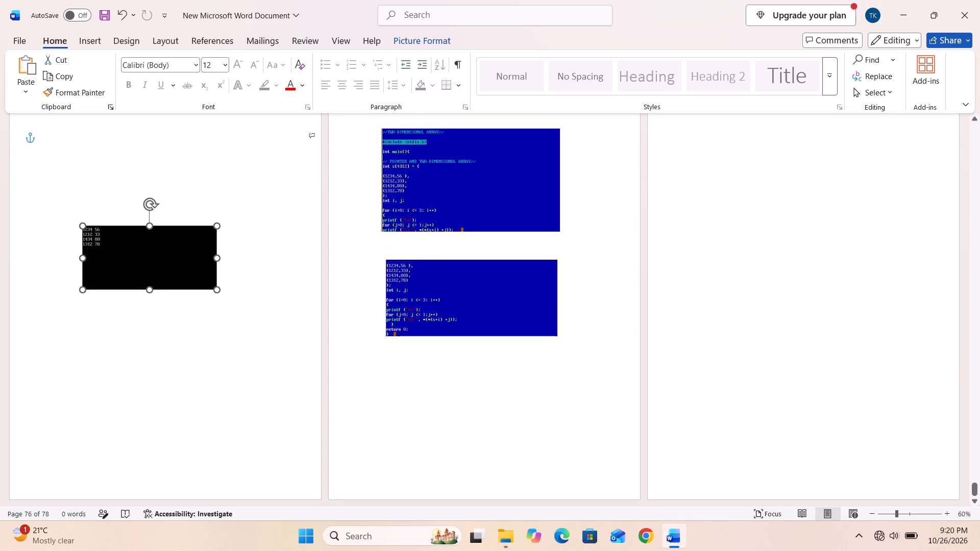
{"action": "left_click", "coordinate": [756, 348]}
{"action": "scroll", "coordinate": [538, 415], "scroll_direction": "down", "scroll_amount": 3}
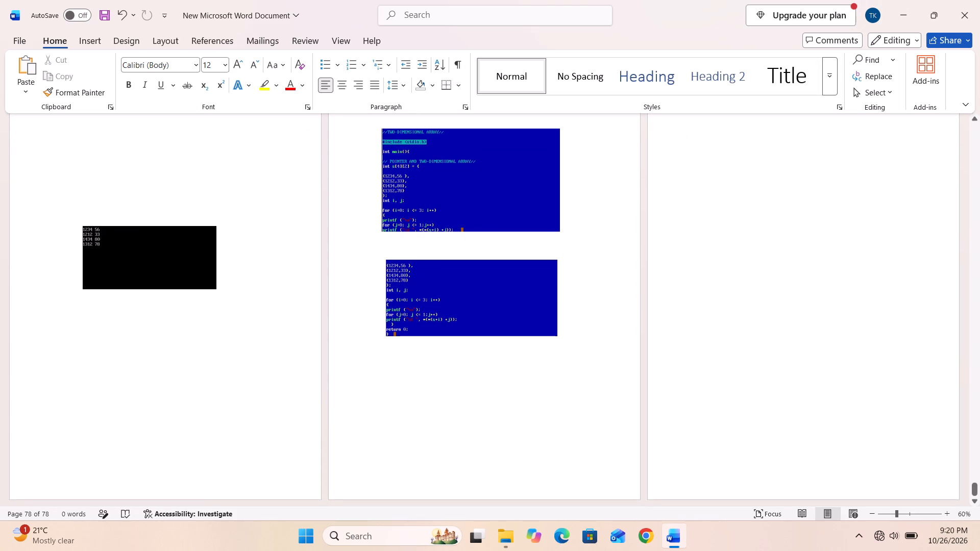
{"action": "key", "text": "ctrl+Return"}
{"action": "key", "text": "ctrl+Return"}
{"action": "key", "text": "ctrl+Return"}
{"action": "key", "text": "ctrl+Return"}
{"action": "key", "text": "ctrl+Return"}
{"action": "key", "text": "ctrl+Return"}
{"action": "key", "text": "ctrl+Return"}
{"action": "key", "text": "ctrl+Return"}
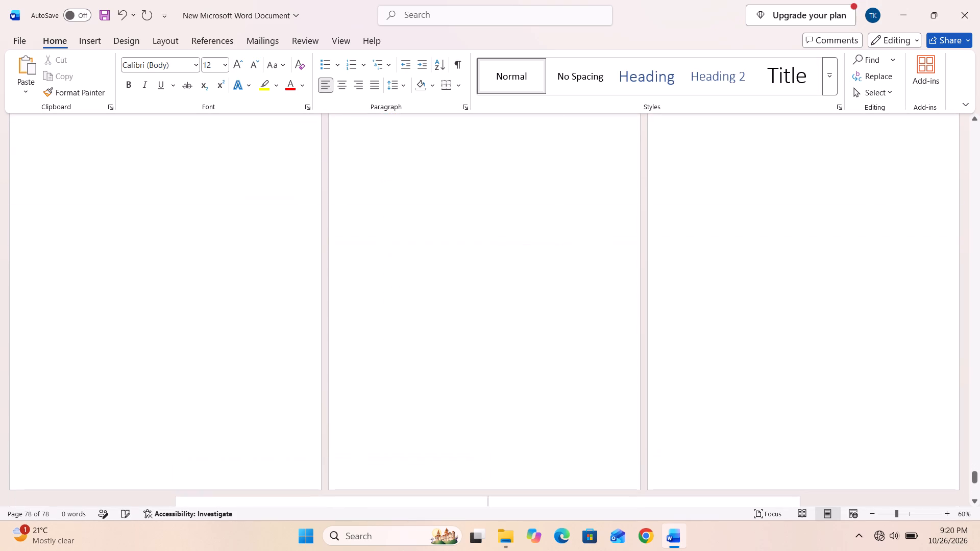
{"action": "key", "text": "ctrl+Return"}
{"action": "key", "text": "ctrl+Return"}
{"action": "key", "text": "ctrl+Return"}
{"action": "key", "text": "ctrl+Return"}
{"action": "key", "text": "ctrl+Return"}
{"action": "key", "text": "ctrl+Return"}
{"action": "key", "text": "ctrl+Return"}
{"action": "key", "text": "ctrl+Return"}
{"action": "key", "text": "ctrl+Return"}
{"action": "key", "text": "ctrl+Return"}
{"action": "key", "text": "ctrl+Return"}
{"action": "key", "text": "ctrl+Return"}
{"action": "key", "text": "ctrl+Return"}
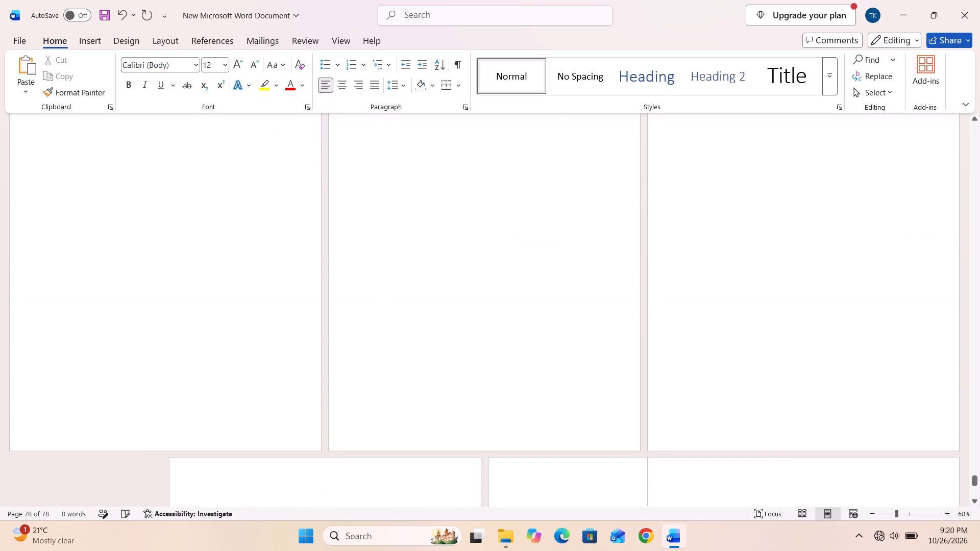
{"action": "key", "text": "ctrl+Return"}
{"action": "key", "text": "ctrl+Return"}
{"action": "key", "text": "ctrl+Return"}
{"action": "key", "text": "ctrl+Return"}
Paste the three copied New folder (3) screenshots on blank page 79.
{"action": "scroll", "coordinate": [706, 371], "scroll_direction": "up", "scroll_amount": 14}
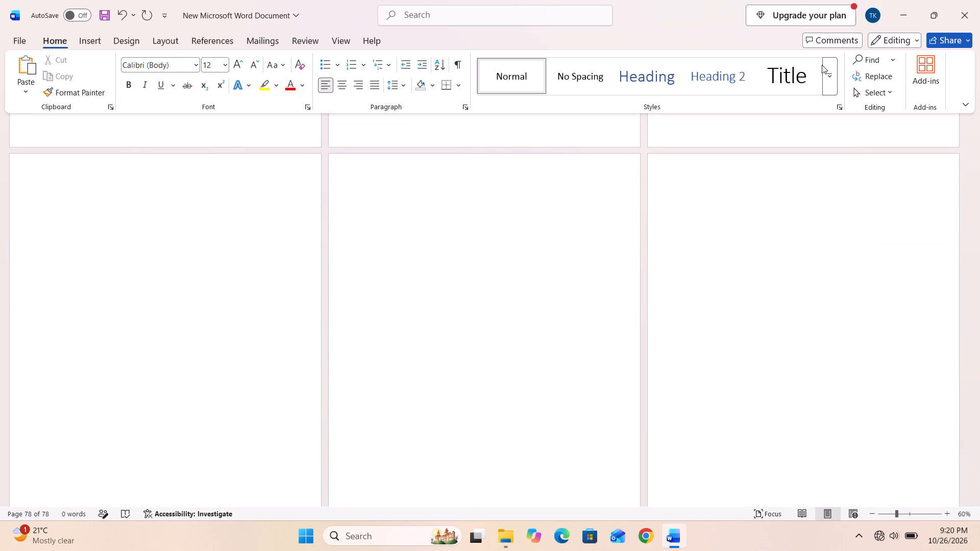
{"action": "left_click_drag", "start_coordinate": [979, 474], "coordinate": [979, 372]}
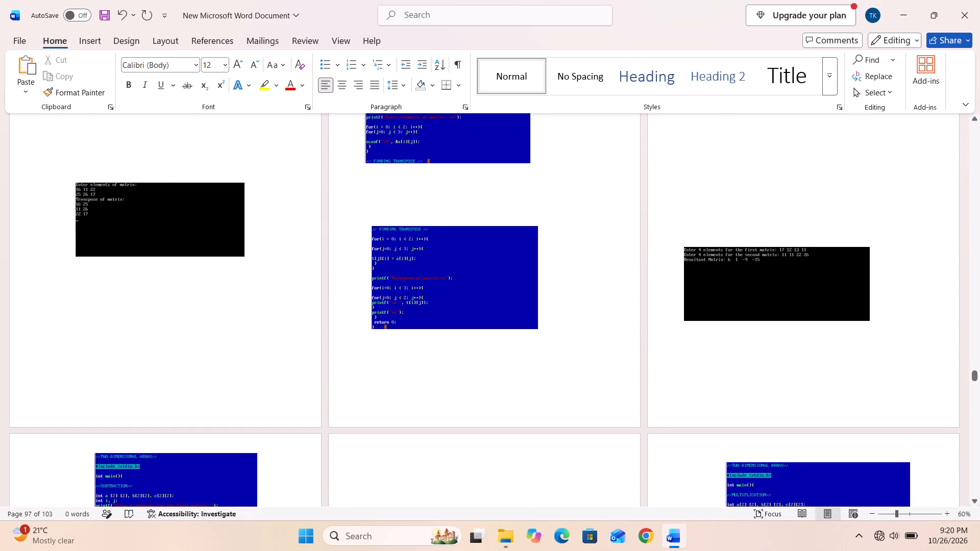
{"action": "scroll", "coordinate": [768, 359], "scroll_direction": "down", "scroll_amount": 20}
{"action": "scroll", "coordinate": [768, 359], "scroll_direction": "down", "scroll_amount": 20}
{"action": "scroll", "coordinate": [768, 359], "scroll_direction": "down", "scroll_amount": 1}
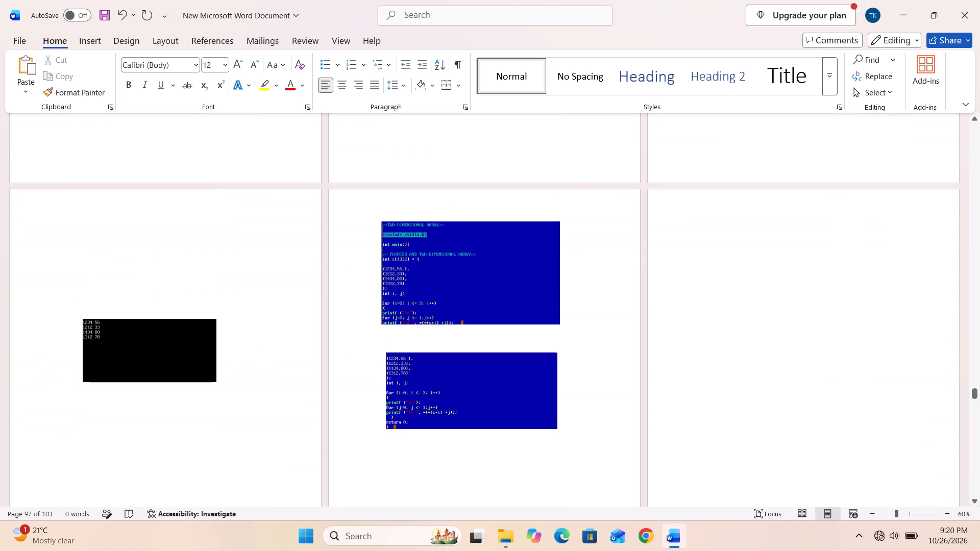
{"action": "scroll", "coordinate": [684, 210], "scroll_direction": "down", "scroll_amount": 7}
{"action": "left_click", "coordinate": [230, 421]}
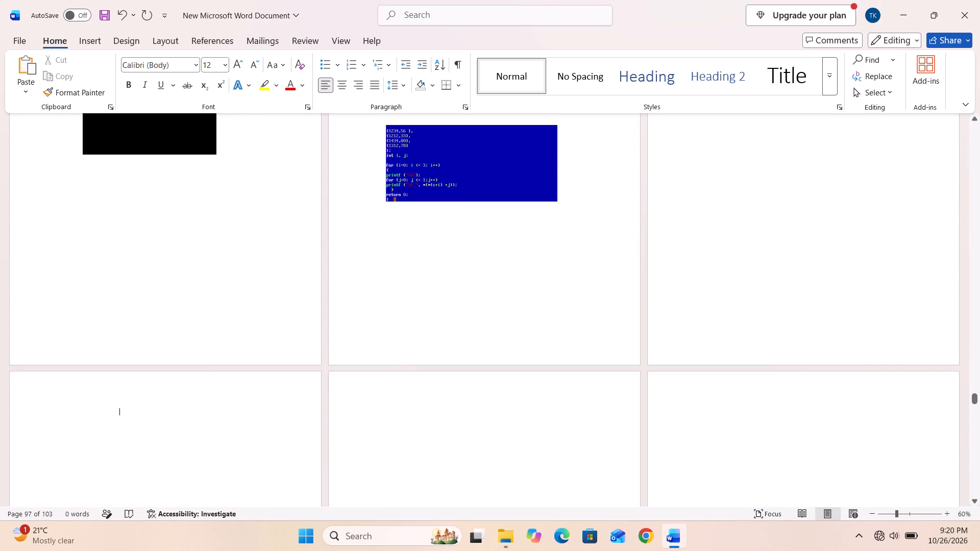
{"action": "key", "text": "ctrl+v"}
Arrange the two code images for passing a 2D array to a function in order down page 79 and move their output image to page 78.
{"action": "scroll", "coordinate": [390, 444], "scroll_direction": "down", "scroll_amount": 8}
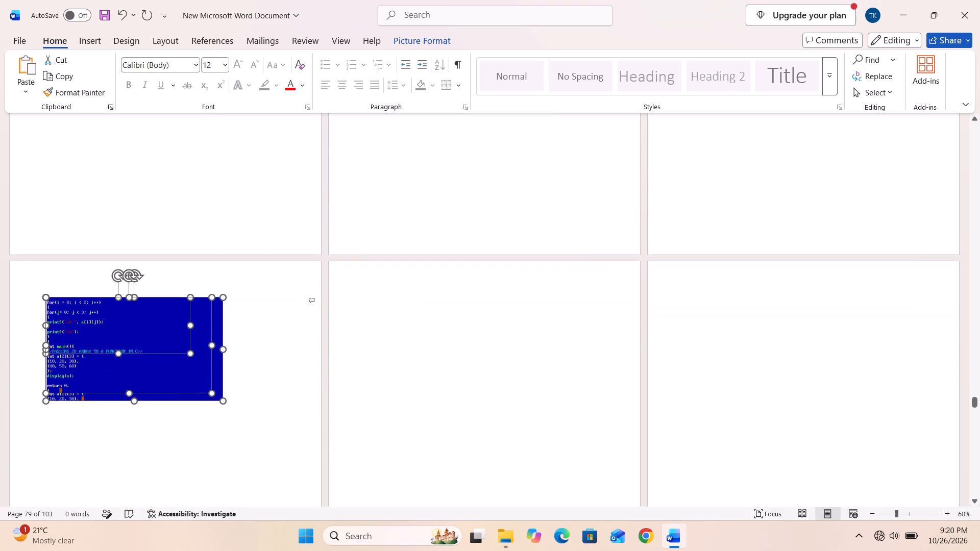
{"action": "left_click", "coordinate": [243, 442]}
{"action": "left_click_drag", "start_coordinate": [114, 332], "coordinate": [103, 464]}
{"action": "left_click_drag", "start_coordinate": [160, 339], "coordinate": [244, 341]}
{"action": "left_click_drag", "start_coordinate": [87, 295], "coordinate": [535, 193]}
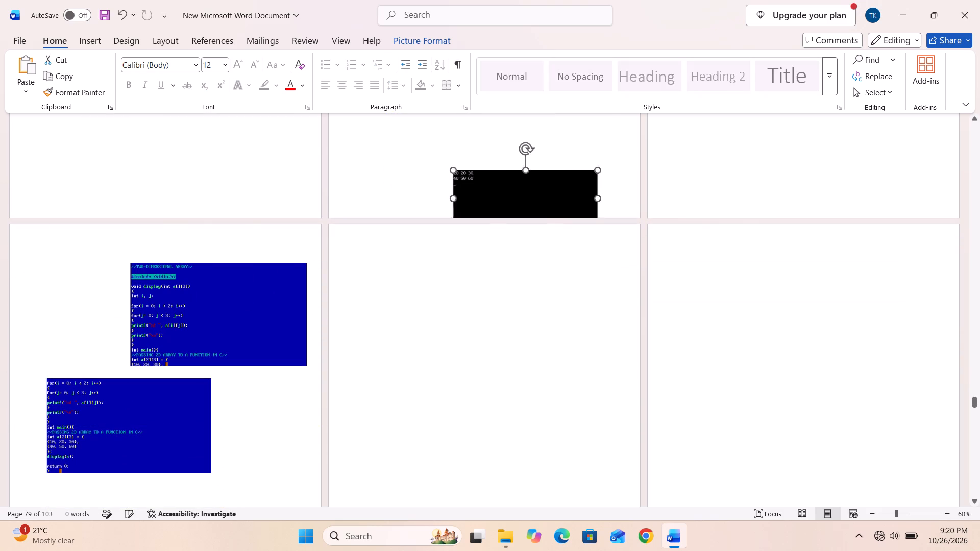
{"action": "left_click_drag", "start_coordinate": [535, 193], "coordinate": [737, 144]}
{"action": "left_click_drag", "start_coordinate": [191, 310], "coordinate": [123, 307]}
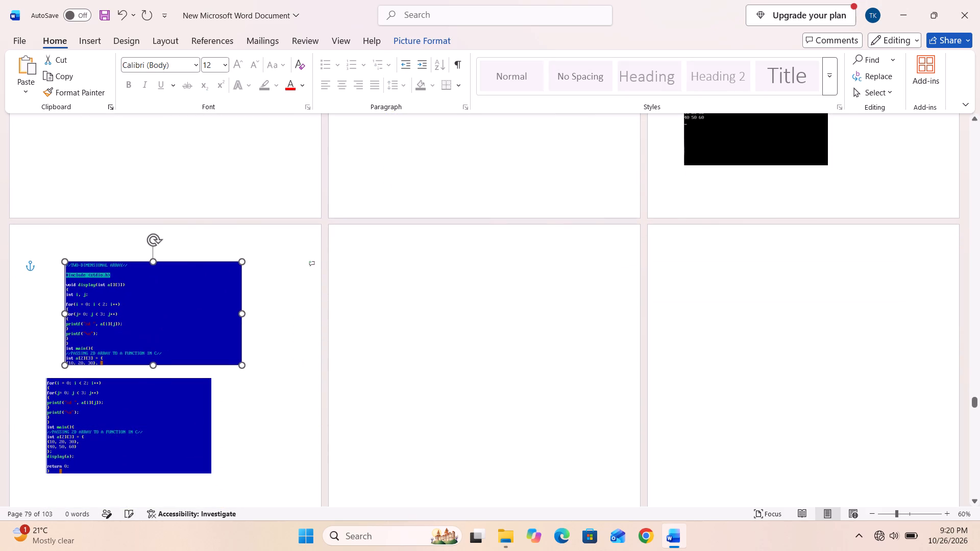
{"action": "left_click_drag", "start_coordinate": [123, 307], "coordinate": [114, 304]}
{"action": "scroll", "coordinate": [513, 298], "scroll_direction": "up", "scroll_amount": 10}
{"action": "left_click_drag", "start_coordinate": [752, 329], "coordinate": [774, 247]}
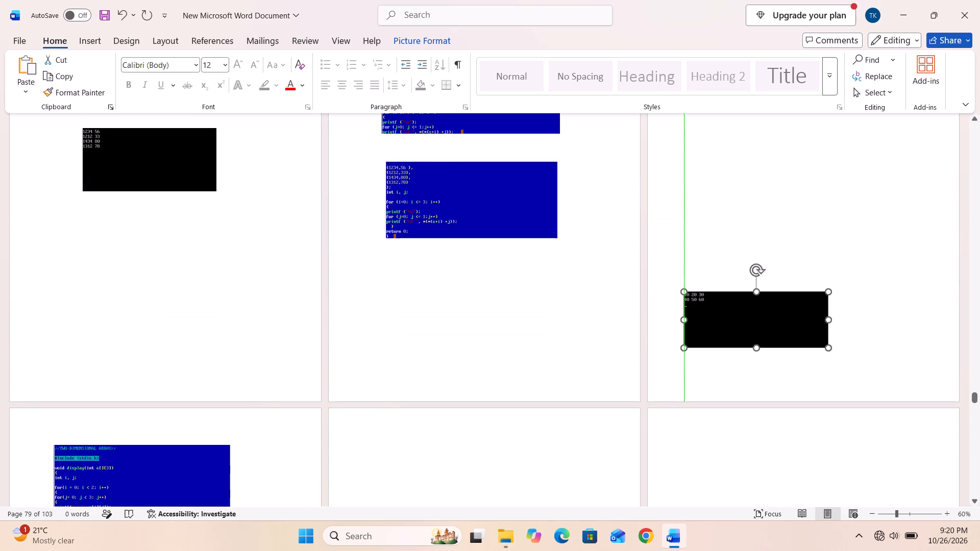
{"action": "left_click_drag", "start_coordinate": [774, 247], "coordinate": [789, 205]}
Copy both screenshots from New folder (3) - Copy in File Explorer and paste them on blank page 80 in Word.
{"action": "left_click", "coordinate": [512, 529]}
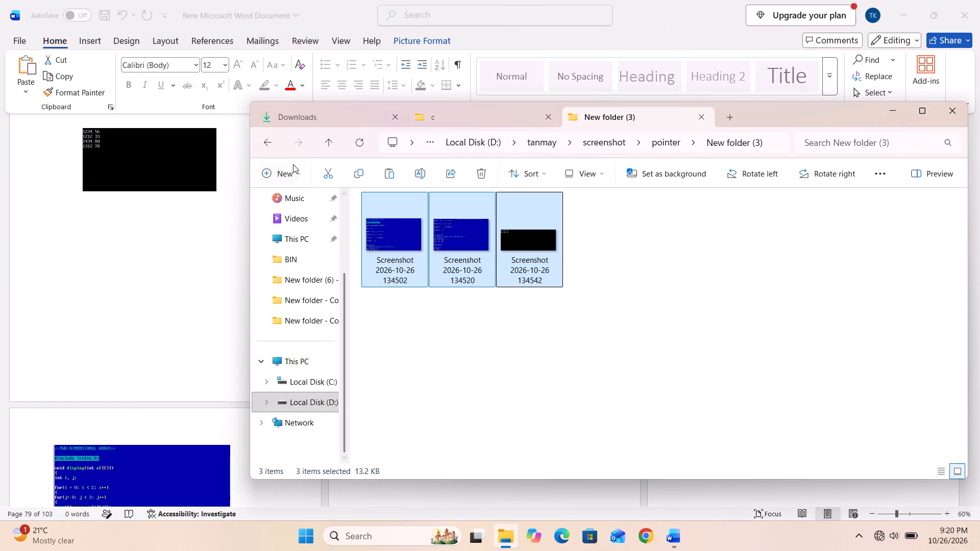
{"action": "left_click", "coordinate": [266, 144]}
{"action": "scroll", "coordinate": [458, 390], "scroll_direction": "down", "scroll_amount": 3}
{"action": "double_click", "coordinate": [443, 366]}
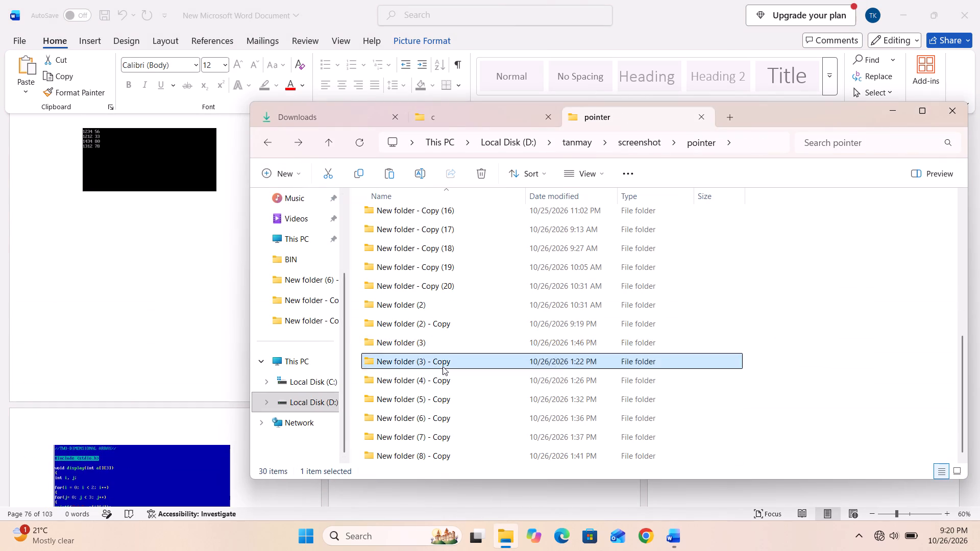
{"action": "left_click", "coordinate": [393, 253], "text": "ctrl"}
{"action": "left_click", "coordinate": [463, 246], "text": "ctrl"}
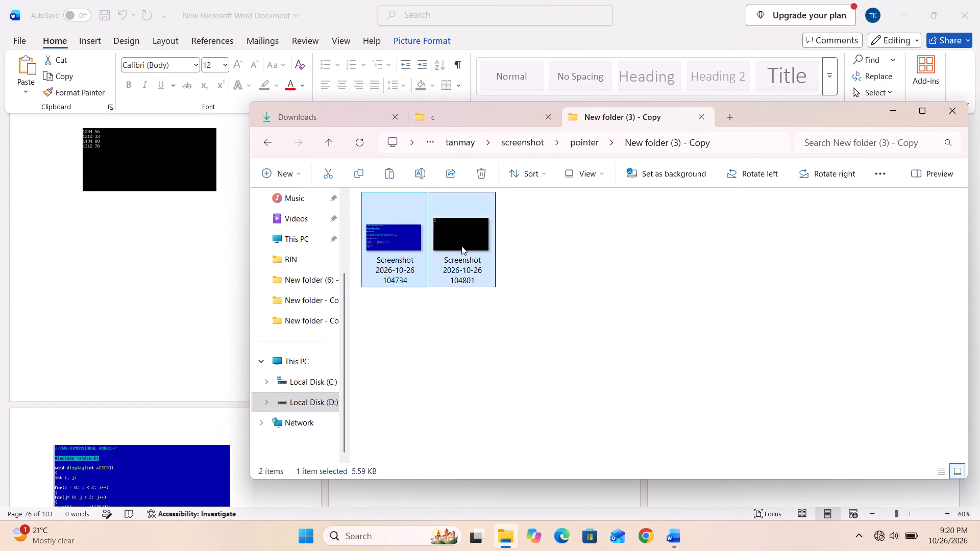
{"action": "key", "text": "ctrl+c"}
{"action": "left_click", "coordinate": [203, 319]}
{"action": "scroll", "coordinate": [354, 389], "scroll_direction": "down", "scroll_amount": 15}
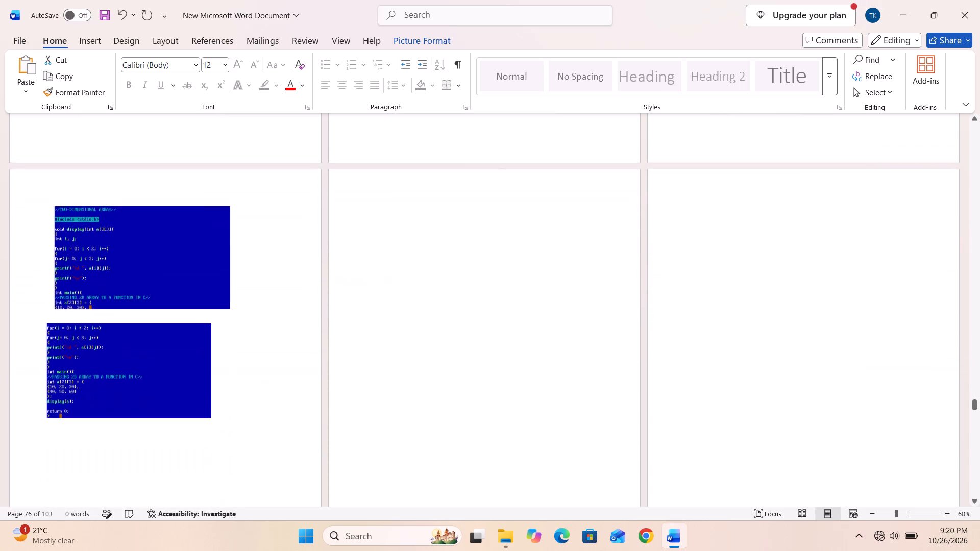
{"action": "left_click", "coordinate": [441, 321]}
{"action": "key", "text": "ctrl+v"}
Move the pointer and two-dimensional array code image to page 81, leaving its output image on page 80.
{"action": "left_click", "coordinate": [486, 389]}
{"action": "left_click_drag", "start_coordinate": [445, 237], "coordinate": [706, 238]}
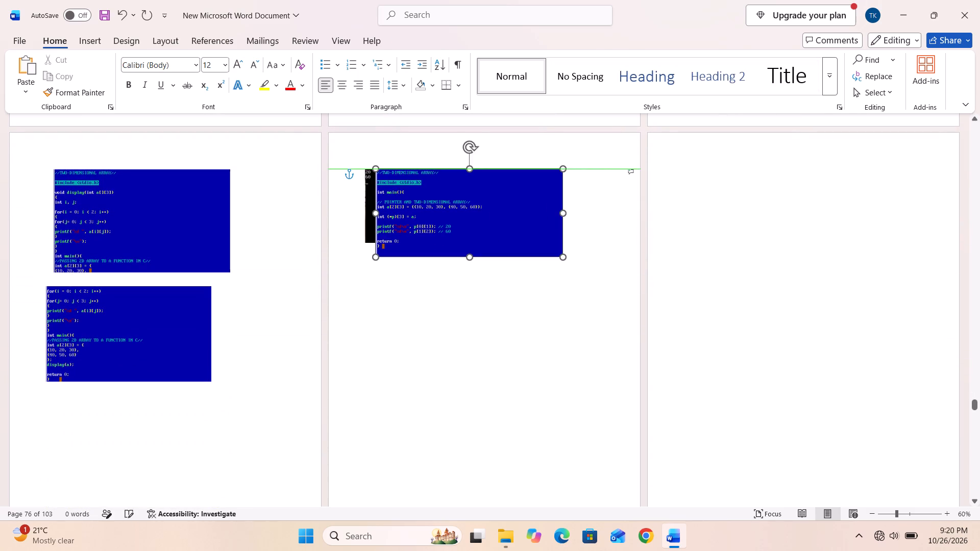
{"action": "left_click_drag", "start_coordinate": [706, 238], "coordinate": [770, 238]}
Copy all three screenshots from New folder (4) - Copy in File Explorer and paste them on blank page 82 in Word.
{"action": "left_click", "coordinate": [514, 533]}
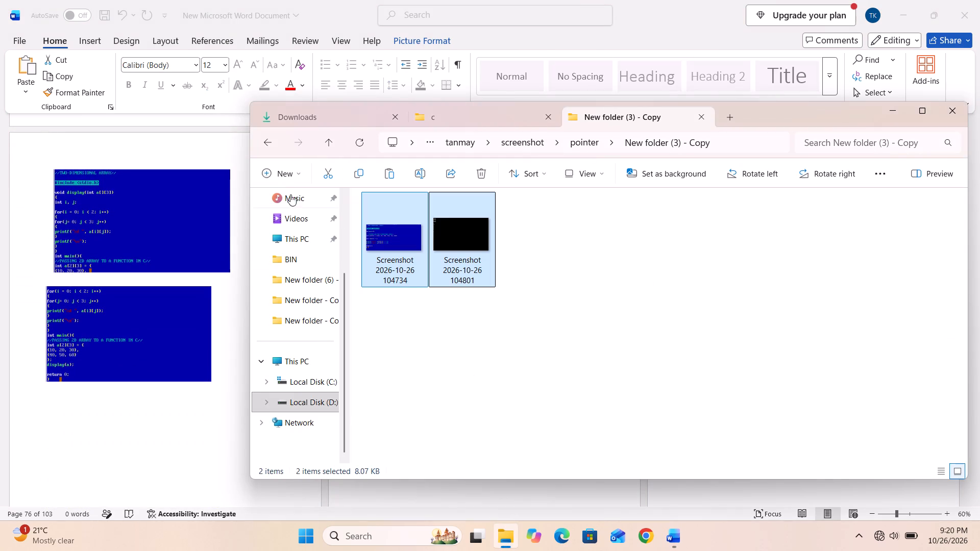
{"action": "left_click", "coordinate": [268, 145]}
{"action": "scroll", "coordinate": [386, 328], "scroll_direction": "down", "scroll_amount": 2}
{"action": "double_click", "coordinate": [434, 380]}
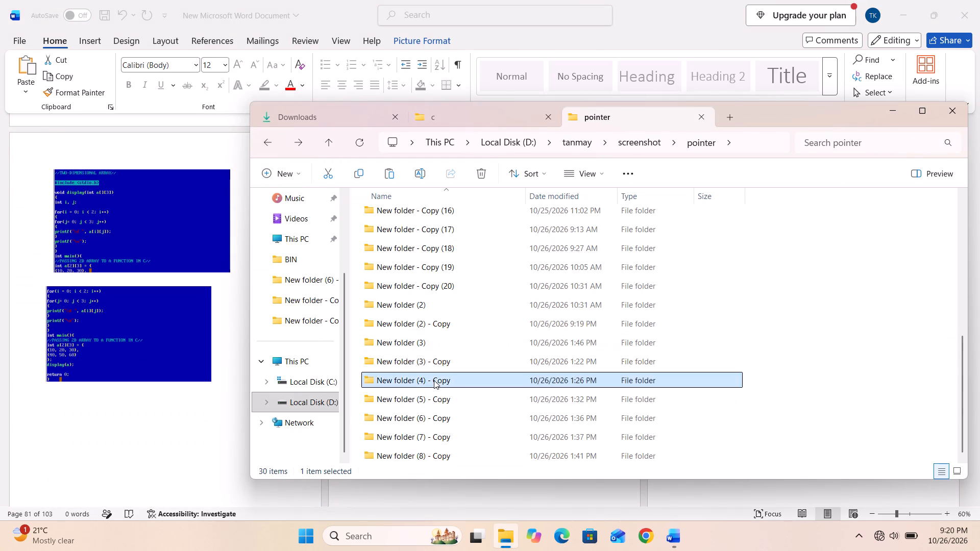
{"action": "left_click", "coordinate": [372, 236], "text": "ctrl"}
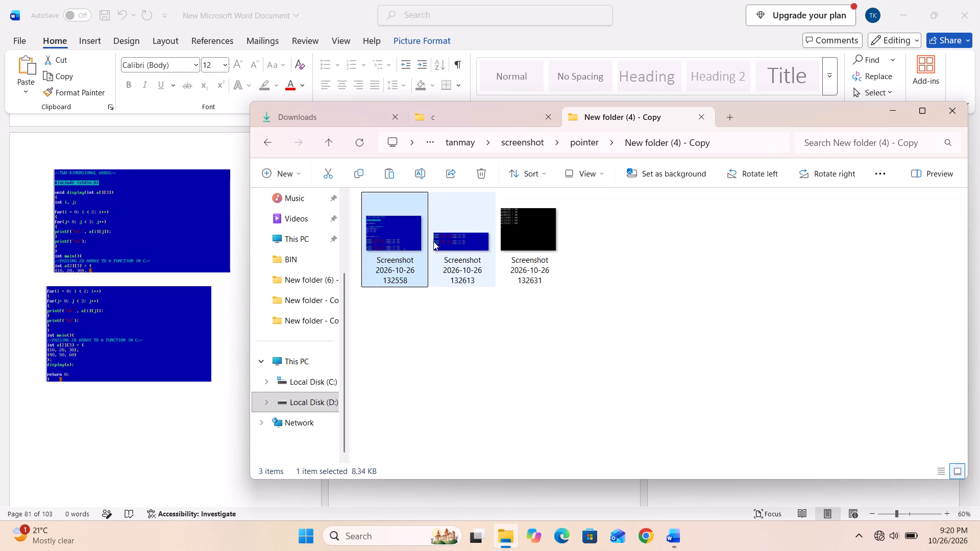
{"action": "left_click", "coordinate": [443, 241], "text": "ctrl"}
{"action": "left_click", "coordinate": [538, 243], "text": "ctrl"}
{"action": "key", "text": "ctrl+c"}
{"action": "left_click", "coordinate": [190, 393]}
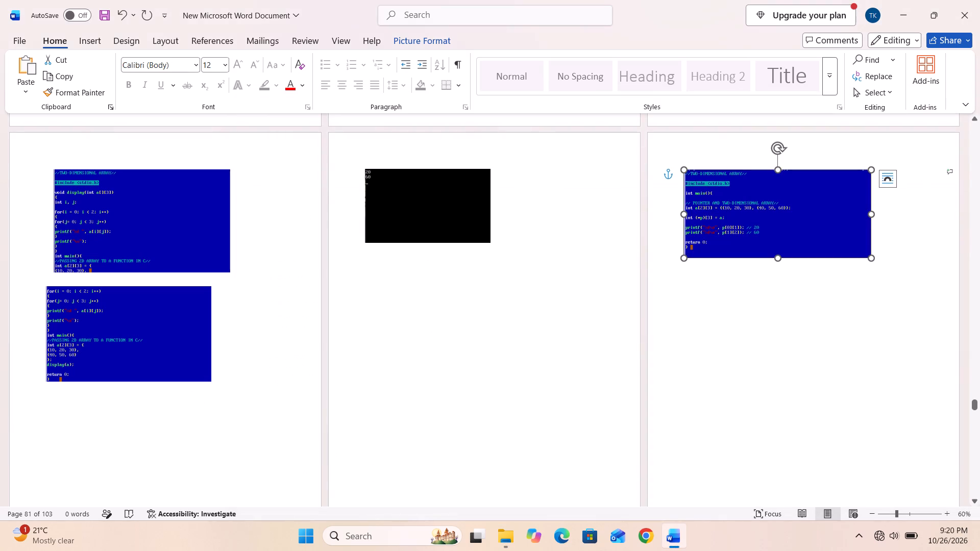
{"action": "scroll", "coordinate": [194, 382], "scroll_direction": "down", "scroll_amount": 20}
{"action": "left_click", "coordinate": [179, 355]}
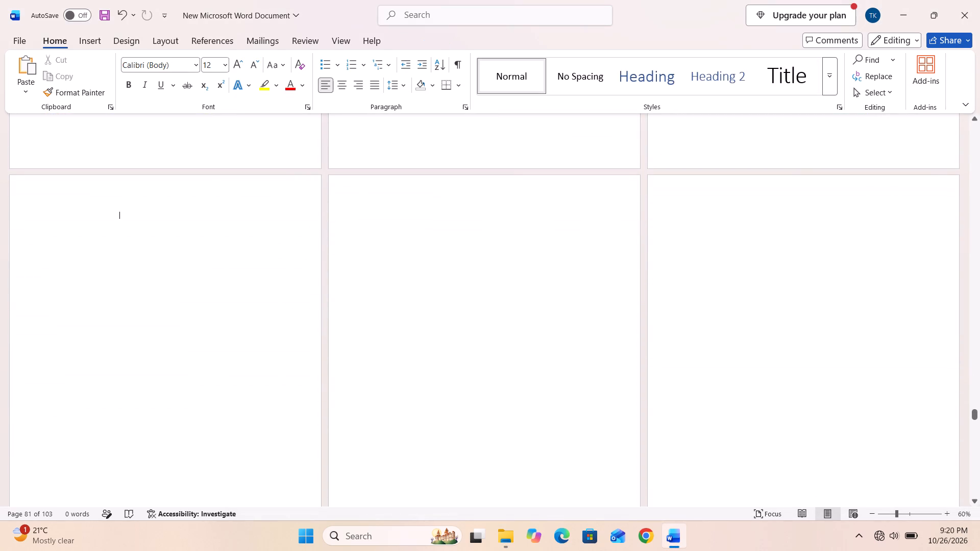
{"action": "key", "text": "ctrl+v"}
Arrange the two pointer arithmetic code images in order down page 83 and reposition their output image on page 82.
{"action": "left_click", "coordinate": [167, 375]}
{"action": "left_click_drag", "start_coordinate": [156, 262], "coordinate": [471, 295]}
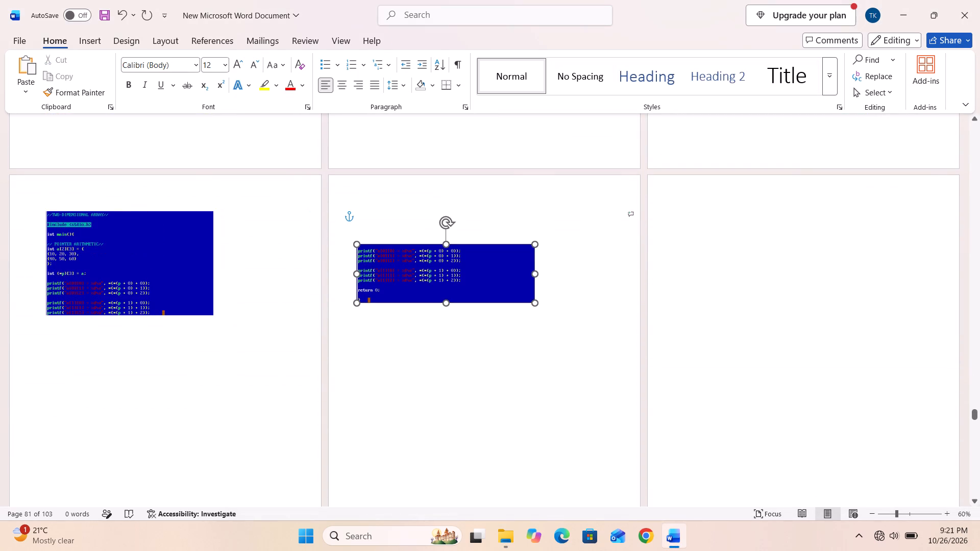
{"action": "left_click_drag", "start_coordinate": [471, 295], "coordinate": [484, 469]}
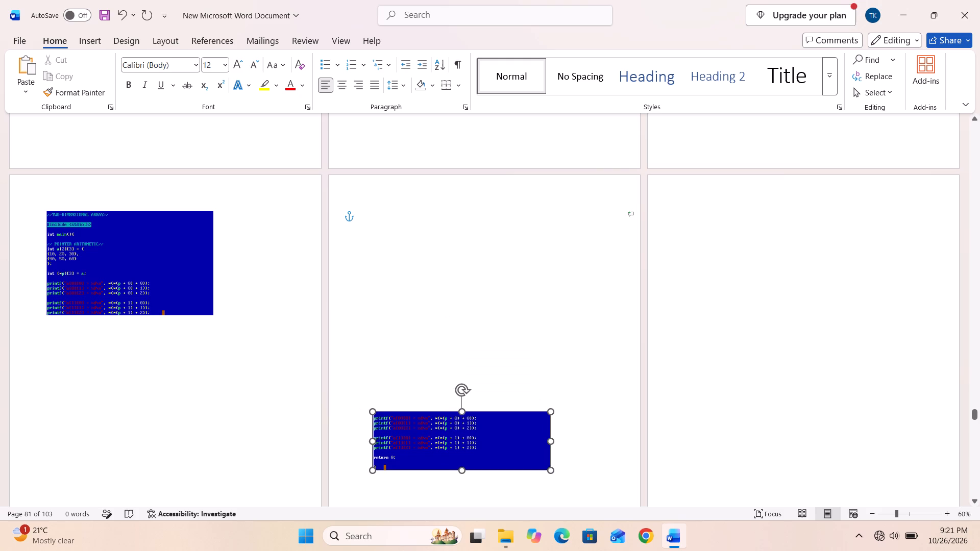
{"action": "left_click_drag", "start_coordinate": [484, 469], "coordinate": [483, 478]}
{"action": "left_click_drag", "start_coordinate": [148, 285], "coordinate": [475, 310]}
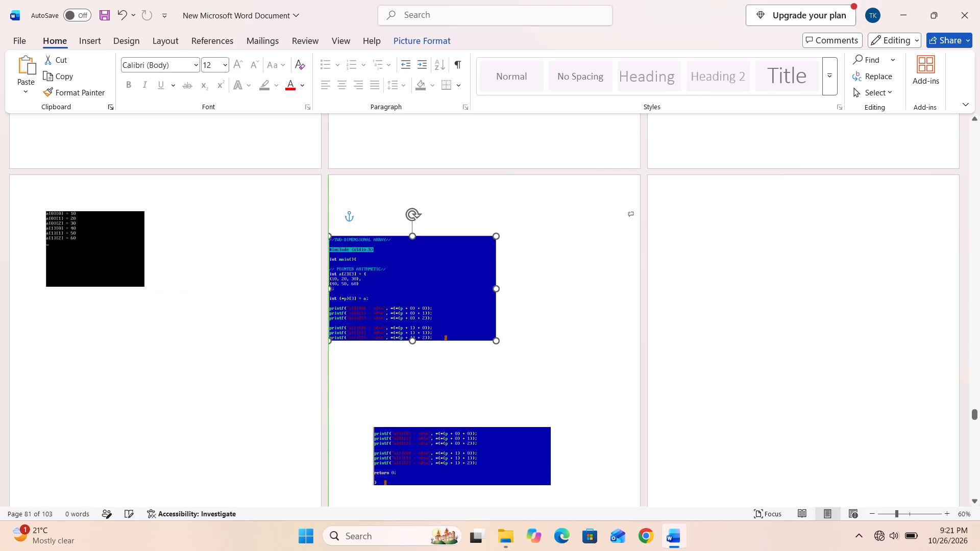
{"action": "left_click_drag", "start_coordinate": [475, 310], "coordinate": [500, 308]}
{"action": "left_click_drag", "start_coordinate": [123, 257], "coordinate": [185, 363]}
Open the pointer subfolder New folder (5) - Copy in File Explorer.
{"action": "scroll", "coordinate": [517, 390], "scroll_direction": "down", "scroll_amount": 9}
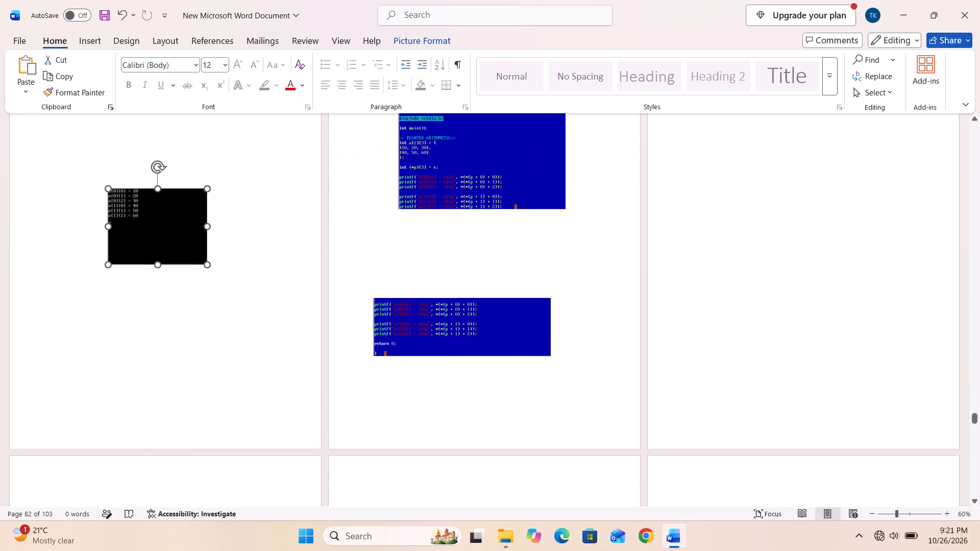
{"action": "left_click", "coordinate": [495, 529]}
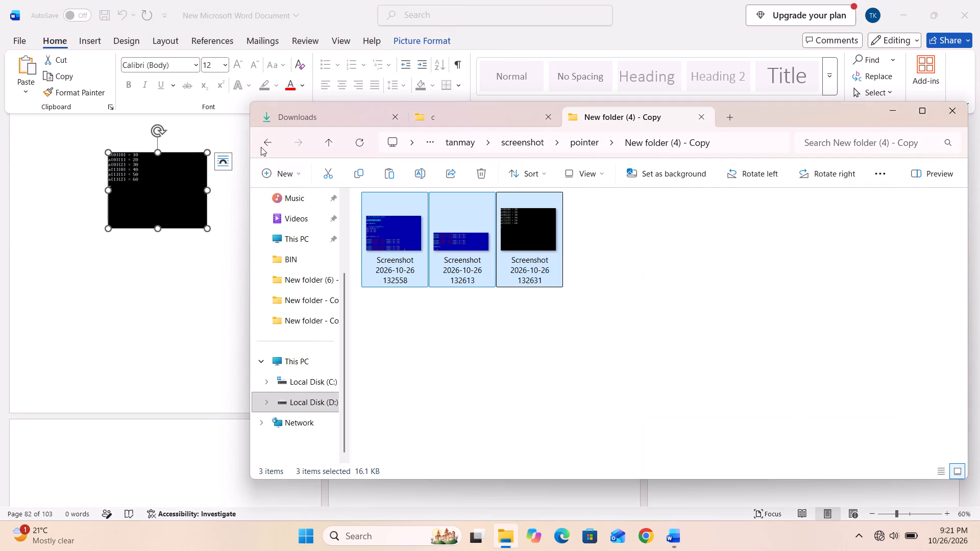
{"action": "left_click", "coordinate": [267, 138]}
{"action": "scroll", "coordinate": [421, 271], "scroll_direction": "down", "scroll_amount": 4}
{"action": "double_click", "coordinate": [473, 405]}
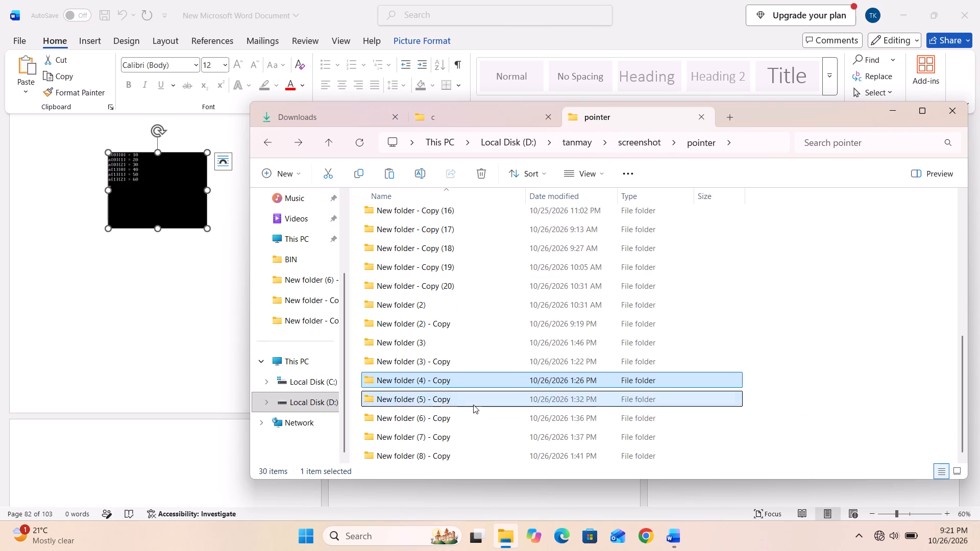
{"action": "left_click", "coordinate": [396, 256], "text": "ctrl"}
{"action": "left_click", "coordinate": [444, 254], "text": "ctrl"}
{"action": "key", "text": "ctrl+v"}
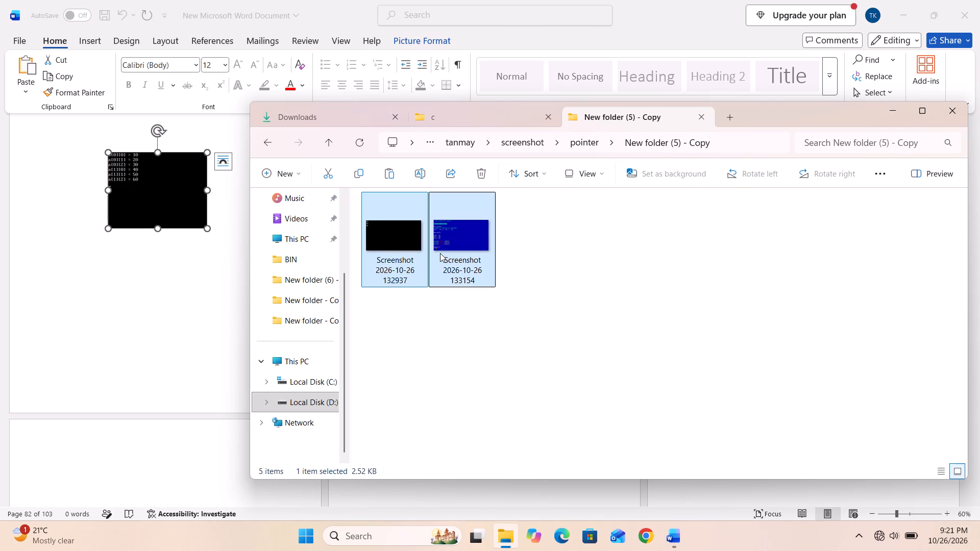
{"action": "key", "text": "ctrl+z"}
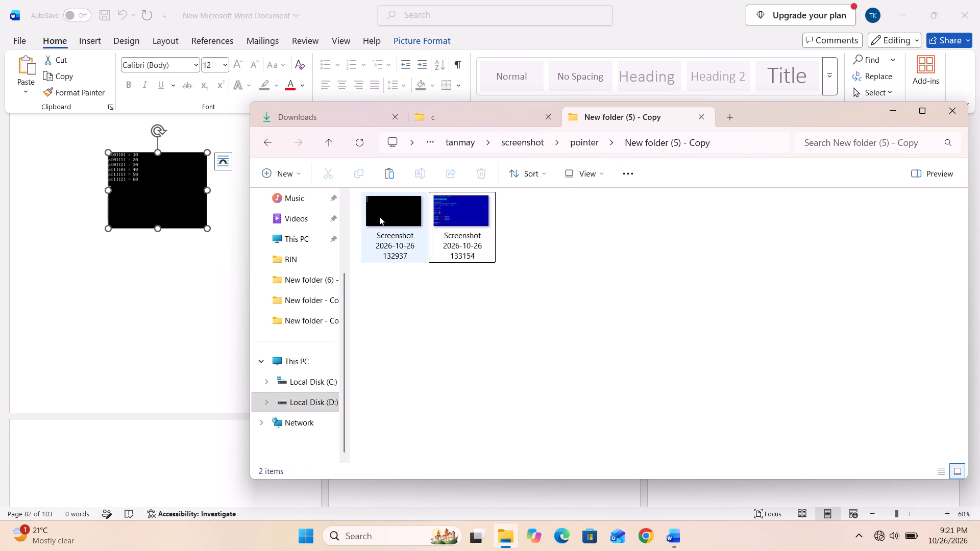
Copy both screenshots from New folder (5) - Copy and paste them on blank page 84 in Word.
{"action": "left_click", "coordinate": [379, 216], "text": "ctrl"}
{"action": "key", "text": "ctrl+c"}
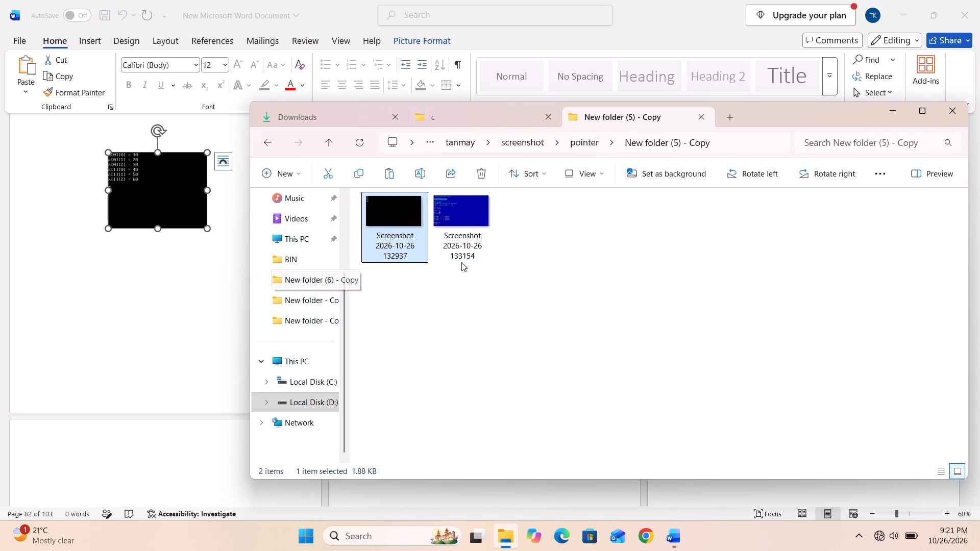
{"action": "left_click", "coordinate": [461, 236], "text": "ctrl"}
{"action": "key", "text": "ctrl+c"}
{"action": "key", "text": "ctrl+c"}
{"action": "left_click", "coordinate": [169, 349]}
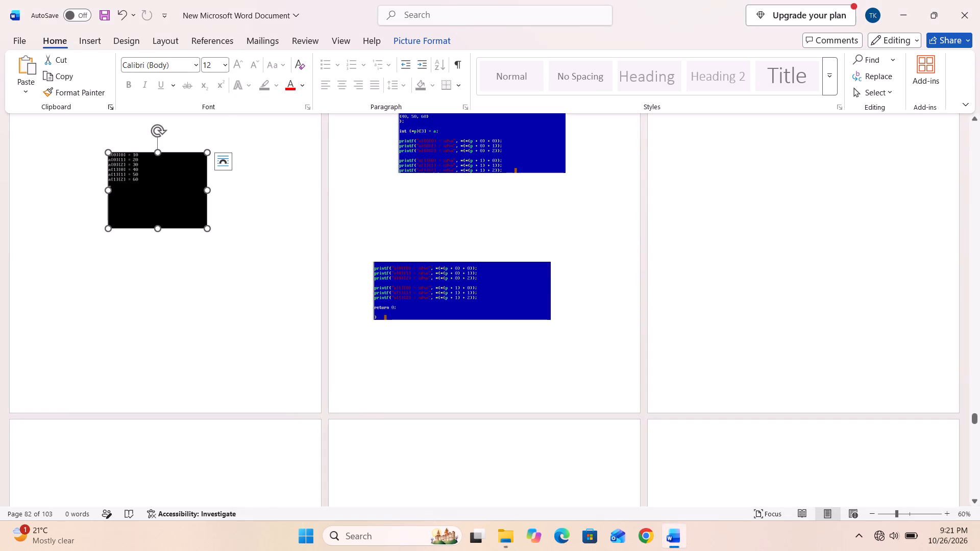
{"action": "left_click", "coordinate": [773, 263], "text": "ctrl"}
{"action": "key", "text": "ctrl+v"}
Reposition the output image on page 84 and move the array of pointers to integers code image to page 85.
{"action": "left_click_drag", "start_coordinate": [771, 216], "coordinate": [681, 363]}
{"action": "left_click", "coordinate": [876, 253]}
{"action": "left_click_drag", "start_coordinate": [682, 304], "coordinate": [812, 207]}
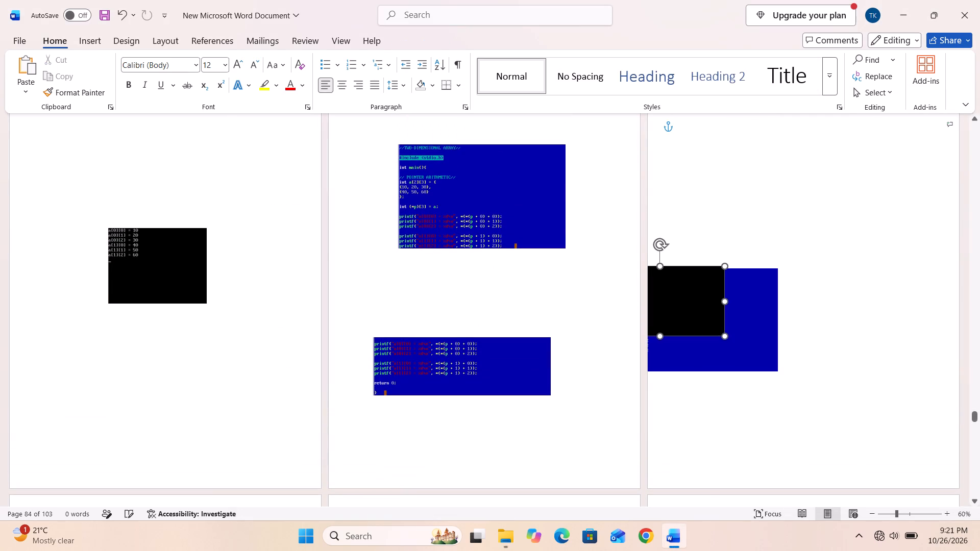
{"action": "left_click_drag", "start_coordinate": [812, 207], "coordinate": [818, 198]}
{"action": "scroll", "coordinate": [813, 199], "scroll_direction": "down", "scroll_amount": 8}
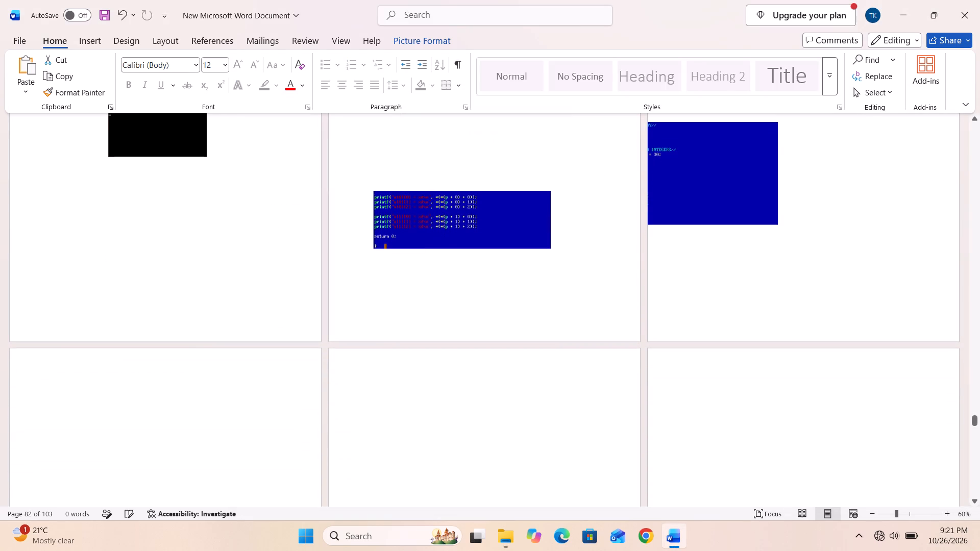
{"action": "left_click_drag", "start_coordinate": [707, 182], "coordinate": [180, 434]}
Copy both screenshots from New folder (6) - Copy in File Explorer and return to the Word document.
{"action": "scroll", "coordinate": [179, 430], "scroll_direction": "down", "scroll_amount": 2}
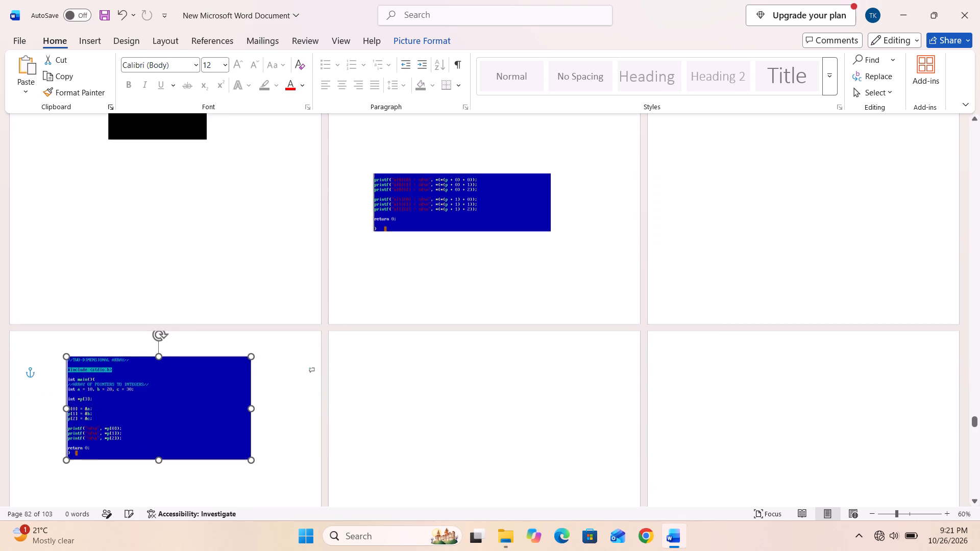
{"action": "scroll", "coordinate": [179, 430], "scroll_direction": "down", "scroll_amount": 6}
{"action": "left_click", "coordinate": [499, 540]}
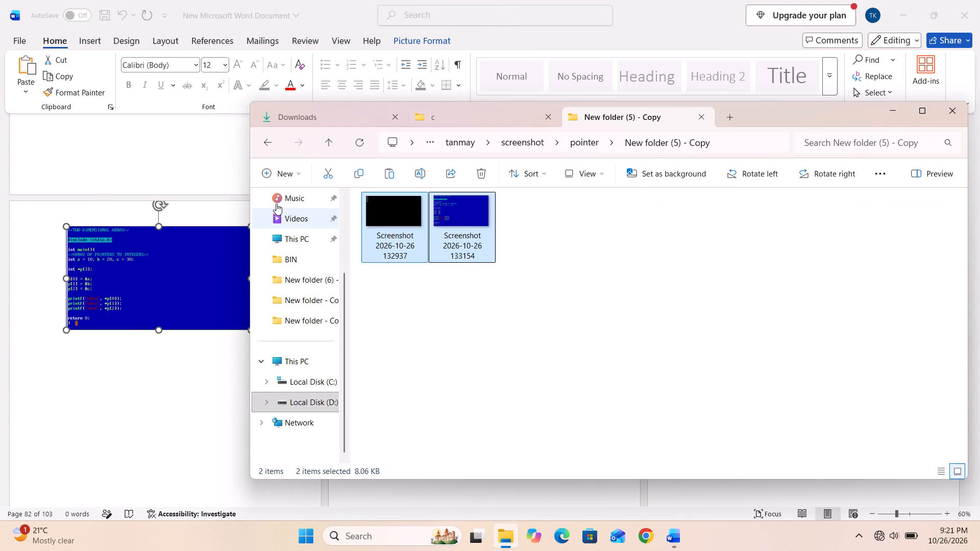
{"action": "left_click", "coordinate": [275, 149]}
{"action": "scroll", "coordinate": [383, 290], "scroll_direction": "down", "scroll_amount": 4}
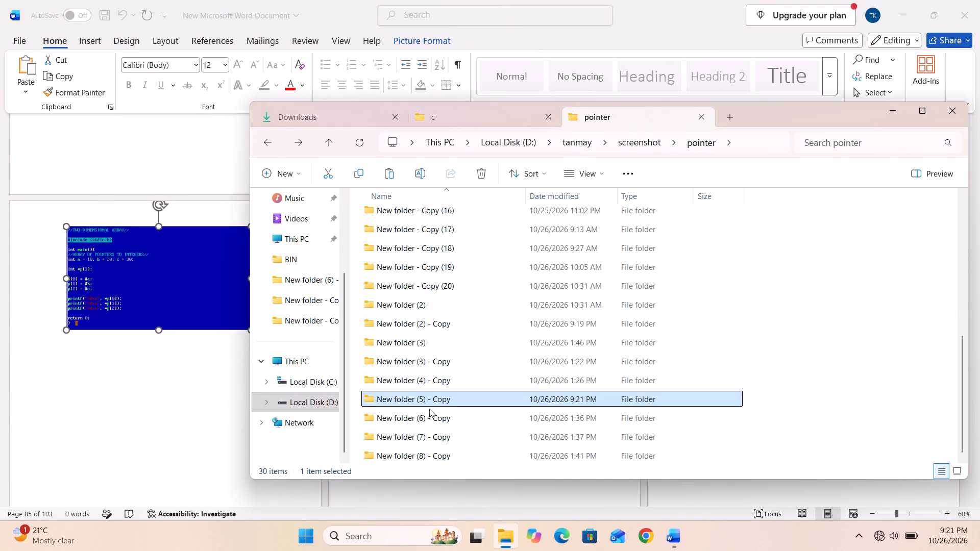
{"action": "double_click", "coordinate": [428, 418]}
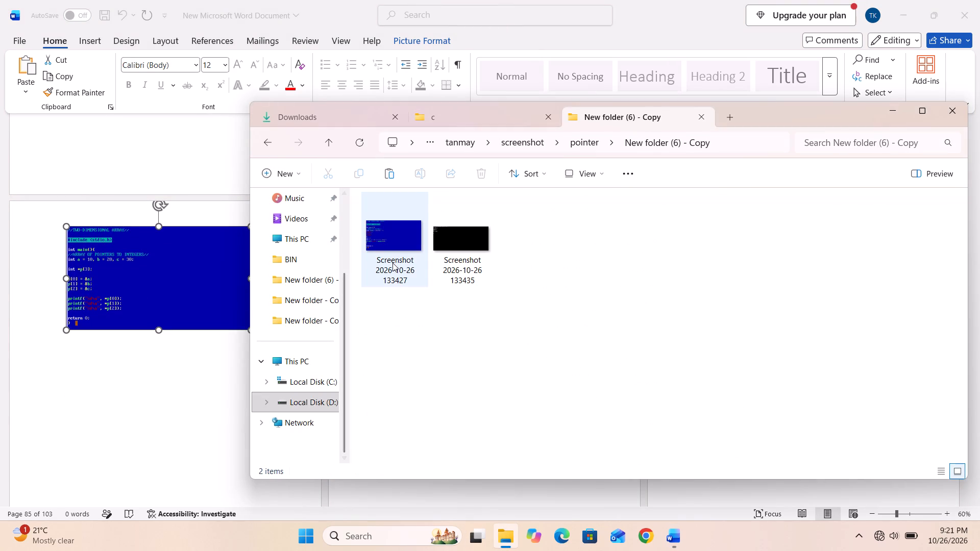
{"action": "left_click", "coordinate": [400, 257], "text": "ctrl"}
{"action": "left_click", "coordinate": [440, 252], "text": "ctrl"}
{"action": "key", "text": "ctrl+c"}
{"action": "left_click", "coordinate": [218, 366]}
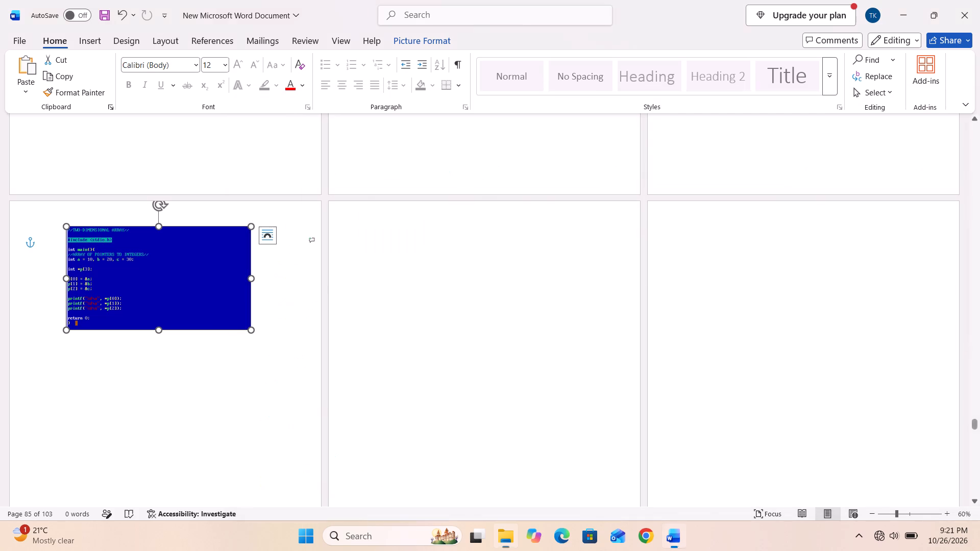
Paste the New folder (6) - Copy screenshots, placing the array of strings code lower on page 85 and its output on page 84.
{"action": "left_click", "coordinate": [200, 415]}
{"action": "key", "text": "ctrl+v"}
{"action": "left_click", "coordinate": [208, 396]}
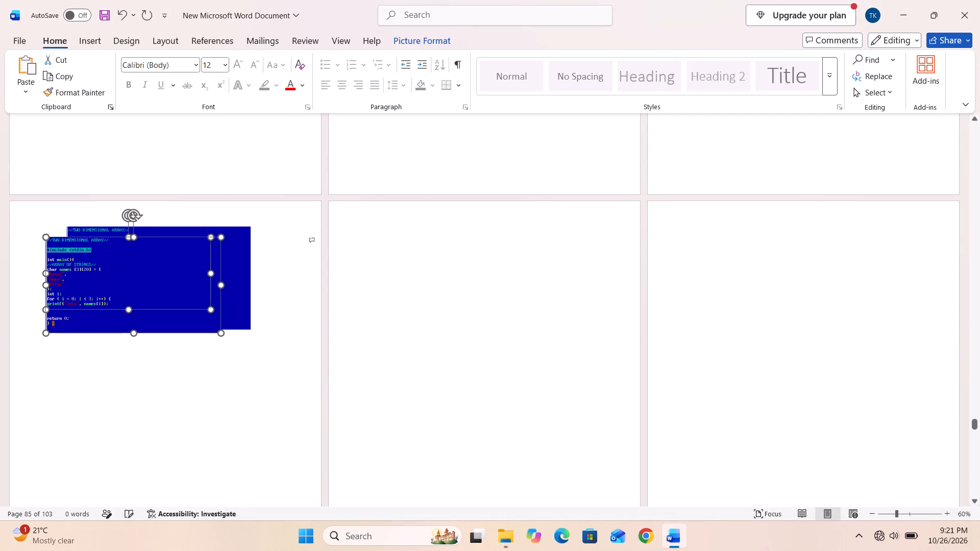
{"action": "left_click_drag", "start_coordinate": [133, 286], "coordinate": [144, 421]}
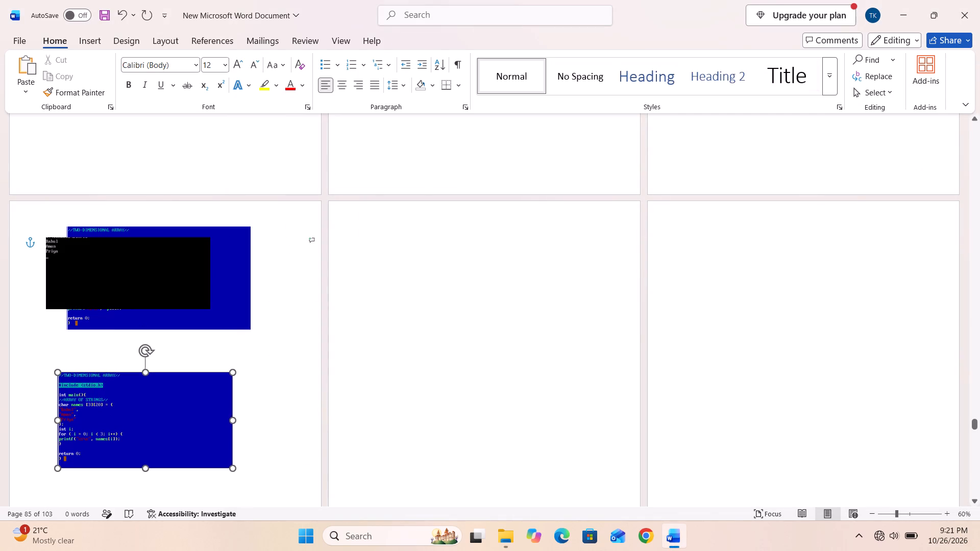
{"action": "left_click_drag", "start_coordinate": [128, 279], "coordinate": [790, 132]}
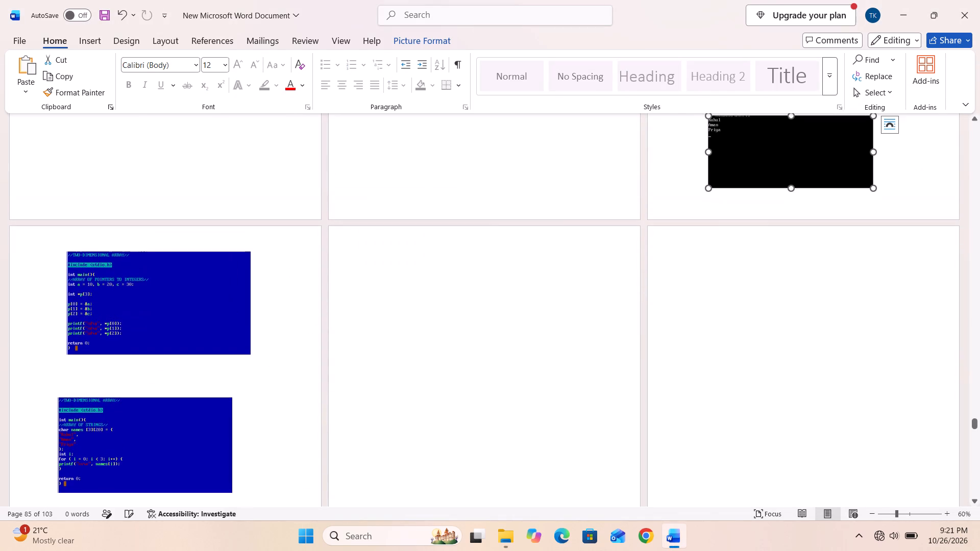
Switch to File Explorer, open the pointer subfolder New folder (7) - Copy and copy both of its screenshots.
{"action": "scroll", "coordinate": [546, 431], "scroll_direction": "down", "scroll_amount": 6}
{"action": "left_click", "coordinate": [498, 545]}
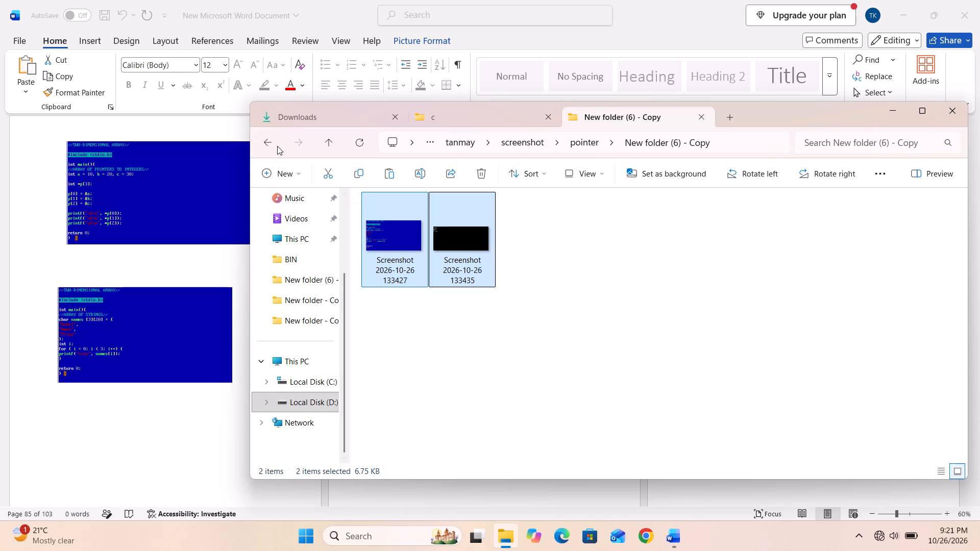
{"action": "left_click", "coordinate": [271, 142]}
{"action": "scroll", "coordinate": [548, 400], "scroll_direction": "down", "scroll_amount": 2}
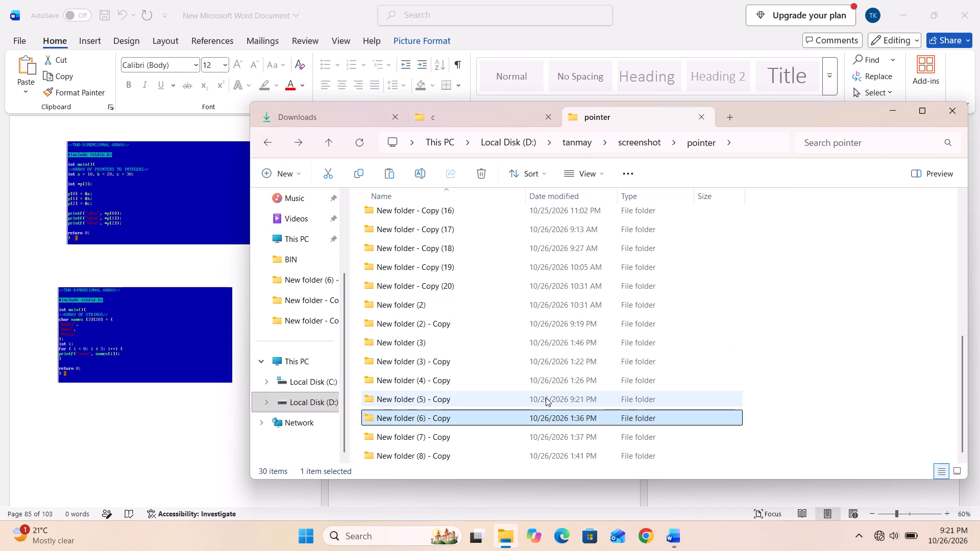
{"action": "scroll", "coordinate": [546, 397], "scroll_direction": "down", "scroll_amount": 3}
{"action": "double_click", "coordinate": [448, 442]}
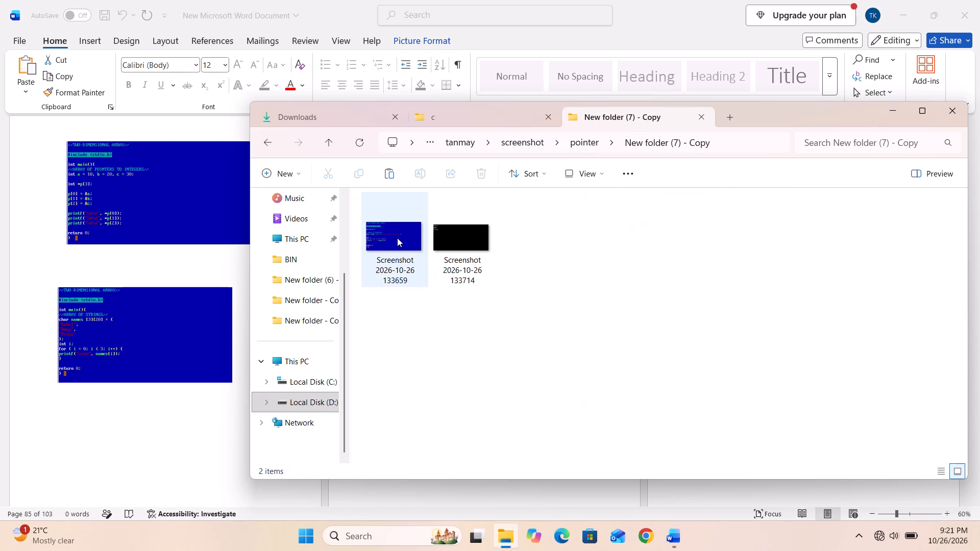
{"action": "left_click", "coordinate": [397, 238], "text": "ctrl"}
{"action": "left_click", "coordinate": [442, 245], "text": "ctrl"}
{"action": "key", "text": "ctrl+c"}
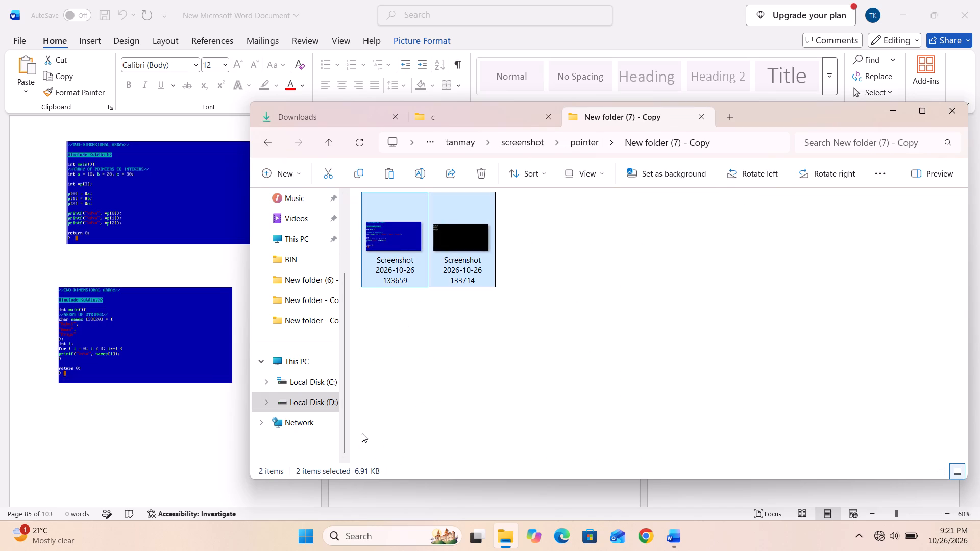
Paste both screenshots in the Word document and place the array of pointers code image below the array of strings code on page 85.
{"action": "left_click", "coordinate": [145, 433]}
{"action": "left_click", "coordinate": [145, 433], "text": "ctrl"}
{"action": "key", "text": "ctrl+v"}
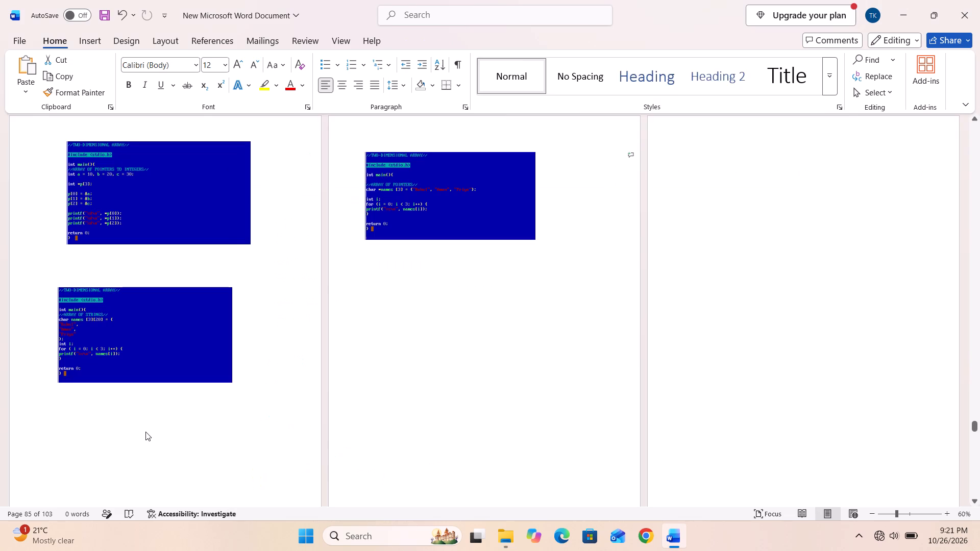
{"action": "left_click", "coordinate": [210, 427]}
{"action": "left_click_drag", "start_coordinate": [476, 210], "coordinate": [193, 440]}
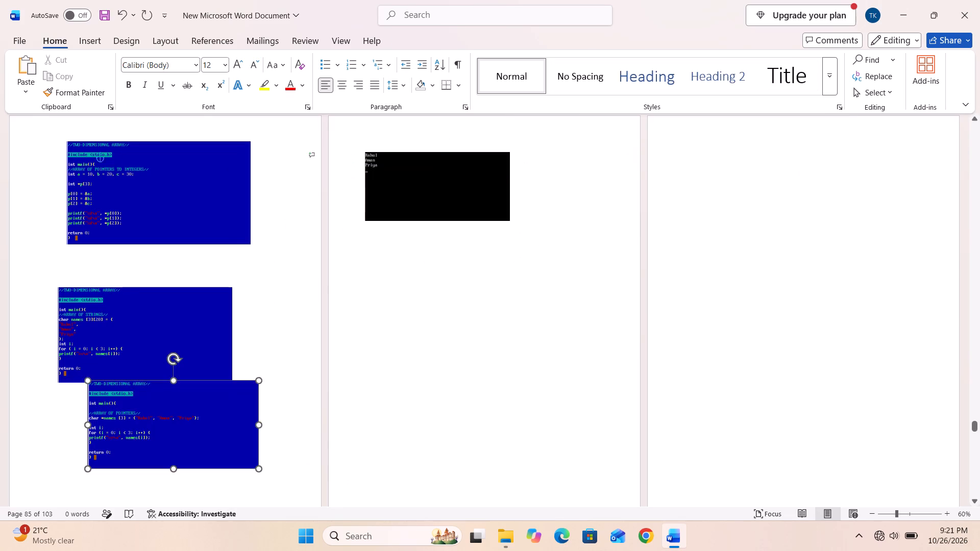
{"action": "left_click_drag", "start_coordinate": [193, 440], "coordinate": [160, 453]}
Move the array of strings output higher on page 84 and place the array of pointers output from page 86 below it.
{"action": "scroll", "coordinate": [406, 331], "scroll_direction": "up", "scroll_amount": 7}
{"action": "scroll", "coordinate": [400, 312], "scroll_direction": "down", "scroll_amount": 1}
{"action": "scroll", "coordinate": [400, 312], "scroll_direction": "up", "scroll_amount": 4}
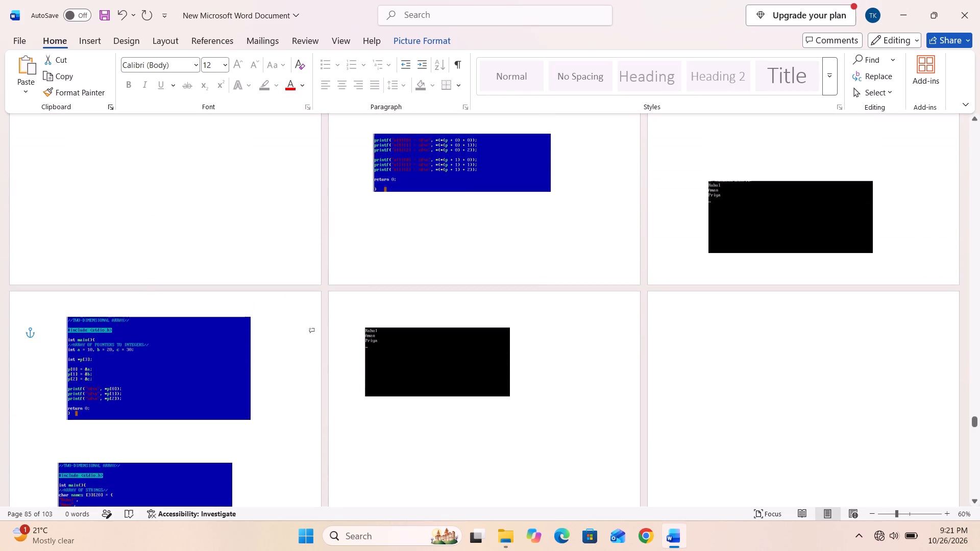
{"action": "scroll", "coordinate": [400, 309], "scroll_direction": "up", "scroll_amount": 3}
{"action": "left_click_drag", "start_coordinate": [805, 285], "coordinate": [781, 169]}
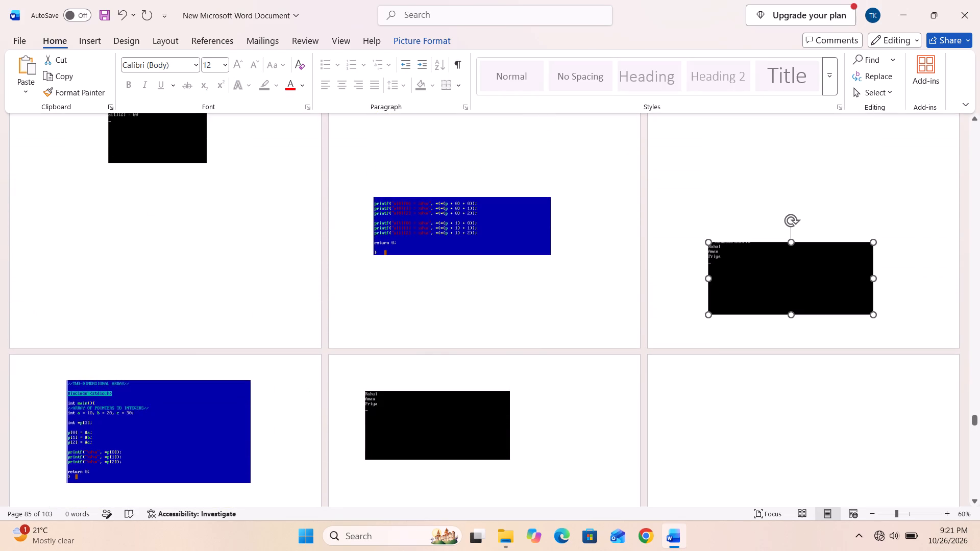
{"action": "left_click_drag", "start_coordinate": [781, 169], "coordinate": [794, 180]}
{"action": "scroll", "coordinate": [791, 179], "scroll_direction": "up", "scroll_amount": 4}
{"action": "left_click_drag", "start_coordinate": [458, 474], "coordinate": [799, 335]}
Switch to File Explorer, open the pointer subfolder New folder (8) - Copy and copy both of its screenshots.
{"action": "scroll", "coordinate": [776, 322], "scroll_direction": "down", "scroll_amount": 2}
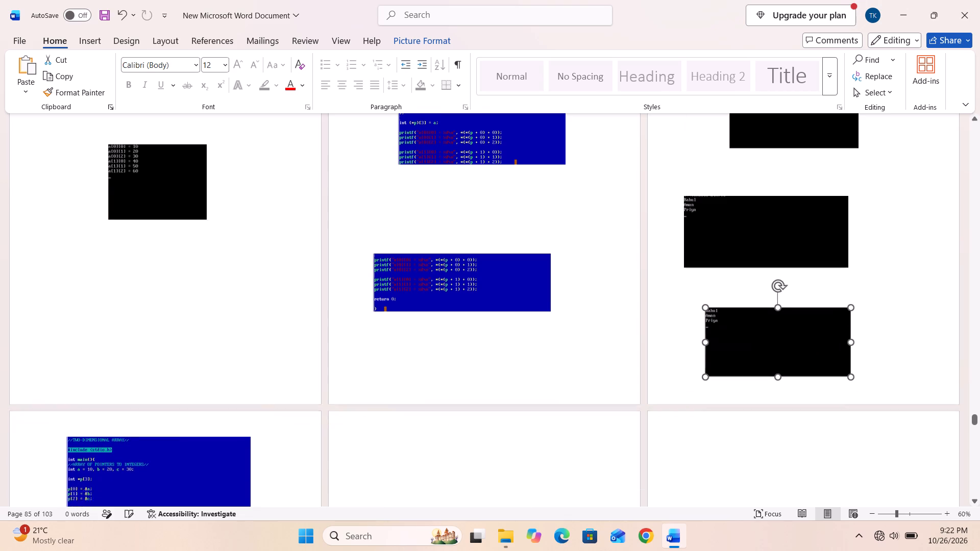
{"action": "scroll", "coordinate": [776, 323], "scroll_direction": "down", "scroll_amount": 18}
{"action": "left_click", "coordinate": [412, 324]}
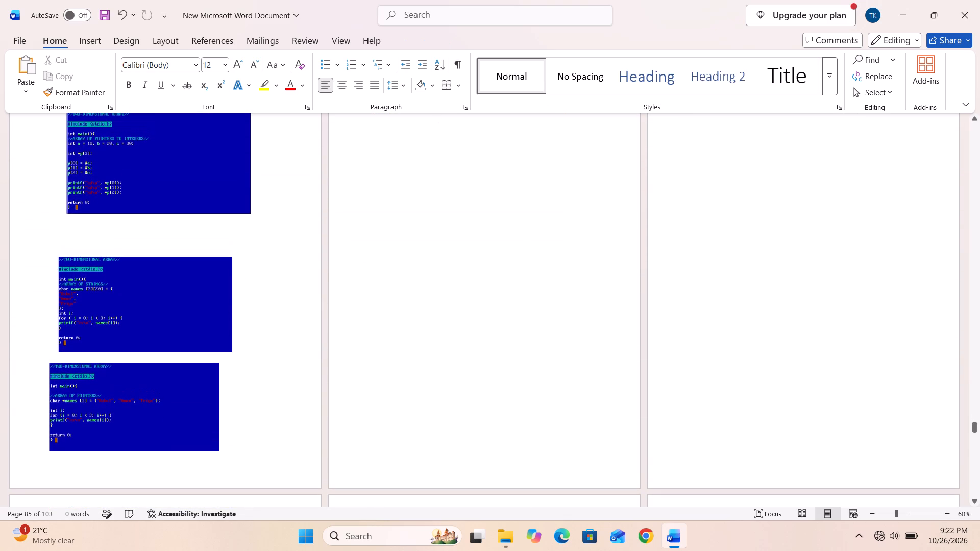
{"action": "left_click", "coordinate": [513, 540]}
{"action": "left_click", "coordinate": [266, 144]}
{"action": "scroll", "coordinate": [534, 383], "scroll_direction": "down", "scroll_amount": 2}
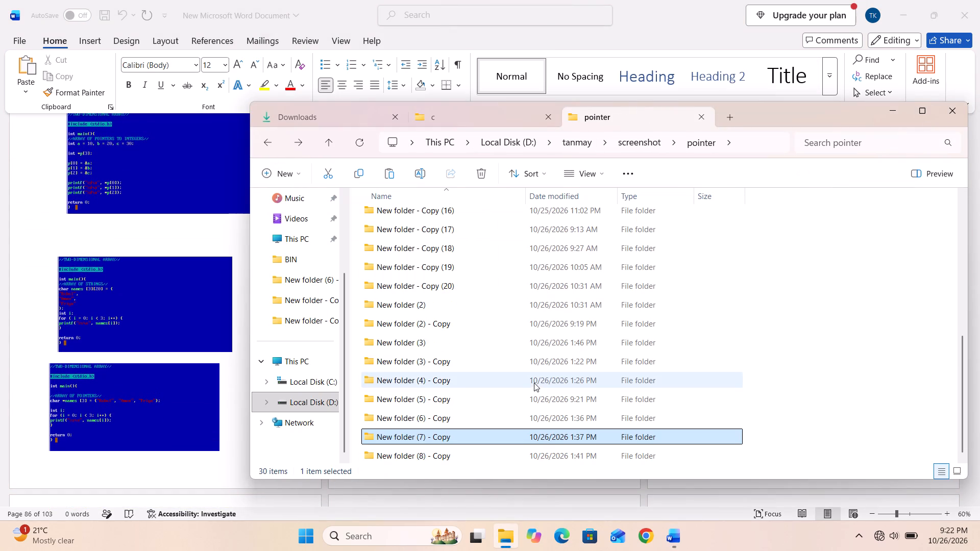
{"action": "scroll", "coordinate": [534, 383], "scroll_direction": "down", "scroll_amount": 1}
{"action": "scroll", "coordinate": [479, 391], "scroll_direction": "down", "scroll_amount": 2}
{"action": "left_click", "coordinate": [429, 447]}
{"action": "double_click", "coordinate": [427, 453]}
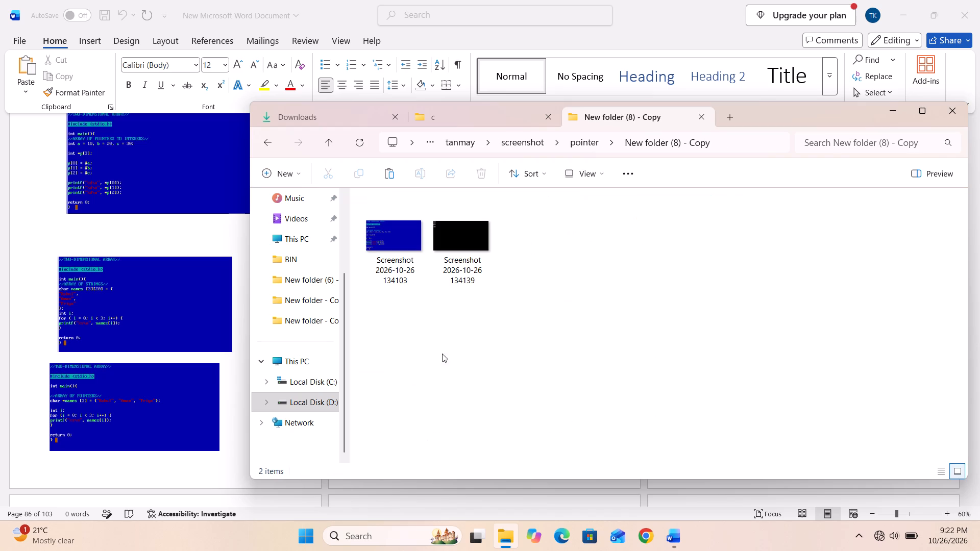
{"action": "left_click", "coordinate": [412, 275], "text": "ctrl"}
{"action": "left_click", "coordinate": [458, 253], "text": "ctrl"}
{"action": "key", "text": "ctrl+c"}
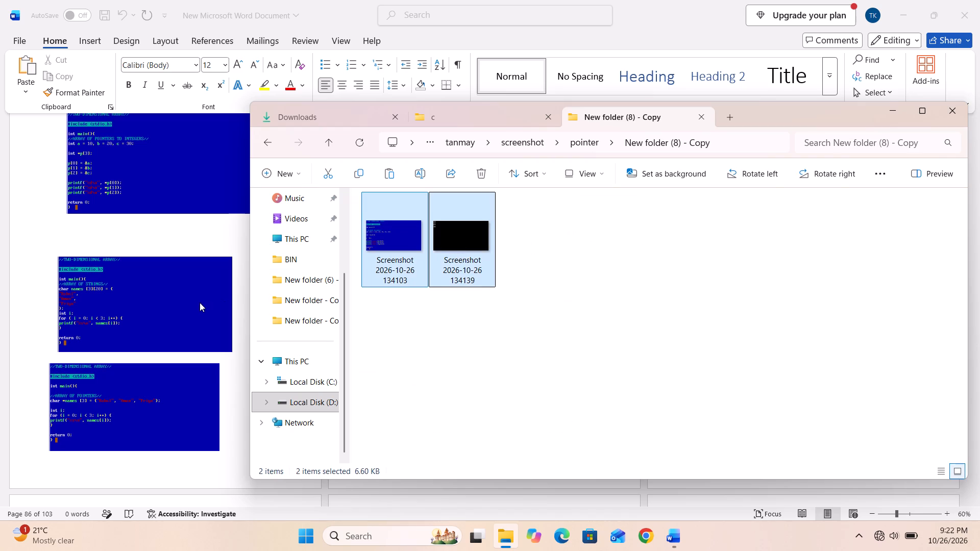
Paste both screenshots on blank page 86 in Word, moving the pointer to array code to page 87 and the output lower on page 86.
{"action": "left_click", "coordinate": [203, 299]}
{"action": "left_click", "coordinate": [518, 279]}
{"action": "key", "text": "ctrl+v"}
{"action": "left_click", "coordinate": [508, 327]}
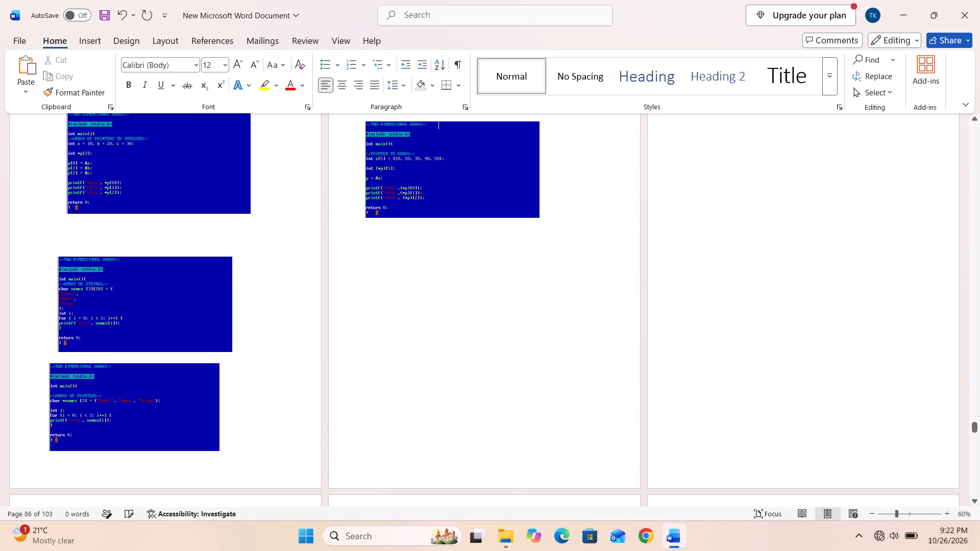
{"action": "left_click_drag", "start_coordinate": [446, 173], "coordinate": [808, 218]}
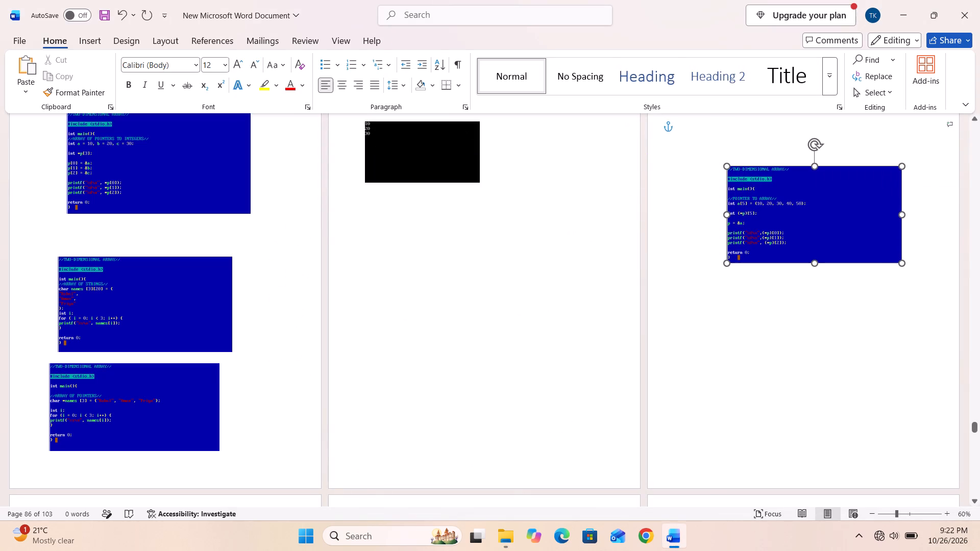
{"action": "left_click_drag", "start_coordinate": [433, 158], "coordinate": [488, 287]}
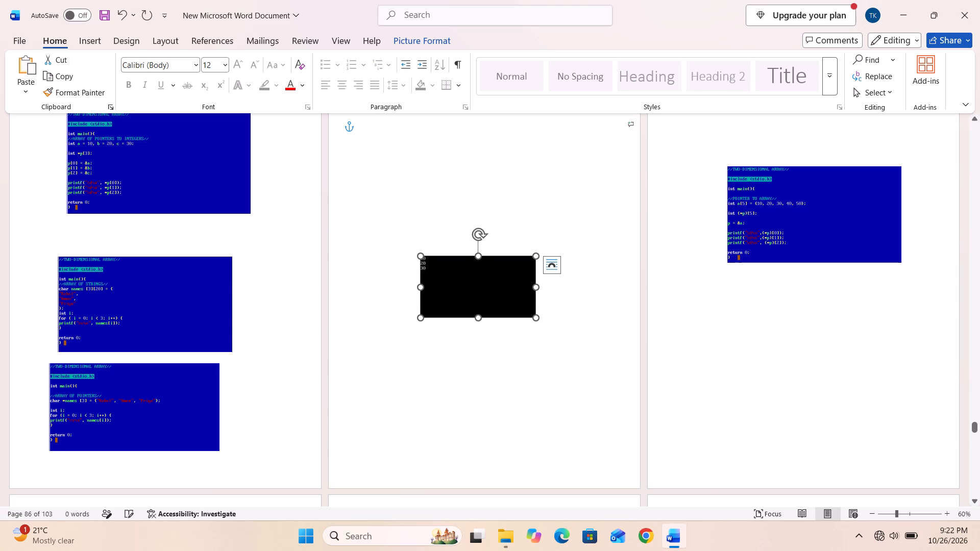
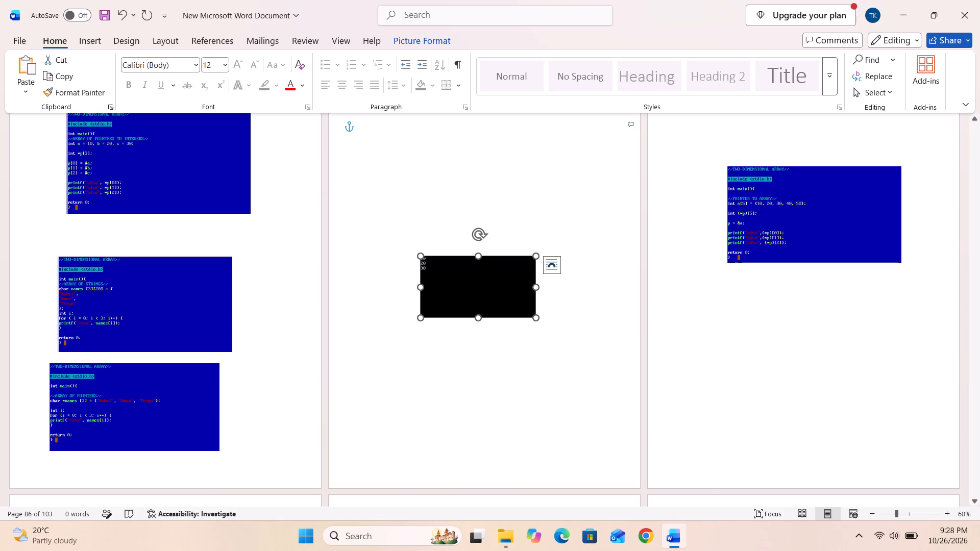
Switch to Chrome and open YouTube to play the Lata Mangeshkar song Lag Ja Gale.
{"action": "left_click", "coordinate": [633, 533]}
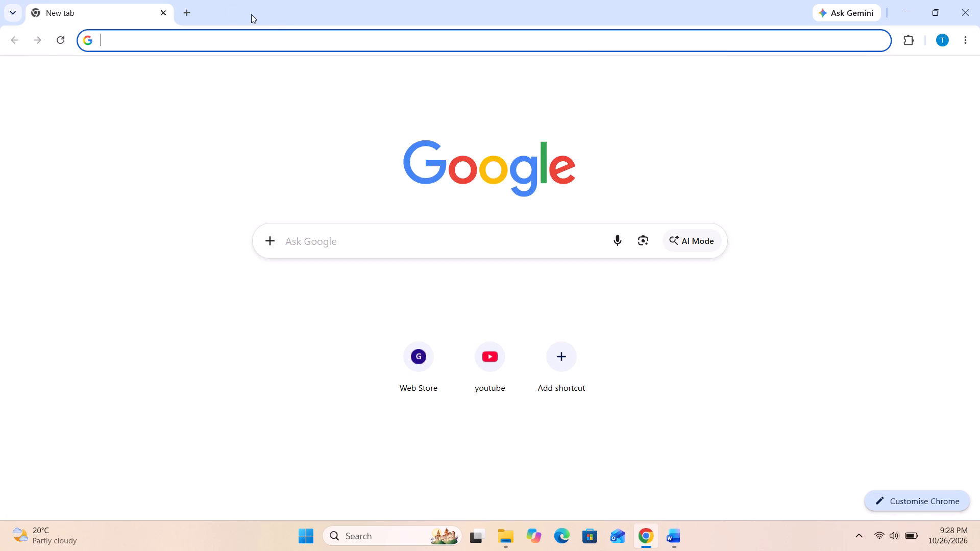
{"action": "left_click", "coordinate": [484, 344]}
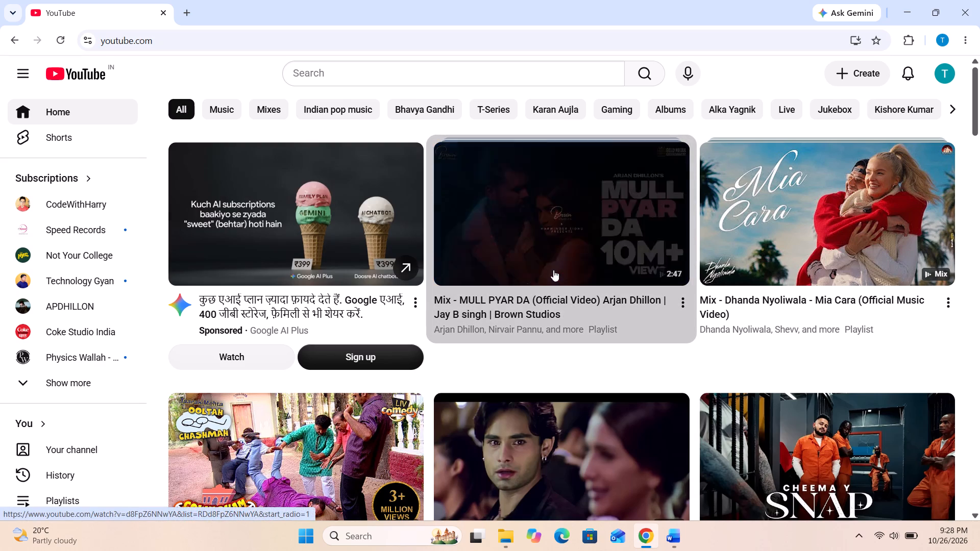
Find the Lata Mangeshkar : Lag Ja Gale mix in the YouTube home feed and play it.
{"action": "scroll", "coordinate": [609, 398], "scroll_direction": "down", "scroll_amount": 5}
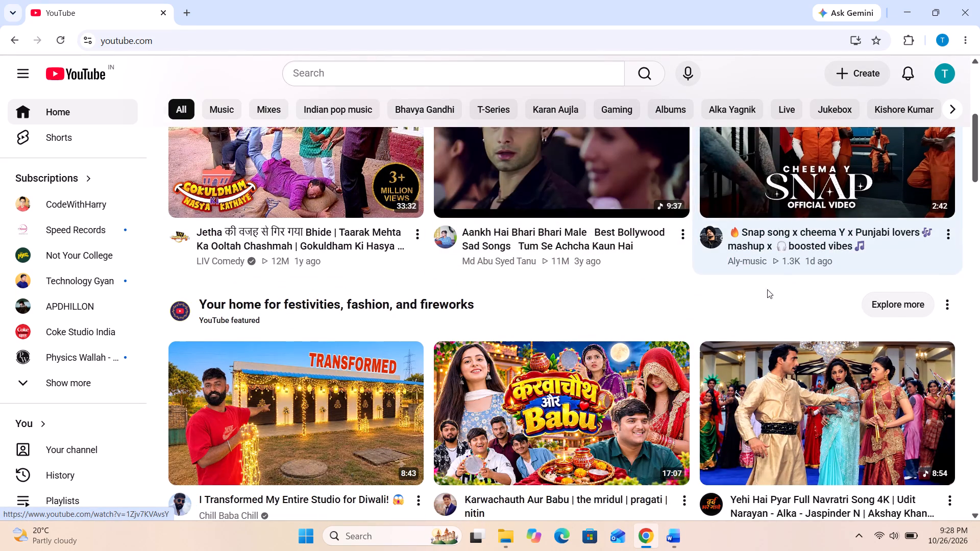
{"action": "scroll", "coordinate": [733, 383], "scroll_direction": "down", "scroll_amount": 4}
{"action": "scroll", "coordinate": [642, 384], "scroll_direction": "down", "scroll_amount": 4}
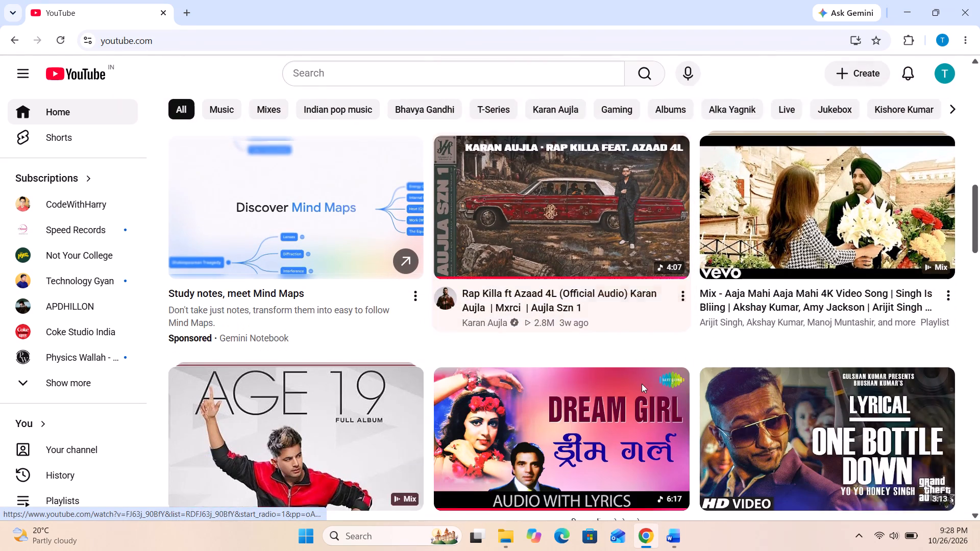
{"action": "scroll", "coordinate": [789, 381], "scroll_direction": "down", "scroll_amount": 3}
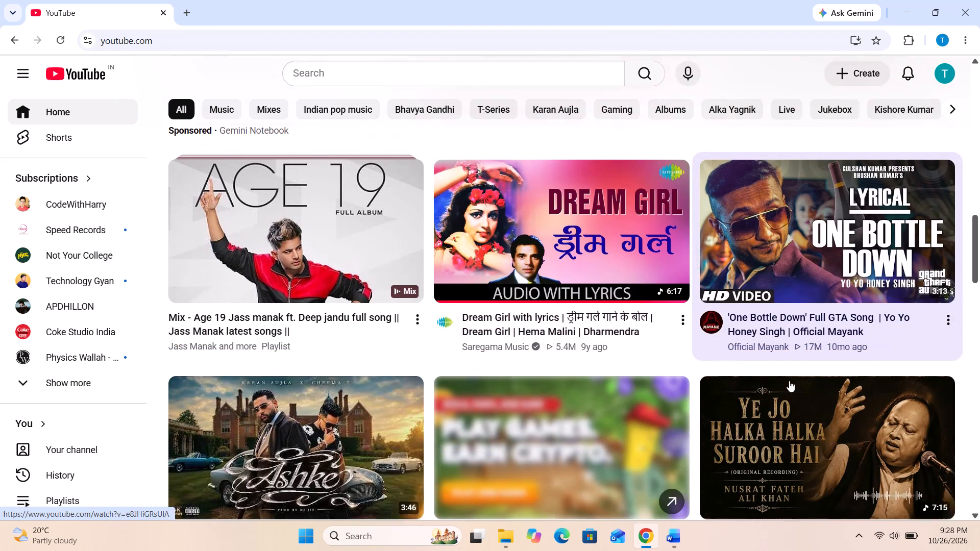
{"action": "scroll", "coordinate": [769, 376], "scroll_direction": "down", "scroll_amount": 2}
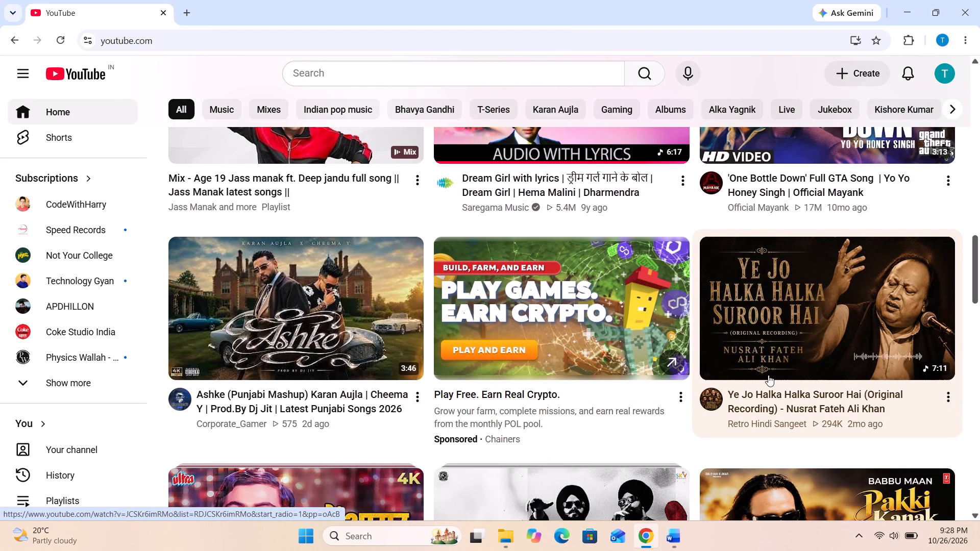
{"action": "scroll", "coordinate": [768, 375], "scroll_direction": "down", "scroll_amount": 4}
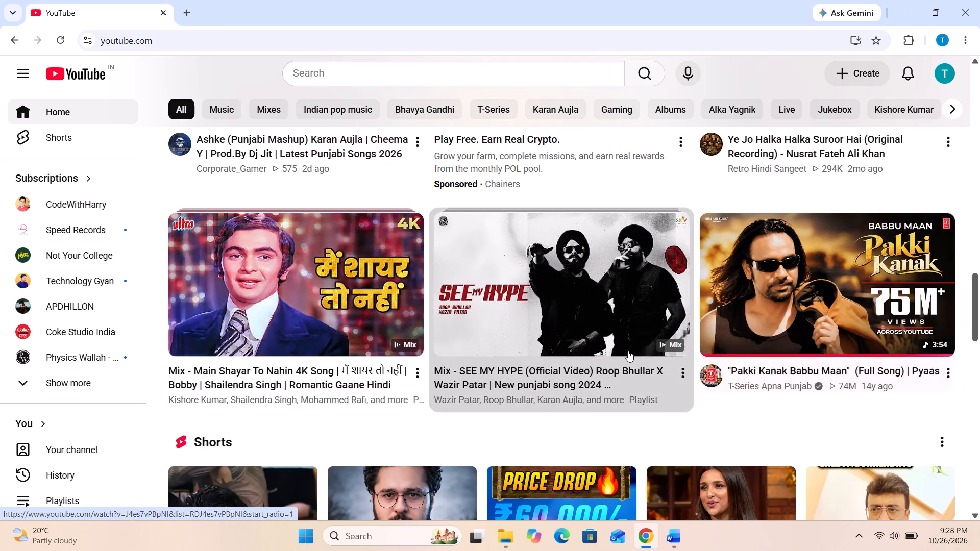
{"action": "scroll", "coordinate": [628, 350], "scroll_direction": "down", "scroll_amount": 9}
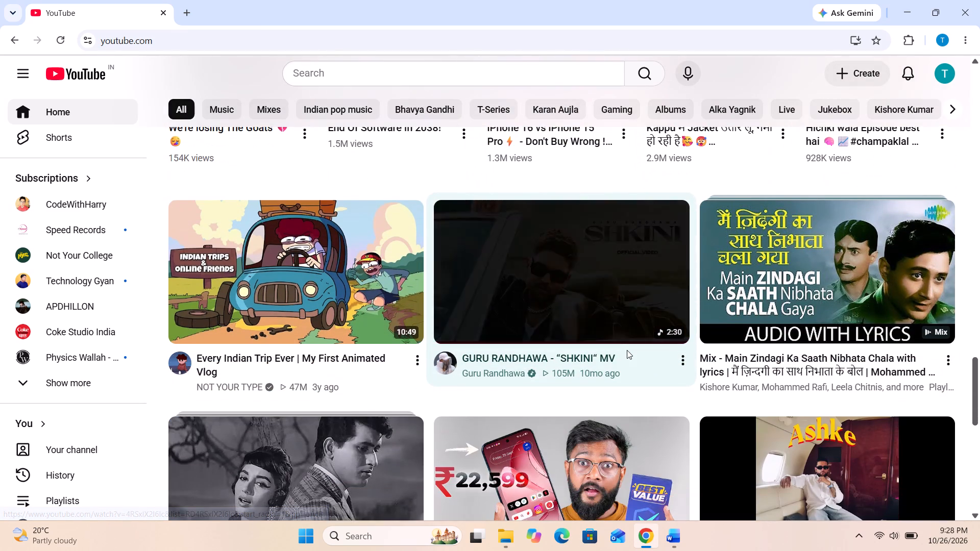
{"action": "scroll", "coordinate": [626, 350], "scroll_direction": "down", "scroll_amount": 3}
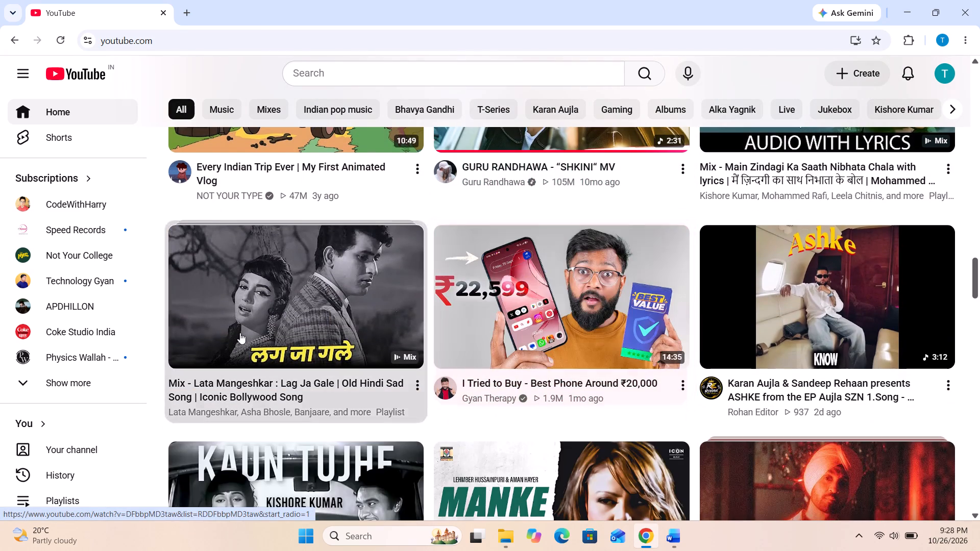
{"action": "left_click", "coordinate": [259, 319]}
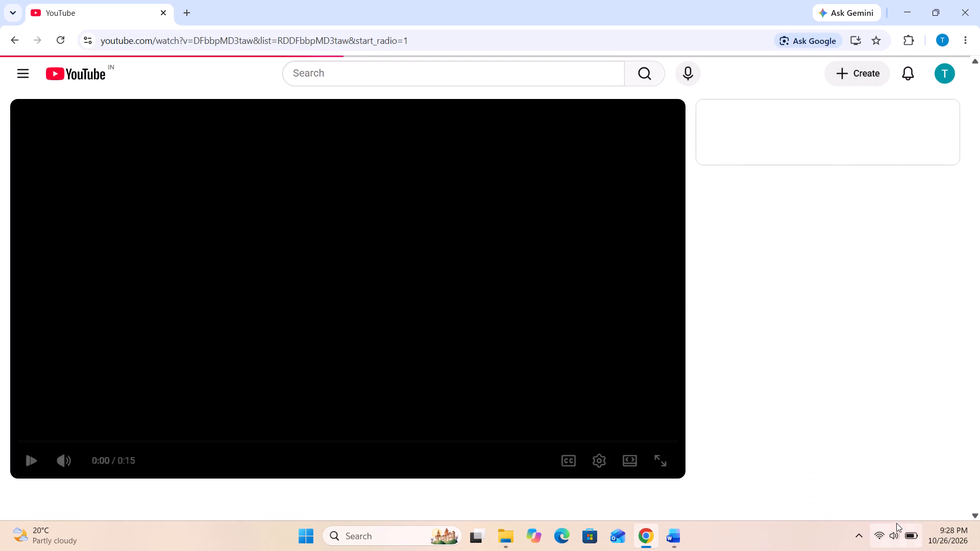
{"action": "left_click", "coordinate": [895, 546]}
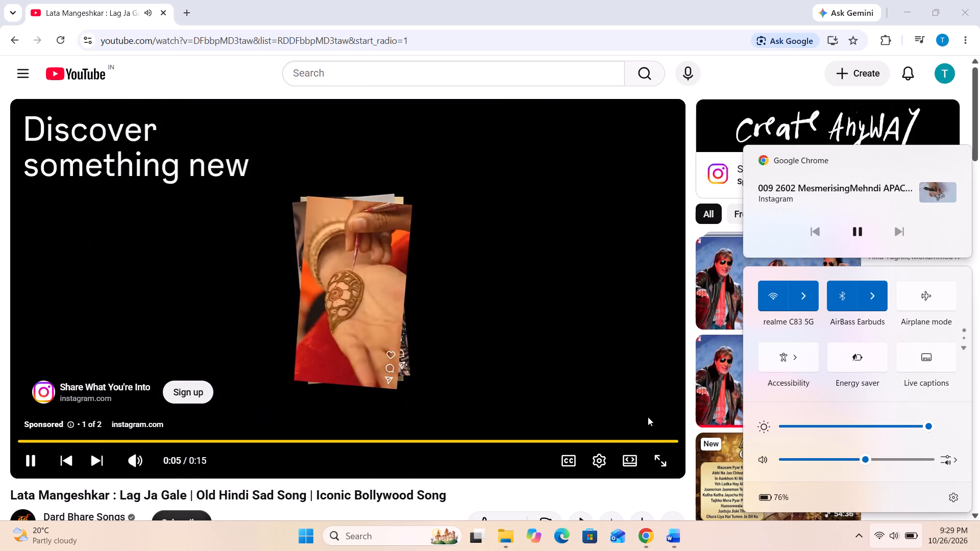
{"action": "left_click", "coordinate": [648, 417]}
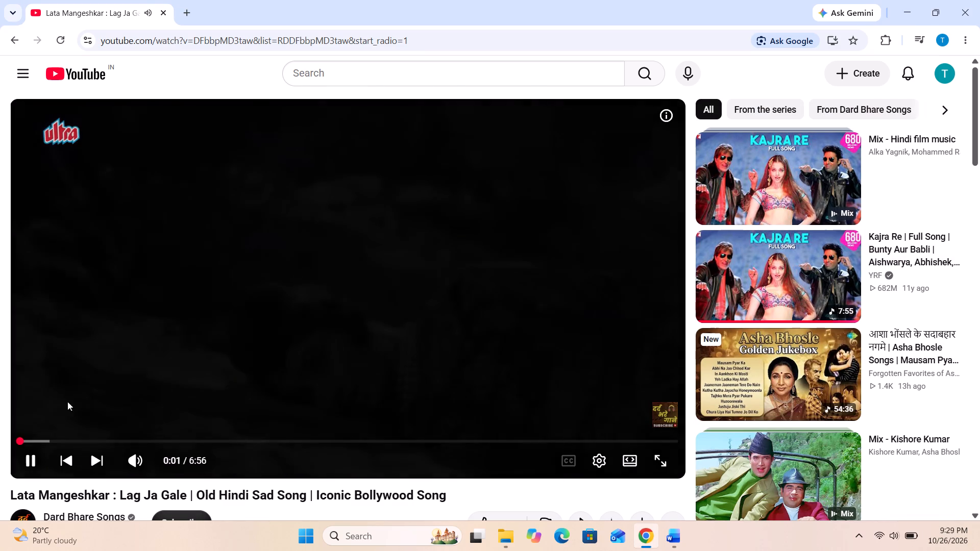
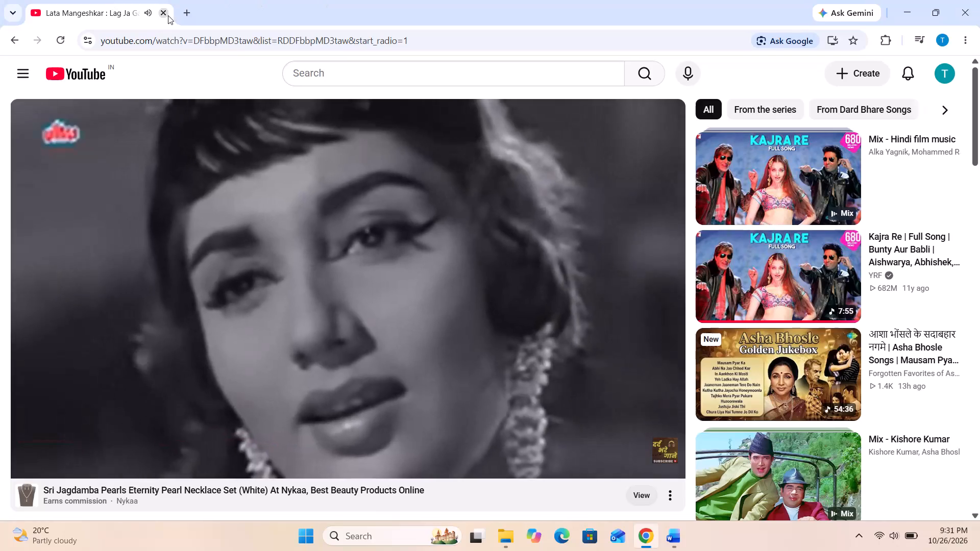
Leave the YouTube song playing and return to the Word document's blank pages after the pointer screenshots.
{"action": "left_click", "coordinate": [183, 12]}
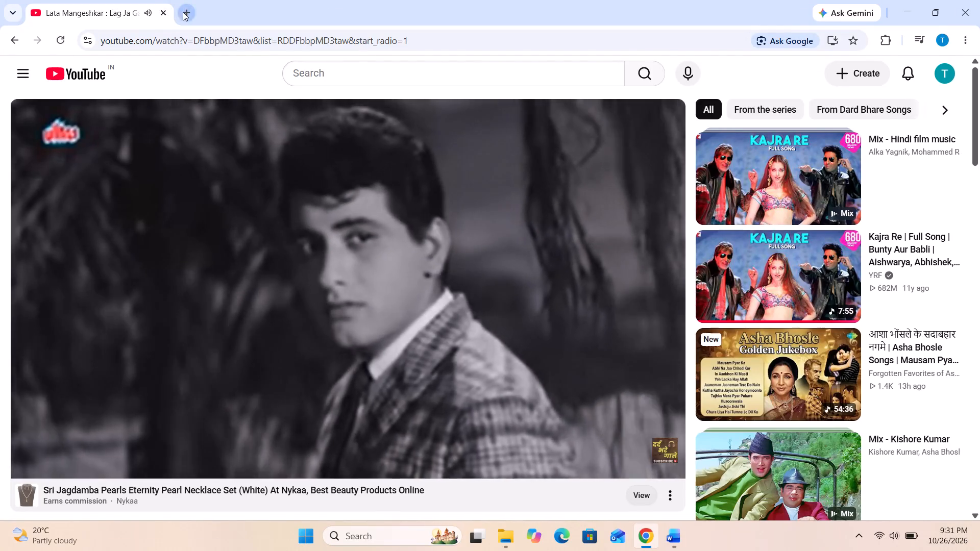
{"action": "left_click", "coordinate": [902, 6]}
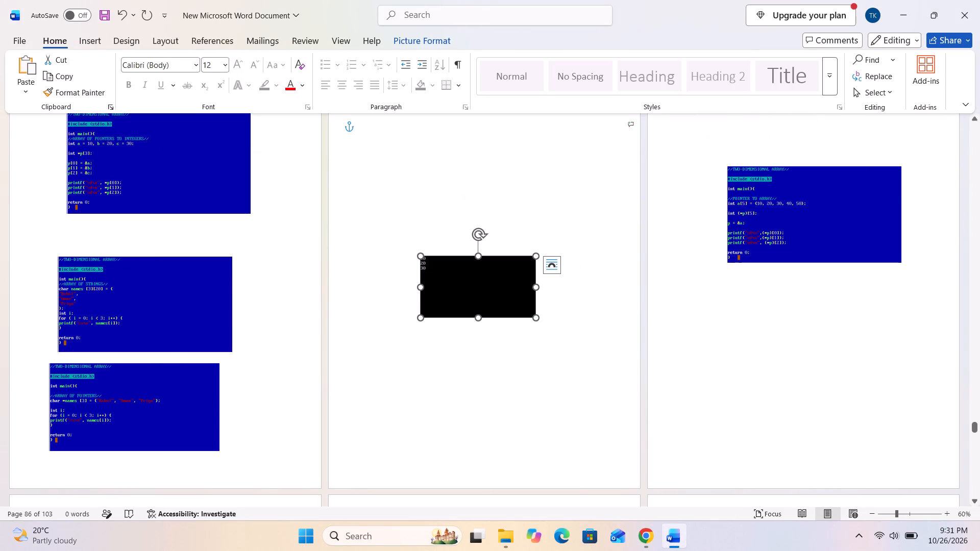
{"action": "scroll", "coordinate": [785, 323], "scroll_direction": "down", "scroll_amount": 4}
{"action": "scroll", "coordinate": [559, 340], "scroll_direction": "down", "scroll_amount": 5}
{"action": "scroll", "coordinate": [504, 342], "scroll_direction": "down", "scroll_amount": 4}
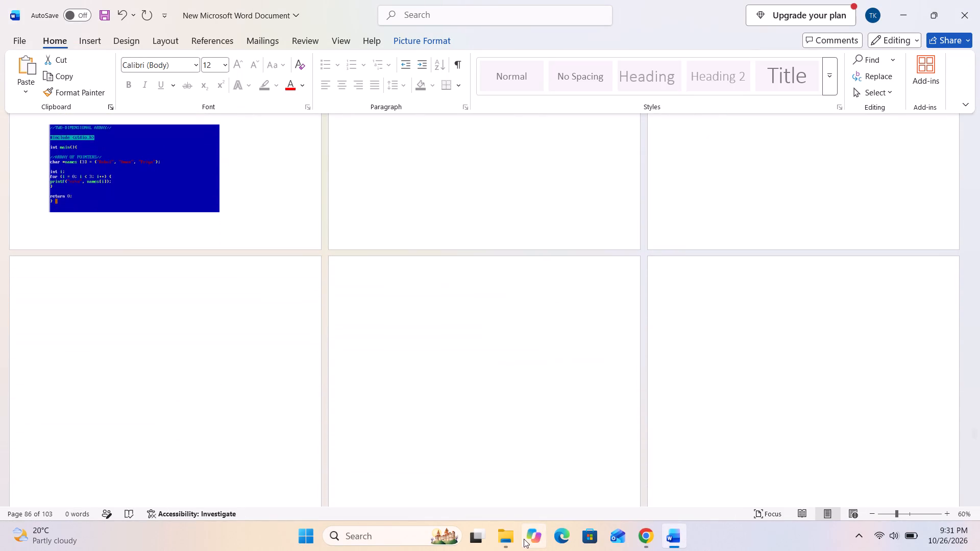
In File Explorer, go to the strings folder under screenshot and copy both screenshots from its New folder subfolder.
{"action": "left_click", "coordinate": [513, 535]}
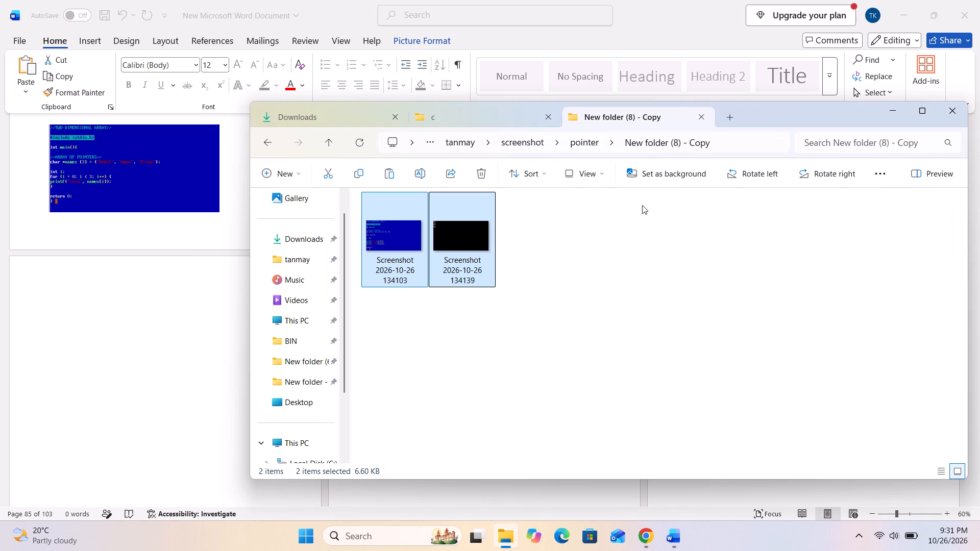
{"action": "left_click", "coordinate": [274, 142]}
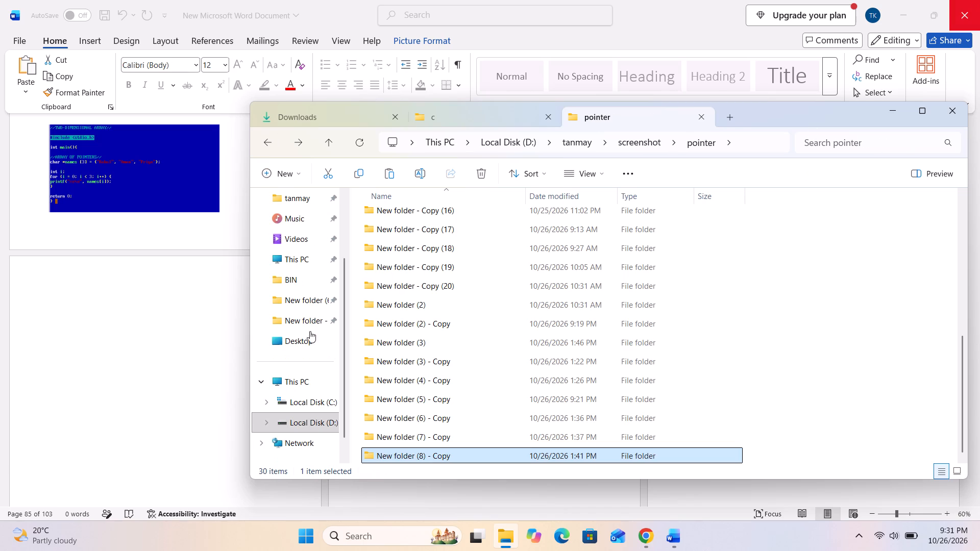
{"action": "scroll", "coordinate": [660, 365], "scroll_direction": "down", "scroll_amount": 6}
{"action": "left_click", "coordinate": [268, 144]}
{"action": "scroll", "coordinate": [451, 424], "scroll_direction": "down", "scroll_amount": 1}
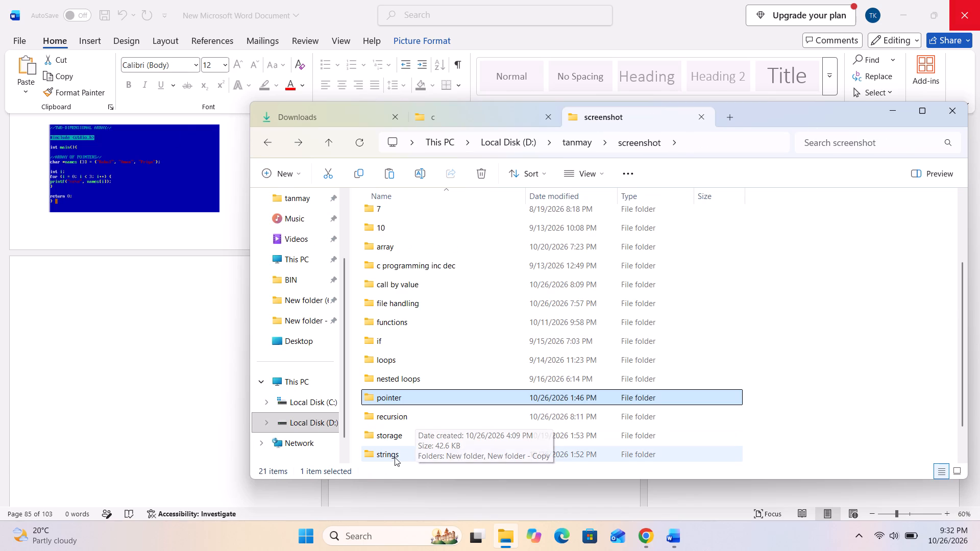
{"action": "scroll", "coordinate": [395, 457], "scroll_direction": "down", "scroll_amount": 1}
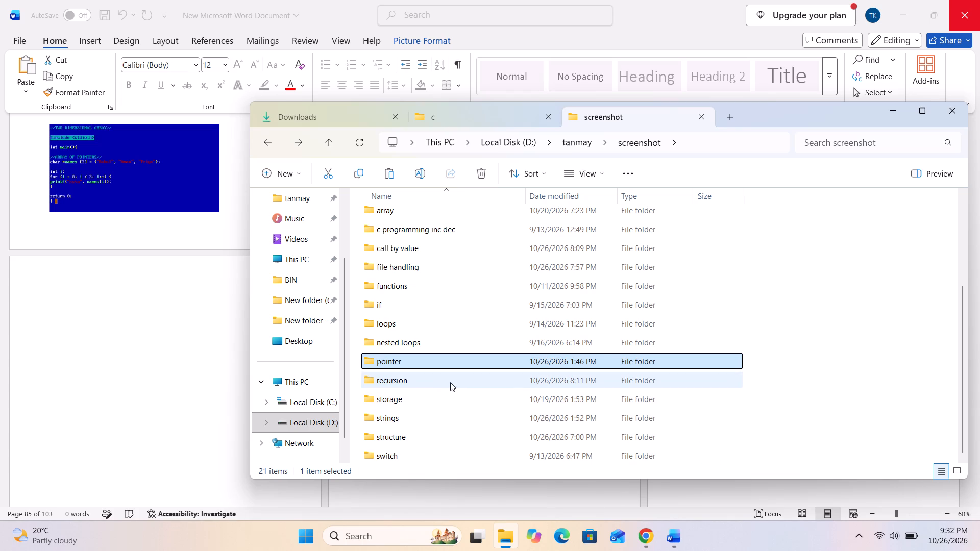
{"action": "double_click", "coordinate": [422, 417]}
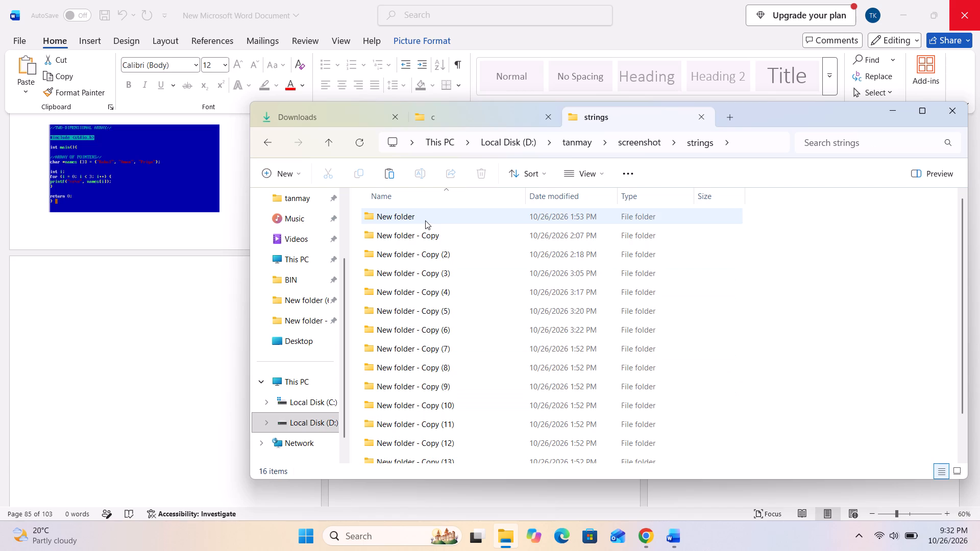
{"action": "double_click", "coordinate": [425, 220]}
{"action": "left_click", "coordinate": [406, 249], "text": "ctrl"}
{"action": "left_click", "coordinate": [443, 245], "text": "ctrl"}
{"action": "key", "text": "ctrl+c"}
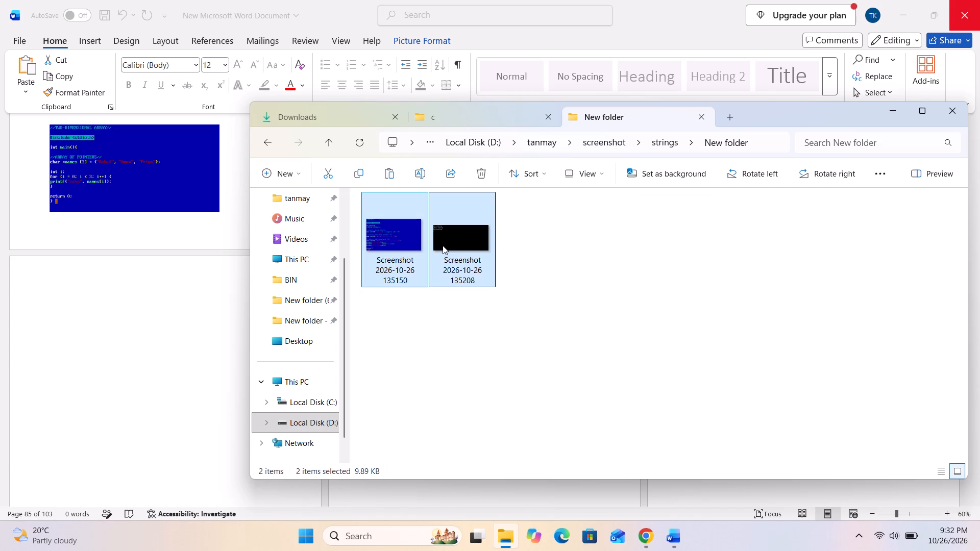
Paste the two string literal screenshots onto blank page 89 of the Word document.
{"action": "left_click", "coordinate": [26, 393]}
{"action": "scroll", "coordinate": [381, 356], "scroll_direction": "down", "scroll_amount": 4}
{"action": "scroll", "coordinate": [378, 359], "scroll_direction": "up", "scroll_amount": 15}
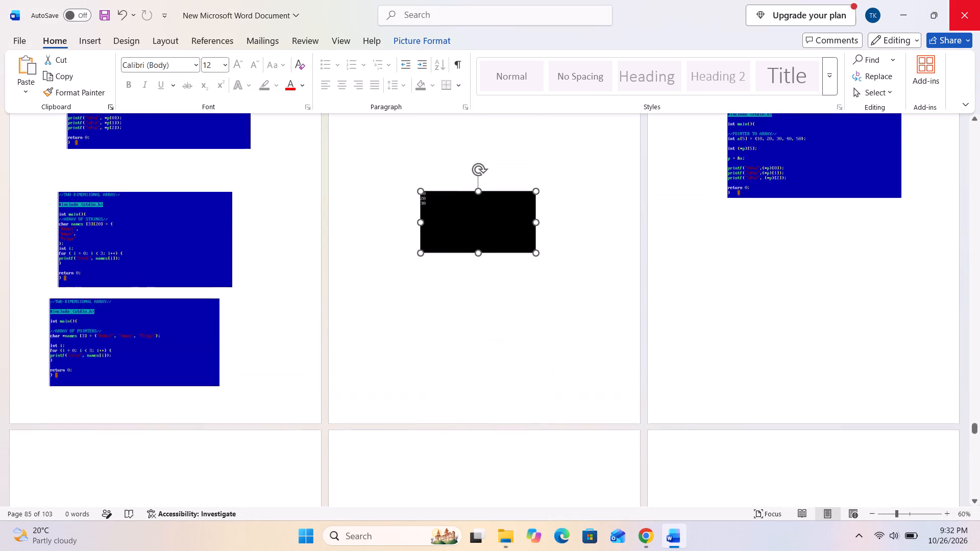
{"action": "scroll", "coordinate": [457, 313], "scroll_direction": "down", "scroll_amount": 14}
{"action": "scroll", "coordinate": [454, 307], "scroll_direction": "up", "scroll_amount": 8}
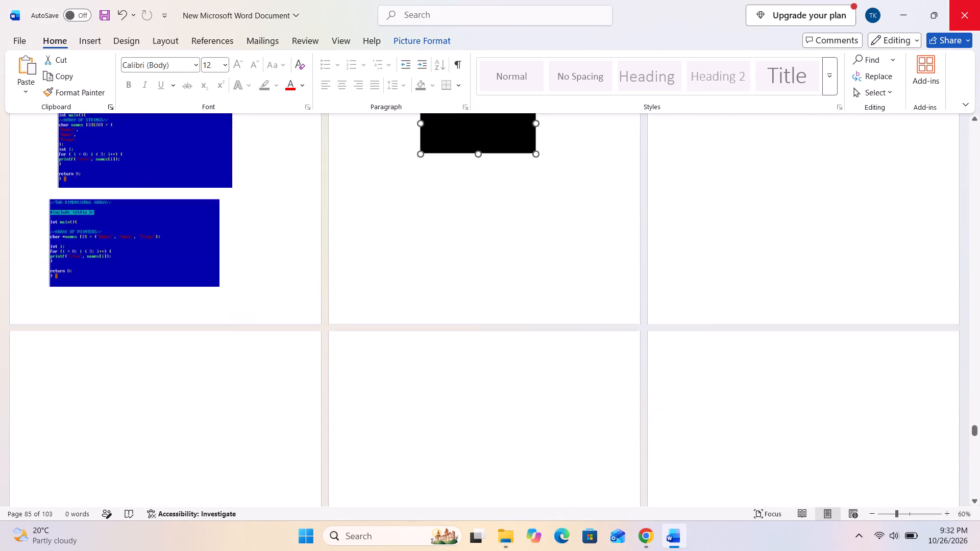
{"action": "scroll", "coordinate": [454, 307], "scroll_direction": "up", "scroll_amount": 5}
{"action": "scroll", "coordinate": [453, 303], "scroll_direction": "down", "scroll_amount": 15}
{"action": "left_click", "coordinate": [396, 307]}
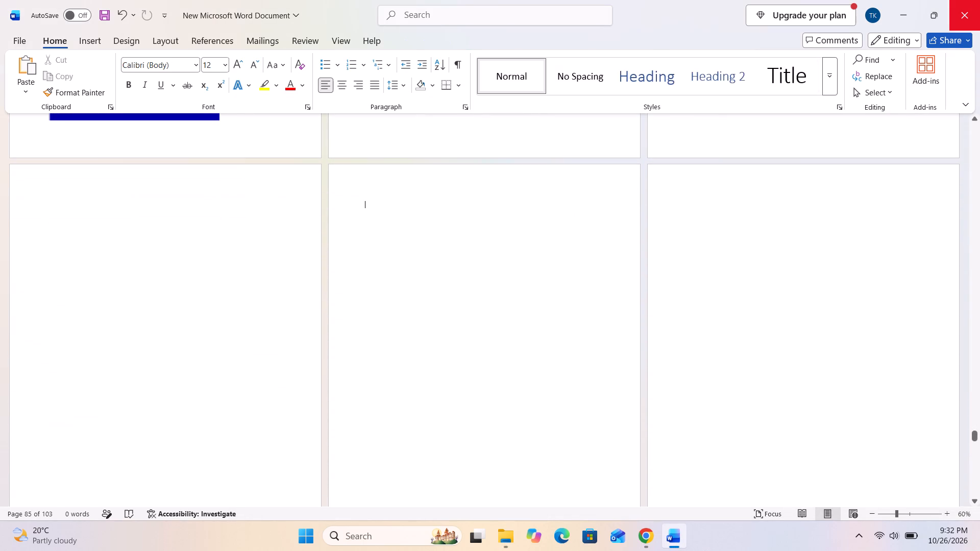
{"action": "key", "text": "ctrl+v"}
Move the str1–str3 output screenshot to the top of page 88 and the string literals code to the top of page 89.
{"action": "left_click", "coordinate": [450, 410]}
{"action": "left_click_drag", "start_coordinate": [462, 302], "coordinate": [480, 405]}
{"action": "left_click_drag", "start_coordinate": [464, 325], "coordinate": [472, 409]}
{"action": "left_click_drag", "start_coordinate": [451, 315], "coordinate": [460, 398]}
{"action": "left_click", "coordinate": [449, 252]}
{"action": "left_click_drag", "start_coordinate": [449, 253], "coordinate": [192, 252]}
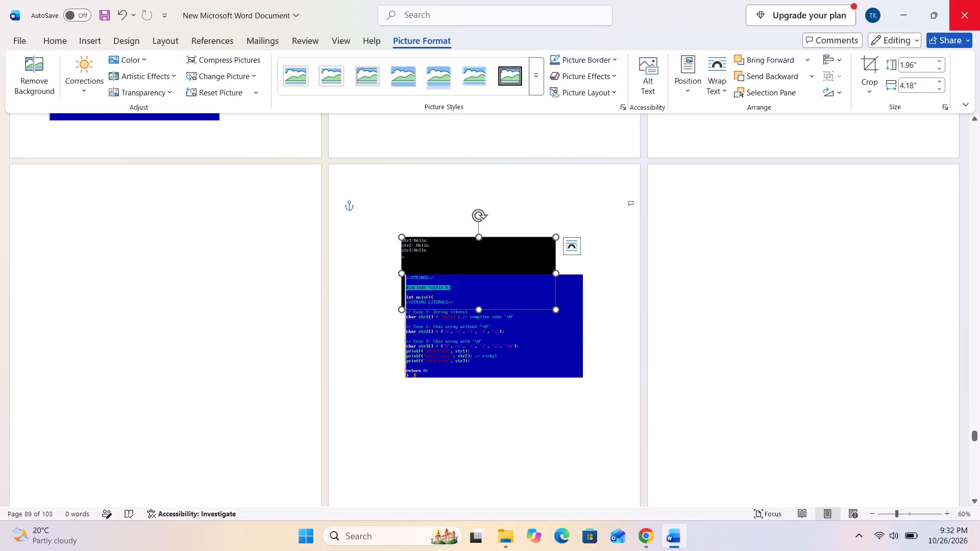
{"action": "left_click_drag", "start_coordinate": [427, 249], "coordinate": [84, 219]}
{"action": "scroll", "coordinate": [84, 220], "scroll_direction": "down", "scroll_amount": 1}
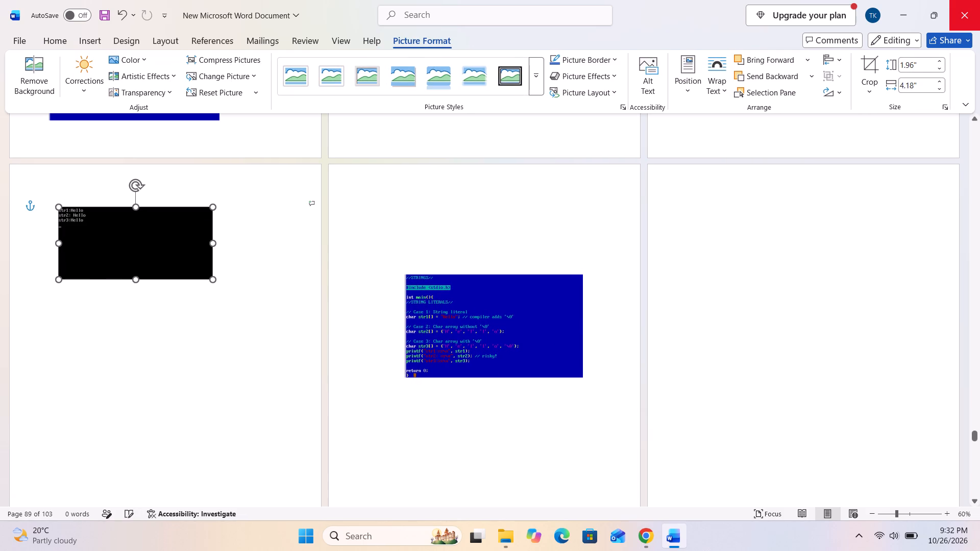
{"action": "left_click_drag", "start_coordinate": [498, 327], "coordinate": [495, 258]}
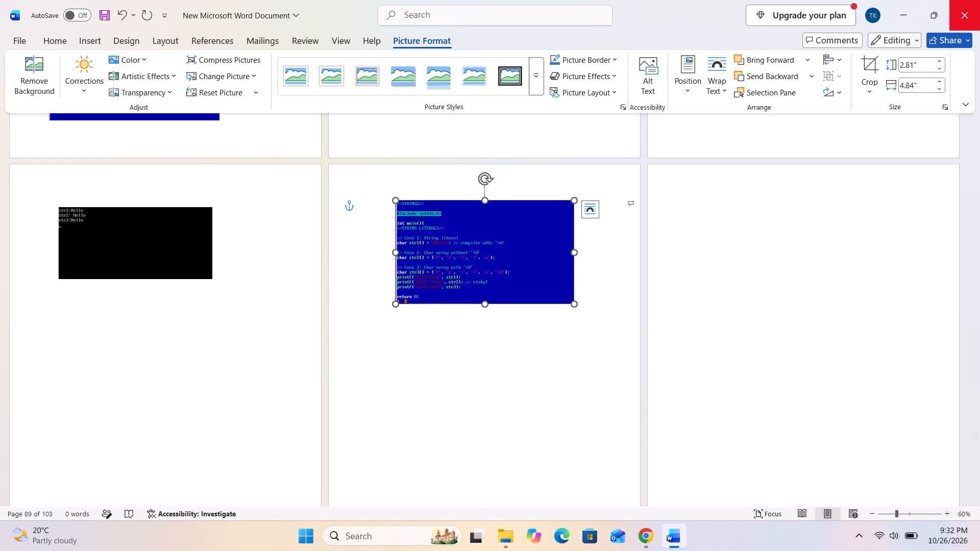
In File Explorer, copy all five screenshots from the strings subfolder New folder - Copy.
{"action": "left_click", "coordinate": [505, 550]}
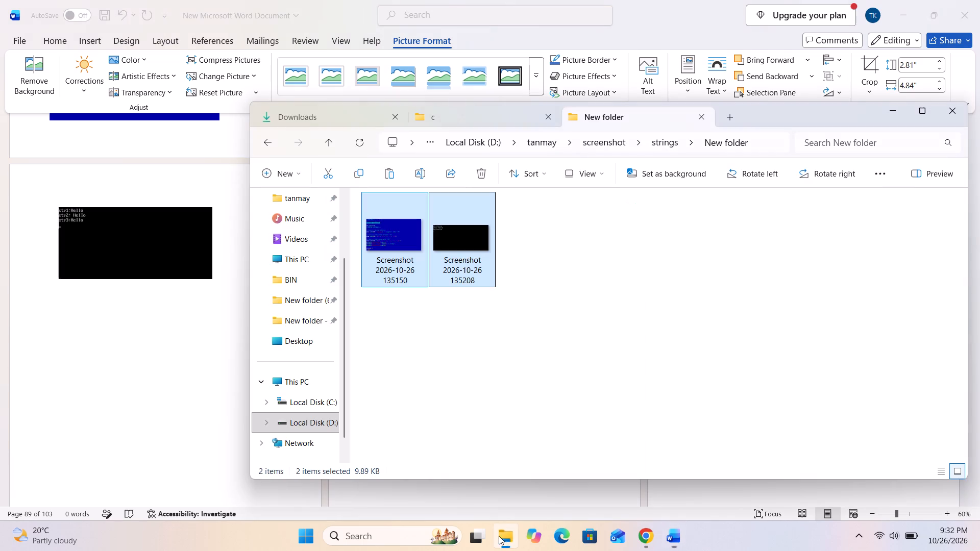
{"action": "left_click", "coordinate": [271, 140]}
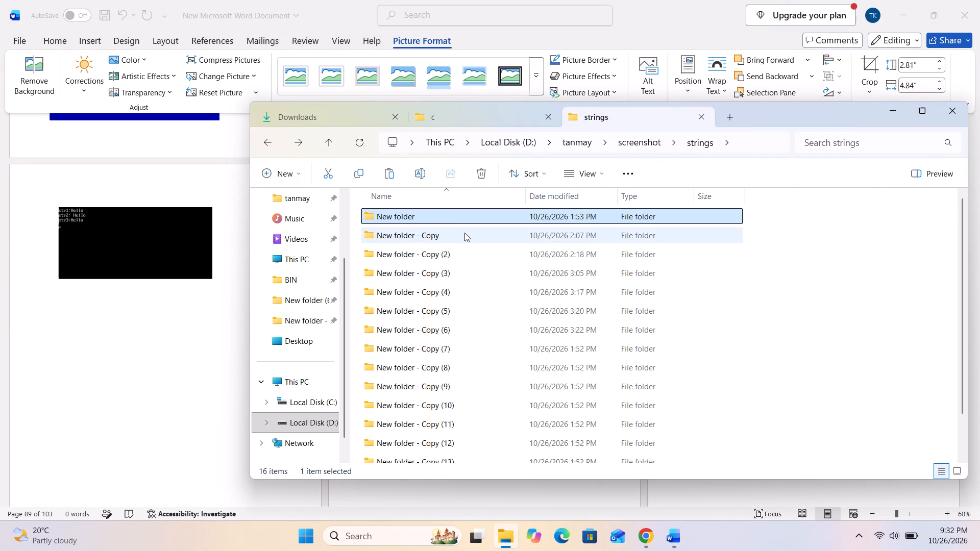
{"action": "double_click", "coordinate": [464, 233]}
{"action": "left_click", "coordinate": [399, 233], "text": "ctrl"}
{"action": "left_click", "coordinate": [520, 233], "text": "ctrl"}
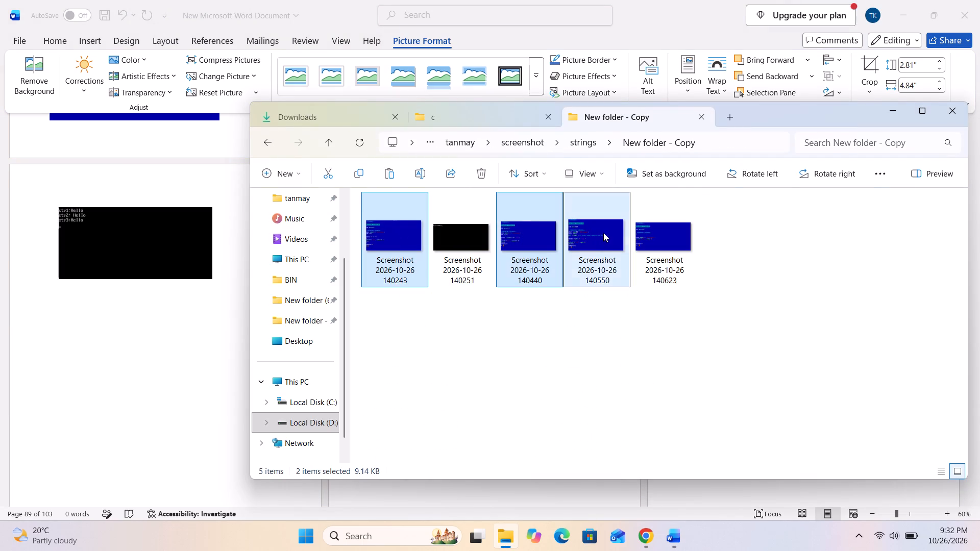
{"action": "left_click", "coordinate": [603, 233], "text": "ctrl"}
{"action": "left_click", "coordinate": [660, 223], "text": "ctrl"}
{"action": "left_click", "coordinate": [463, 266], "text": "ctrl"}
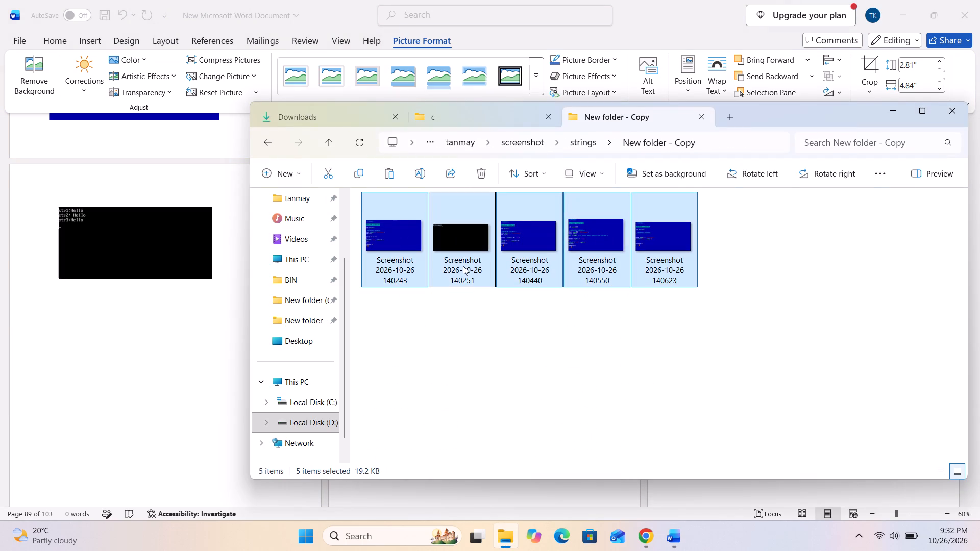
{"action": "key", "text": "ctrl+c"}
{"action": "key", "text": "ctrl+c"}
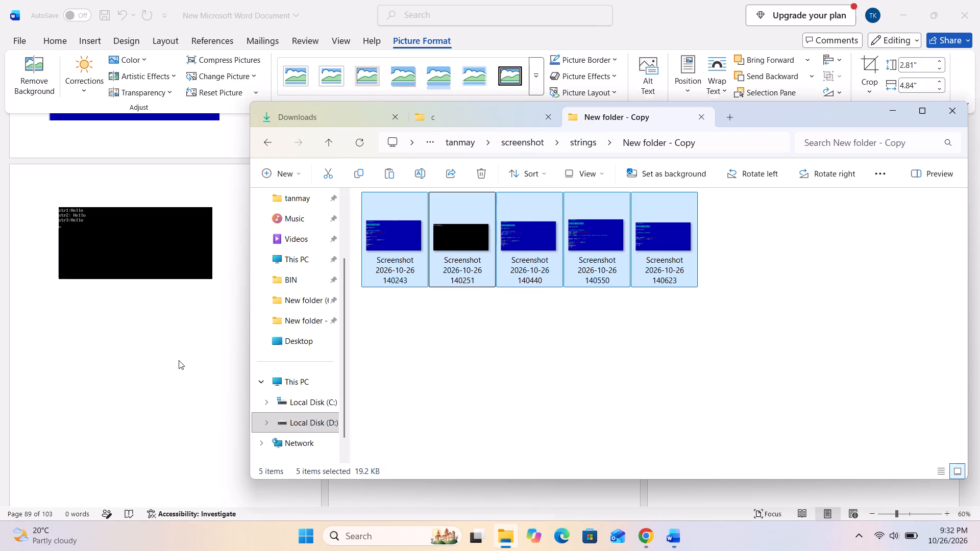
Paste the five copied printing-strings screenshots onto page 89 of the Word document.
{"action": "left_click", "coordinate": [179, 360]}
{"action": "left_click", "coordinate": [482, 360]}
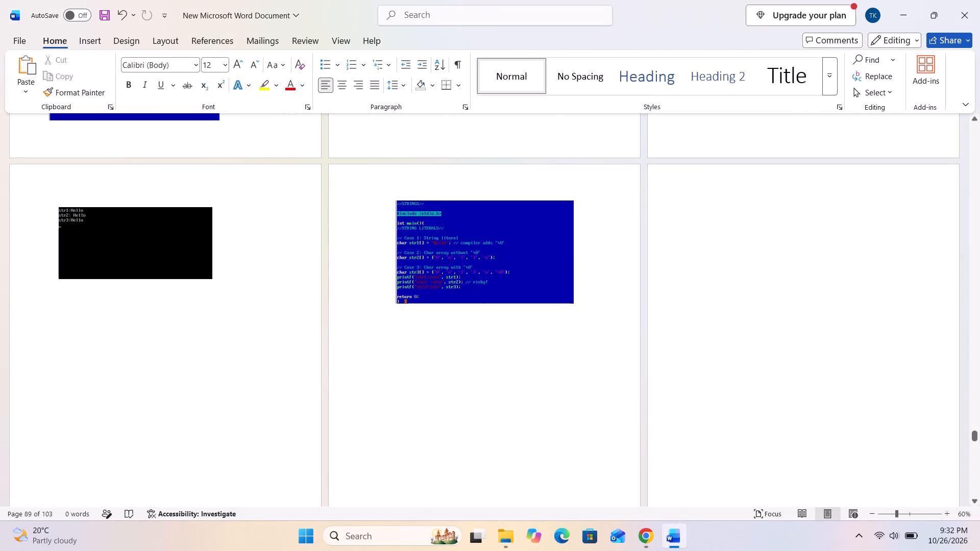
{"action": "key", "text": "ctrl+v"}
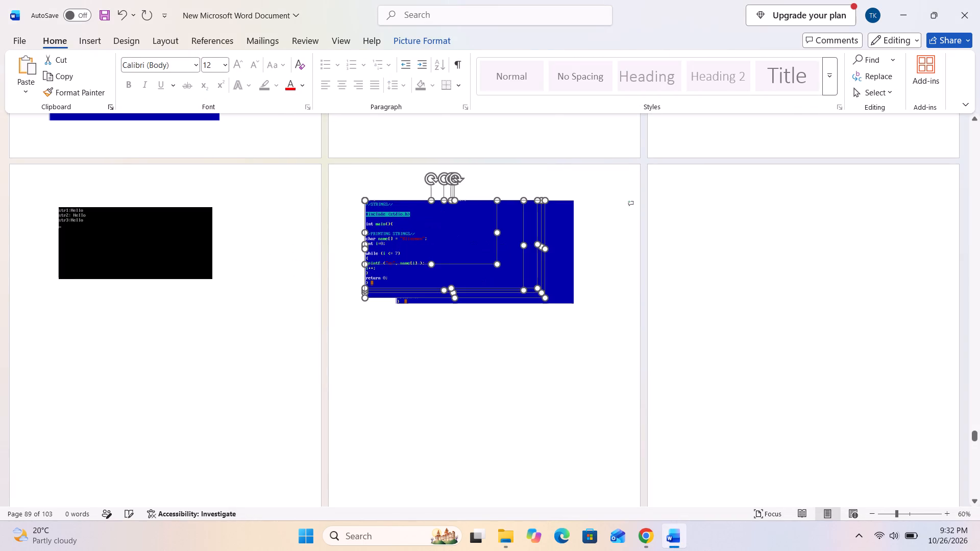
Move the while (i <= 7) code to the top of page 90 and the single-printf name code below it.
{"action": "left_click", "coordinate": [481, 341]}
{"action": "left_click_drag", "start_coordinate": [462, 265], "coordinate": [777, 242]}
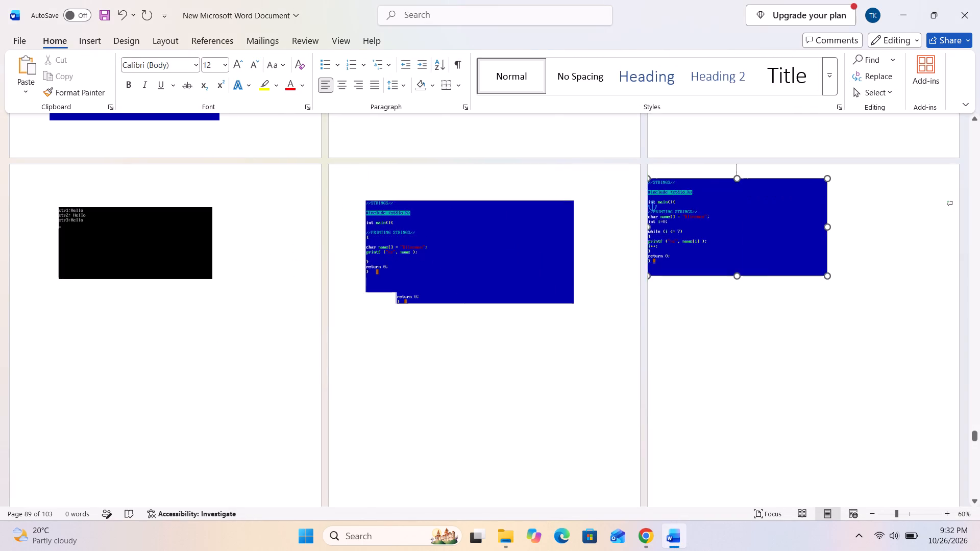
{"action": "left_click_drag", "start_coordinate": [777, 242], "coordinate": [795, 253]}
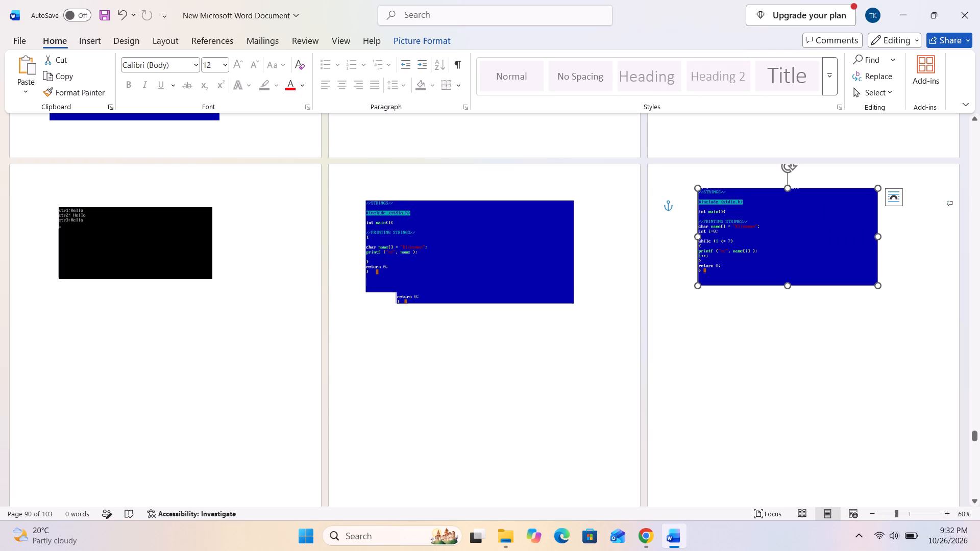
{"action": "scroll", "coordinate": [545, 279], "scroll_direction": "up", "scroll_amount": 2}
{"action": "scroll", "coordinate": [540, 257], "scroll_direction": "down", "scroll_amount": 8}
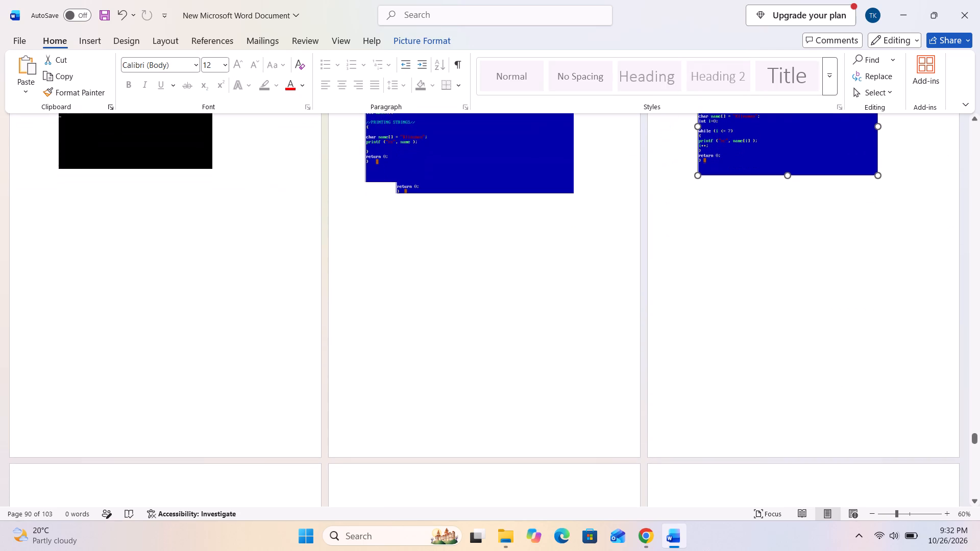
{"action": "left_click_drag", "start_coordinate": [469, 135], "coordinate": [680, 263]}
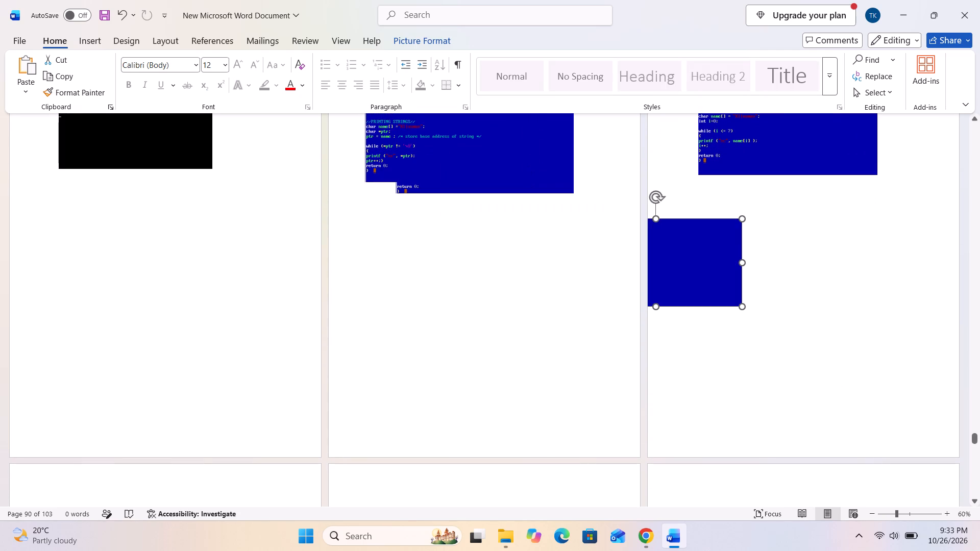
{"action": "left_click_drag", "start_coordinate": [680, 263], "coordinate": [803, 280]}
{"action": "left_click_drag", "start_coordinate": [758, 275], "coordinate": [754, 308]}
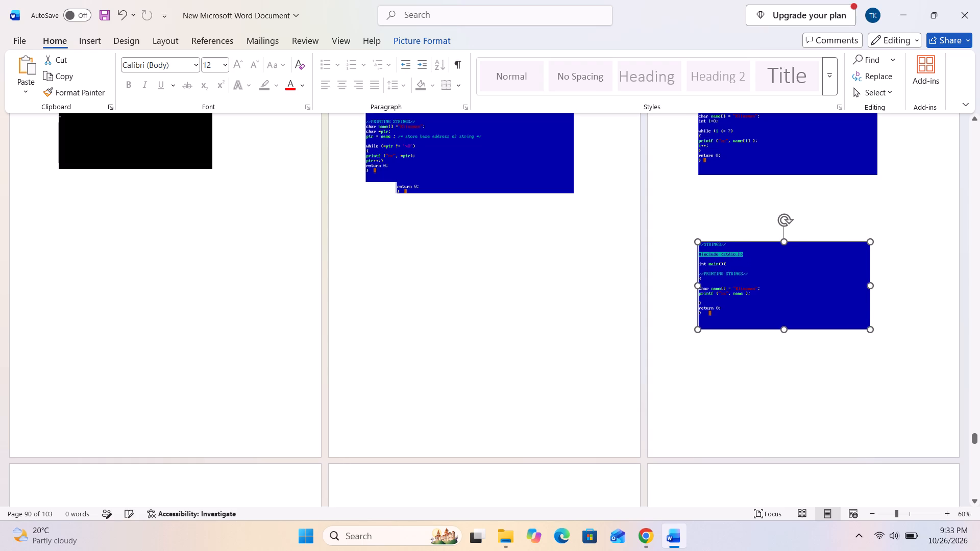
Move the char *ptr code and the remaining int i = 0 code to the area below the string literals code on page 89.
{"action": "scroll", "coordinate": [425, 266], "scroll_direction": "up", "scroll_amount": 3}
{"action": "left_click_drag", "start_coordinate": [476, 219], "coordinate": [480, 319]}
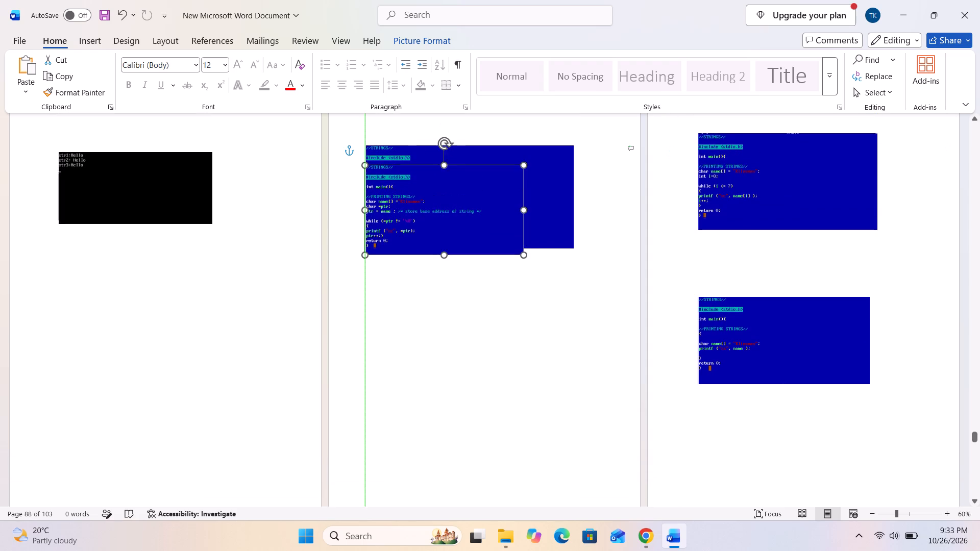
{"action": "left_click_drag", "start_coordinate": [480, 319], "coordinate": [491, 383]}
{"action": "left_click_drag", "start_coordinate": [508, 204], "coordinate": [569, 338]}
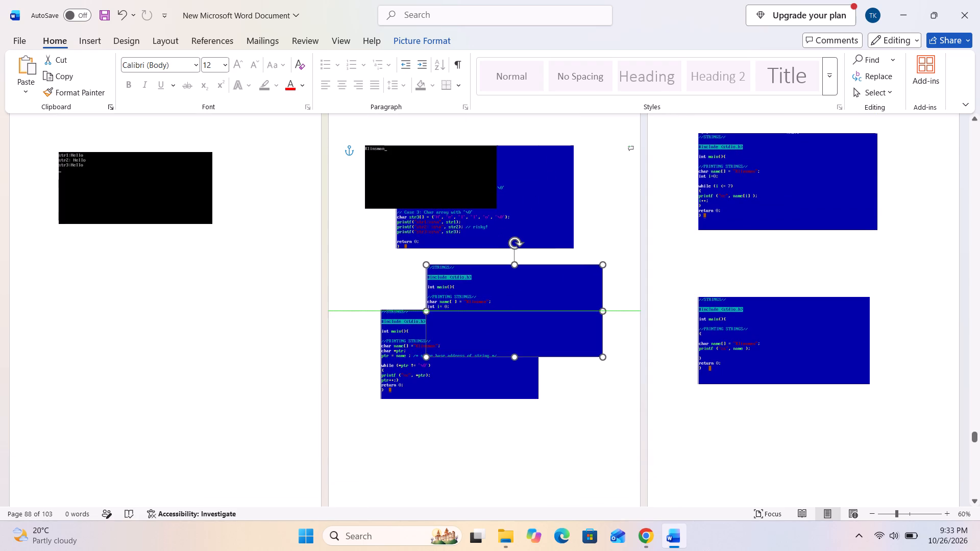
Copy the black name output screenshot on page 89 and paste three copies of it onto page 88.
{"action": "left_click", "coordinate": [430, 199]}
{"action": "key", "text": "ctrl+c"}
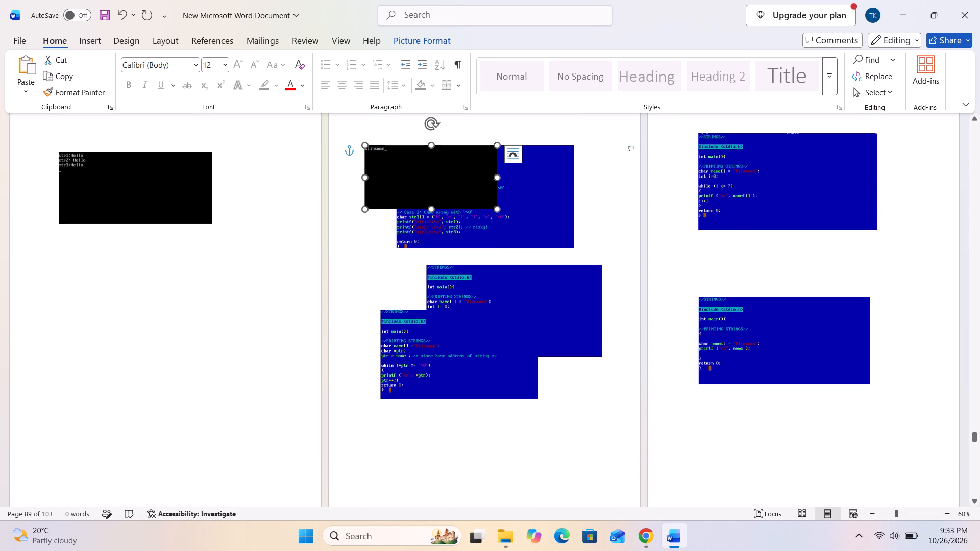
{"action": "left_click", "coordinate": [169, 316], "text": "ctrl"}
{"action": "key", "text": "ctrl+v"}
{"action": "key", "text": "ctrl+v"}
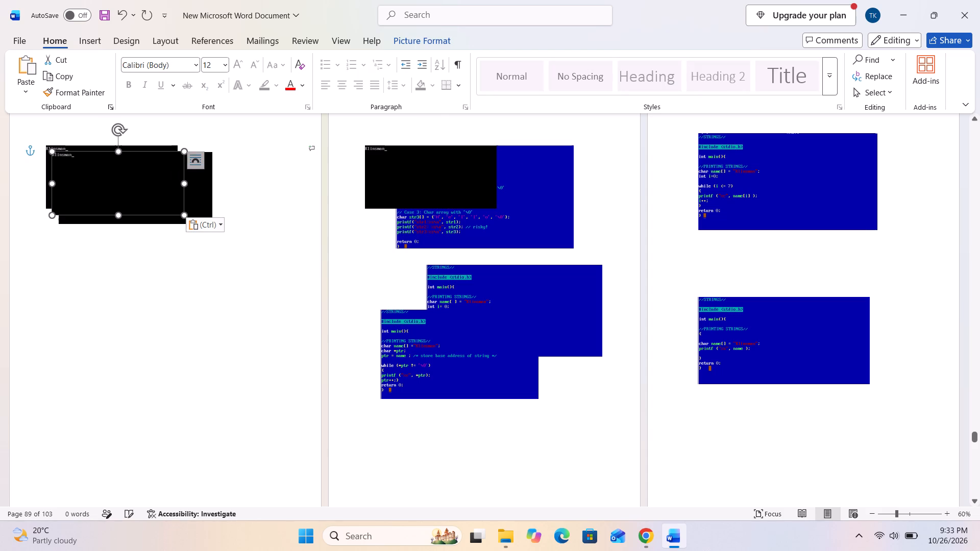
{"action": "key", "text": "ctrl+v"}
Move one name output copy to the lower part of page 88 and another onto page 90.
{"action": "left_click", "coordinate": [173, 305]}
{"action": "left_click_drag", "start_coordinate": [128, 192], "coordinate": [131, 218]}
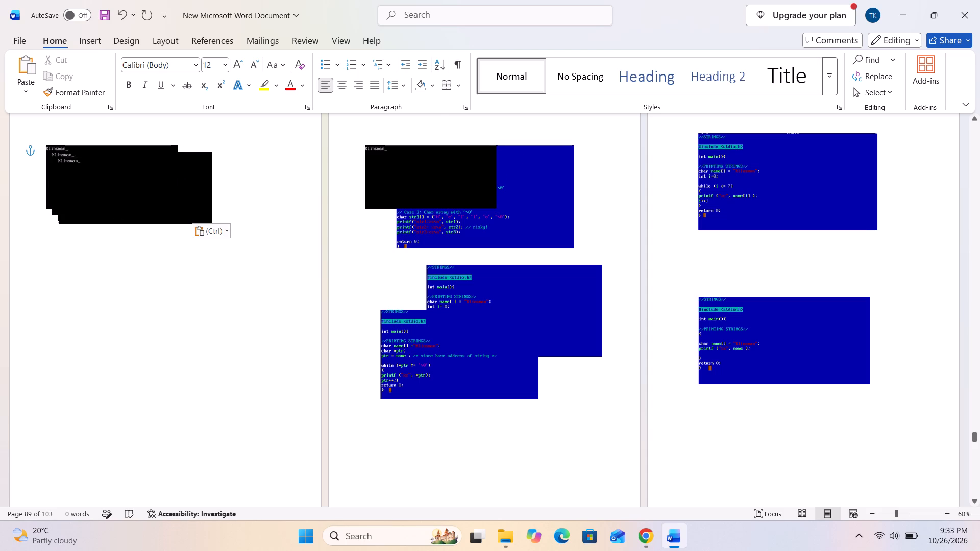
{"action": "left_click_drag", "start_coordinate": [131, 218], "coordinate": [144, 359]}
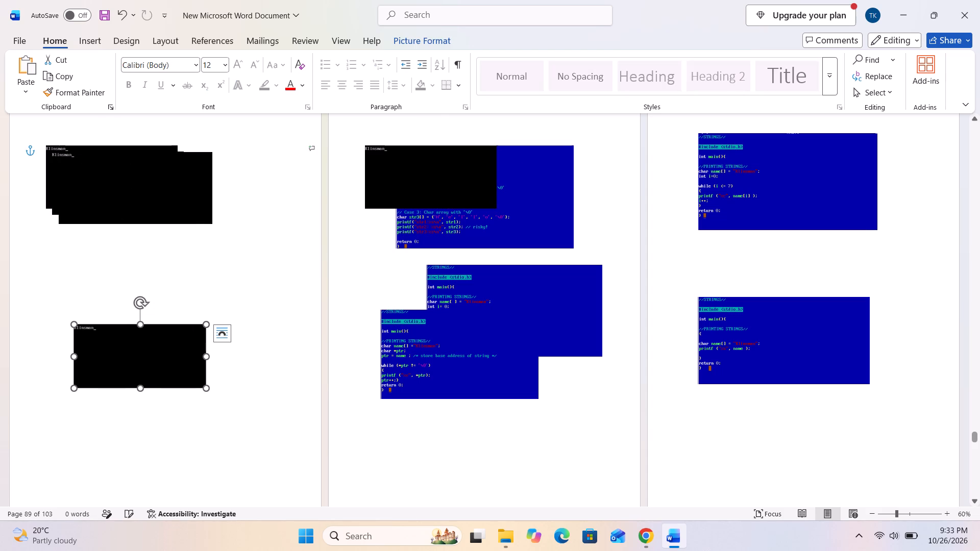
{"action": "left_click_drag", "start_coordinate": [136, 195], "coordinate": [783, 269]}
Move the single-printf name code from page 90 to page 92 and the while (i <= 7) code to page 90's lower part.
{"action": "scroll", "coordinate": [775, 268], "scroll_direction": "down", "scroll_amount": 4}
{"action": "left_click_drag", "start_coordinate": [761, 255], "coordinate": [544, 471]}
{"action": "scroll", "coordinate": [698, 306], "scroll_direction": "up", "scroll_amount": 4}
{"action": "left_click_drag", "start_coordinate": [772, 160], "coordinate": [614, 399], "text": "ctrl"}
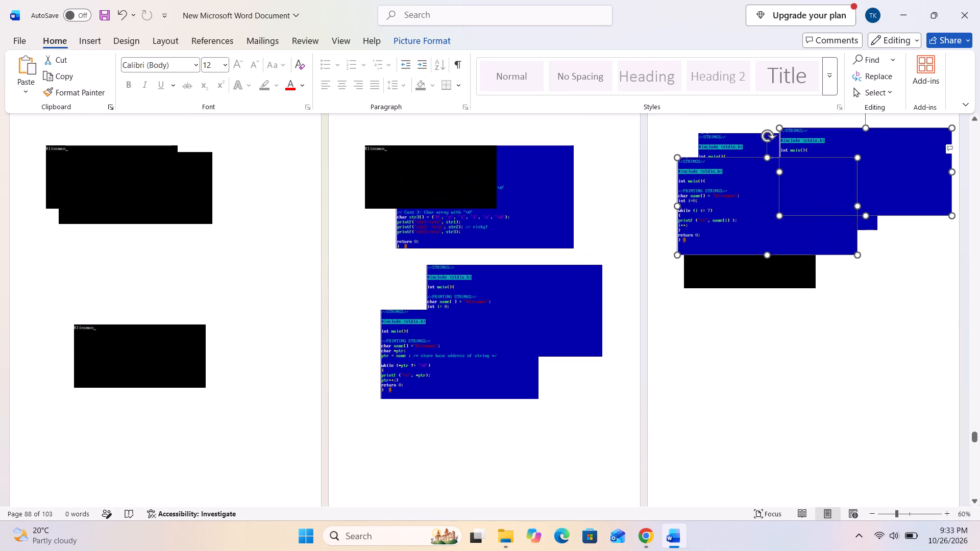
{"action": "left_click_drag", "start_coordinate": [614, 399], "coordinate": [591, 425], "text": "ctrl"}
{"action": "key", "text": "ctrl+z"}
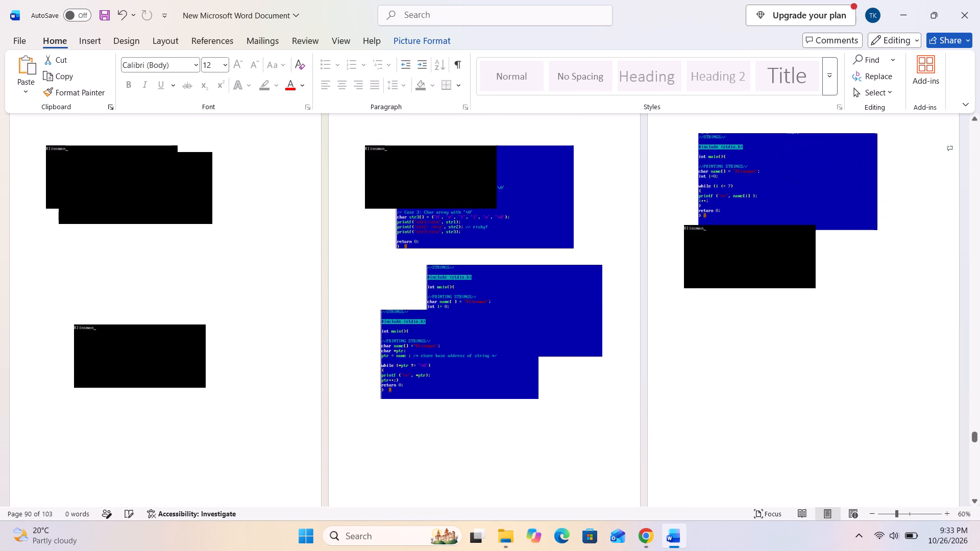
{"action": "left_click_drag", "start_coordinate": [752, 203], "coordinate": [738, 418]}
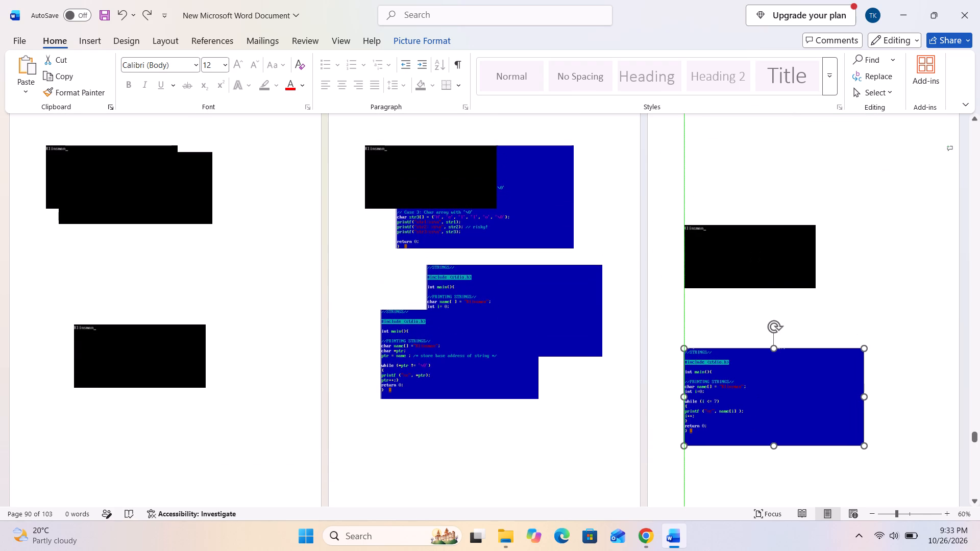
Move the int i = 0 code from page 89 to the top of page 91 and the single-printf name code below it.
{"action": "scroll", "coordinate": [566, 302], "scroll_direction": "down", "scroll_amount": 2}
{"action": "scroll", "coordinate": [481, 223], "scroll_direction": "up", "scroll_amount": 19}
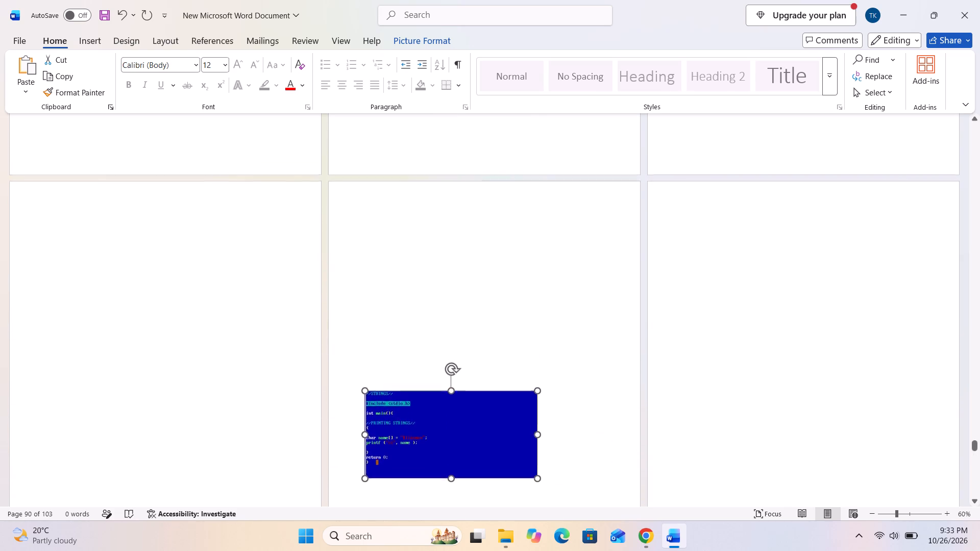
{"action": "scroll", "coordinate": [481, 215], "scroll_direction": "up", "scroll_amount": 7}
{"action": "left_click_drag", "start_coordinate": [547, 141], "coordinate": [519, 357]}
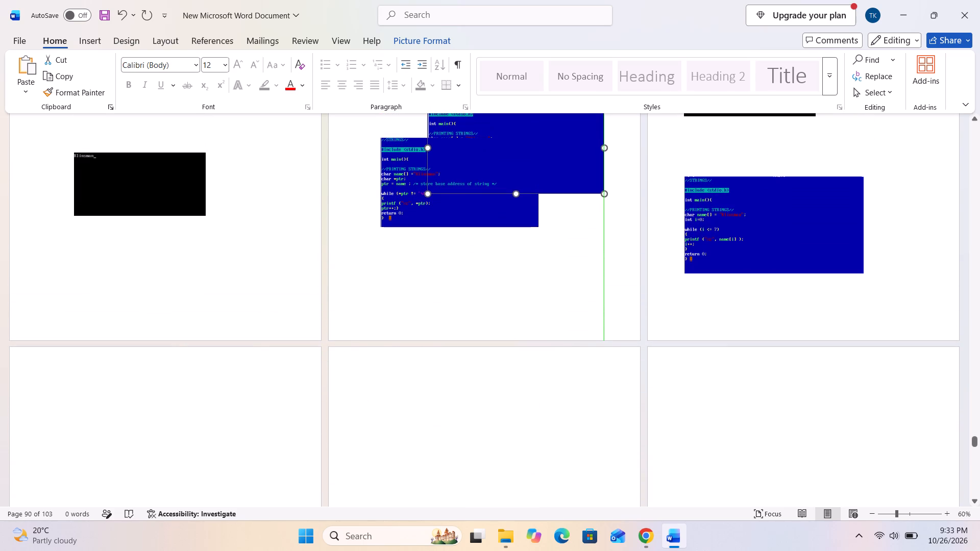
{"action": "left_click_drag", "start_coordinate": [519, 357], "coordinate": [181, 420]}
{"action": "scroll", "coordinate": [274, 372], "scroll_direction": "down", "scroll_amount": 4}
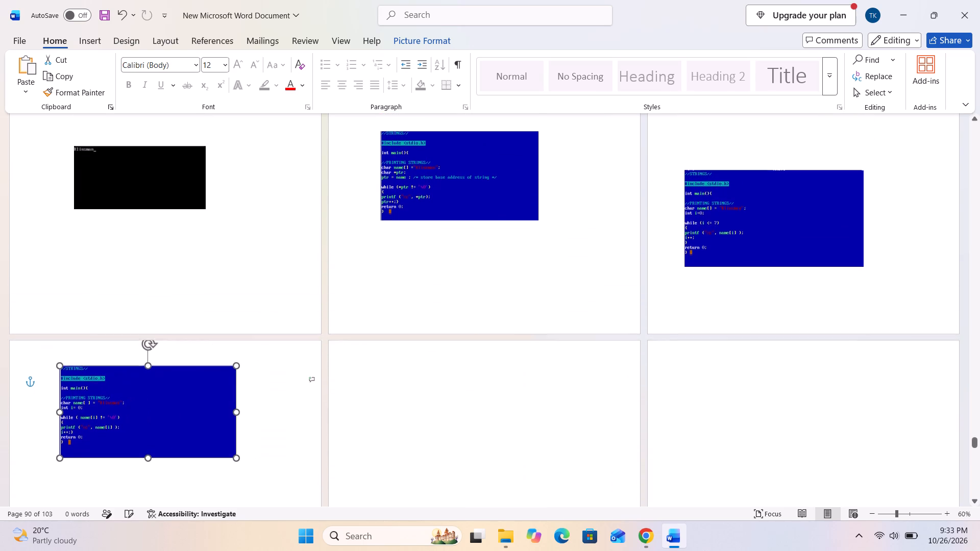
{"action": "scroll", "coordinate": [274, 372], "scroll_direction": "down", "scroll_amount": 1}
{"action": "scroll", "coordinate": [413, 333], "scroll_direction": "down", "scroll_amount": 4}
{"action": "left_click_drag", "start_coordinate": [454, 430], "coordinate": [119, 344]}
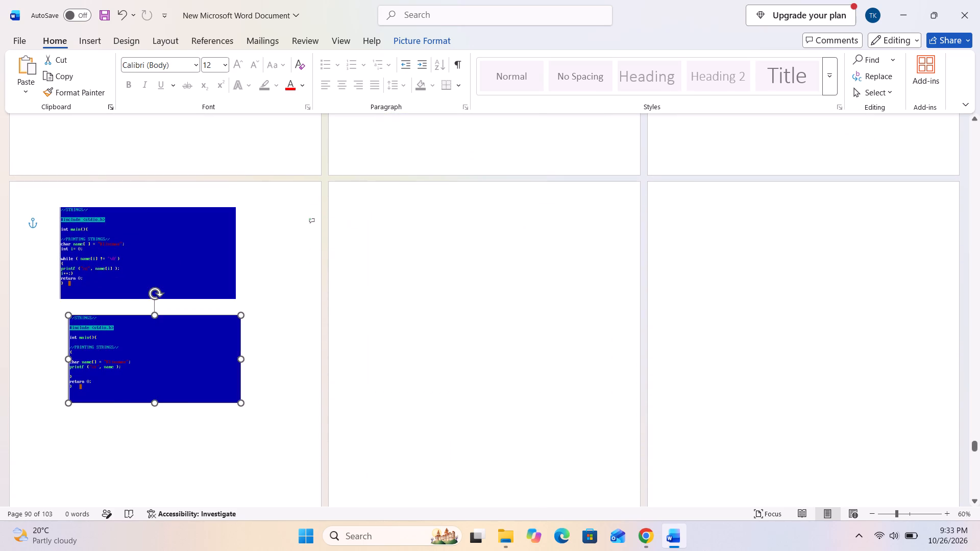
{"action": "left_click_drag", "start_coordinate": [119, 344], "coordinate": [158, 360]}
Move the while (i <= 7) code from page 90 to page 91, below the single-printf name code.
{"action": "scroll", "coordinate": [501, 324], "scroll_direction": "up", "scroll_amount": 4}
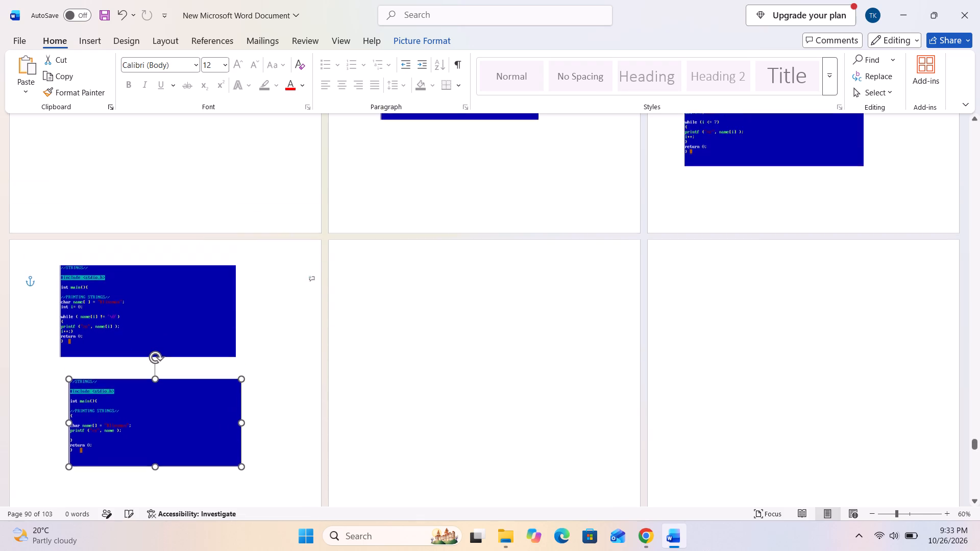
{"action": "scroll", "coordinate": [501, 319], "scroll_direction": "up", "scroll_amount": 4}
{"action": "left_click_drag", "start_coordinate": [766, 189], "coordinate": [528, 449]}
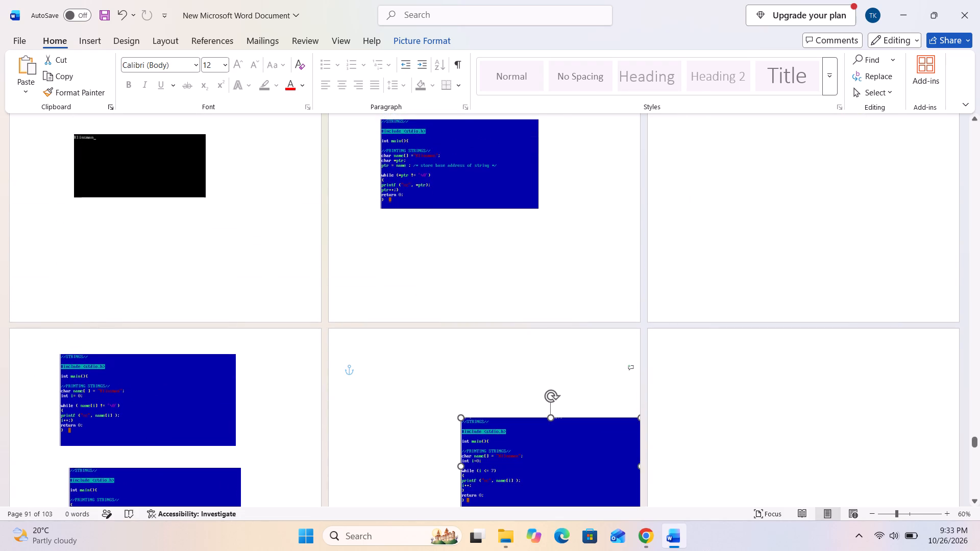
{"action": "scroll", "coordinate": [538, 394], "scroll_direction": "down", "scroll_amount": 7}
{"action": "left_click_drag", "start_coordinate": [568, 330], "coordinate": [145, 433]}
{"action": "scroll", "coordinate": [151, 414], "scroll_direction": "down", "scroll_amount": 3}
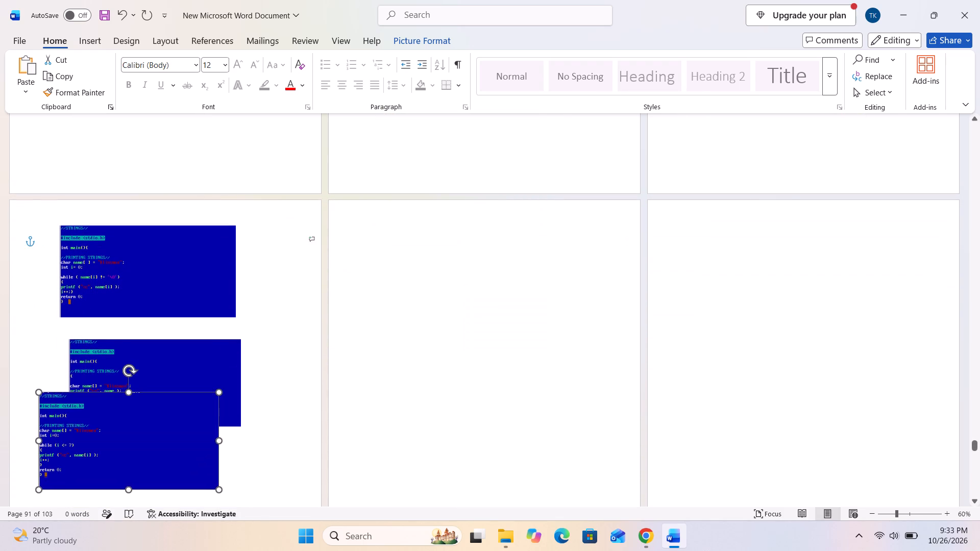
{"action": "scroll", "coordinate": [152, 414], "scroll_direction": "down", "scroll_amount": 5}
{"action": "left_click_drag", "start_coordinate": [116, 291], "coordinate": [144, 357]}
Space three name output screenshots down page 90, bringing one from page 89 and one from page 88.
{"action": "scroll", "coordinate": [234, 328], "scroll_direction": "up", "scroll_amount": 10}
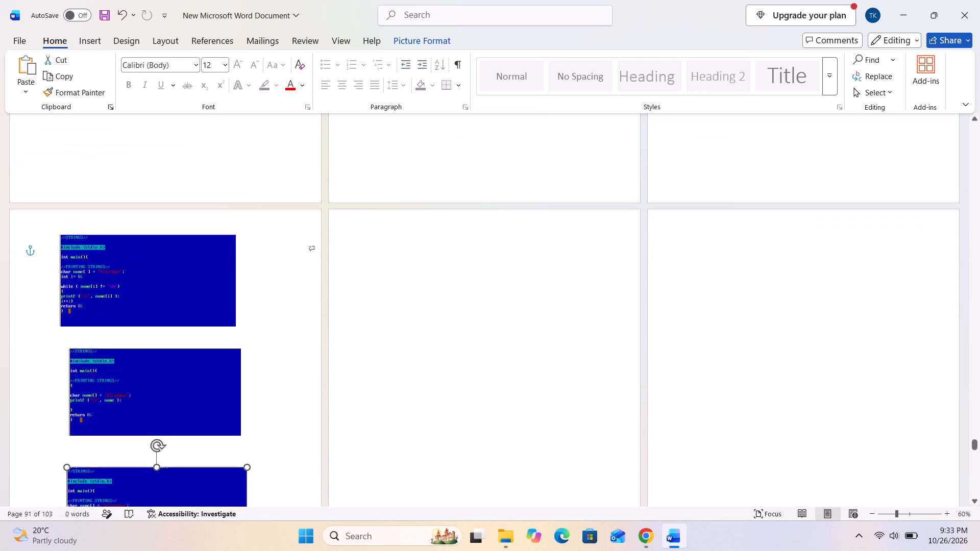
{"action": "scroll", "coordinate": [577, 305], "scroll_direction": "up", "scroll_amount": 15}
{"action": "left_click_drag", "start_coordinate": [426, 172], "coordinate": [433, 179]}
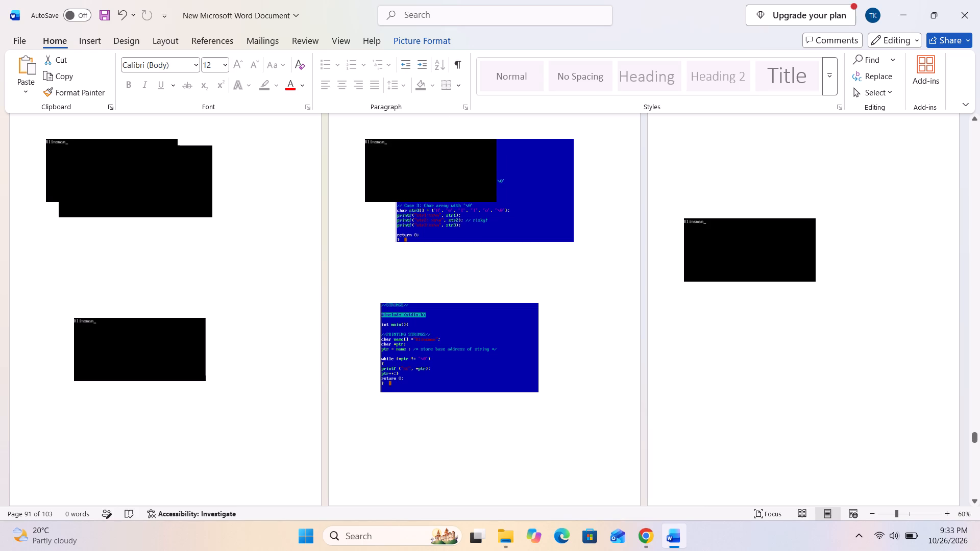
{"action": "left_click_drag", "start_coordinate": [433, 179], "coordinate": [784, 405]}
{"action": "left_click_drag", "start_coordinate": [747, 252], "coordinate": [767, 268]}
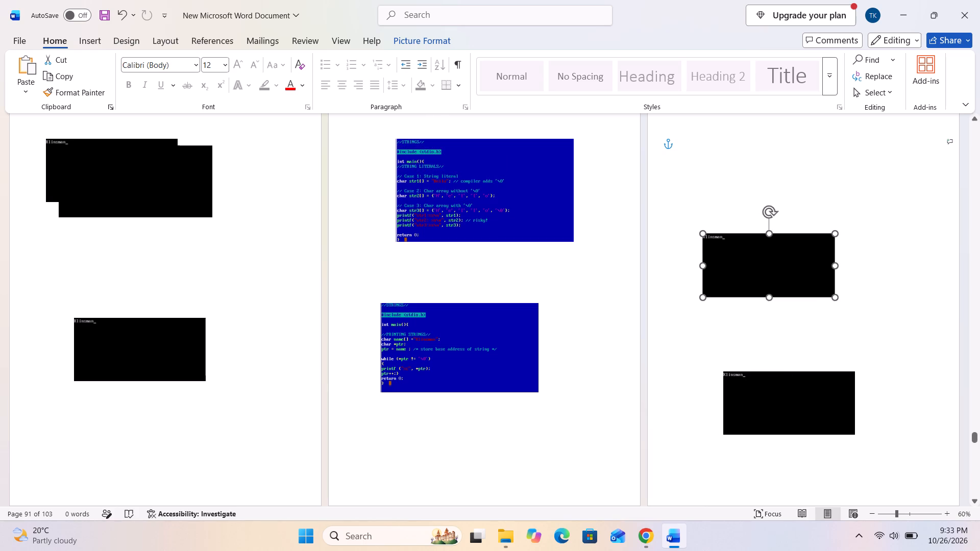
{"action": "left_click_drag", "start_coordinate": [835, 404], "coordinate": [796, 370]}
{"action": "left_click", "coordinate": [145, 197]}
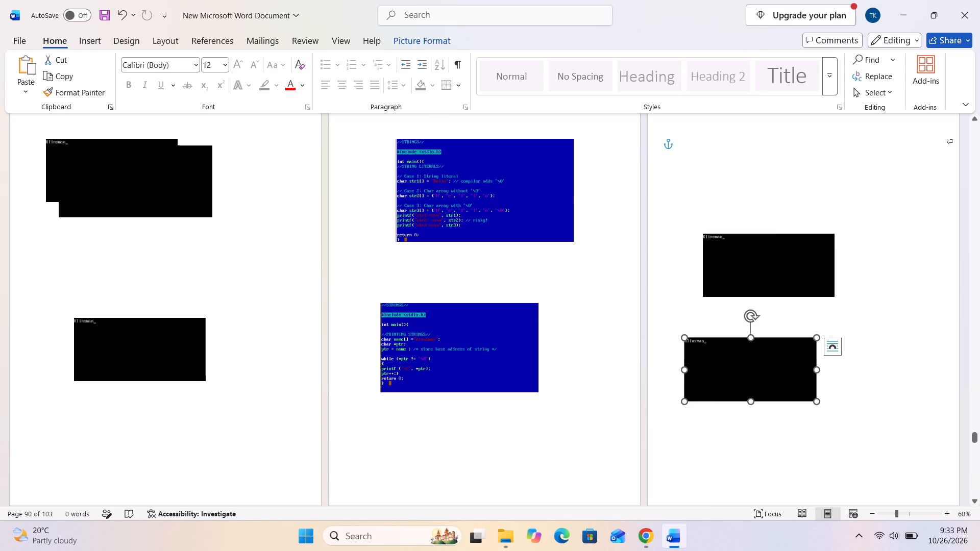
{"action": "left_click_drag", "start_coordinate": [104, 173], "coordinate": [755, 174]}
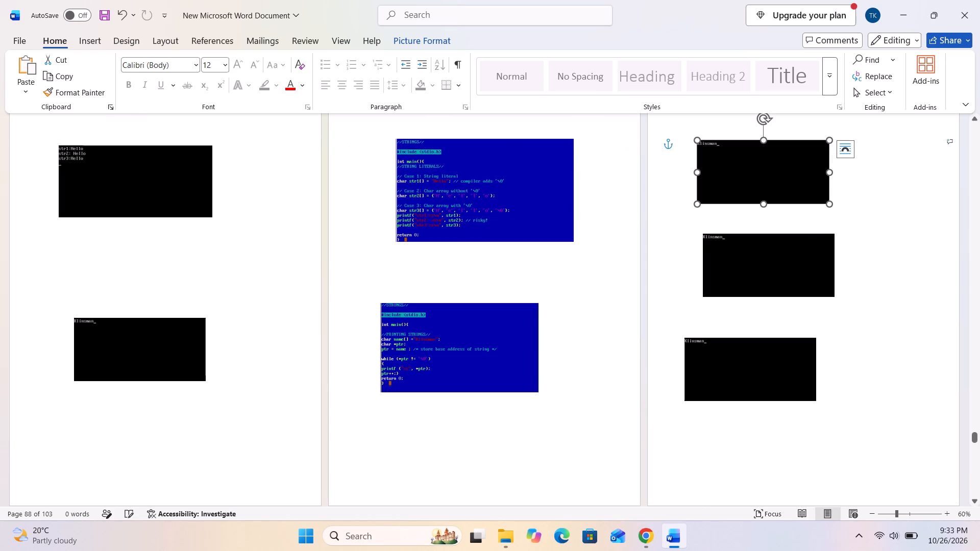
Copy both screenshots from New folder - Copy (2) in the strings folder and paste them onto page 92.
{"action": "scroll", "coordinate": [736, 249], "scroll_direction": "down", "scroll_amount": 20}
{"action": "scroll", "coordinate": [736, 249], "scroll_direction": "down", "scroll_amount": 2}
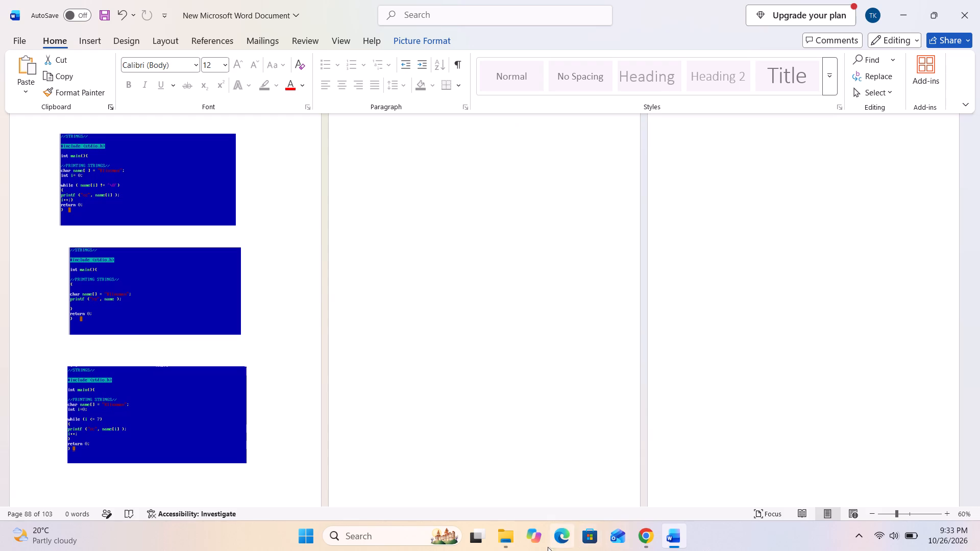
{"action": "left_click", "coordinate": [504, 536]}
{"action": "left_click", "coordinate": [261, 141]}
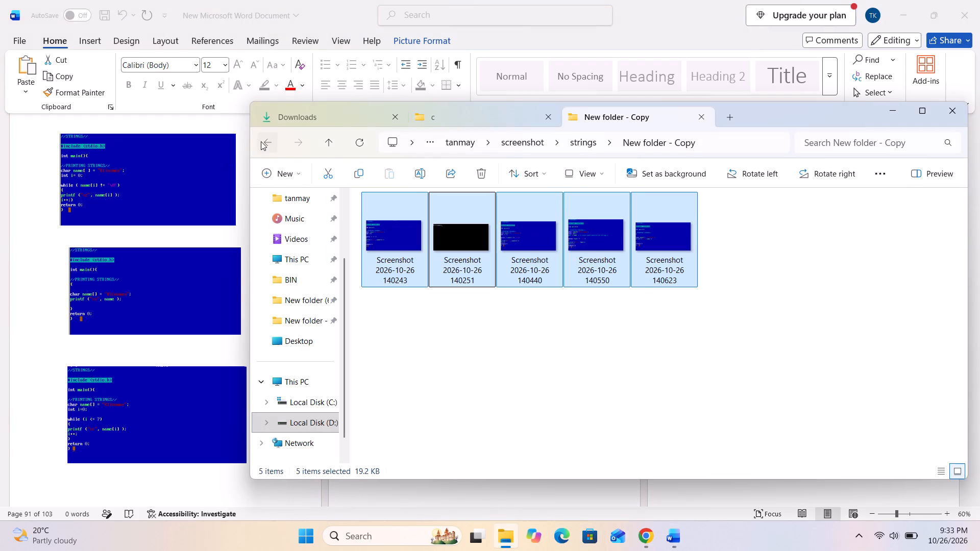
{"action": "double_click", "coordinate": [430, 260]}
{"action": "left_click", "coordinate": [405, 244], "text": "ctrl"}
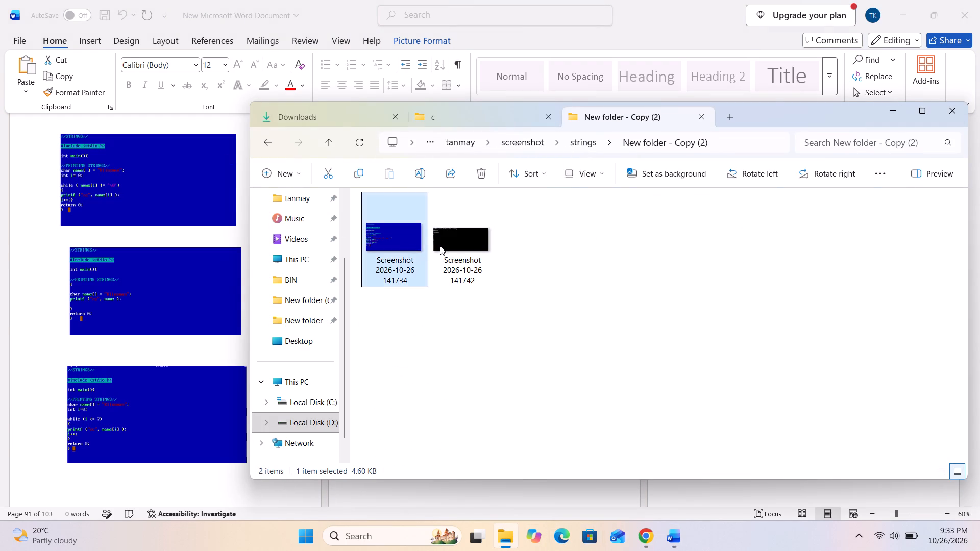
{"action": "left_click", "coordinate": [442, 245], "text": "ctrl"}
{"action": "key", "text": "ctrl+c"}
{"action": "left_click", "coordinate": [192, 306], "text": "ctrl"}
{"action": "left_click", "coordinate": [511, 278], "text": "ctrl"}
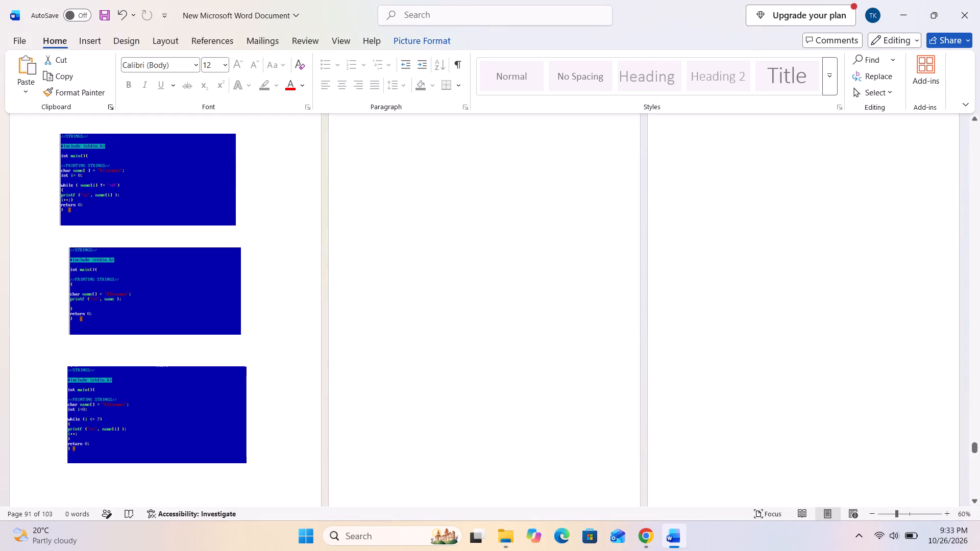
{"action": "key", "text": "ctrl+v"}
Move the char name[25] gets and puts code from page 92 to the top of page 93.
{"action": "left_click", "coordinate": [489, 410]}
{"action": "left_click_drag", "start_coordinate": [444, 216], "coordinate": [725, 216]}
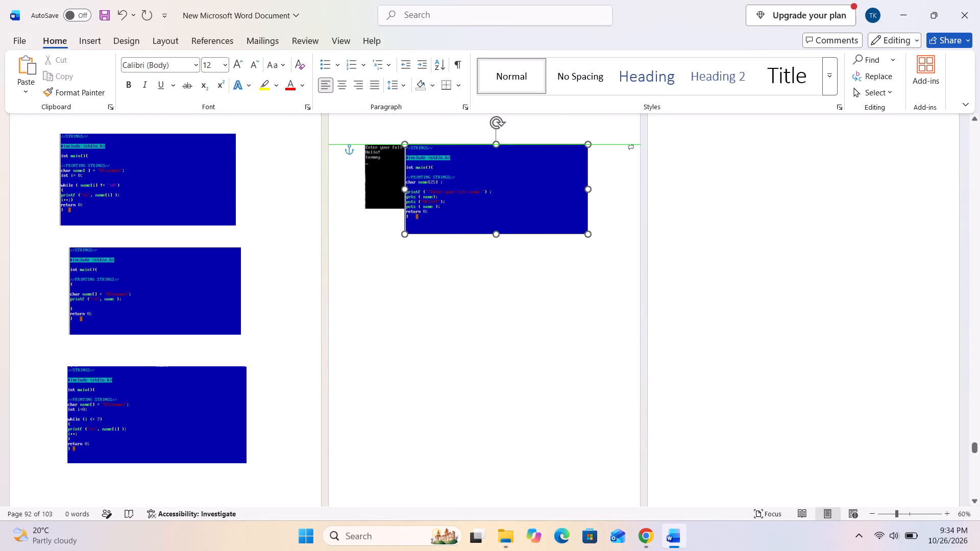
{"action": "left_click_drag", "start_coordinate": [725, 216], "coordinate": [788, 219]}
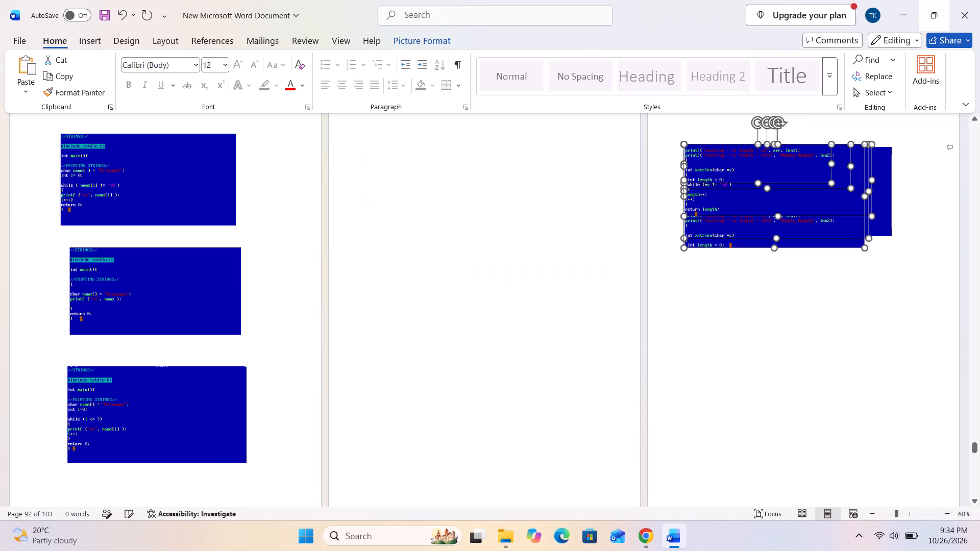
Spread the two xstrlen code screenshots and the strlen code screenshot out of the pasted stack, lower on page 93.
{"action": "scroll", "coordinate": [651, 287], "scroll_direction": "up", "scroll_amount": 8}
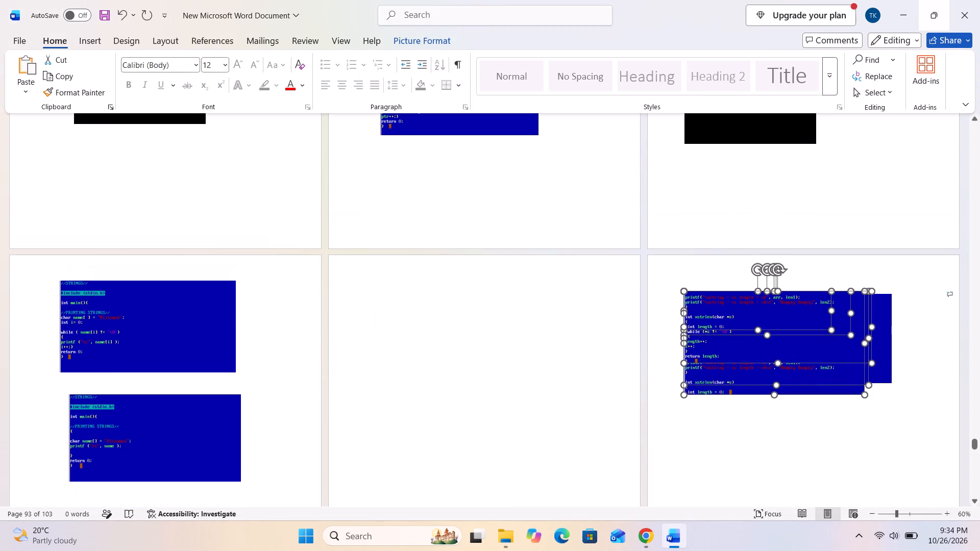
{"action": "scroll", "coordinate": [654, 355], "scroll_direction": "down", "scroll_amount": 20}
{"action": "scroll", "coordinate": [654, 355], "scroll_direction": "down", "scroll_amount": 5}
{"action": "scroll", "coordinate": [653, 271], "scroll_direction": "up", "scroll_amount": 3}
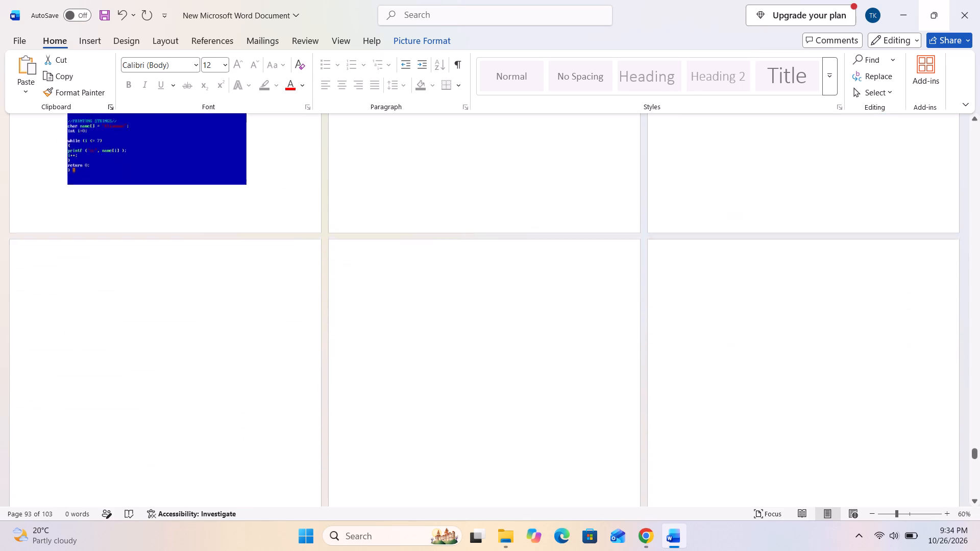
{"action": "scroll", "coordinate": [653, 270], "scroll_direction": "up", "scroll_amount": 9}
{"action": "scroll", "coordinate": [710, 280], "scroll_direction": "up", "scroll_amount": 3}
{"action": "left_click", "coordinate": [723, 292]}
{"action": "left_click_drag", "start_coordinate": [733, 213], "coordinate": [738, 229]}
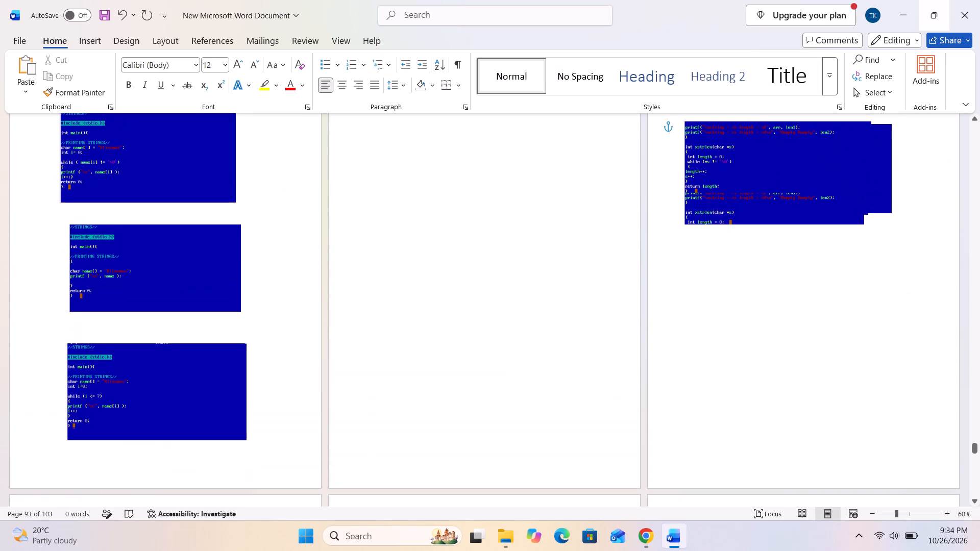
{"action": "left_click_drag", "start_coordinate": [738, 229], "coordinate": [738, 374]}
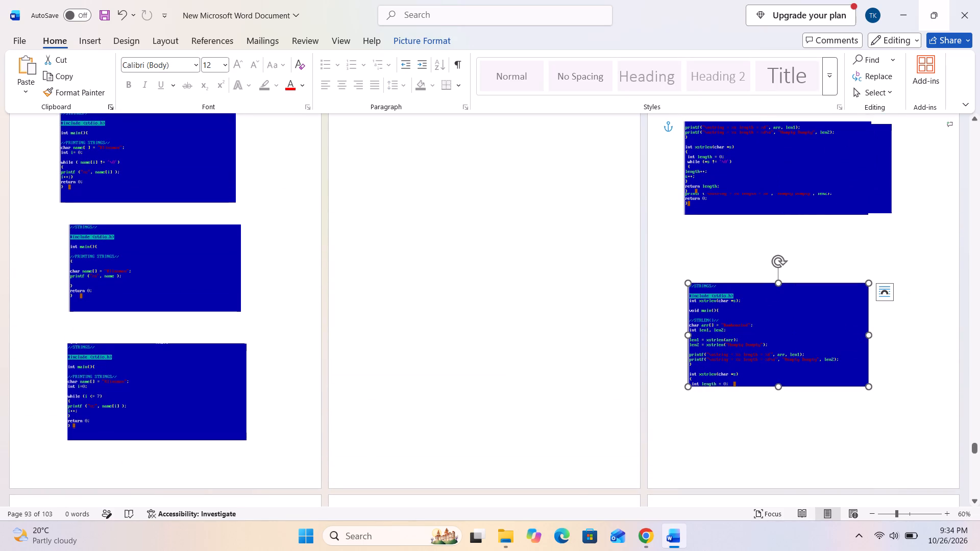
{"action": "left_click_drag", "start_coordinate": [752, 310], "coordinate": [758, 352]}
{"action": "left_click_drag", "start_coordinate": [754, 152], "coordinate": [766, 277]}
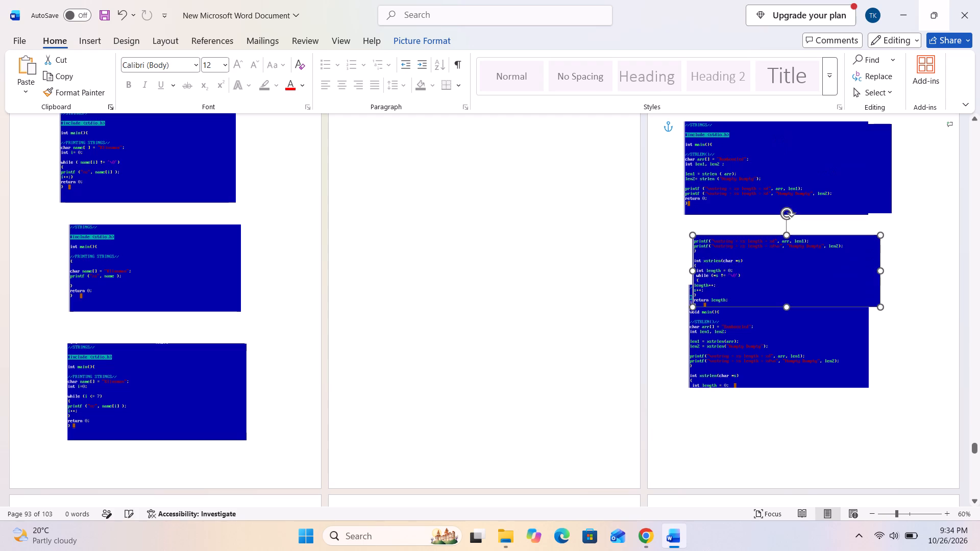
{"action": "left_click_drag", "start_coordinate": [766, 277], "coordinate": [767, 284]}
{"action": "left_click_drag", "start_coordinate": [731, 162], "coordinate": [761, 303]}
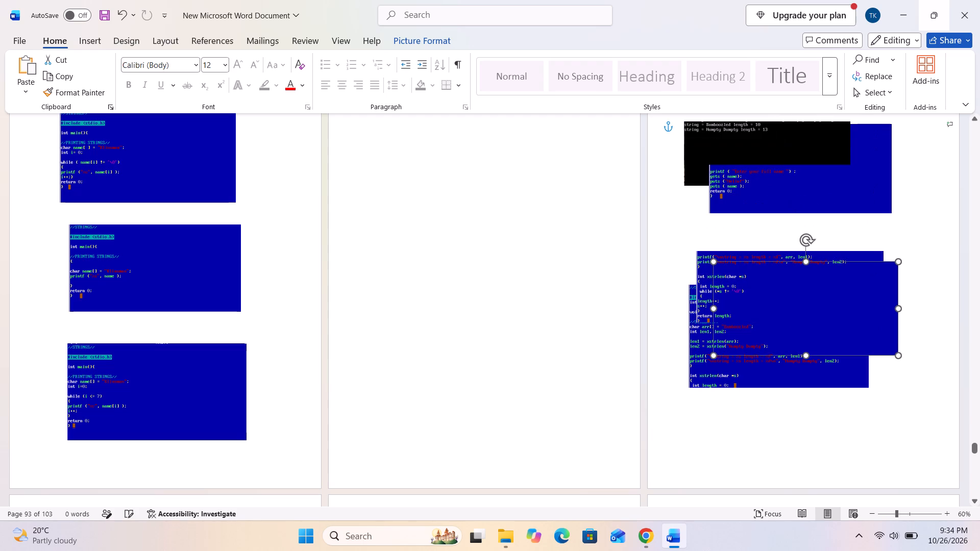
Move the top string-length output screenshot from the stack on page 93 to page 92.
{"action": "left_click_drag", "start_coordinate": [707, 149], "coordinate": [508, 211]}
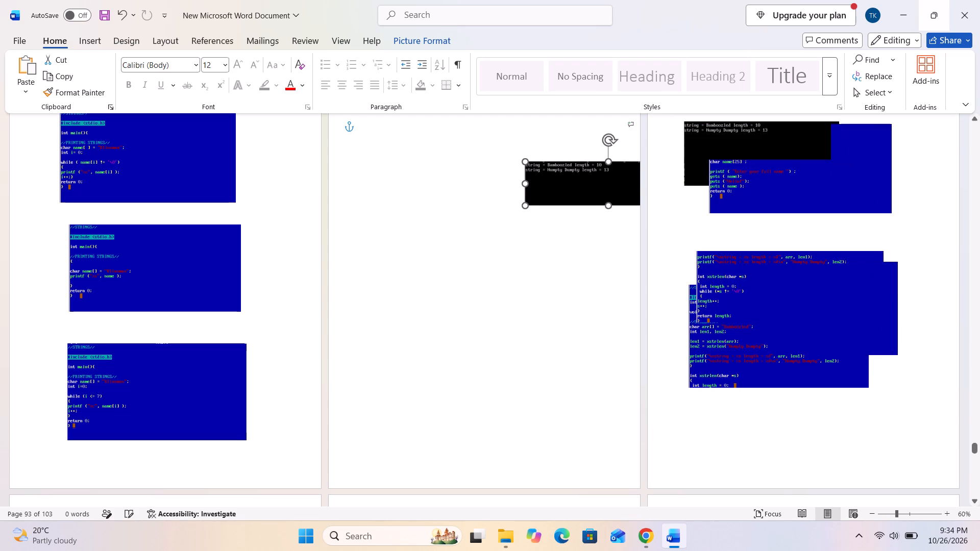
{"action": "left_click_drag", "start_coordinate": [508, 211], "coordinate": [491, 225]}
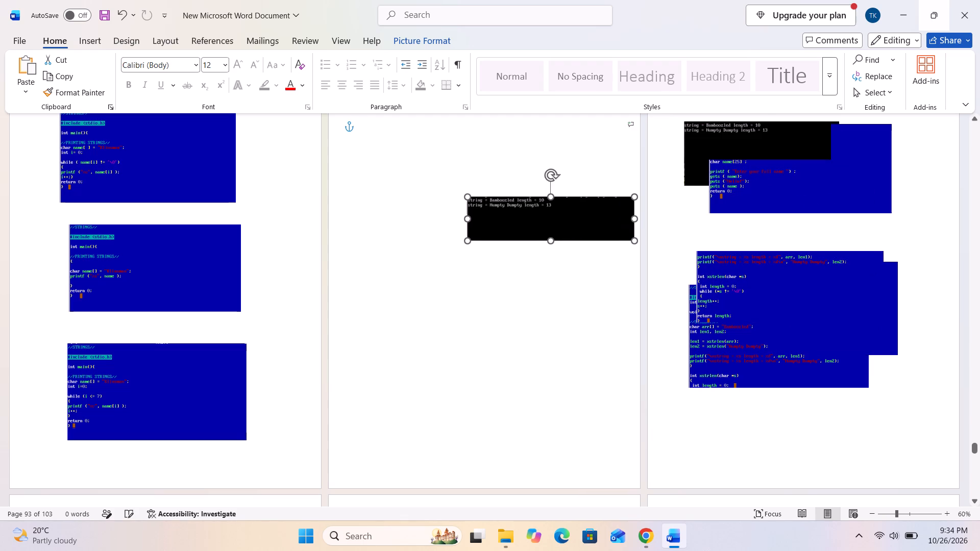
{"action": "left_click_drag", "start_coordinate": [491, 225], "coordinate": [459, 237]}
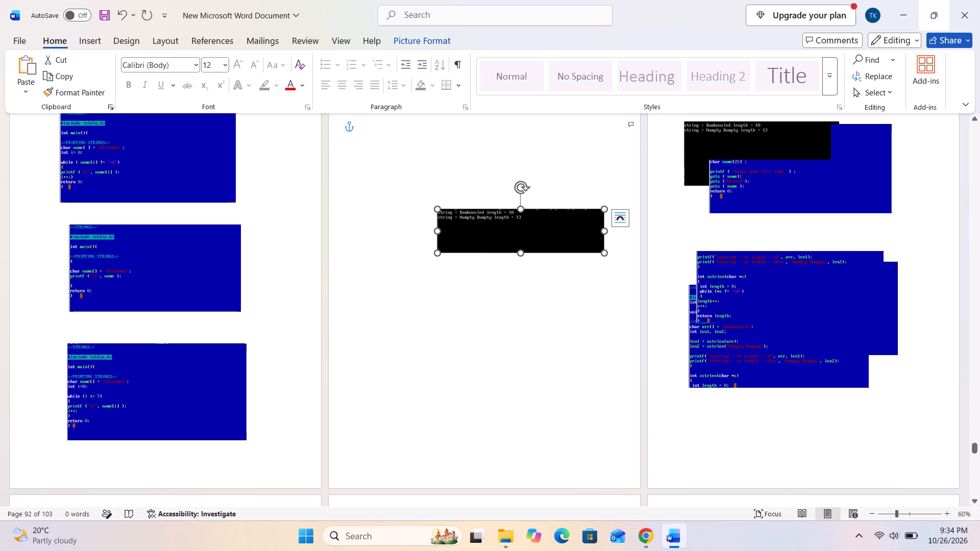
Shift the char name[25] code slightly lower on page 93 and place the first half of the xstrlen code at the page's bottom.
{"action": "left_click", "coordinate": [684, 241]}
{"action": "left_click_drag", "start_coordinate": [779, 192], "coordinate": [778, 198]}
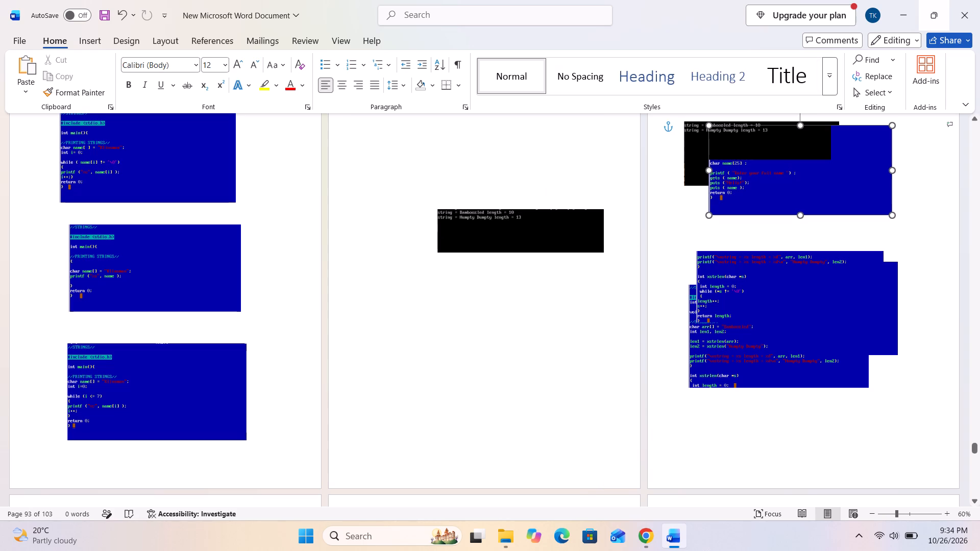
{"action": "left_click_drag", "start_coordinate": [778, 198], "coordinate": [773, 218]}
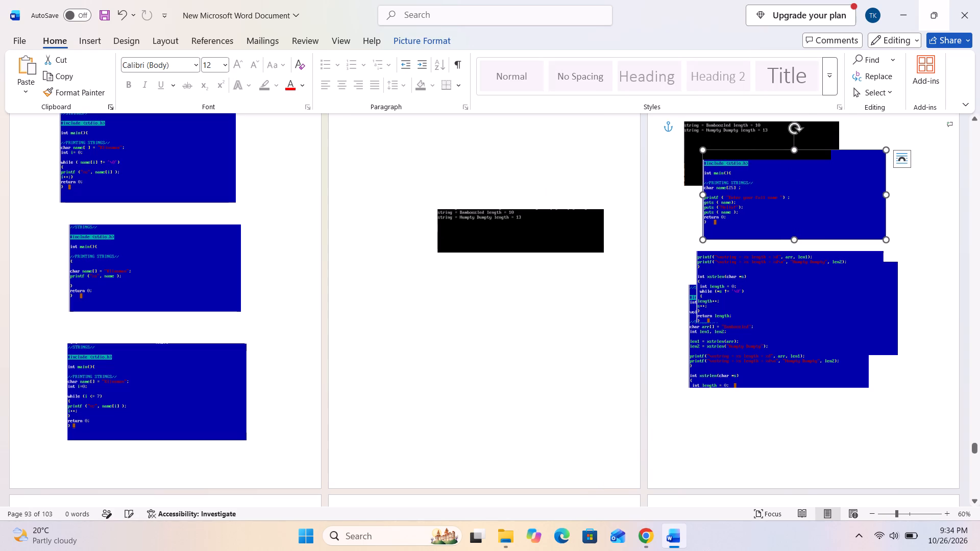
{"action": "left_click", "coordinate": [778, 363]}
{"action": "left_click_drag", "start_coordinate": [785, 324], "coordinate": [791, 410]}
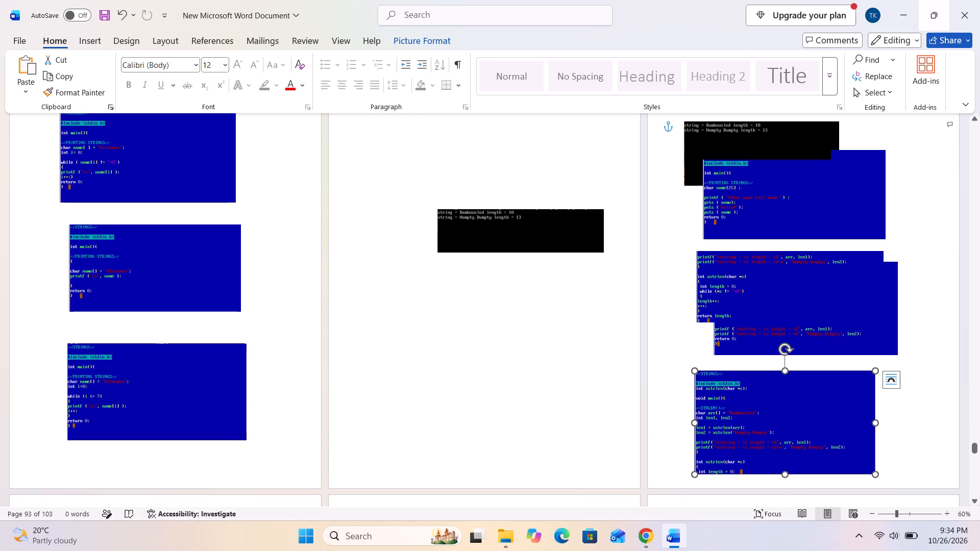
Move the remaining string-length output screenshot from page 93 to page 92, below the first one.
{"action": "left_click_drag", "start_coordinate": [688, 135], "coordinate": [511, 333]}
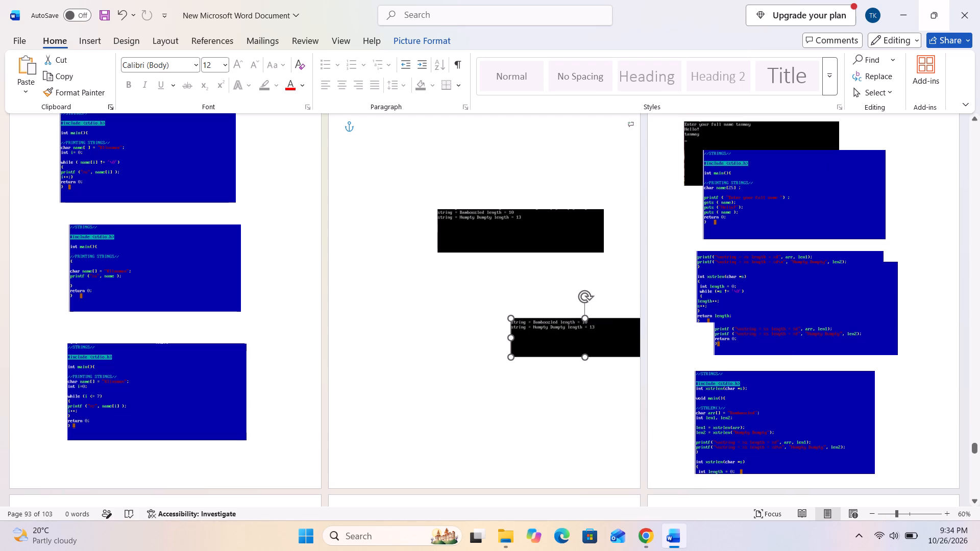
{"action": "left_click_drag", "start_coordinate": [511, 333], "coordinate": [453, 338]}
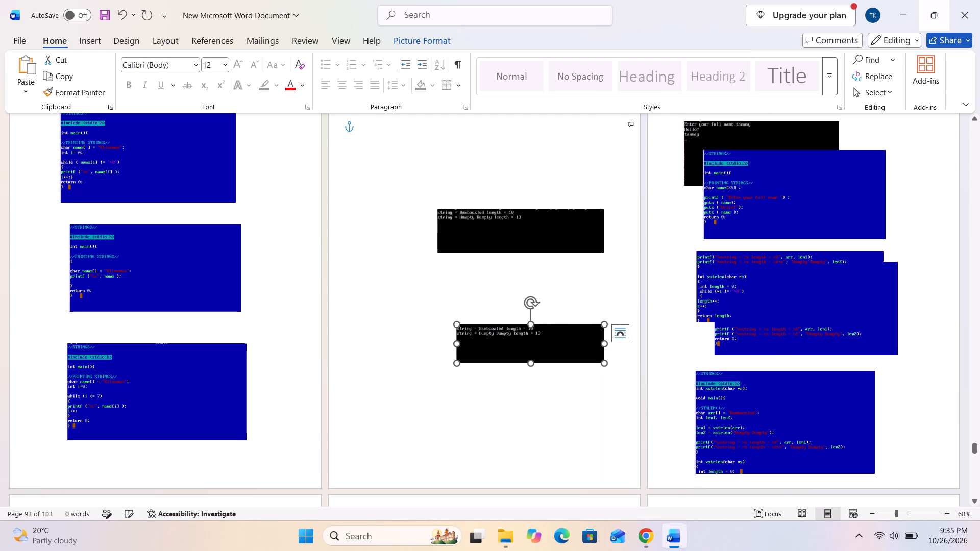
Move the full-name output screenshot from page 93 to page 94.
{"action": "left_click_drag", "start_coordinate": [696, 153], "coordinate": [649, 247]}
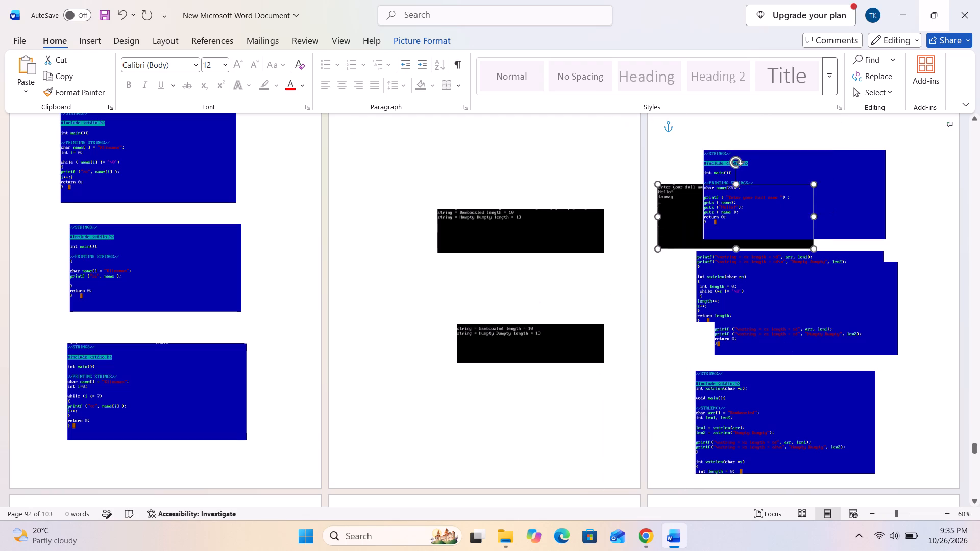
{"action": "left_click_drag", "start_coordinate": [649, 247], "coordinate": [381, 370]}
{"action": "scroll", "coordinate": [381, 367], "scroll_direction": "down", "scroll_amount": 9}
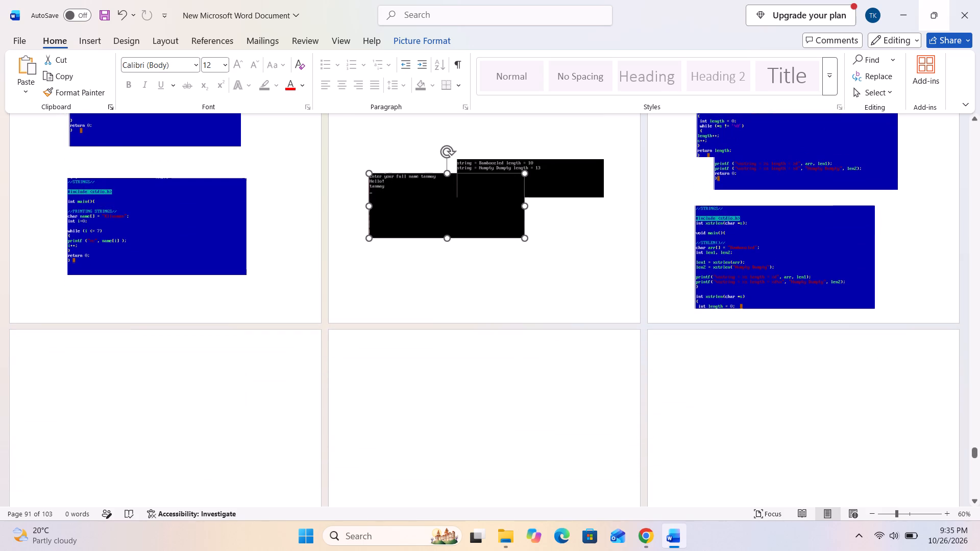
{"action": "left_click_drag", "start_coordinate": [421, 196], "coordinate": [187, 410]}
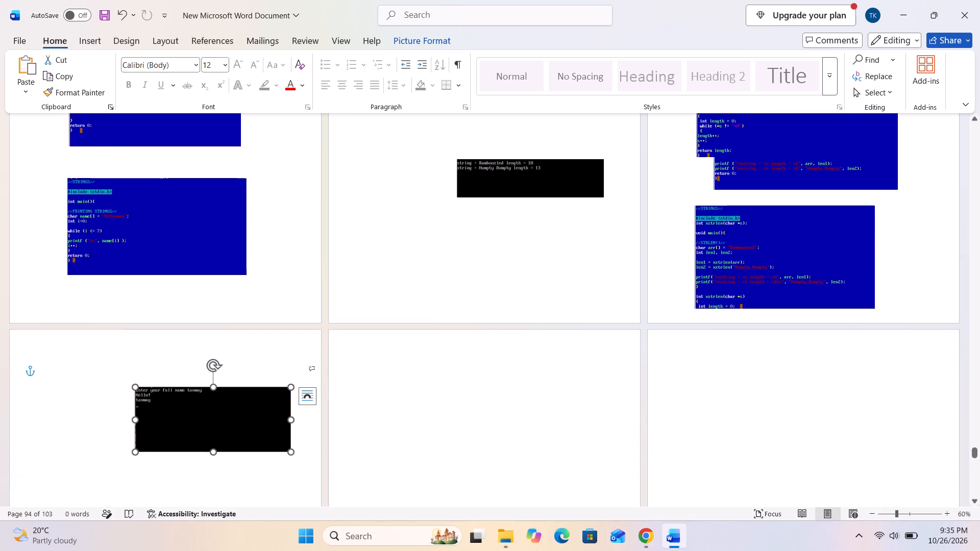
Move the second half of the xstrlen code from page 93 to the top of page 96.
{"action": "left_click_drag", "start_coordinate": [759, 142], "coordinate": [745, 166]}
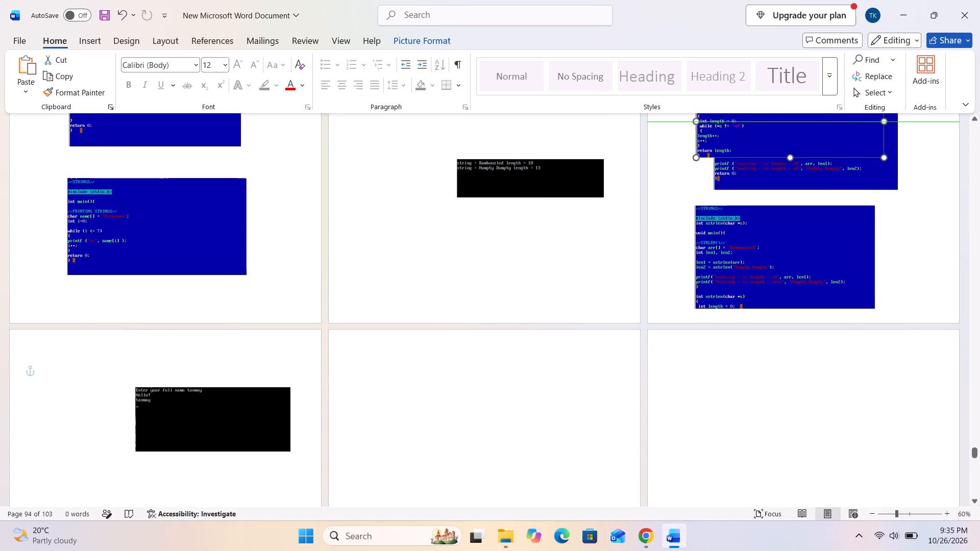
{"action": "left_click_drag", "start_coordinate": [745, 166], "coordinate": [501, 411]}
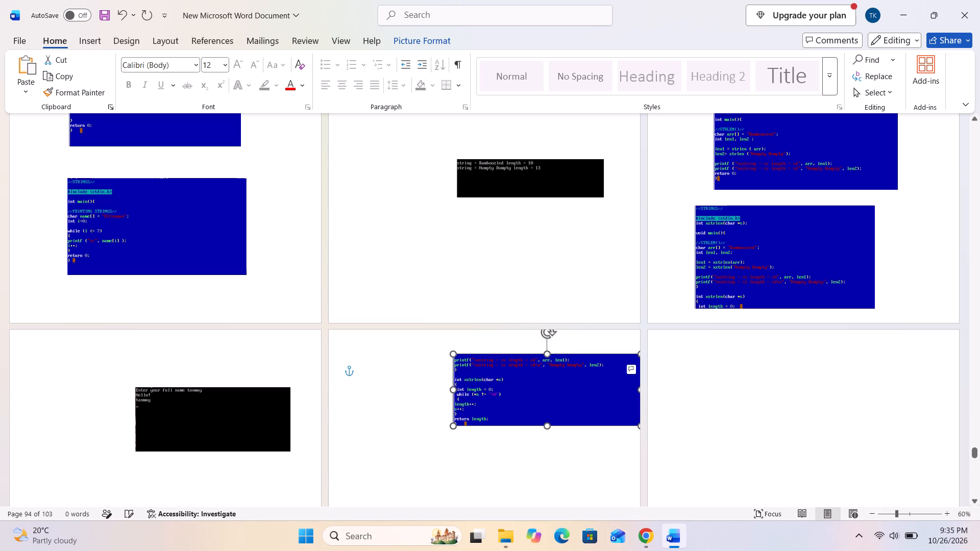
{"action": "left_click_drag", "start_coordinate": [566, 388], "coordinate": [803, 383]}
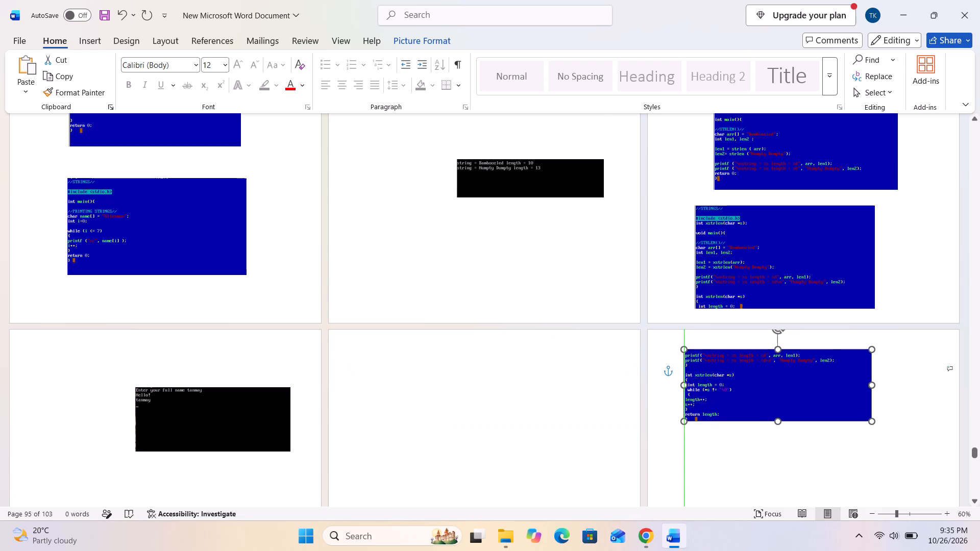
Place the full-name output near the top of page 92, above the string-length outputs, and align the char name[25] code opposite on page 93.
{"action": "scroll", "coordinate": [810, 342], "scroll_direction": "up", "scroll_amount": 3}
{"action": "scroll", "coordinate": [796, 272], "scroll_direction": "up", "scroll_amount": 4}
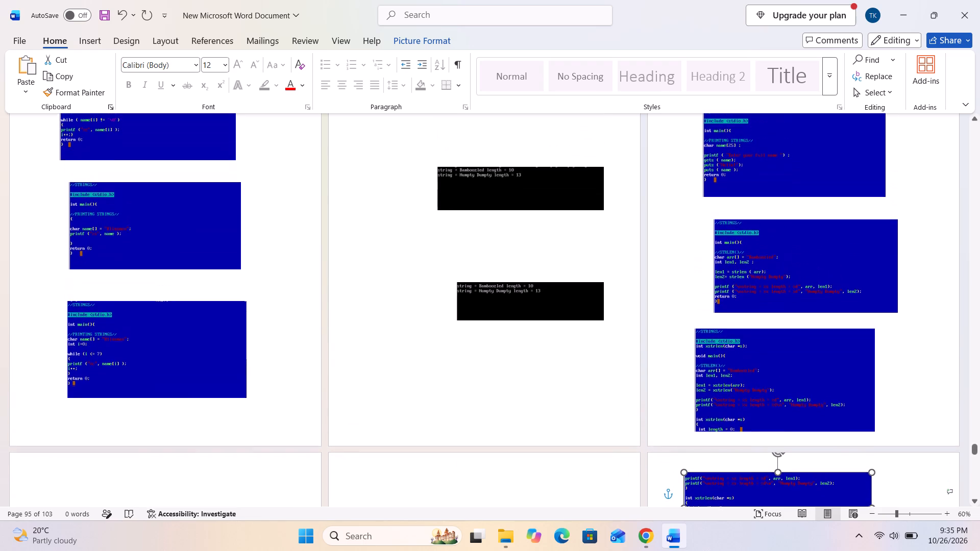
{"action": "scroll", "coordinate": [796, 272], "scroll_direction": "up", "scroll_amount": 1}
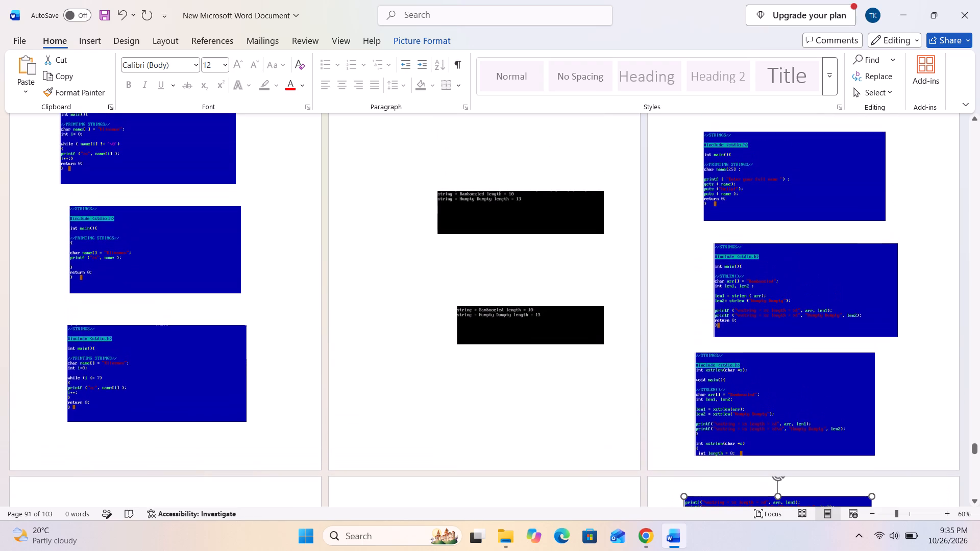
{"action": "left_click", "coordinate": [771, 190]}
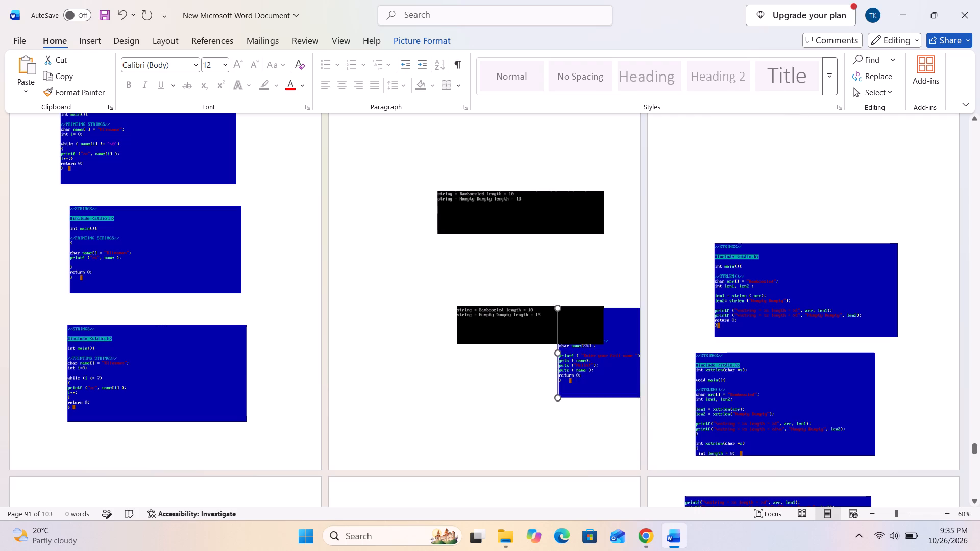
{"action": "scroll", "coordinate": [572, 383], "scroll_direction": "down", "scroll_amount": 7}
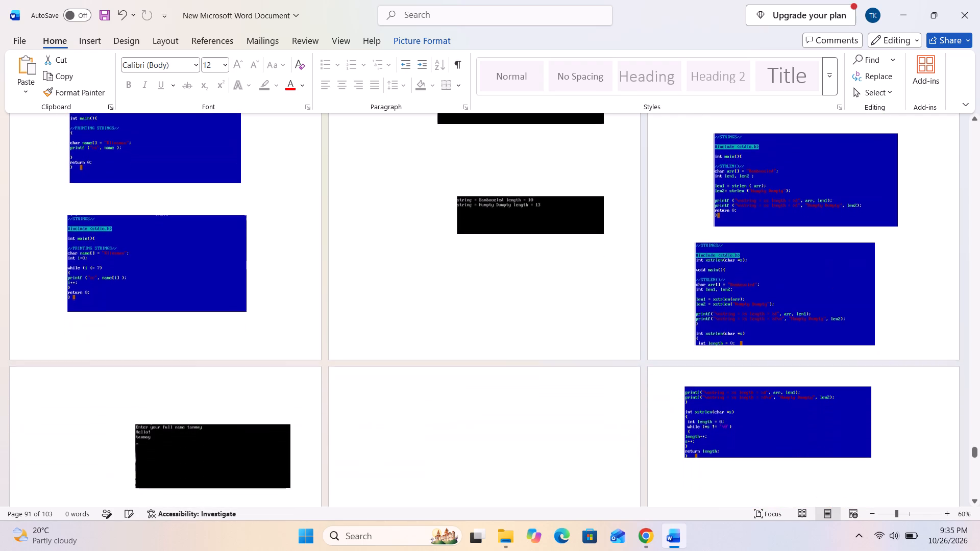
{"action": "left_click_drag", "start_coordinate": [151, 443], "coordinate": [391, 144]}
{"action": "scroll", "coordinate": [433, 315], "scroll_direction": "up", "scroll_amount": 10}
{"action": "left_click_drag", "start_coordinate": [502, 266], "coordinate": [550, 363]}
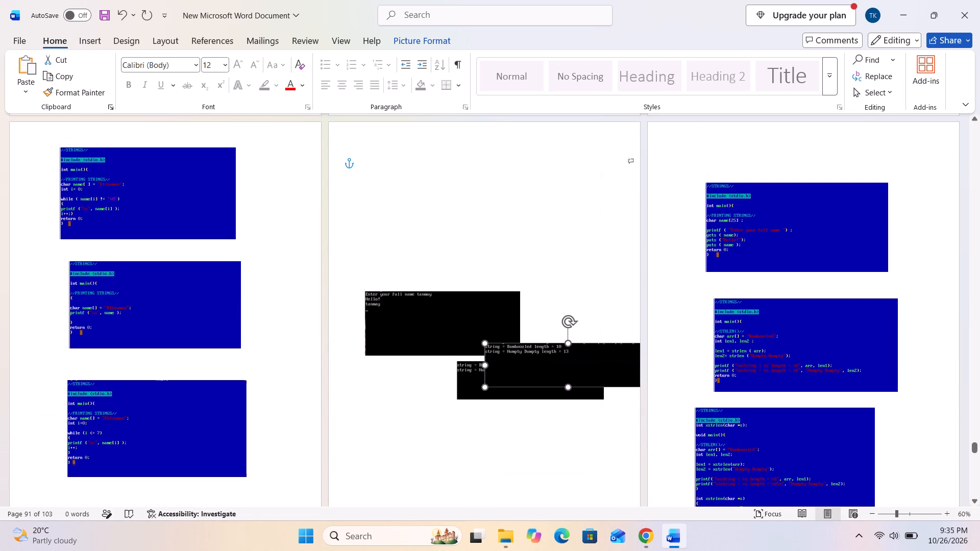
{"action": "left_click_drag", "start_coordinate": [424, 332], "coordinate": [465, 222]}
{"action": "left_click_drag", "start_coordinate": [777, 233], "coordinate": [776, 214]}
Move the strlen code screenshot from page 93 to the top of page 95.
{"action": "scroll", "coordinate": [776, 343], "scroll_direction": "down", "scroll_amount": 5}
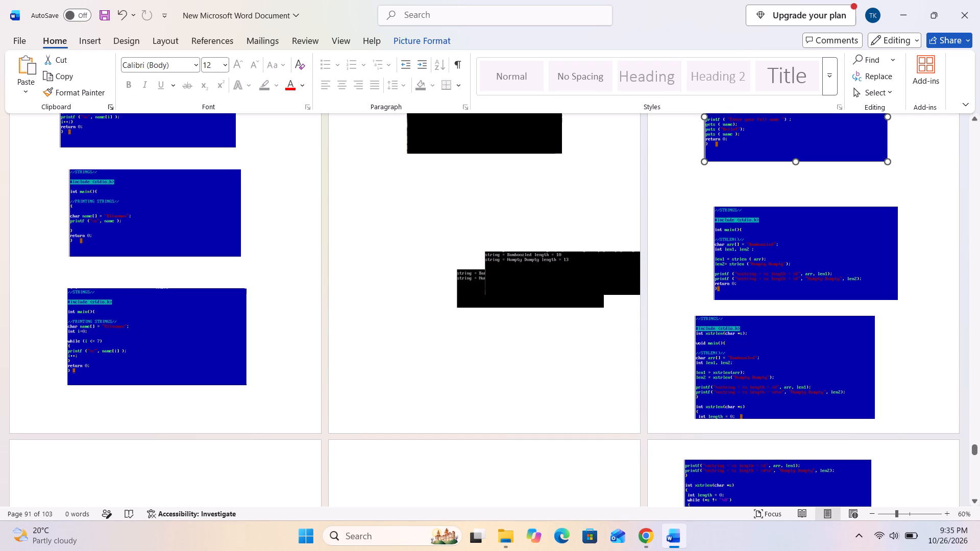
{"action": "scroll", "coordinate": [547, 317], "scroll_direction": "down", "scroll_amount": 2}
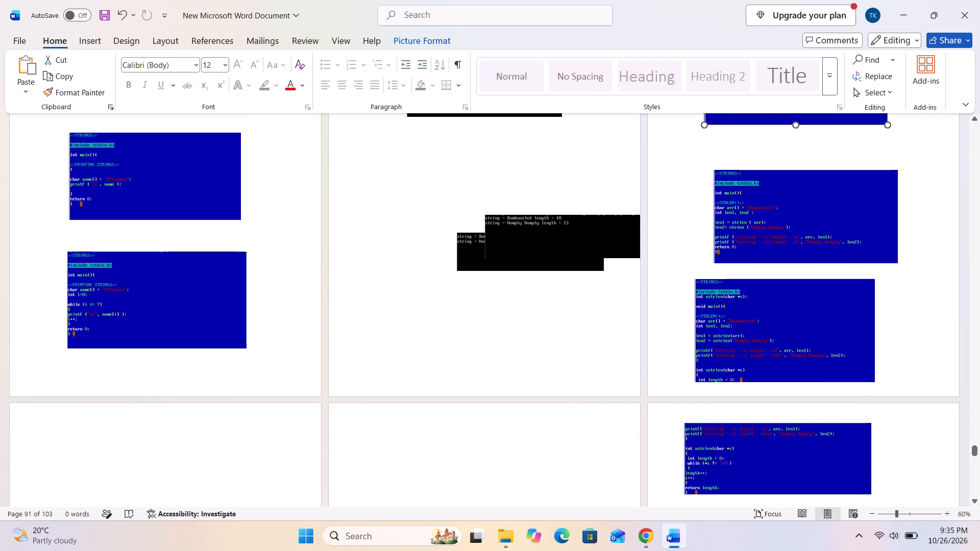
{"action": "scroll", "coordinate": [752, 348], "scroll_direction": "down", "scroll_amount": 4}
{"action": "left_click_drag", "start_coordinate": [788, 166], "coordinate": [788, 165]}
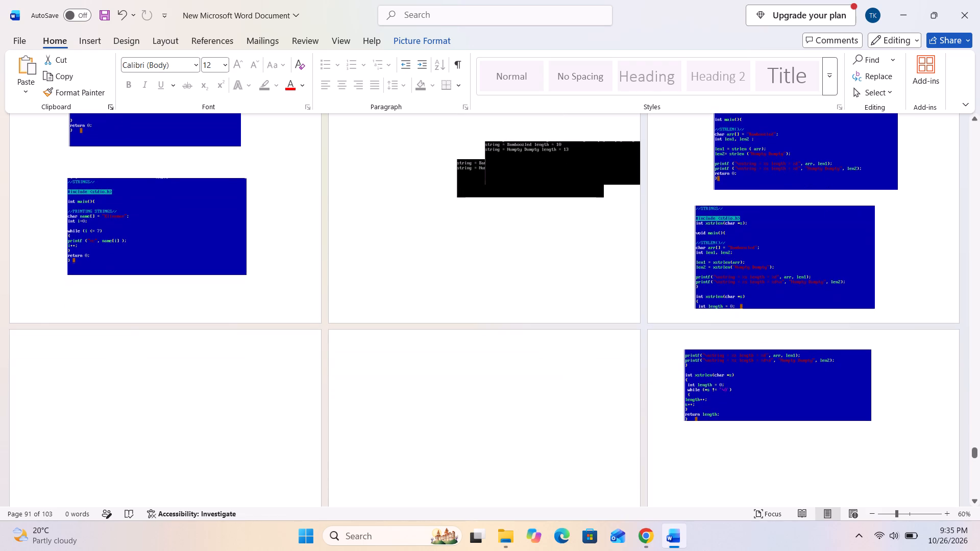
{"action": "left_click_drag", "start_coordinate": [788, 165], "coordinate": [453, 440]}
Move the second half of the xstrlen code from page 96 to page 95, below the strlen code.
{"action": "scroll", "coordinate": [635, 375], "scroll_direction": "down", "scroll_amount": 7}
{"action": "scroll", "coordinate": [640, 370], "scroll_direction": "up", "scroll_amount": 1}
{"action": "scroll", "coordinate": [640, 370], "scroll_direction": "down", "scroll_amount": 1}
{"action": "left_click_drag", "start_coordinate": [768, 259], "coordinate": [700, 328]}
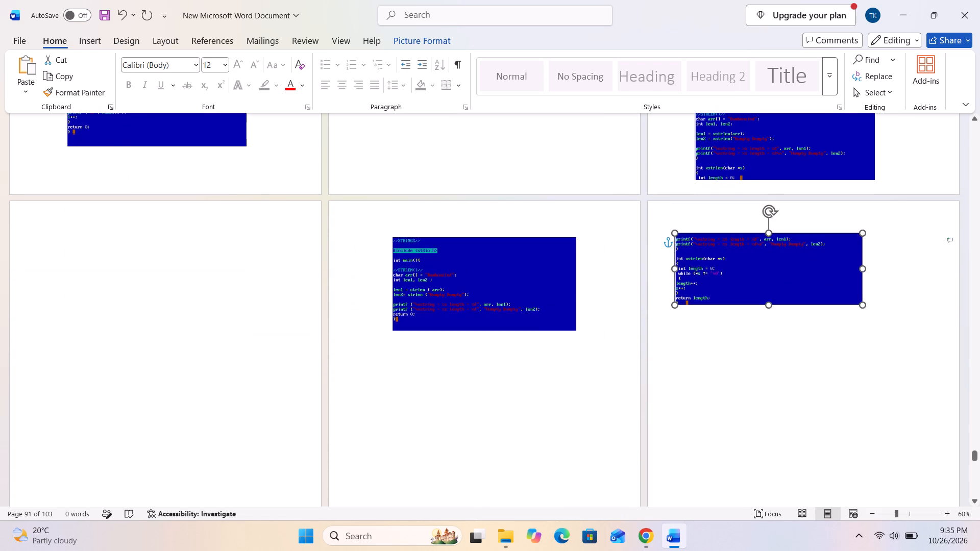
{"action": "left_click_drag", "start_coordinate": [700, 328], "coordinate": [478, 460]}
Move the first half of the xstrlen code from page 93 to page 95, spacing it between the strlen code and the xstrlen second half.
{"action": "scroll", "coordinate": [663, 315], "scroll_direction": "up", "scroll_amount": 4}
{"action": "left_click_drag", "start_coordinate": [767, 198], "coordinate": [545, 385]}
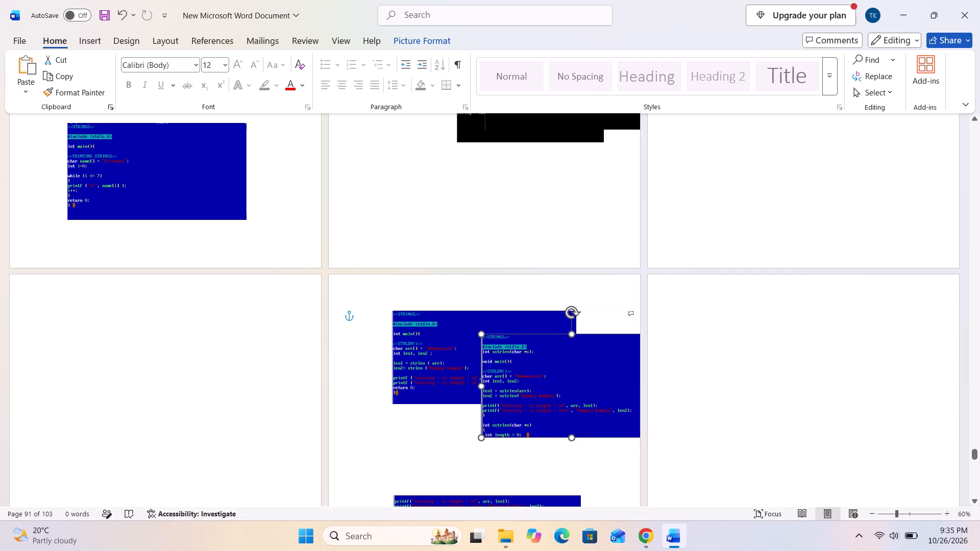
{"action": "left_click_drag", "start_coordinate": [545, 385], "coordinate": [503, 397]}
{"action": "scroll", "coordinate": [529, 348], "scroll_direction": "down", "scroll_amount": 8}
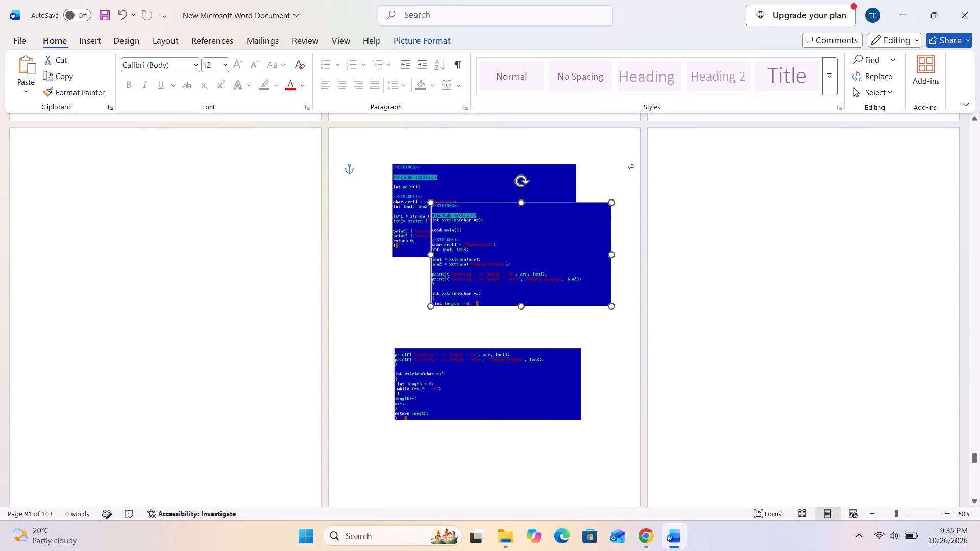
{"action": "left_click_drag", "start_coordinate": [454, 387], "coordinate": [445, 451]}
{"action": "left_click_drag", "start_coordinate": [538, 259], "coordinate": [473, 346]}
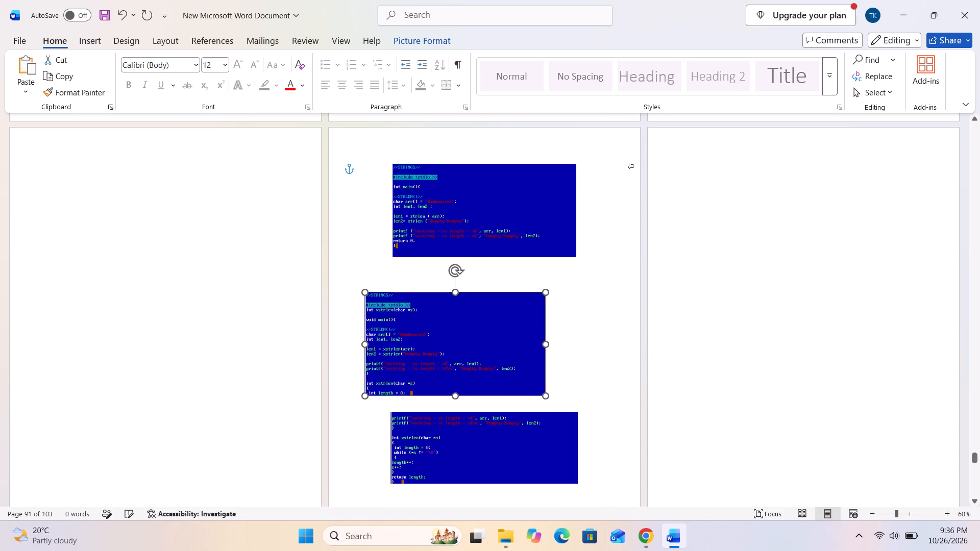
{"action": "left_click_drag", "start_coordinate": [473, 346], "coordinate": [485, 343]}
Move the larger string-length output screenshot from page 92 to the top of page 94.
{"action": "scroll", "coordinate": [523, 321], "scroll_direction": "up", "scroll_amount": 4}
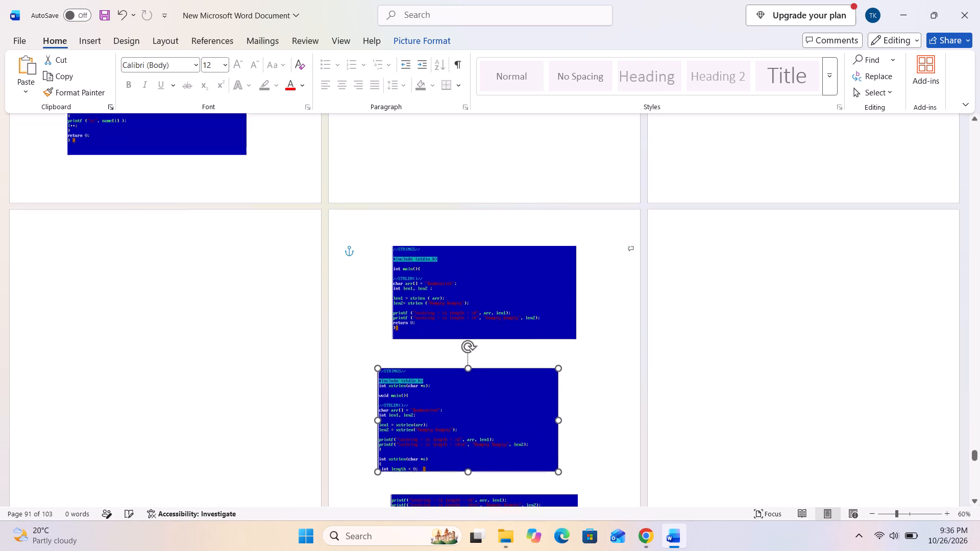
{"action": "scroll", "coordinate": [523, 320], "scroll_direction": "up", "scroll_amount": 3}
{"action": "scroll", "coordinate": [528, 312], "scroll_direction": "down", "scroll_amount": 1}
{"action": "scroll", "coordinate": [528, 312], "scroll_direction": "up", "scroll_amount": 11}
{"action": "left_click_drag", "start_coordinate": [577, 272], "coordinate": [296, 504]}
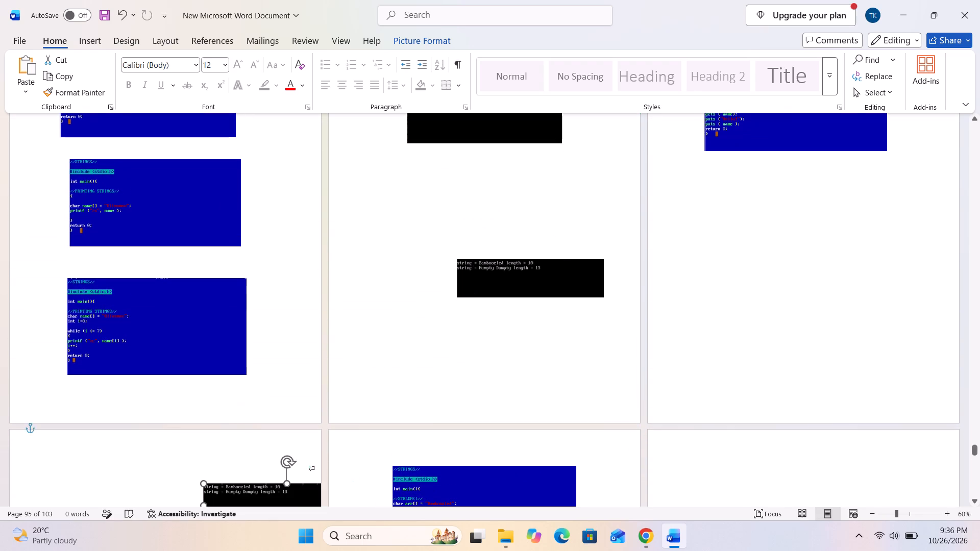
{"action": "left_click_drag", "start_coordinate": [296, 504], "coordinate": [244, 461]}
Move the smaller string-length output from page 92 to page 94, lining up both outputs with the strlen and xstrlen codes on page 95.
{"action": "left_click_drag", "start_coordinate": [529, 277], "coordinate": [451, 365]}
{"action": "scroll", "coordinate": [456, 359], "scroll_direction": "down", "scroll_amount": 8}
{"action": "left_click_drag", "start_coordinate": [511, 142], "coordinate": [204, 375]}
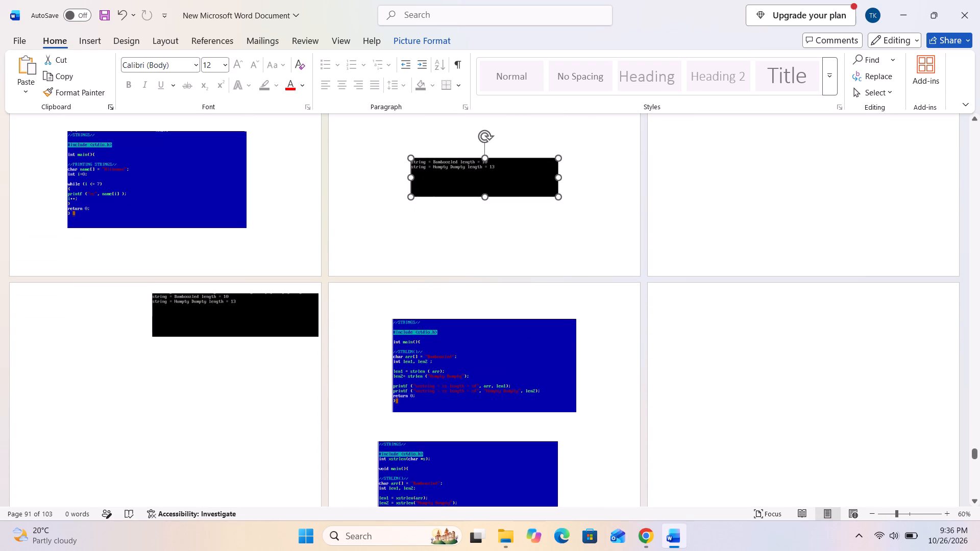
{"action": "left_click_drag", "start_coordinate": [204, 375], "coordinate": [141, 440]}
{"action": "scroll", "coordinate": [198, 397], "scroll_direction": "up", "scroll_amount": 4}
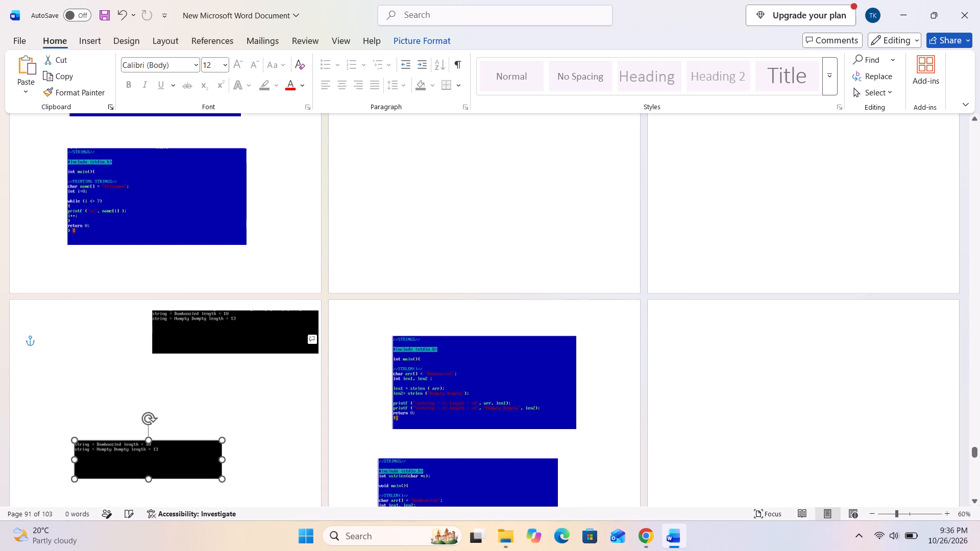
{"action": "scroll", "coordinate": [198, 397], "scroll_direction": "down", "scroll_amount": 9}
{"action": "left_click_drag", "start_coordinate": [165, 359], "coordinate": [176, 437]}
{"action": "left_click_drag", "start_coordinate": [246, 234], "coordinate": [163, 295]}
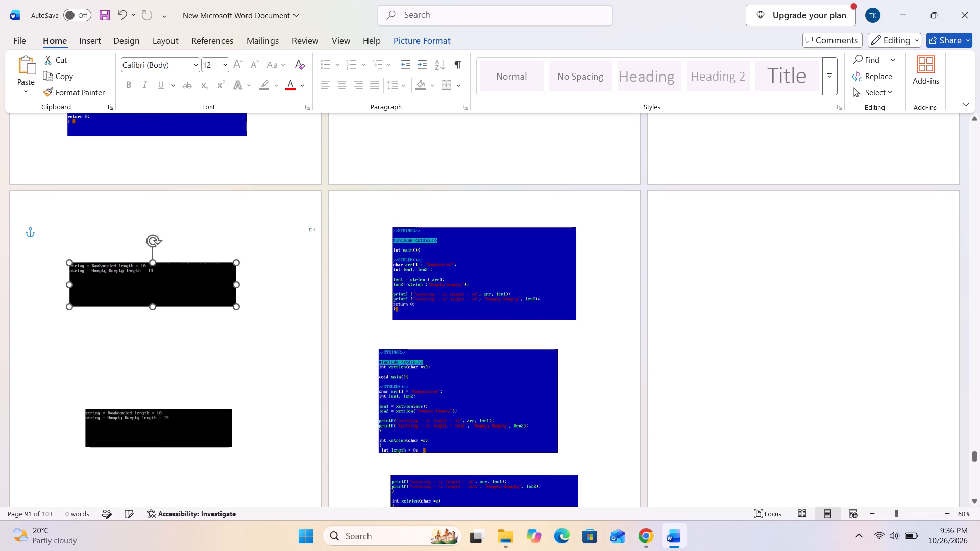
Insert all five screenshots from the strings subfolder New folder - Copy (4) on page 96.
{"action": "scroll", "coordinate": [167, 294], "scroll_direction": "down", "scroll_amount": 9}
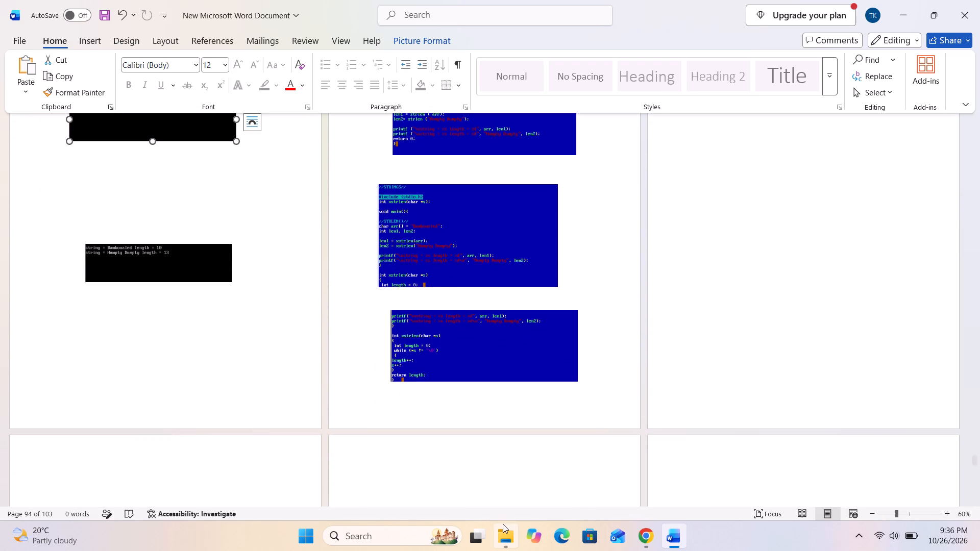
{"action": "left_click", "coordinate": [502, 524]}
{"action": "left_click", "coordinate": [260, 137]}
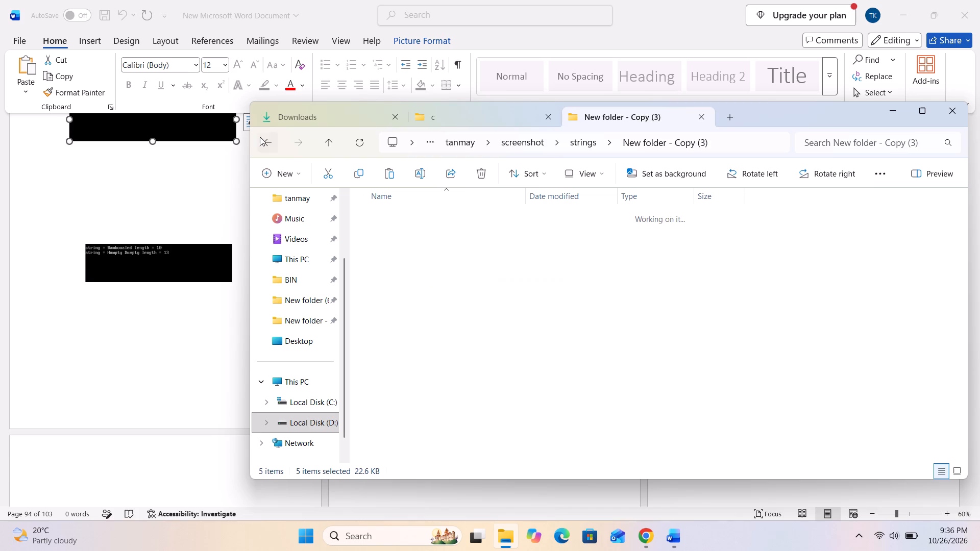
{"action": "left_click", "coordinate": [427, 293]}
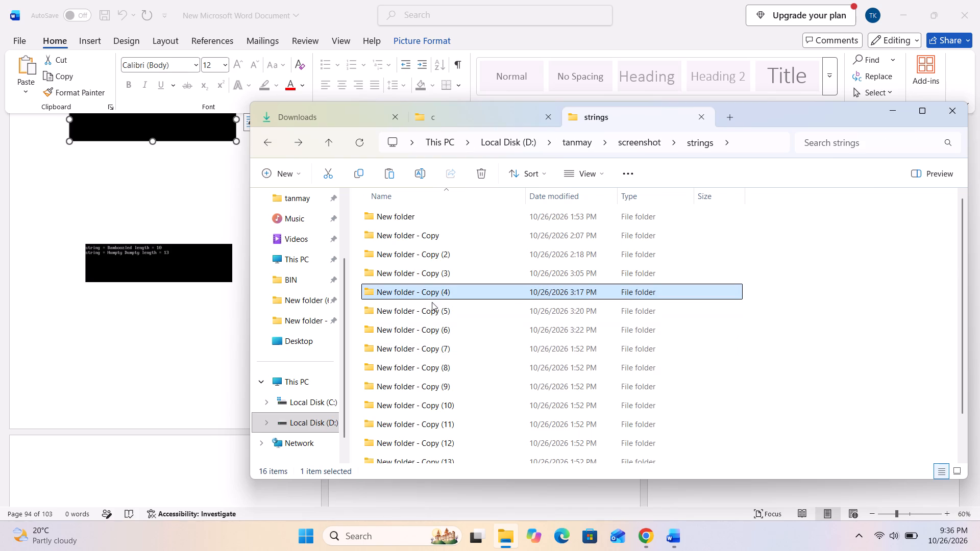
{"action": "double_click", "coordinate": [433, 296]}
{"action": "left_click", "coordinate": [405, 250]}
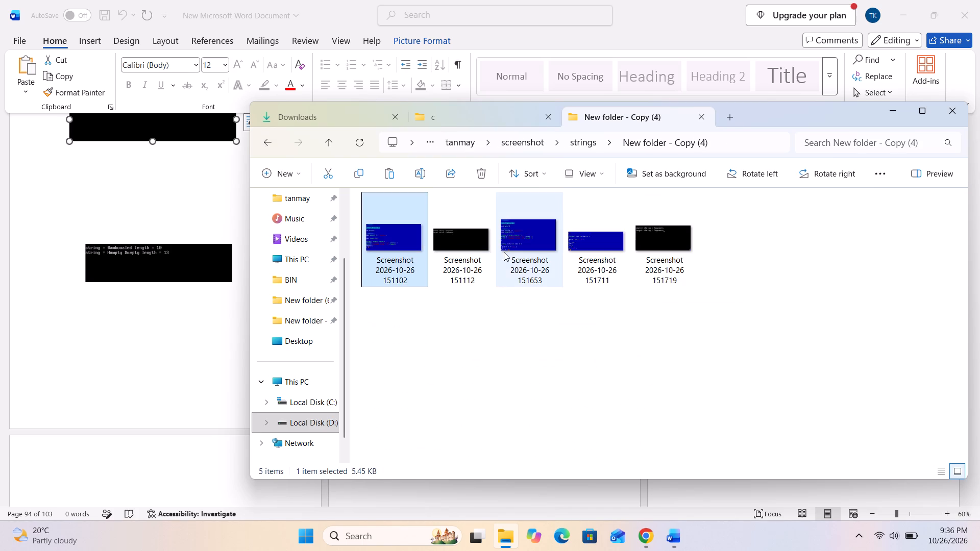
{"action": "left_click", "coordinate": [504, 252], "text": "ctrl"}
{"action": "left_click", "coordinate": [599, 249], "text": "ctrl"}
{"action": "left_click", "coordinate": [479, 250], "text": "ctrl"}
{"action": "left_click", "coordinate": [630, 237], "text": "ctrl"}
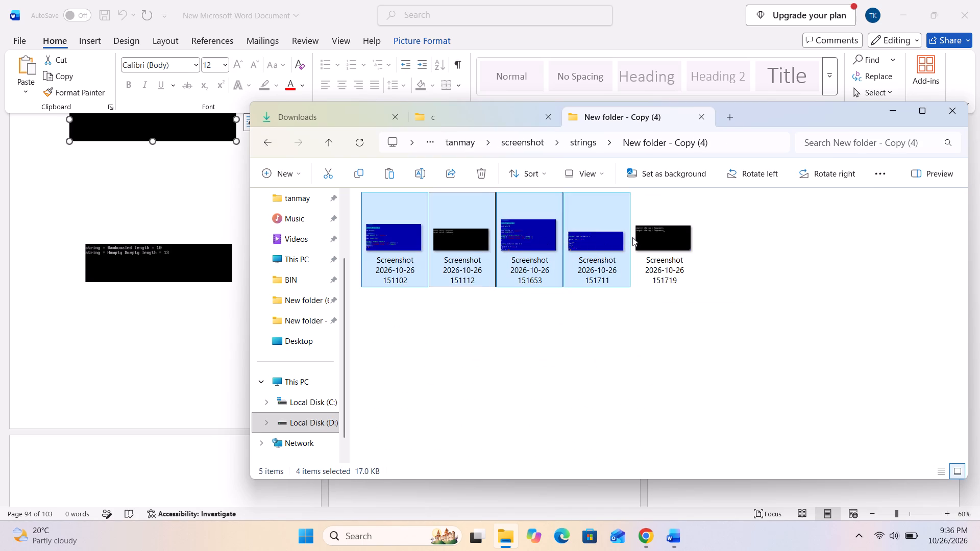
{"action": "left_click", "coordinate": [639, 235], "text": "ctrl"}
{"action": "key", "text": "ctrl+c"}
{"action": "left_click", "coordinate": [139, 368]}
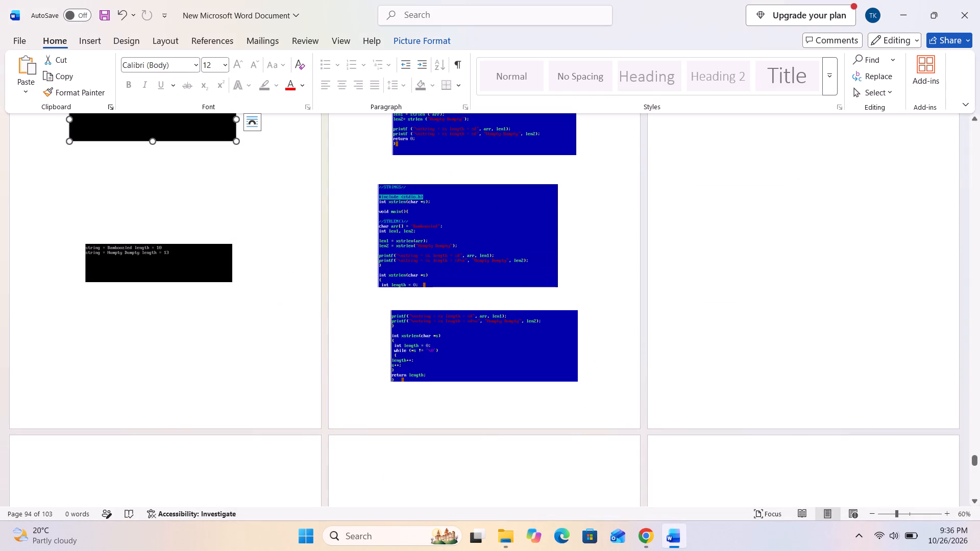
{"action": "left_click", "coordinate": [747, 234]}
{"action": "key", "text": "ctrl+v"}
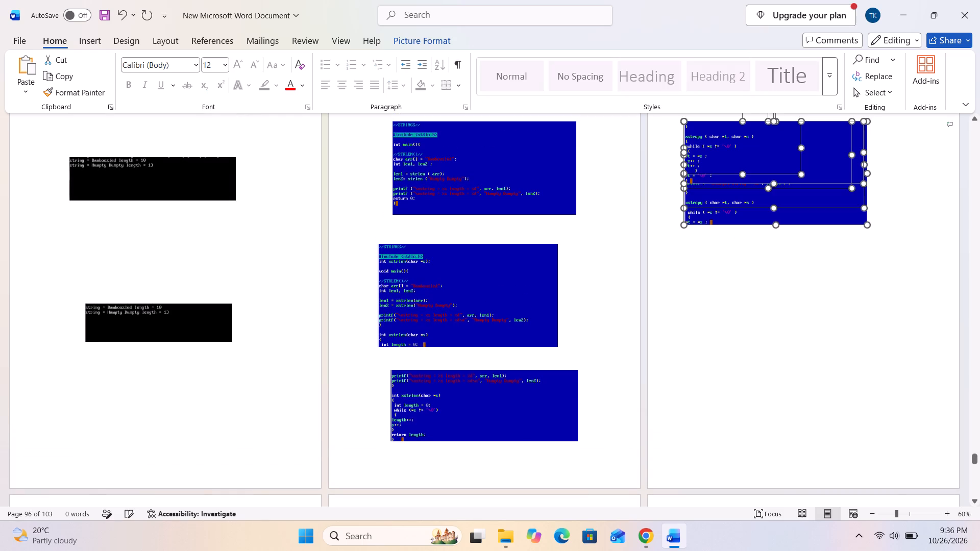
Separate the strcpy code and both xstrcpy code halves from the stacked outputs by moving them down page 96.
{"action": "left_click", "coordinate": [746, 296]}
{"action": "left_click_drag", "start_coordinate": [715, 211], "coordinate": [726, 271]}
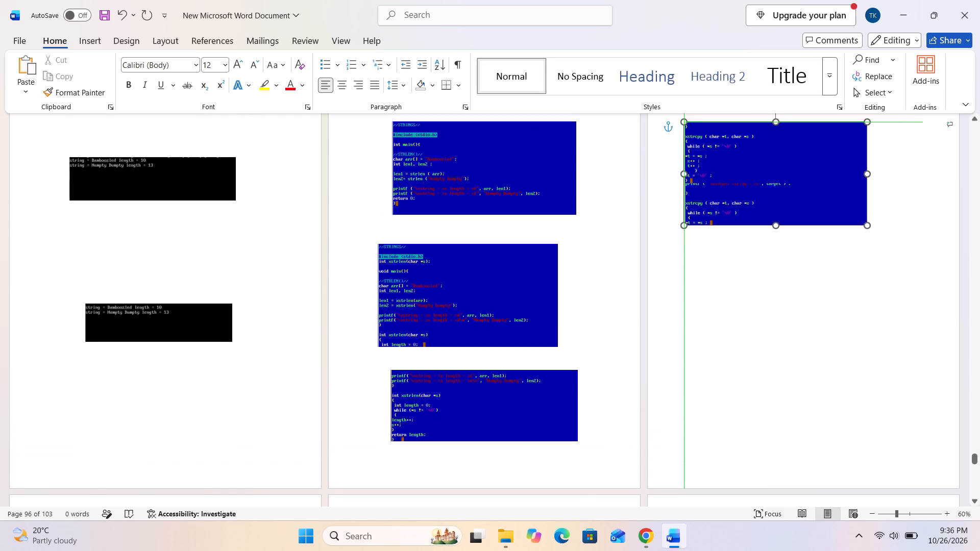
{"action": "left_click_drag", "start_coordinate": [726, 271], "coordinate": [726, 374]}
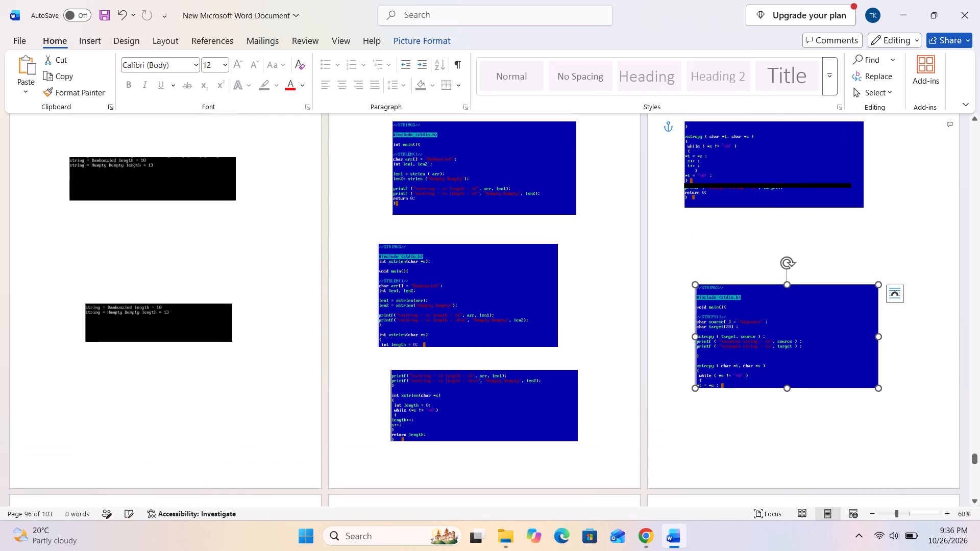
{"action": "left_click_drag", "start_coordinate": [751, 202], "coordinate": [764, 352]}
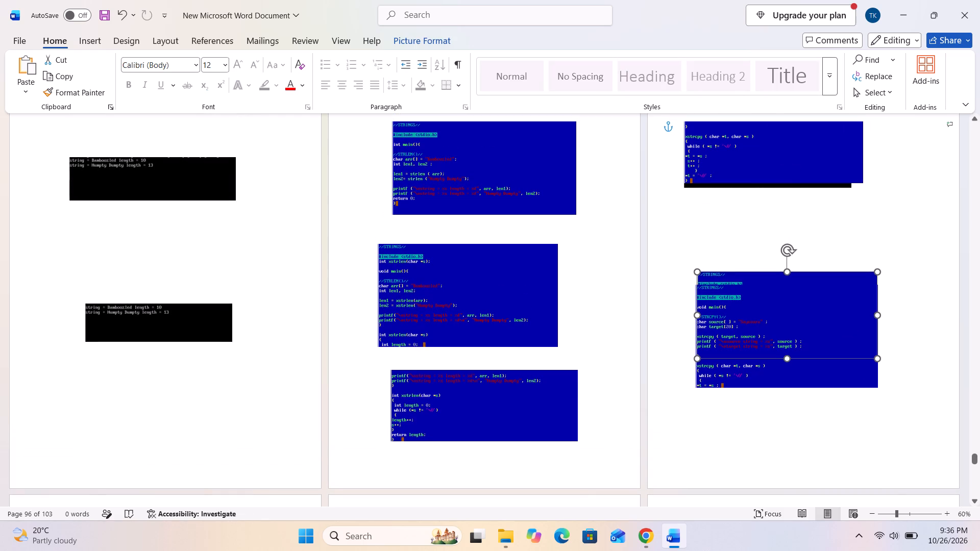
{"action": "left_click_drag", "start_coordinate": [740, 147], "coordinate": [761, 324]}
Move the strcpy code and both xstrcpy code halves from page 96 to page 98.
{"action": "scroll", "coordinate": [730, 296], "scroll_direction": "down", "scroll_amount": 4}
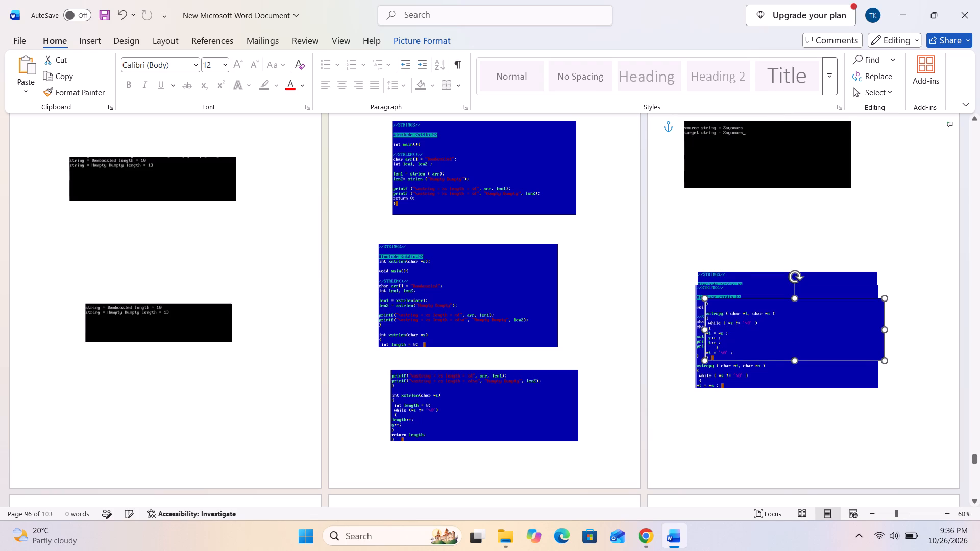
{"action": "scroll", "coordinate": [717, 279], "scroll_direction": "down", "scroll_amount": 5}
{"action": "scroll", "coordinate": [693, 191], "scroll_direction": "down", "scroll_amount": 3}
{"action": "left_click_drag", "start_coordinate": [740, 128], "coordinate": [594, 360]}
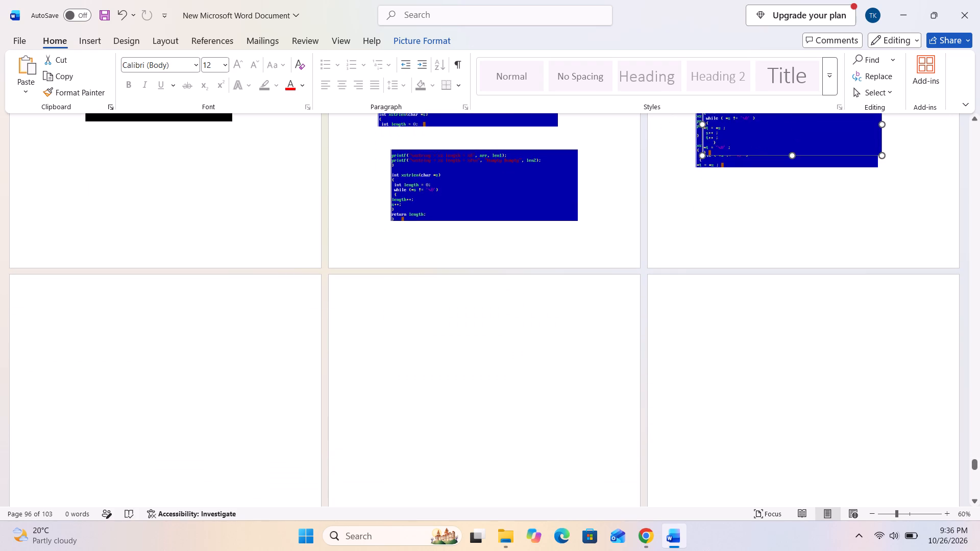
{"action": "left_click_drag", "start_coordinate": [594, 360], "coordinate": [514, 391]}
{"action": "left_click_drag", "start_coordinate": [742, 132], "coordinate": [527, 389]}
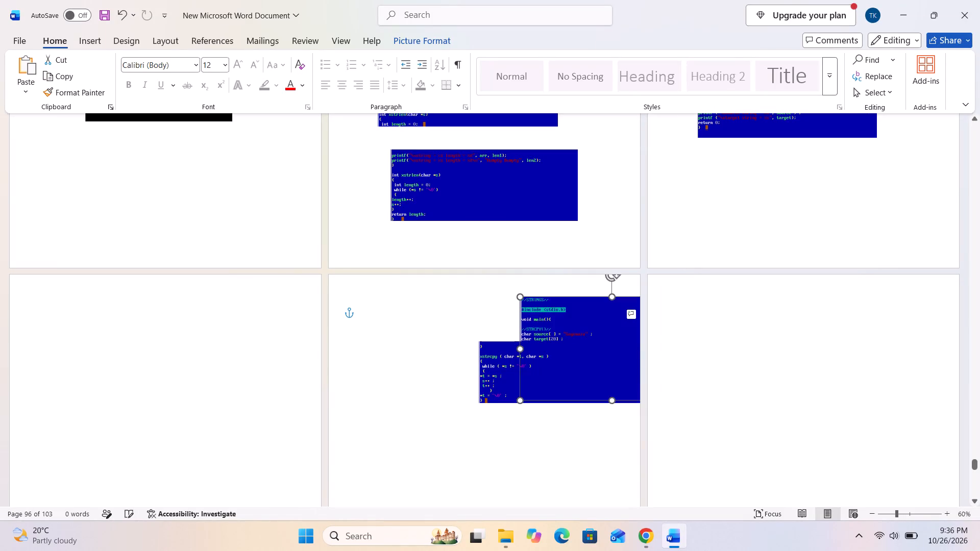
{"action": "left_click_drag", "start_coordinate": [527, 389], "coordinate": [513, 392]}
{"action": "left_click_drag", "start_coordinate": [794, 117], "coordinate": [577, 310]}
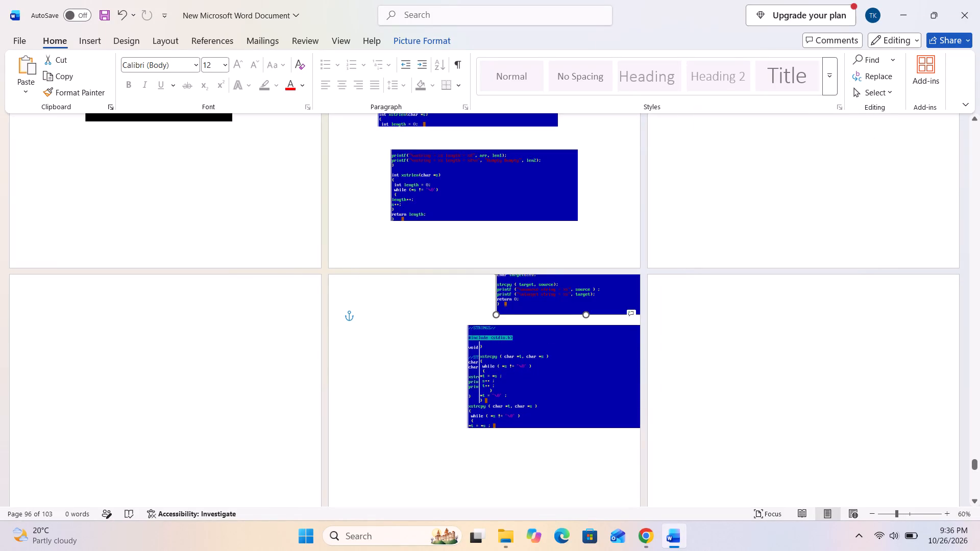
{"action": "left_click_drag", "start_coordinate": [577, 310], "coordinate": [518, 351]}
Move the strcpy code screenshot from page 98 to the top of page 97.
{"action": "scroll", "coordinate": [514, 340], "scroll_direction": "down", "scroll_amount": 4}
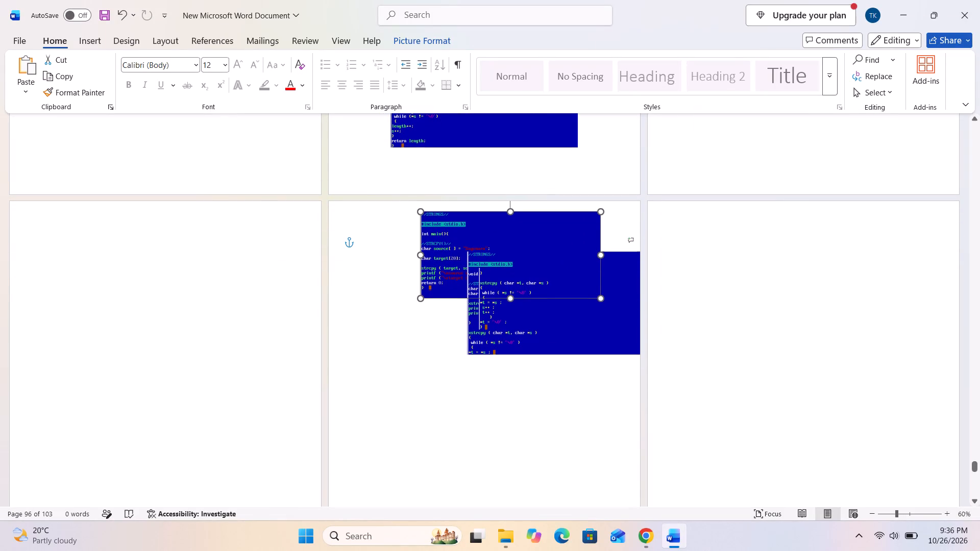
{"action": "left_click_drag", "start_coordinate": [448, 262], "coordinate": [218, 278]}
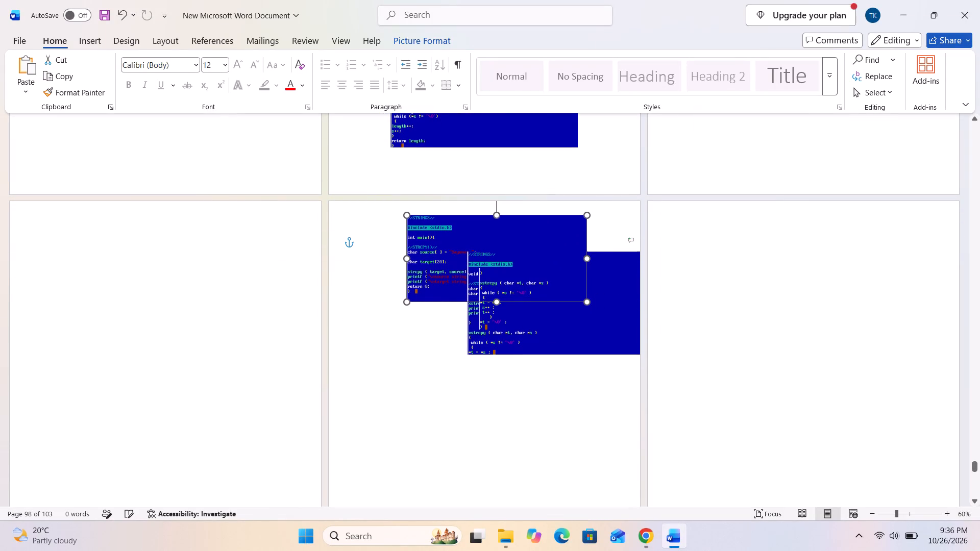
{"action": "scroll", "coordinate": [751, 121], "scroll_direction": "down", "scroll_amount": 4}
{"action": "left_click_drag", "start_coordinate": [443, 190], "coordinate": [135, 246]}
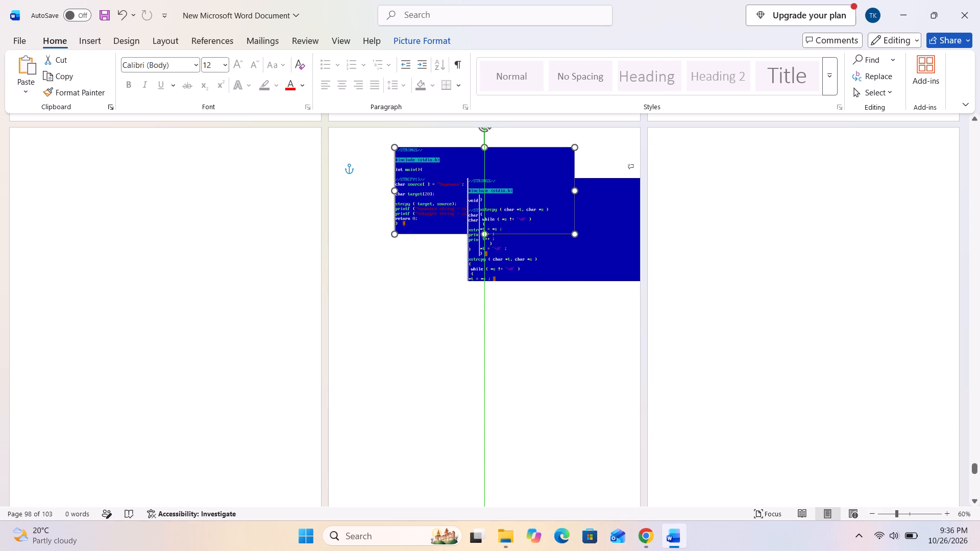
{"action": "left_click_drag", "start_coordinate": [135, 246], "coordinate": [121, 218]}
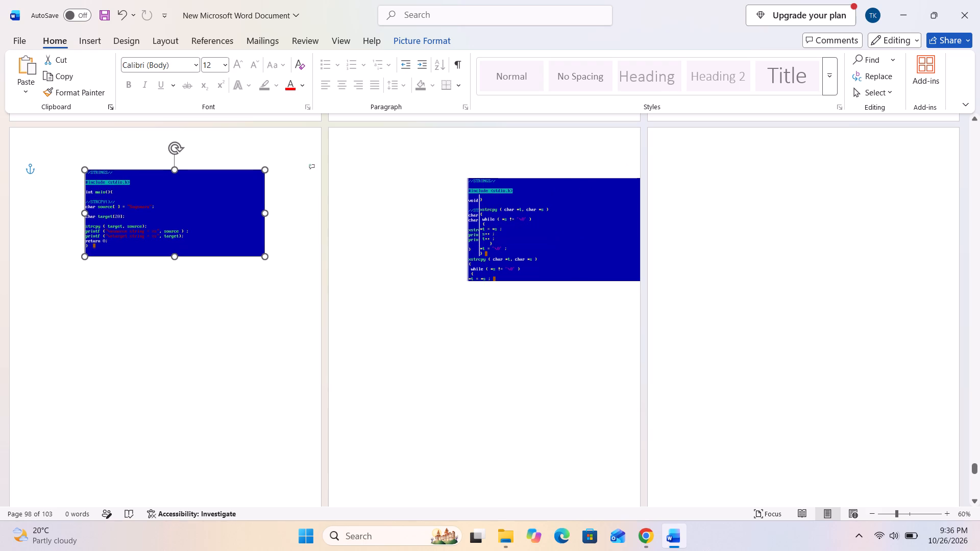
Move both xstrcpy code halves from page 98 to page 97 below the strcpy code, with the first half above the second.
{"action": "left_click", "coordinate": [501, 234]}
{"action": "left_click_drag", "start_coordinate": [518, 237], "coordinate": [168, 414]}
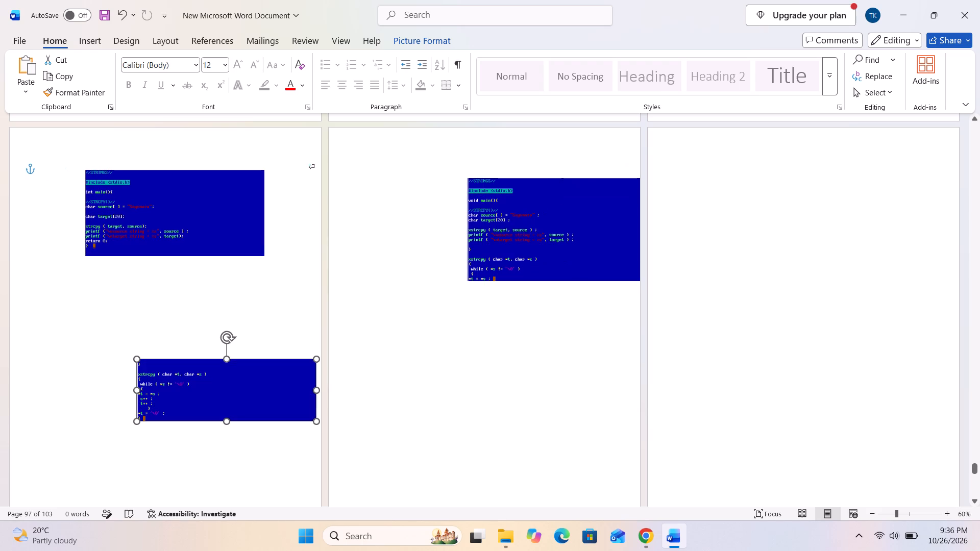
{"action": "left_click_drag", "start_coordinate": [168, 414], "coordinate": [124, 469]}
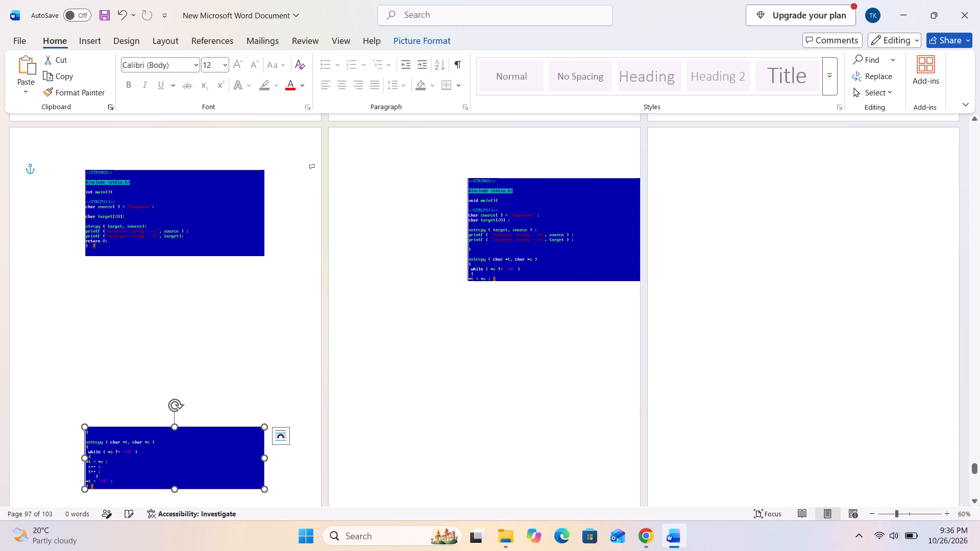
{"action": "left_click_drag", "start_coordinate": [528, 249], "coordinate": [137, 343]}
Separate the two source/target string outputs on page 96 by moving the larger one to the middle of the page.
{"action": "scroll", "coordinate": [473, 323], "scroll_direction": "up", "scroll_amount": 18}
{"action": "scroll", "coordinate": [477, 316], "scroll_direction": "up", "scroll_amount": 4}
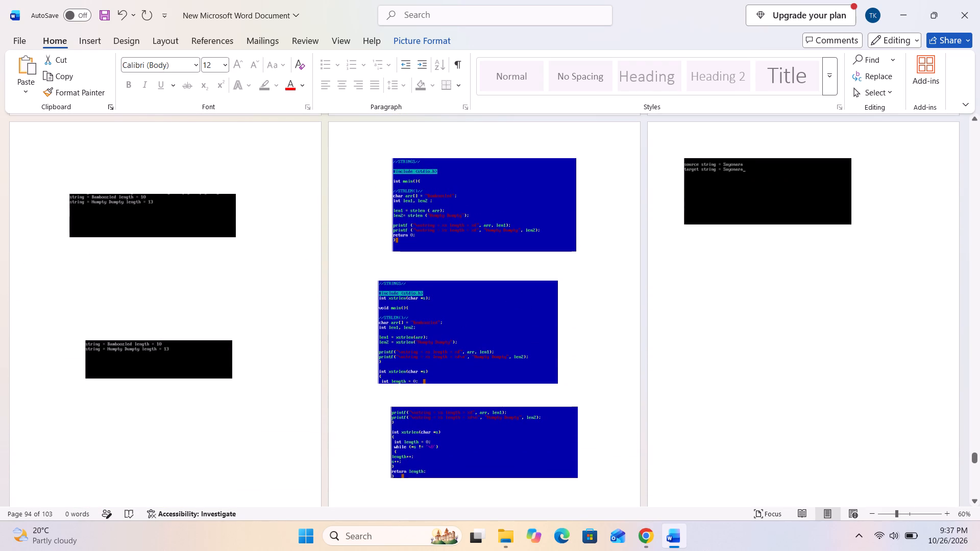
{"action": "left_click", "coordinate": [771, 189]}
{"action": "left_click_drag", "start_coordinate": [766, 194], "coordinate": [762, 352]}
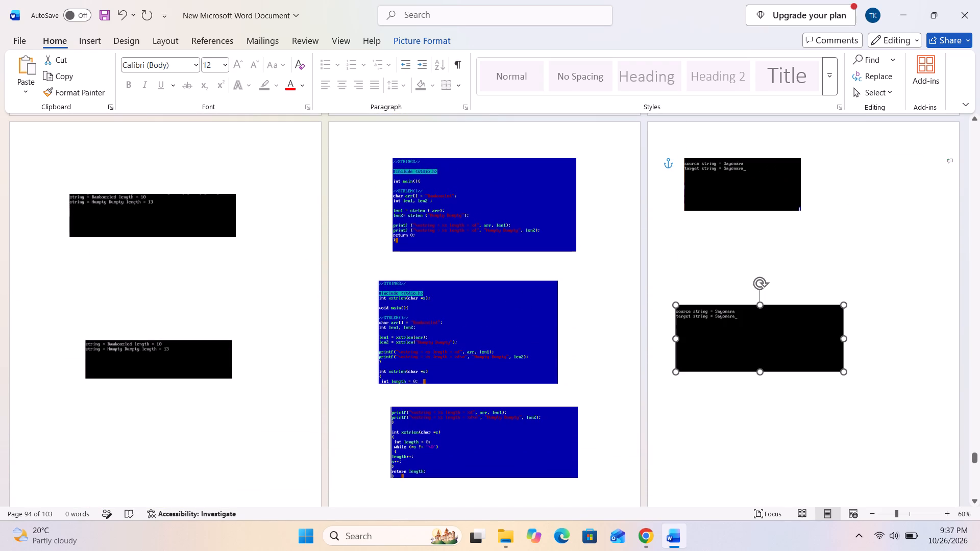
{"action": "left_click_drag", "start_coordinate": [762, 352], "coordinate": [762, 358]}
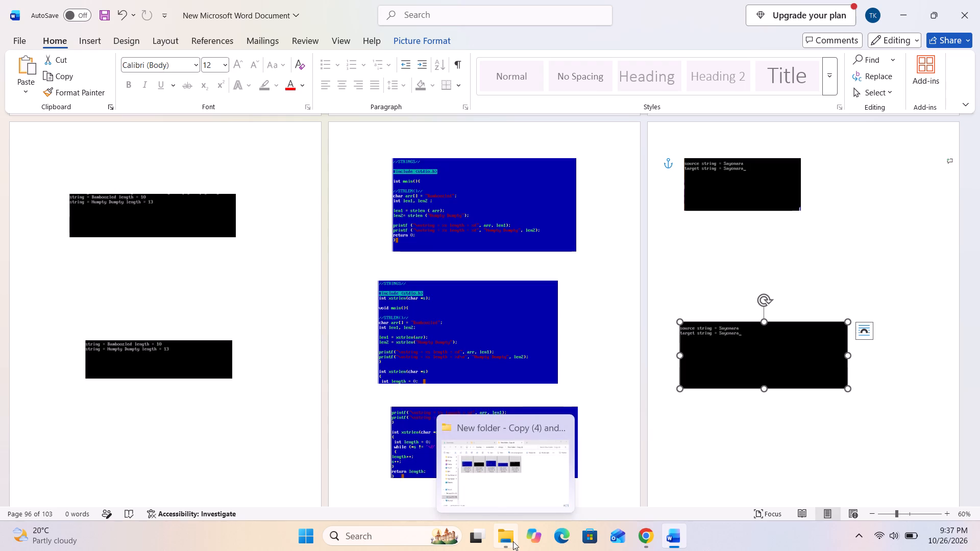
Insert both screenshots from the strings subfolder New folder - Copy (5) on page 98.
{"action": "left_click", "coordinate": [513, 541]}
{"action": "left_click", "coordinate": [259, 146]}
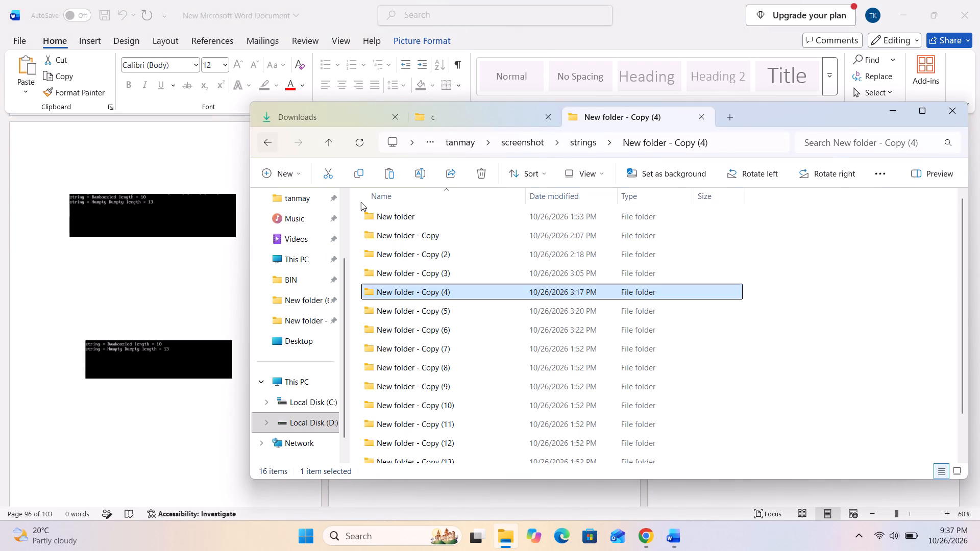
{"action": "double_click", "coordinate": [421, 310]}
{"action": "left_click", "coordinate": [400, 255]}
{"action": "left_click", "coordinate": [493, 246], "text": "ctrl"}
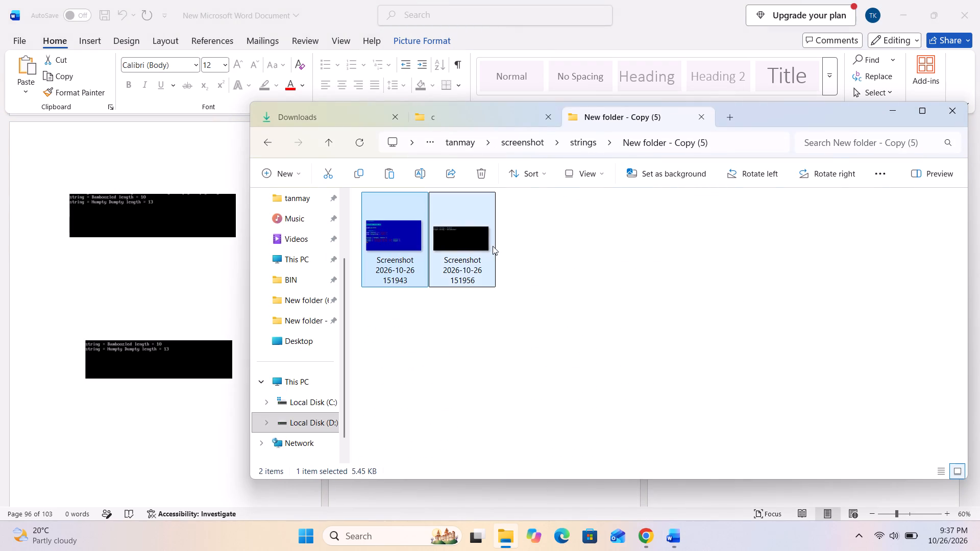
{"action": "key", "text": "ctrl+c"}
{"action": "left_click", "coordinate": [192, 289]}
{"action": "scroll", "coordinate": [340, 290], "scroll_direction": "down", "scroll_amount": 4}
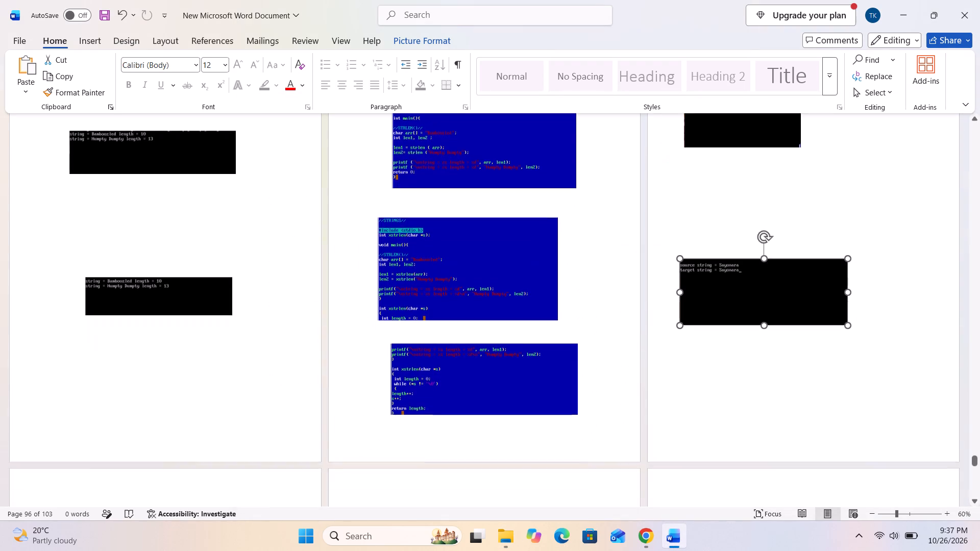
{"action": "scroll", "coordinate": [408, 308], "scroll_direction": "down", "scroll_amount": 16}
{"action": "left_click", "coordinate": [461, 311]}
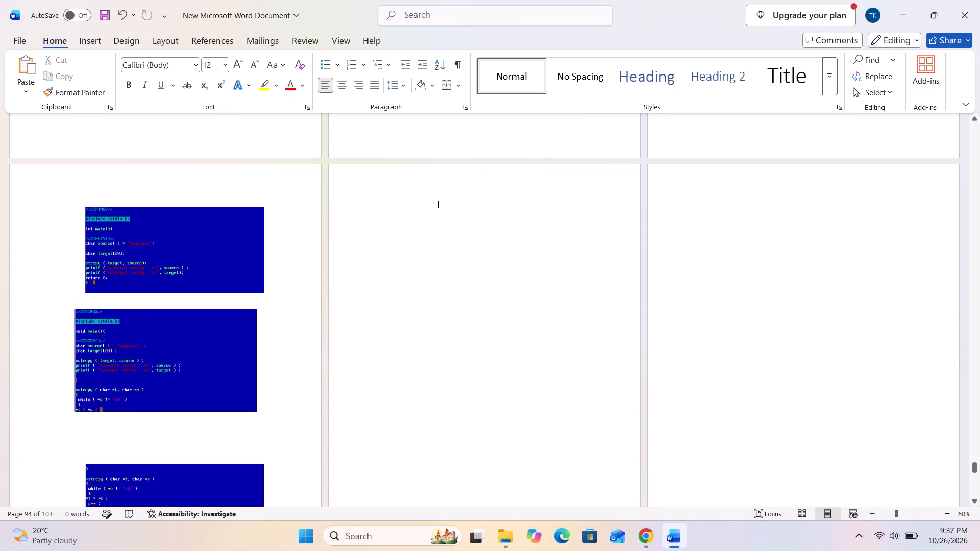
{"action": "key", "text": "ctrl+v"}
Separate the two overlapping pasted screenshots by moving the front one from page 98 to page 99.
{"action": "left_click", "coordinate": [475, 349]}
{"action": "left_click_drag", "start_coordinate": [433, 268], "coordinate": [783, 262]}
Insert both screenshots from the strings subfolder New folder - Copy (6) on page 98.
{"action": "left_click", "coordinate": [510, 532]}
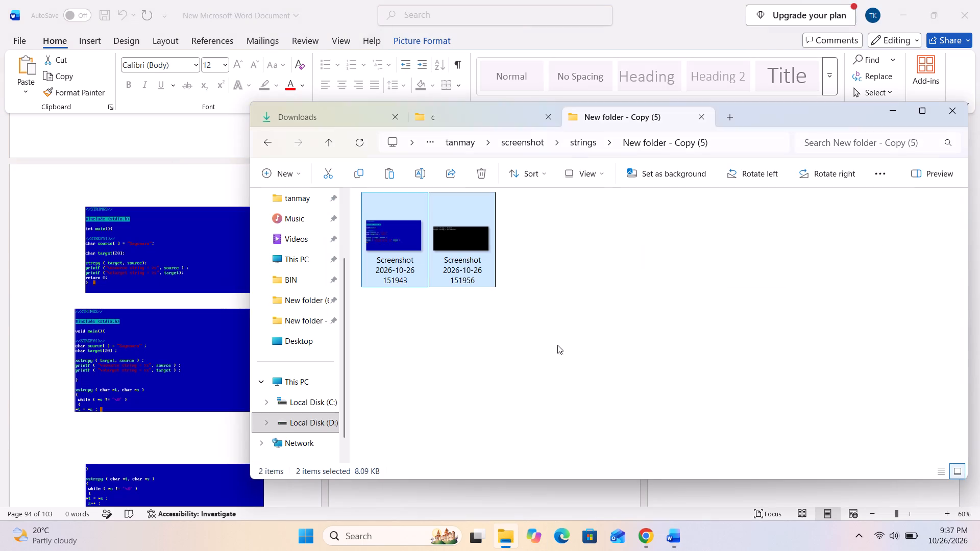
{"action": "left_click", "coordinate": [272, 146]}
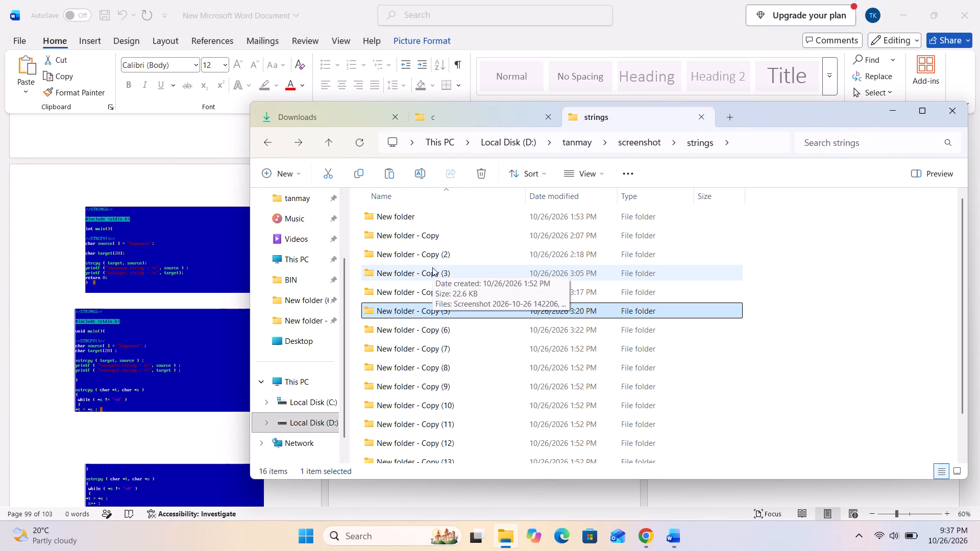
{"action": "double_click", "coordinate": [467, 315]}
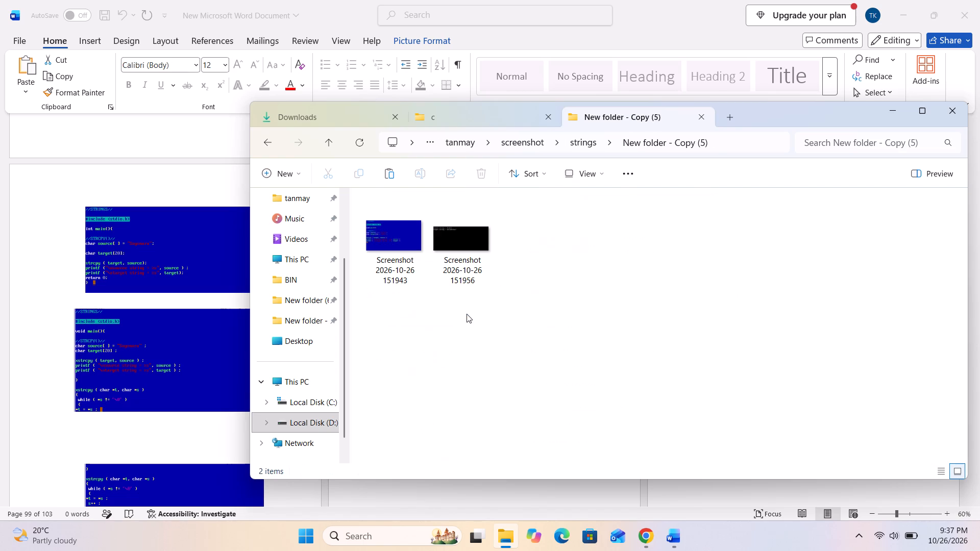
{"action": "left_click", "coordinate": [271, 146]}
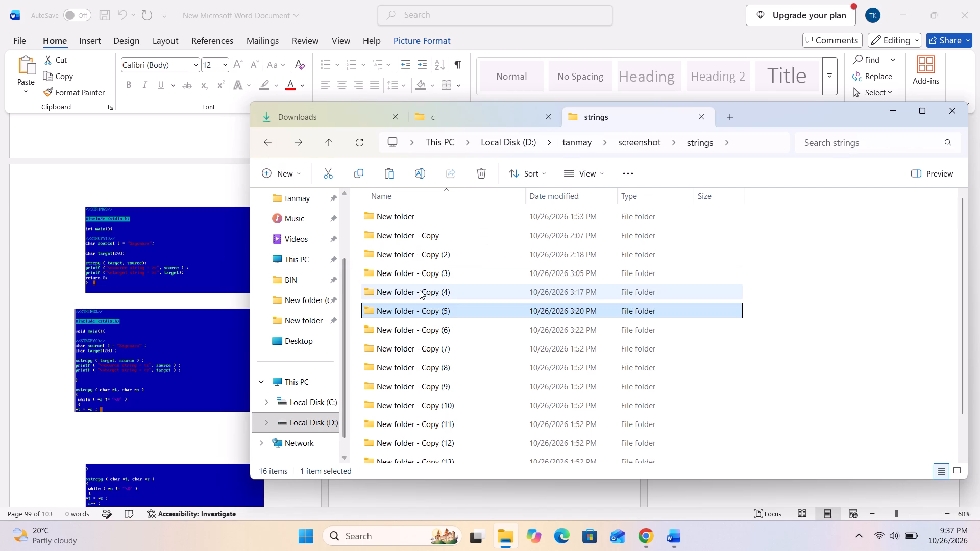
{"action": "double_click", "coordinate": [420, 290]}
{"action": "left_click", "coordinate": [261, 151]}
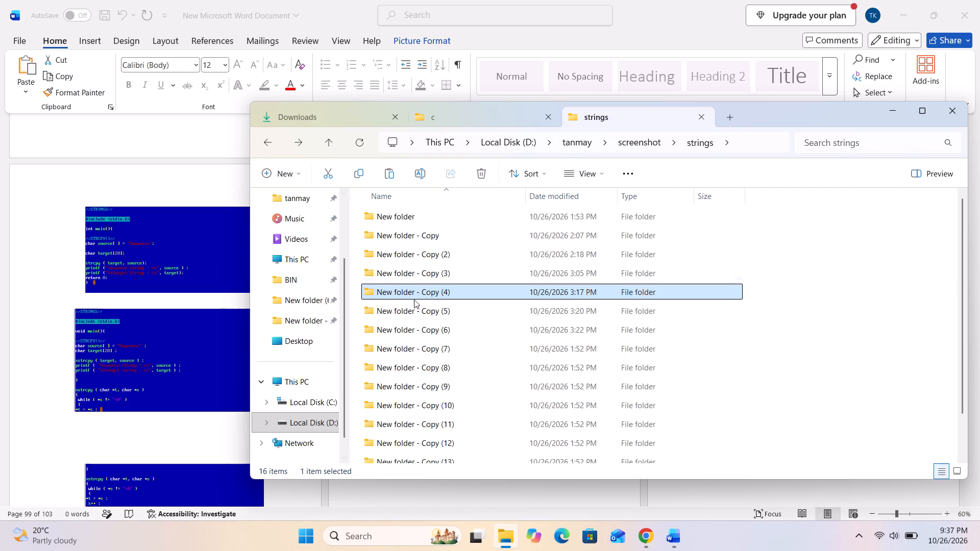
{"action": "double_click", "coordinate": [434, 322]}
{"action": "left_click", "coordinate": [410, 249], "text": "ctrl"}
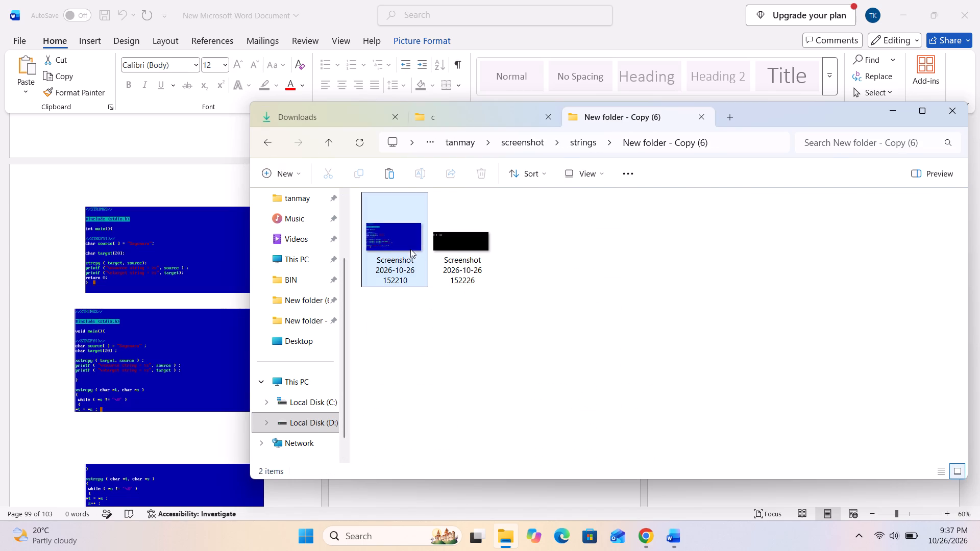
{"action": "left_click", "coordinate": [446, 245], "text": "ctrl"}
{"action": "key", "text": "ctrl+c"}
{"action": "left_click", "coordinate": [189, 271]}
{"action": "left_click", "coordinate": [443, 367]}
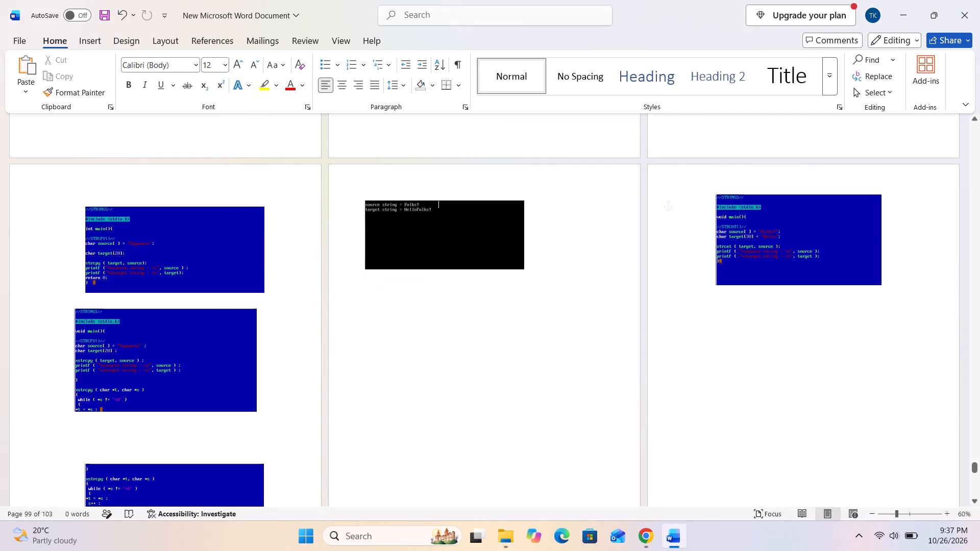
{"action": "key", "text": "ctrl+v"}
Move the strcmp code screenshot from page 98 to page 99, below the strcat code.
{"action": "left_click", "coordinate": [449, 396]}
{"action": "left_click_drag", "start_coordinate": [451, 263], "coordinate": [568, 327]}
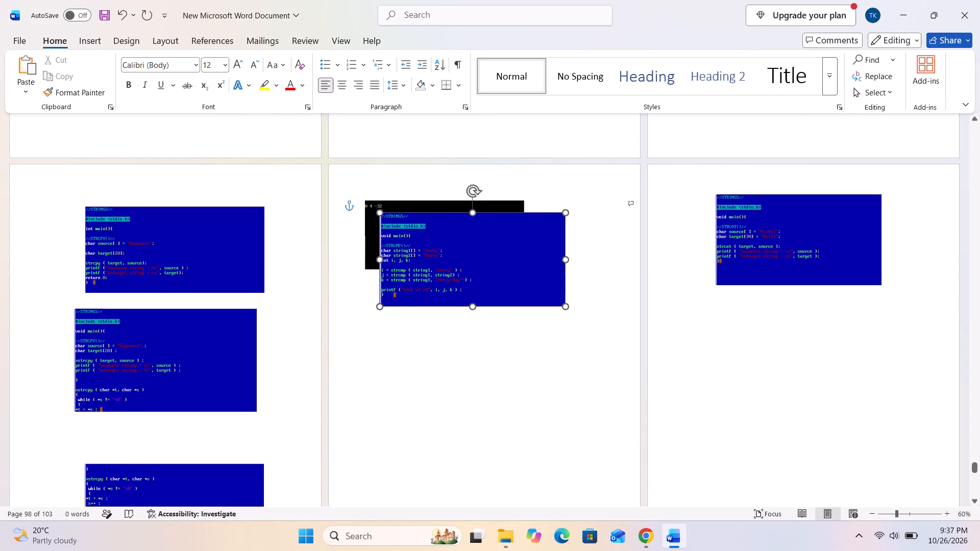
{"action": "left_click_drag", "start_coordinate": [568, 327], "coordinate": [791, 389]}
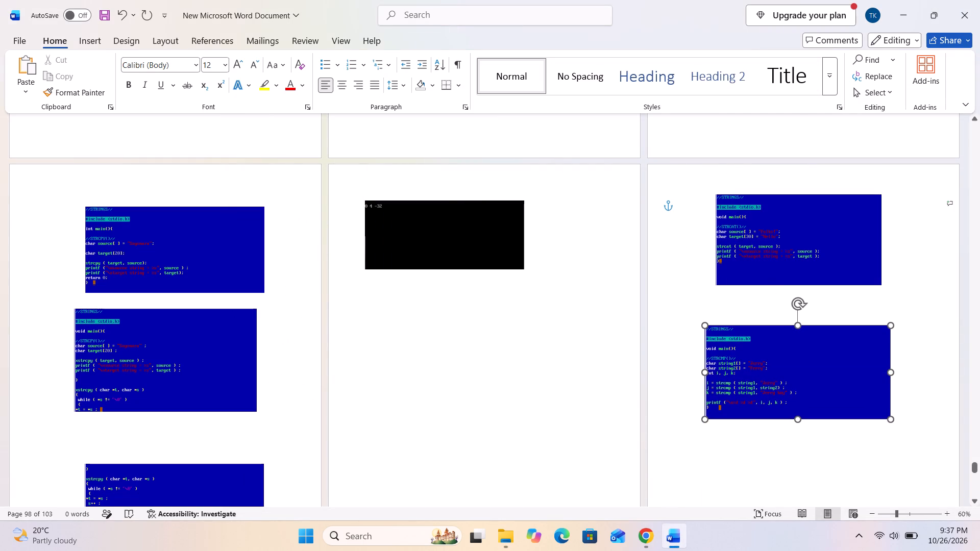
Separate the two outputs on page 98, with the source/target string output at the top and the 0 4 -32 output well below it.
{"action": "left_click", "coordinate": [458, 253]}
{"action": "left_click_drag", "start_coordinate": [457, 252], "coordinate": [449, 355]}
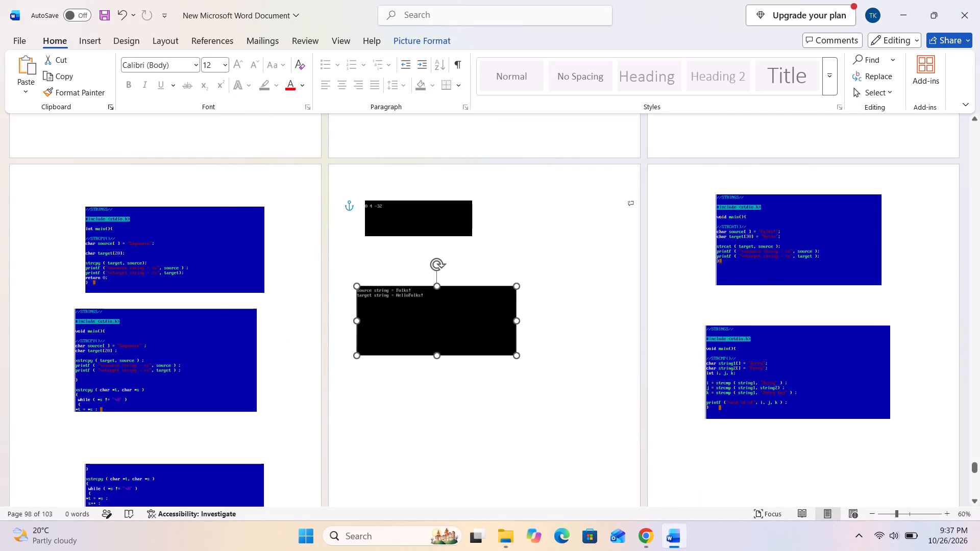
{"action": "left_click_drag", "start_coordinate": [449, 355], "coordinate": [450, 356]}
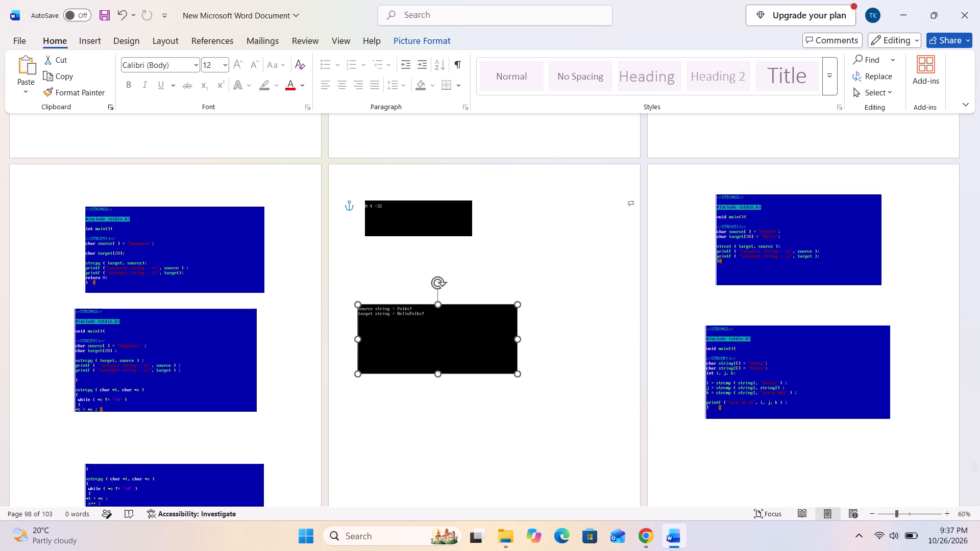
{"action": "left_click_drag", "start_coordinate": [450, 356], "coordinate": [509, 235]}
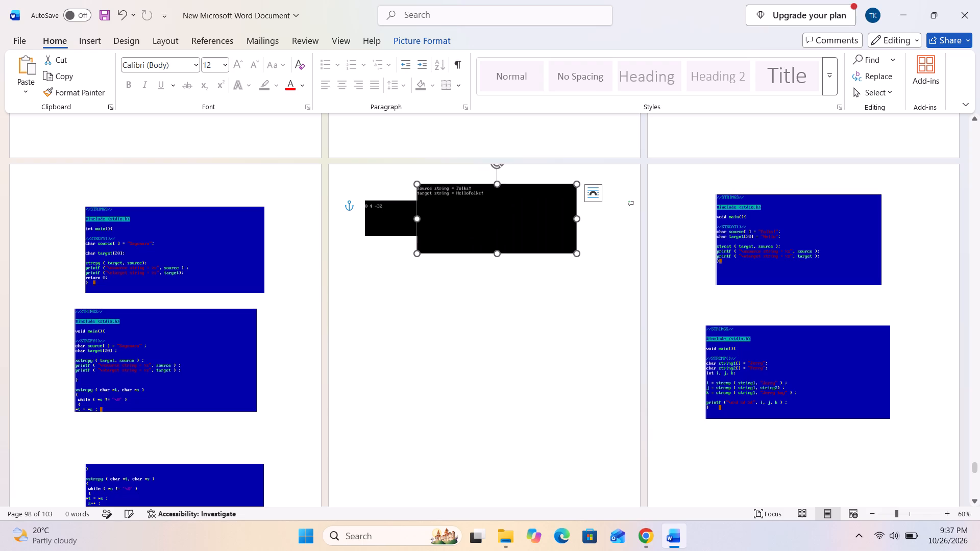
{"action": "left_click", "coordinate": [375, 222]}
{"action": "left_click_drag", "start_coordinate": [380, 223], "coordinate": [429, 400]}
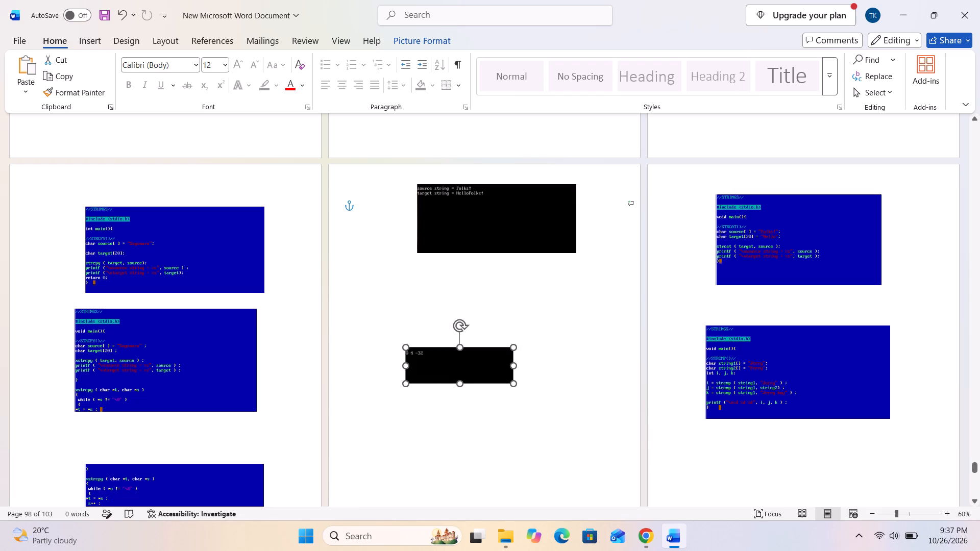
{"action": "left_click_drag", "start_coordinate": [429, 400], "coordinate": [435, 406]}
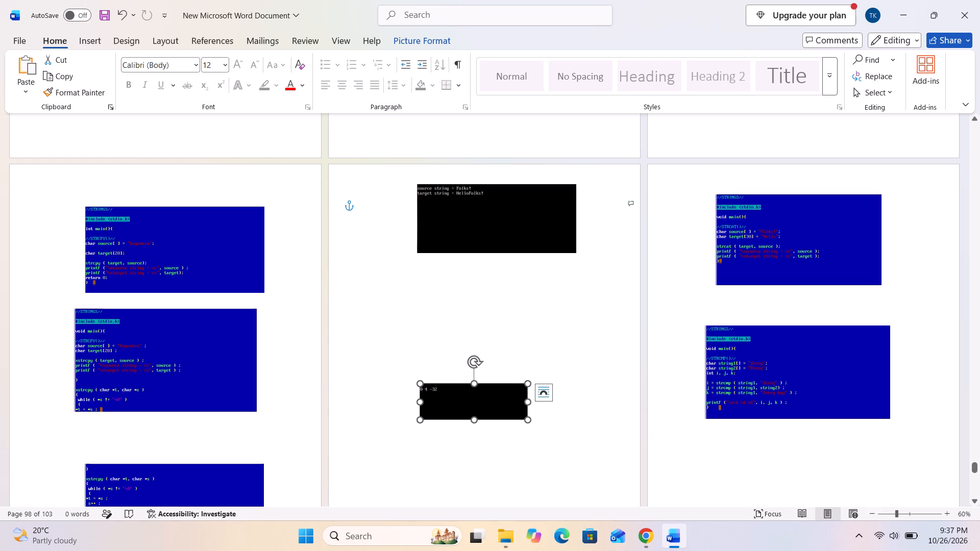
{"action": "left_click", "coordinate": [563, 366]}
Check the next unused subfolders of strings and delete New folder - Copy (7) through New folder - Copy (15).
{"action": "scroll", "coordinate": [575, 339], "scroll_direction": "down", "scroll_amount": 15}
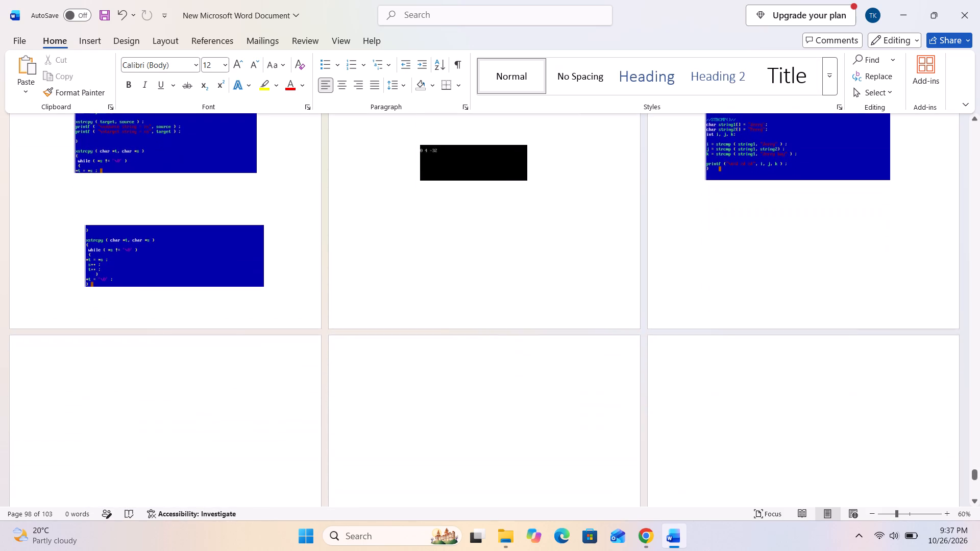
{"action": "left_click", "coordinate": [512, 527]}
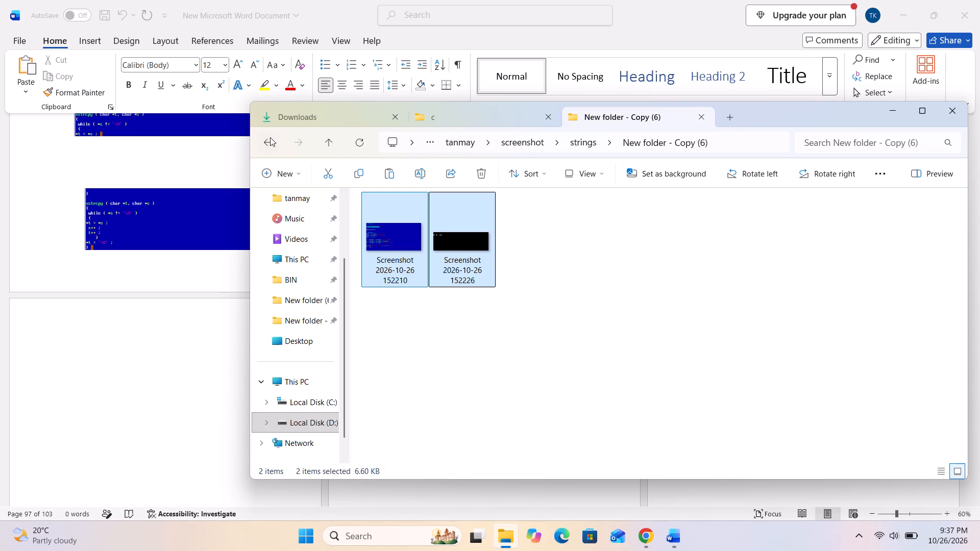
{"action": "left_click", "coordinate": [269, 137]}
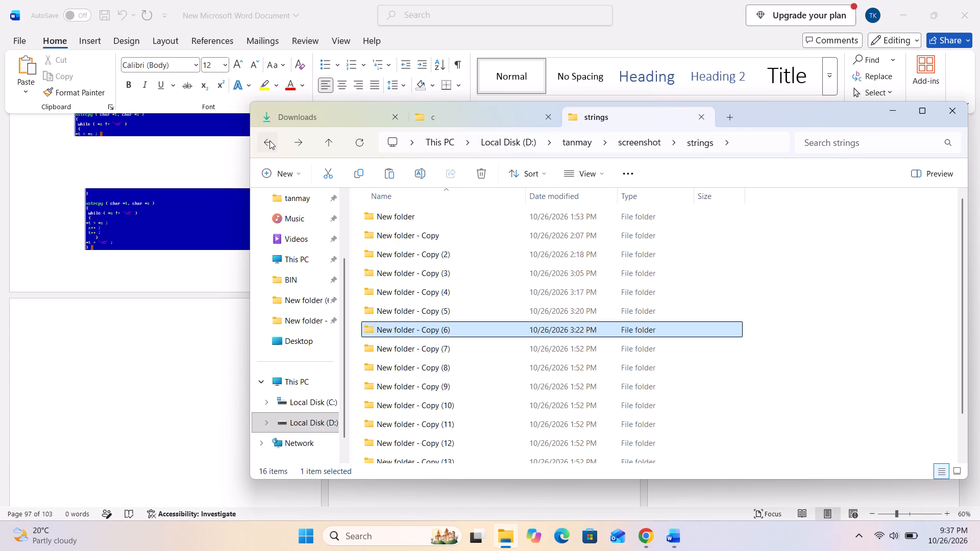
{"action": "left_click", "coordinate": [486, 348]}
{"action": "left_click", "coordinate": [486, 348]}
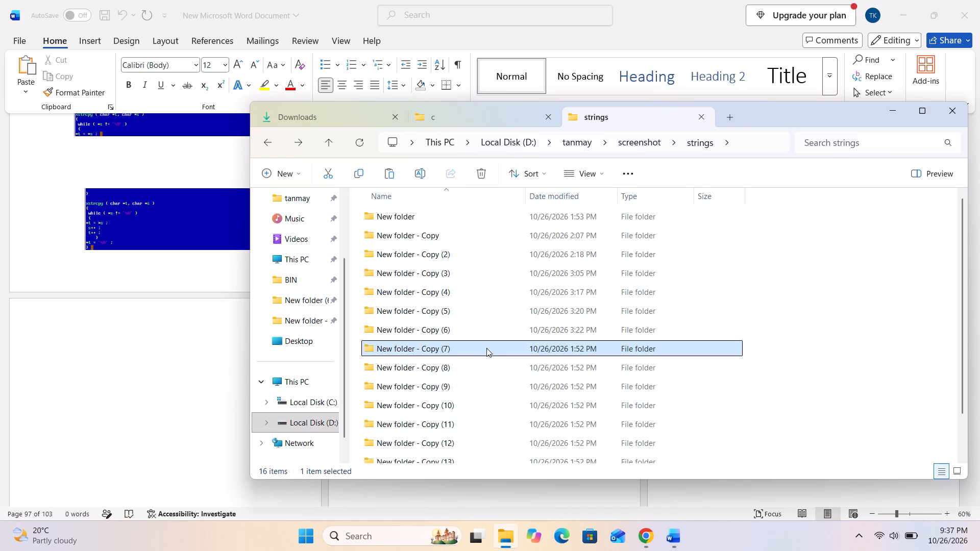
{"action": "left_click", "coordinate": [486, 348]}
{"action": "left_click", "coordinate": [486, 348]}
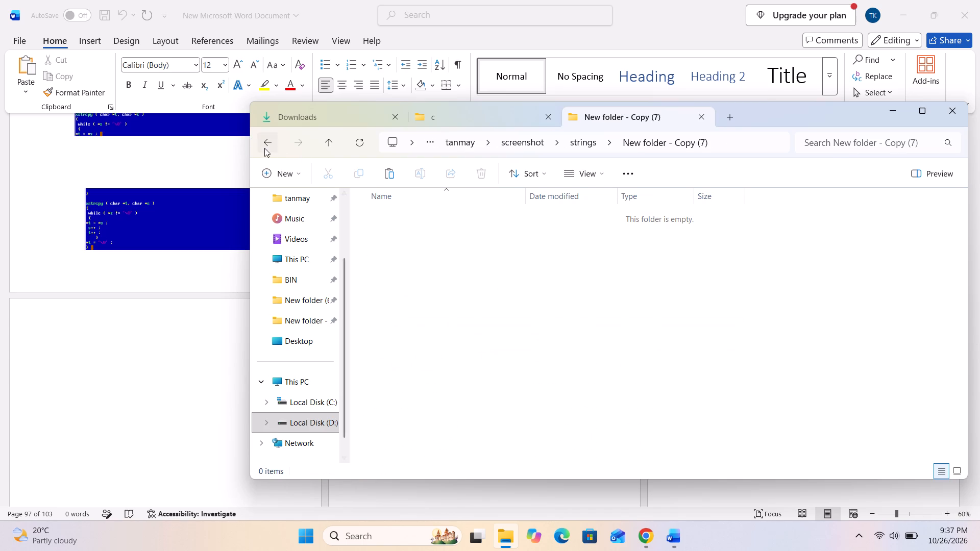
{"action": "left_click", "coordinate": [264, 147]}
{"action": "double_click", "coordinate": [433, 374]}
{"action": "left_click", "coordinate": [265, 151]}
{"action": "left_click_drag", "start_coordinate": [770, 342], "coordinate": [769, 342]}
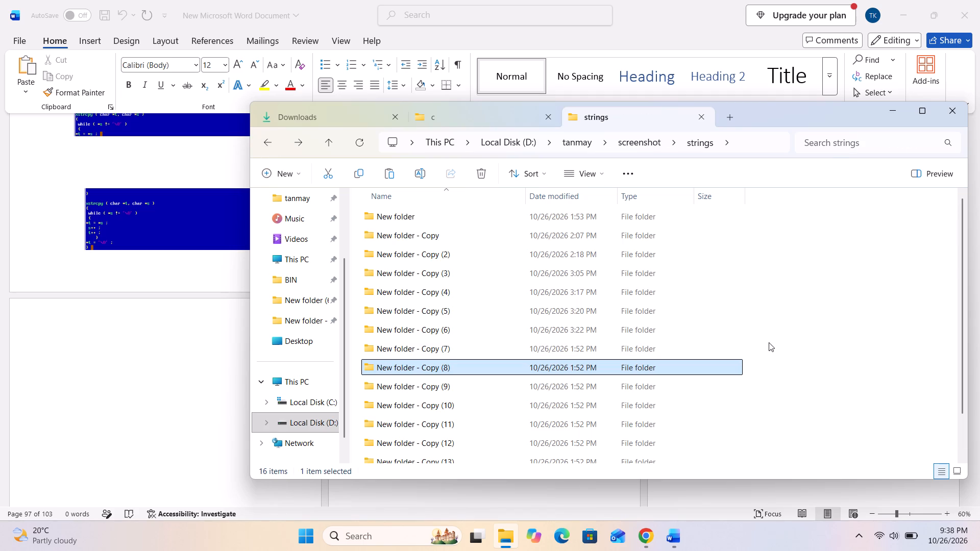
{"action": "left_click_drag", "start_coordinate": [769, 342], "coordinate": [481, 523]}
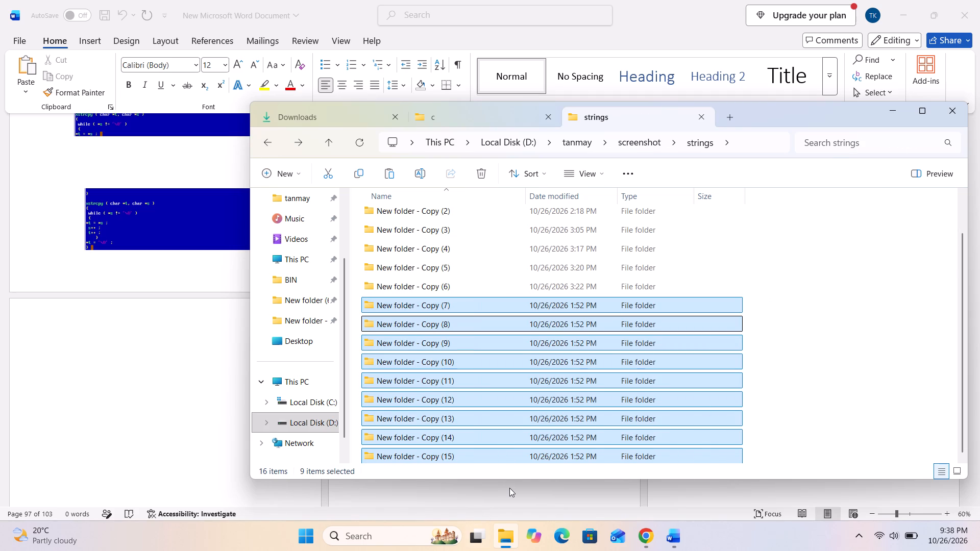
{"action": "key", "text": "Delete"}
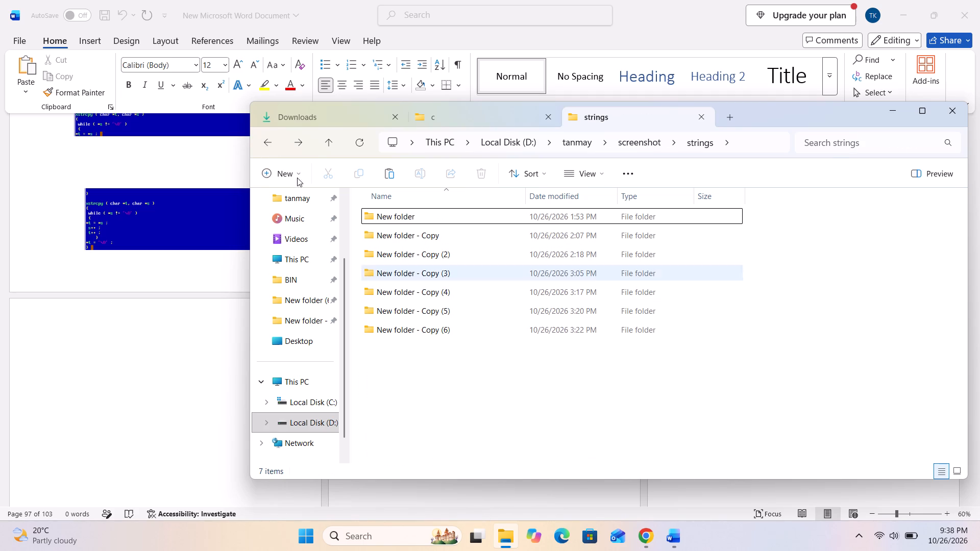
Insert all three screenshots from the structure folder's New folder on page 101.
{"action": "left_click", "coordinate": [270, 147]}
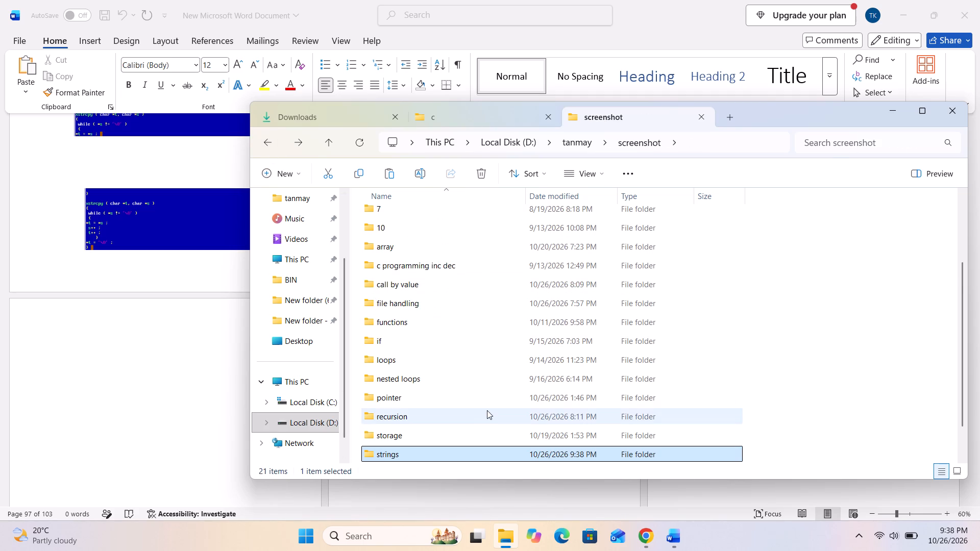
{"action": "scroll", "coordinate": [485, 410], "scroll_direction": "down", "scroll_amount": 2}
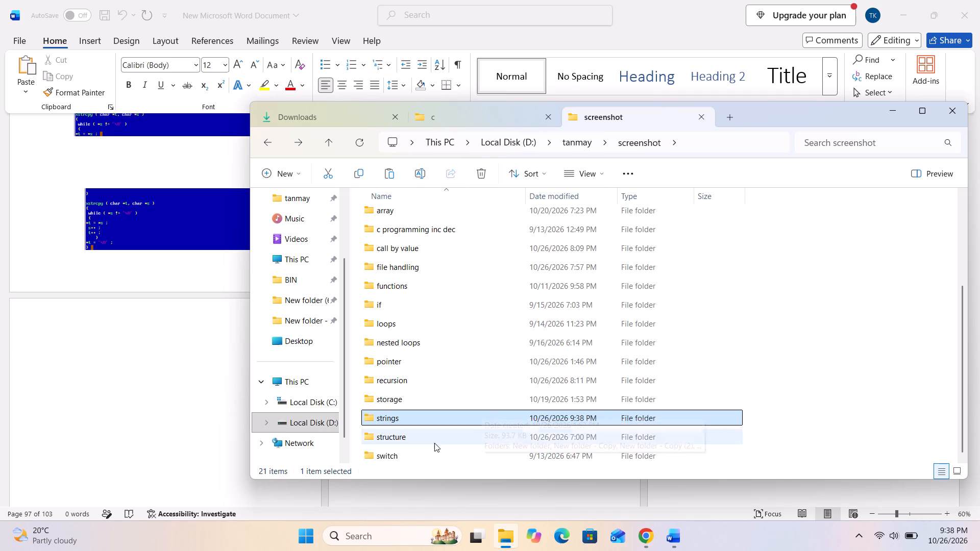
{"action": "double_click", "coordinate": [433, 440]}
{"action": "scroll", "coordinate": [464, 377], "scroll_direction": "down", "scroll_amount": 3}
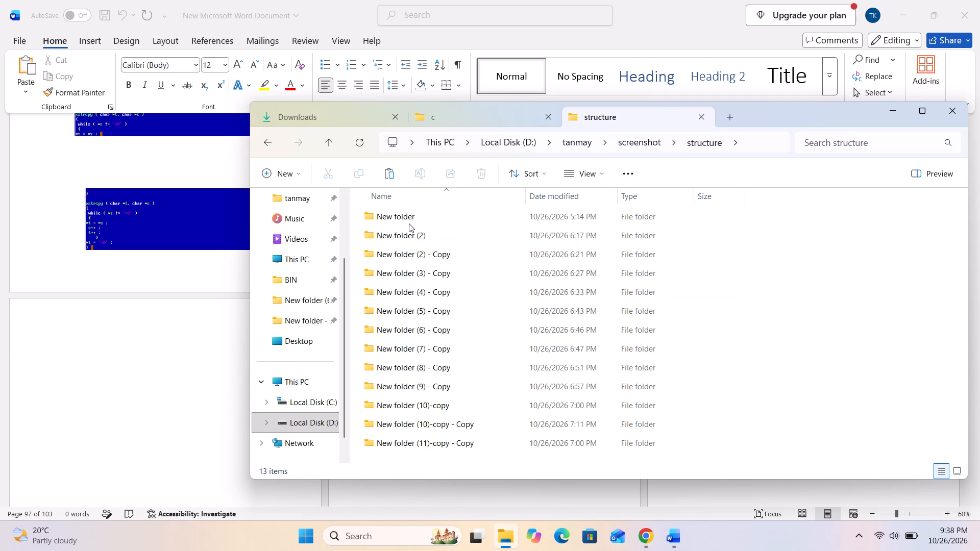
{"action": "double_click", "coordinate": [409, 223]}
{"action": "left_click", "coordinate": [393, 243], "text": "ctrl"}
{"action": "left_click", "coordinate": [462, 237], "text": "ctrl"}
{"action": "left_click", "coordinate": [528, 237], "text": "ctrl"}
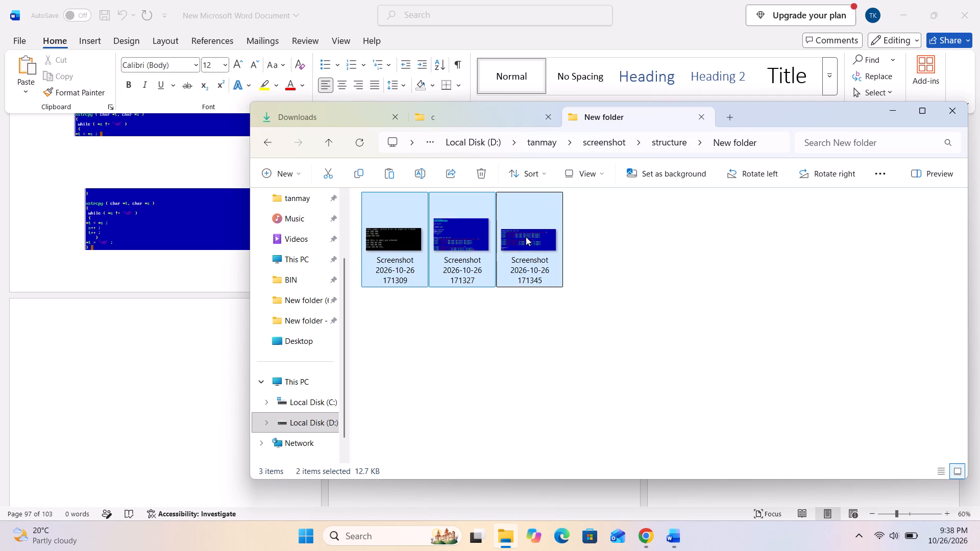
{"action": "key", "text": "ctrl+c"}
{"action": "left_click", "coordinate": [112, 379]}
{"action": "scroll", "coordinate": [400, 408], "scroll_direction": "down", "scroll_amount": 3}
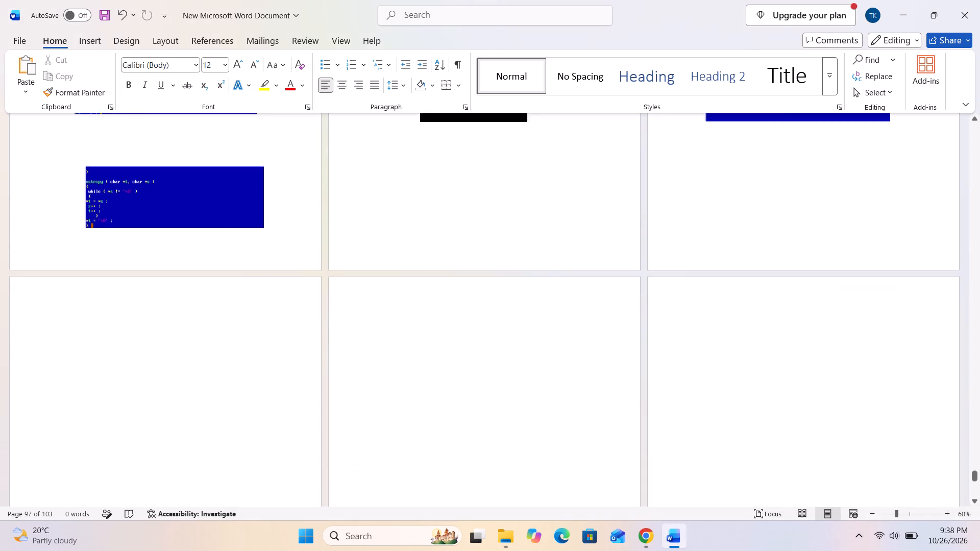
{"action": "scroll", "coordinate": [400, 408], "scroll_direction": "down", "scroll_amount": 4}
{"action": "left_click", "coordinate": [404, 323]}
{"action": "key", "text": "ctrl+v"}
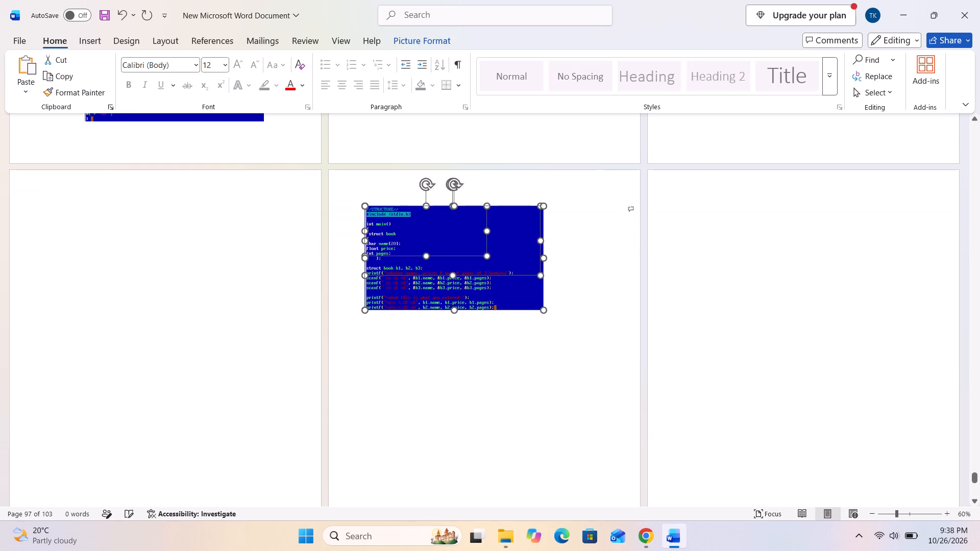
Move the books output to page 100 and stack the two structure code halves on page 101, first half above the second.
{"action": "left_click", "coordinate": [433, 365]}
{"action": "left_click_drag", "start_coordinate": [437, 289], "coordinate": [458, 406]}
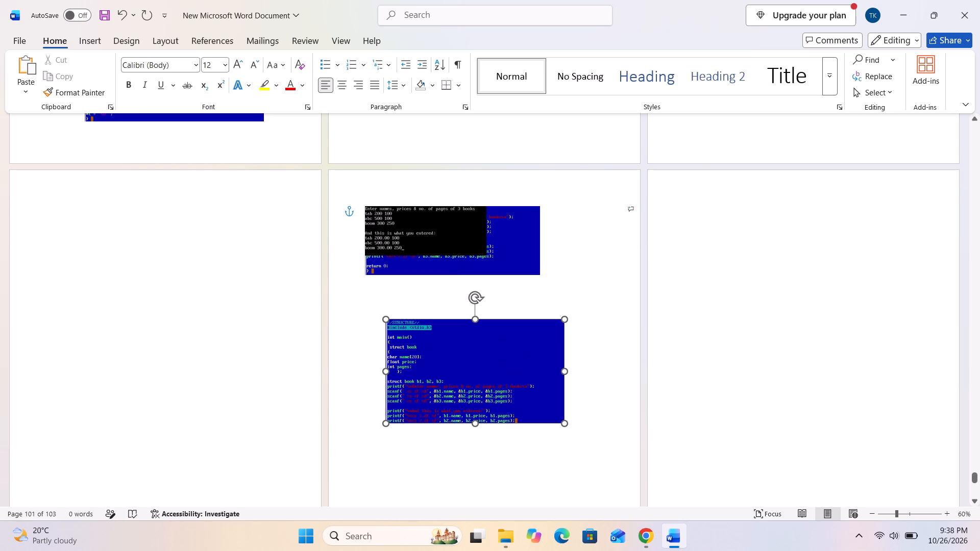
{"action": "left_click_drag", "start_coordinate": [422, 220], "coordinate": [154, 342]}
{"action": "left_click_drag", "start_coordinate": [440, 258], "coordinate": [443, 343]}
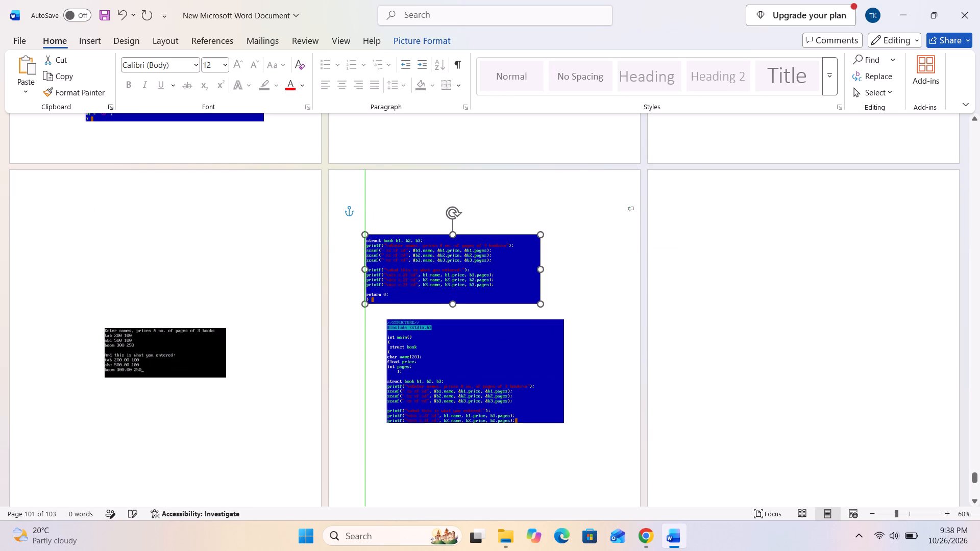
{"action": "left_click_drag", "start_coordinate": [443, 343], "coordinate": [452, 431]}
{"action": "left_click_drag", "start_coordinate": [485, 363], "coordinate": [458, 261]}
{"action": "left_click_drag", "start_coordinate": [462, 411], "coordinate": [442, 434]}
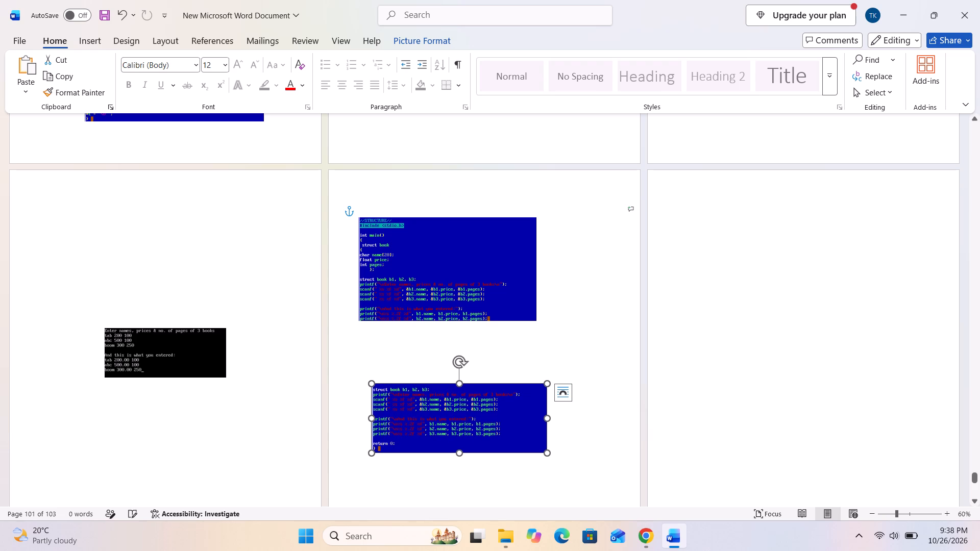
Insert all three screenshots from the structure folder's New folder (2) on page 102.
{"action": "left_click", "coordinate": [505, 533]}
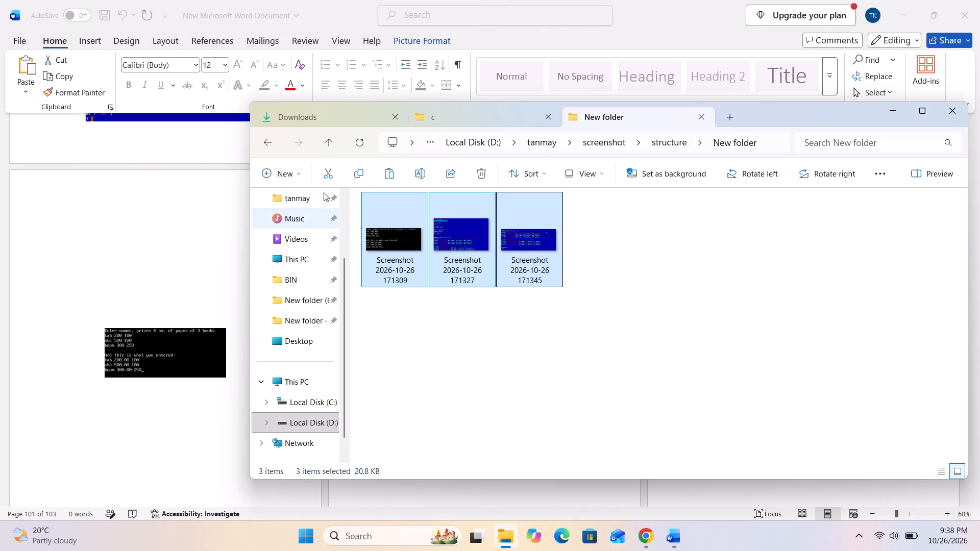
{"action": "left_click", "coordinate": [275, 143]}
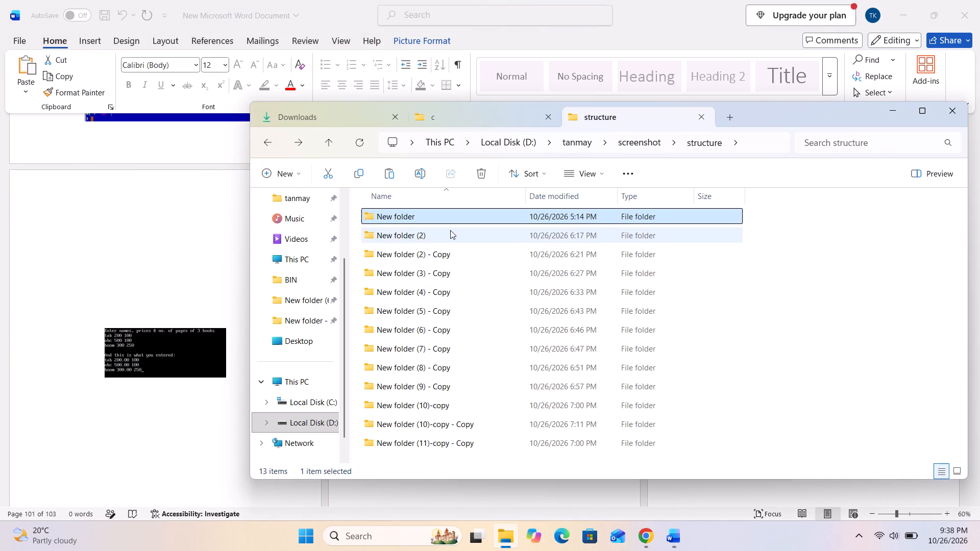
{"action": "double_click", "coordinate": [450, 230]}
{"action": "left_click", "coordinate": [394, 263], "text": "ctrl"}
{"action": "left_click", "coordinate": [431, 253], "text": "ctrl"}
{"action": "left_click", "coordinate": [538, 229], "text": "ctrl"}
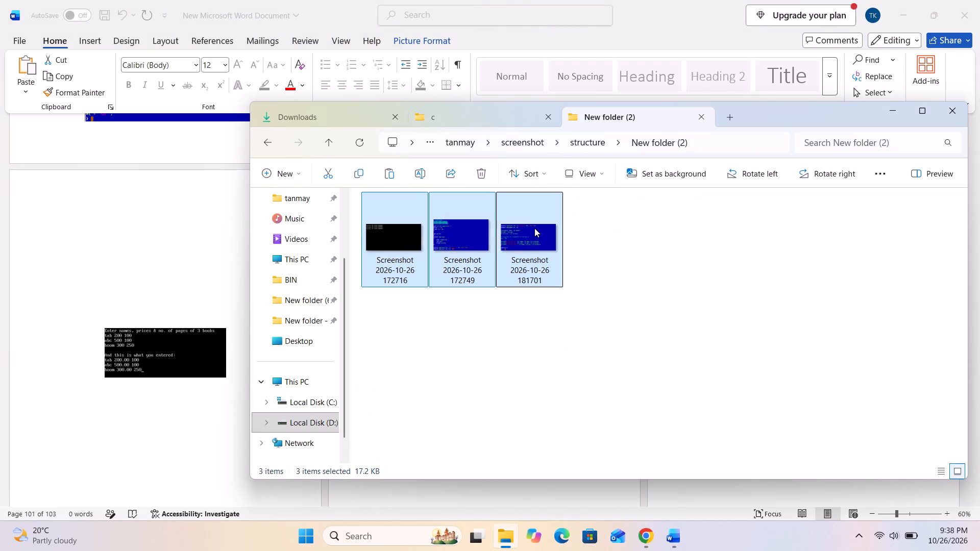
{"action": "key", "text": "ctrl+c"}
{"action": "left_click", "coordinate": [206, 241]}
{"action": "left_click", "coordinate": [842, 341]}
{"action": "key", "text": "ctrl+v"}
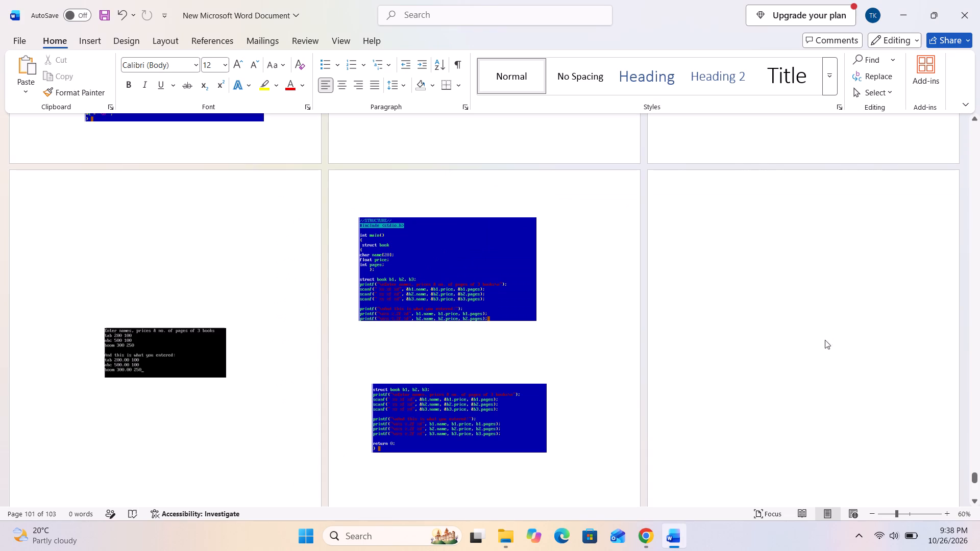
Add 29 blank pages at the end of the document using page breaks.
{"action": "scroll", "coordinate": [811, 359], "scroll_direction": "down", "scroll_amount": 7}
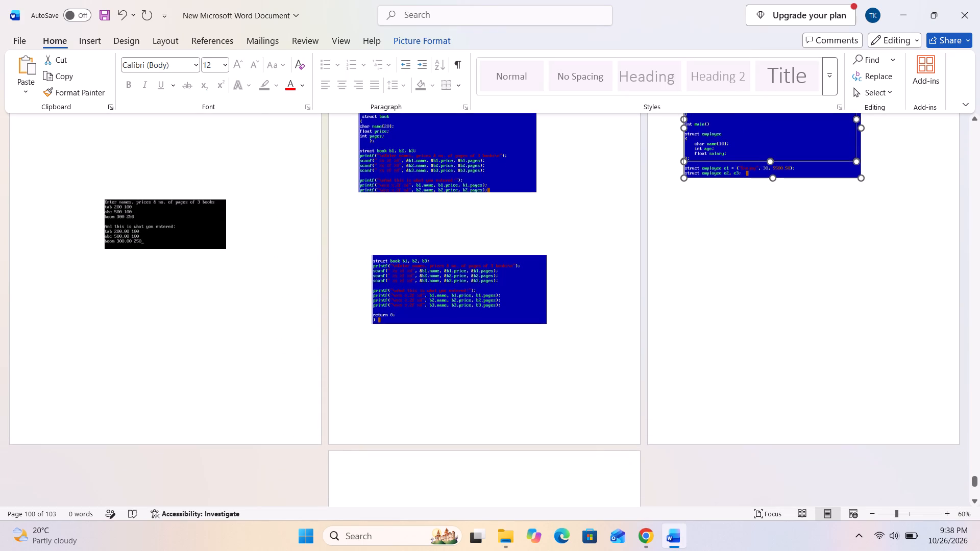
{"action": "left_click", "coordinate": [512, 491]}
{"action": "key", "text": "ctrl+Return"}
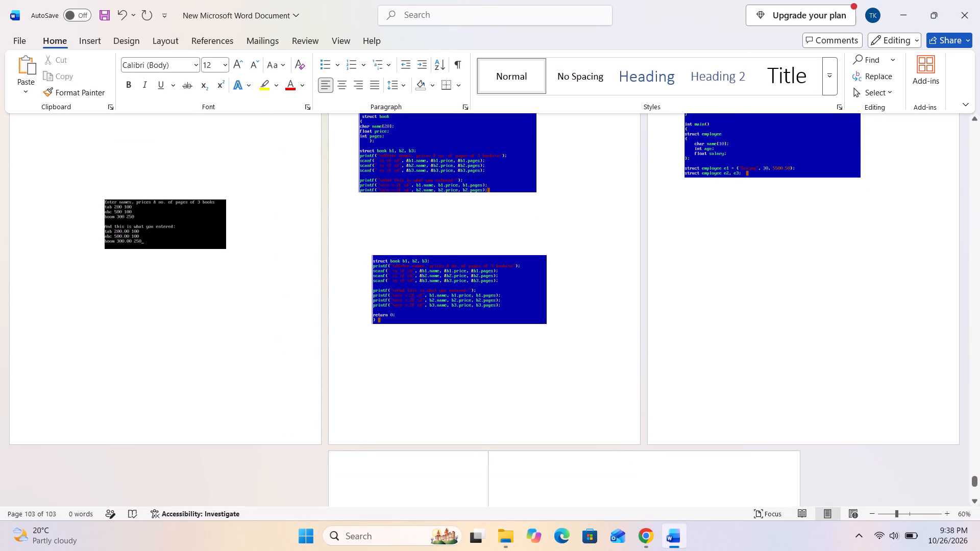
{"action": "key", "text": "ctrl+Return"}
{"action": "key", "text": "ctrl+Return"}
{"action": "key", "text": "ctrl+Return"}
{"action": "key", "text": "ctrl+Return"}
{"action": "key", "text": "ctrl+Return"}
{"action": "key", "text": "ctrl+Return"}
{"action": "key", "text": "ctrl+Return"}
{"action": "key", "text": "ctrl+Return"}
{"action": "key", "text": "ctrl+Return"}
{"action": "key", "text": "ctrl+Return"}
{"action": "key", "text": "ctrl+Return"}
{"action": "key", "text": "ctrl+Return"}
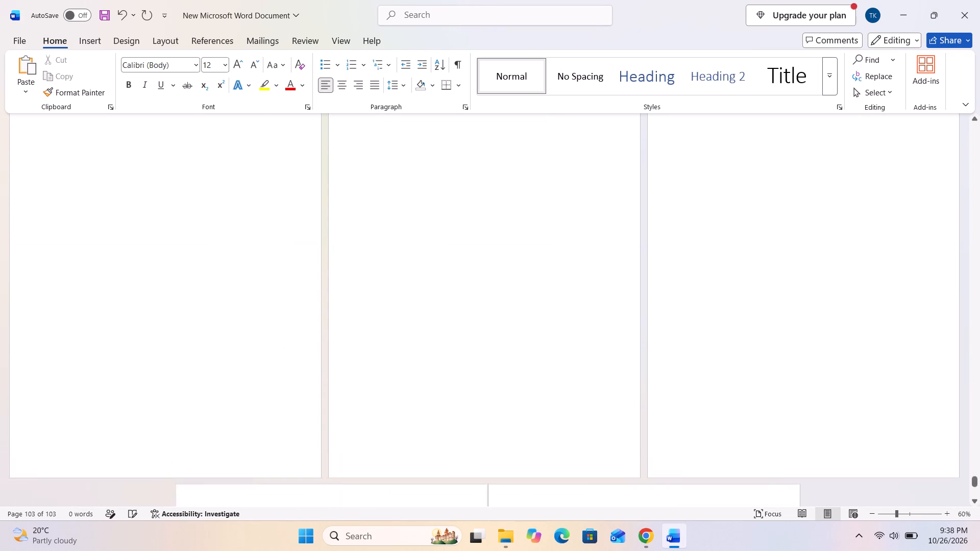
{"action": "key", "text": "ctrl+Return"}
{"action": "key", "text": "ctrl+Return"}
{"action": "key", "text": "ctrl+Return"}
{"action": "key", "text": "ctrl+Return"}
{"action": "key", "text": "ctrl+Return"}
{"action": "key", "text": "ctrl+Return"}
{"action": "key", "text": "ctrl+Return"}
{"action": "key", "text": "ctrl+Return"}
{"action": "key", "text": "ctrl+Return"}
{"action": "key", "text": "ctrl+Return"}
{"action": "key", "text": "ctrl+Return"}
{"action": "key", "text": "ctrl+Return"}
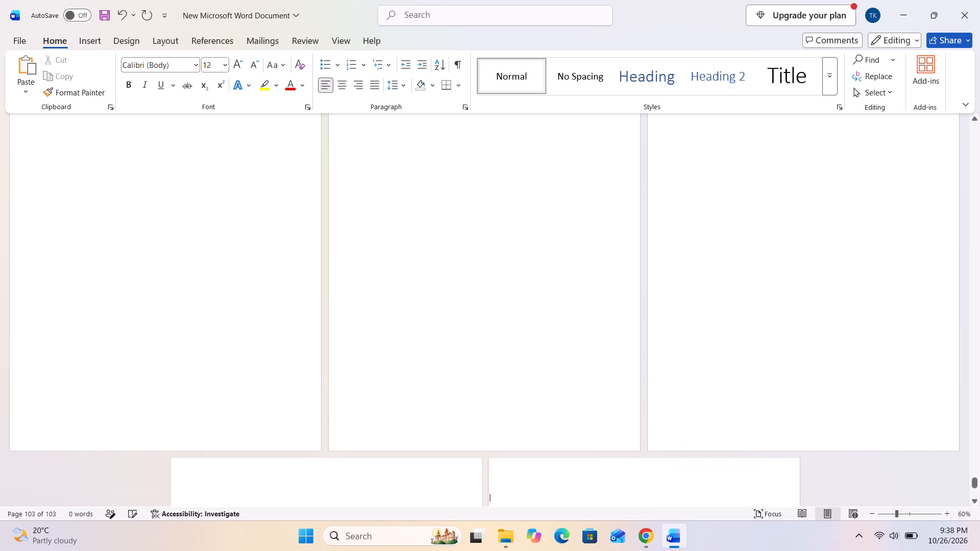
{"action": "key", "text": "ctrl+Return"}
{"action": "key", "text": "ctrl+Return"}
{"action": "key", "text": "ctrl+Return"}
{"action": "key", "text": "ctrl+Return"}
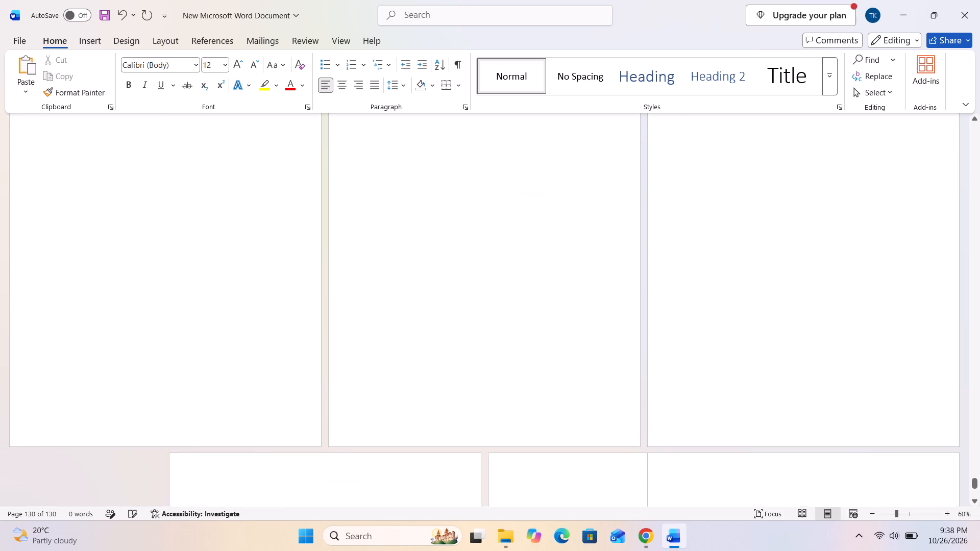
Move the first half of the employee structure code from page 102 to page 104.
{"action": "left_click", "coordinate": [515, 491]}
{"action": "scroll", "coordinate": [515, 490], "scroll_direction": "up", "scroll_amount": 20}
{"action": "scroll", "coordinate": [515, 490], "scroll_direction": "up", "scroll_amount": 11}
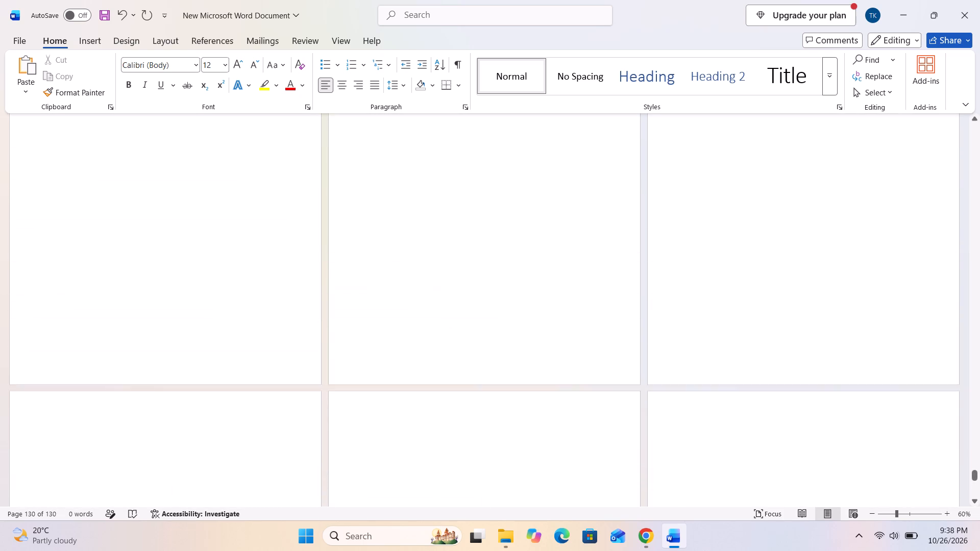
{"action": "scroll", "coordinate": [515, 489], "scroll_direction": "up", "scroll_amount": 20}
{"action": "scroll", "coordinate": [515, 489], "scroll_direction": "up", "scroll_amount": 20}
{"action": "scroll", "coordinate": [515, 489], "scroll_direction": "up", "scroll_amount": 18}
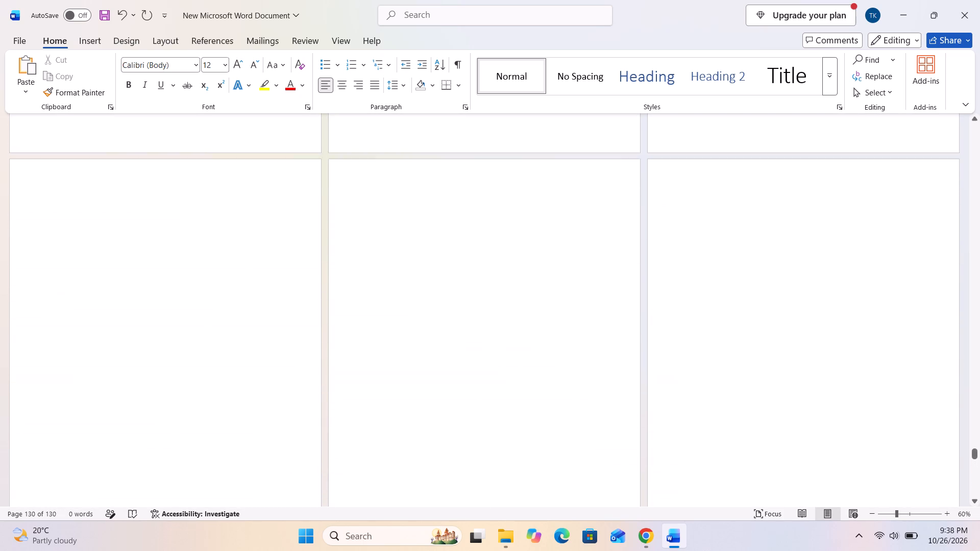
{"action": "scroll", "coordinate": [513, 484], "scroll_direction": "up", "scroll_amount": 20}
{"action": "scroll", "coordinate": [513, 484], "scroll_direction": "up", "scroll_amount": 20}
{"action": "scroll", "coordinate": [513, 484], "scroll_direction": "up", "scroll_amount": 18}
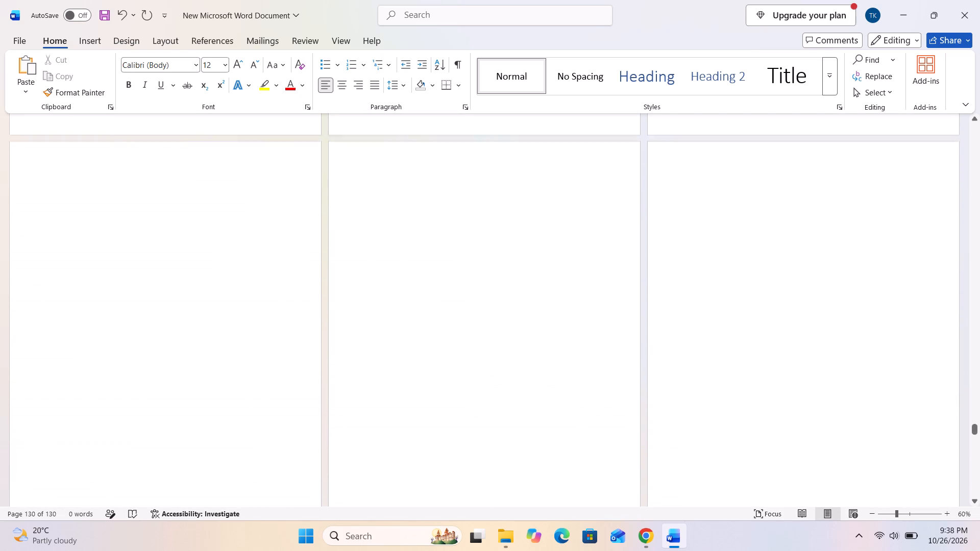
{"action": "scroll", "coordinate": [513, 484], "scroll_direction": "up", "scroll_amount": 17}
{"action": "scroll", "coordinate": [513, 484], "scroll_direction": "down", "scroll_amount": 1}
{"action": "scroll", "coordinate": [513, 484], "scroll_direction": "up", "scroll_amount": 20}
{"action": "scroll", "coordinate": [513, 484], "scroll_direction": "up", "scroll_amount": 18}
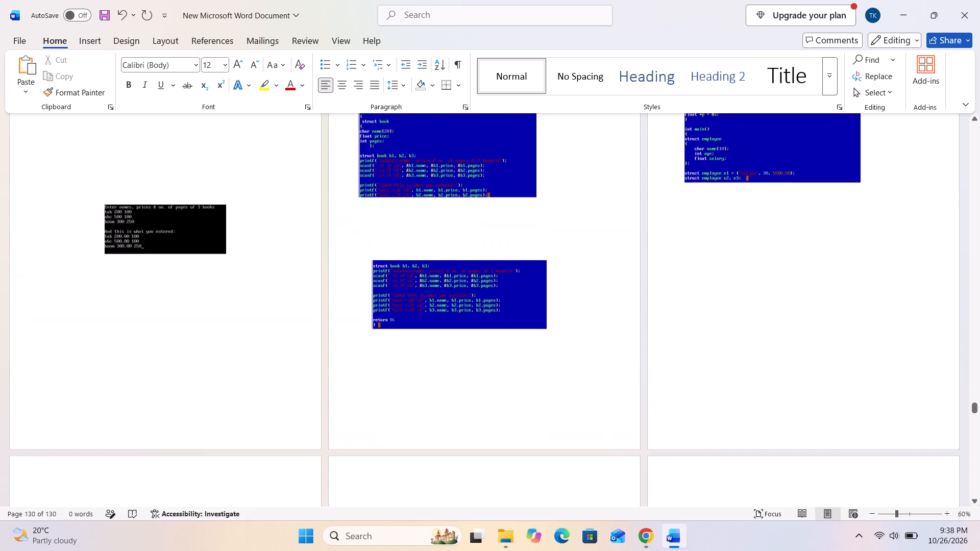
{"action": "scroll", "coordinate": [512, 484], "scroll_direction": "up", "scroll_amount": 8}
{"action": "scroll", "coordinate": [744, 410], "scroll_direction": "down", "scroll_amount": 1}
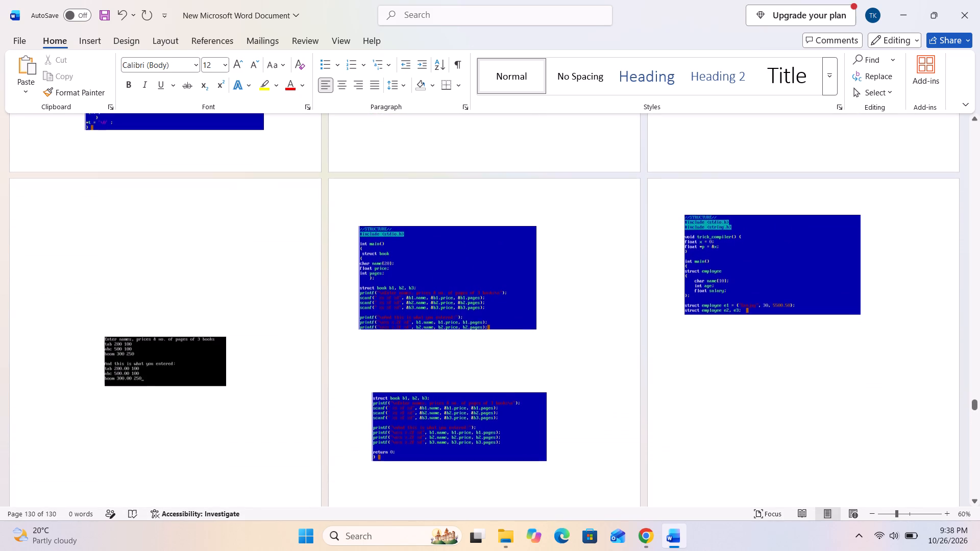
{"action": "left_click_drag", "start_coordinate": [749, 301], "coordinate": [768, 451]}
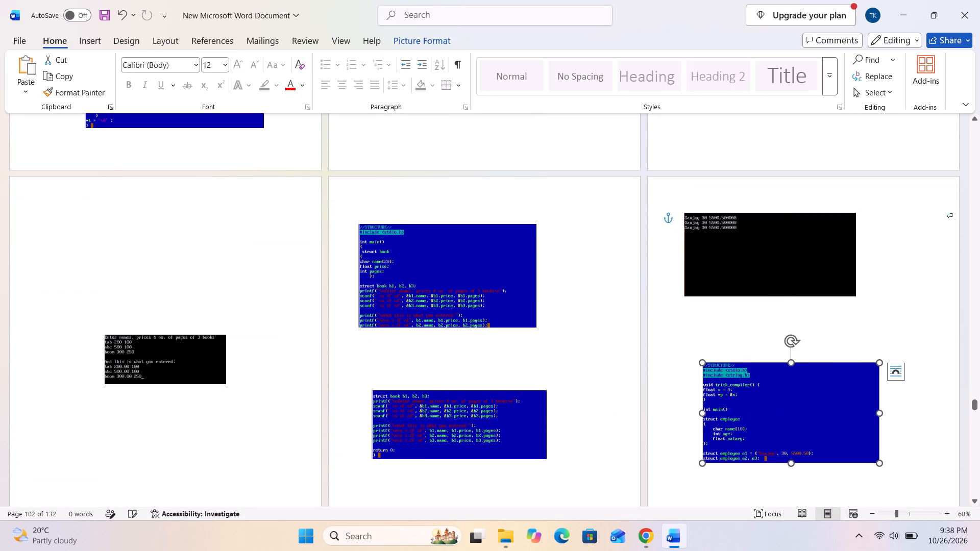
{"action": "scroll", "coordinate": [745, 298], "scroll_direction": "down", "scroll_amount": 10}
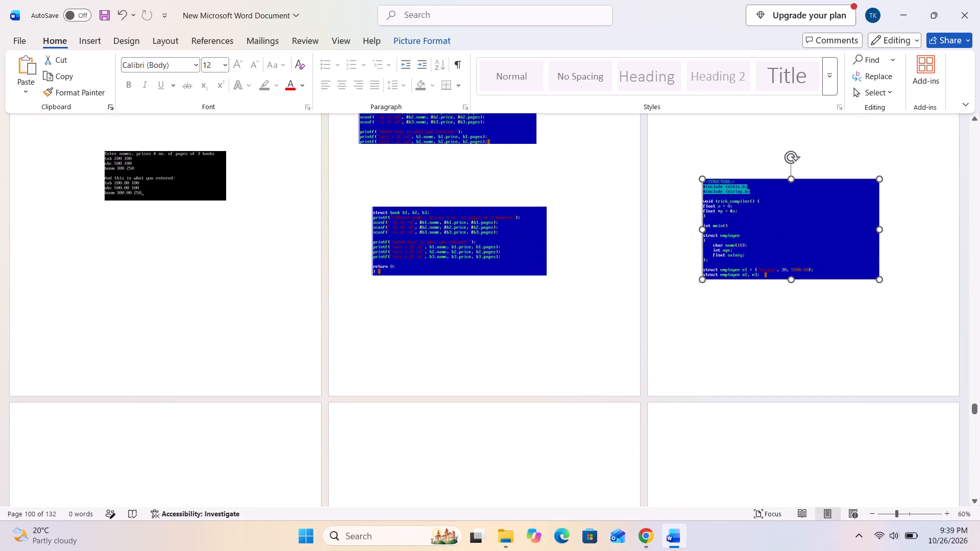
{"action": "left_click_drag", "start_coordinate": [777, 240], "coordinate": [542, 456]}
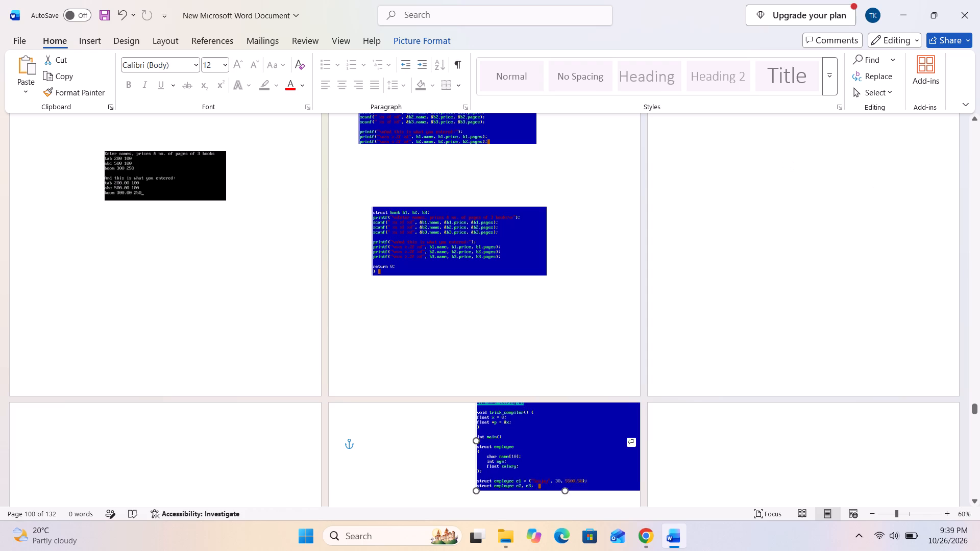
{"action": "left_click_drag", "start_coordinate": [542, 456], "coordinate": [507, 466]}
{"action": "scroll", "coordinate": [509, 456], "scroll_direction": "down", "scroll_amount": 4}
{"action": "left_click_drag", "start_coordinate": [528, 398], "coordinate": [494, 435]}
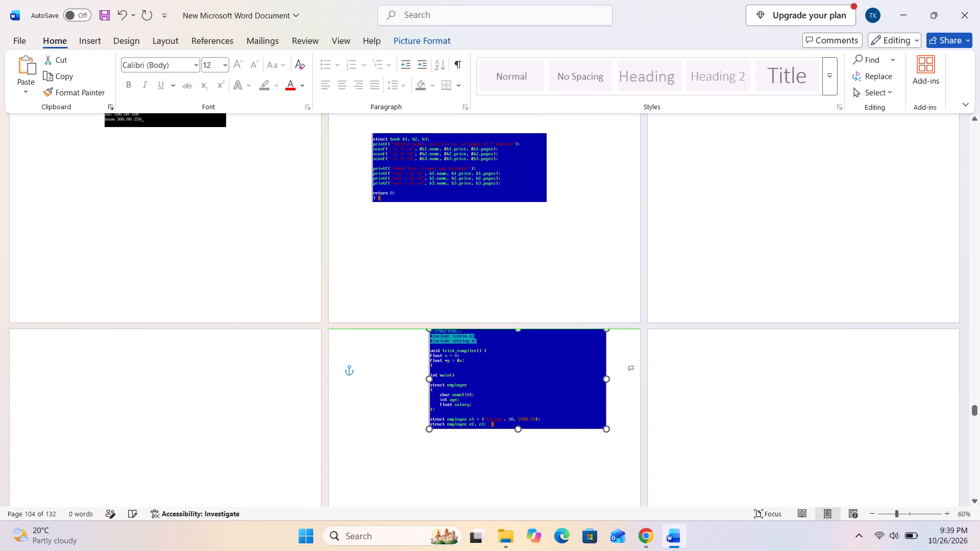
{"action": "left_click_drag", "start_coordinate": [494, 435], "coordinate": [489, 443]}
{"action": "scroll", "coordinate": [732, 347], "scroll_direction": "up", "scroll_amount": 1}
{"action": "scroll", "coordinate": [732, 347], "scroll_direction": "down", "scroll_amount": 1}
{"action": "scroll", "coordinate": [732, 347], "scroll_direction": "up", "scroll_amount": 13}
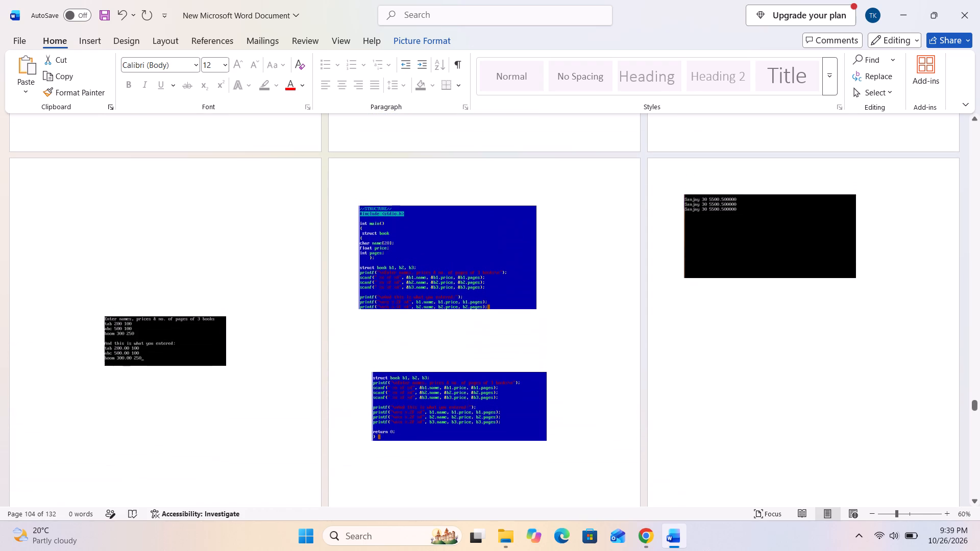
Lower the employee output on page 102 and move the second employee code half from there to page 104.
{"action": "left_click_drag", "start_coordinate": [750, 269], "coordinate": [762, 334]}
{"action": "left_click_drag", "start_coordinate": [733, 239], "coordinate": [527, 436]}
{"action": "left_click_drag", "start_coordinate": [676, 261], "coordinate": [676, 260]}
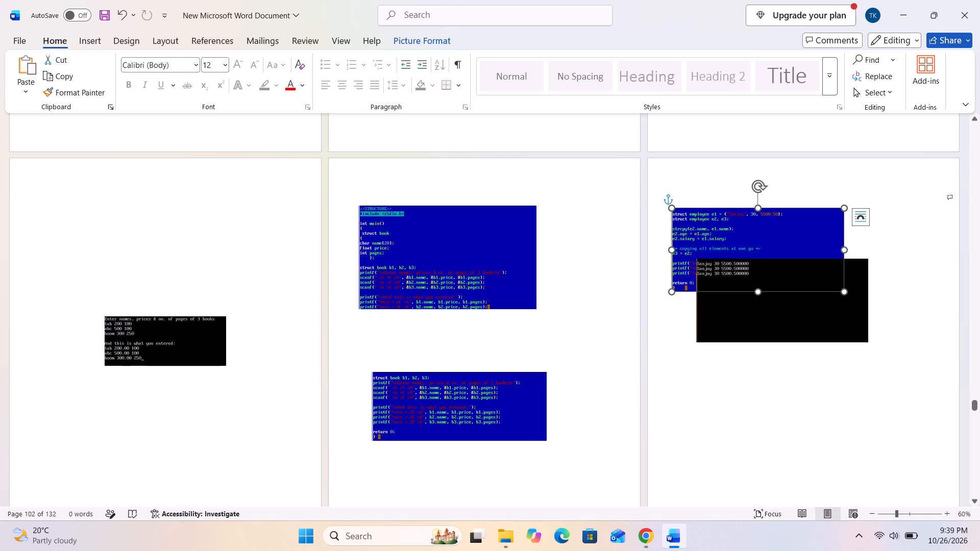
{"action": "left_click_drag", "start_coordinate": [676, 260], "coordinate": [451, 425]}
{"action": "scroll", "coordinate": [667, 335], "scroll_direction": "down", "scroll_amount": 3}
{"action": "scroll", "coordinate": [594, 324], "scroll_direction": "down", "scroll_amount": 5}
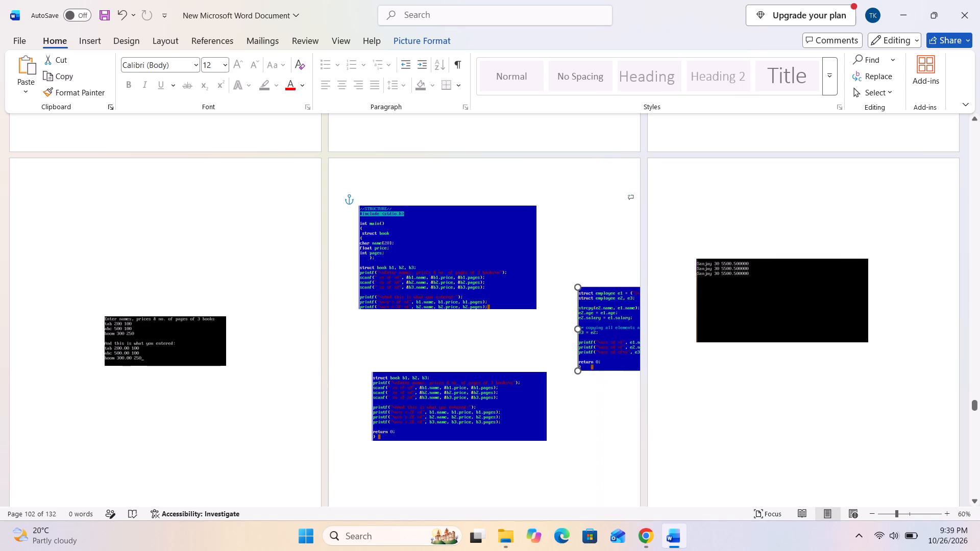
{"action": "left_click_drag", "start_coordinate": [451, 425], "coordinate": [311, 550]}
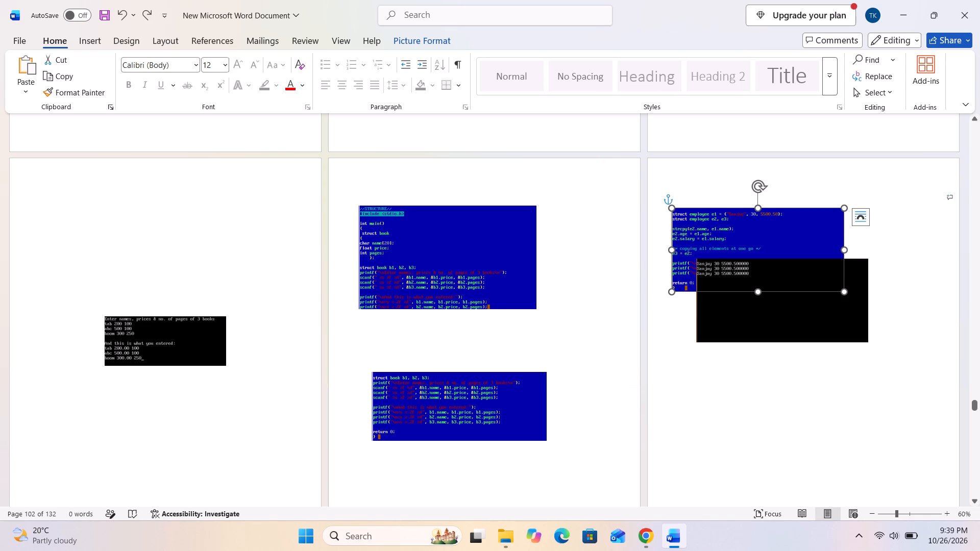
{"action": "left_click_drag", "start_coordinate": [691, 259], "coordinate": [712, 437]}
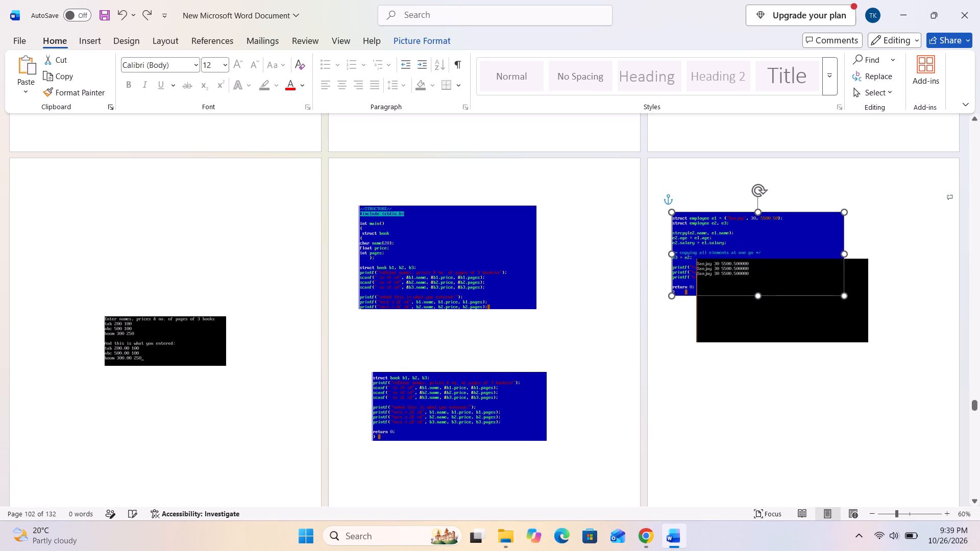
{"action": "scroll", "coordinate": [710, 439], "scroll_direction": "down", "scroll_amount": 8}
{"action": "left_click_drag", "start_coordinate": [677, 126], "coordinate": [668, 346]}
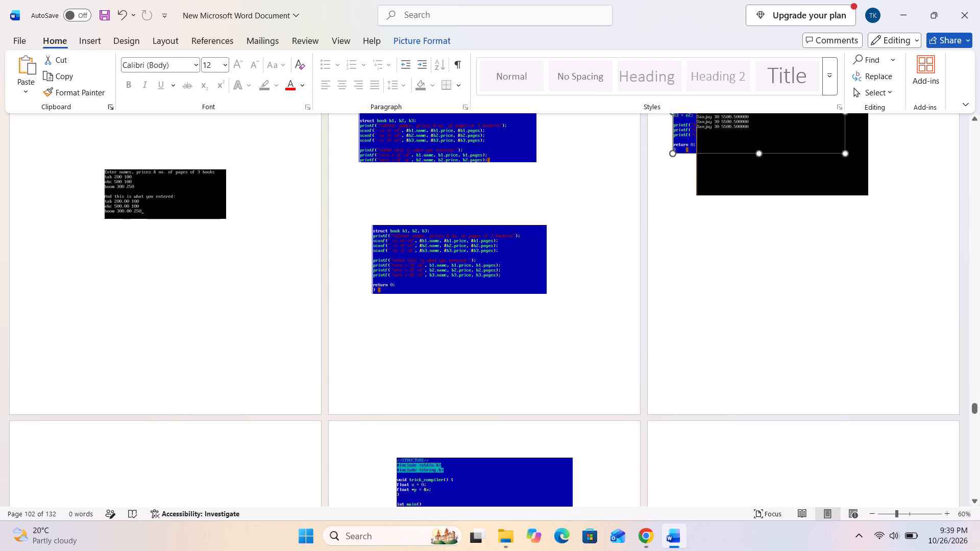
{"action": "left_click_drag", "start_coordinate": [668, 346], "coordinate": [486, 460]}
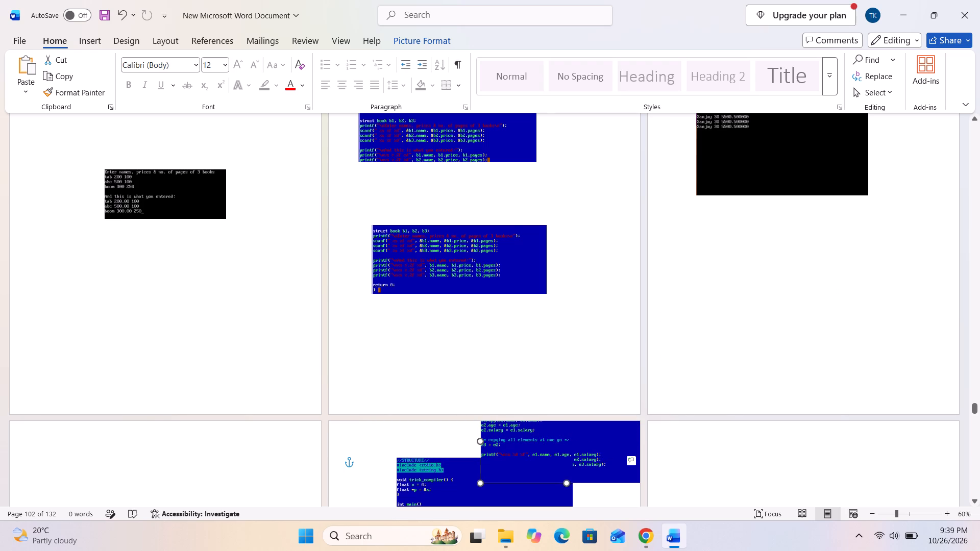
Move both employee code halves to page 103 and stack them with a gap, first half above the second.
{"action": "scroll", "coordinate": [509, 429], "scroll_direction": "down", "scroll_amount": 10}
{"action": "left_click_drag", "start_coordinate": [509, 316], "coordinate": [191, 342]}
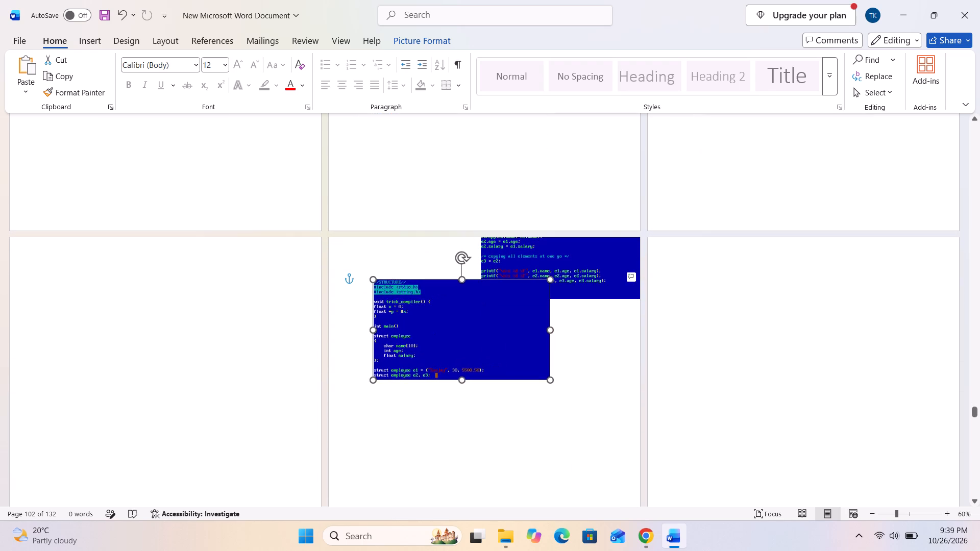
{"action": "left_click_drag", "start_coordinate": [191, 342], "coordinate": [169, 342]}
{"action": "left_click_drag", "start_coordinate": [514, 280], "coordinate": [193, 454]}
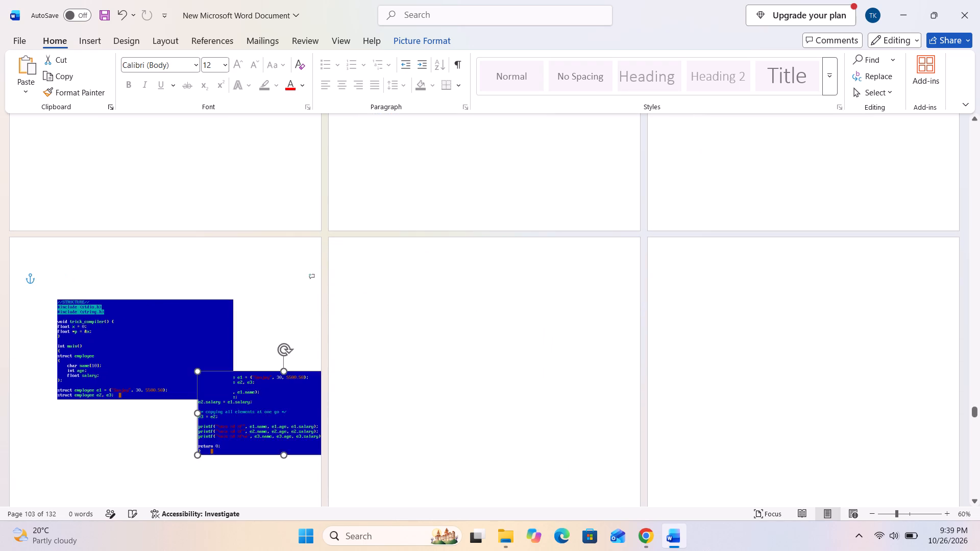
{"action": "left_click_drag", "start_coordinate": [193, 454], "coordinate": [191, 455]}
{"action": "scroll", "coordinate": [200, 435], "scroll_direction": "down", "scroll_amount": 9}
{"action": "left_click_drag", "start_coordinate": [276, 265], "coordinate": [188, 328]}
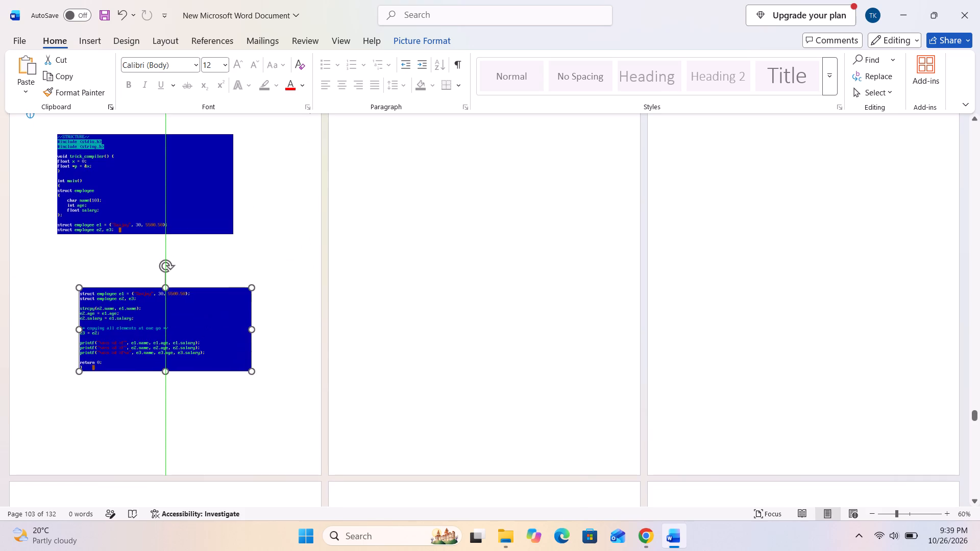
{"action": "left_click_drag", "start_coordinate": [188, 328], "coordinate": [179, 339]}
Insert all three screenshots from the structure folder's New folder (2) - Copy on page 104.
{"action": "left_click", "coordinate": [501, 539]}
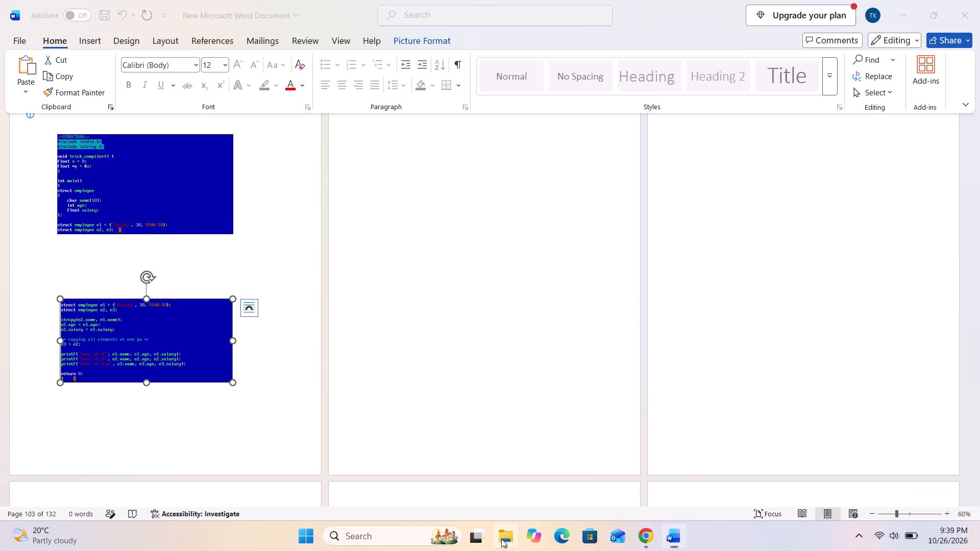
{"action": "left_click", "coordinate": [261, 143]}
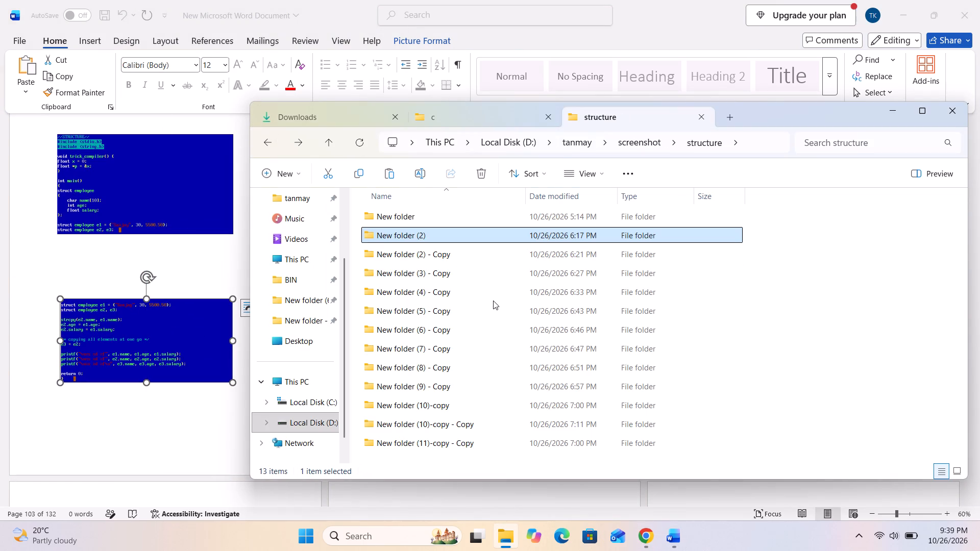
{"action": "double_click", "coordinate": [462, 254]}
{"action": "left_click", "coordinate": [393, 233], "text": "ctrl"}
{"action": "left_click", "coordinate": [470, 232], "text": "ctrl"}
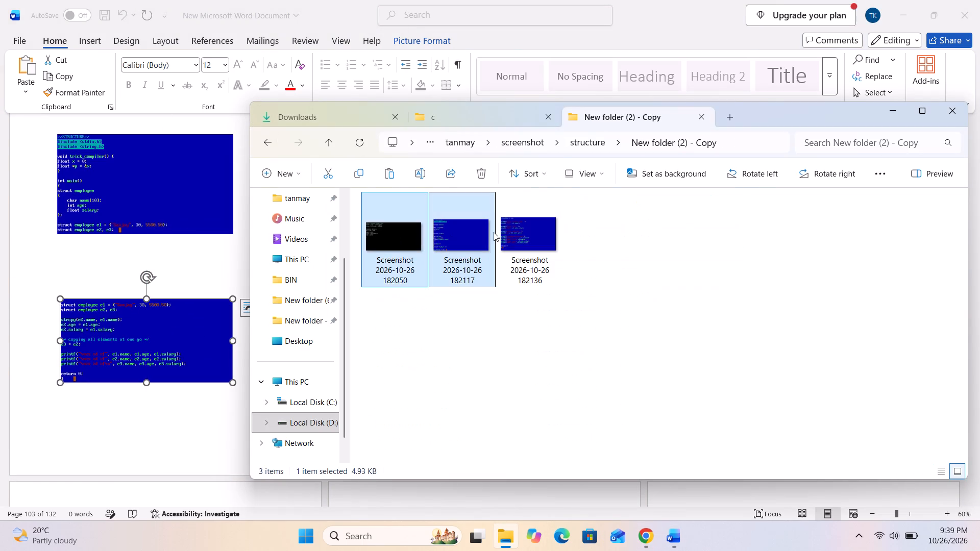
{"action": "left_click", "coordinate": [499, 231], "text": "ctrl"}
{"action": "key", "text": "ctrl+c"}
{"action": "left_click", "coordinate": [223, 269]}
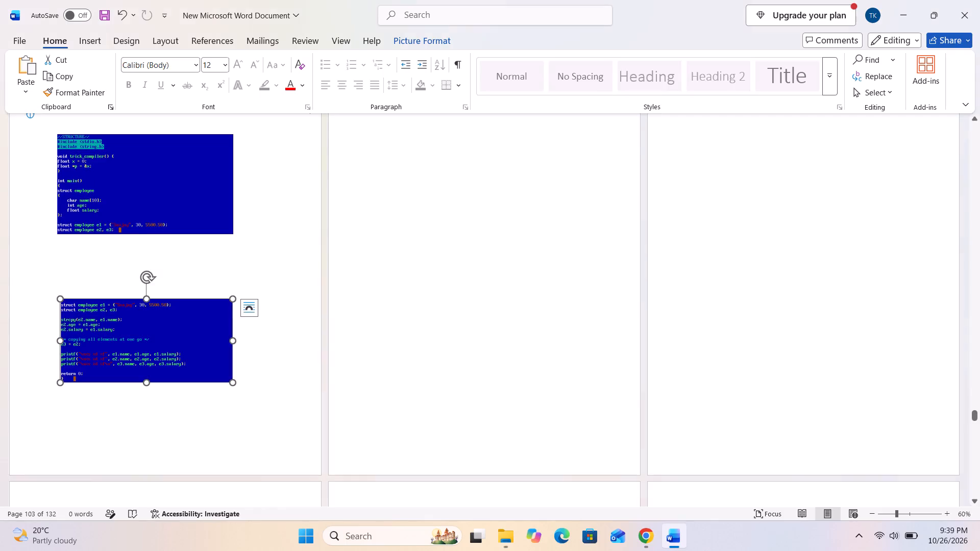
{"action": "left_click", "coordinate": [482, 268]}
{"action": "key", "text": "ctrl+v"}
Stack the two student address code halves on page 105, first above second, and lower the student details output on page 104.
{"action": "left_click", "coordinate": [488, 320]}
{"action": "left_click_drag", "start_coordinate": [456, 181], "coordinate": [457, 181]}
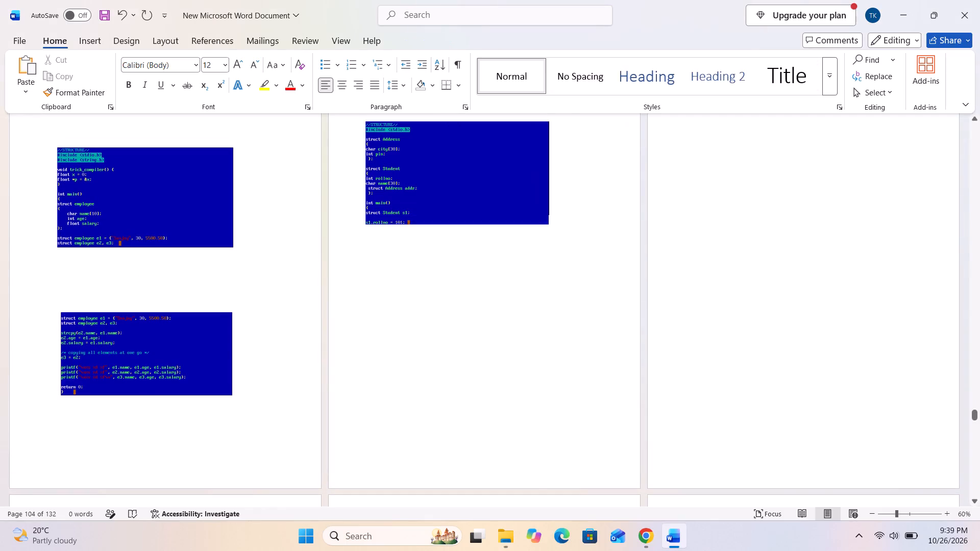
{"action": "left_click_drag", "start_coordinate": [457, 181], "coordinate": [778, 196]}
{"action": "left_click_drag", "start_coordinate": [451, 195], "coordinate": [453, 278]}
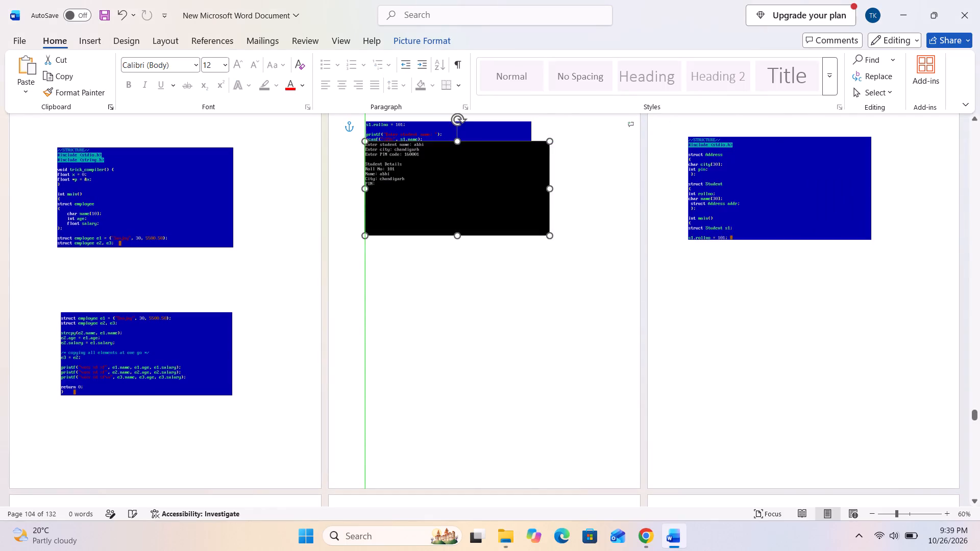
{"action": "left_click_drag", "start_coordinate": [453, 278], "coordinate": [454, 303]}
{"action": "left_click_drag", "start_coordinate": [417, 173], "coordinate": [747, 317]}
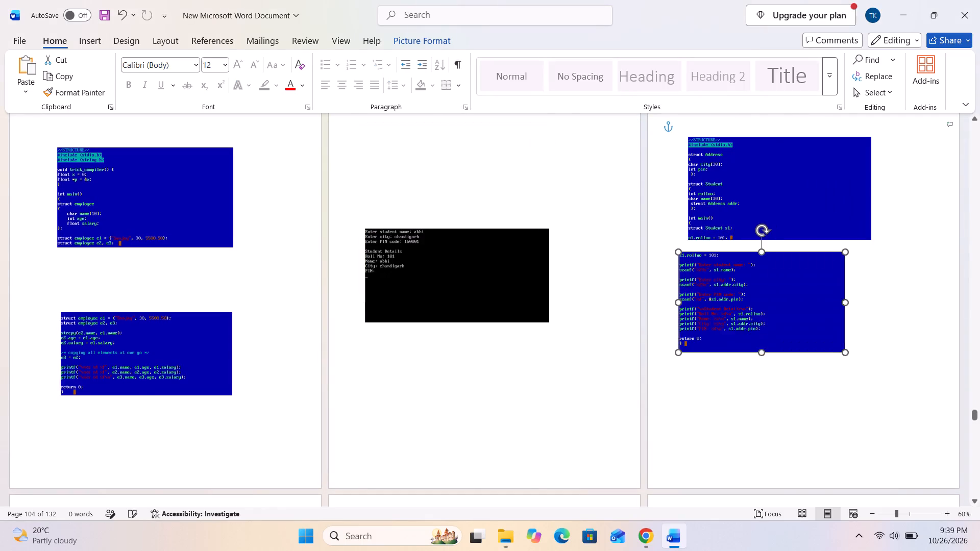
Lower the second student address code half on page 105 to leave a gap below the first half.
{"action": "left_click_drag", "start_coordinate": [747, 317], "coordinate": [747, 346]}
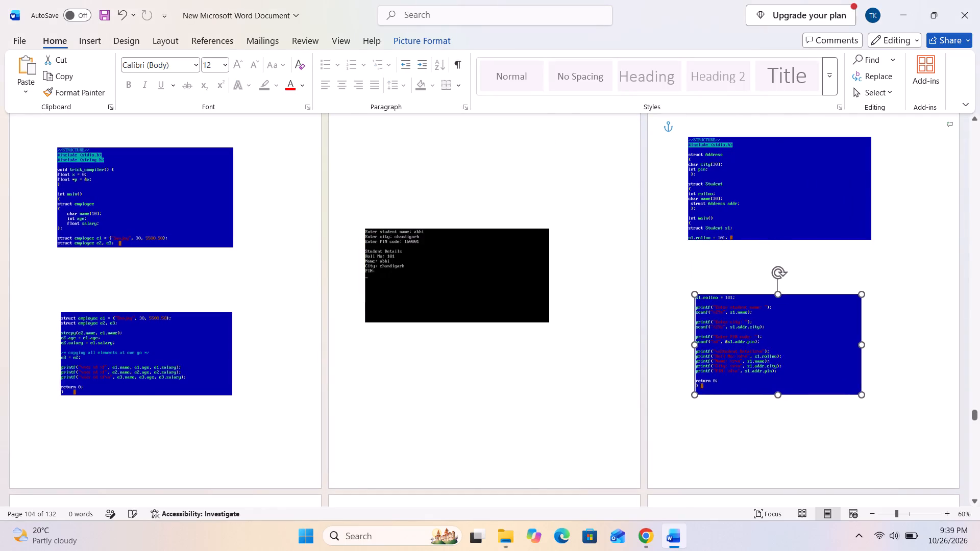
Insert all three screenshots from the structure folder's New folder (3) - Copy on page 107.
{"action": "scroll", "coordinate": [740, 330], "scroll_direction": "down", "scroll_amount": 14}
{"action": "scroll", "coordinate": [600, 244], "scroll_direction": "down", "scroll_amount": 4}
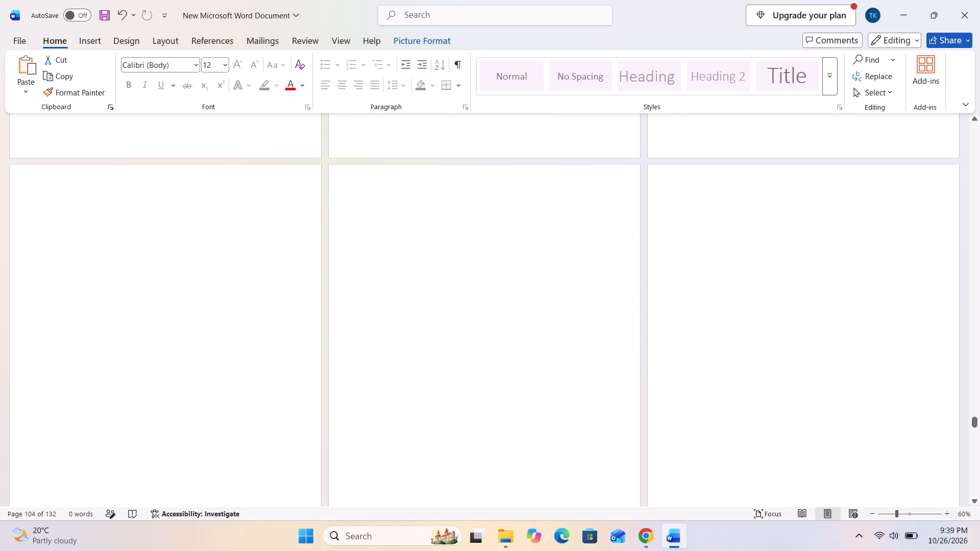
{"action": "left_click", "coordinate": [514, 533]}
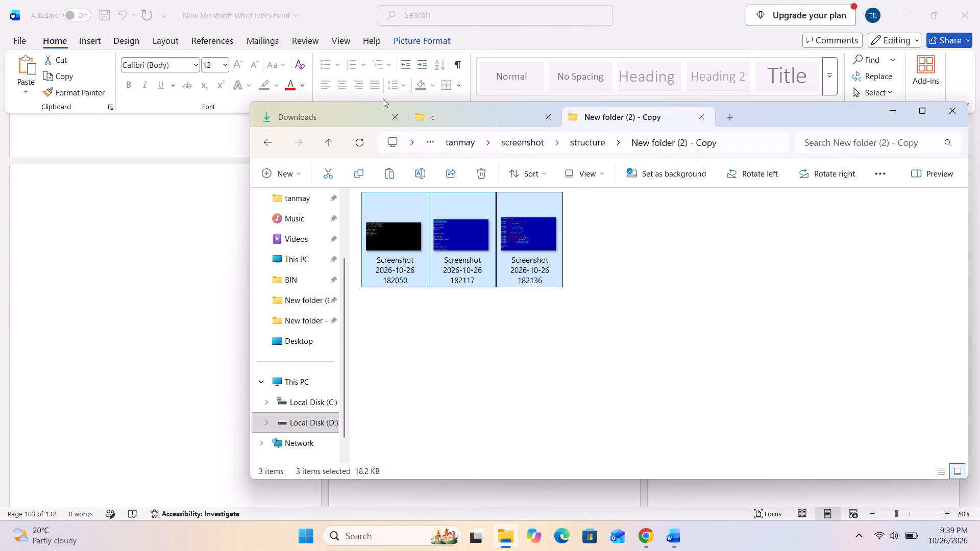
{"action": "left_click", "coordinate": [256, 142]}
{"action": "left_click", "coordinate": [265, 140]}
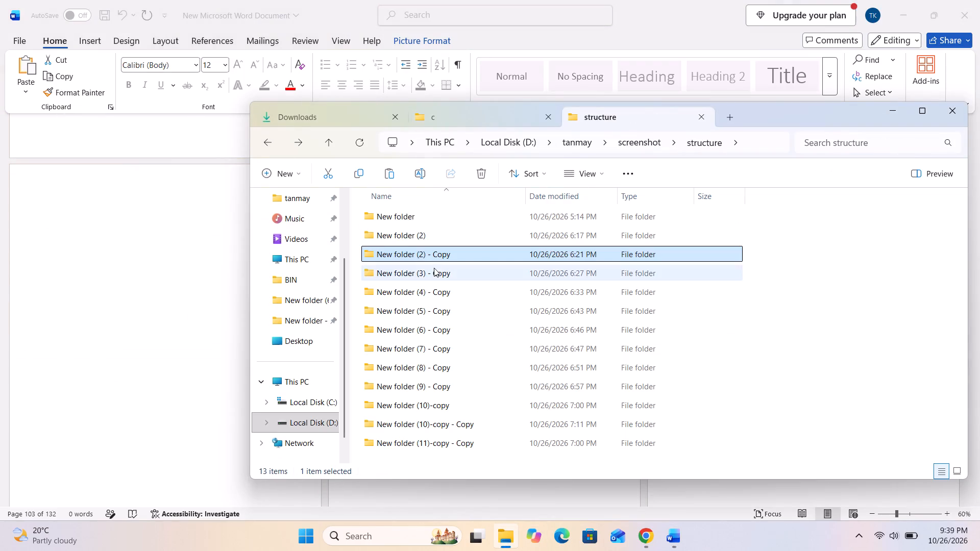
{"action": "double_click", "coordinate": [434, 270]}
{"action": "left_click", "coordinate": [401, 249], "text": "ctrl"}
{"action": "left_click", "coordinate": [440, 241], "text": "ctrl"}
{"action": "left_click", "coordinate": [542, 232], "text": "ctrl"}
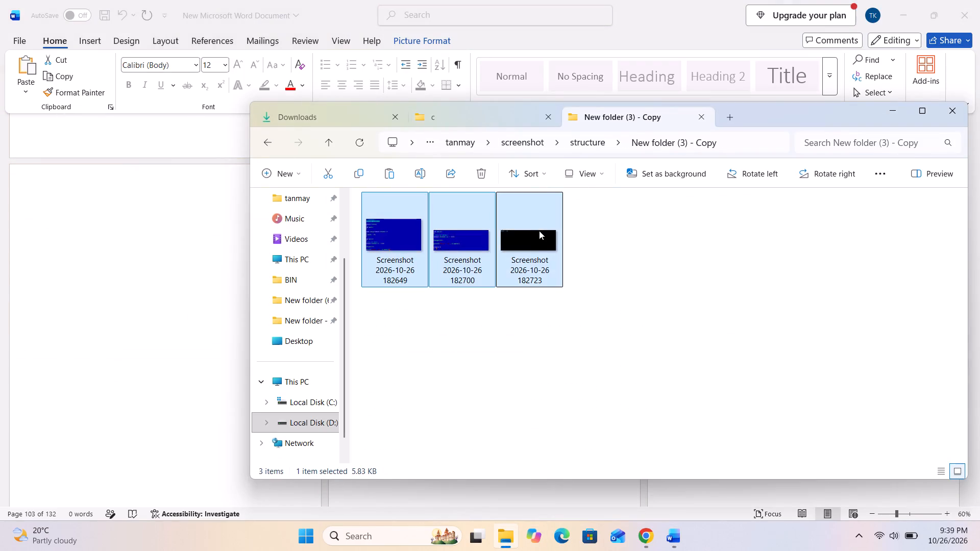
{"action": "key", "text": "ctrl+c"}
{"action": "left_click", "coordinate": [168, 302]}
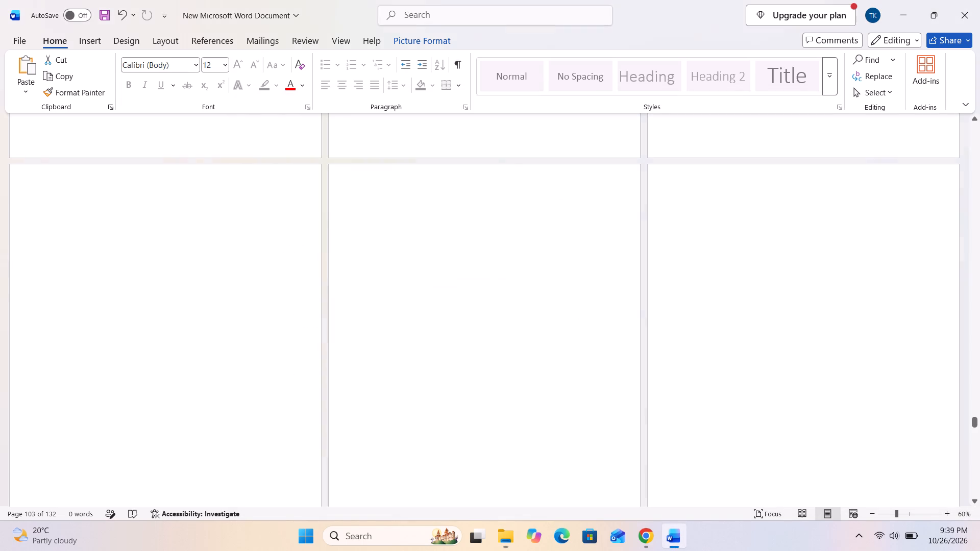
{"action": "left_click", "coordinate": [385, 320]}
{"action": "key", "text": "ctrl+v"}
{"action": "left_click", "coordinate": [500, 381]}
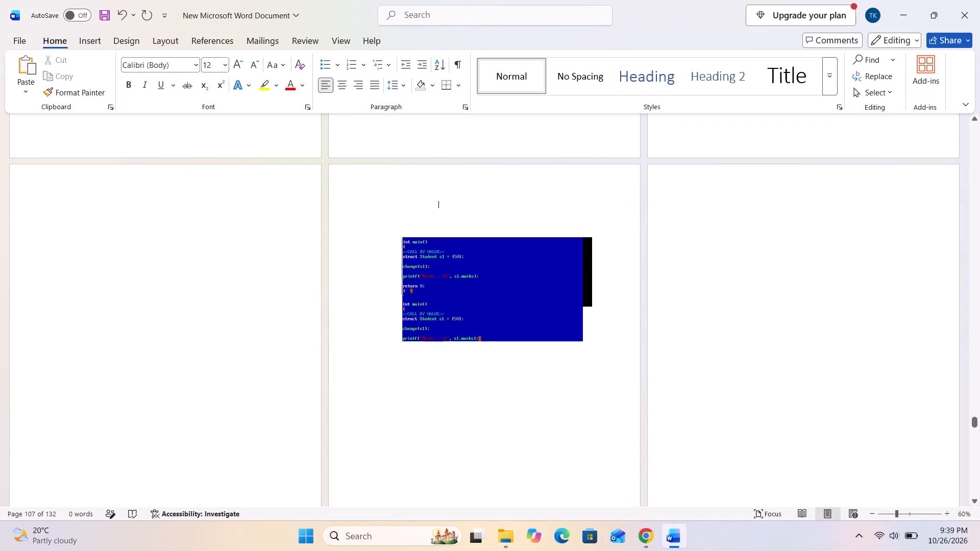
Separate the overlapping screenshots on page 107 and move the black marks output to page 106.
{"action": "left_click_drag", "start_coordinate": [479, 312], "coordinate": [467, 442]}
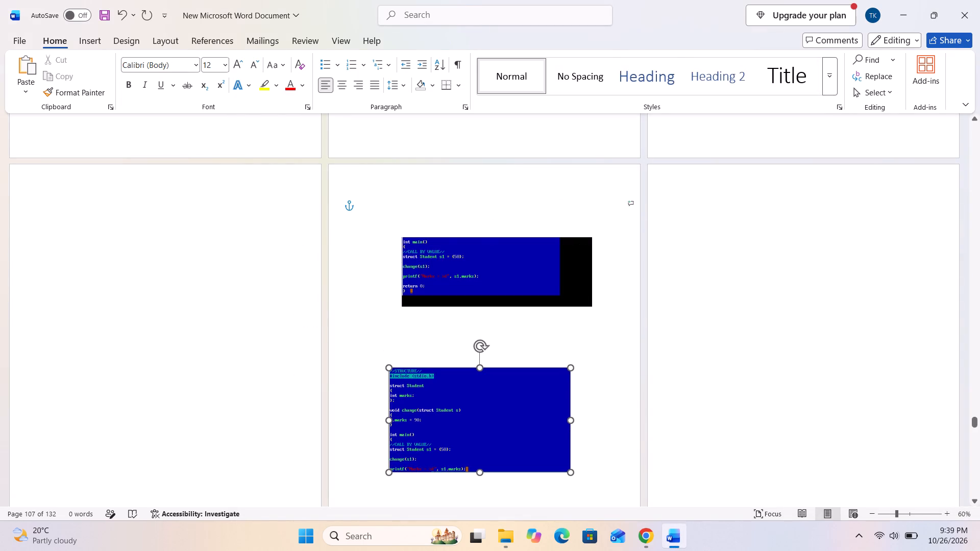
{"action": "left_click", "coordinate": [576, 281]}
{"action": "left_click_drag", "start_coordinate": [576, 281], "coordinate": [455, 319]}
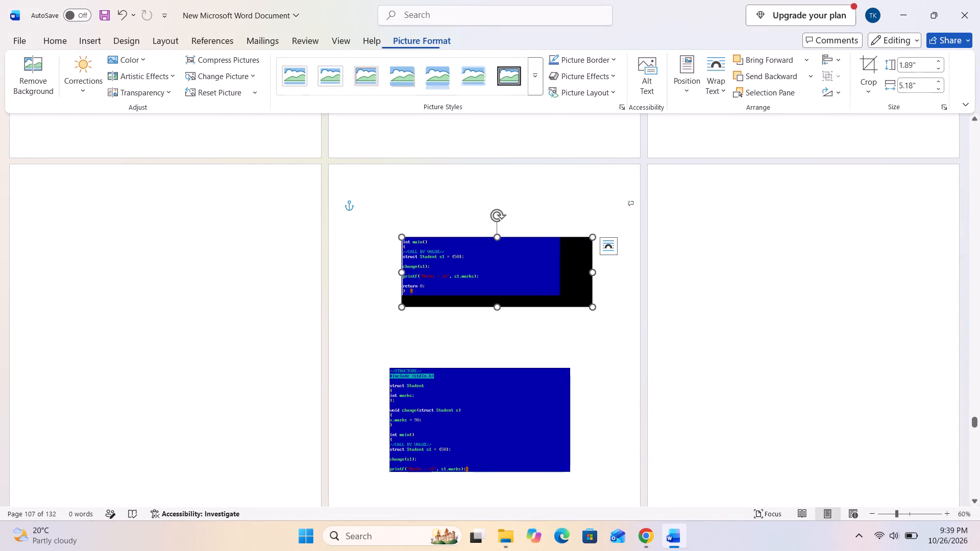
{"action": "left_click_drag", "start_coordinate": [455, 319], "coordinate": [331, 332]}
{"action": "left_click", "coordinate": [534, 331]}
{"action": "left_click", "coordinate": [565, 284]}
{"action": "left_click_drag", "start_coordinate": [573, 283], "coordinate": [225, 331]}
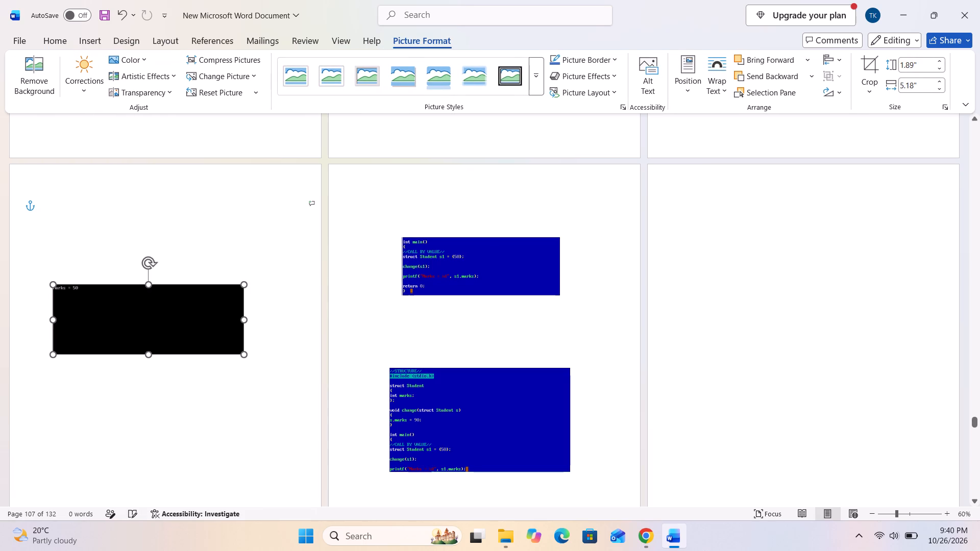
Stack the two call-by-value code halves on page 107 with a gap, the half starting with the struct definition on top.
{"action": "left_click_drag", "start_coordinate": [529, 415], "coordinate": [473, 289]}
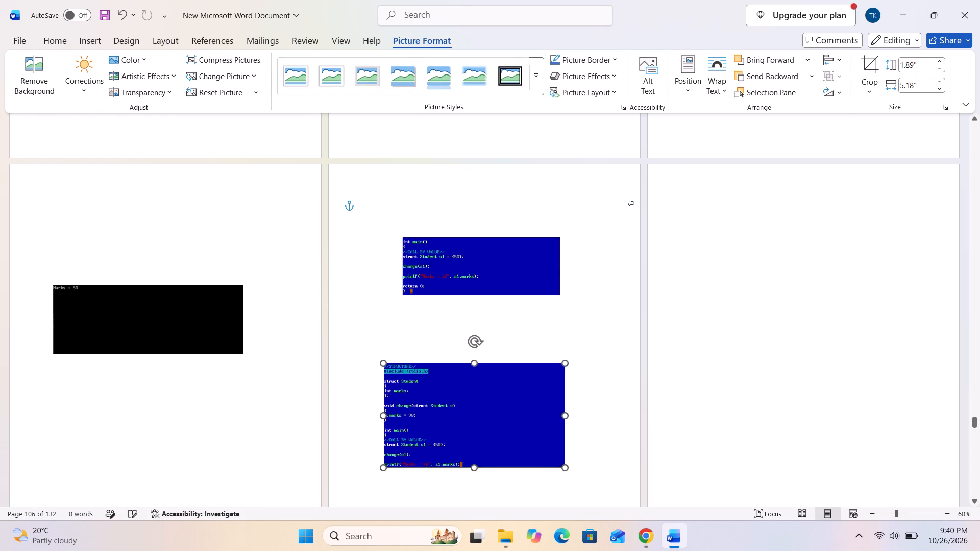
{"action": "left_click_drag", "start_coordinate": [500, 273], "coordinate": [772, 375]}
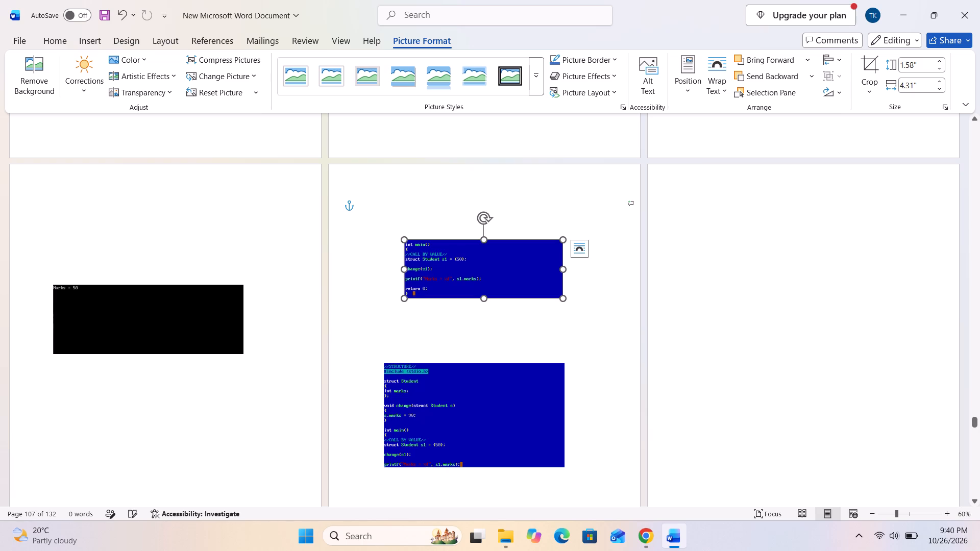
{"action": "left_click_drag", "start_coordinate": [499, 280], "coordinate": [559, 363]}
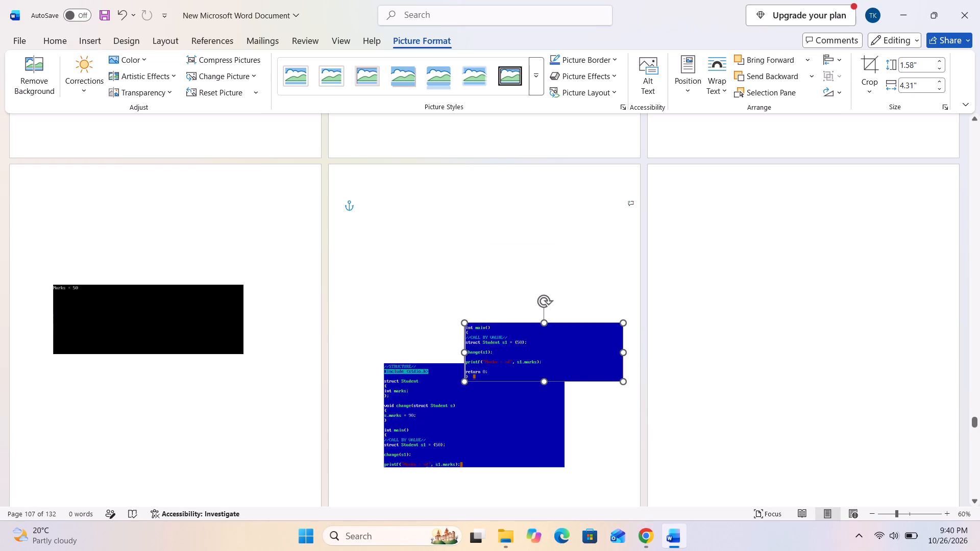
{"action": "left_click", "coordinate": [480, 416]}
{"action": "left_click_drag", "start_coordinate": [480, 416], "coordinate": [475, 253]}
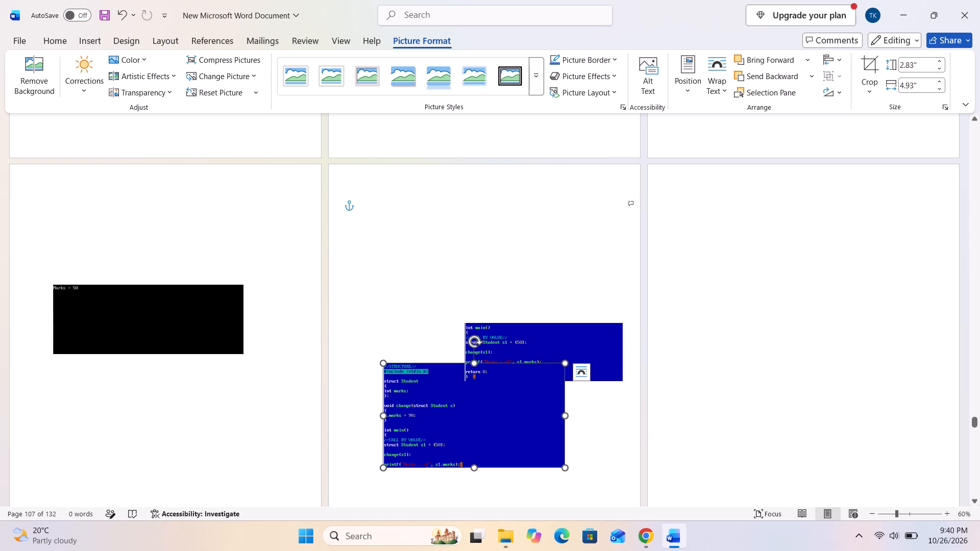
{"action": "left_click_drag", "start_coordinate": [475, 253], "coordinate": [475, 252]}
{"action": "left_click_drag", "start_coordinate": [452, 395], "coordinate": [450, 246]}
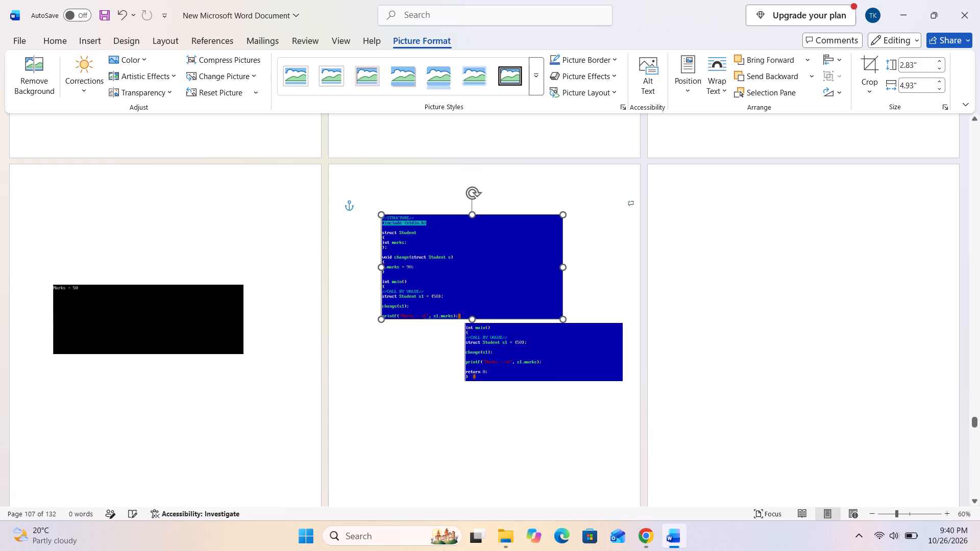
{"action": "left_click_drag", "start_coordinate": [527, 347], "coordinate": [475, 417]}
Save the Word document and close it.
{"action": "key", "text": "ctrl+s"}
{"action": "key", "text": "ctrl+s"}
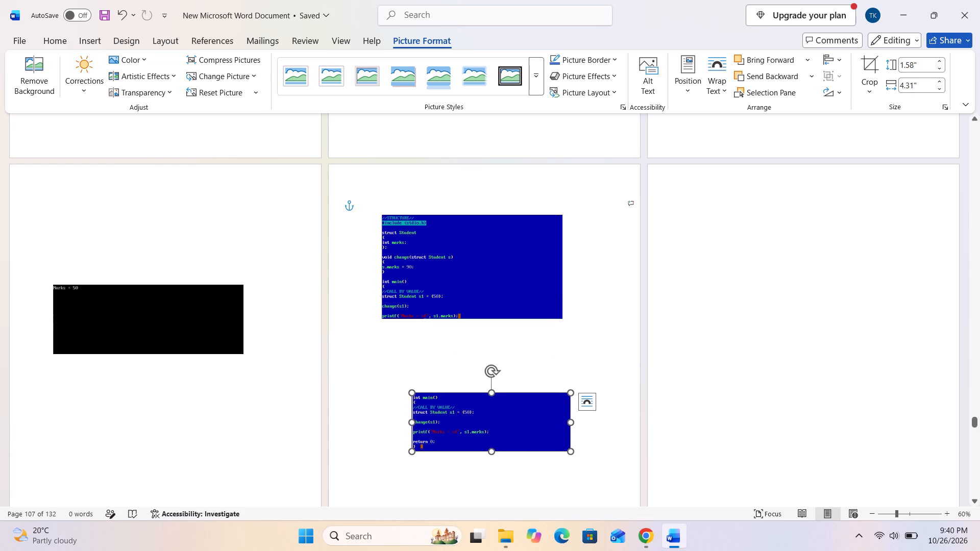
{"action": "key", "text": "ctrl+s"}
{"action": "key", "text": "ctrl+s"}
{"action": "key", "text": "ctrl+s"}
{"action": "left_click", "coordinate": [976, 0]}
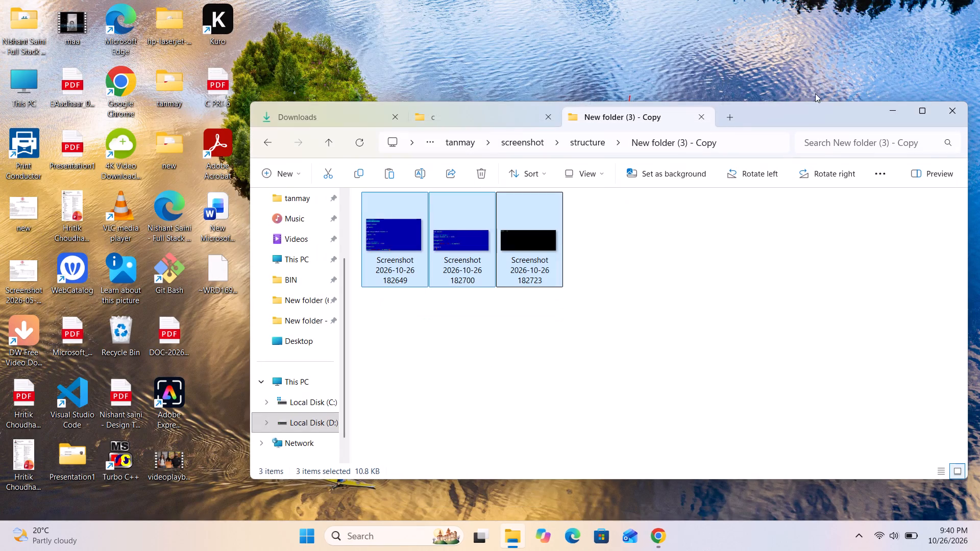
Reopen New Microsoft Word Document from the desktop.
{"action": "double_click", "coordinate": [224, 199]}
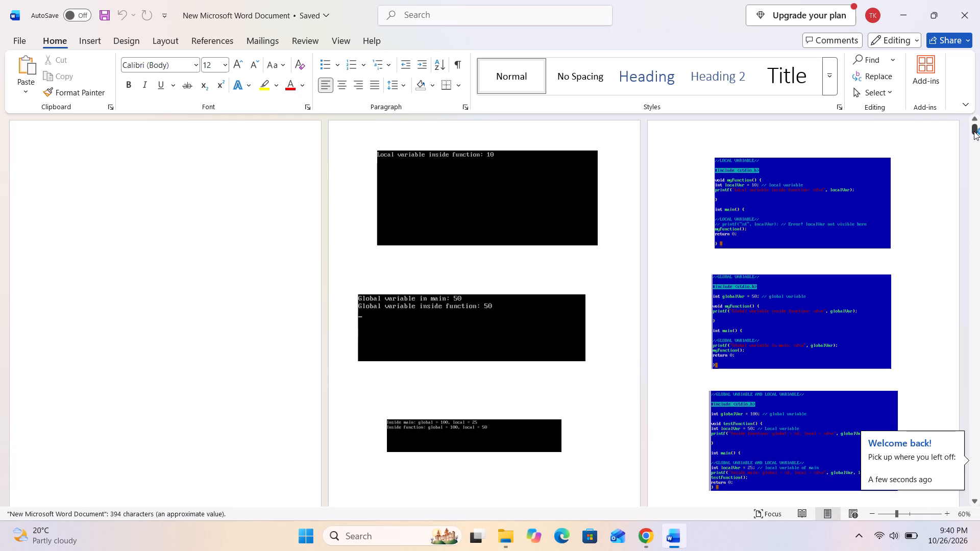
Return to page 107 and shift the lower call-by-value code half toward the page's left margin.
{"action": "left_click_drag", "start_coordinate": [973, 132], "coordinate": [979, 299]}
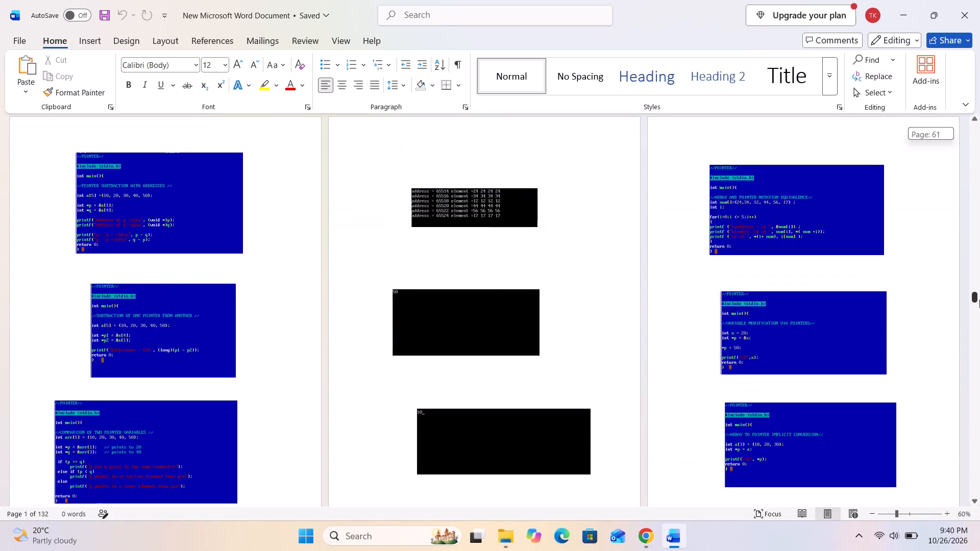
{"action": "left_click_drag", "start_coordinate": [979, 299], "coordinate": [979, 303]}
{"action": "scroll", "coordinate": [729, 296], "scroll_direction": "down", "scroll_amount": 20}
{"action": "scroll", "coordinate": [729, 296], "scroll_direction": "down", "scroll_amount": 10}
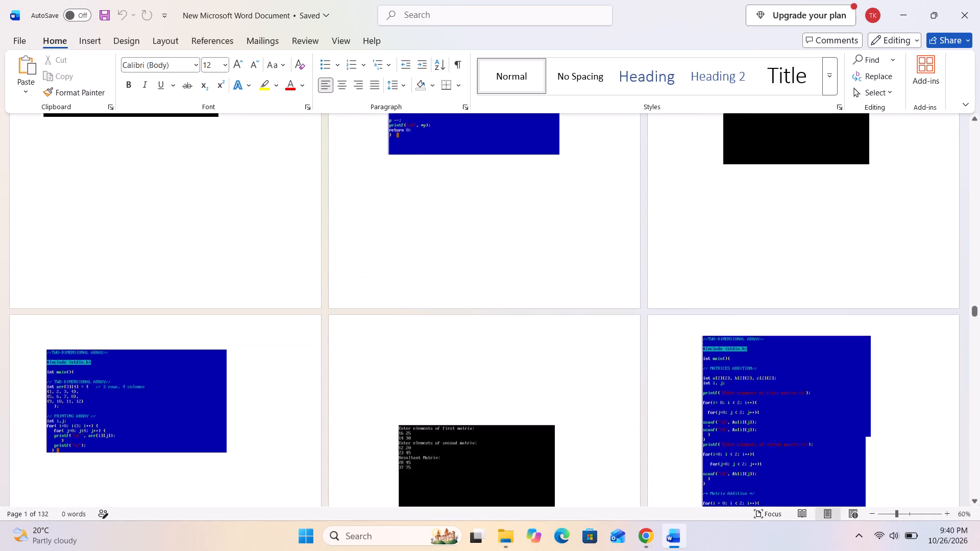
{"action": "scroll", "coordinate": [717, 261], "scroll_direction": "down", "scroll_amount": 15}
{"action": "scroll", "coordinate": [803, 391], "scroll_direction": "down", "scroll_amount": 4}
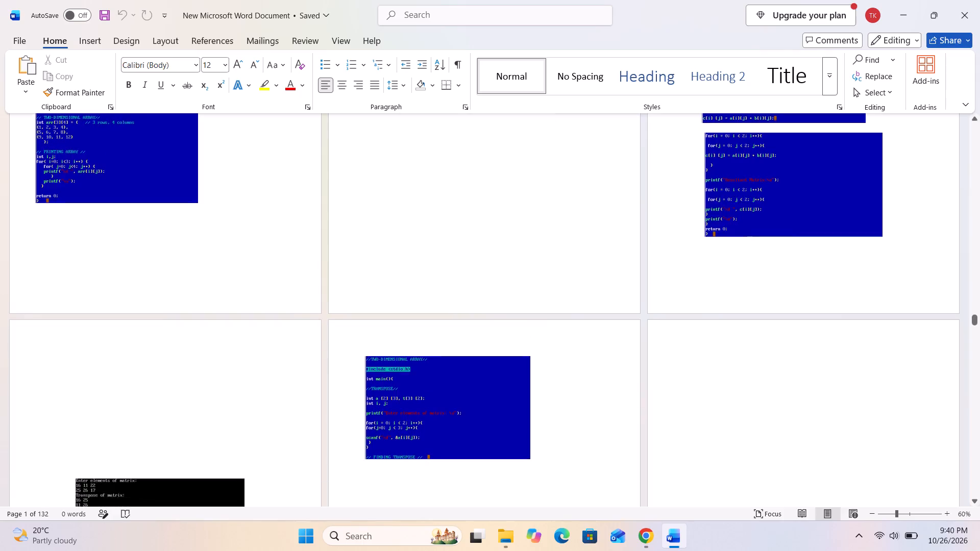
{"action": "scroll", "coordinate": [803, 391], "scroll_direction": "down", "scroll_amount": 15}
{"action": "left_click_drag", "start_coordinate": [979, 324], "coordinate": [978, 345]}
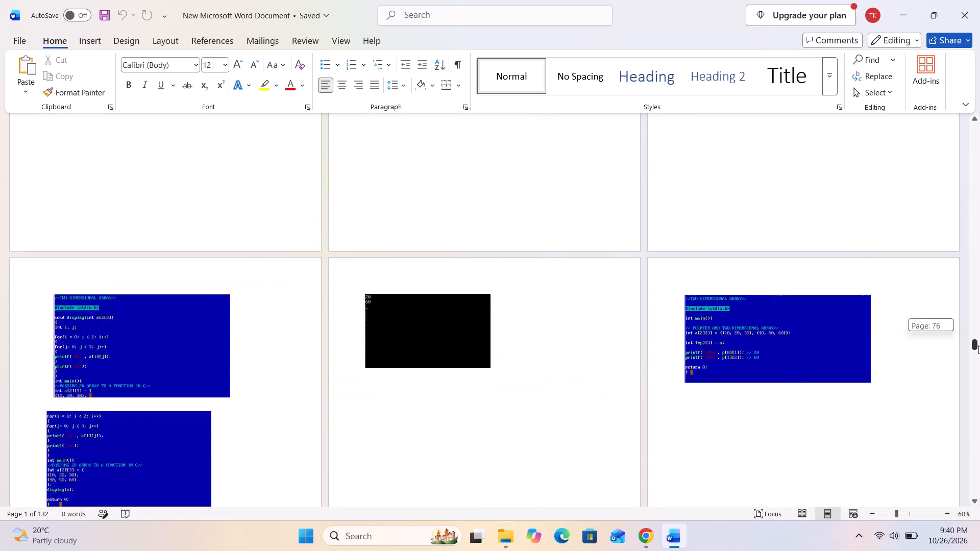
{"action": "left_click_drag", "start_coordinate": [978, 345], "coordinate": [979, 397]}
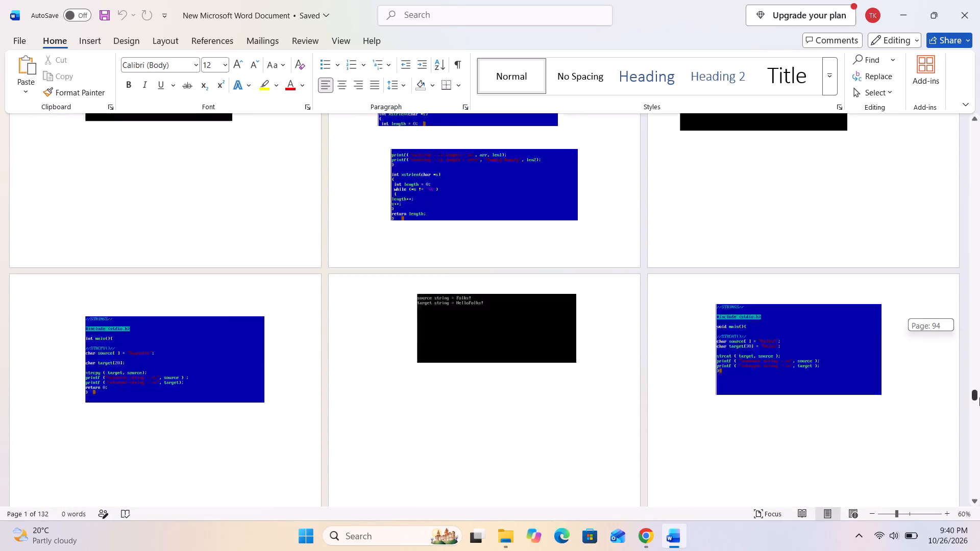
{"action": "left_click_drag", "start_coordinate": [979, 397], "coordinate": [979, 425]}
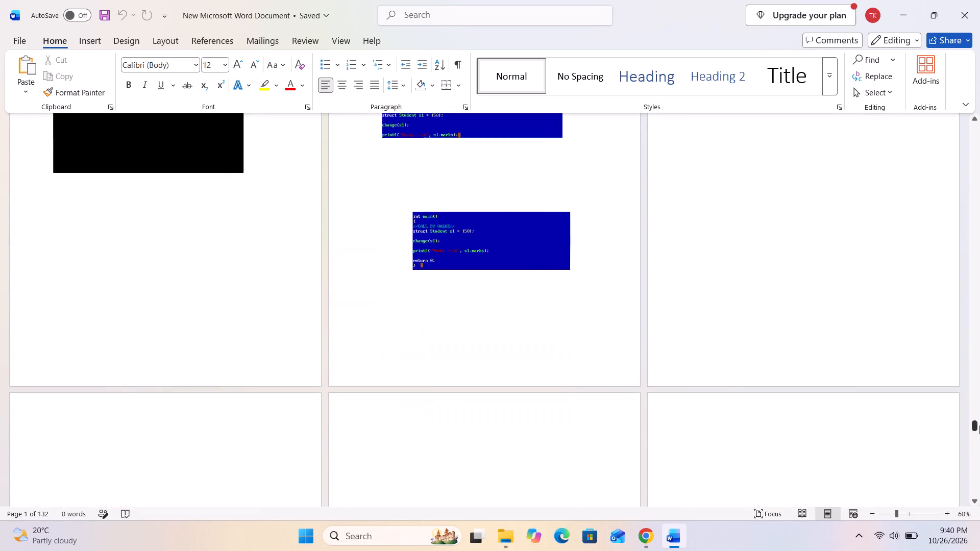
{"action": "scroll", "coordinate": [781, 357], "scroll_direction": "up", "scroll_amount": 6}
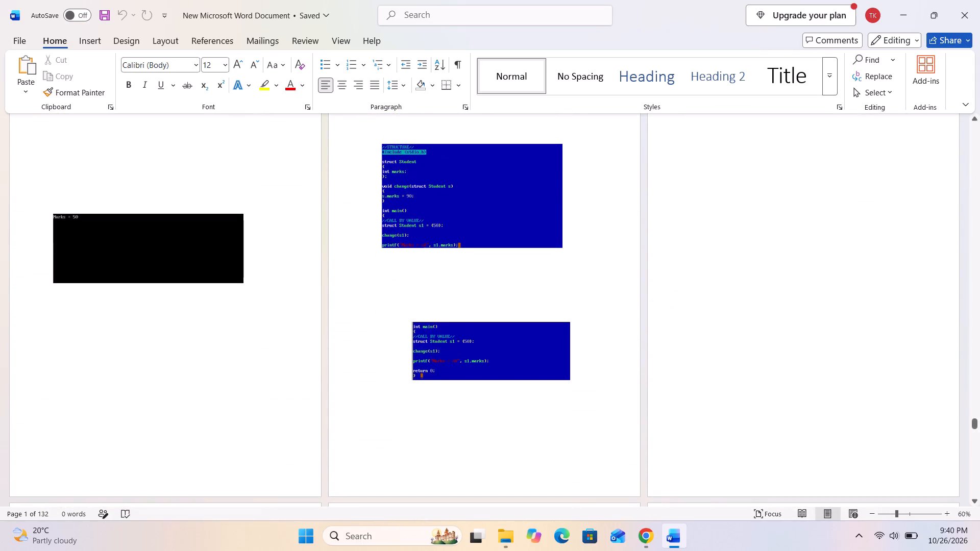
{"action": "left_click_drag", "start_coordinate": [477, 359], "coordinate": [429, 365]}
Insert both screenshots from the structure folder's New folder (4) - Copy on page 108.
{"action": "left_click", "coordinate": [502, 540]}
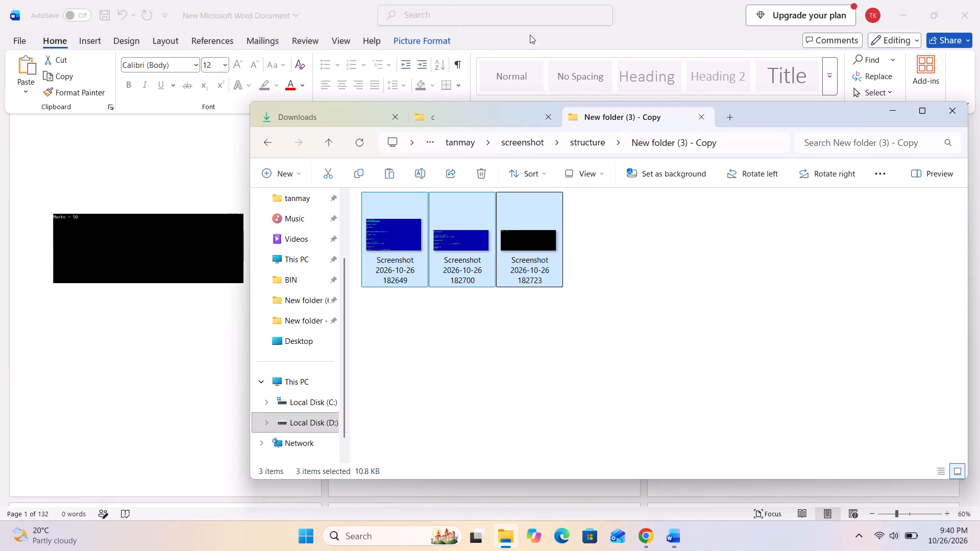
{"action": "left_click", "coordinate": [262, 140]}
{"action": "double_click", "coordinate": [405, 288]}
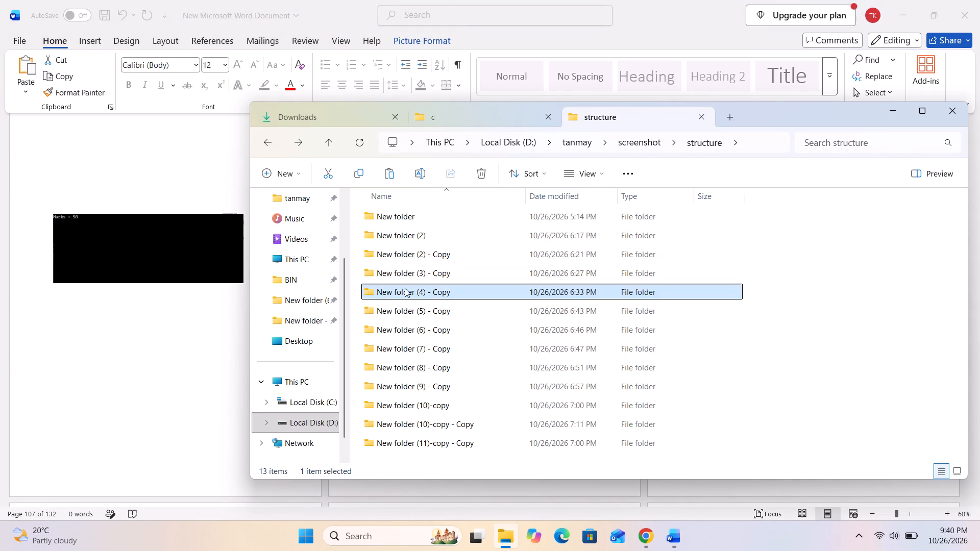
{"action": "left_click", "coordinate": [395, 260], "text": "ctrl"}
{"action": "left_click", "coordinate": [443, 244], "text": "ctrl"}
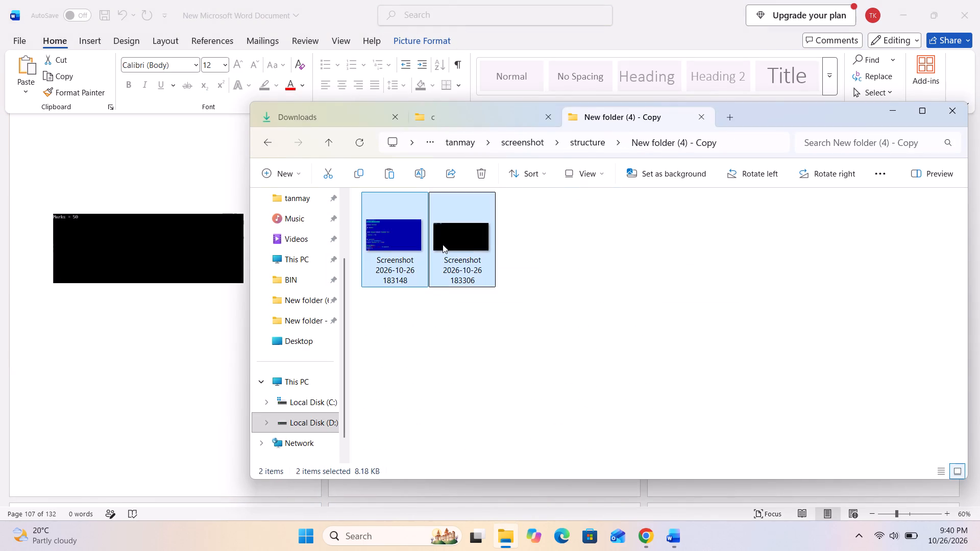
{"action": "key", "text": "ctrl+c"}
{"action": "left_click", "coordinate": [193, 341]}
{"action": "left_click", "coordinate": [810, 239], "text": "ctrl"}
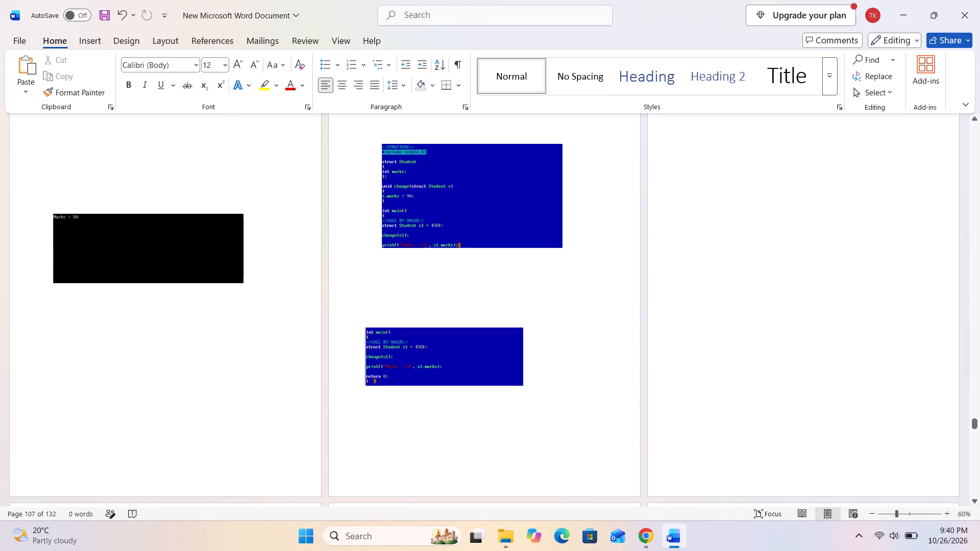
{"action": "key", "text": "ctrl+v"}
{"action": "left_click", "coordinate": [743, 260]}
Move the call-by-reference code from page 108 to page 109, leaving its marks output on page 108.
{"action": "left_click_drag", "start_coordinate": [766, 180], "coordinate": [767, 360]}
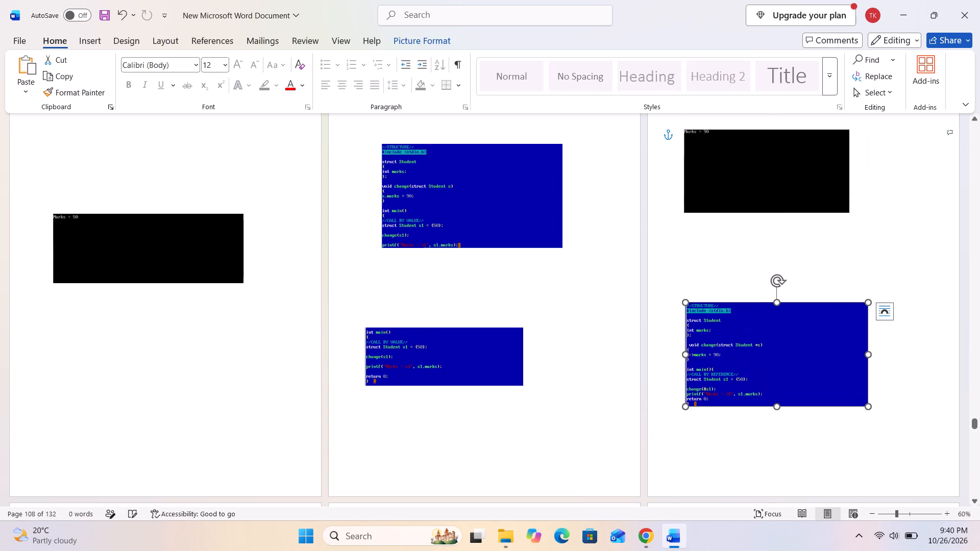
{"action": "scroll", "coordinate": [752, 288], "scroll_direction": "down", "scroll_amount": 9}
{"action": "left_click_drag", "start_coordinate": [763, 213], "coordinate": [979, 0]}
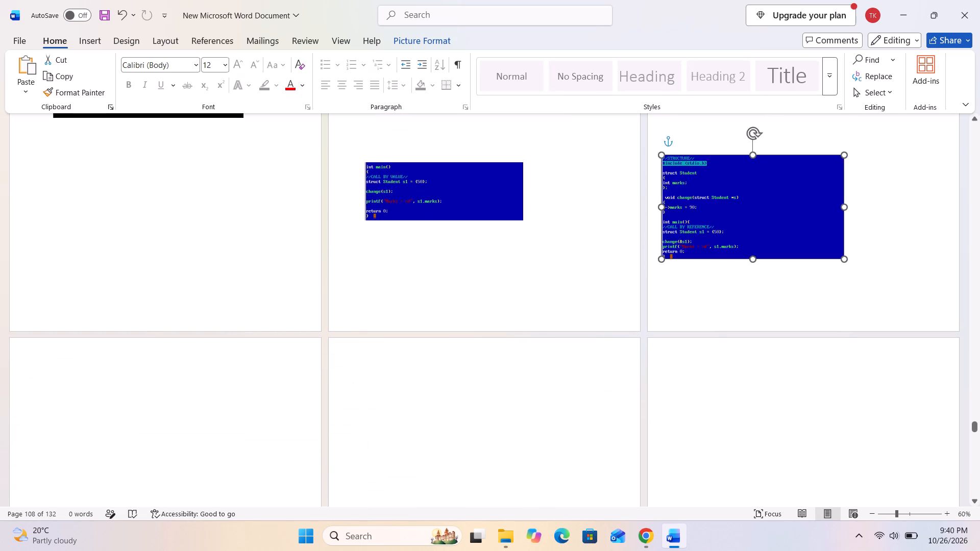
{"action": "left_click_drag", "start_coordinate": [979, 0], "coordinate": [158, 454]}
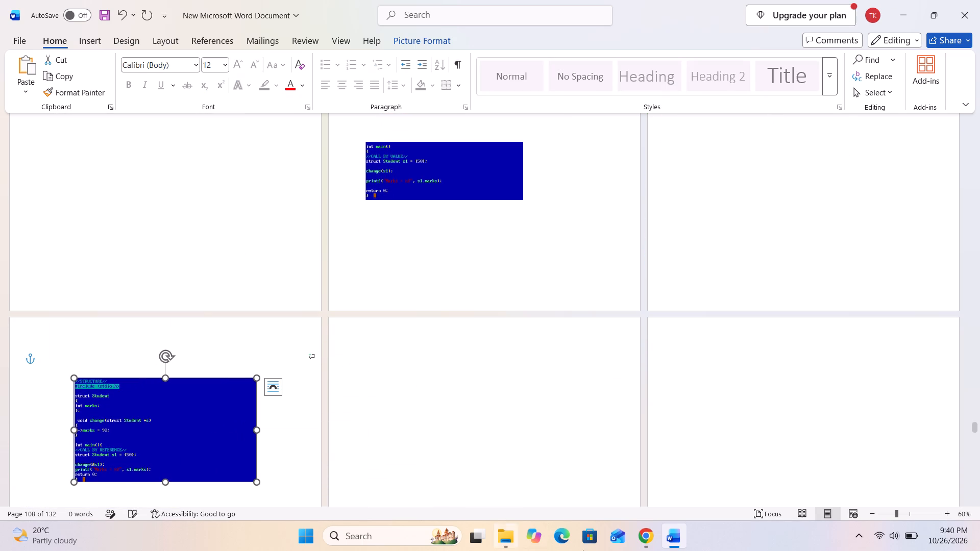
Insert both screenshots from New folder (3), inside the structure folder's New folder (5) - Copy, on page 108.
{"action": "left_click", "coordinate": [496, 546]}
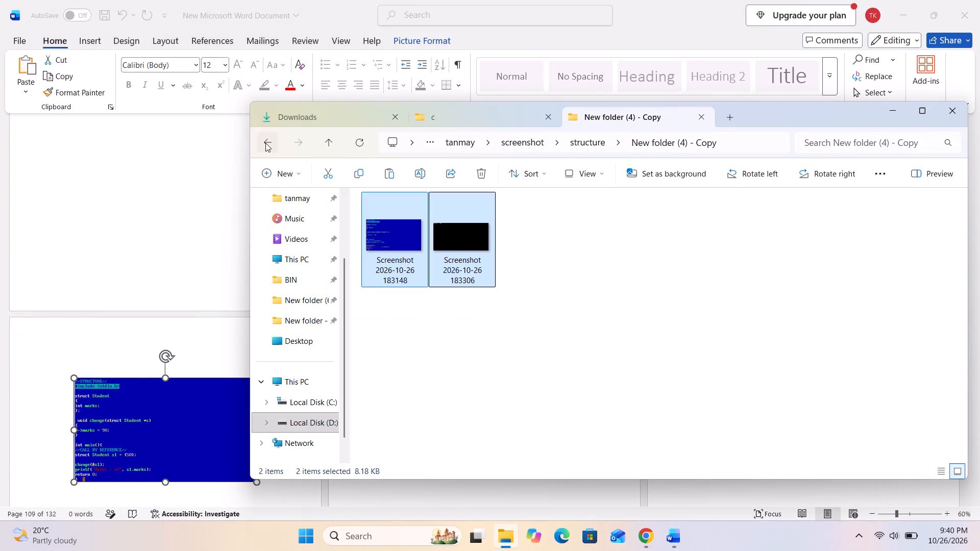
{"action": "left_click", "coordinate": [262, 149]}
{"action": "double_click", "coordinate": [402, 313]}
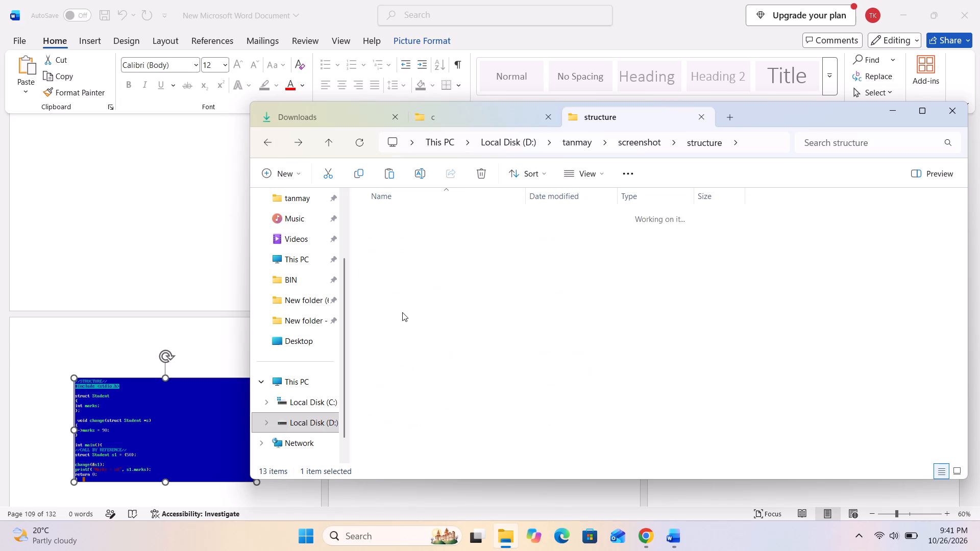
{"action": "double_click", "coordinate": [412, 222]}
{"action": "left_click", "coordinate": [389, 228], "text": "ctrl"}
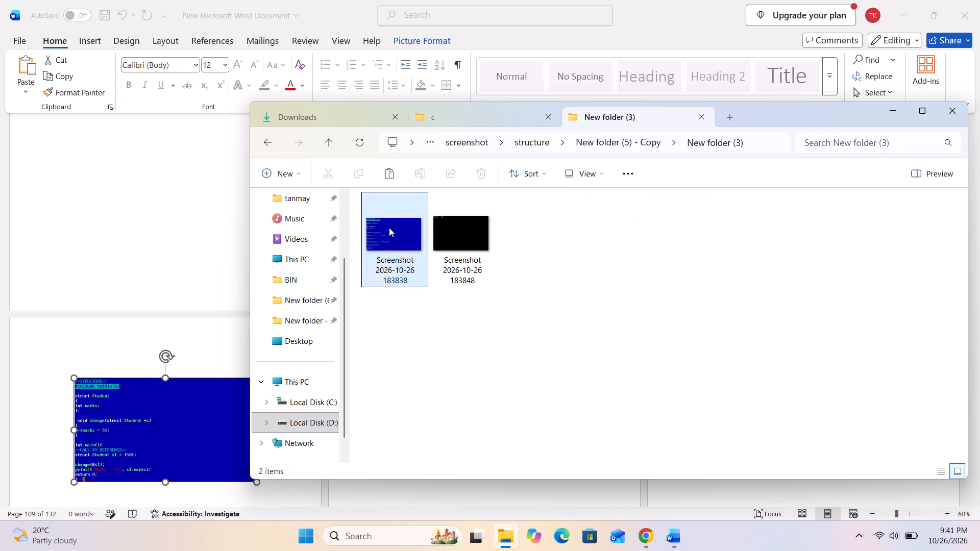
{"action": "left_click", "coordinate": [469, 229], "text": "ctrl"}
{"action": "key", "text": "ctrl+c"}
{"action": "left_click", "coordinate": [73, 226]}
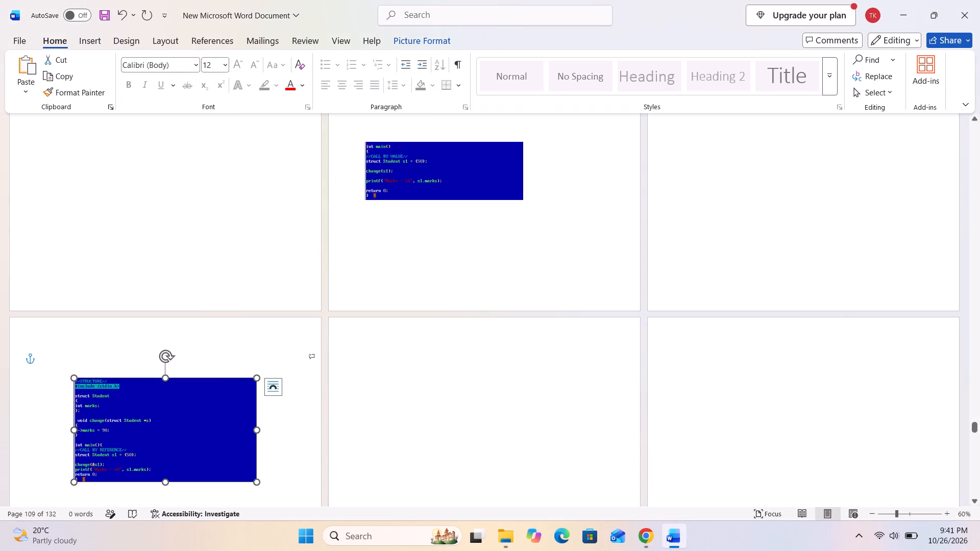
{"action": "left_click", "coordinate": [721, 205]}
{"action": "key", "text": "ctrl+v"}
{"action": "left_click", "coordinate": [757, 353]}
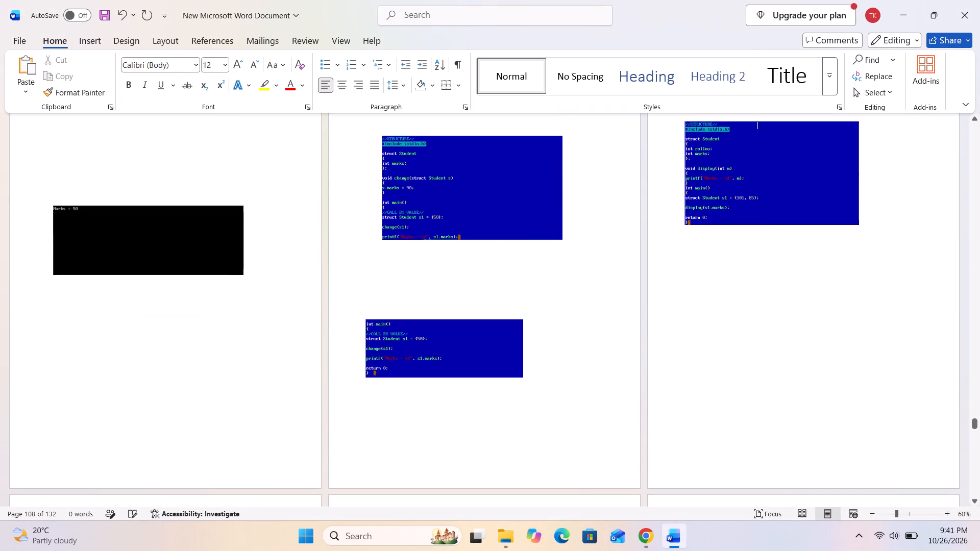
Move the display(s1.marks) code to page 109 below the call-by-reference code, and place its marks output under the existing output on page 108.
{"action": "left_click_drag", "start_coordinate": [766, 176], "coordinate": [801, 370]}
{"action": "left_click_drag", "start_coordinate": [777, 183], "coordinate": [784, 295]}
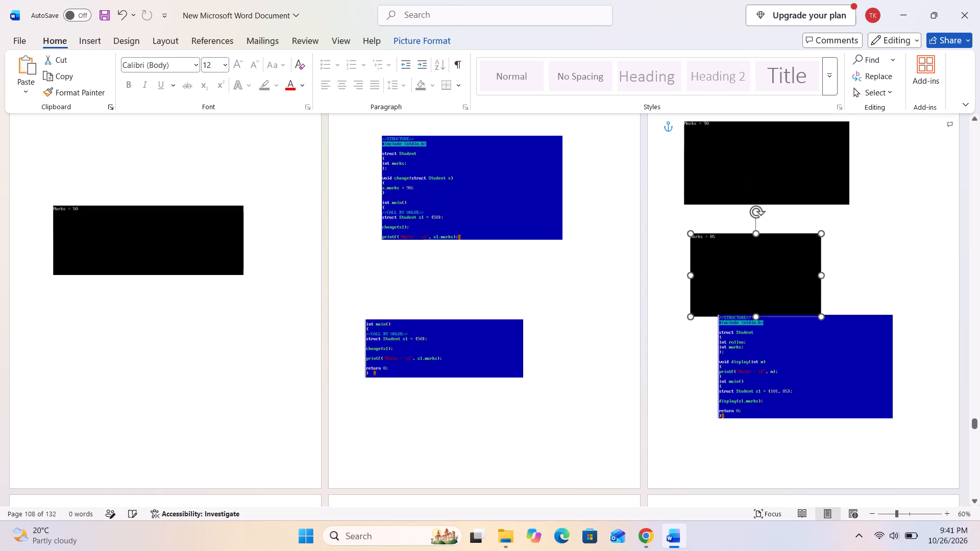
{"action": "left_click_drag", "start_coordinate": [784, 295], "coordinate": [786, 325]}
{"action": "scroll", "coordinate": [805, 400], "scroll_direction": "down", "scroll_amount": 8}
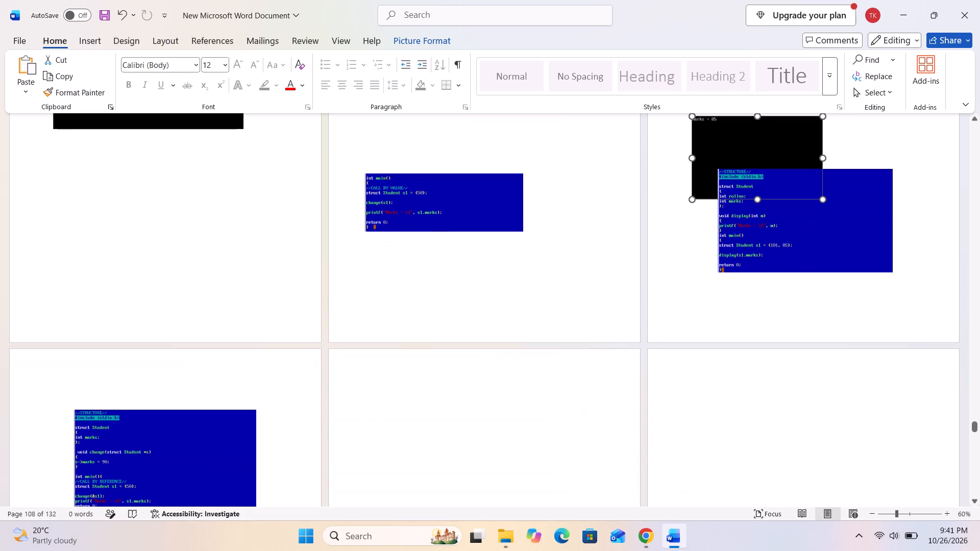
{"action": "left_click_drag", "start_coordinate": [797, 213], "coordinate": [479, 431]}
{"action": "scroll", "coordinate": [483, 425], "scroll_direction": "down", "scroll_amount": 10}
{"action": "left_click_drag", "start_coordinate": [493, 296], "coordinate": [197, 413]}
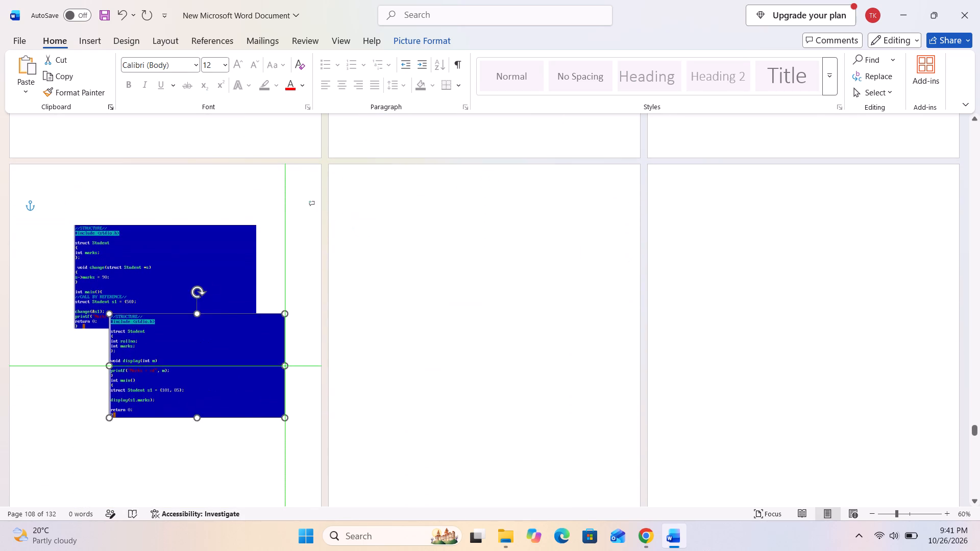
{"action": "left_click_drag", "start_coordinate": [197, 413], "coordinate": [161, 469]}
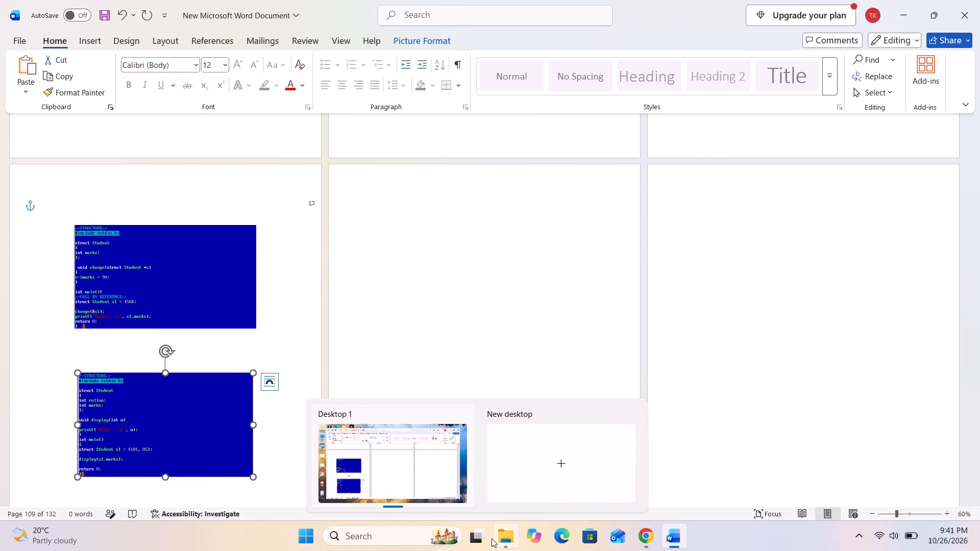
Insert both screenshots from the structure folder's New folder (6) - Copy on page 110.
{"action": "left_click", "coordinate": [493, 538]}
{"action": "left_click", "coordinate": [273, 146]}
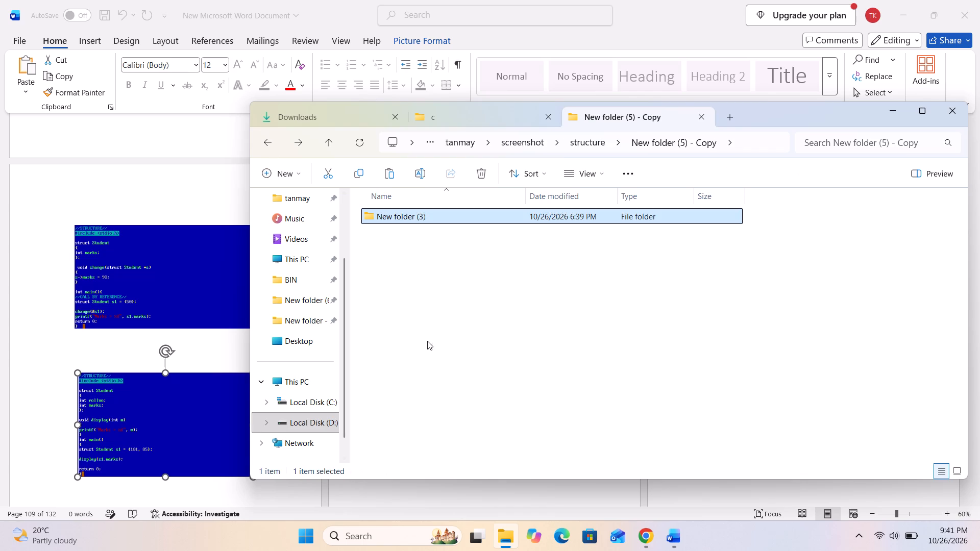
{"action": "left_click", "coordinate": [270, 146]}
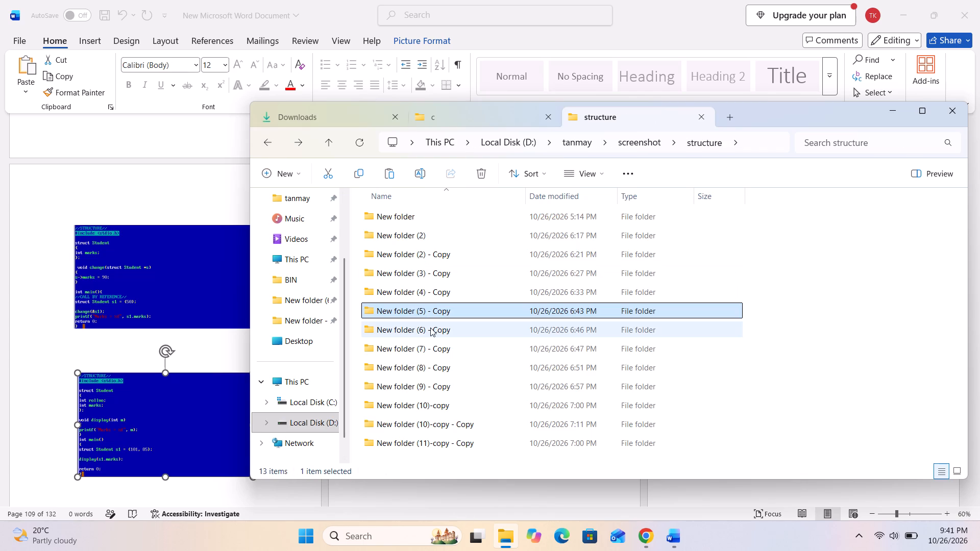
{"action": "double_click", "coordinate": [430, 328]}
{"action": "left_click", "coordinate": [394, 266], "text": "ctrl"}
{"action": "left_click", "coordinate": [439, 254], "text": "ctrl"}
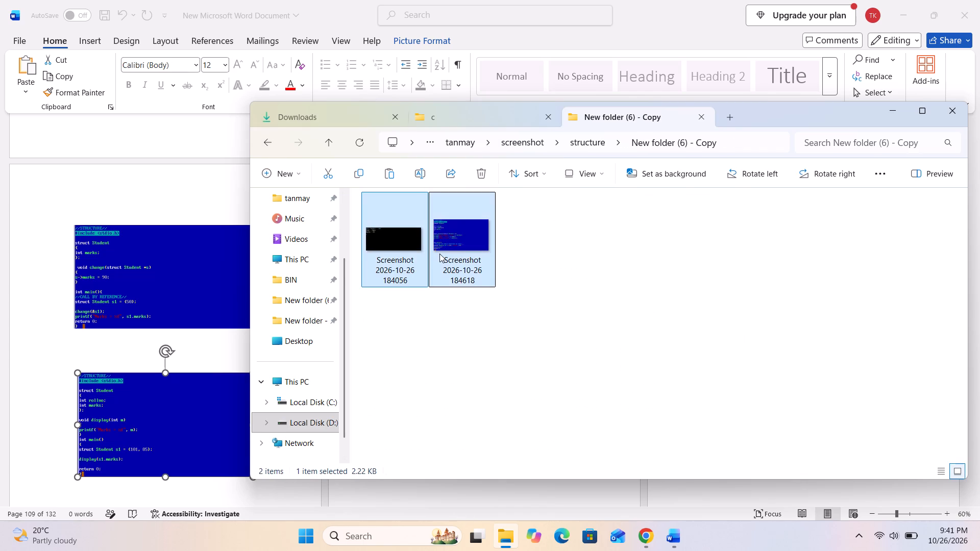
{"action": "key", "text": "ctrl+c"}
{"action": "left_click", "coordinate": [175, 357]}
{"action": "left_click", "coordinate": [486, 310]}
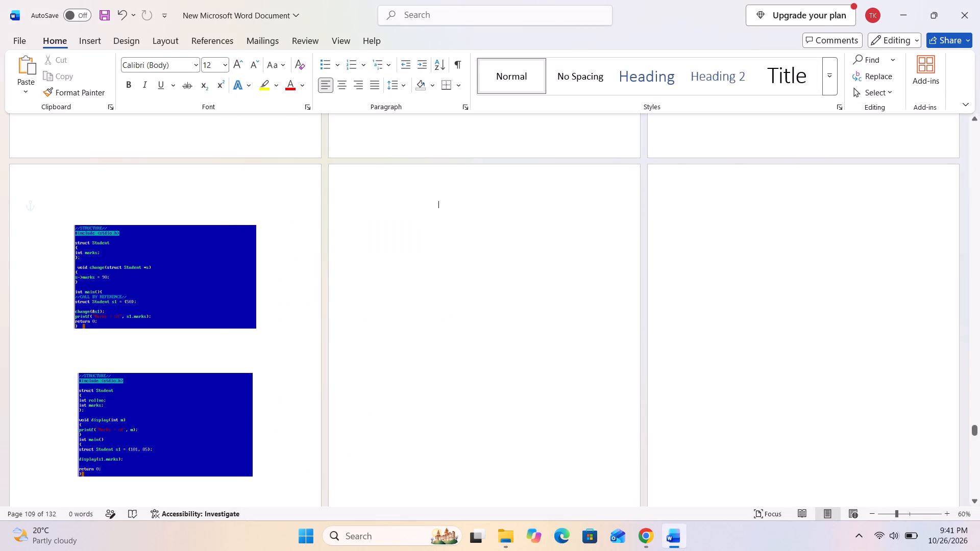
{"action": "key", "text": "ctrl+v"}
{"action": "left_click", "coordinate": [503, 353]}
Move the whole-structure passing code to the bottom of page 109 and its roll number, name and marks output to page 108 below the others.
{"action": "scroll", "coordinate": [474, 323], "scroll_direction": "down", "scroll_amount": 3}
{"action": "left_click_drag", "start_coordinate": [444, 218], "coordinate": [436, 234]}
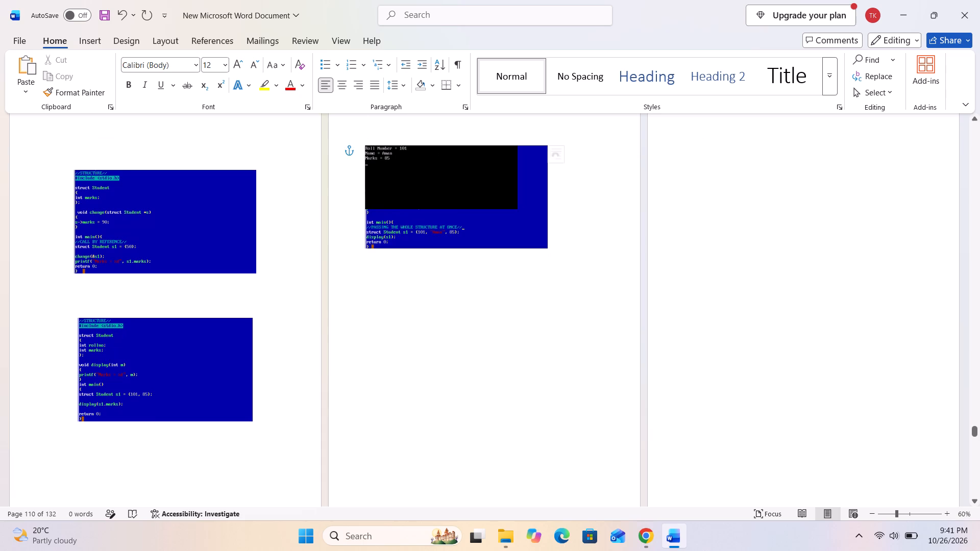
{"action": "left_click_drag", "start_coordinate": [436, 234], "coordinate": [131, 477]}
{"action": "scroll", "coordinate": [482, 352], "scroll_direction": "up", "scroll_amount": 12}
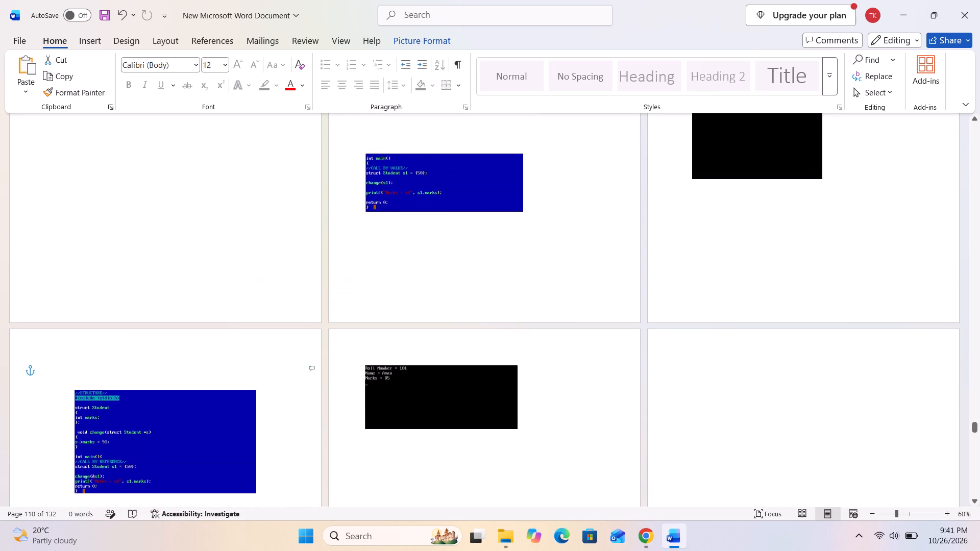
{"action": "left_click_drag", "start_coordinate": [459, 384], "coordinate": [785, 226]}
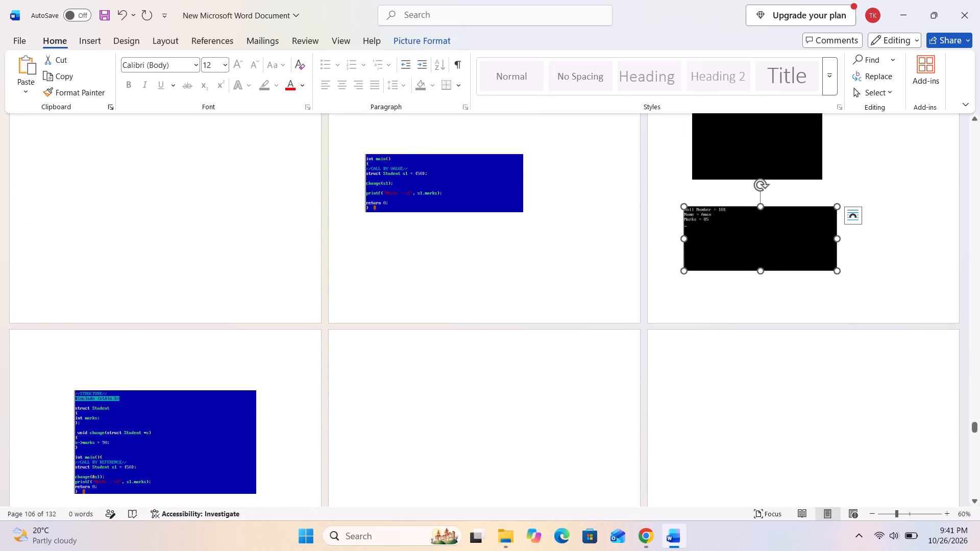
Insert both screenshots from the structure folder's New folder (7) - Copy on page 110.
{"action": "left_click", "coordinate": [504, 526]}
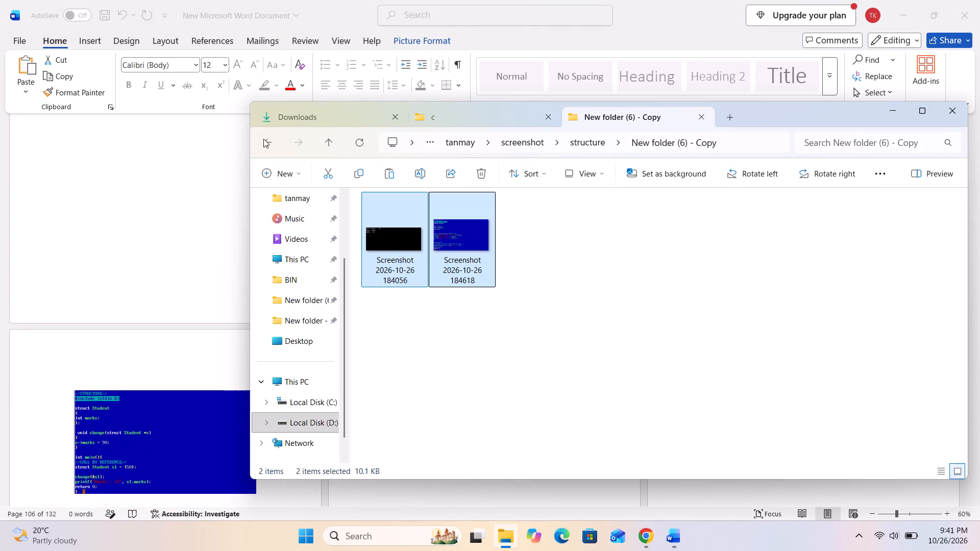
{"action": "left_click", "coordinate": [263, 138]}
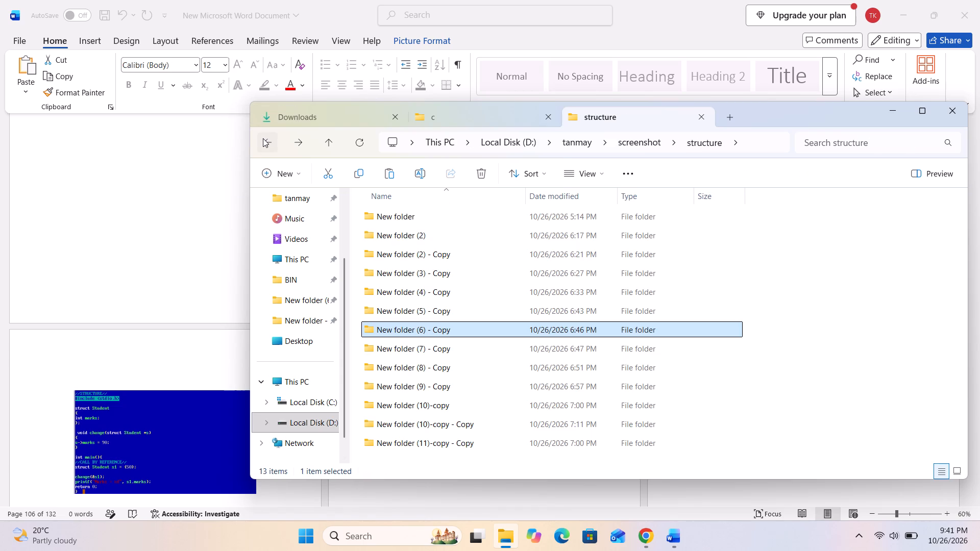
{"action": "left_click", "coordinate": [443, 355]}
{"action": "double_click", "coordinate": [443, 355]}
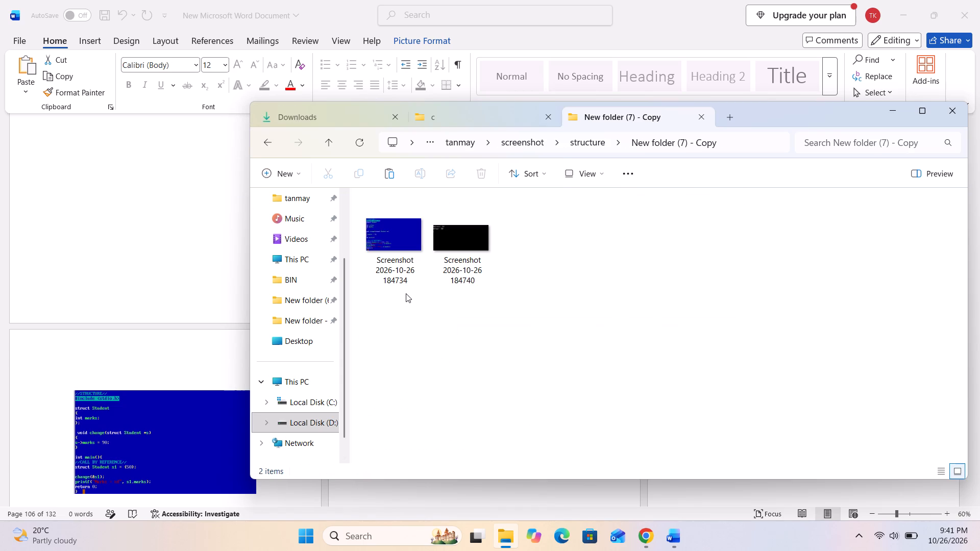
{"action": "left_click", "coordinate": [403, 250], "text": "ctrl"}
{"action": "left_click", "coordinate": [452, 242], "text": "ctrl"}
{"action": "key", "text": "ctrl+c"}
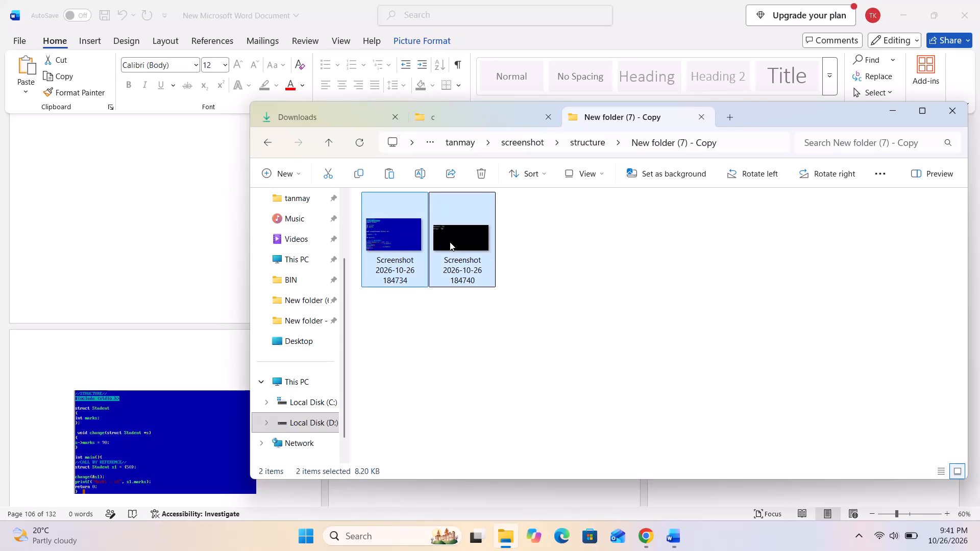
{"action": "left_click", "coordinate": [177, 284]}
{"action": "left_click", "coordinate": [421, 378]}
{"action": "key", "text": "ctrl+v"}
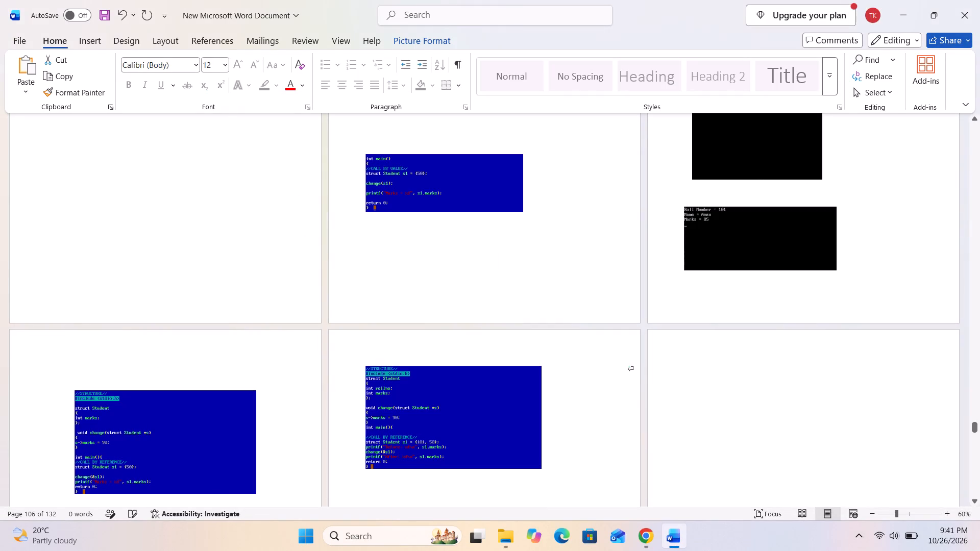
{"action": "left_click", "coordinate": [599, 429]}
Move the before/after call-by-reference code to the top of page 111 and shift its output slightly inward on page 110.
{"action": "left_click_drag", "start_coordinate": [463, 434], "coordinate": [790, 428]}
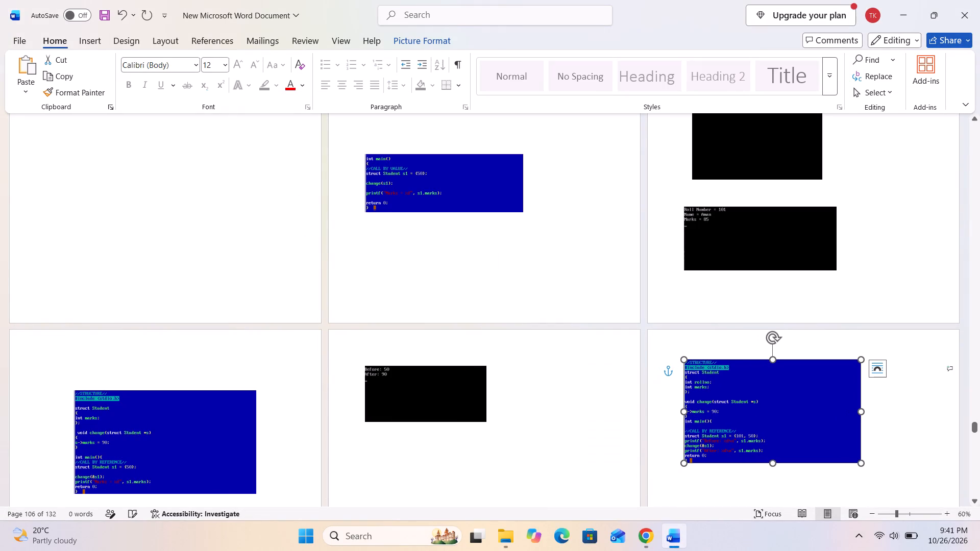
{"action": "left_click_drag", "start_coordinate": [423, 395], "coordinate": [458, 424]}
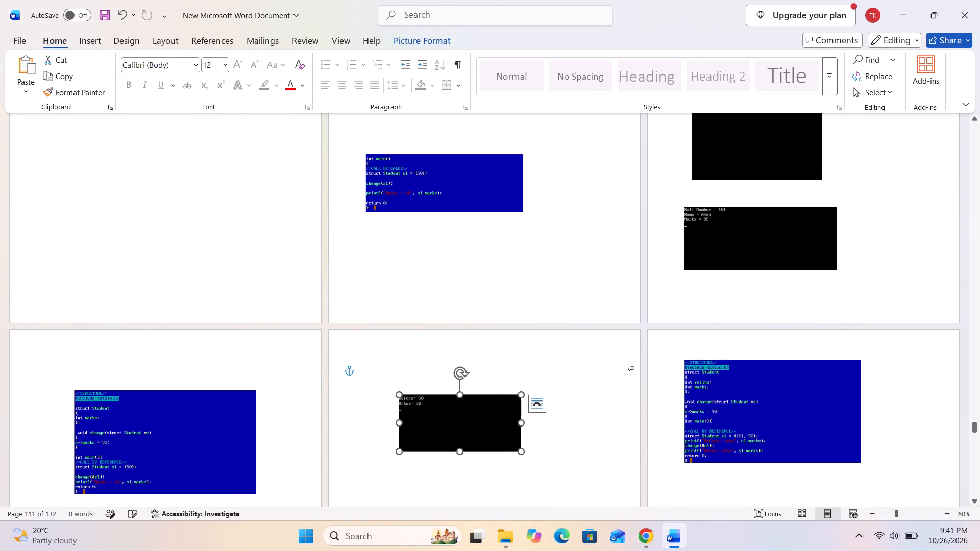
Insert both screenshots from the structure folder's New folder (8) - Copy on page 110.
{"action": "scroll", "coordinate": [459, 414], "scroll_direction": "down", "scroll_amount": 7}
{"action": "left_click", "coordinate": [506, 537]}
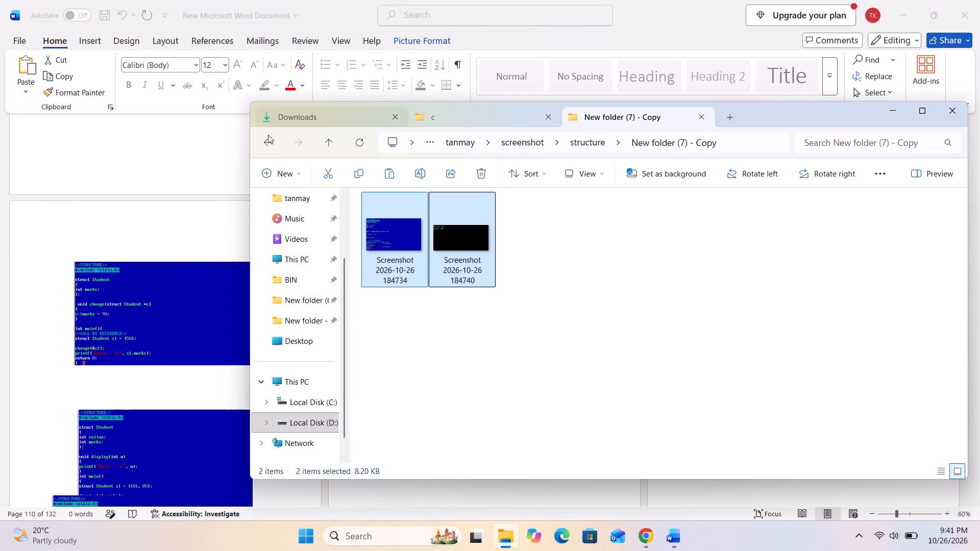
{"action": "left_click", "coordinate": [267, 142]}
{"action": "double_click", "coordinate": [460, 366]}
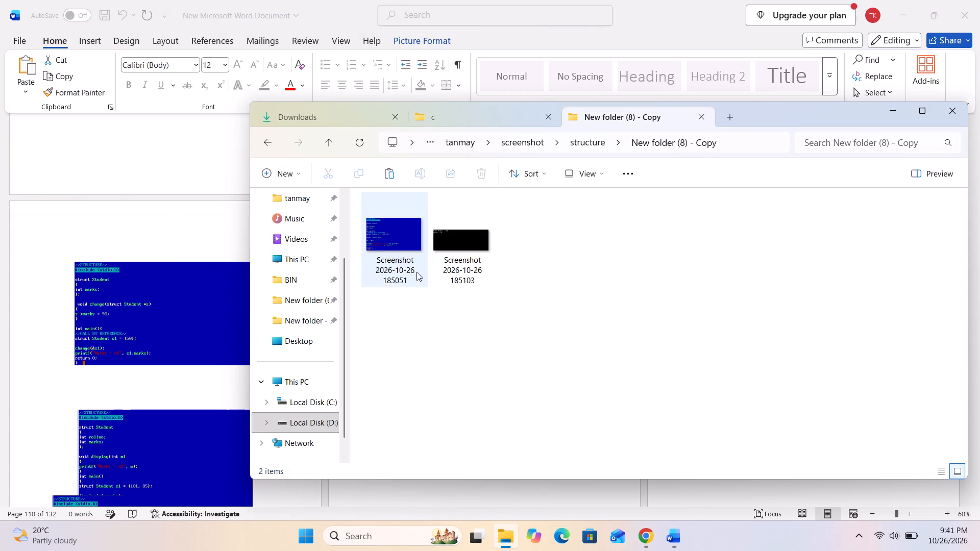
{"action": "left_click", "coordinate": [393, 255], "text": "ctrl"}
{"action": "left_click", "coordinate": [454, 240], "text": "ctrl"}
{"action": "key", "text": "ctrl+c"}
{"action": "left_click", "coordinate": [182, 275]}
{"action": "left_click", "coordinate": [458, 378]}
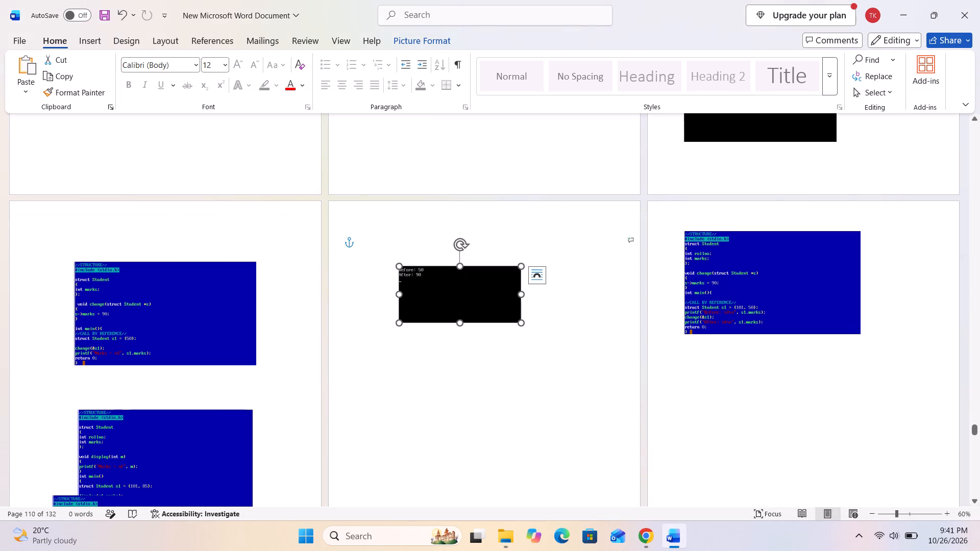
{"action": "key", "text": "ctrl+v"}
{"action": "left_click", "coordinate": [477, 422]}
Move the pointer-to-structure code to page 111 below the call-by-reference code, and separate the two outputs on page 110.
{"action": "left_click_drag", "start_coordinate": [447, 323], "coordinate": [779, 455]}
{"action": "left_click_drag", "start_coordinate": [463, 311], "coordinate": [440, 434]}
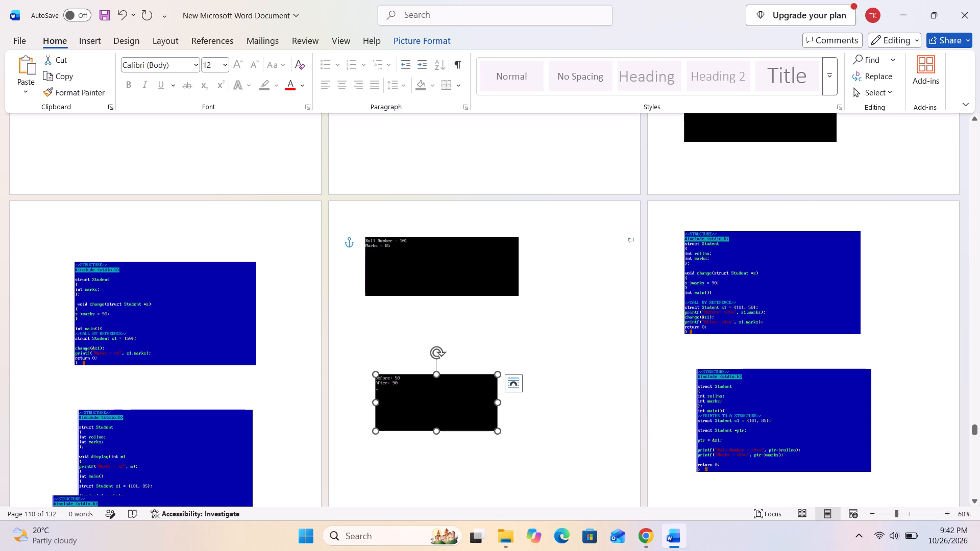
Preview the output screenshot 185103 from New folder (8) - Copy, then close the preview and the folder window.
{"action": "left_click", "coordinate": [514, 538]}
{"action": "double_click", "coordinate": [439, 262]}
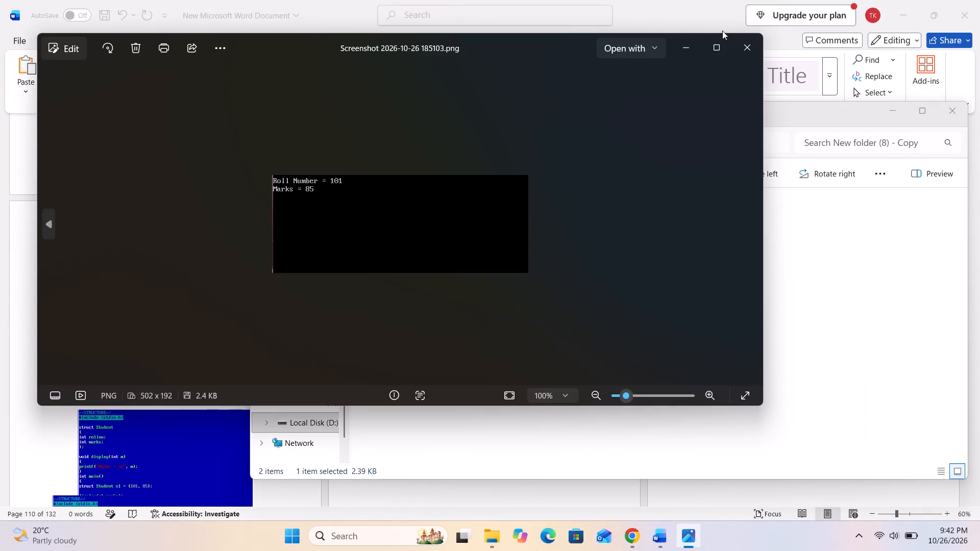
{"action": "left_click", "coordinate": [738, 43]}
{"action": "left_click", "coordinate": [957, 119]}
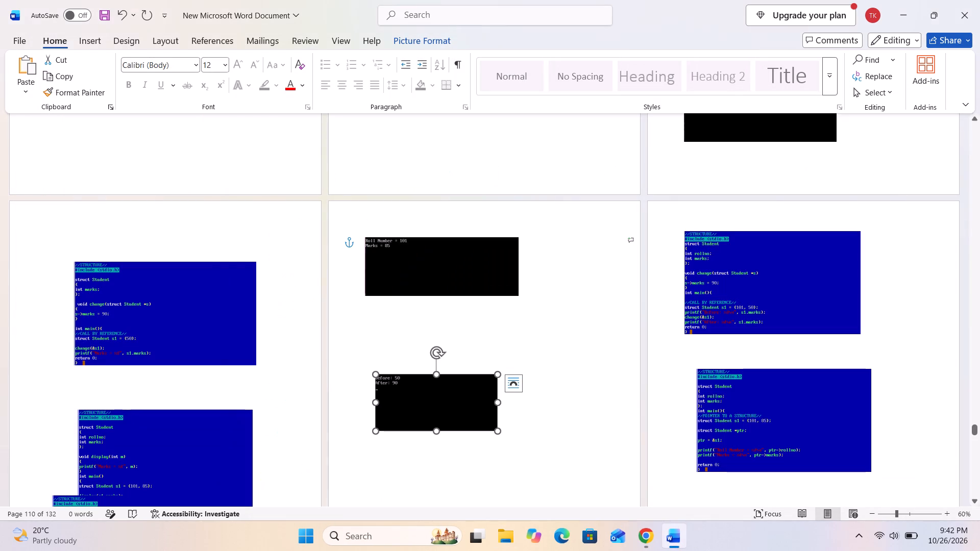
Rearrange the outputs on page 110 with the before/after output on top and the roll number and marks output below it.
{"action": "left_click_drag", "start_coordinate": [473, 412], "coordinate": [461, 373]}
{"action": "left_click_drag", "start_coordinate": [462, 256], "coordinate": [472, 310]}
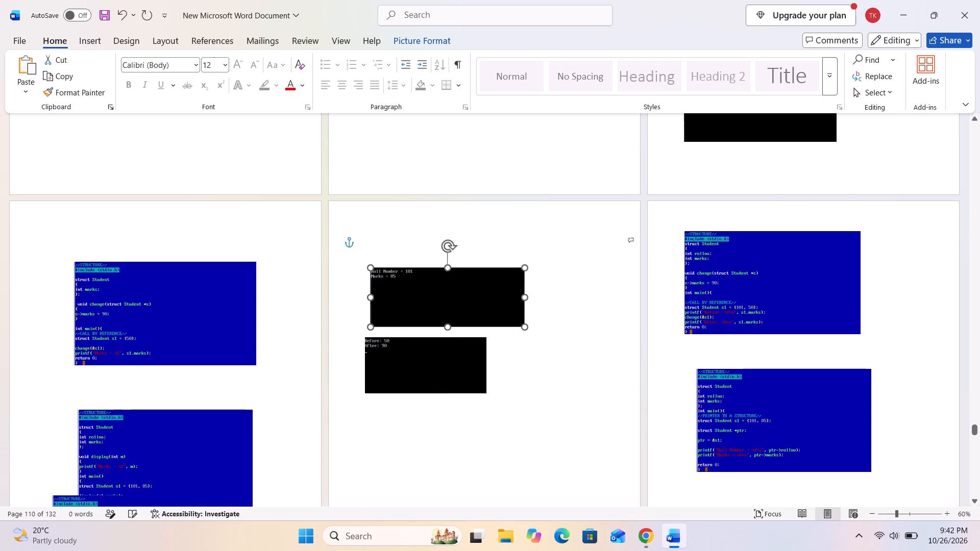
{"action": "left_click_drag", "start_coordinate": [472, 310], "coordinate": [467, 441]}
{"action": "left_click_drag", "start_coordinate": [435, 360], "coordinate": [466, 263]}
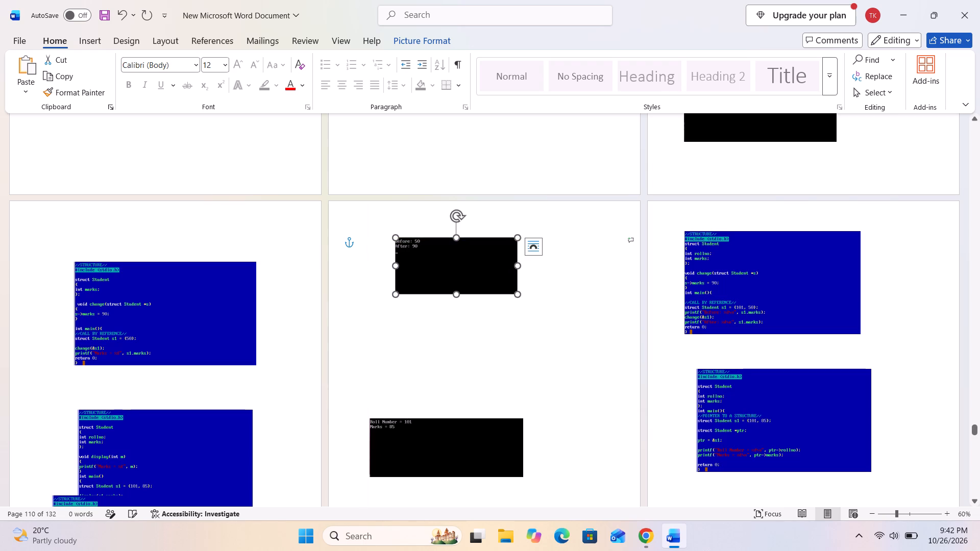
{"action": "left_click_drag", "start_coordinate": [466, 442], "coordinate": [477, 402]}
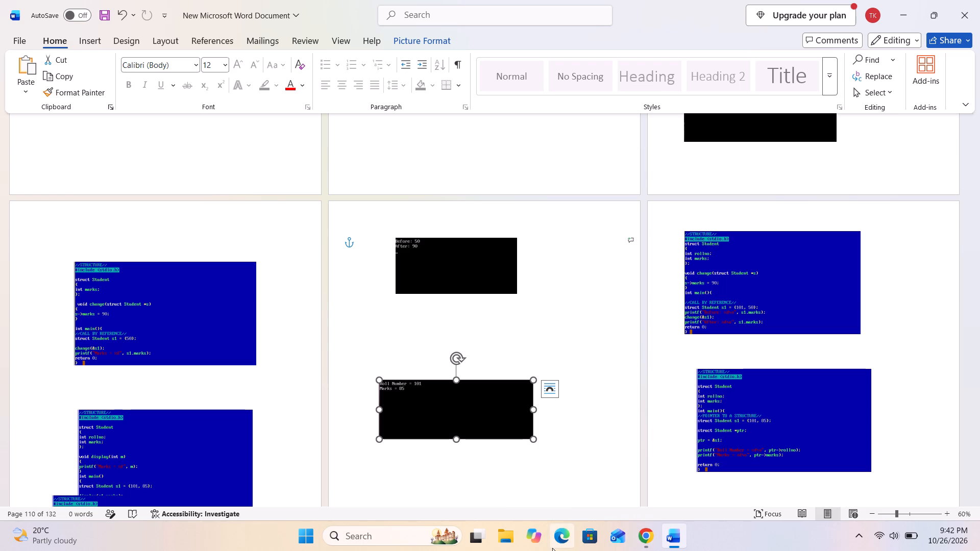
Preview the output screenshot 185103 in the structure folder's New folder (8) - Copy, then close the preview and the folder window.
{"action": "left_click", "coordinate": [508, 537]}
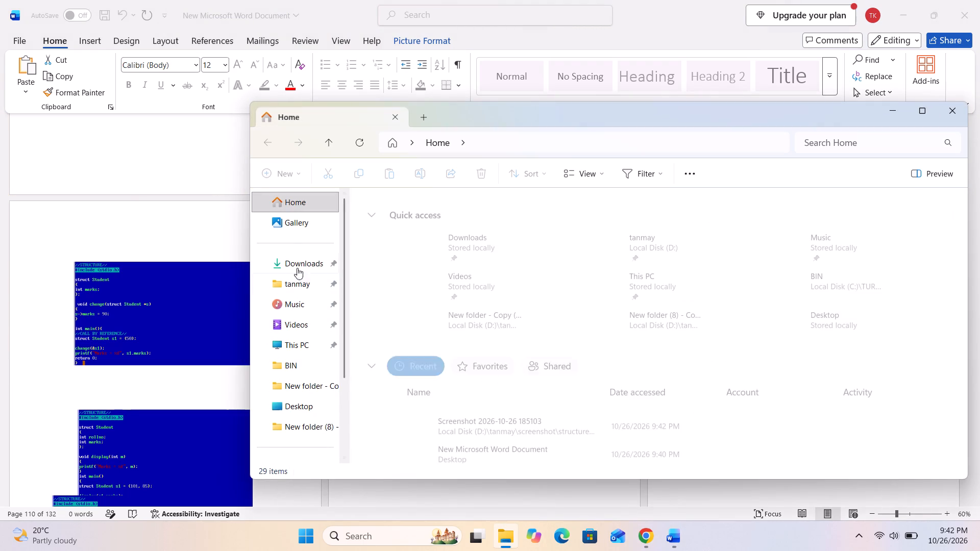
{"action": "left_click", "coordinate": [302, 285]}
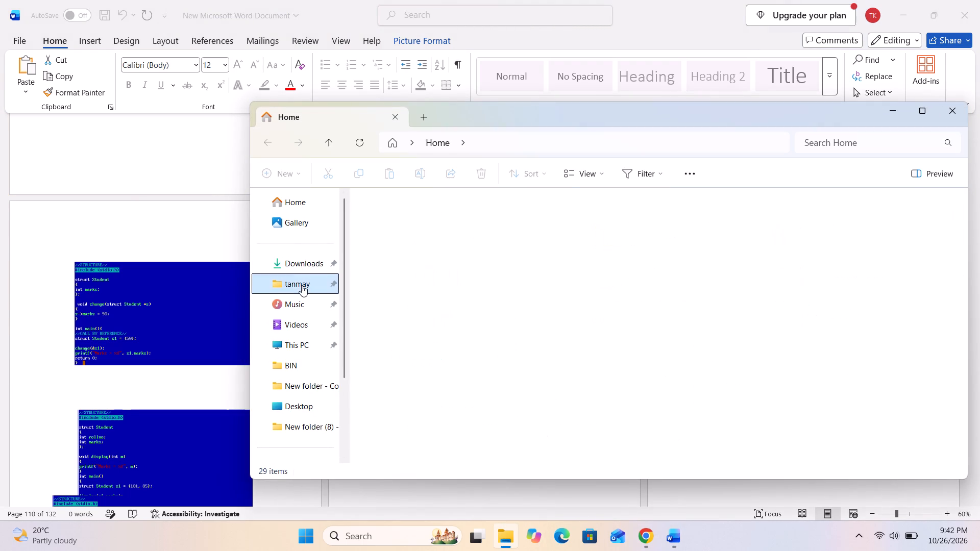
{"action": "double_click", "coordinate": [903, 210]}
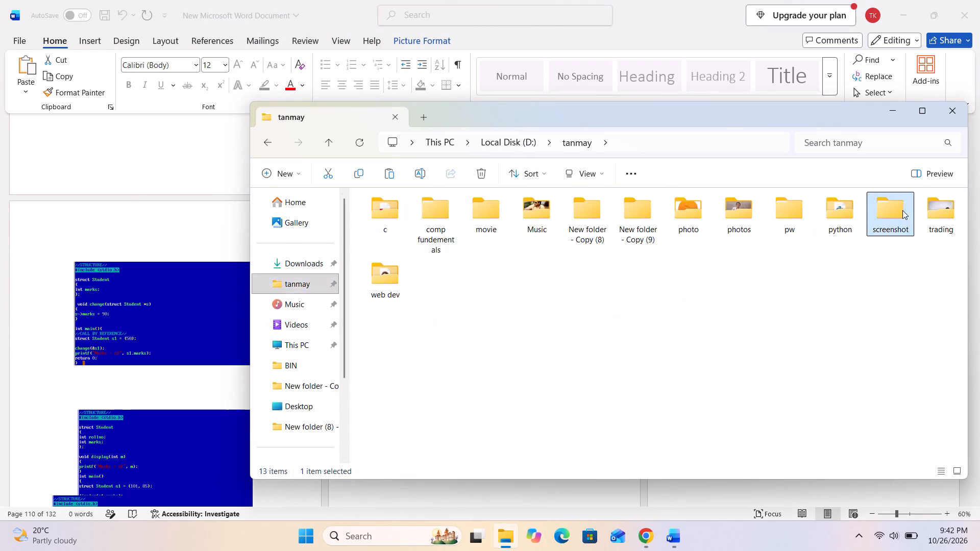
{"action": "scroll", "coordinate": [414, 411], "scroll_direction": "down", "scroll_amount": 1}
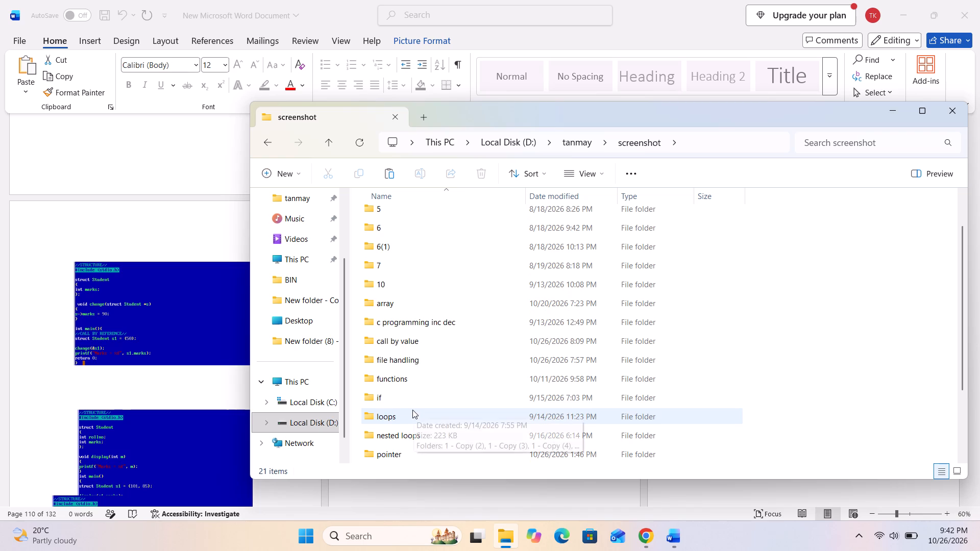
{"action": "scroll", "coordinate": [406, 426], "scroll_direction": "down", "scroll_amount": 3}
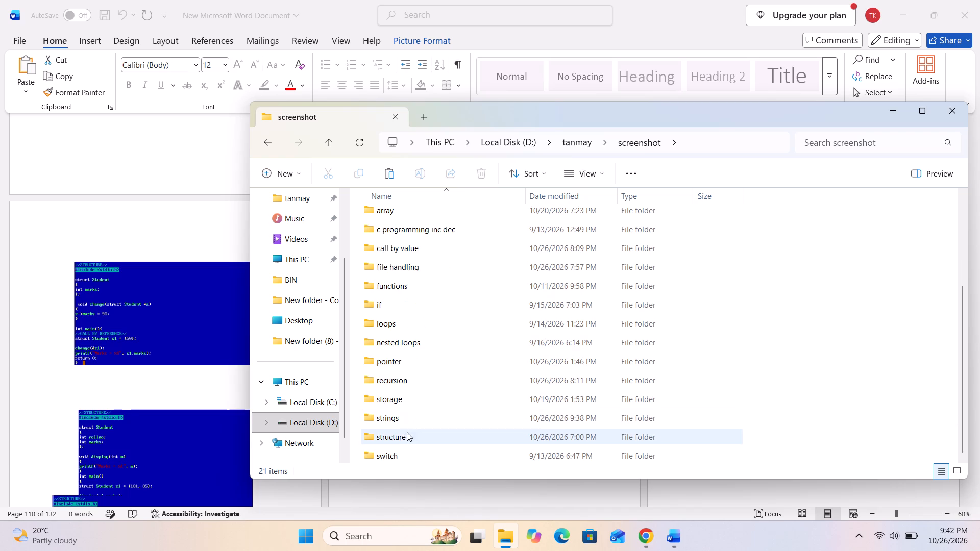
{"action": "double_click", "coordinate": [407, 438]}
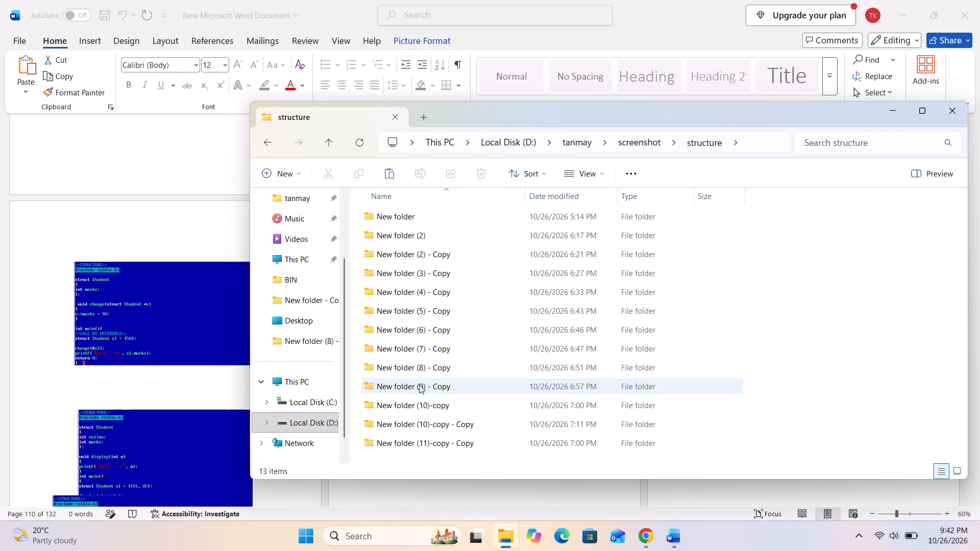
{"action": "double_click", "coordinate": [419, 385]}
{"action": "left_click", "coordinate": [273, 139]}
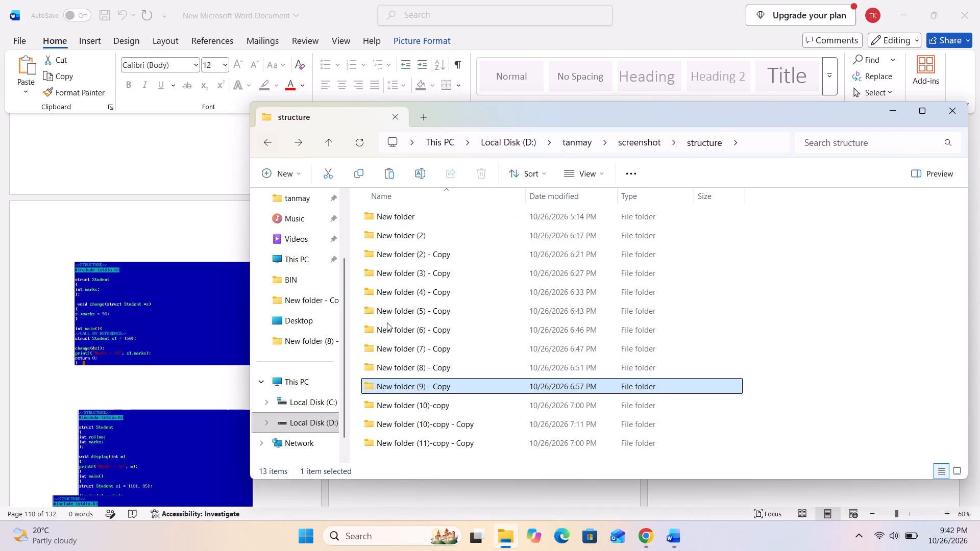
{"action": "double_click", "coordinate": [420, 369]}
{"action": "left_click", "coordinate": [396, 257]}
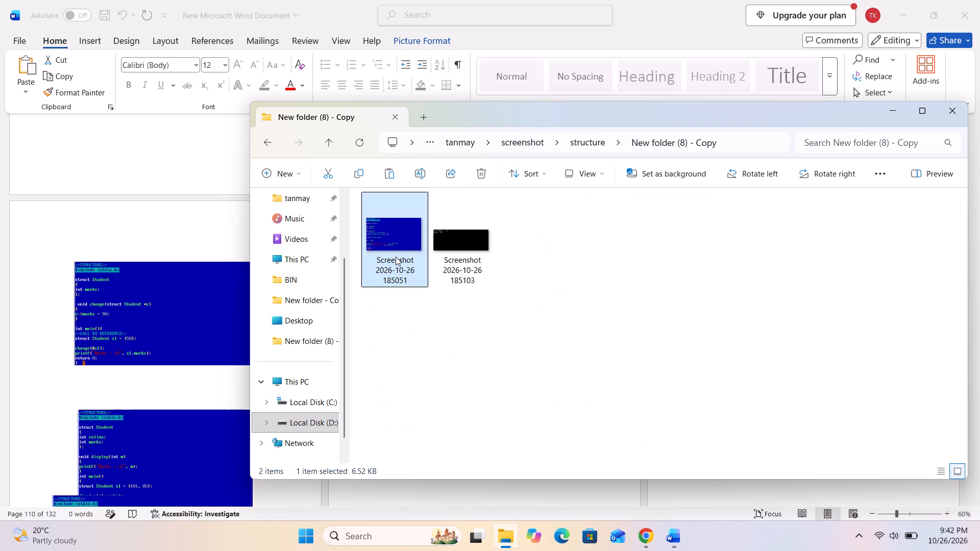
{"action": "double_click", "coordinate": [445, 240]}
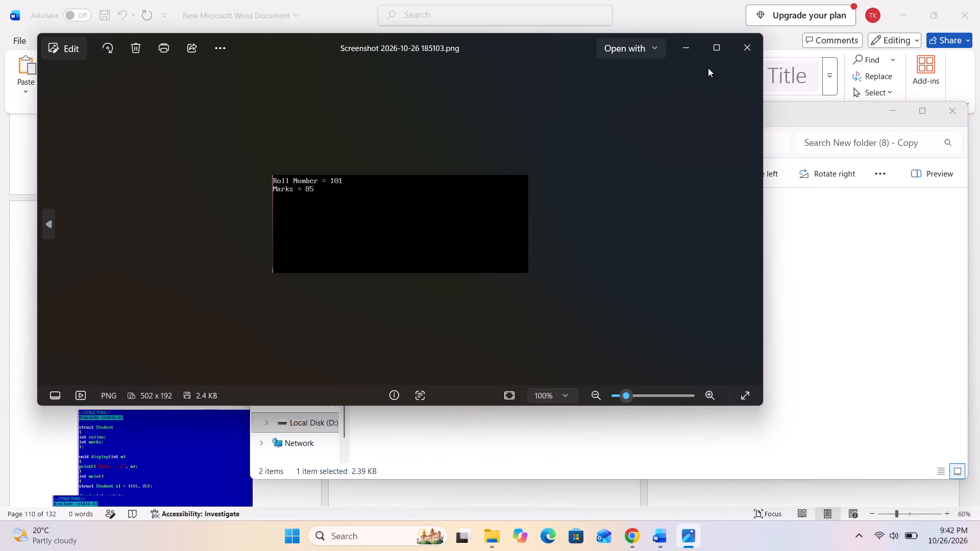
{"action": "left_click", "coordinate": [750, 44]}
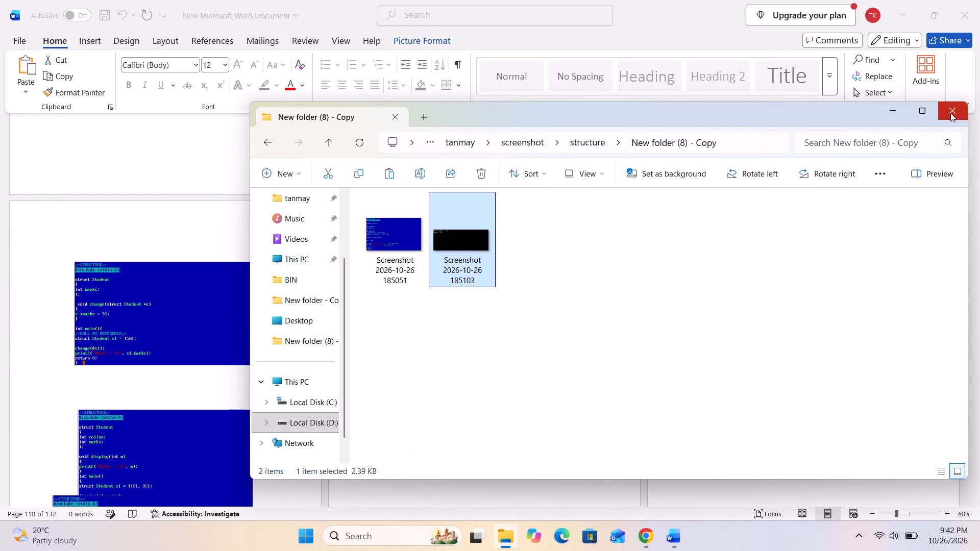
{"action": "left_click", "coordinate": [948, 115]}
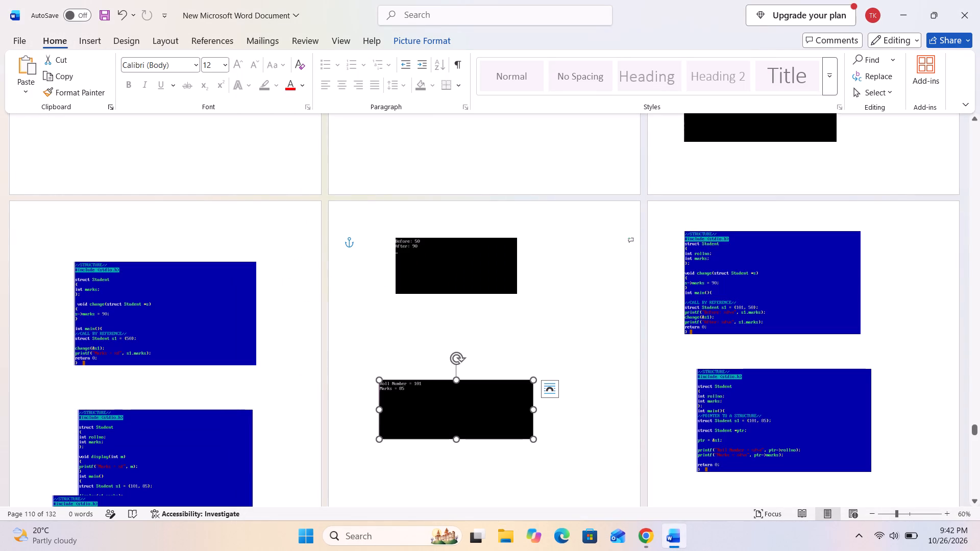
Reopen the structure folder, look into New folder (9) - Copy, and recheck screenshot 185103 in New folder (8) - Copy.
{"action": "scroll", "coordinate": [569, 280], "scroll_direction": "down", "scroll_amount": 8}
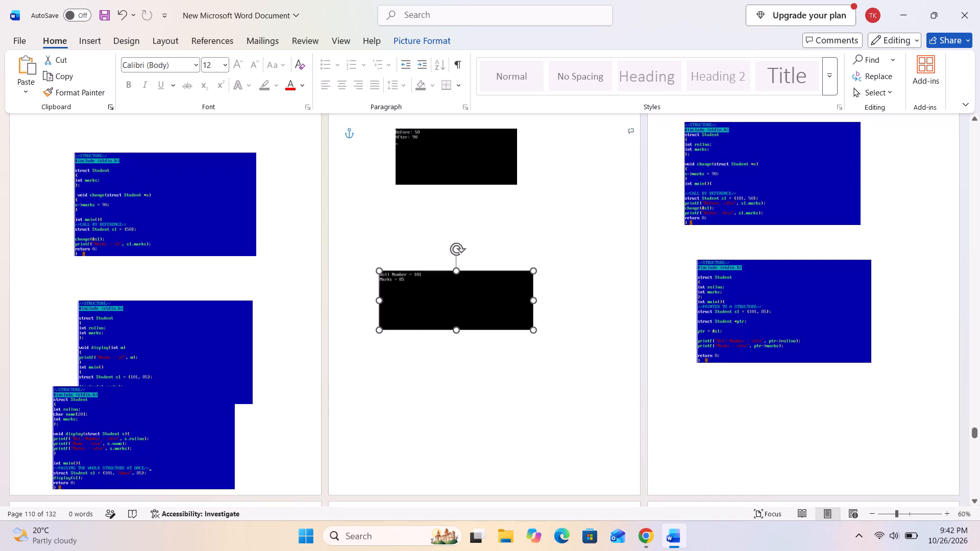
{"action": "scroll", "coordinate": [565, 264], "scroll_direction": "down", "scroll_amount": 8}
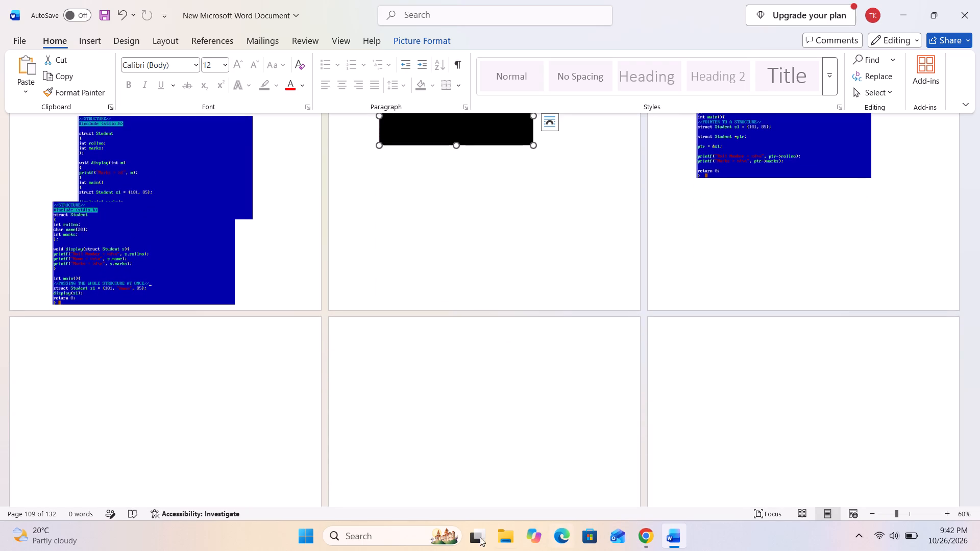
{"action": "left_click", "coordinate": [505, 536]}
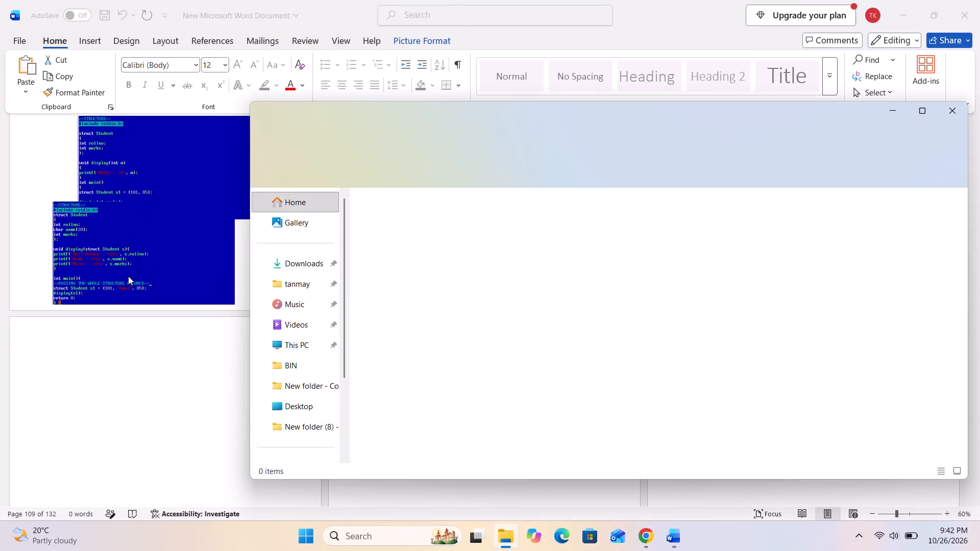
{"action": "left_click", "coordinate": [300, 290]}
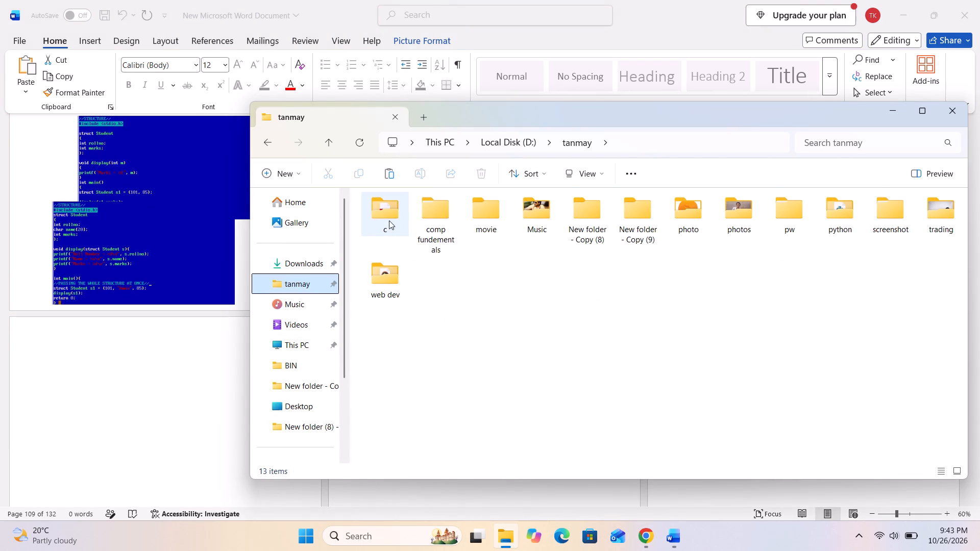
{"action": "double_click", "coordinate": [892, 216]}
{"action": "scroll", "coordinate": [494, 457], "scroll_direction": "down", "scroll_amount": 2}
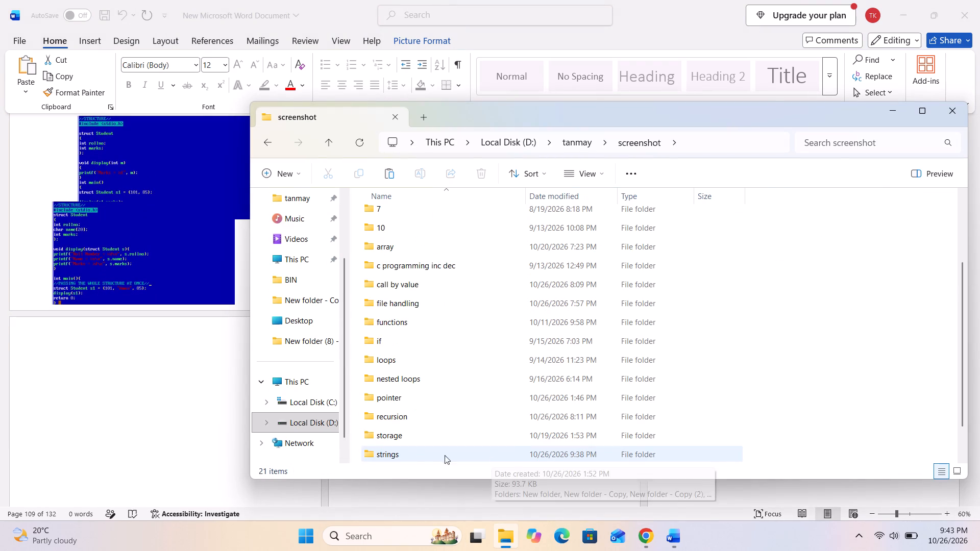
{"action": "left_click", "coordinate": [427, 438]}
{"action": "scroll", "coordinate": [421, 441], "scroll_direction": "down", "scroll_amount": 3}
{"action": "double_click", "coordinate": [420, 441]}
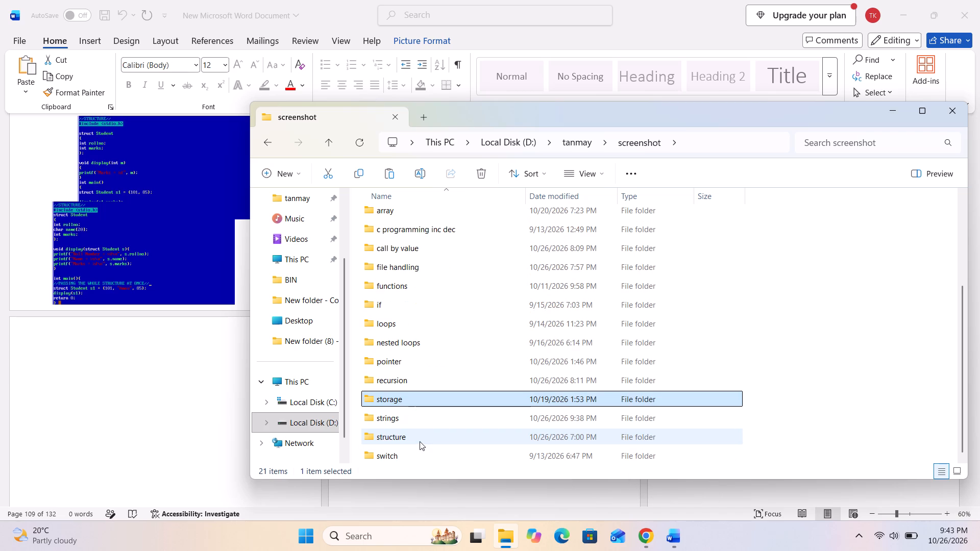
{"action": "double_click", "coordinate": [414, 388]}
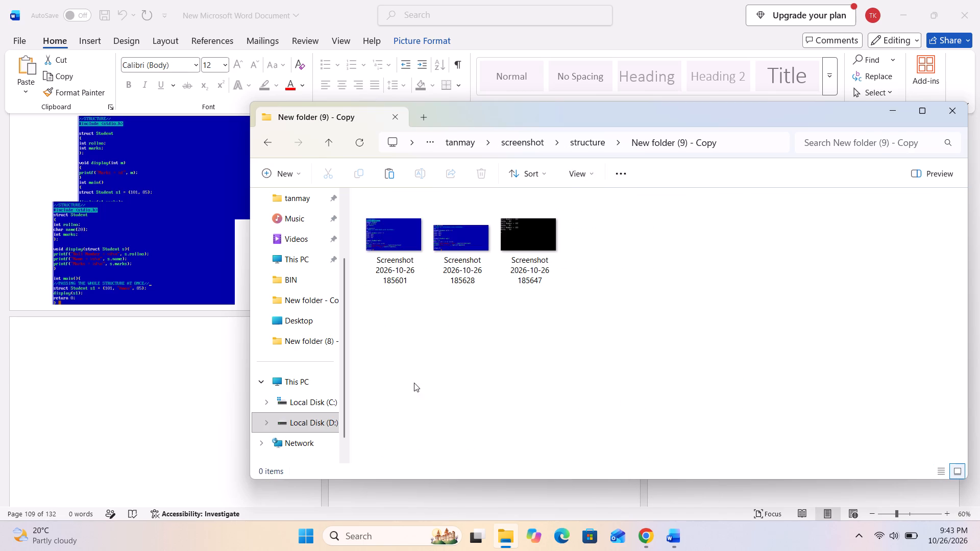
{"action": "left_click", "coordinate": [271, 144]}
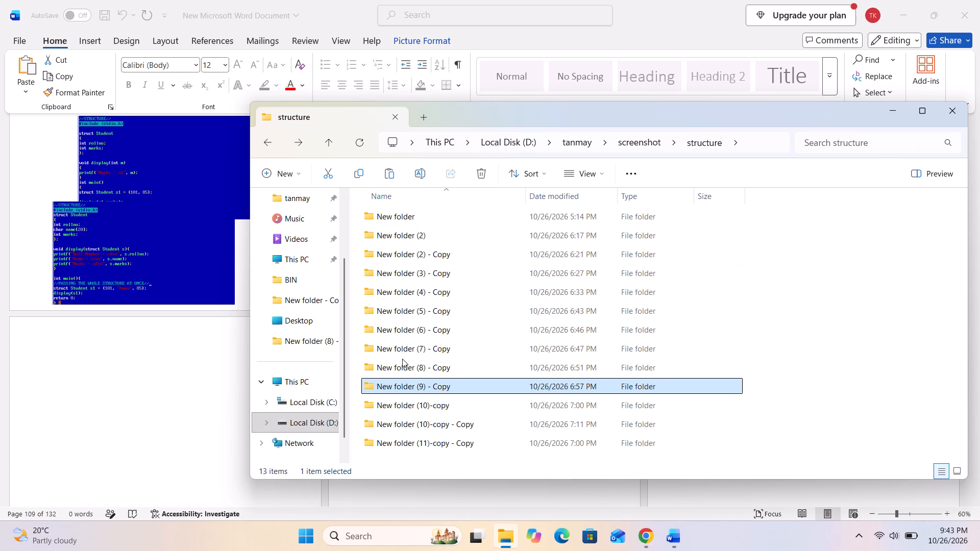
{"action": "double_click", "coordinate": [403, 359]}
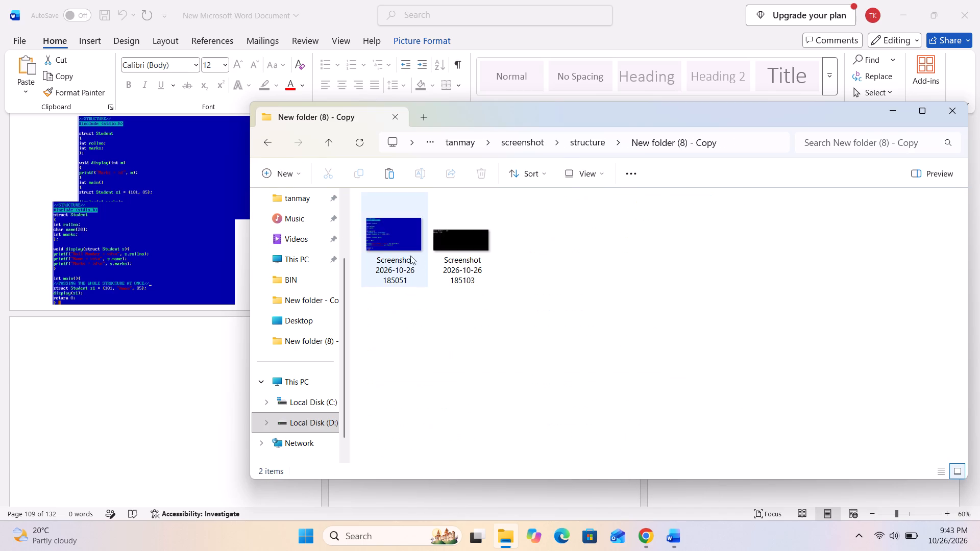
{"action": "double_click", "coordinate": [432, 251]}
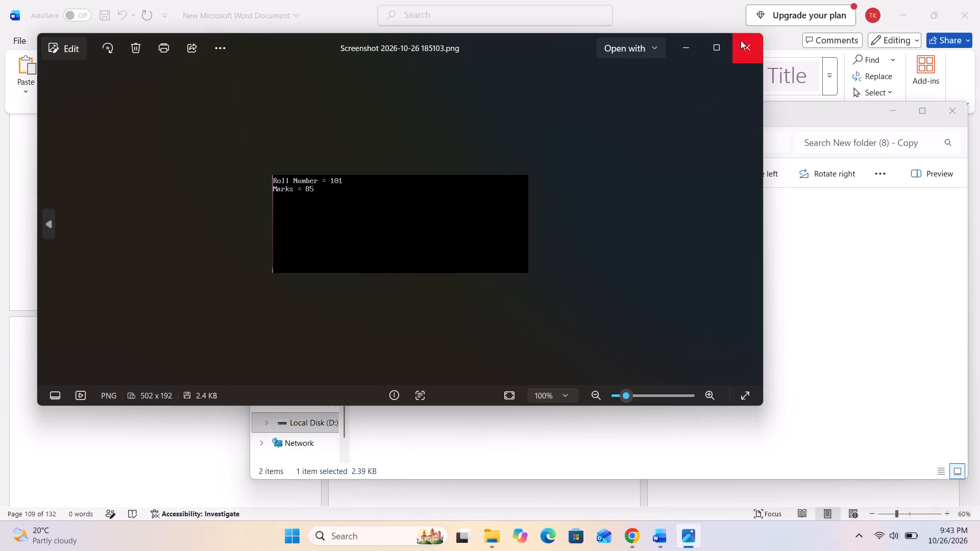
{"action": "left_click", "coordinate": [741, 40]}
{"action": "left_click", "coordinate": [274, 144]}
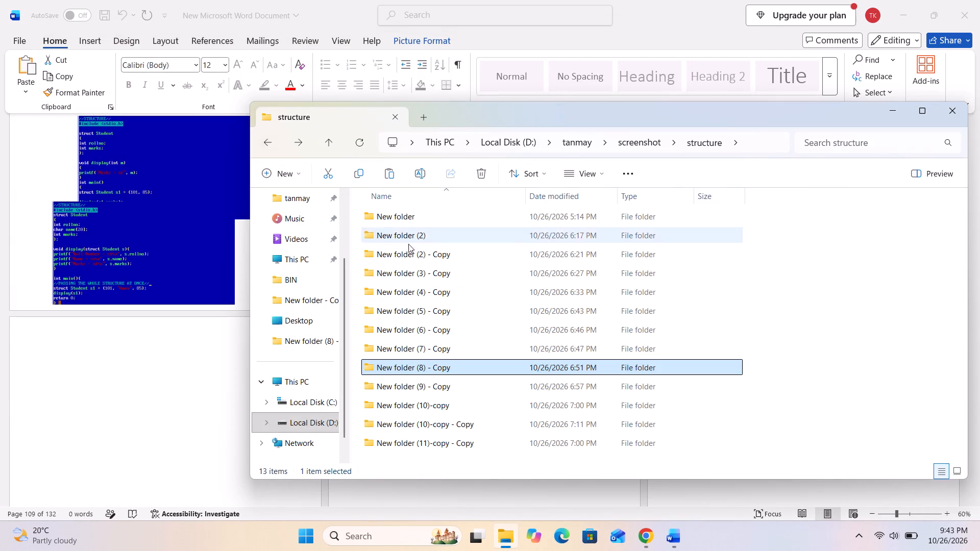
Insert the three screenshots from the structure folder's New folder (9) - Copy on blank page 113.
{"action": "double_click", "coordinate": [448, 382]}
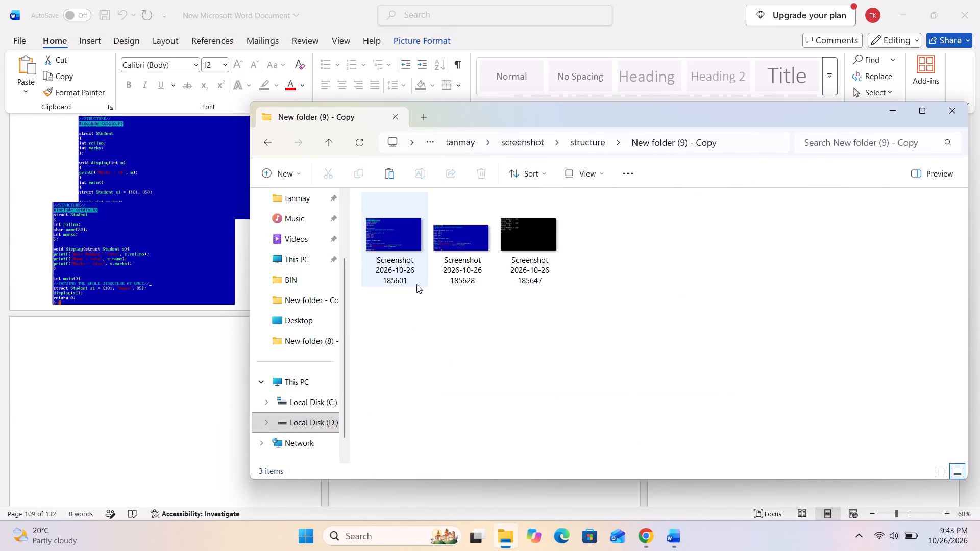
{"action": "left_click", "coordinate": [397, 257], "text": "ctrl"}
{"action": "left_click", "coordinate": [475, 237], "text": "ctrl"}
{"action": "left_click", "coordinate": [518, 237], "text": "ctrl"}
{"action": "key", "text": "ctrl+c"}
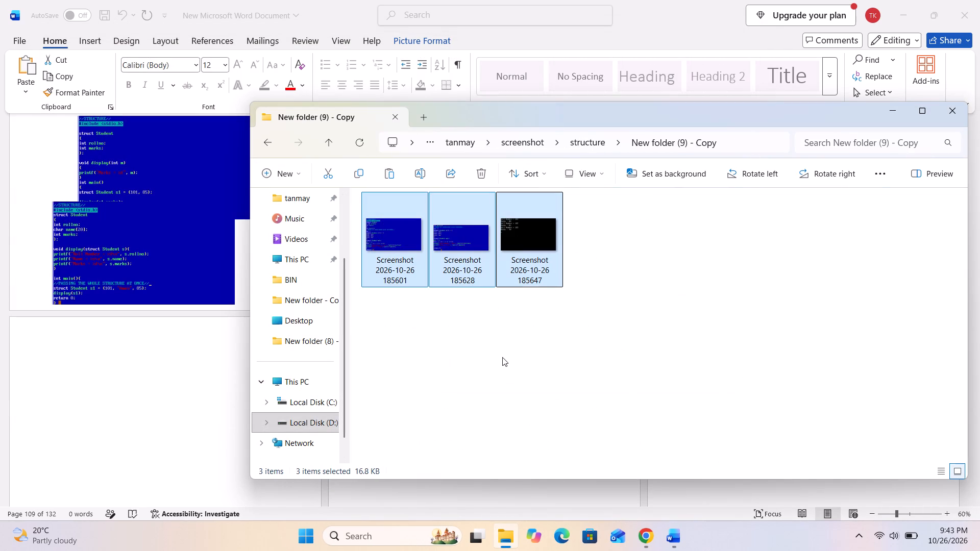
{"action": "left_click", "coordinate": [107, 448]}
{"action": "scroll", "coordinate": [546, 421], "scroll_direction": "down", "scroll_amount": 14}
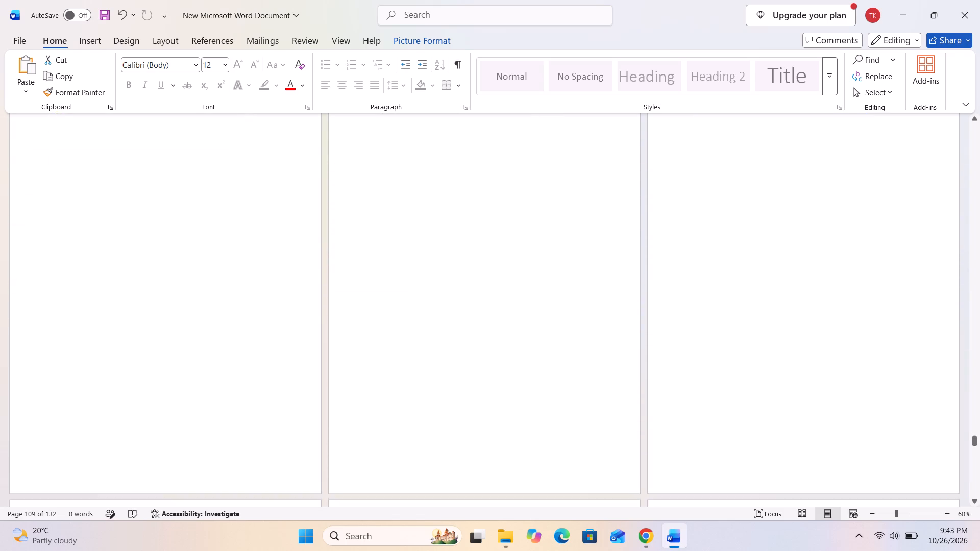
{"action": "left_click", "coordinate": [449, 333]}
{"action": "key", "text": "ctrl+v"}
Separate the two array-of-structures code images on page 113 and move their roll number and marks output to page 112.
{"action": "left_click", "coordinate": [457, 319]}
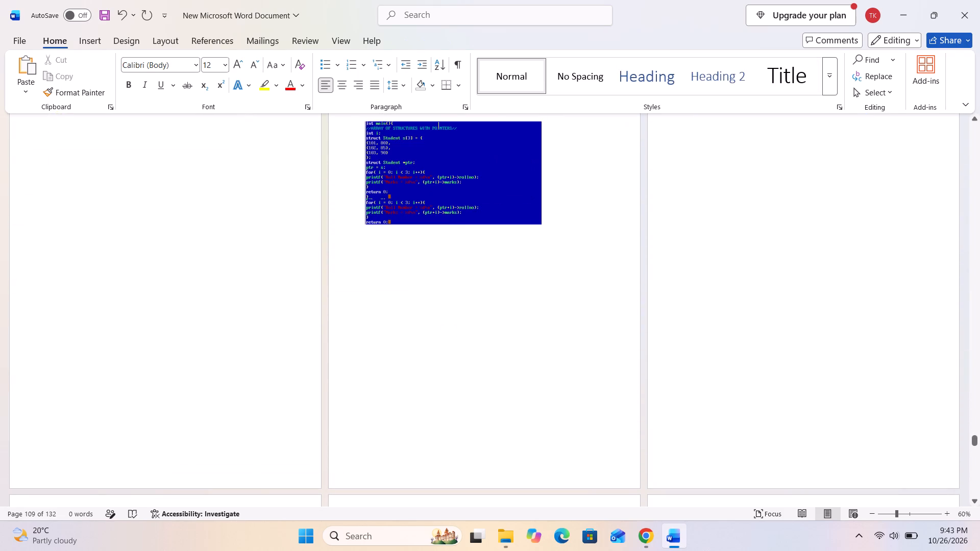
{"action": "left_click_drag", "start_coordinate": [461, 194], "coordinate": [471, 396]}
{"action": "left_click_drag", "start_coordinate": [454, 192], "coordinate": [459, 223]}
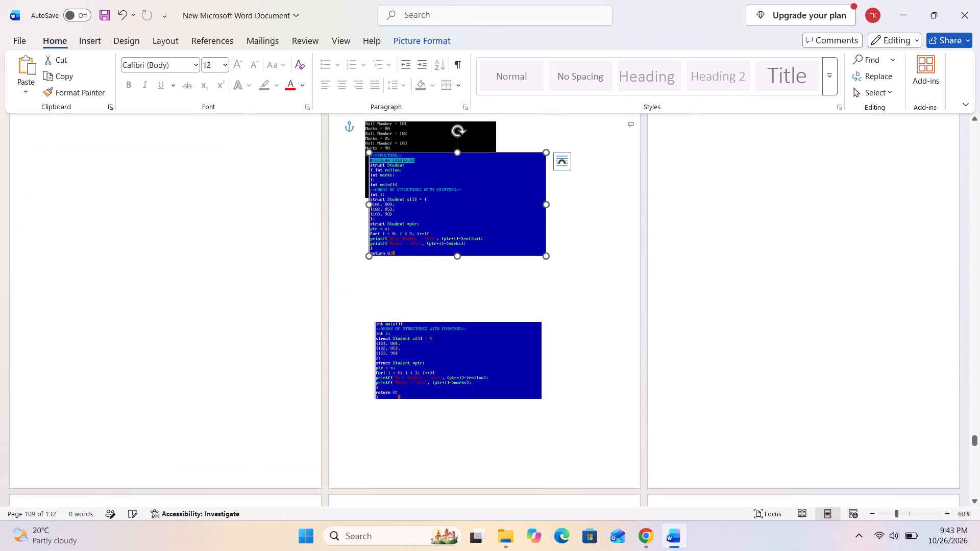
{"action": "left_click_drag", "start_coordinate": [421, 136], "coordinate": [121, 260]}
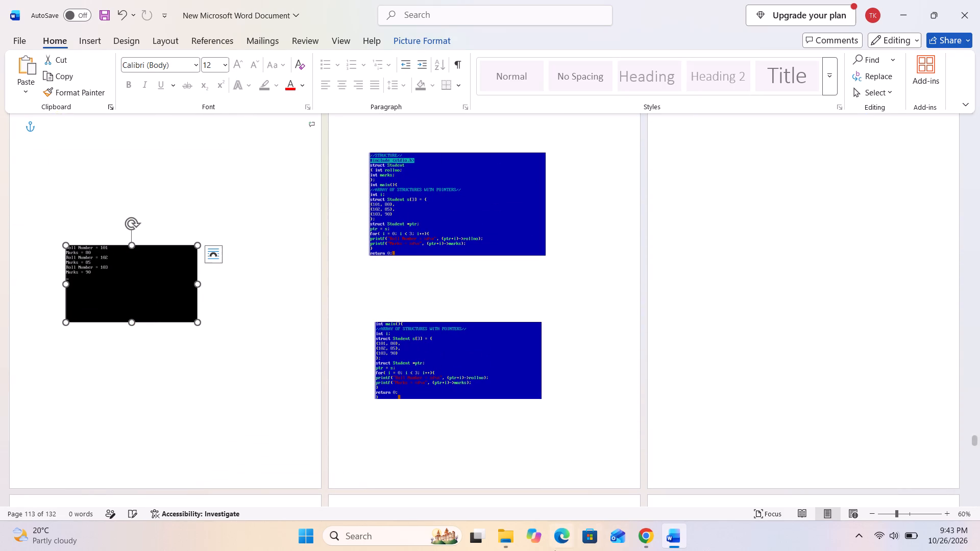
Insert both screenshots from the structure folder's New folder (10)-copy on page 114.
{"action": "left_click", "coordinate": [507, 544]}
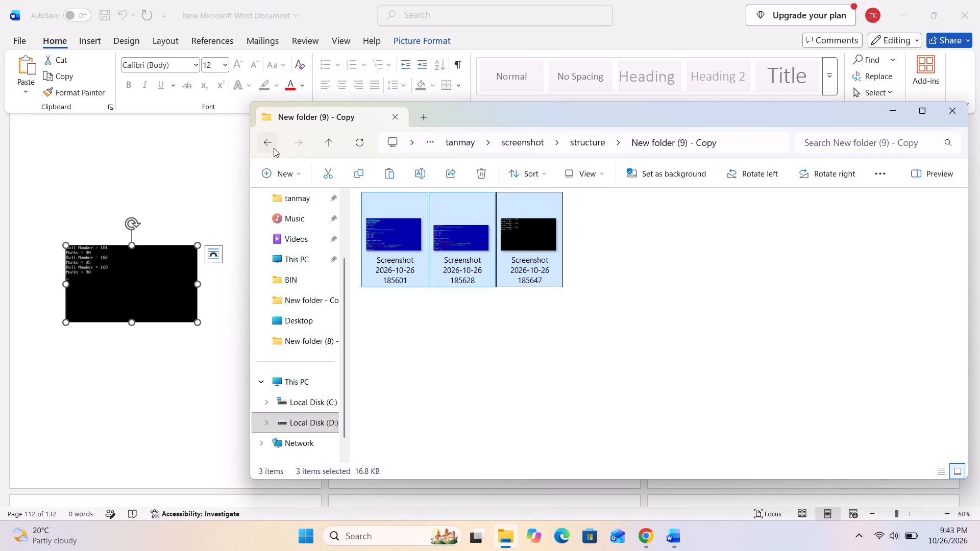
{"action": "left_click", "coordinate": [274, 148]}
{"action": "scroll", "coordinate": [464, 375], "scroll_direction": "down", "scroll_amount": 3}
{"action": "double_click", "coordinate": [447, 412]}
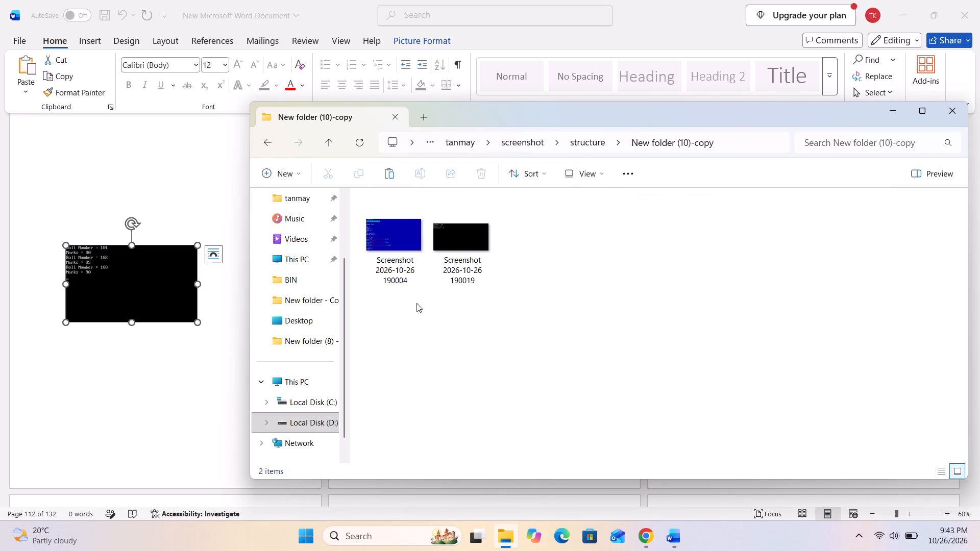
{"action": "left_click", "coordinate": [407, 266], "text": "ctrl"}
{"action": "left_click", "coordinate": [462, 253], "text": "ctrl"}
{"action": "key", "text": "ctrl+c"}
{"action": "left_click", "coordinate": [214, 277]}
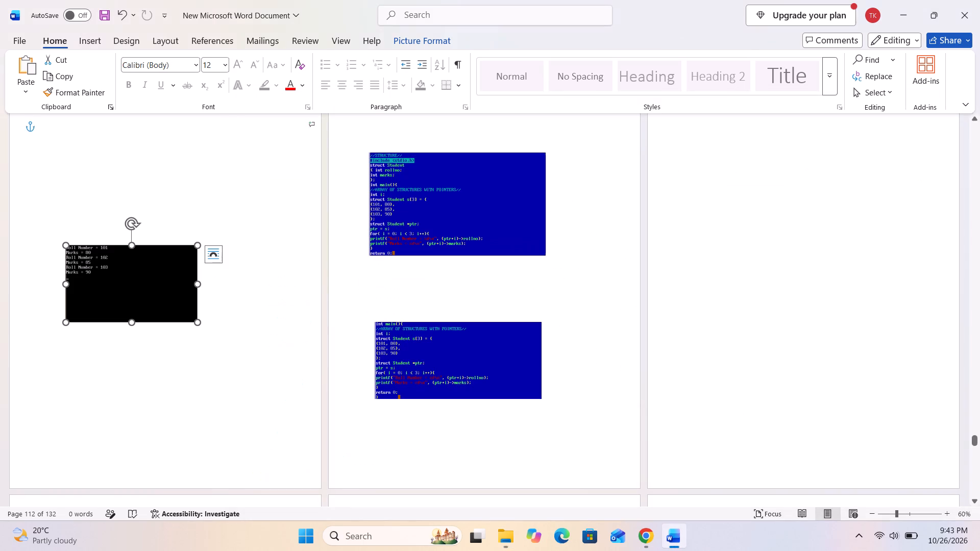
{"action": "left_click", "coordinate": [821, 276]}
{"action": "key", "text": "ctrl+v"}
Arrange page 114 with the integer, float and character output on top and the union code well below it.
{"action": "left_click", "coordinate": [763, 369]}
{"action": "left_click_drag", "start_coordinate": [753, 220], "coordinate": [766, 356]}
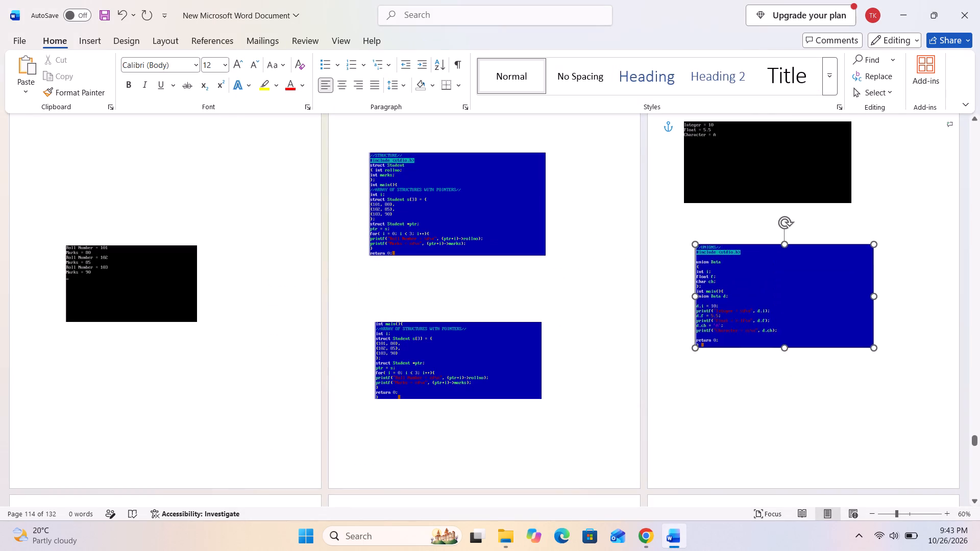
{"action": "left_click_drag", "start_coordinate": [766, 356], "coordinate": [775, 395]}
{"action": "left_click_drag", "start_coordinate": [752, 175], "coordinate": [753, 222]}
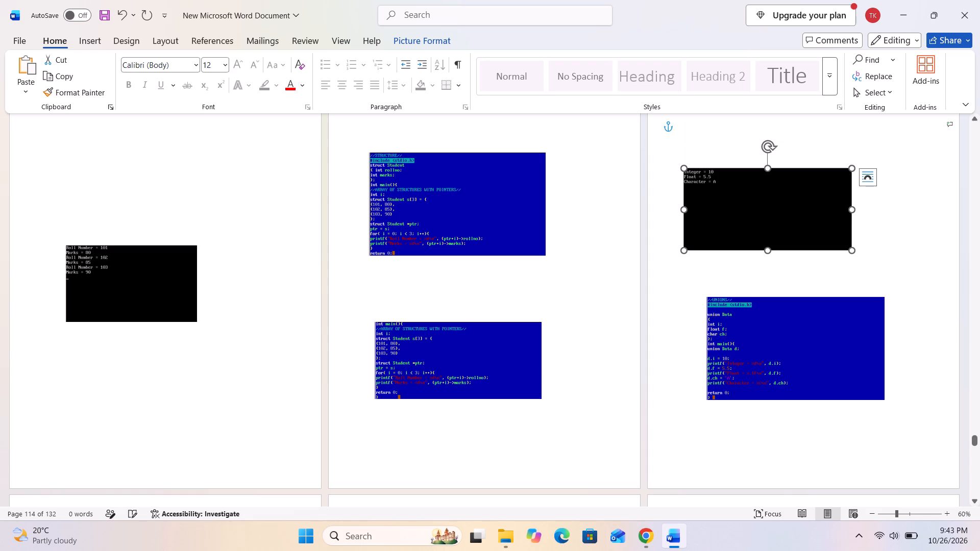
{"action": "left_click", "coordinate": [823, 333]}
{"action": "left_click_drag", "start_coordinate": [793, 350], "coordinate": [784, 391]}
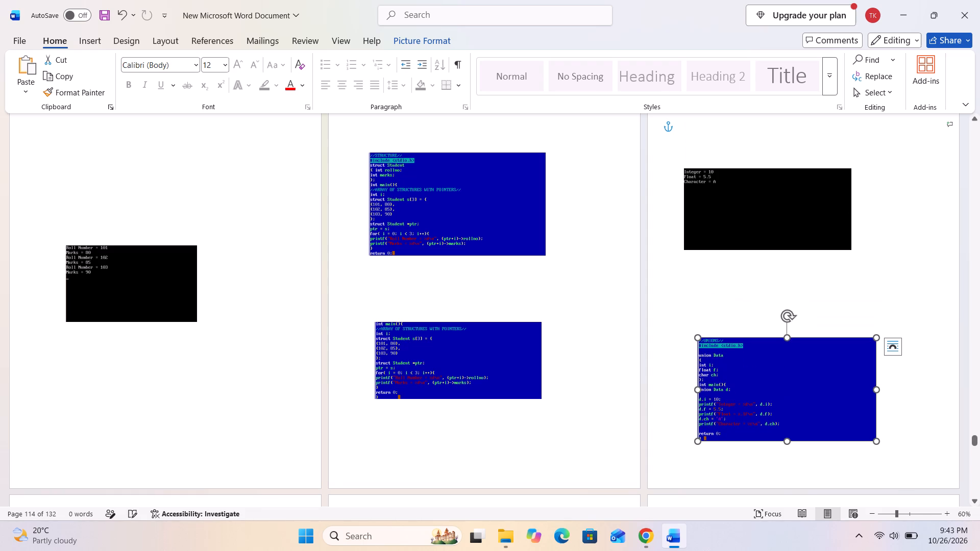
Move the union code image from page 114 to the upper part of blank page 115, leaving its output on page 114.
{"action": "left_click", "coordinate": [505, 530]}
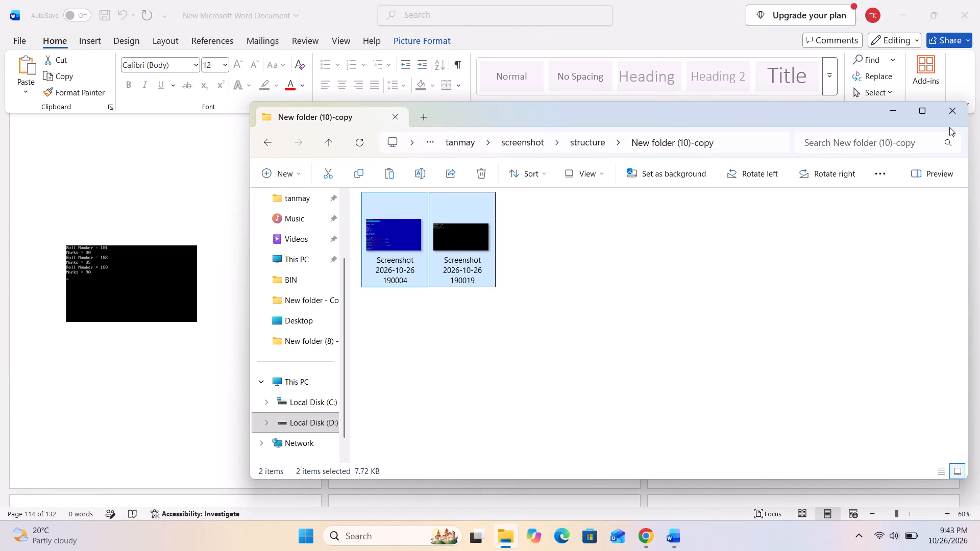
{"action": "left_click", "coordinate": [950, 119]}
{"action": "scroll", "coordinate": [808, 337], "scroll_direction": "down", "scroll_amount": 6}
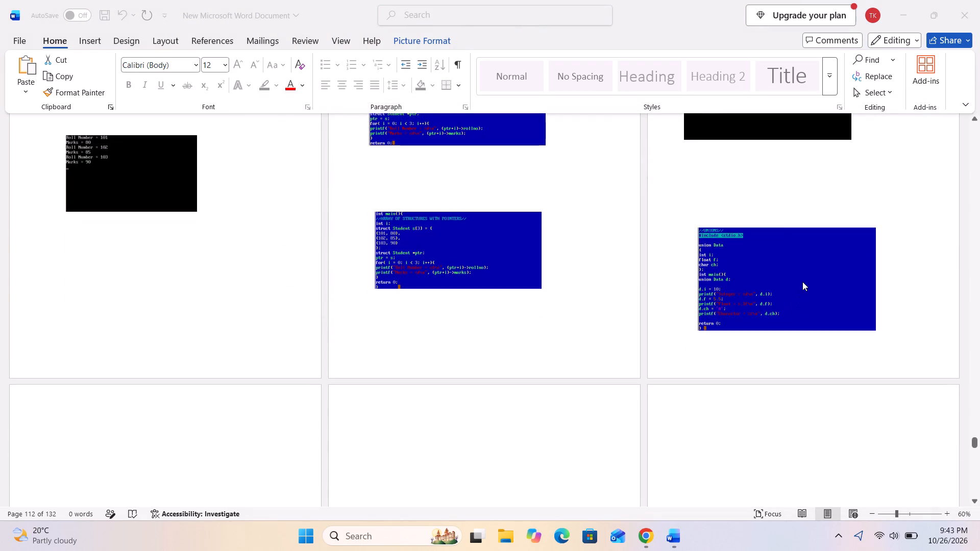
{"action": "left_click_drag", "start_coordinate": [802, 282], "coordinate": [269, 461]}
{"action": "scroll", "coordinate": [832, 310], "scroll_direction": "down", "scroll_amount": 3}
{"action": "left_click_drag", "start_coordinate": [812, 245], "coordinate": [206, 418]}
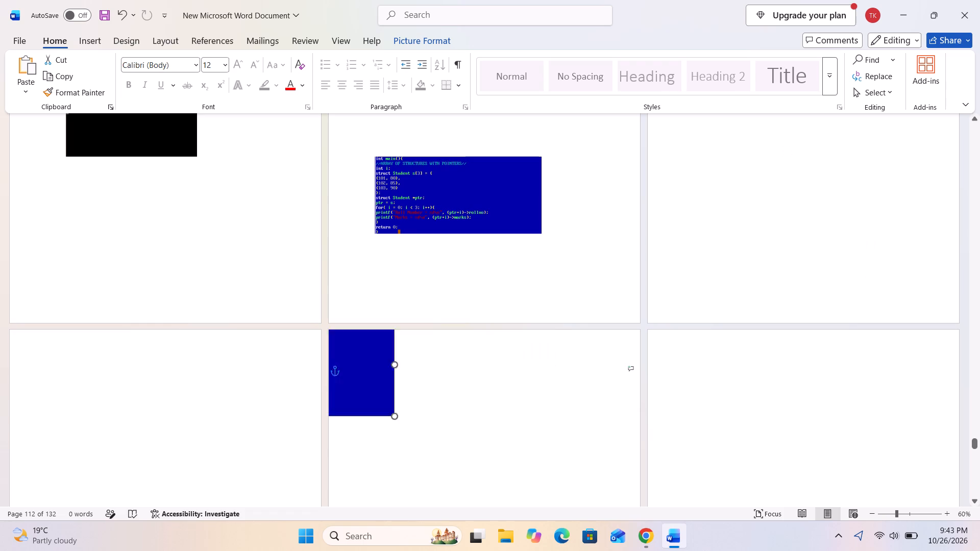
{"action": "left_click_drag", "start_coordinate": [206, 418], "coordinate": [191, 430]}
Insert the three screenshots from the structure folder's New folder (10)-copy - Copy on blank page 116.
{"action": "left_click", "coordinate": [508, 542]}
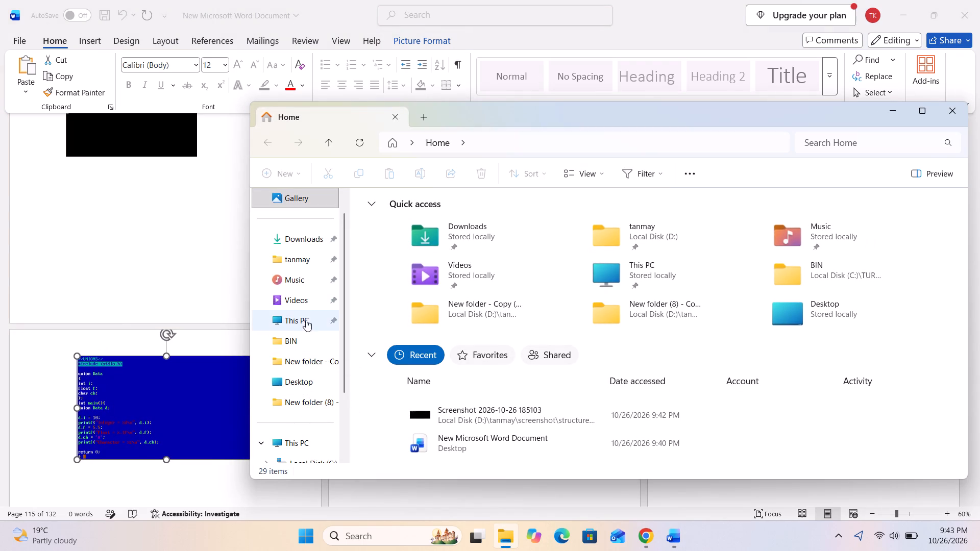
{"action": "left_click", "coordinate": [303, 262]}
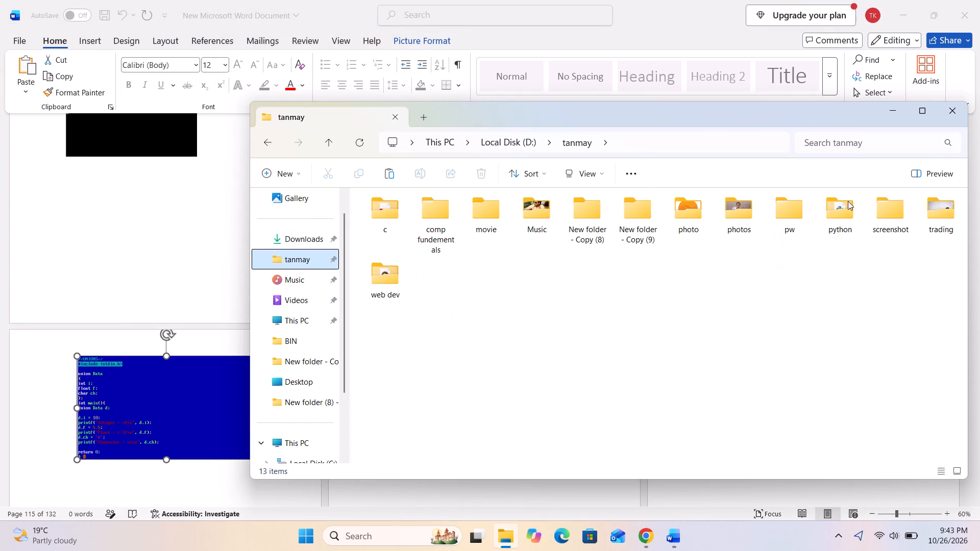
{"action": "double_click", "coordinate": [899, 218]}
{"action": "scroll", "coordinate": [534, 323], "scroll_direction": "down", "scroll_amount": 5}
{"action": "double_click", "coordinate": [473, 442]}
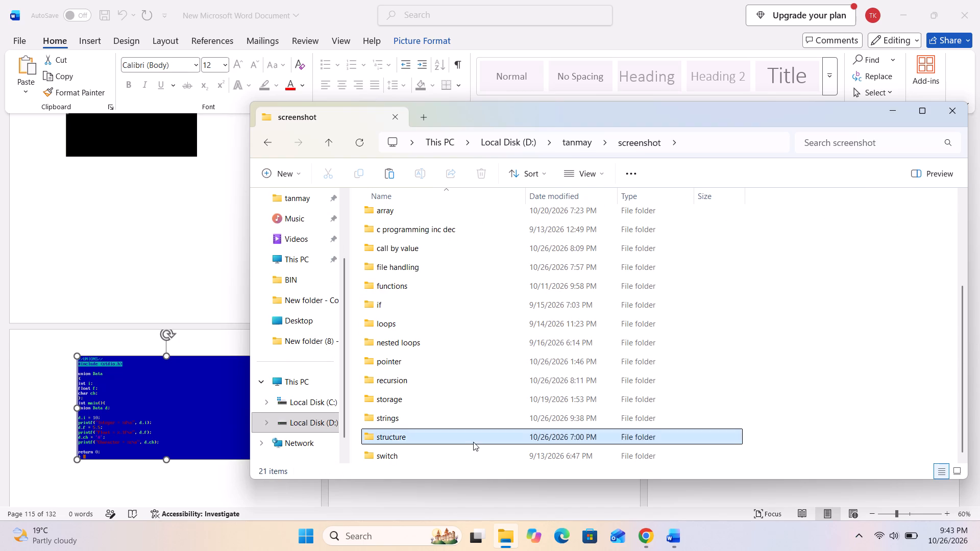
{"action": "double_click", "coordinate": [449, 419]}
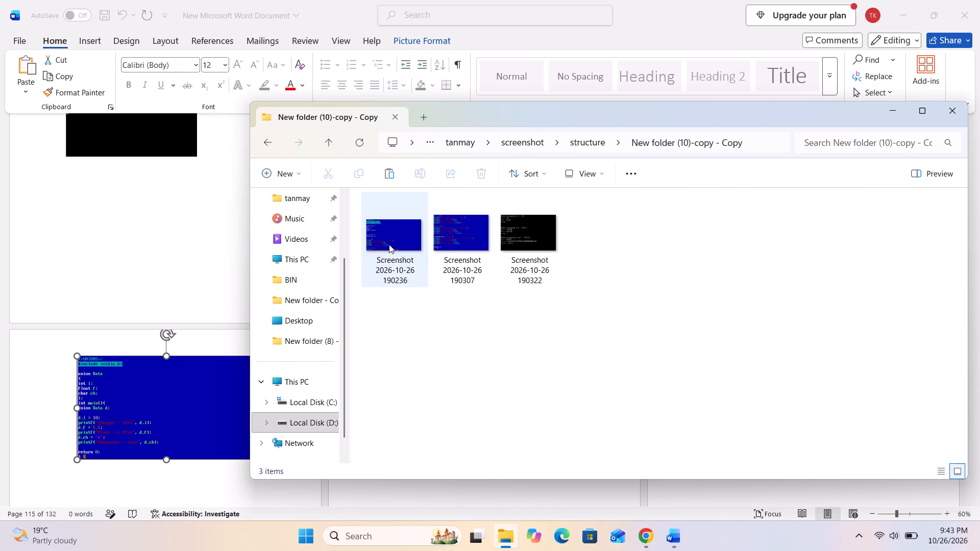
{"action": "left_click", "coordinate": [265, 140]}
{"action": "double_click", "coordinate": [439, 407]}
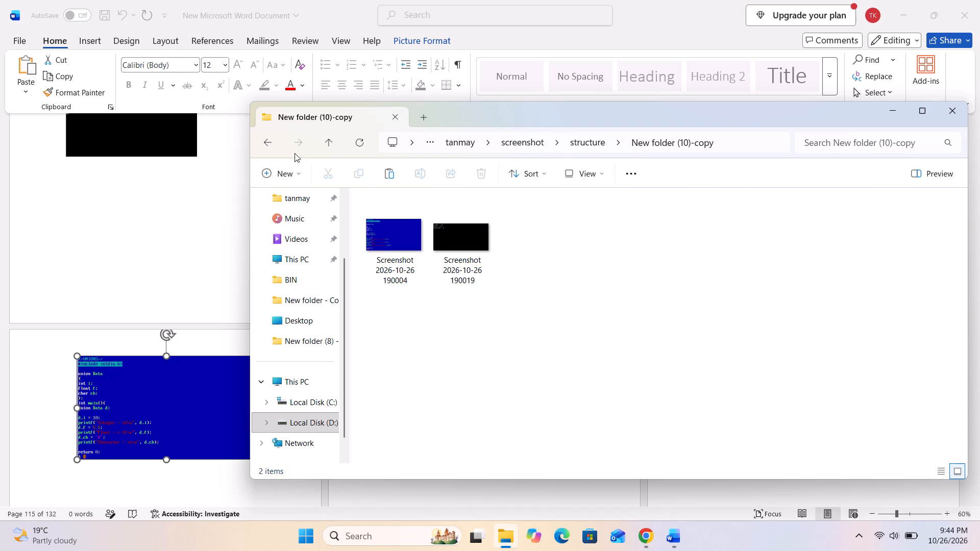
{"action": "left_click", "coordinate": [272, 135]}
{"action": "double_click", "coordinate": [439, 417]}
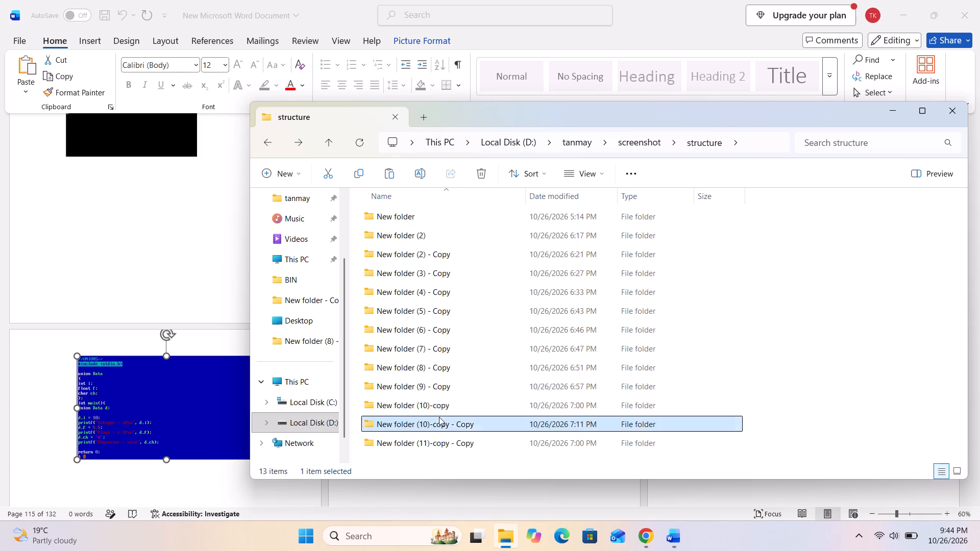
{"action": "left_click", "coordinate": [382, 258], "text": "ctrl"}
{"action": "left_click", "coordinate": [463, 237], "text": "ctrl"}
{"action": "left_click", "coordinate": [531, 219], "text": "ctrl"}
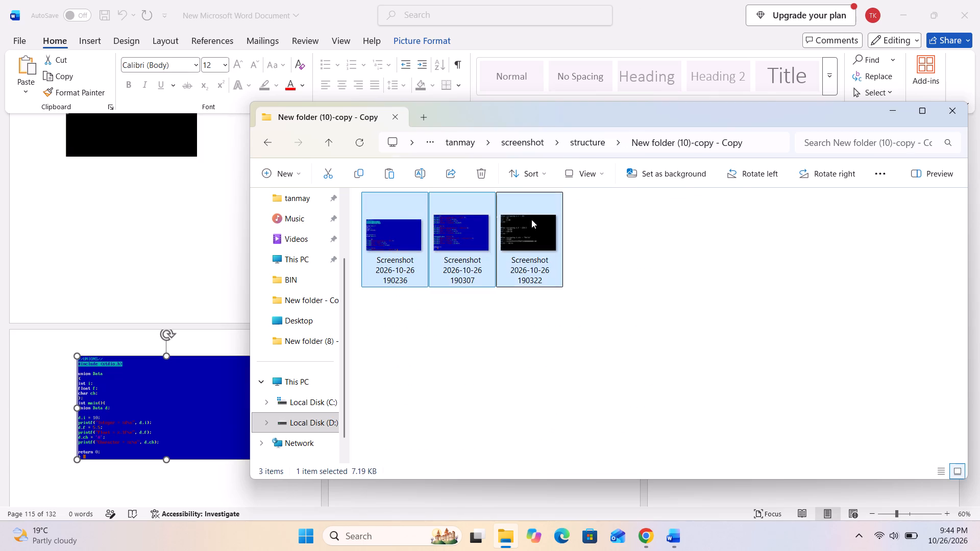
{"action": "key", "text": "ctrl+c"}
{"action": "left_click", "coordinate": [163, 214]}
{"action": "scroll", "coordinate": [329, 294], "scroll_direction": "down", "scroll_amount": 9}
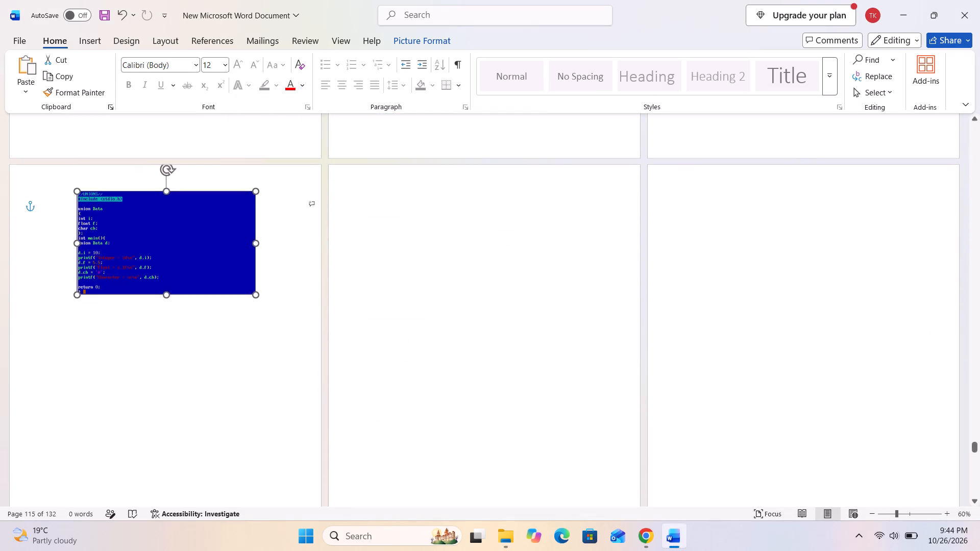
{"action": "left_click", "coordinate": [483, 273]}
{"action": "key", "text": "ctrl+v"}
Move the two union code images to page 117, one below the other, and lower the output image on page 116.
{"action": "left_click", "coordinate": [476, 340]}
{"action": "left_click_drag", "start_coordinate": [439, 235], "coordinate": [755, 324]}
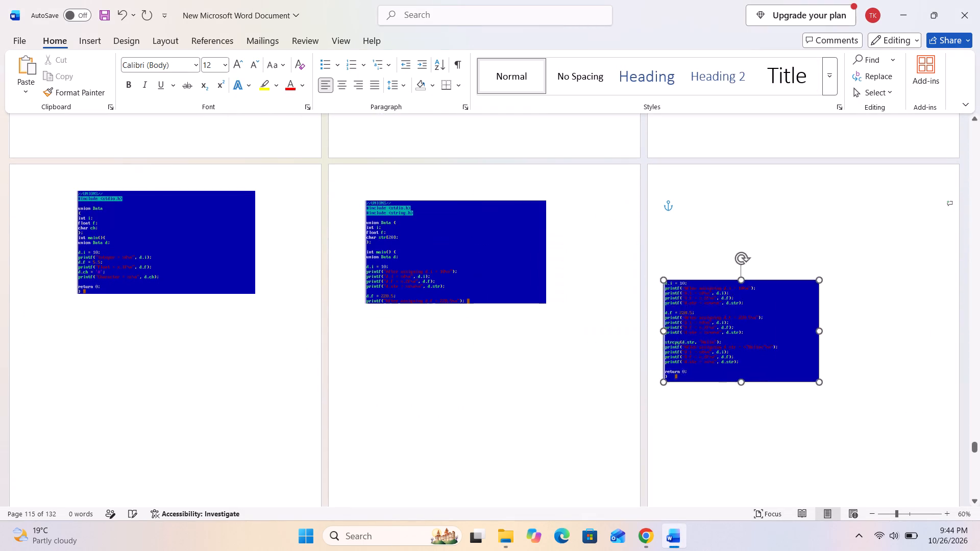
{"action": "left_click_drag", "start_coordinate": [755, 324], "coordinate": [821, 389]}
{"action": "left_click_drag", "start_coordinate": [393, 260], "coordinate": [730, 251]}
{"action": "left_click_drag", "start_coordinate": [431, 267], "coordinate": [445, 353]}
Check the structure folder's last subfolders and the strings folder's New folder - Copy (6) for screenshots still missing from the document.
{"action": "scroll", "coordinate": [447, 348], "scroll_direction": "down", "scroll_amount": 18}
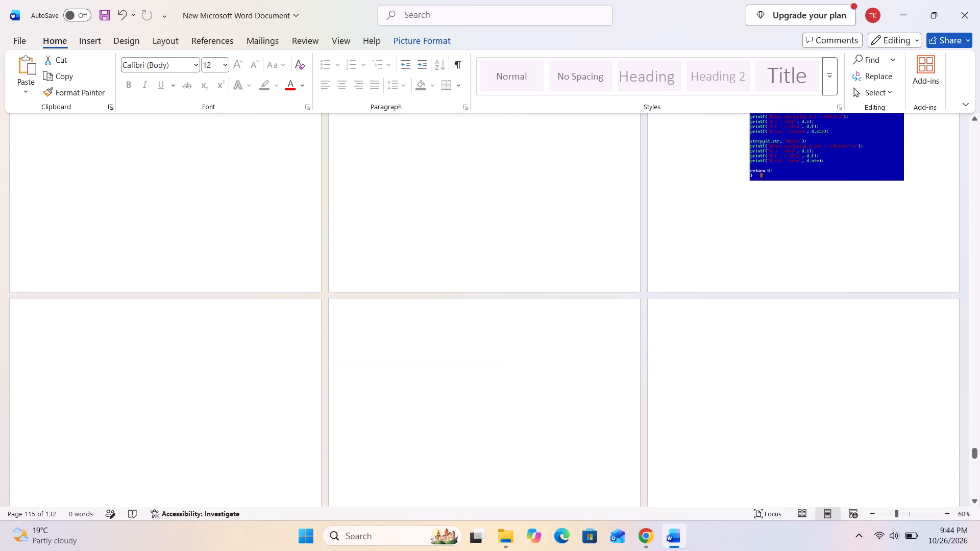
{"action": "scroll", "coordinate": [413, 353], "scroll_direction": "down", "scroll_amount": 5}
{"action": "scroll", "coordinate": [341, 325], "scroll_direction": "down", "scroll_amount": 2}
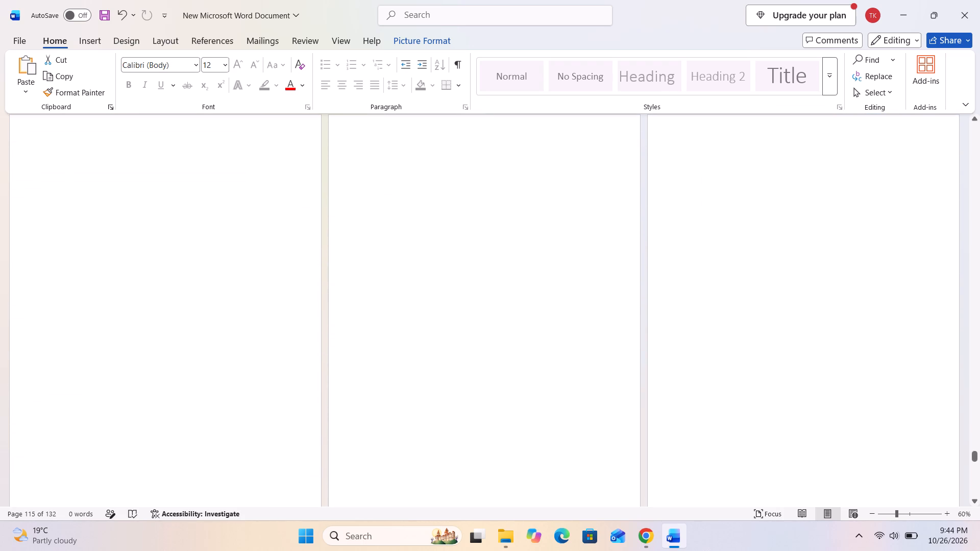
{"action": "left_click", "coordinate": [511, 537]}
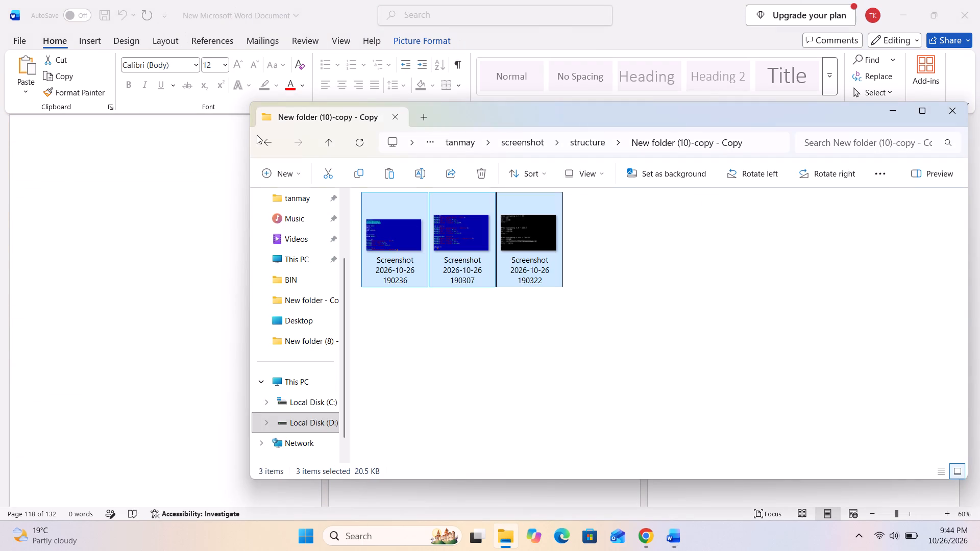
{"action": "left_click", "coordinate": [259, 137]}
{"action": "scroll", "coordinate": [410, 276], "scroll_direction": "down", "scroll_amount": 3}
{"action": "double_click", "coordinate": [468, 437]}
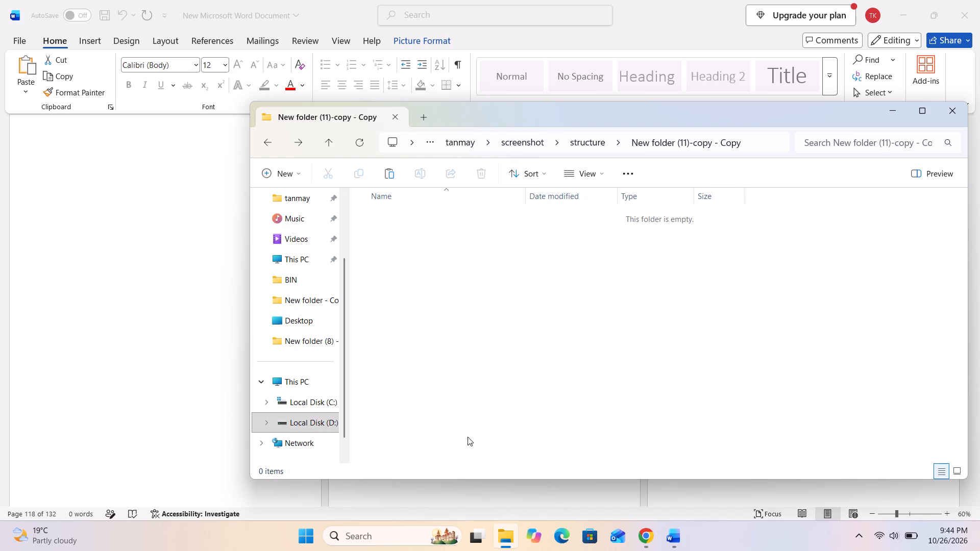
{"action": "left_click", "coordinate": [260, 145]}
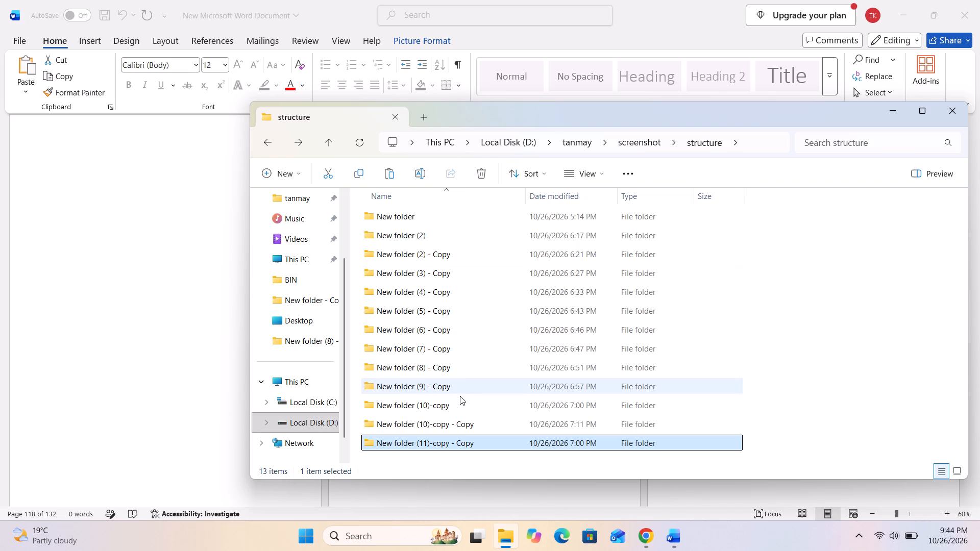
{"action": "double_click", "coordinate": [462, 430]}
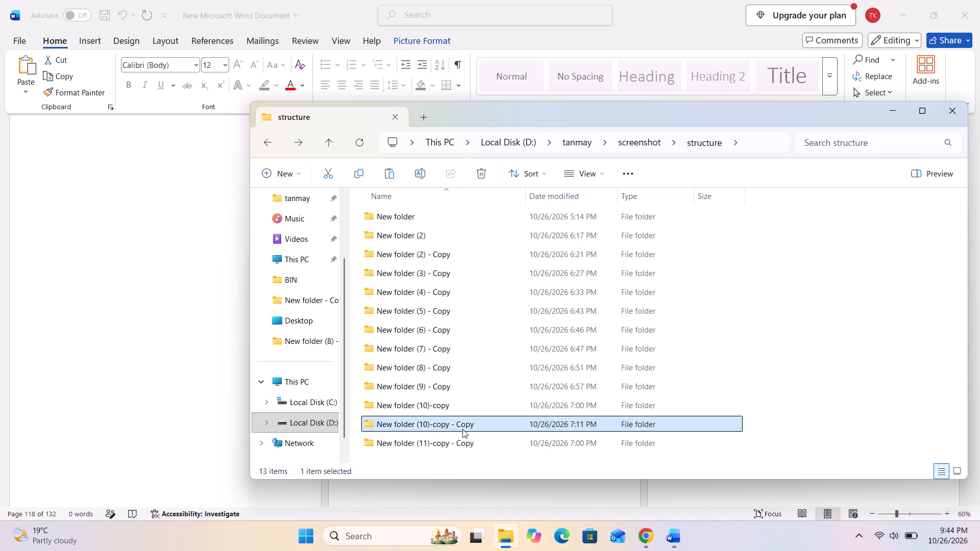
{"action": "left_click", "coordinate": [268, 139]}
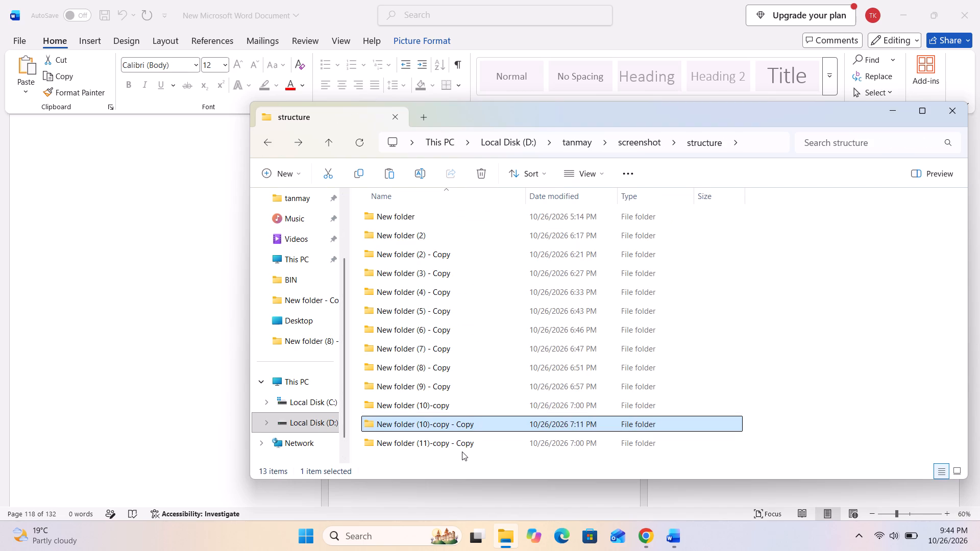
{"action": "left_click", "coordinate": [462, 452]}
{"action": "double_click", "coordinate": [463, 447]}
{"action": "left_click", "coordinate": [262, 142]}
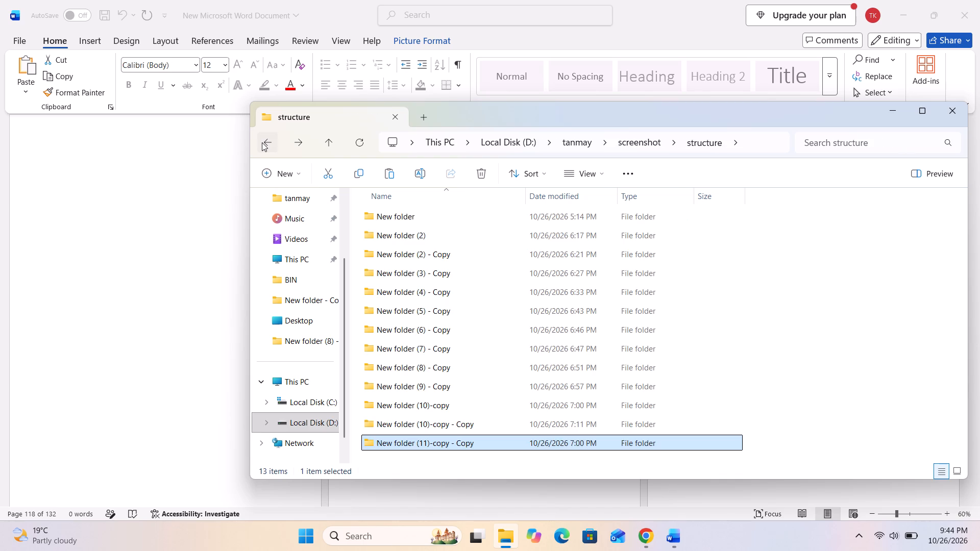
{"action": "left_click", "coordinate": [262, 142]}
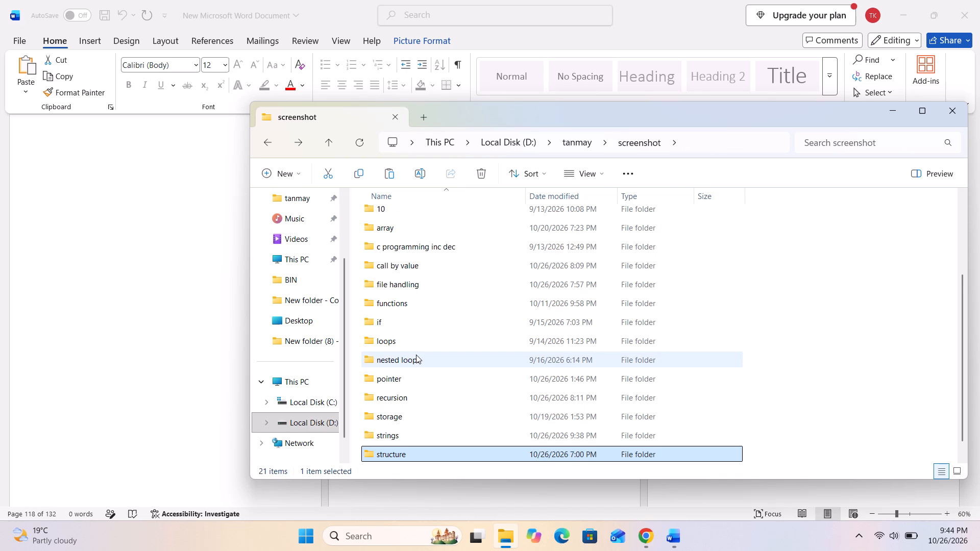
{"action": "scroll", "coordinate": [448, 387], "scroll_direction": "down", "scroll_amount": 4}
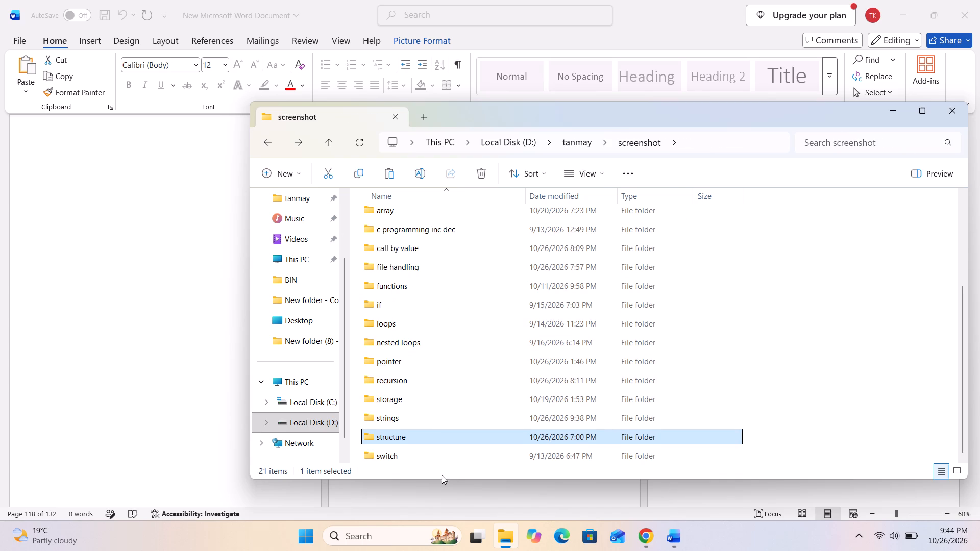
{"action": "double_click", "coordinate": [413, 420]}
{"action": "double_click", "coordinate": [426, 337]}
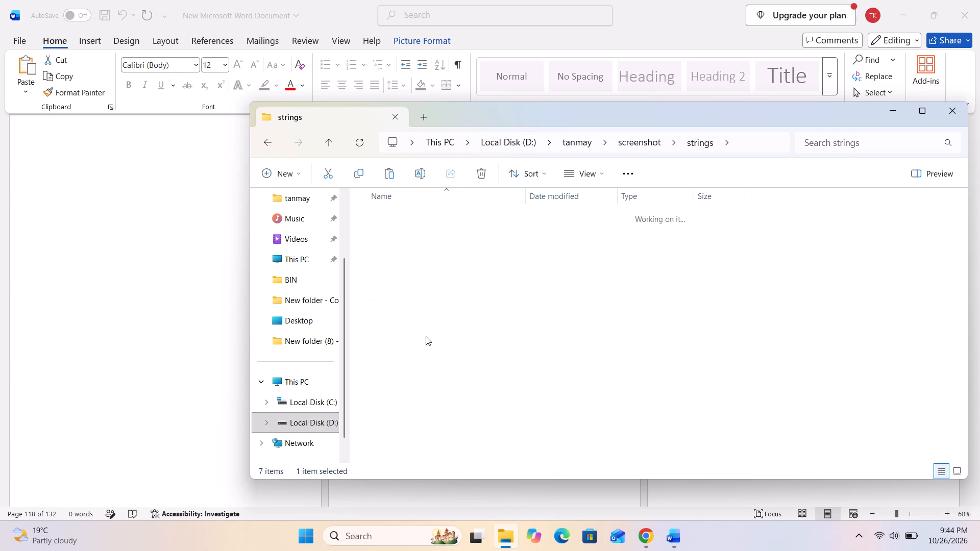
{"action": "double_click", "coordinate": [398, 241]}
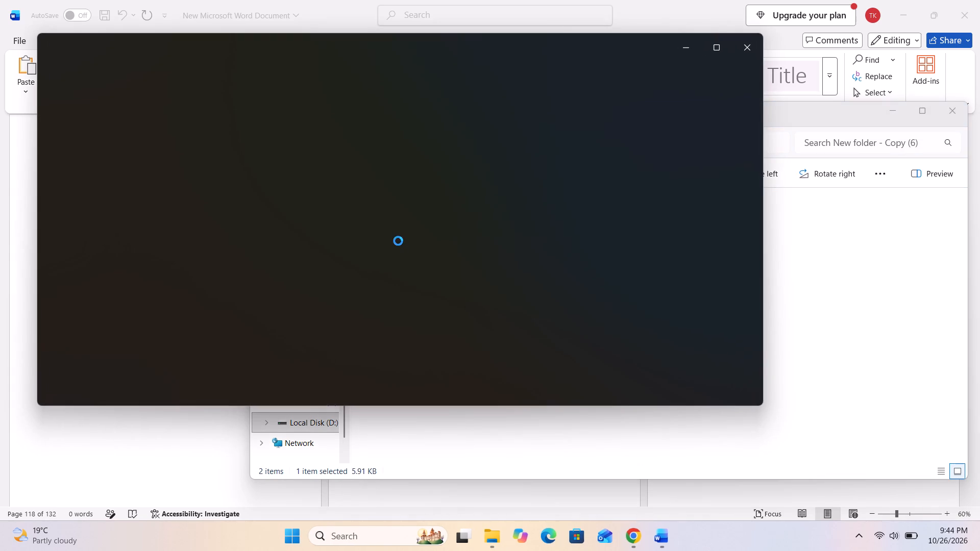
{"action": "left_click", "coordinate": [738, 47]}
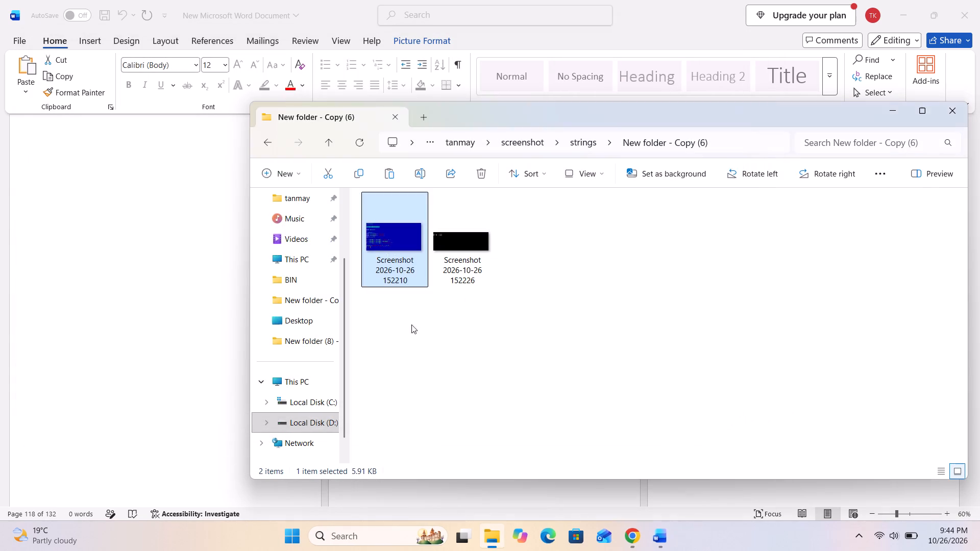
Review the placed string, structure and union program pages from page 97 through the blank pages after 117.
{"action": "left_click", "coordinate": [176, 338]}
{"action": "scroll", "coordinate": [429, 241], "scroll_direction": "up", "scroll_amount": 20}
{"action": "scroll", "coordinate": [429, 241], "scroll_direction": "up", "scroll_amount": 5}
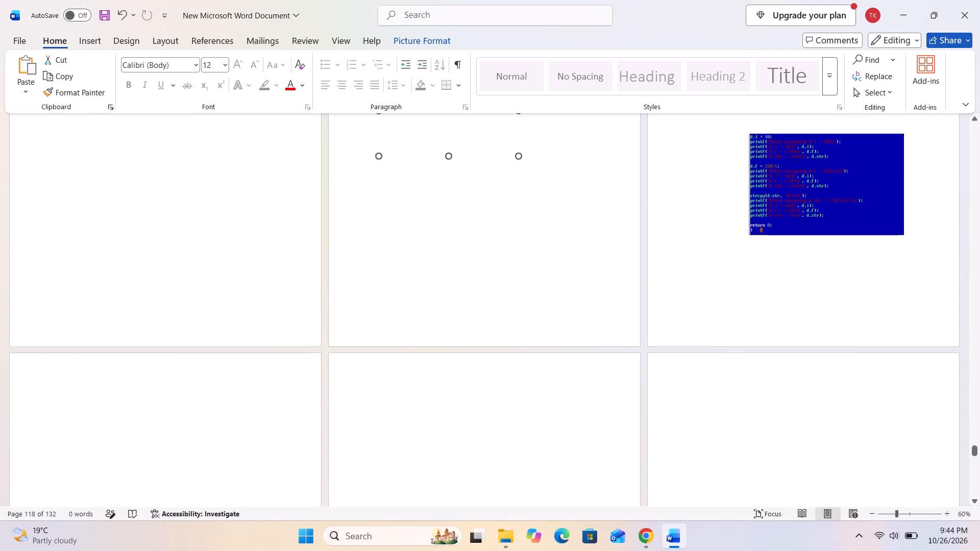
{"action": "scroll", "coordinate": [428, 235], "scroll_direction": "up", "scroll_amount": 20}
{"action": "scroll", "coordinate": [428, 235], "scroll_direction": "up", "scroll_amount": 20}
{"action": "scroll", "coordinate": [428, 235], "scroll_direction": "up", "scroll_amount": 10}
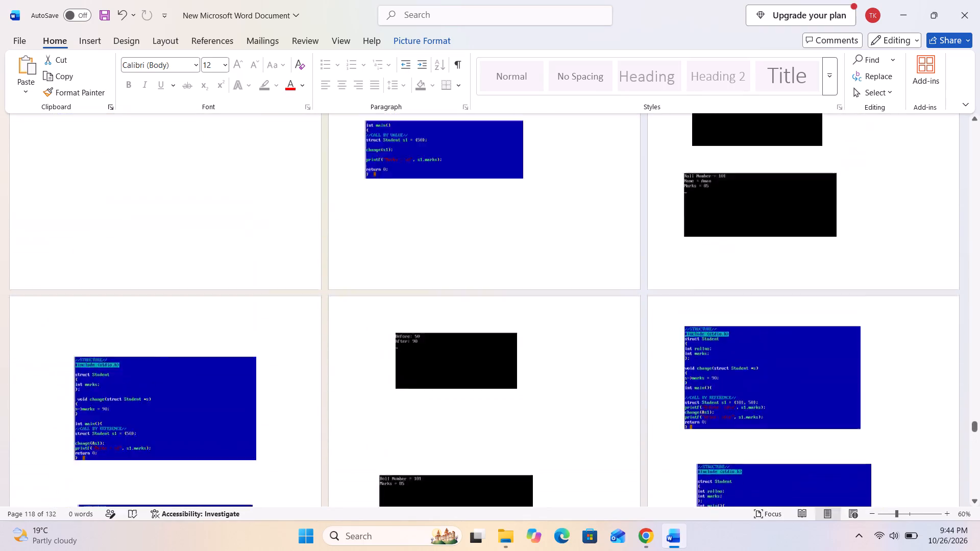
{"action": "scroll", "coordinate": [429, 235], "scroll_direction": "up", "scroll_amount": 20}
{"action": "scroll", "coordinate": [429, 235], "scroll_direction": "up", "scroll_amount": 8}
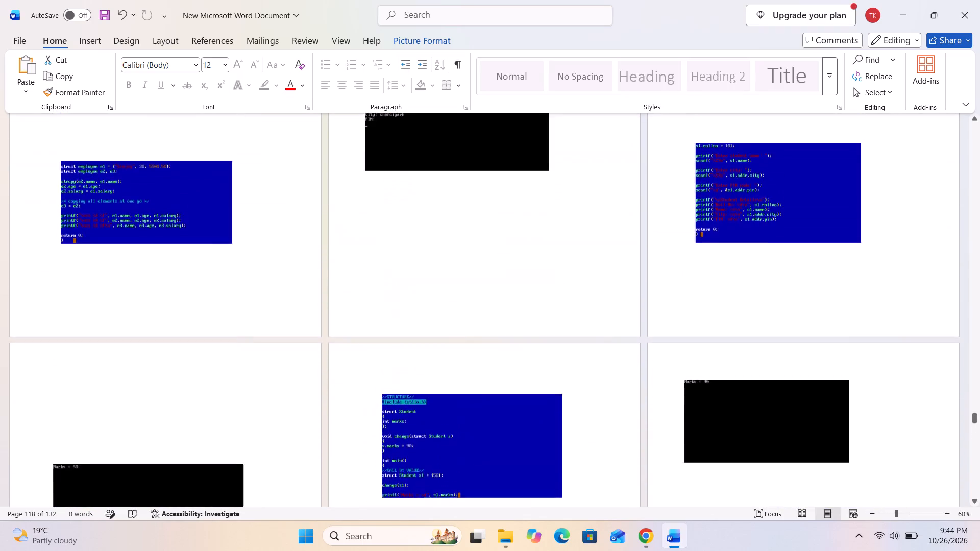
{"action": "scroll", "coordinate": [429, 235], "scroll_direction": "up", "scroll_amount": 8}
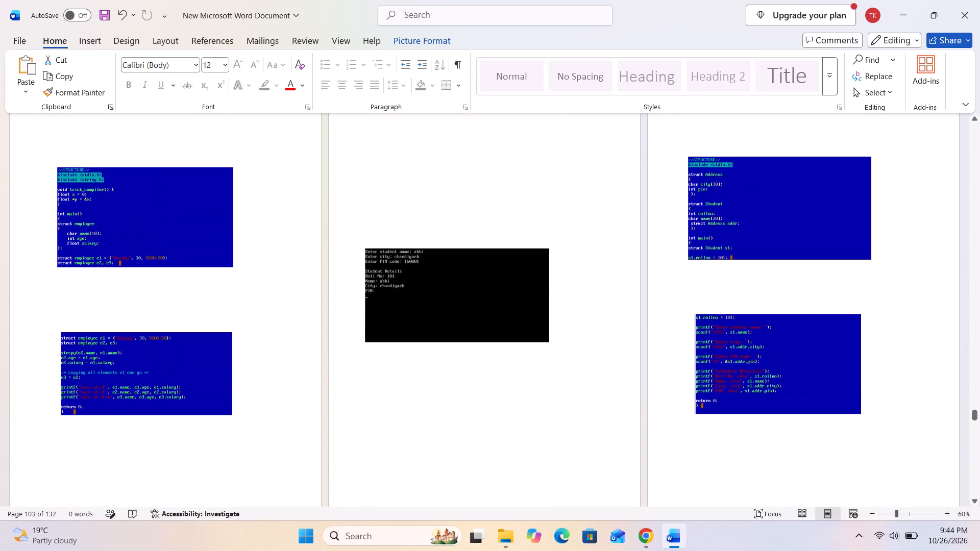
{"action": "scroll", "coordinate": [429, 235], "scroll_direction": "up", "scroll_amount": 20}
{"action": "scroll", "coordinate": [429, 235], "scroll_direction": "up", "scroll_amount": 3}
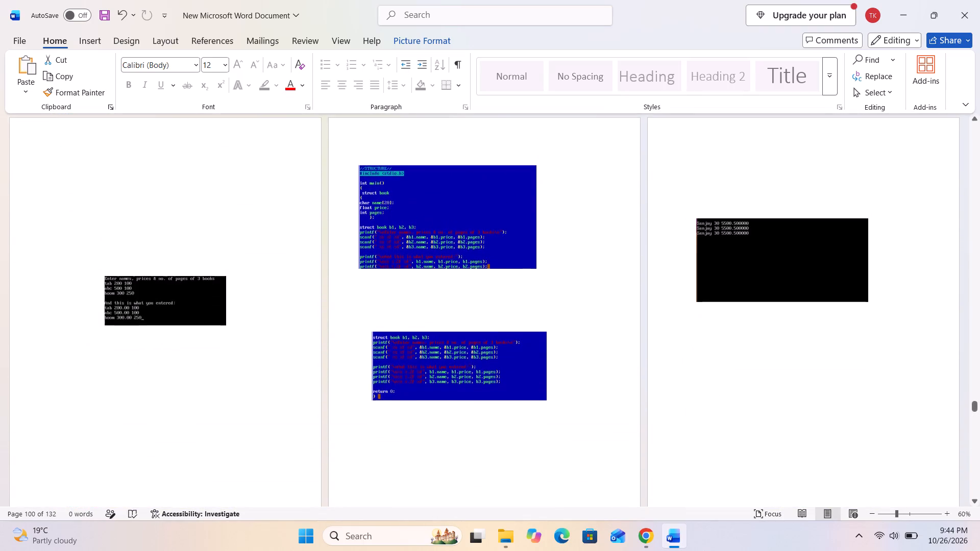
{"action": "scroll", "coordinate": [429, 234], "scroll_direction": "up", "scroll_amount": 20}
{"action": "scroll", "coordinate": [429, 234], "scroll_direction": "up", "scroll_amount": 2}
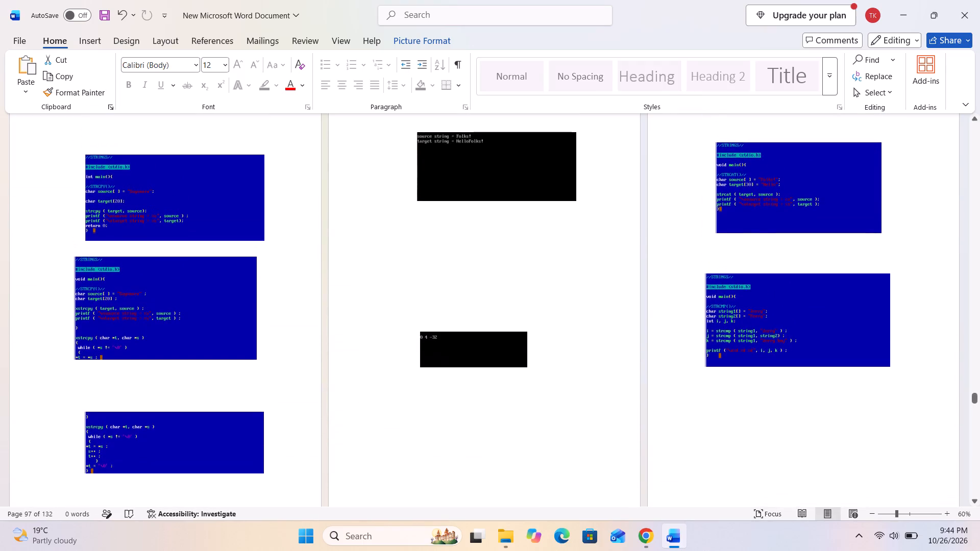
{"action": "scroll", "coordinate": [429, 234], "scroll_direction": "down", "scroll_amount": 10}
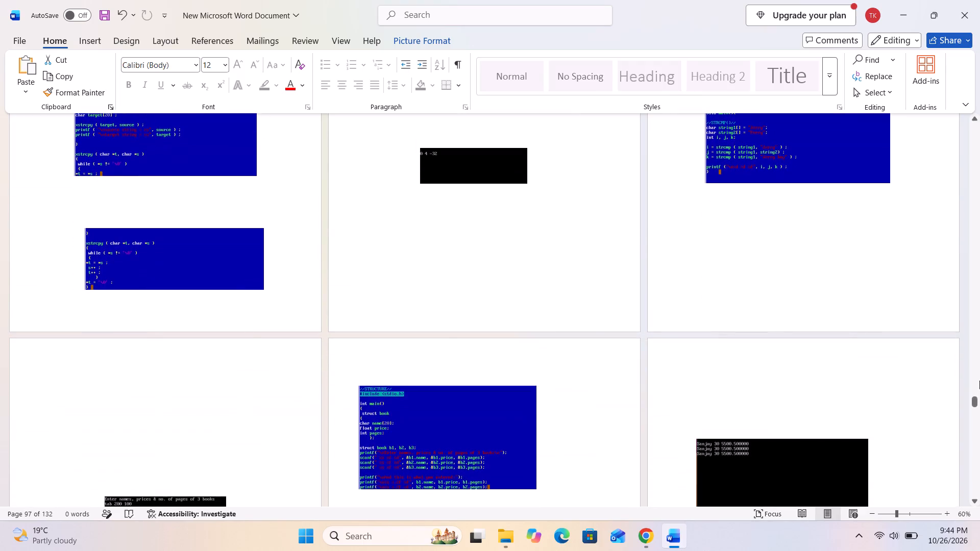
{"action": "left_click_drag", "start_coordinate": [971, 404], "coordinate": [975, 424]}
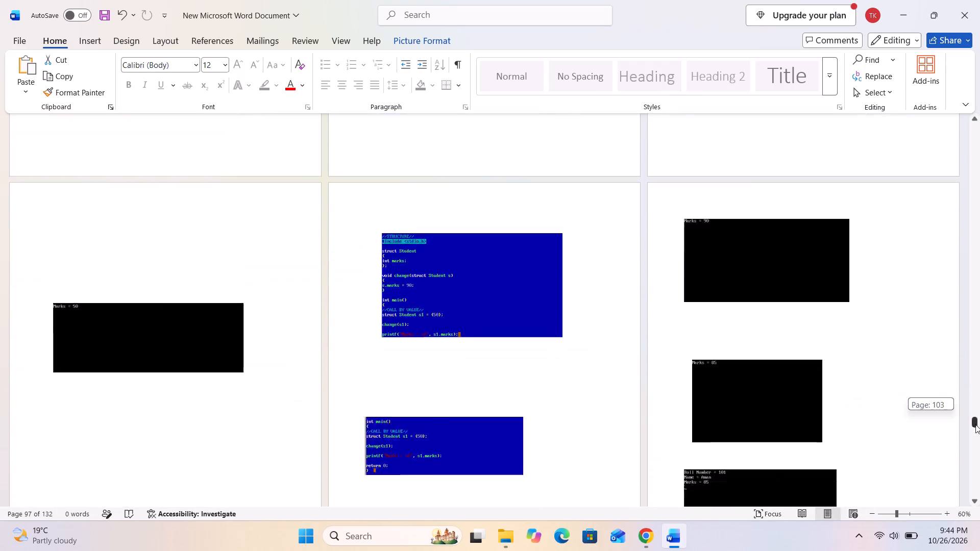
{"action": "left_click_drag", "start_coordinate": [975, 424], "coordinate": [979, 456]}
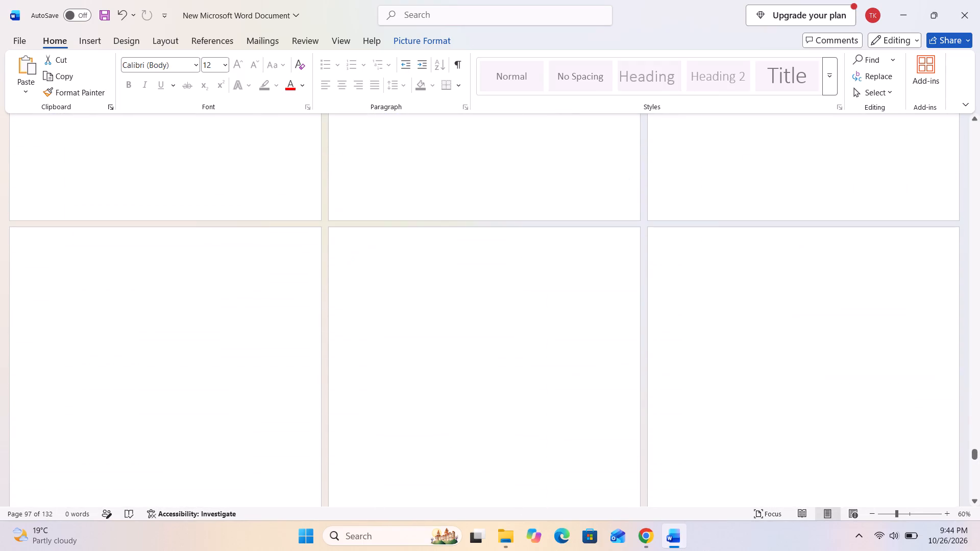
{"action": "scroll", "coordinate": [947, 434], "scroll_direction": "up", "scroll_amount": 8}
{"action": "scroll", "coordinate": [725, 329], "scroll_direction": "down", "scroll_amount": 6}
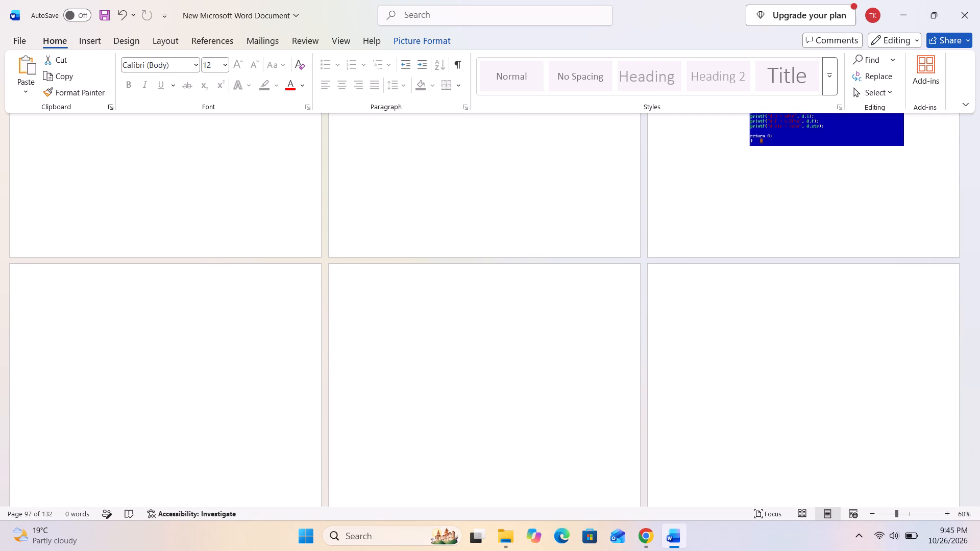
Insert the two screenshots from the file handling folder's New folder on blank page 119.
{"action": "left_click", "coordinate": [516, 538]}
{"action": "left_click", "coordinate": [261, 144]}
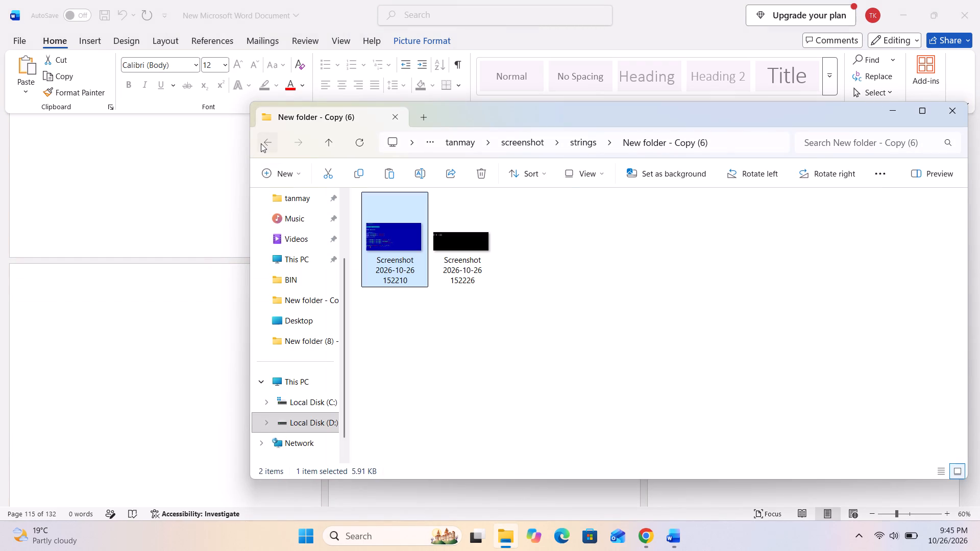
{"action": "left_click", "coordinate": [261, 143]}
{"action": "scroll", "coordinate": [400, 422], "scroll_direction": "down", "scroll_amount": 3}
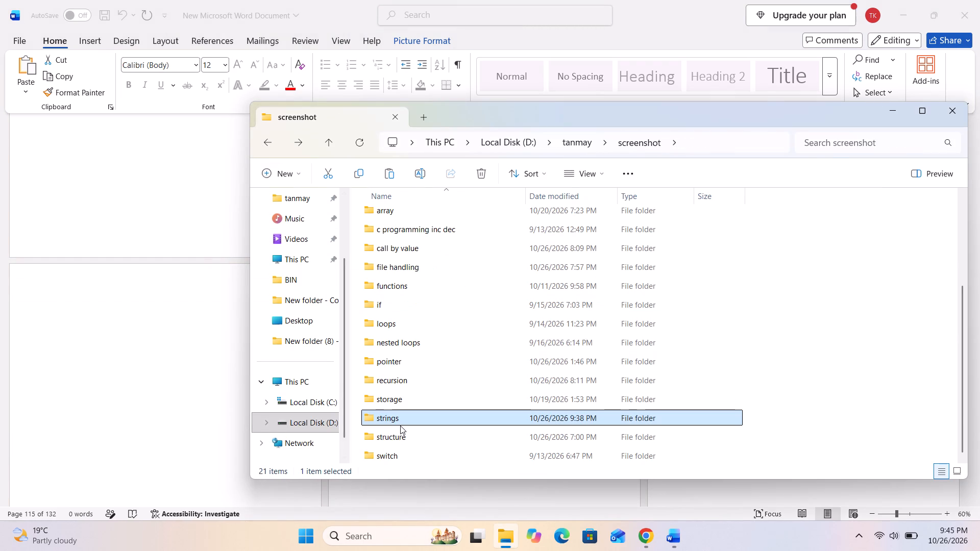
{"action": "scroll", "coordinate": [384, 390], "scroll_direction": "down", "scroll_amount": 4}
{"action": "double_click", "coordinate": [404, 273]}
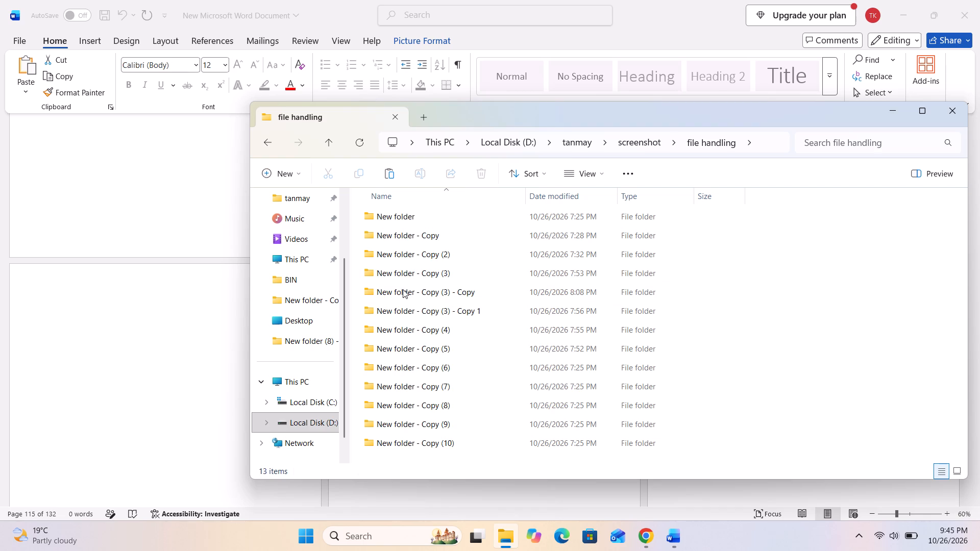
{"action": "double_click", "coordinate": [393, 213]}
{"action": "left_click", "coordinate": [390, 243], "text": "ctrl"}
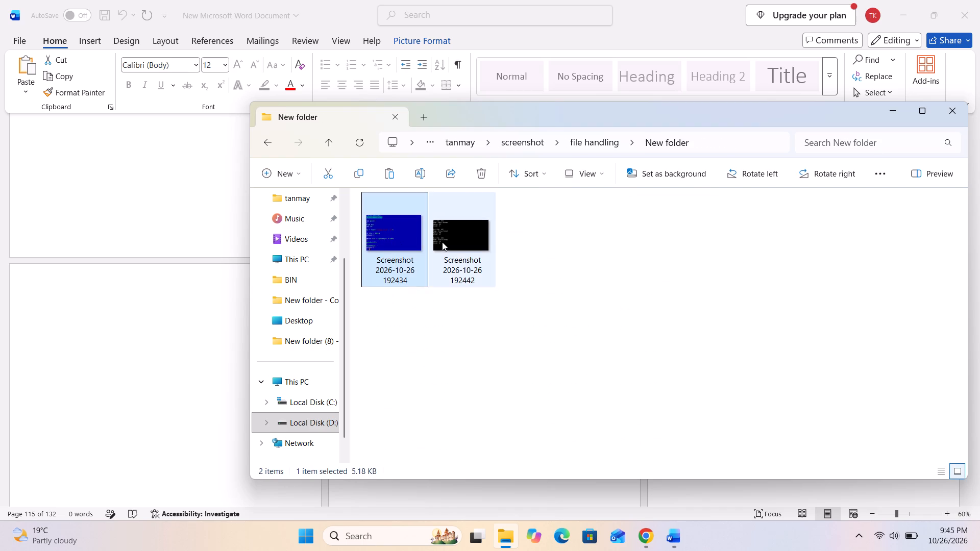
{"action": "left_click", "coordinate": [447, 240], "text": "ctrl"}
{"action": "key", "text": "ctrl+c"}
{"action": "left_click", "coordinate": [118, 344]}
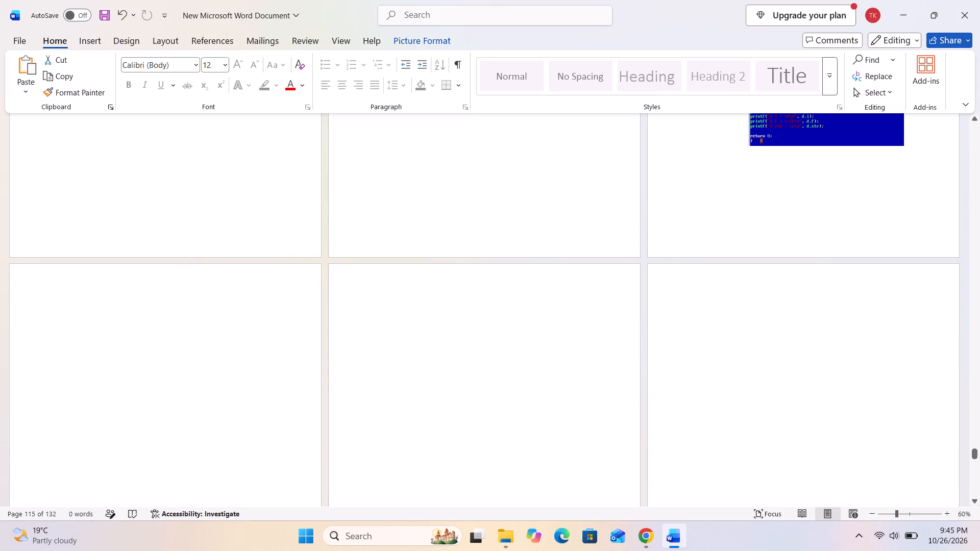
{"action": "left_click", "coordinate": [493, 382]}
{"action": "key", "text": "ctrl+v"}
{"action": "left_click", "coordinate": [480, 429]}
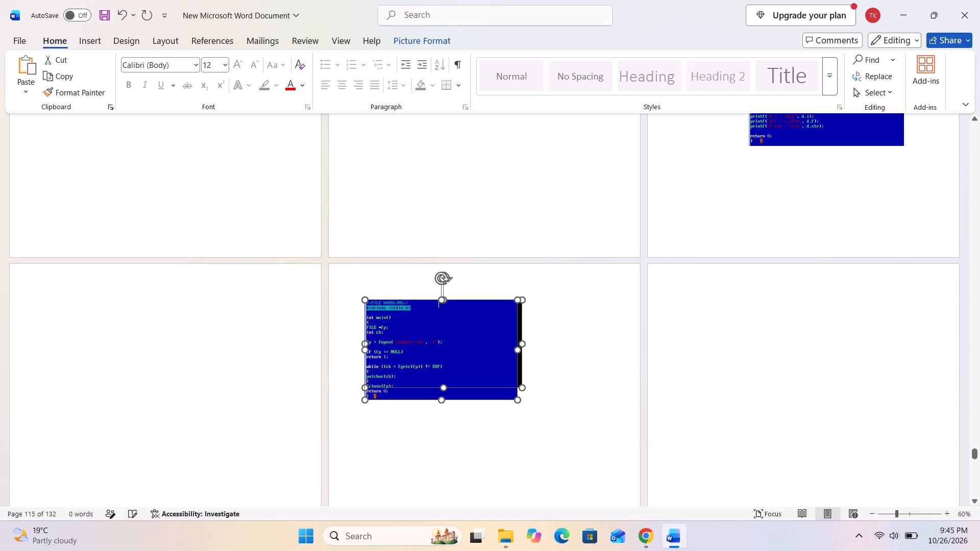
Move the student records output image to page 118, opposite the file-reading code image on page 119.
{"action": "left_click_drag", "start_coordinate": [441, 344], "coordinate": [462, 441]}
{"action": "left_click_drag", "start_coordinate": [447, 339], "coordinate": [114, 383]}
{"action": "left_click_drag", "start_coordinate": [489, 460], "coordinate": [485, 387]}
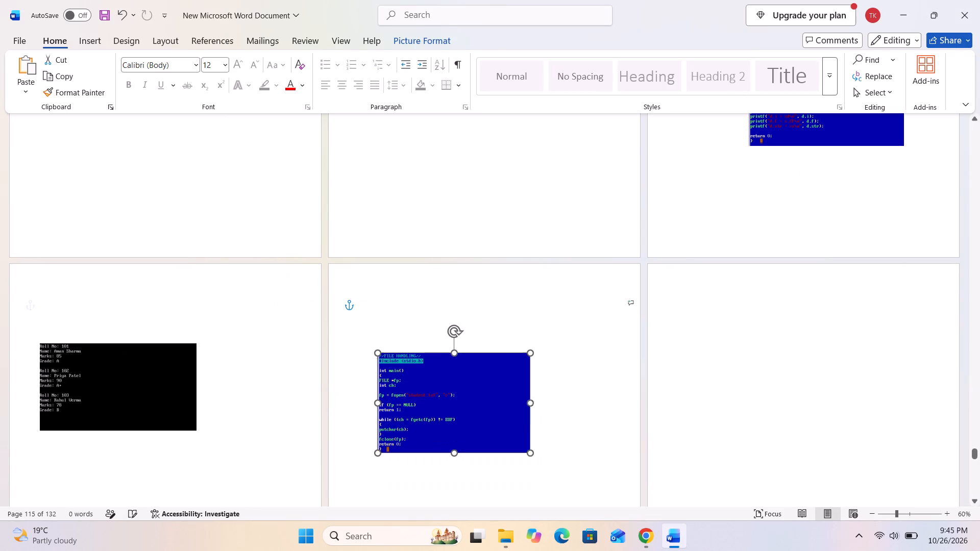
{"action": "left_click_drag", "start_coordinate": [485, 387], "coordinate": [494, 375]}
{"action": "left_click_drag", "start_coordinate": [147, 382], "coordinate": [195, 350]}
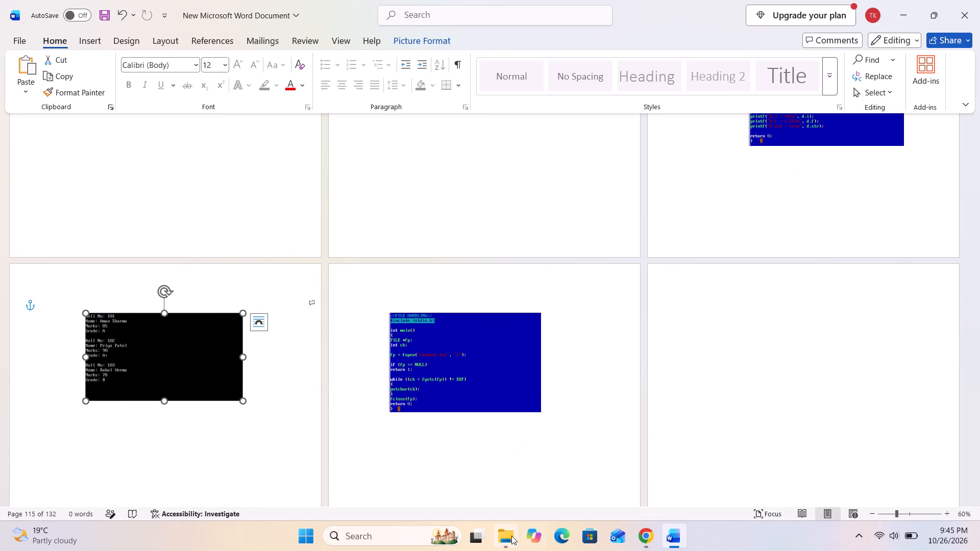
Copy the three screenshots from the file handling folder's New folder - Copy and return to the document.
{"action": "left_click", "coordinate": [511, 536]}
{"action": "left_click", "coordinate": [264, 133]}
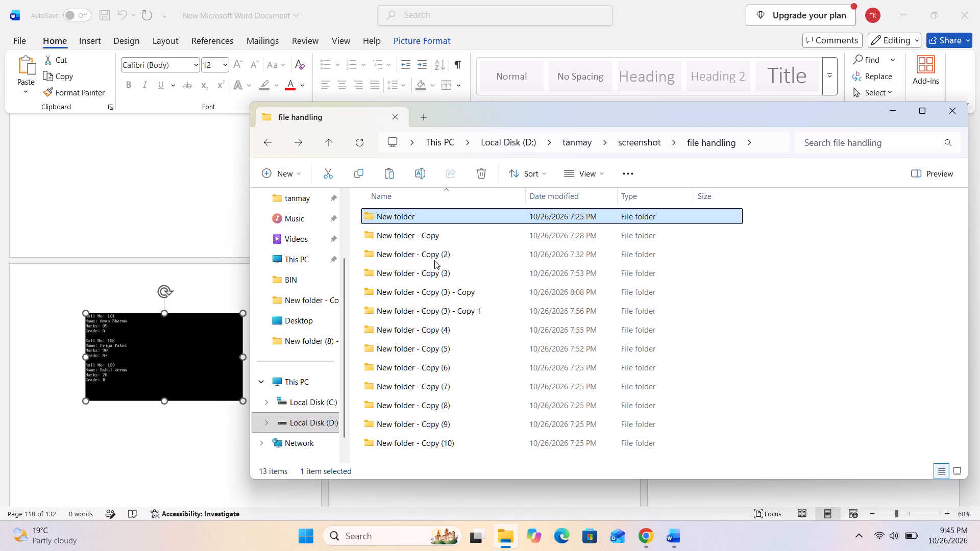
{"action": "double_click", "coordinate": [437, 242]}
{"action": "left_click", "coordinate": [421, 248], "text": "ctrl"}
{"action": "left_click", "coordinate": [463, 241], "text": "ctrl"}
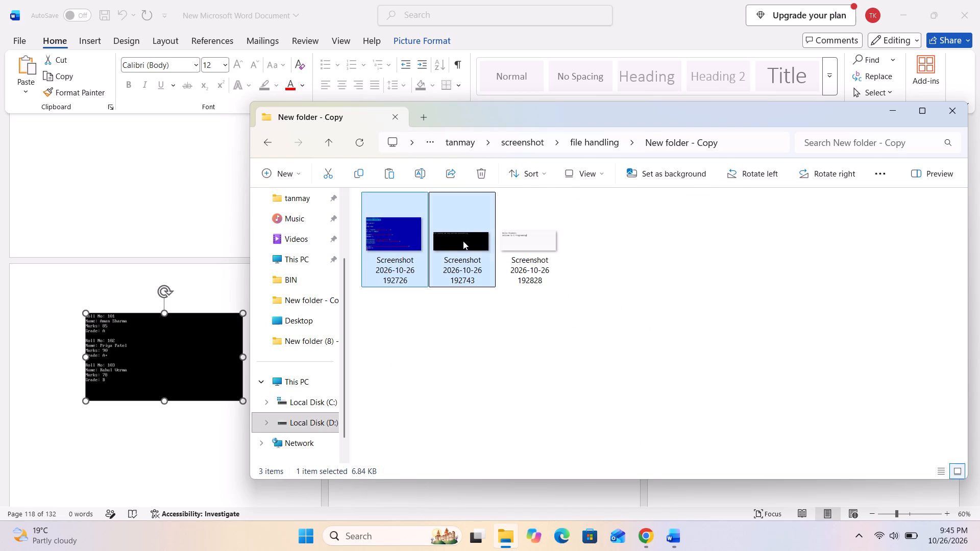
{"action": "left_click", "coordinate": [502, 248], "text": "ctrl"}
{"action": "key", "text": "ctrl+c"}
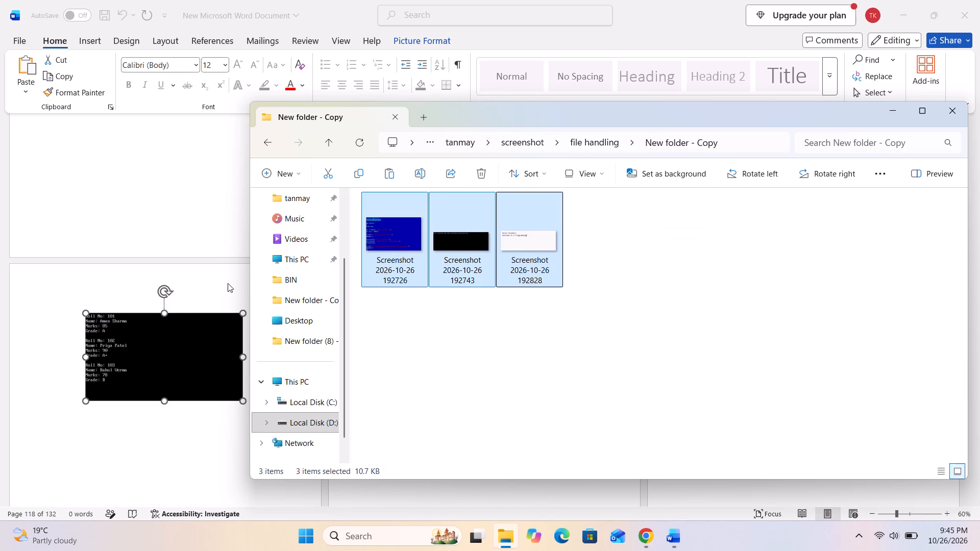
{"action": "left_click", "coordinate": [228, 283]}
Lower the code image on page 119 and the output image on page 118 toward mid-page.
{"action": "scroll", "coordinate": [508, 353], "scroll_direction": "down", "scroll_amount": 8}
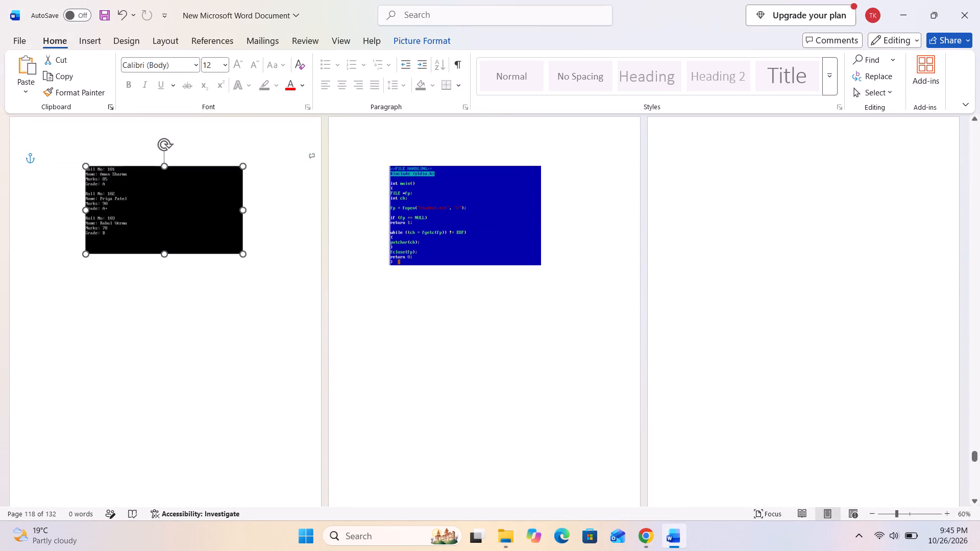
{"action": "left_click_drag", "start_coordinate": [463, 243], "coordinate": [463, 339]}
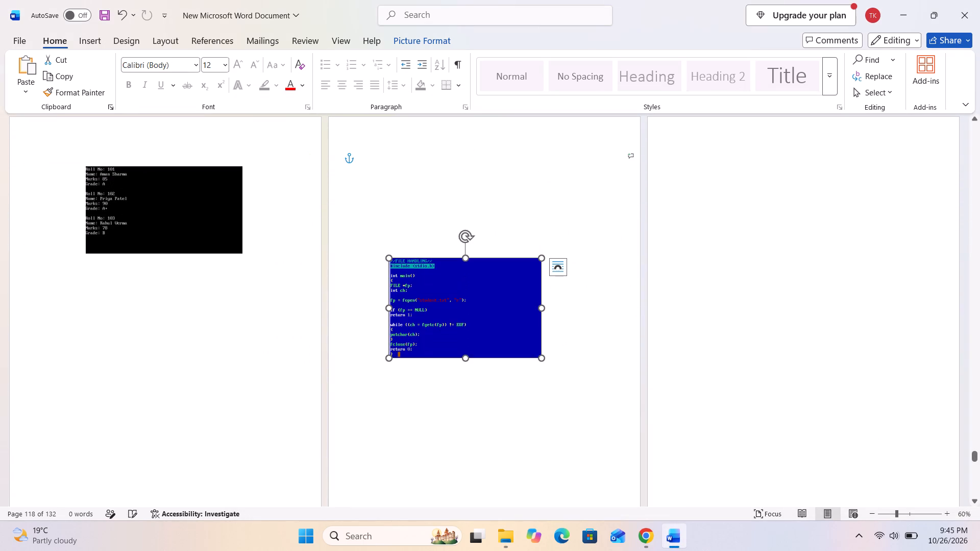
{"action": "left_click_drag", "start_coordinate": [119, 207], "coordinate": [120, 305]}
Paste the three copied file-writing screenshots on blank page 120.
{"action": "left_click", "coordinate": [837, 220]}
{"action": "key", "text": "ctrl+v"}
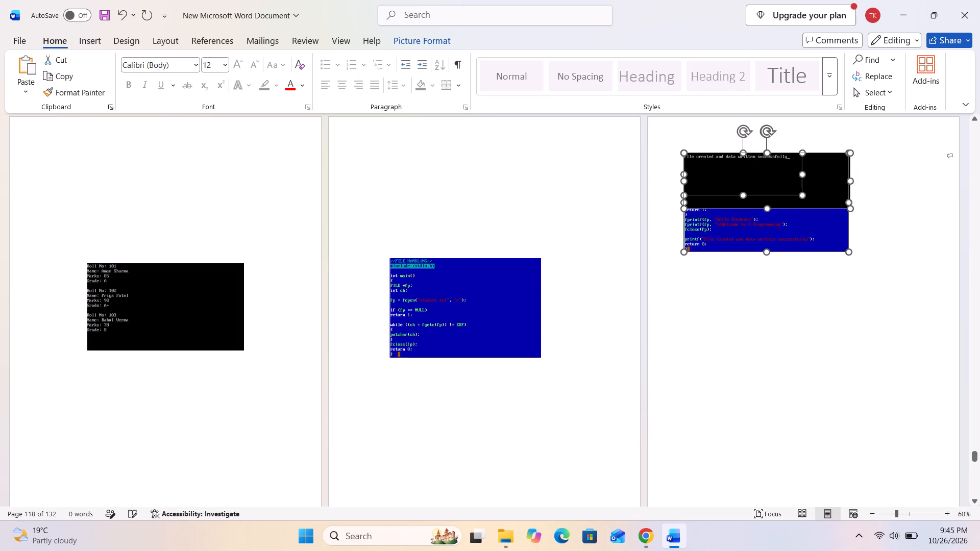
{"action": "left_click", "coordinate": [848, 305]}
Move the file-writing code image to page 121 and lower the output image on page 120.
{"action": "left_click_drag", "start_coordinate": [782, 240], "coordinate": [810, 421]}
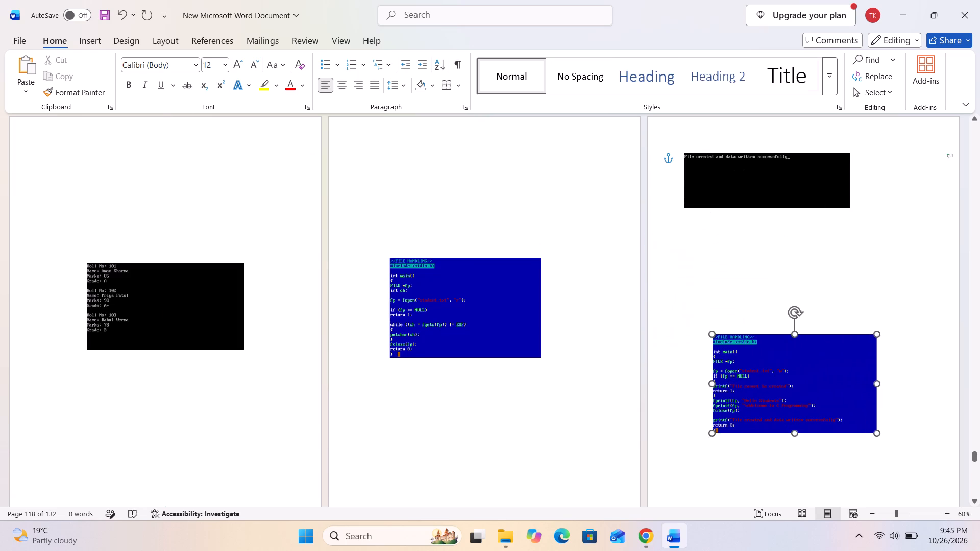
{"action": "scroll", "coordinate": [796, 407], "scroll_direction": "down", "scroll_amount": 9}
{"action": "left_click_drag", "start_coordinate": [793, 218], "coordinate": [246, 456]}
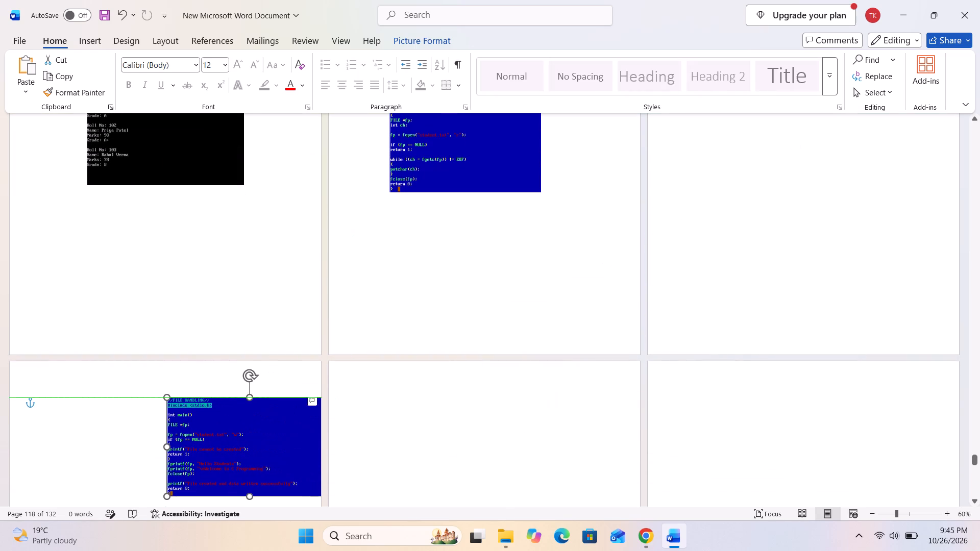
{"action": "left_click_drag", "start_coordinate": [246, 456], "coordinate": [244, 455]}
{"action": "scroll", "coordinate": [843, 271], "scroll_direction": "down", "scroll_amount": 4}
{"action": "left_click_drag", "start_coordinate": [223, 378], "coordinate": [222, 377]}
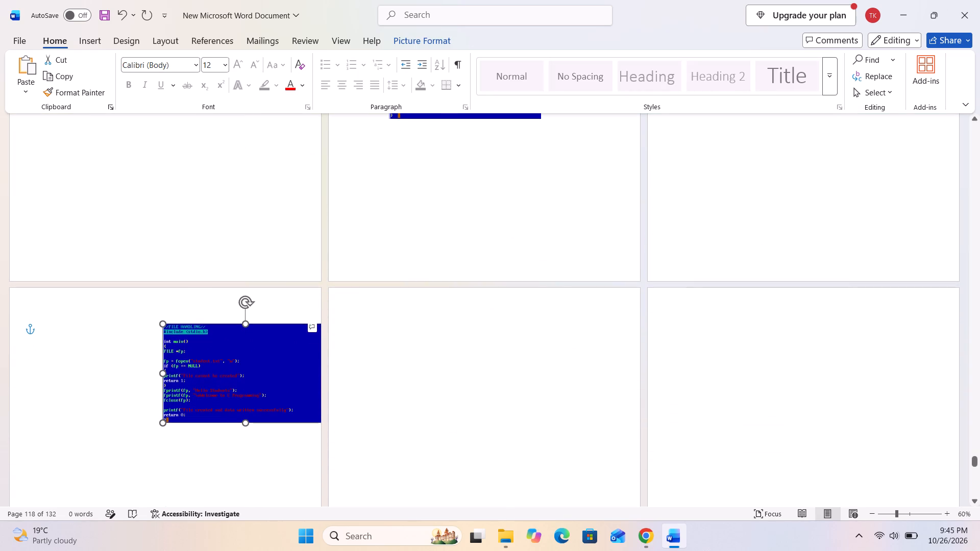
{"action": "left_click_drag", "start_coordinate": [222, 377], "coordinate": [86, 386]}
{"action": "left_click_drag", "start_coordinate": [93, 364], "coordinate": [151, 366]}
{"action": "scroll", "coordinate": [433, 344], "scroll_direction": "up", "scroll_amount": 15}
{"action": "left_click_drag", "start_coordinate": [755, 193], "coordinate": [762, 299]}
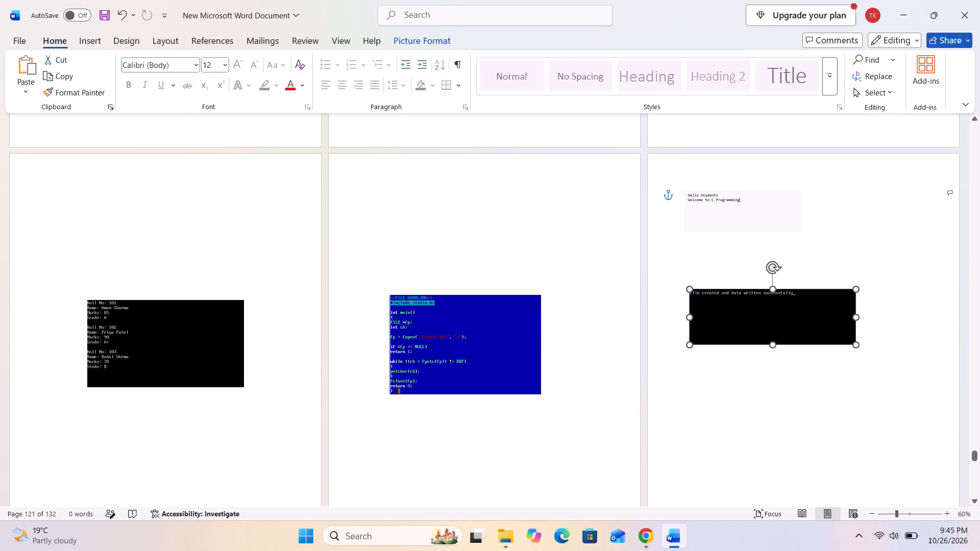
Move the Hello Students text-file image to page 121 and arrange it beneath the code image.
{"action": "left_click_drag", "start_coordinate": [728, 197], "coordinate": [528, 424]}
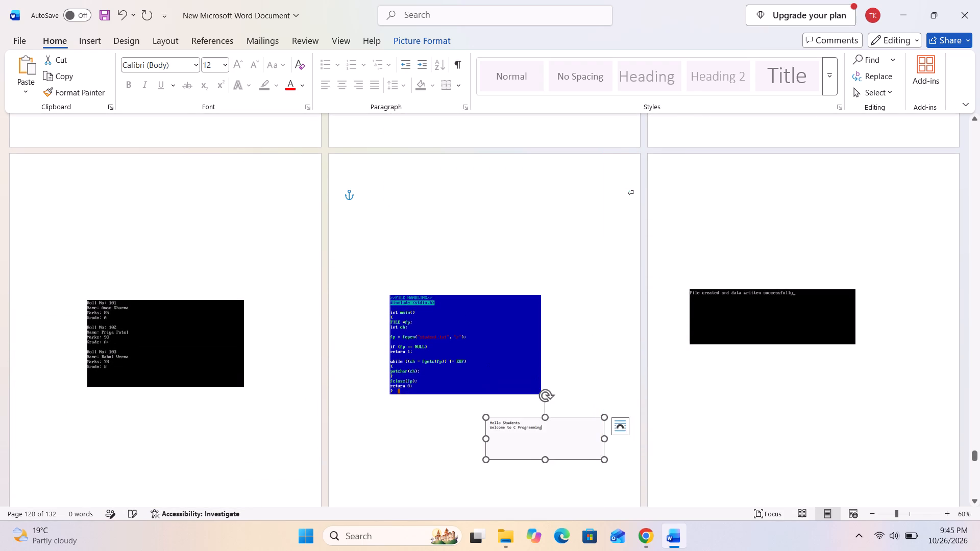
{"action": "scroll", "coordinate": [523, 407], "scroll_direction": "down", "scroll_amount": 10}
{"action": "left_click_drag", "start_coordinate": [519, 248], "coordinate": [88, 461]}
{"action": "scroll", "coordinate": [94, 449], "scroll_direction": "down", "scroll_amount": 5}
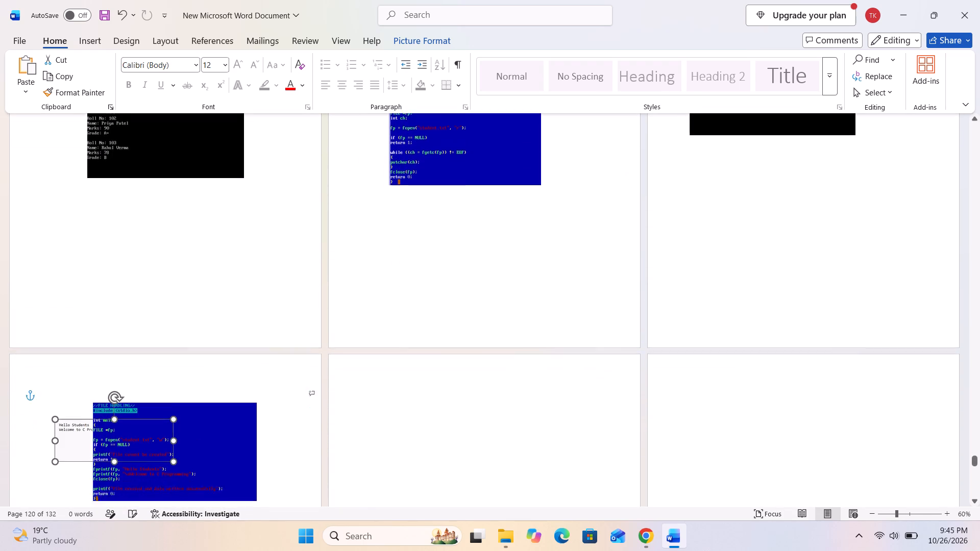
{"action": "scroll", "coordinate": [97, 449], "scroll_direction": "down", "scroll_amount": 1}
{"action": "scroll", "coordinate": [129, 406], "scroll_direction": "down", "scroll_amount": 4}
{"action": "left_click_drag", "start_coordinate": [118, 284], "coordinate": [141, 422]}
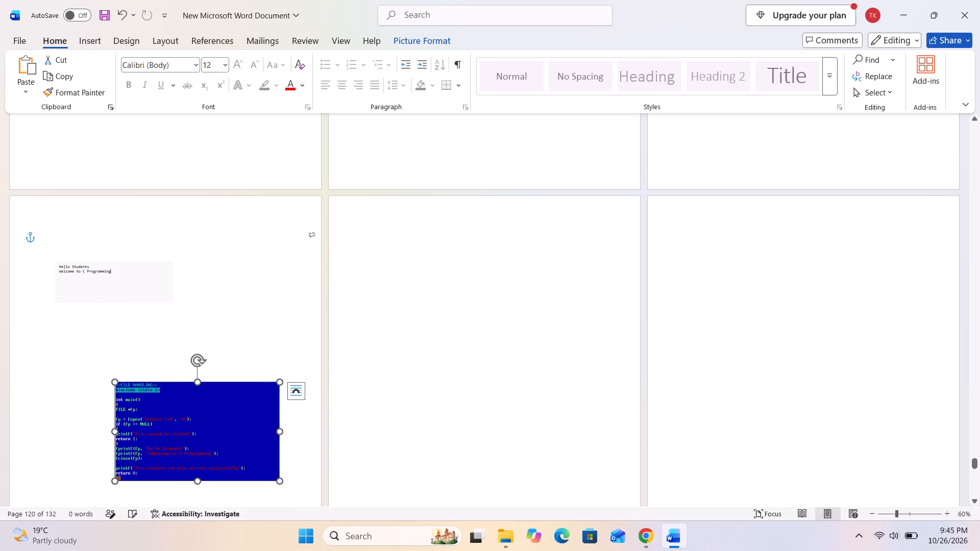
{"action": "left_click_drag", "start_coordinate": [102, 289], "coordinate": [105, 418]}
{"action": "left_click_drag", "start_coordinate": [235, 439], "coordinate": [191, 278]}
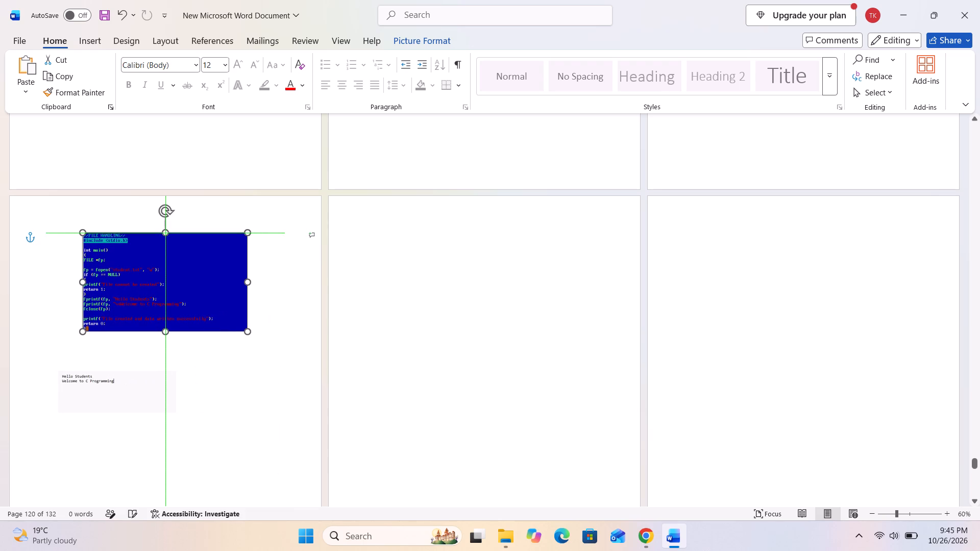
{"action": "left_click_drag", "start_coordinate": [106, 396], "coordinate": [150, 433]}
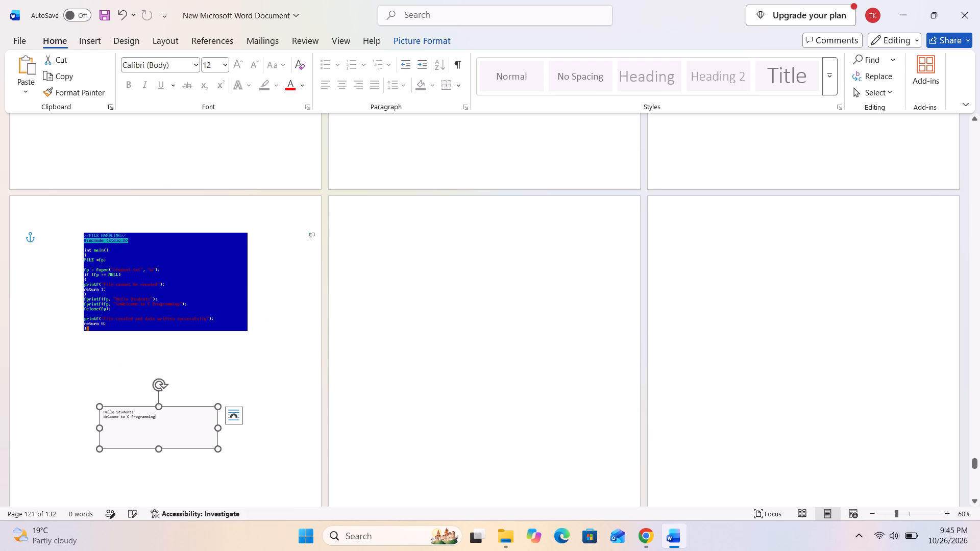
Insert the four screenshots from the file handling folder's New folder - Copy (2) on blank page 122.
{"action": "scroll", "coordinate": [377, 364], "scroll_direction": "down", "scroll_amount": 2}
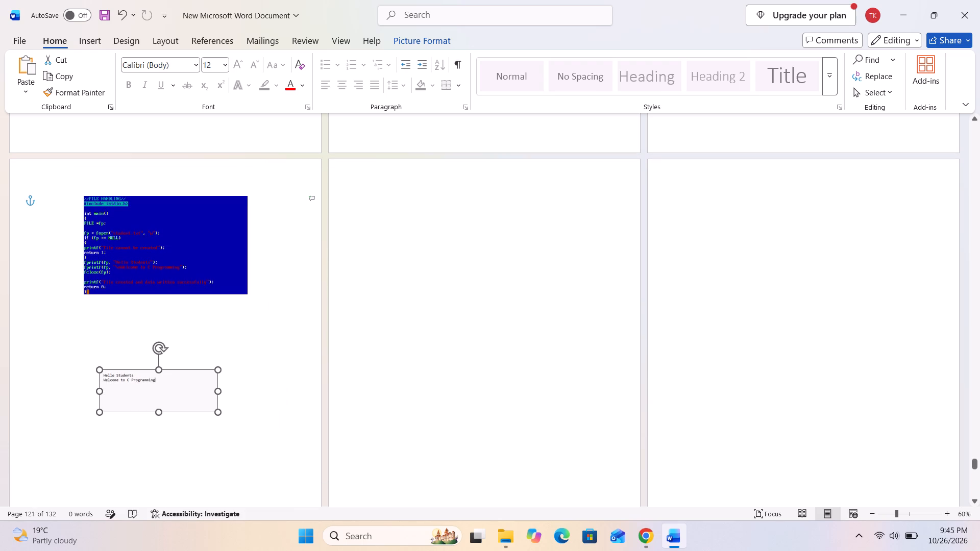
{"action": "left_click", "coordinate": [509, 534]}
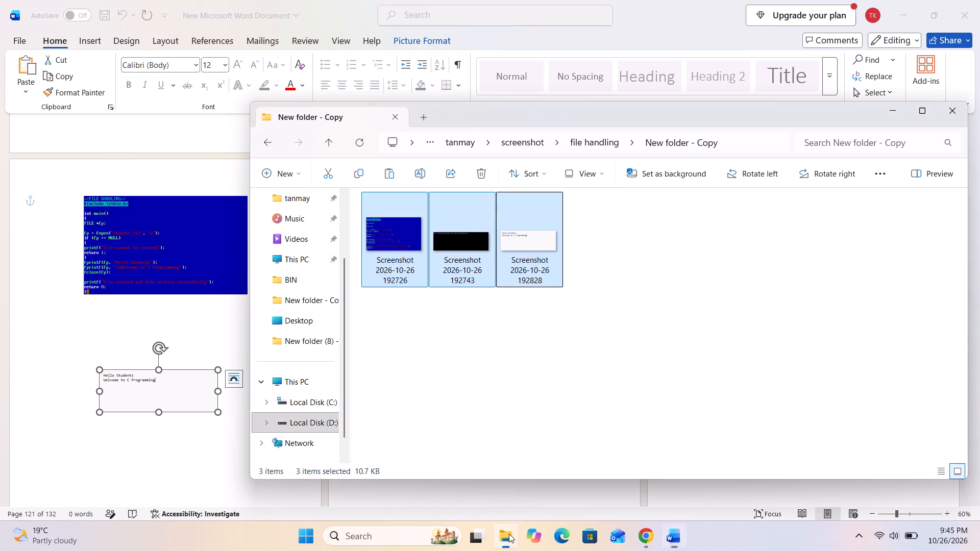
{"action": "left_click", "coordinate": [265, 149]}
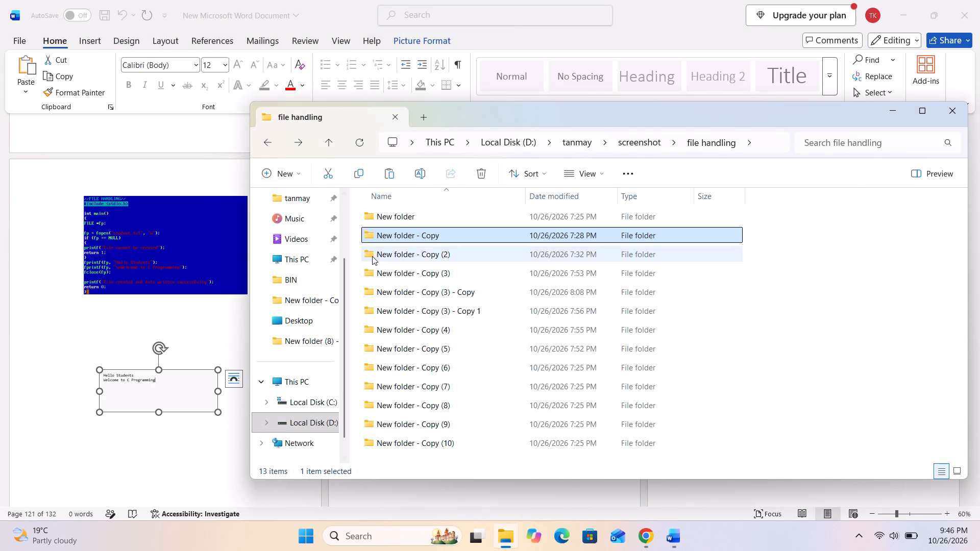
{"action": "double_click", "coordinate": [373, 256]}
{"action": "left_click", "coordinate": [395, 259], "text": "ctrl"}
{"action": "left_click", "coordinate": [443, 246], "text": "ctrl"}
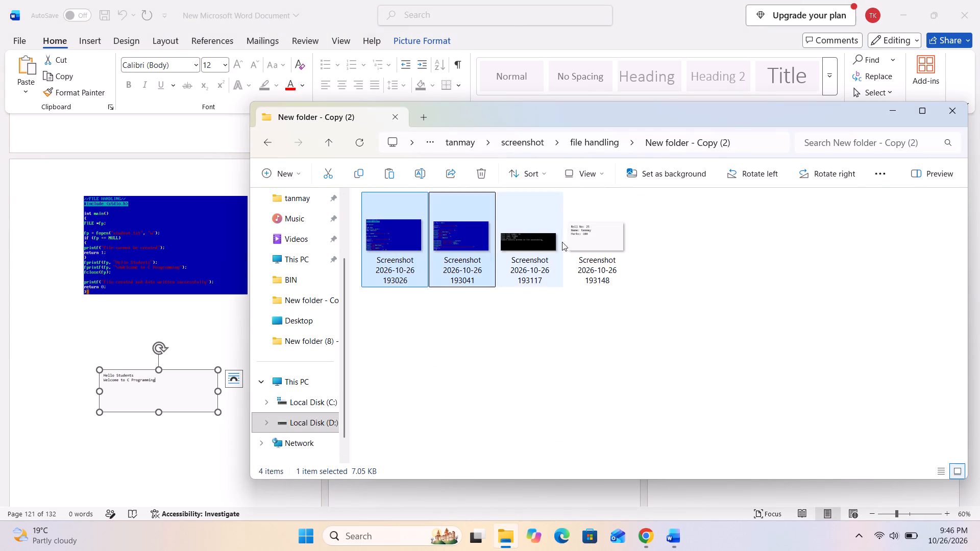
{"action": "left_click", "coordinate": [550, 238], "text": "ctrl"}
{"action": "left_click", "coordinate": [580, 241], "text": "ctrl"}
{"action": "key", "text": "ctrl+c"}
{"action": "left_click", "coordinate": [201, 311]}
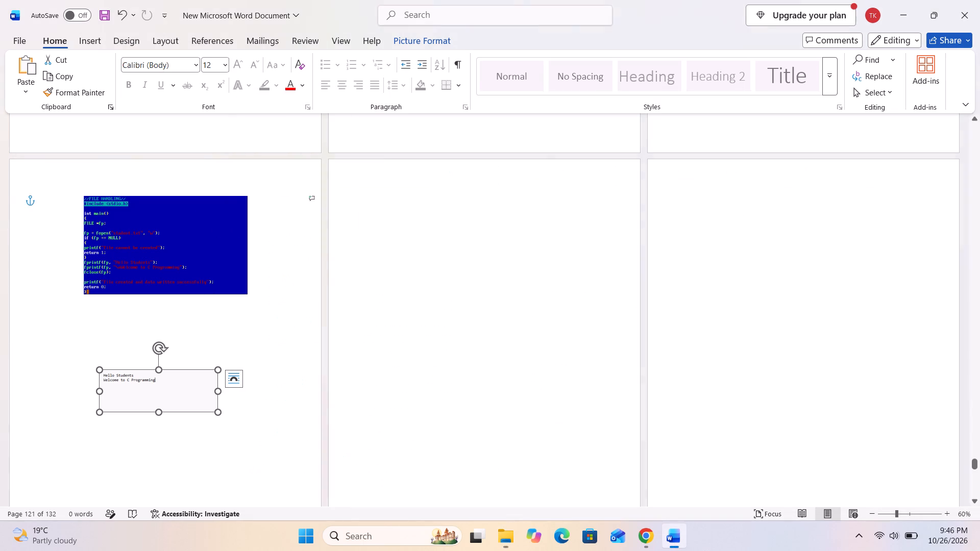
{"action": "left_click", "coordinate": [457, 306]}
{"action": "key", "text": "ctrl+v"}
{"action": "left_click", "coordinate": [460, 377]}
Stack the two code images and the text-file image on page 123, and lower the output image on page 122.
{"action": "left_click_drag", "start_coordinate": [452, 277], "coordinate": [634, 289]}
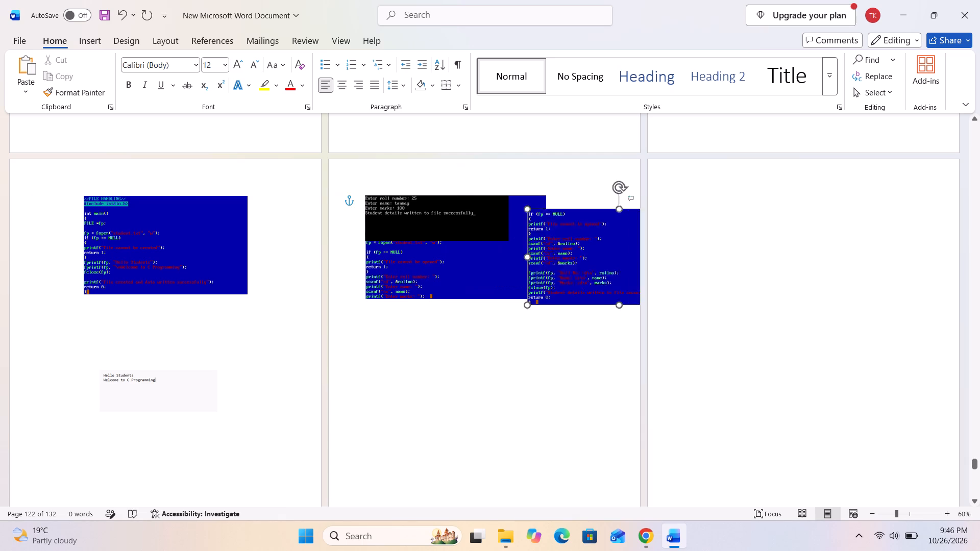
{"action": "left_click_drag", "start_coordinate": [634, 289], "coordinate": [774, 361]}
{"action": "left_click_drag", "start_coordinate": [413, 285], "coordinate": [723, 256]}
{"action": "left_click_drag", "start_coordinate": [746, 313], "coordinate": [746, 344]}
{"action": "left_click_drag", "start_coordinate": [731, 241], "coordinate": [738, 266]}
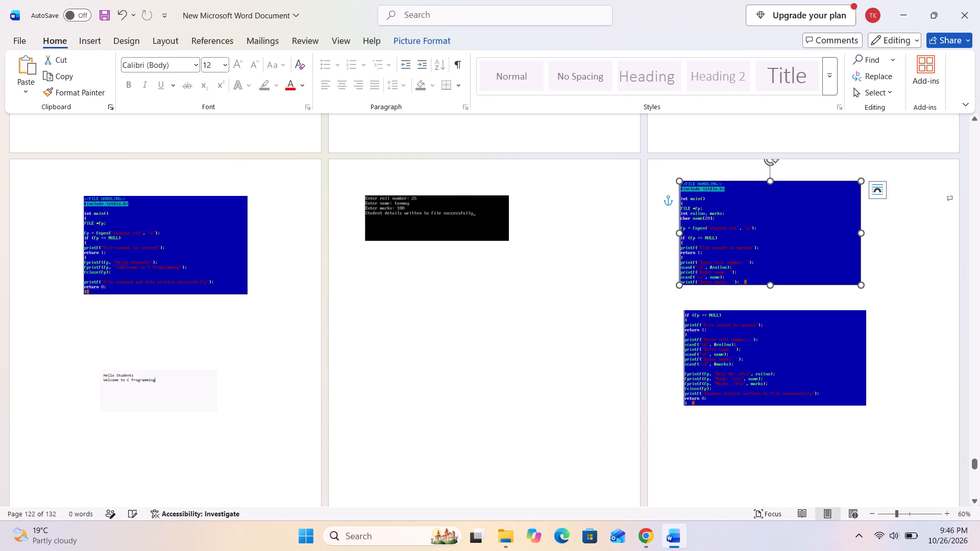
{"action": "left_click_drag", "start_coordinate": [444, 223], "coordinate": [481, 332]}
{"action": "left_click_drag", "start_coordinate": [398, 215], "coordinate": [760, 460]}
Insert the first four screenshots (193026 to 193148) from the file handling folder's New folder - Copy (3) on blank page 125.
{"action": "scroll", "coordinate": [707, 431], "scroll_direction": "down", "scroll_amount": 17}
{"action": "scroll", "coordinate": [464, 326], "scroll_direction": "down", "scroll_amount": 2}
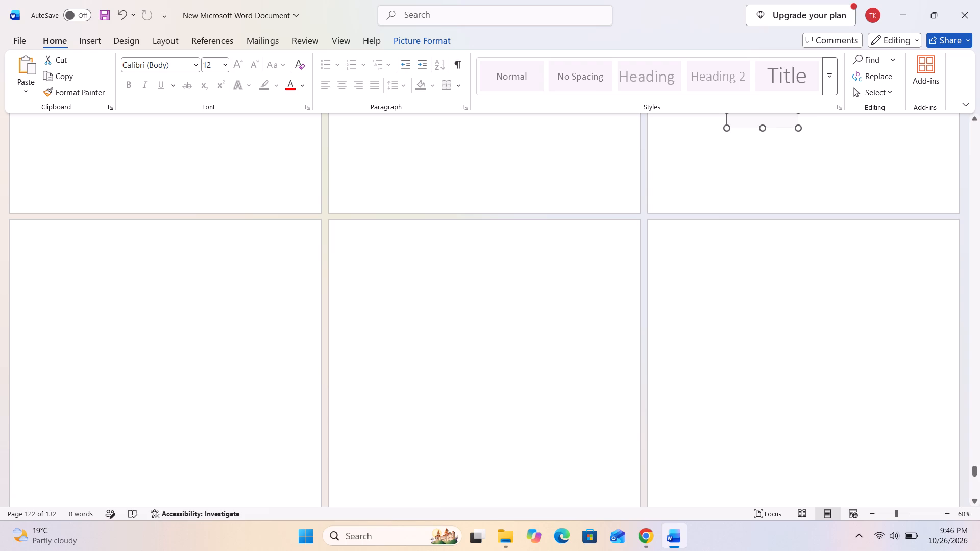
{"action": "left_click", "coordinate": [512, 533]}
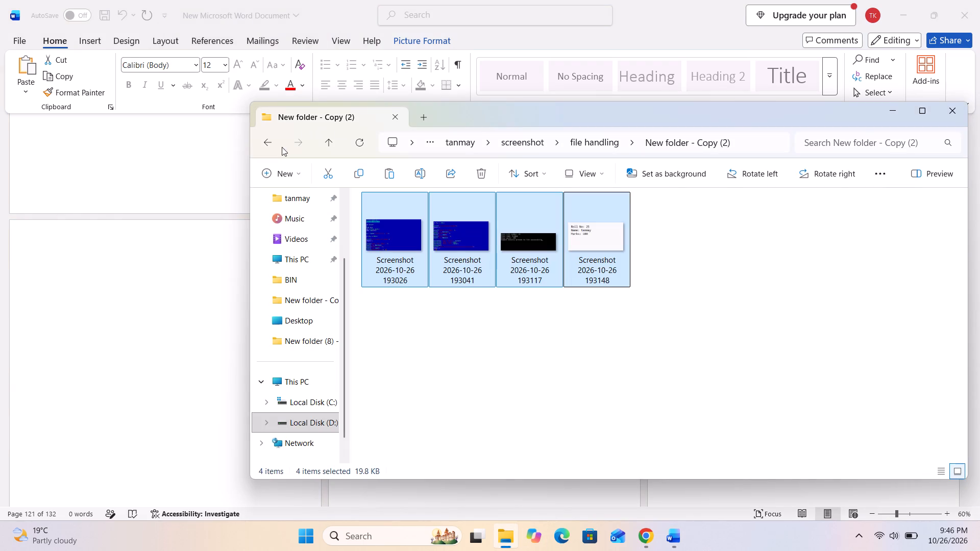
{"action": "left_click", "coordinate": [269, 146]}
{"action": "double_click", "coordinate": [406, 276]}
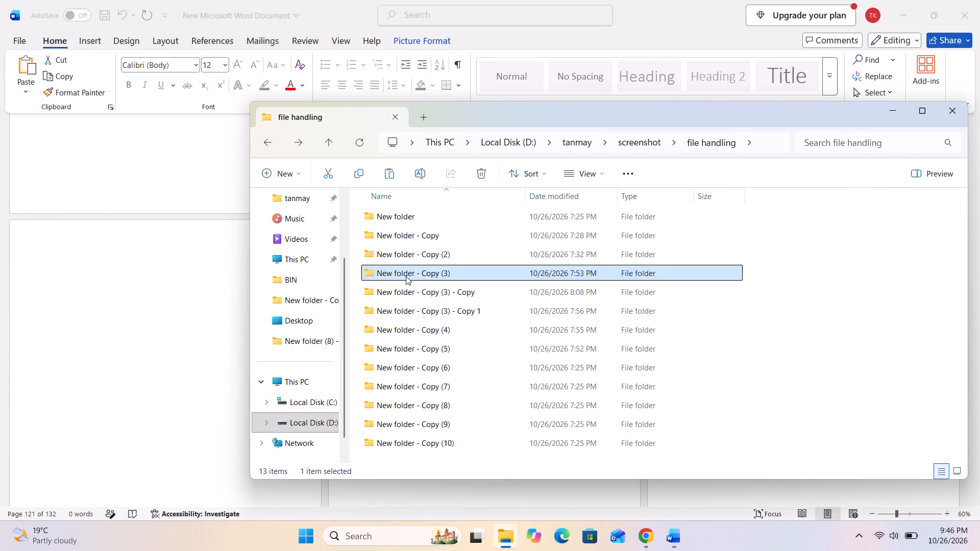
{"action": "left_click", "coordinate": [393, 259], "text": "ctrl"}
{"action": "left_click", "coordinate": [449, 242], "text": "ctrl"}
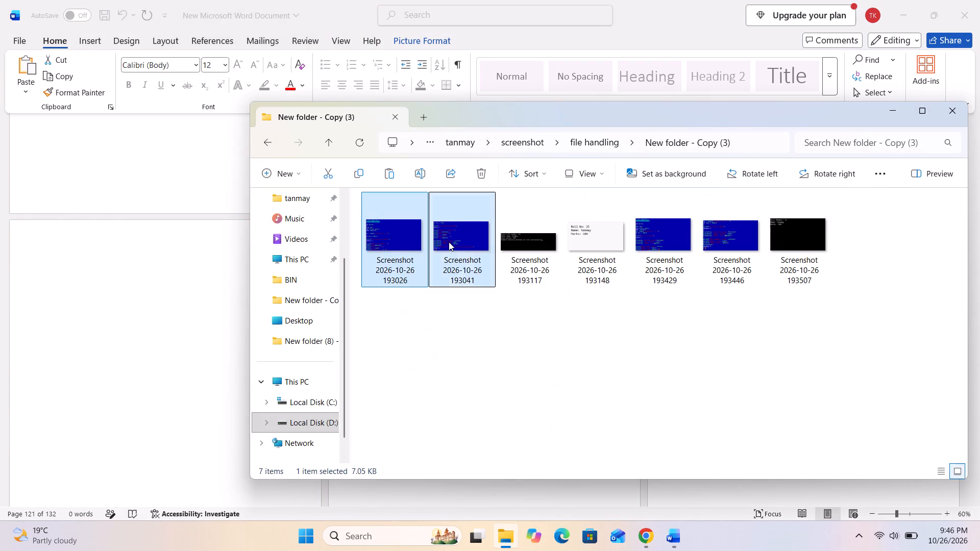
{"action": "left_click", "coordinate": [527, 258], "text": "ctrl"}
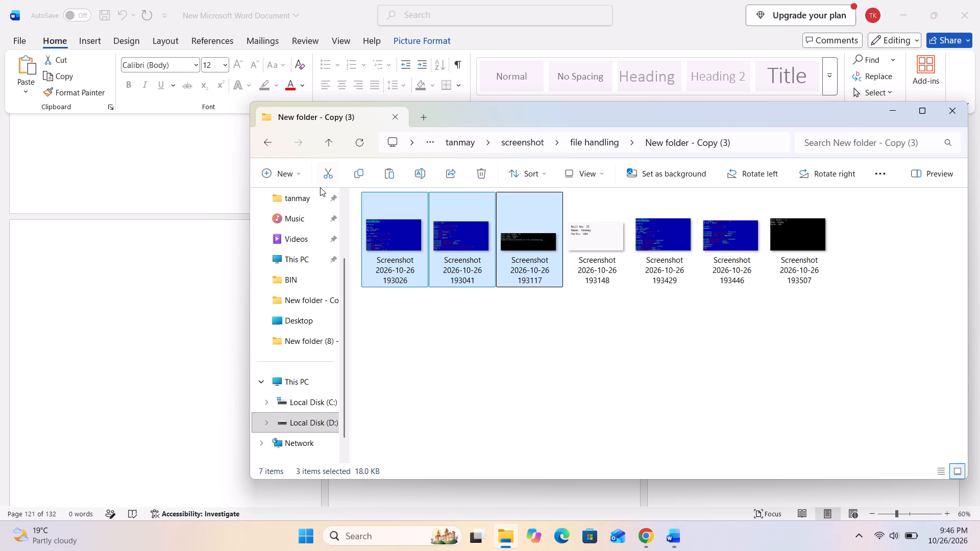
{"action": "left_click", "coordinate": [570, 244], "text": "ctrl"}
{"action": "key", "text": "ctrl+c"}
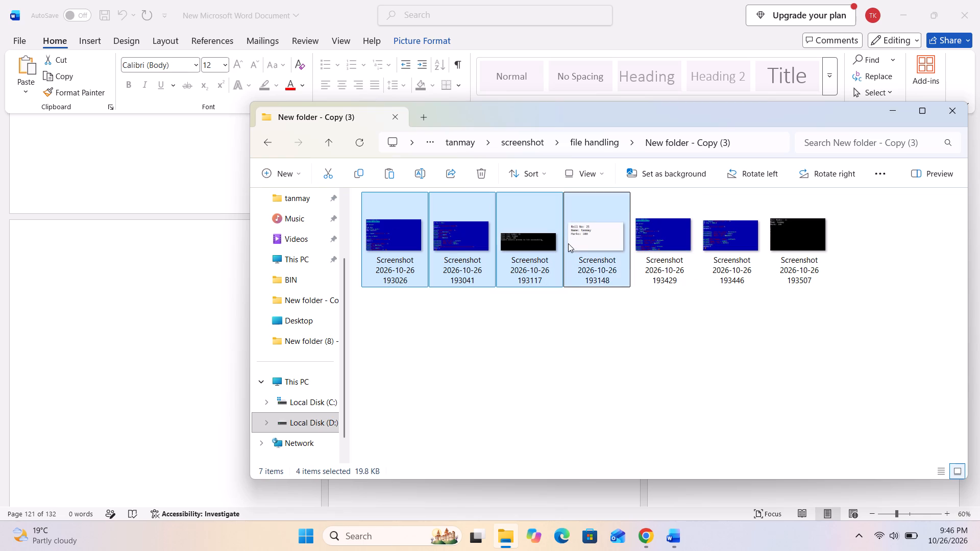
{"action": "left_click", "coordinate": [170, 348]}
{"action": "left_click", "coordinate": [472, 304]}
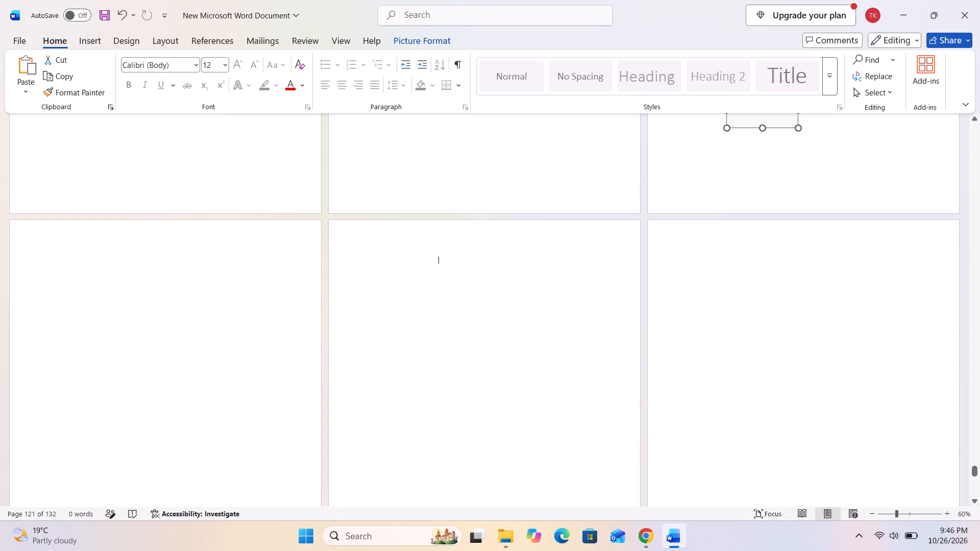
{"action": "key", "text": "ctrl+v"}
{"action": "left_click", "coordinate": [481, 387]}
Move the roll-number output image to page 124 and place it around the middle of the page.
{"action": "left_click_drag", "start_coordinate": [440, 282], "coordinate": [169, 356]}
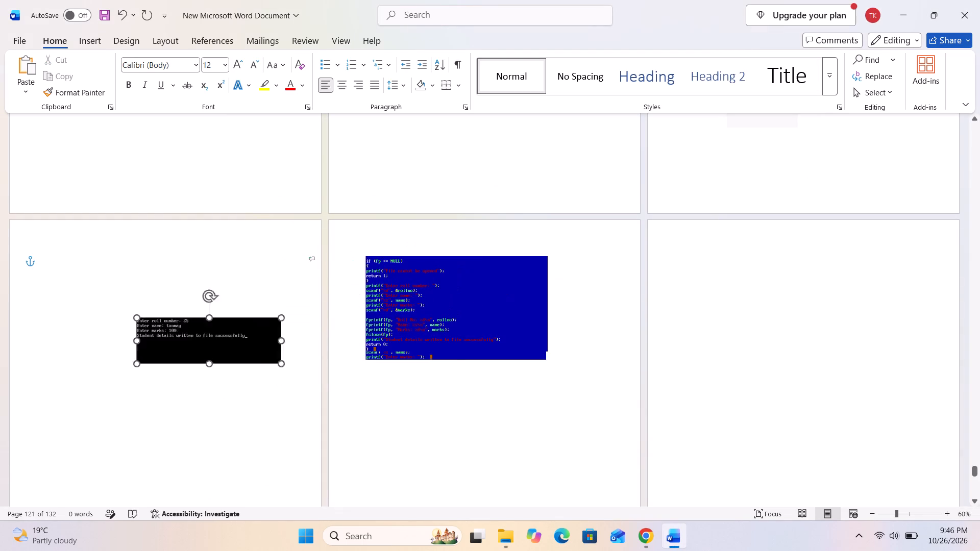
{"action": "left_click_drag", "start_coordinate": [169, 356], "coordinate": [97, 372]}
{"action": "left_click_drag", "start_coordinate": [124, 371], "coordinate": [213, 384]}
{"action": "left_click_drag", "start_coordinate": [212, 383], "coordinate": [194, 383]}
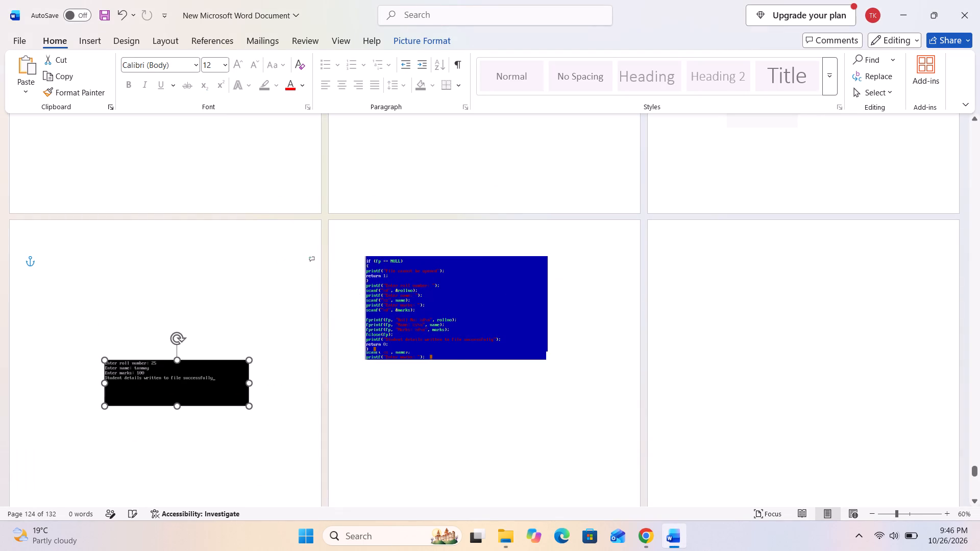
{"action": "left_click_drag", "start_coordinate": [194, 383], "coordinate": [179, 379]}
Stack the two student-details code images on page 125 with the text-file image beneath them.
{"action": "left_click_drag", "start_coordinate": [426, 322], "coordinate": [426, 328]}
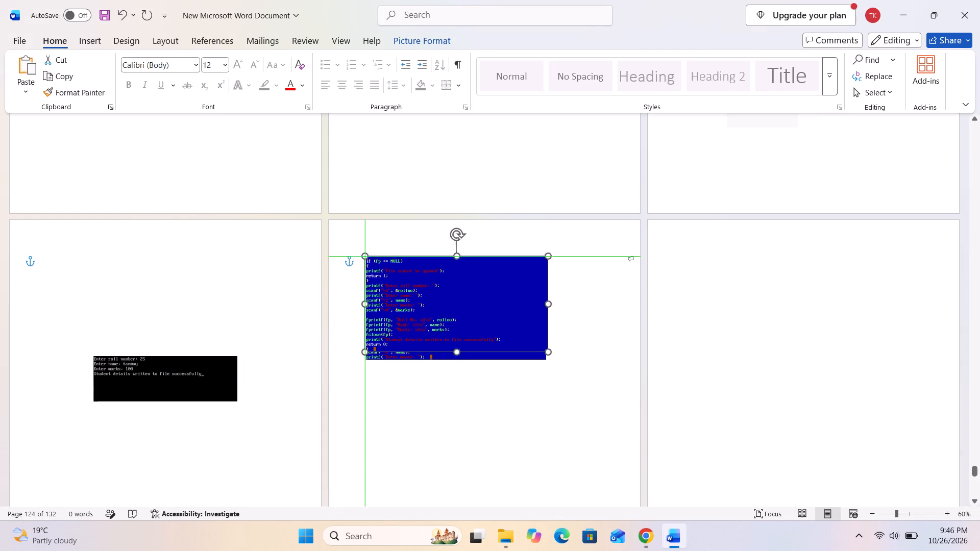
{"action": "left_click_drag", "start_coordinate": [426, 328], "coordinate": [448, 436]}
{"action": "left_click_drag", "start_coordinate": [452, 306], "coordinate": [483, 298]}
{"action": "left_click_drag", "start_coordinate": [378, 276], "coordinate": [417, 440]}
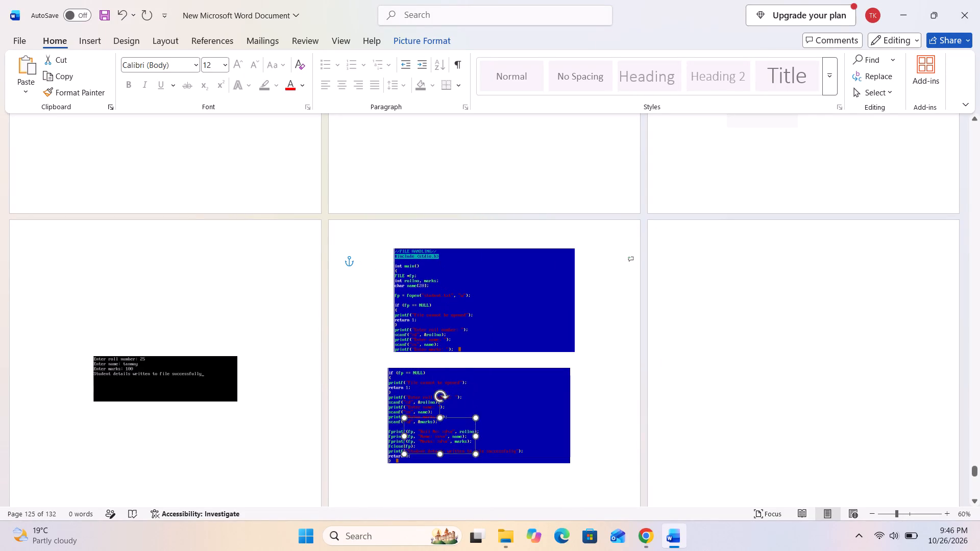
{"action": "left_click_drag", "start_coordinate": [417, 440], "coordinate": [410, 474]}
{"action": "scroll", "coordinate": [410, 468], "scroll_direction": "down", "scroll_amount": 5}
{"action": "left_click_drag", "start_coordinate": [429, 382], "coordinate": [437, 422]}
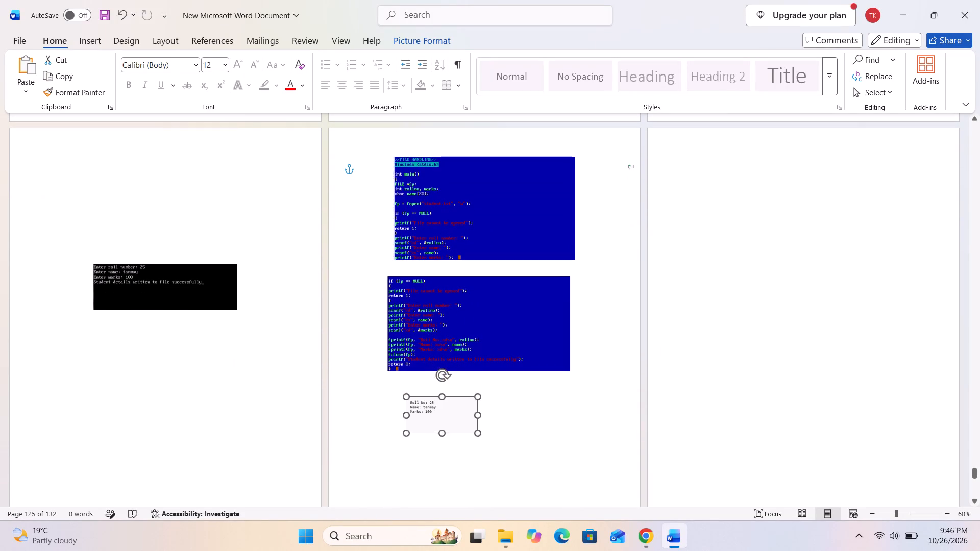
{"action": "left_click_drag", "start_coordinate": [437, 422], "coordinate": [453, 446]}
{"action": "left_click_drag", "start_coordinate": [457, 321], "coordinate": [443, 327]}
{"action": "left_click_drag", "start_coordinate": [479, 195], "coordinate": [469, 197]}
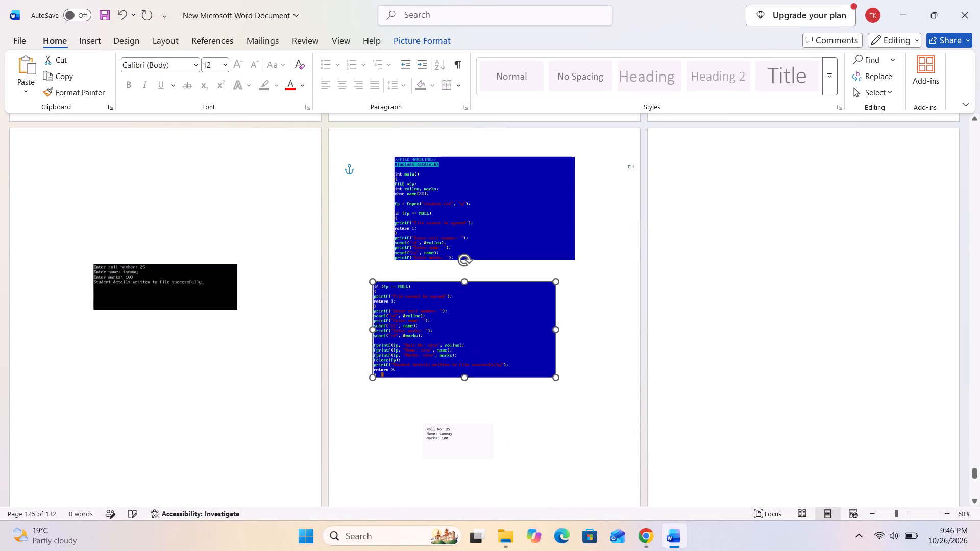
{"action": "left_click_drag", "start_coordinate": [469, 197], "coordinate": [458, 201]}
Insert the last three screenshots (193429, 193446 and 193507) from New folder - Copy (3) on blank page 126.
{"action": "left_click", "coordinate": [495, 539]}
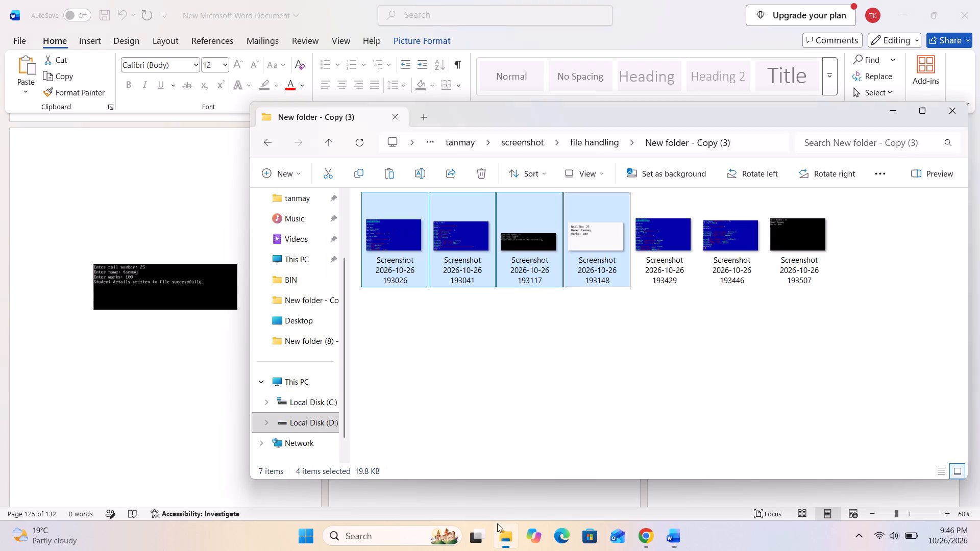
{"action": "left_click", "coordinate": [562, 371]}
{"action": "left_click", "coordinate": [660, 264], "text": "ctrl"}
{"action": "left_click", "coordinate": [733, 244], "text": "ctrl"}
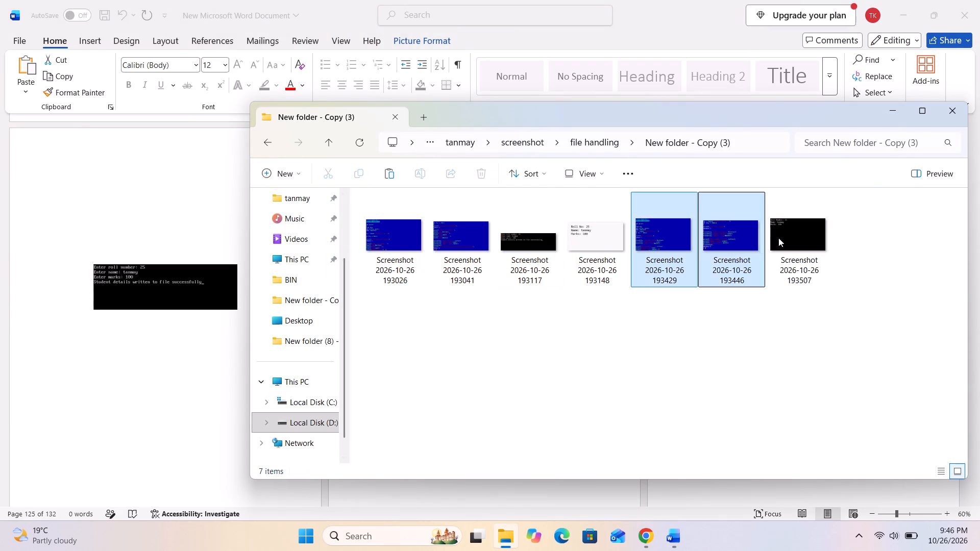
{"action": "left_click", "coordinate": [788, 235], "text": "ctrl"}
{"action": "key", "text": "ctrl+c"}
{"action": "left_click", "coordinate": [153, 391]}
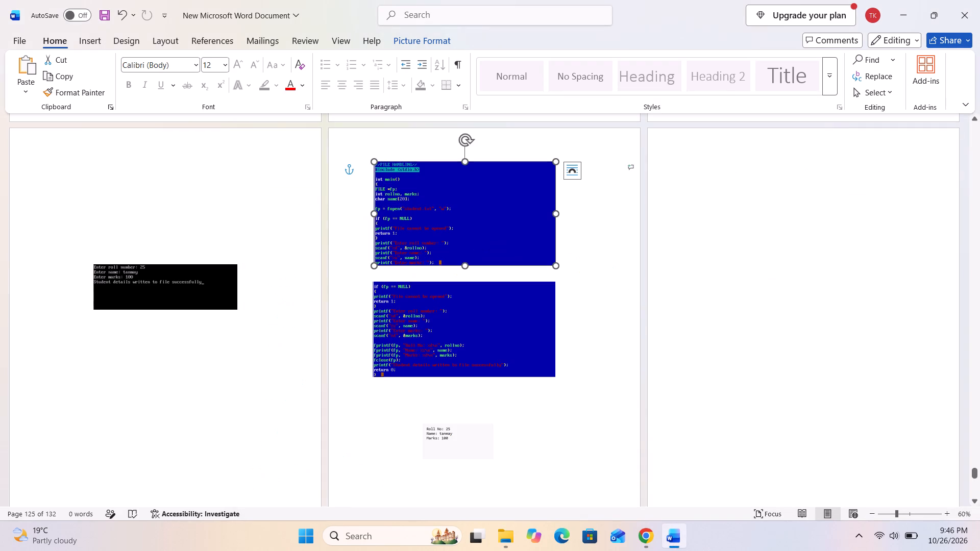
{"action": "left_click", "coordinate": [781, 209]}
{"action": "key", "text": "ctrl+v"}
{"action": "left_click", "coordinate": [727, 333]}
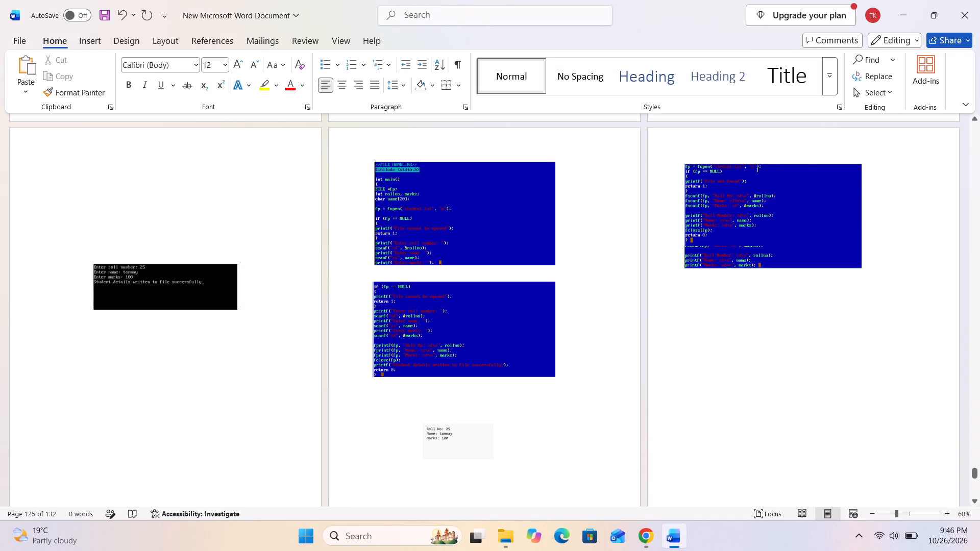
Separate the overlapping images on page 126 by pulling both code images off the output image, and lower the output image.
{"action": "left_click_drag", "start_coordinate": [737, 237], "coordinate": [774, 417]}
{"action": "left_click_drag", "start_coordinate": [762, 258], "coordinate": [803, 419]}
{"action": "left_click_drag", "start_coordinate": [736, 218], "coordinate": [737, 218]}
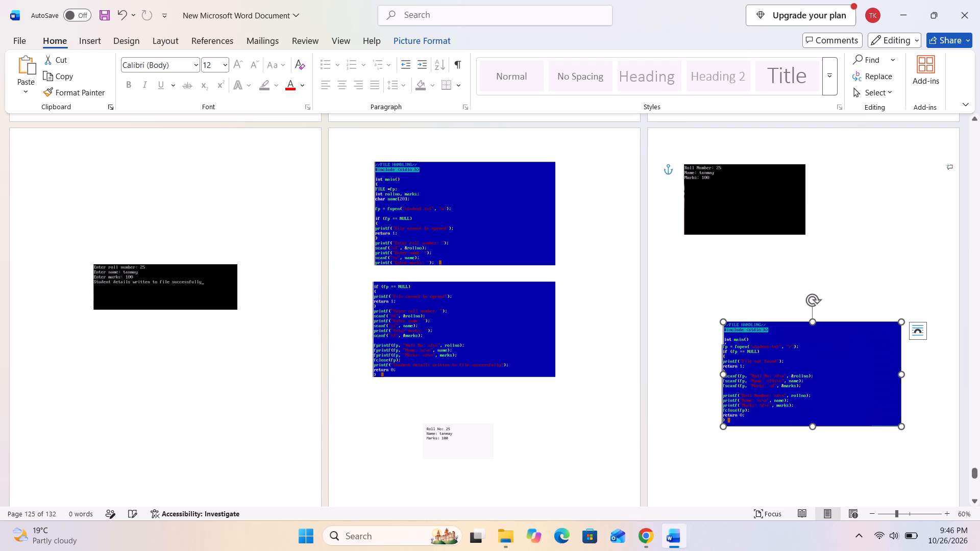
{"action": "left_click_drag", "start_coordinate": [737, 218], "coordinate": [768, 256]}
{"action": "scroll", "coordinate": [768, 256], "scroll_direction": "down", "scroll_amount": 8}
{"action": "scroll", "coordinate": [755, 239], "scroll_direction": "up", "scroll_amount": 1}
{"action": "scroll", "coordinate": [755, 239], "scroll_direction": "down", "scroll_amount": 5}
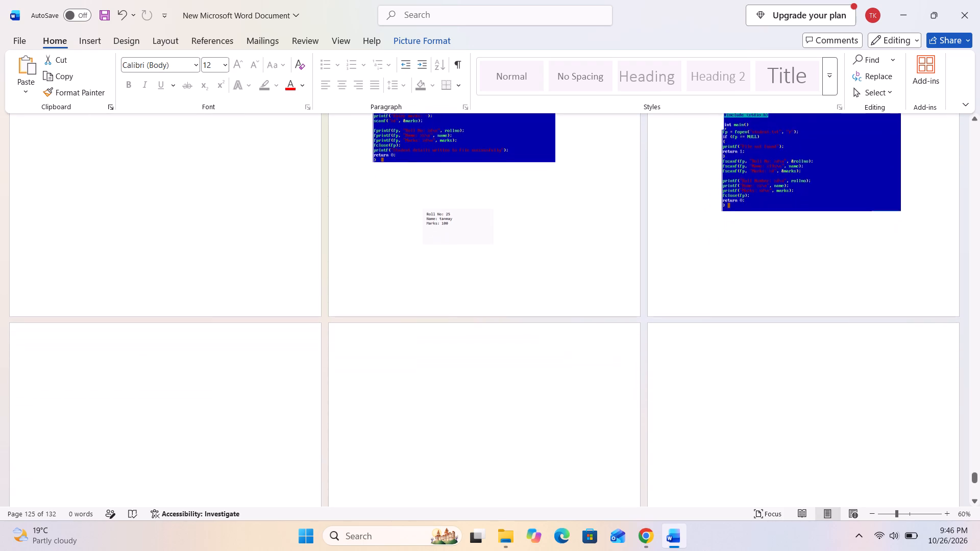
Move the two file-reading code images to page 127 and stack them, with the one starting at the include line on top.
{"action": "left_click_drag", "start_coordinate": [770, 161], "coordinate": [152, 441]}
{"action": "left_click_drag", "start_coordinate": [819, 139], "coordinate": [818, 139]}
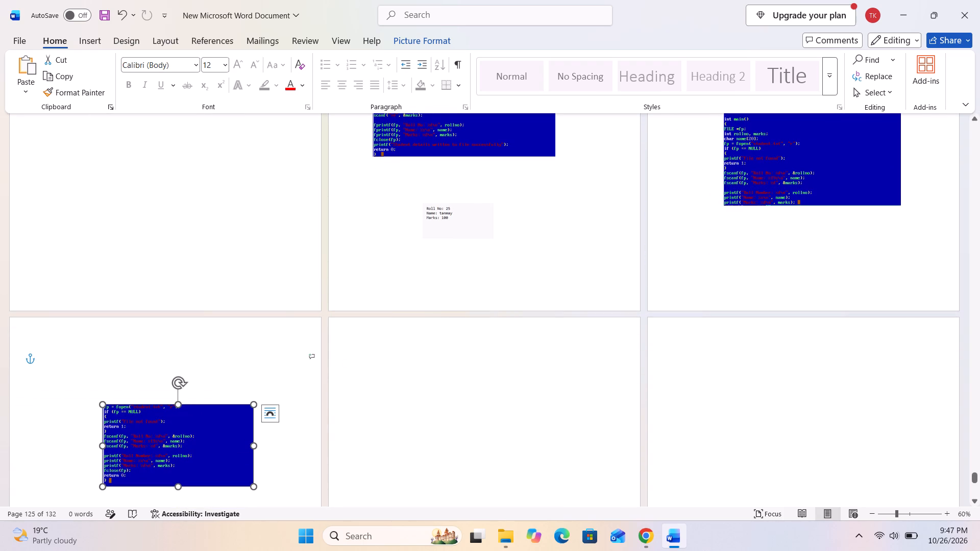
{"action": "left_click_drag", "start_coordinate": [818, 139], "coordinate": [495, 377]}
{"action": "scroll", "coordinate": [491, 368], "scroll_direction": "down", "scroll_amount": 10}
{"action": "left_click_drag", "start_coordinate": [158, 270], "coordinate": [142, 326]}
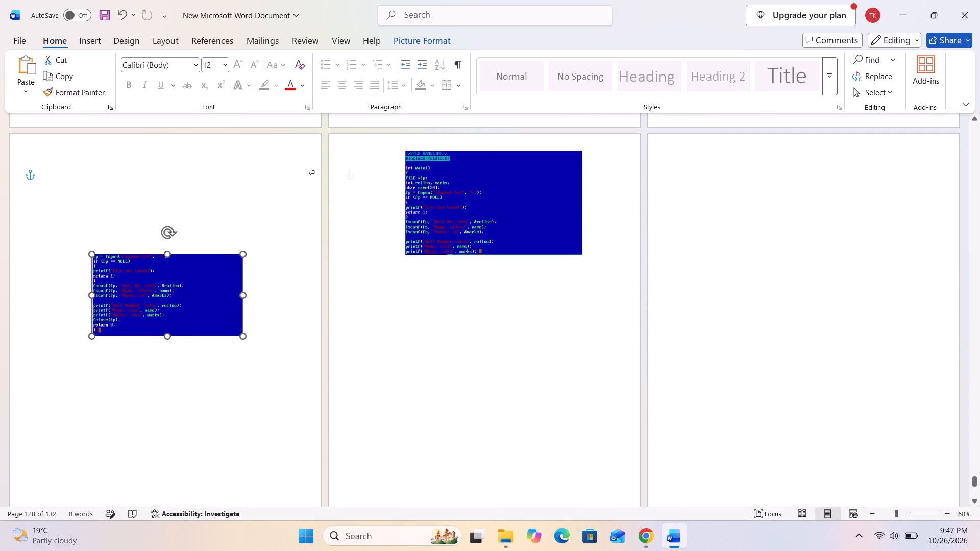
{"action": "left_click_drag", "start_coordinate": [142, 326], "coordinate": [147, 404]}
{"action": "left_click_drag", "start_coordinate": [488, 199], "coordinate": [179, 240]}
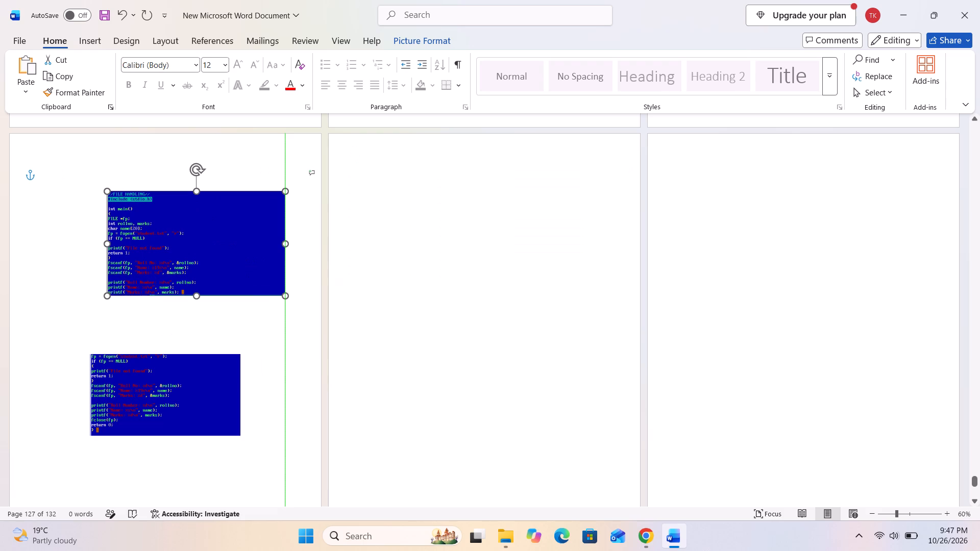
{"action": "left_click_drag", "start_coordinate": [179, 240], "coordinate": [165, 236]}
Check the screenshots in New folder - Copy (3) - Copy against those in New folder - Copy (3).
{"action": "left_click", "coordinate": [514, 538]}
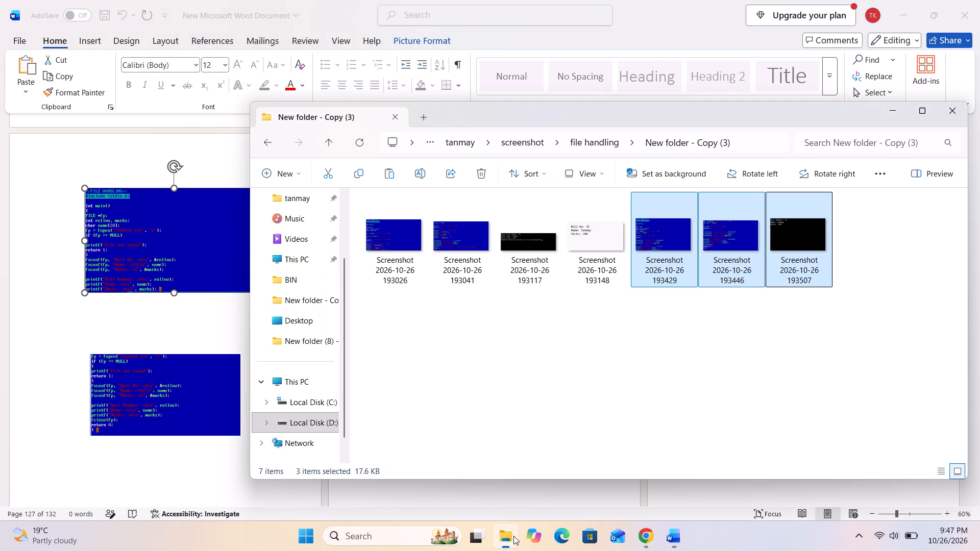
{"action": "left_click", "coordinate": [261, 144]}
{"action": "double_click", "coordinate": [420, 292]}
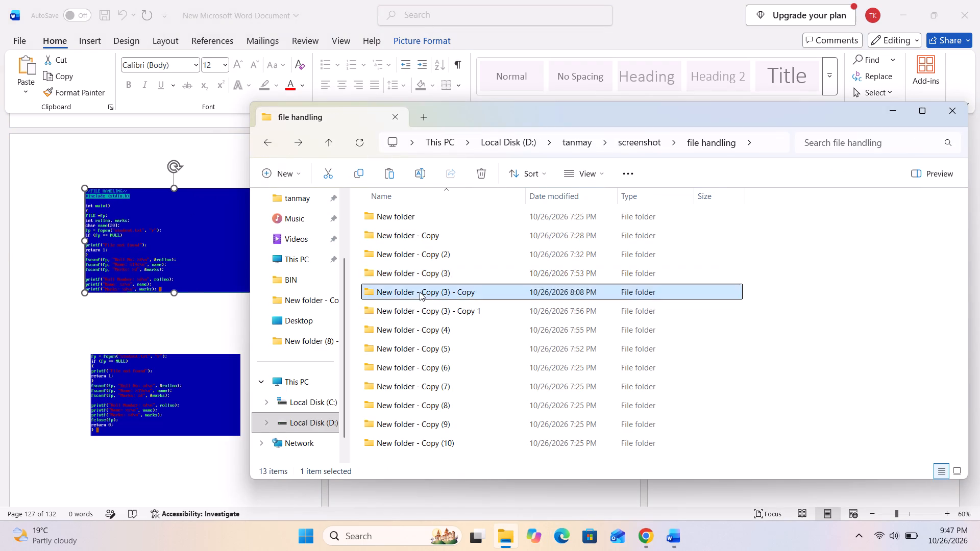
{"action": "left_click", "coordinate": [269, 142]}
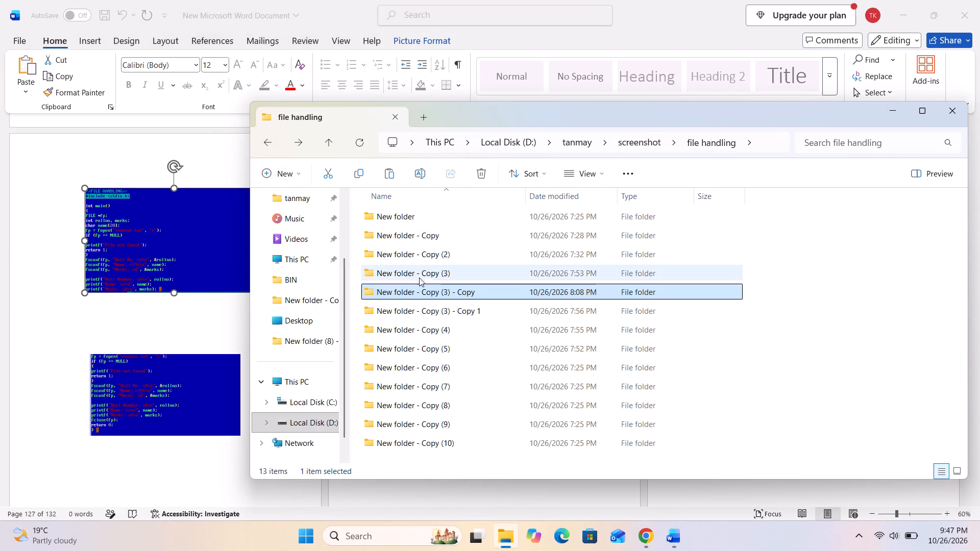
{"action": "double_click", "coordinate": [418, 273]}
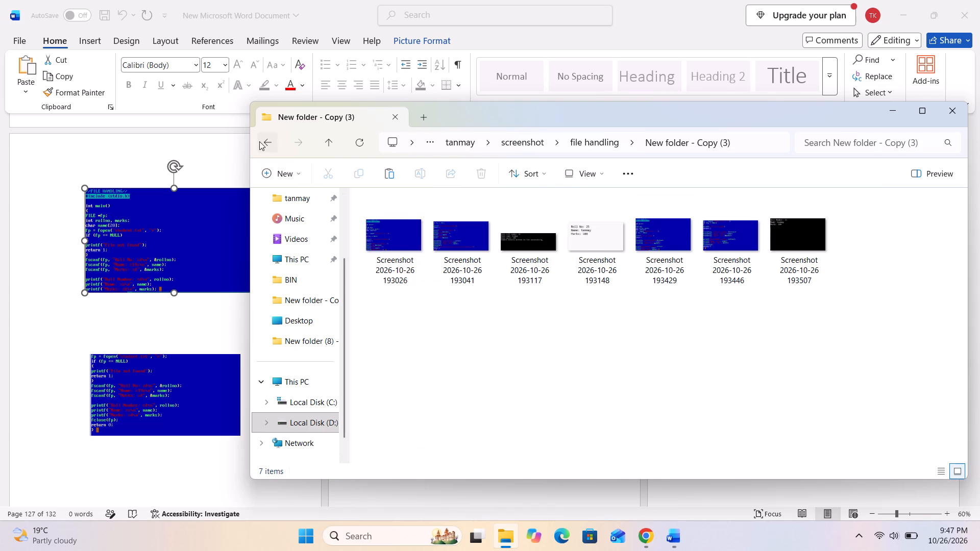
{"action": "left_click", "coordinate": [259, 141]}
{"action": "double_click", "coordinate": [467, 292]}
Insert the three screenshots from the file handling folder's New folder - Copy (3) - Copy 1 on blank page 128.
{"action": "left_click", "coordinate": [271, 139]}
{"action": "double_click", "coordinate": [451, 309]}
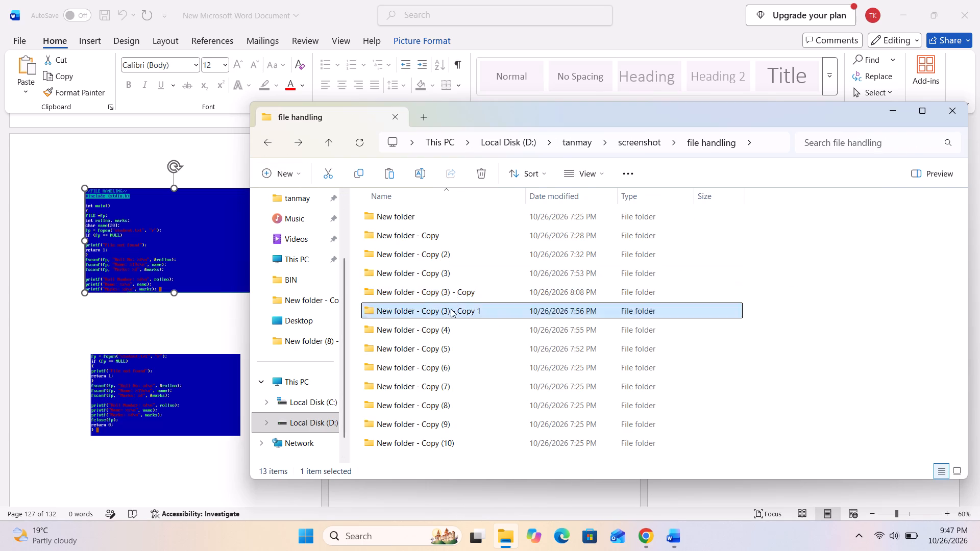
{"action": "left_click", "coordinate": [398, 235], "text": "ctrl"}
{"action": "left_click", "coordinate": [465, 235], "text": "ctrl"}
{"action": "left_click", "coordinate": [509, 241], "text": "ctrl"}
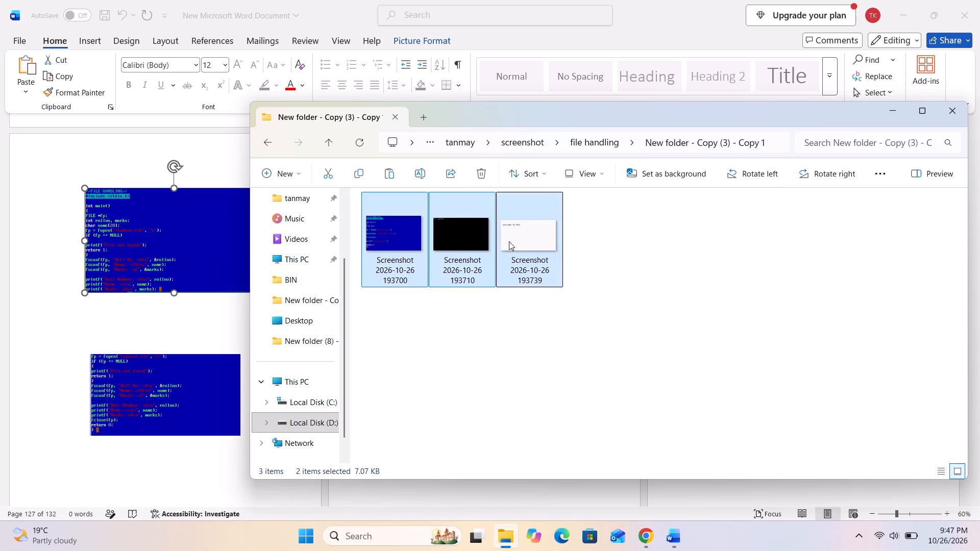
{"action": "key", "text": "ctrl+c"}
{"action": "left_click", "coordinate": [217, 319]}
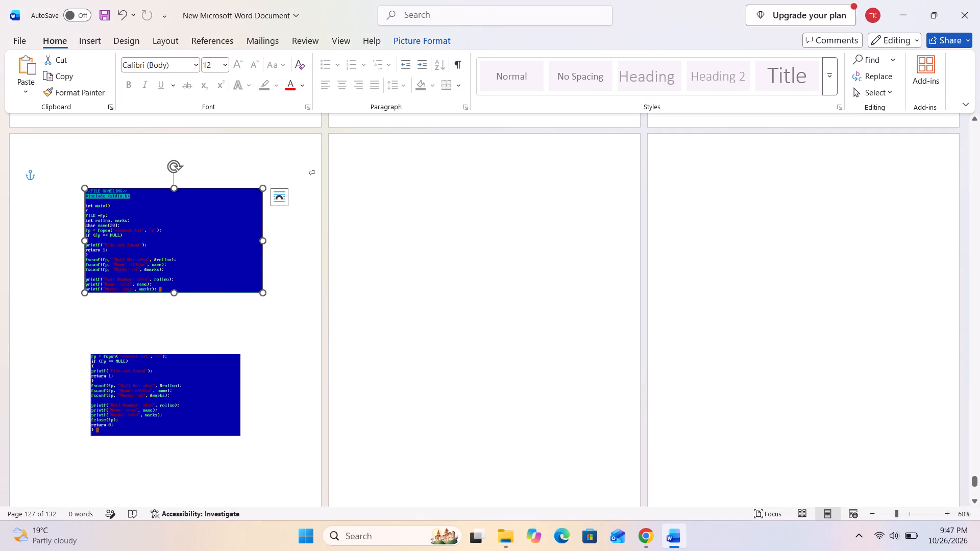
{"action": "left_click", "coordinate": [565, 303]}
{"action": "key", "text": "ctrl+v"}
{"action": "left_click", "coordinate": [532, 340]}
Lower the Data appended output image on page 128 and move the code image and text-file image to page 129, code above text.
{"action": "left_click_drag", "start_coordinate": [435, 240], "coordinate": [435, 247]}
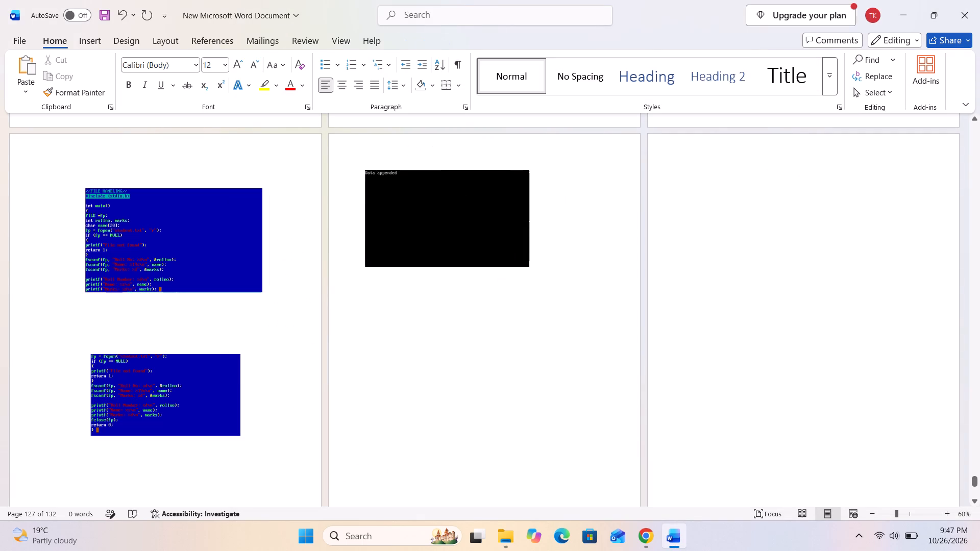
{"action": "left_click_drag", "start_coordinate": [435, 247], "coordinate": [435, 360]}
{"action": "left_click_drag", "start_coordinate": [440, 207], "coordinate": [783, 213]}
{"action": "left_click_drag", "start_coordinate": [381, 203], "coordinate": [720, 371]}
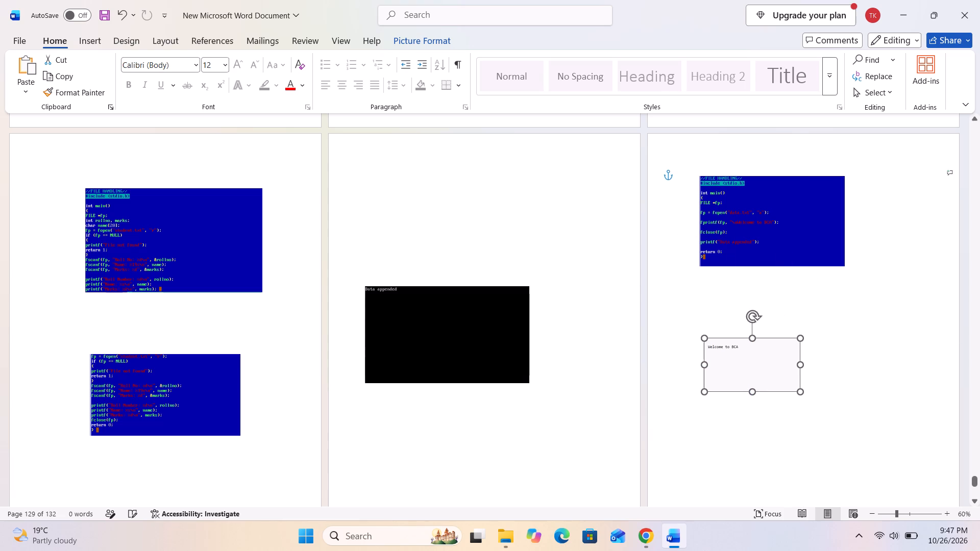
{"action": "left_click_drag", "start_coordinate": [720, 371], "coordinate": [720, 370]}
Remove the Data appended output image from page 128 and its code and Welcome to BCA text-file images from page 129.
{"action": "scroll", "coordinate": [718, 354], "scroll_direction": "down", "scroll_amount": 12}
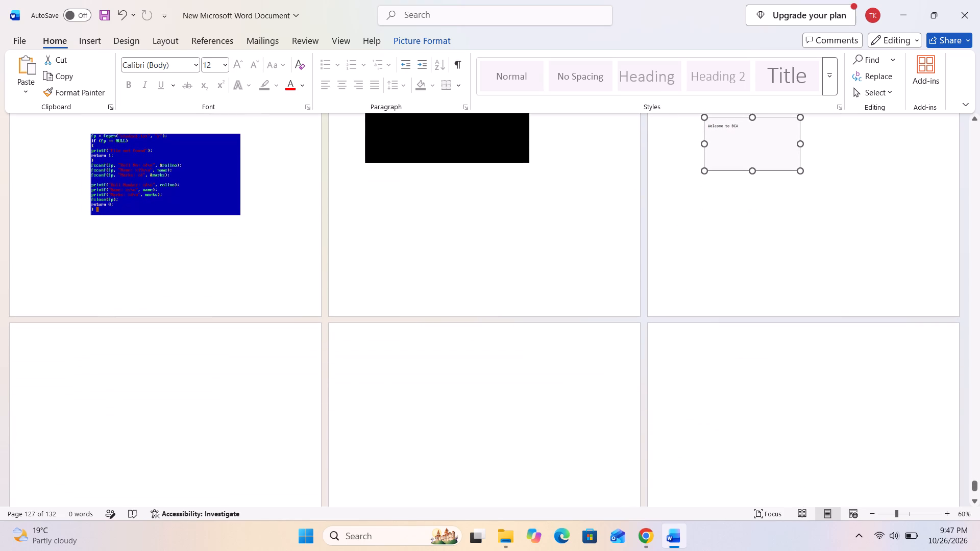
{"action": "scroll", "coordinate": [562, 357], "scroll_direction": "up", "scroll_amount": 5}
{"action": "scroll", "coordinate": [687, 277], "scroll_direction": "up", "scroll_amount": 3}
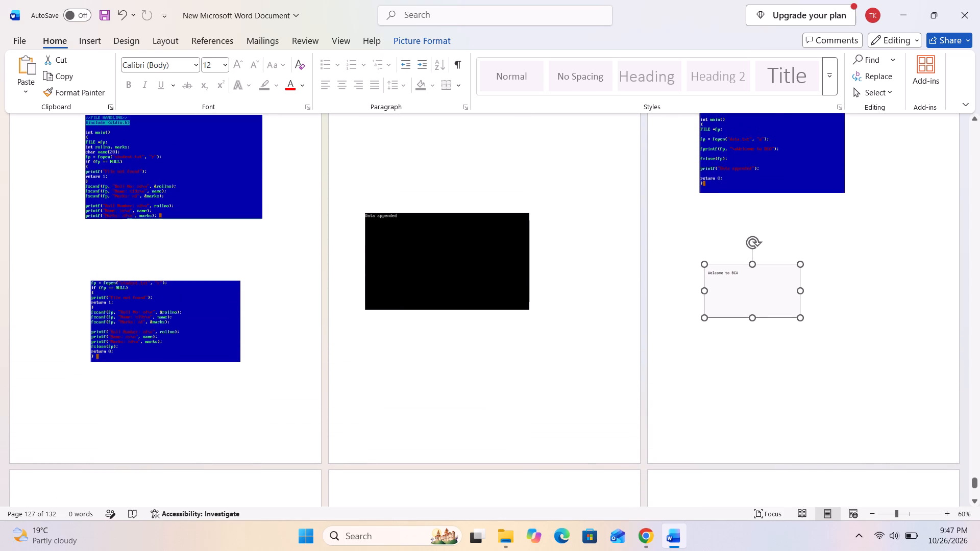
{"action": "left_click", "coordinate": [733, 155], "text": "ctrl"}
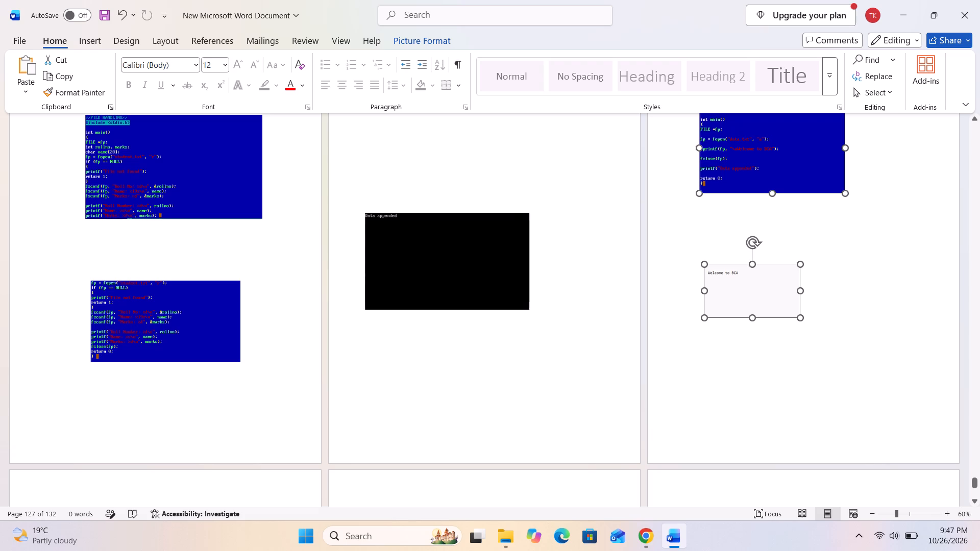
{"action": "left_click", "coordinate": [412, 287], "text": "ctrl"}
{"action": "key", "text": "Delete"}
Insert two page breaks at the end of page 121, after the file-creation code, to make two blank pages.
{"action": "scroll", "coordinate": [434, 284], "scroll_direction": "up", "scroll_amount": 10}
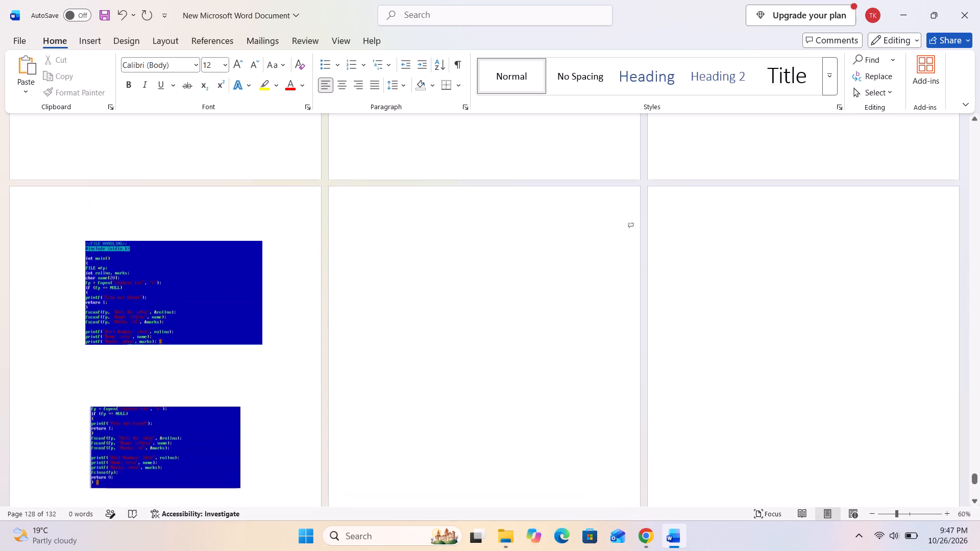
{"action": "scroll", "coordinate": [428, 288], "scroll_direction": "up", "scroll_amount": 20}
{"action": "scroll", "coordinate": [428, 288], "scroll_direction": "up", "scroll_amount": 5}
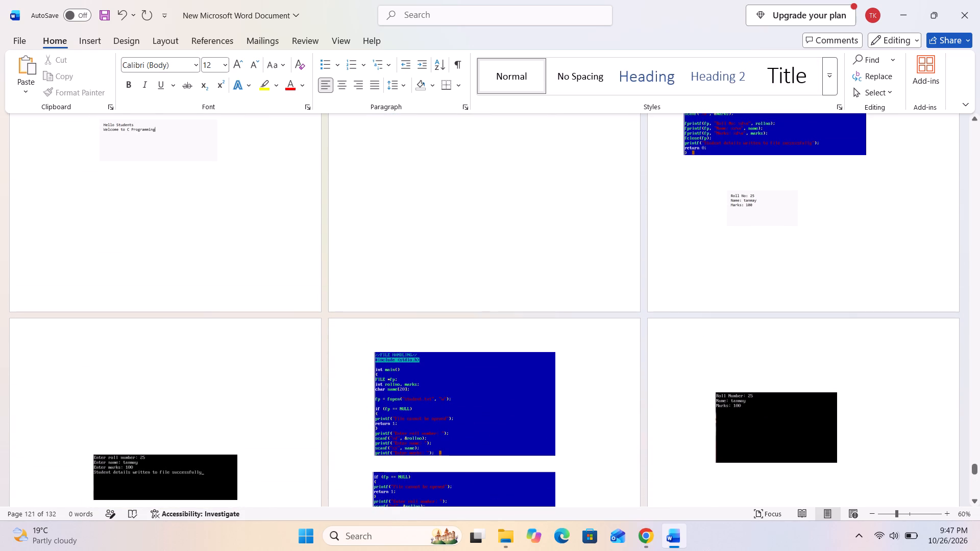
{"action": "scroll", "coordinate": [709, 306], "scroll_direction": "up", "scroll_amount": 8}
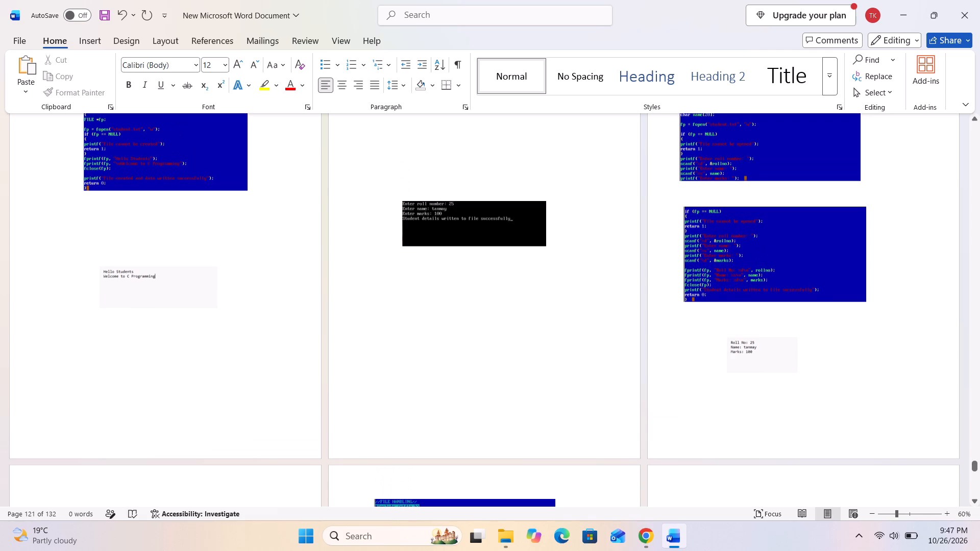
{"action": "scroll", "coordinate": [723, 283], "scroll_direction": "up", "scroll_amount": 6}
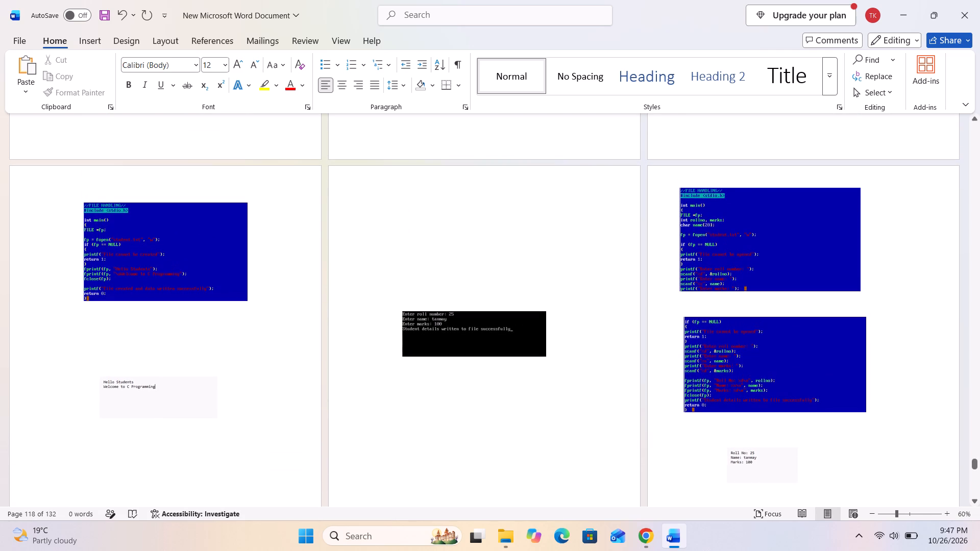
{"action": "left_click", "coordinate": [299, 350]}
{"action": "double_click", "coordinate": [302, 447]}
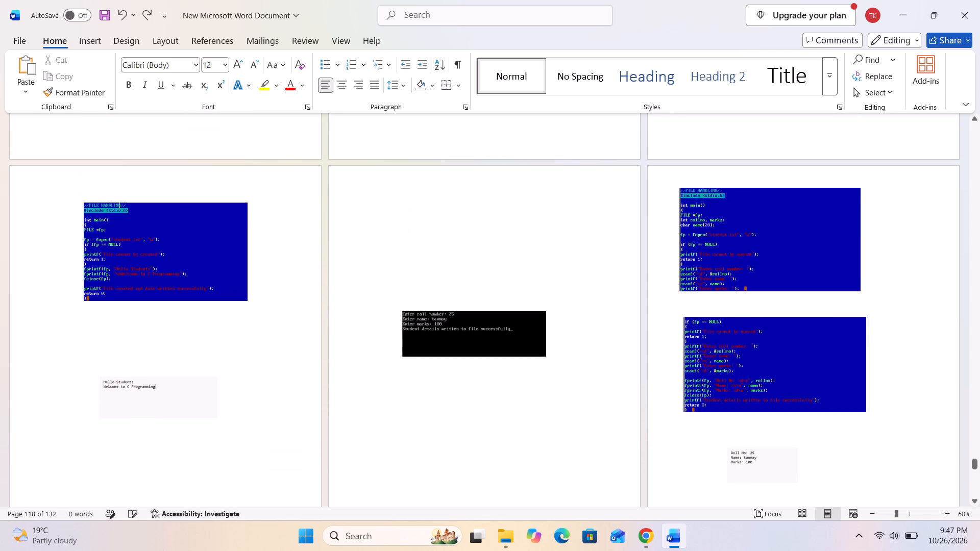
{"action": "key", "text": "ctrl+Return"}
{"action": "key", "text": "ctrl+Return"}
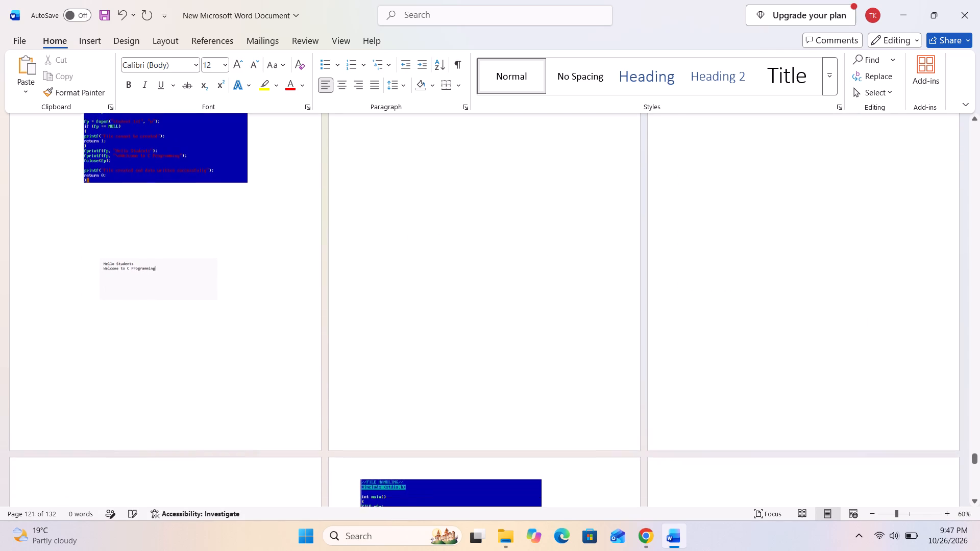
Paste the three Data appended program images on blank page 122.
{"action": "left_click", "coordinate": [432, 323]}
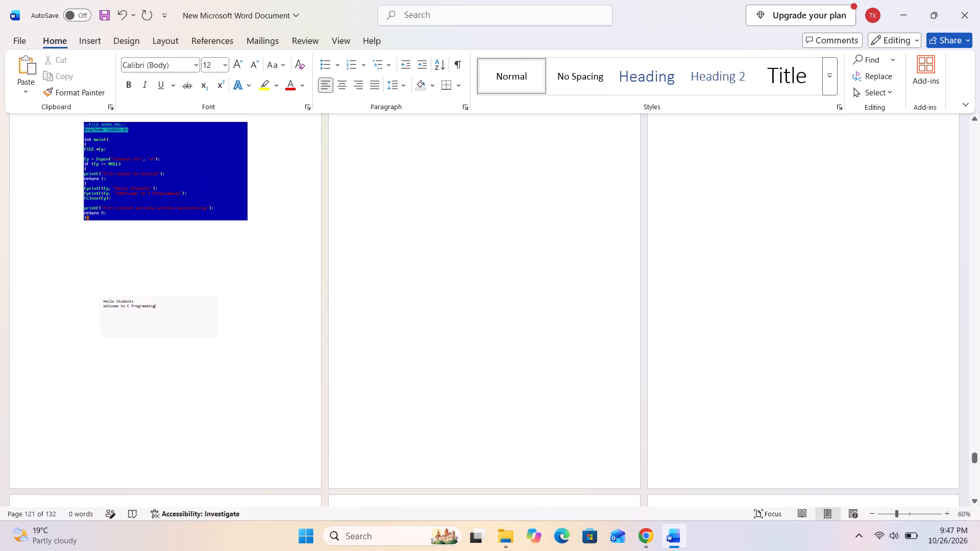
{"action": "key", "text": "ctrl+v"}
{"action": "left_click", "coordinate": [479, 345]}
Move the append code image and Welcome to BCA image to page 123, code above text, and shift the Data appended output toward page 122's centre.
{"action": "left_click_drag", "start_coordinate": [462, 195], "coordinate": [452, 307]}
{"action": "left_click_drag", "start_coordinate": [470, 176], "coordinate": [616, 176]}
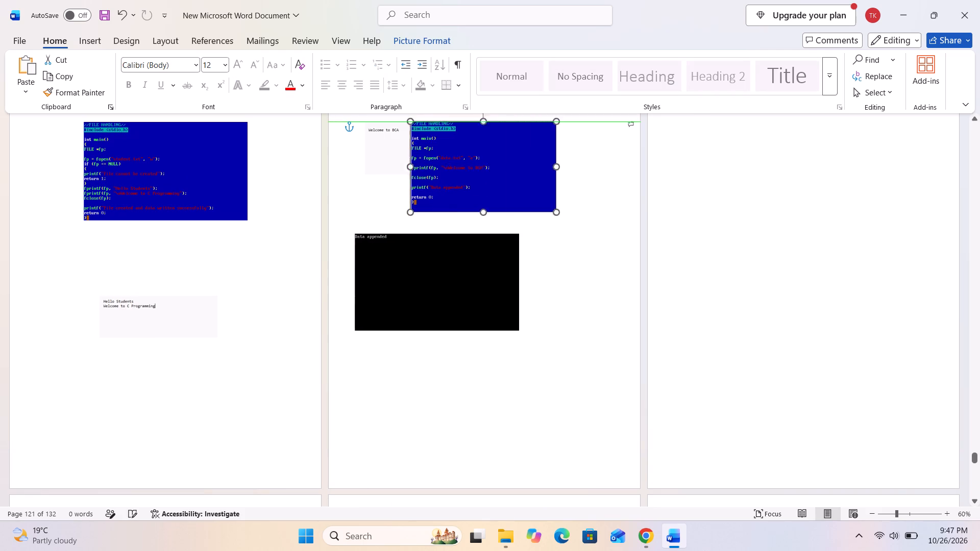
{"action": "left_click_drag", "start_coordinate": [616, 176], "coordinate": [746, 193]}
{"action": "left_click_drag", "start_coordinate": [725, 190], "coordinate": [774, 202]}
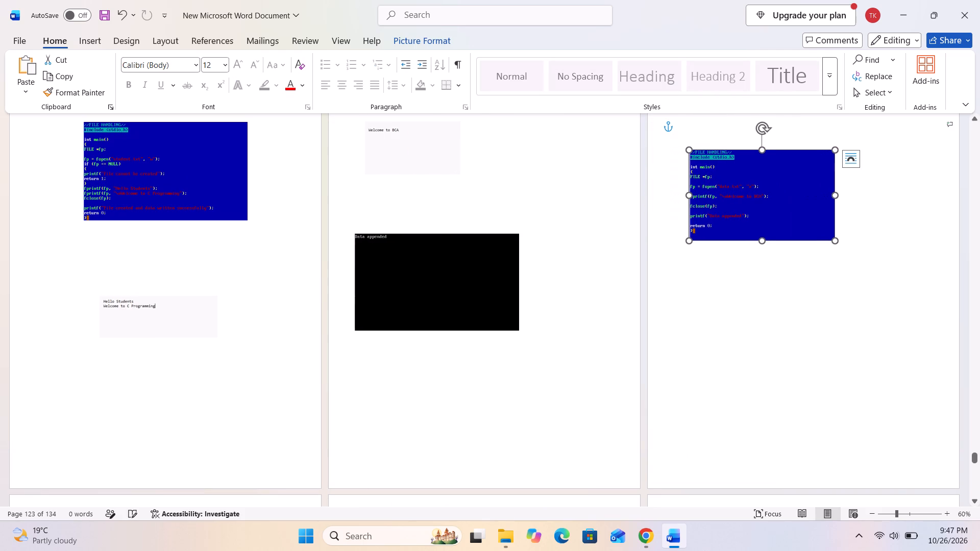
{"action": "left_click_drag", "start_coordinate": [390, 146], "coordinate": [781, 356]}
{"action": "left_click_drag", "start_coordinate": [443, 269], "coordinate": [503, 230]}
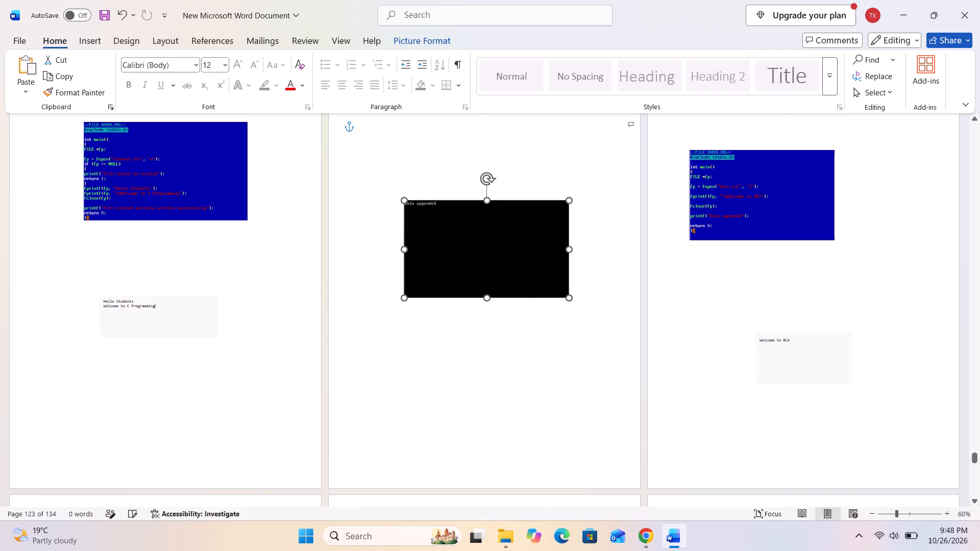
{"action": "left_click_drag", "start_coordinate": [503, 230], "coordinate": [505, 229]}
Move the Hello Students text-file image from page 121 to page 120, below the file-created output image.
{"action": "scroll", "coordinate": [503, 227], "scroll_direction": "down", "scroll_amount": 11}
{"action": "scroll", "coordinate": [720, 158], "scroll_direction": "up", "scroll_amount": 7}
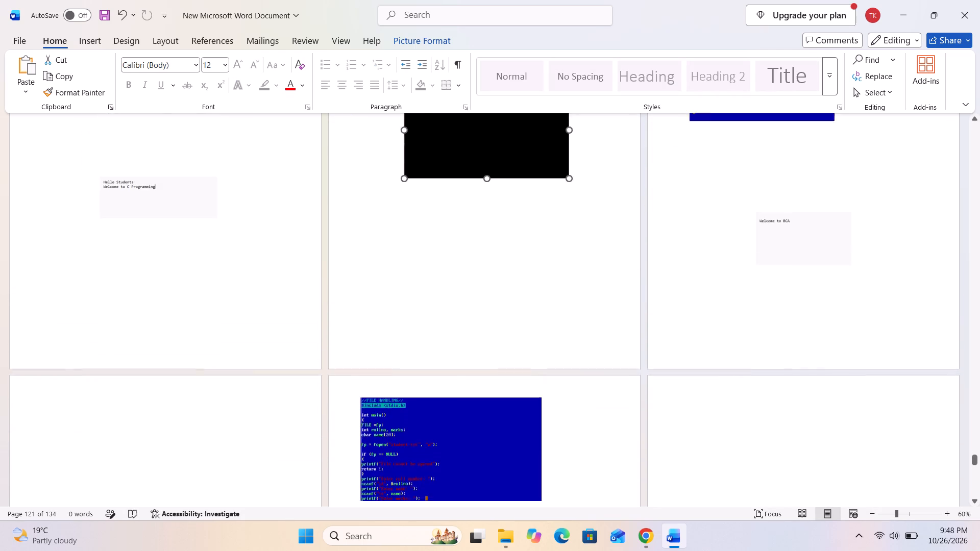
{"action": "scroll", "coordinate": [716, 155], "scroll_direction": "up", "scroll_amount": 19}
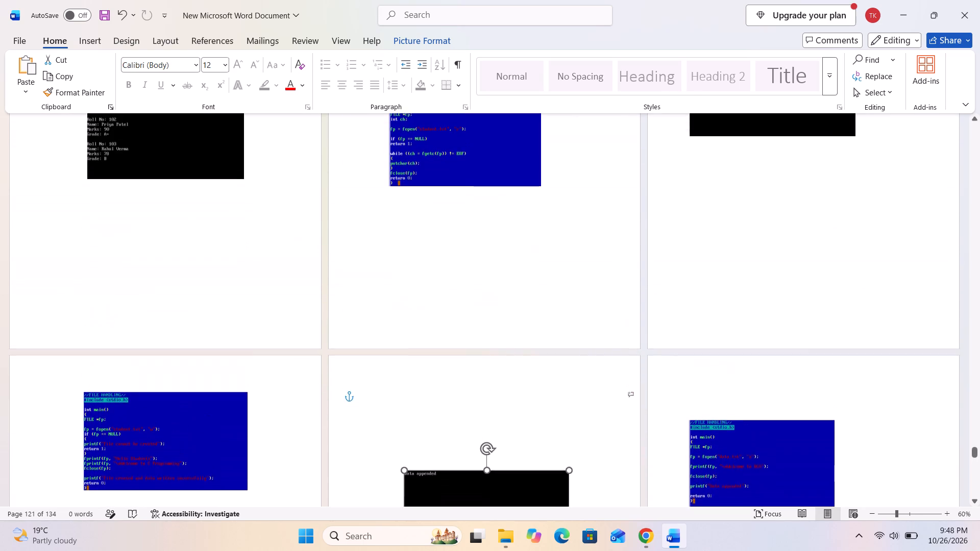
{"action": "scroll", "coordinate": [706, 145], "scroll_direction": "up", "scroll_amount": 2}
{"action": "scroll", "coordinate": [703, 138], "scroll_direction": "down", "scroll_amount": 2}
{"action": "scroll", "coordinate": [703, 138], "scroll_direction": "up", "scroll_amount": 2}
{"action": "scroll", "coordinate": [703, 138], "scroll_direction": "down", "scroll_amount": 7}
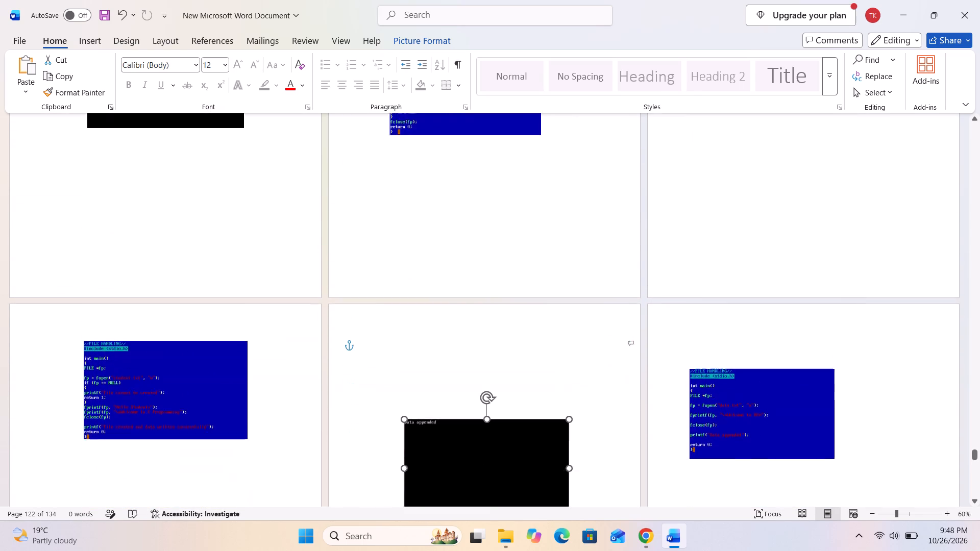
{"action": "scroll", "coordinate": [701, 135], "scroll_direction": "down", "scroll_amount": 6}
{"action": "left_click_drag", "start_coordinate": [189, 393], "coordinate": [792, 119]}
{"action": "left_click_drag", "start_coordinate": [777, 136], "coordinate": [794, 120]}
Move the Welcome to BCA text-file image from page 123 to page 122, below the Data appended output.
{"action": "scroll", "coordinate": [792, 118], "scroll_direction": "down", "scroll_amount": 3}
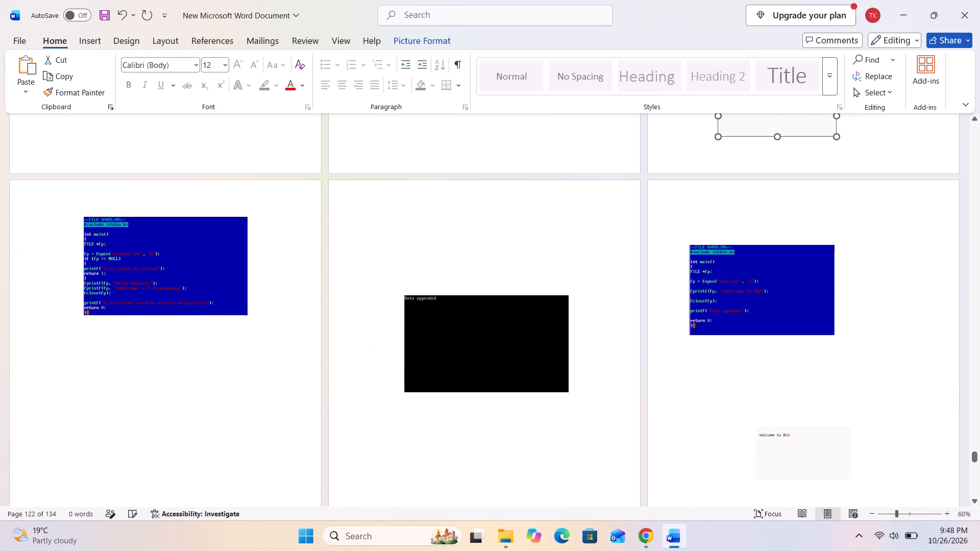
{"action": "scroll", "coordinate": [792, 121], "scroll_direction": "down", "scroll_amount": 8}
{"action": "left_click_drag", "start_coordinate": [817, 261], "coordinate": [514, 323]}
Move the Roll No text-file image from page 125 to page 124, below the student details output.
{"action": "scroll", "coordinate": [508, 316], "scroll_direction": "up", "scroll_amount": 2}
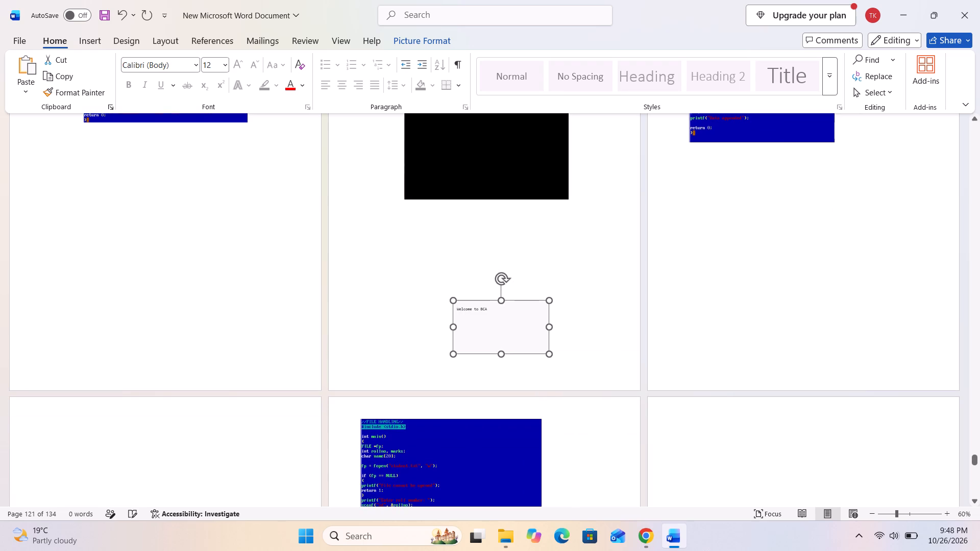
{"action": "scroll", "coordinate": [508, 316], "scroll_direction": "up", "scroll_amount": 20}
{"action": "scroll", "coordinate": [508, 316], "scroll_direction": "up", "scroll_amount": 15}
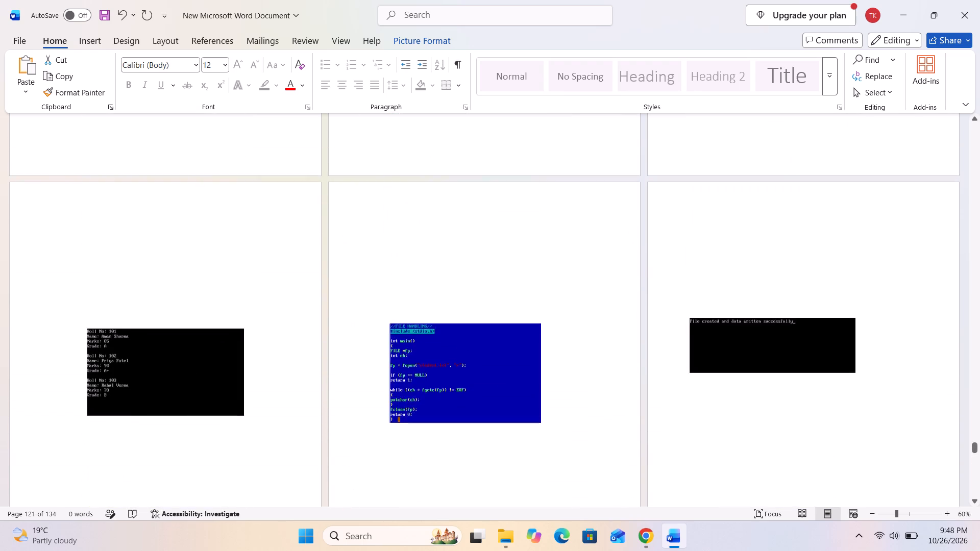
{"action": "scroll", "coordinate": [512, 286], "scroll_direction": "up", "scroll_amount": 20}
{"action": "scroll", "coordinate": [514, 263], "scroll_direction": "down", "scroll_amount": 18}
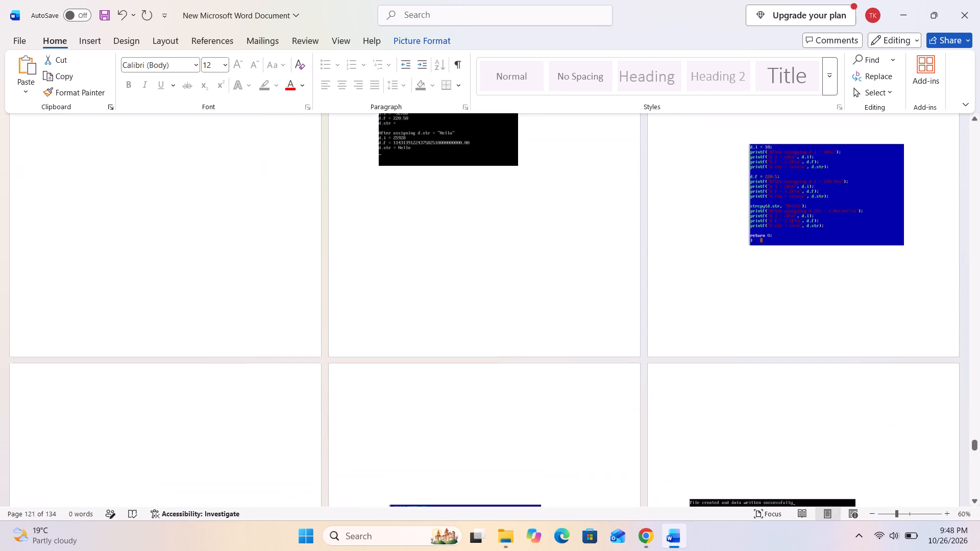
{"action": "scroll", "coordinate": [513, 228], "scroll_direction": "down", "scroll_amount": 20}
{"action": "scroll", "coordinate": [513, 228], "scroll_direction": "down", "scroll_amount": 20}
{"action": "scroll", "coordinate": [513, 228], "scroll_direction": "down", "scroll_amount": 14}
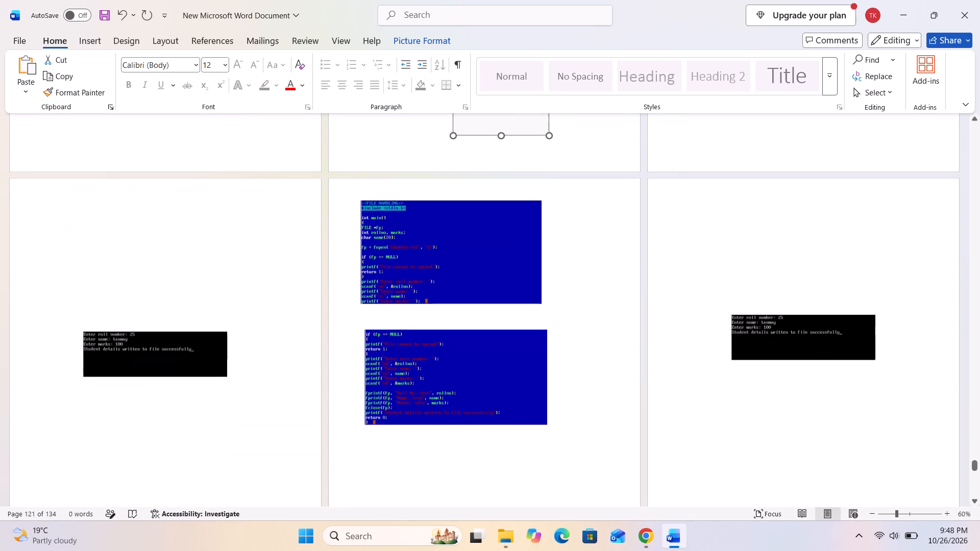
{"action": "scroll", "coordinate": [513, 192], "scroll_direction": "down", "scroll_amount": 16}
{"action": "scroll", "coordinate": [514, 193], "scroll_direction": "up", "scroll_amount": 8}
{"action": "left_click_drag", "start_coordinate": [435, 280], "coordinate": [145, 280]}
Move the Roll No text-file image from page 127 to page 126, below the student details output.
{"action": "scroll", "coordinate": [427, 249], "scroll_direction": "down", "scroll_amount": 13}
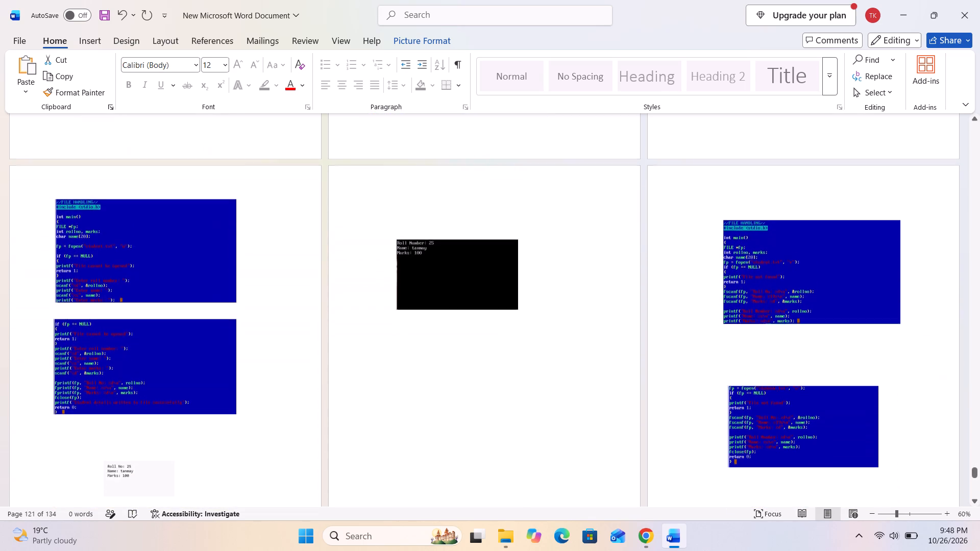
{"action": "scroll", "coordinate": [421, 236], "scroll_direction": "down", "scroll_amount": 8}
{"action": "scroll", "coordinate": [255, 288], "scroll_direction": "up", "scroll_amount": 5}
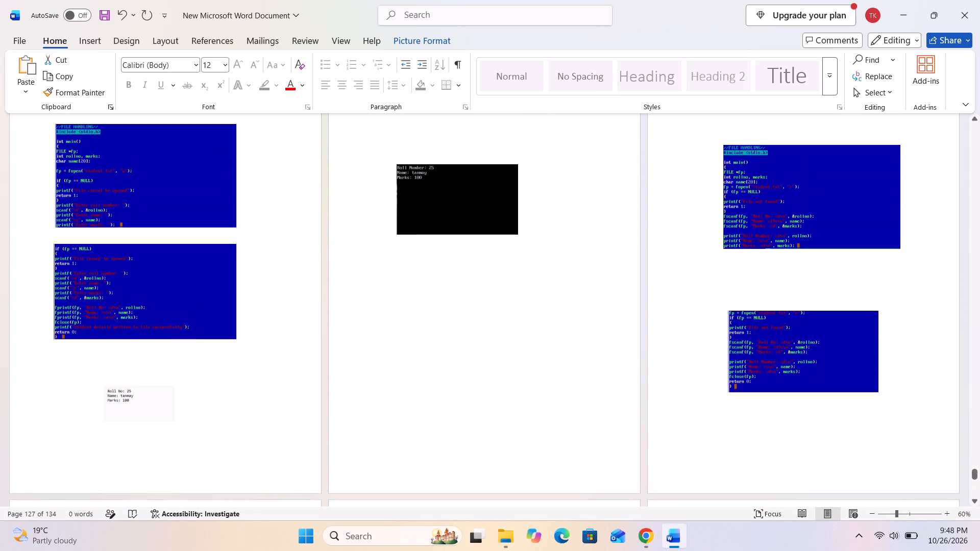
{"action": "left_click_drag", "start_coordinate": [166, 416], "coordinate": [522, 165]}
{"action": "scroll", "coordinate": [544, 171], "scroll_direction": "up", "scroll_amount": 10}
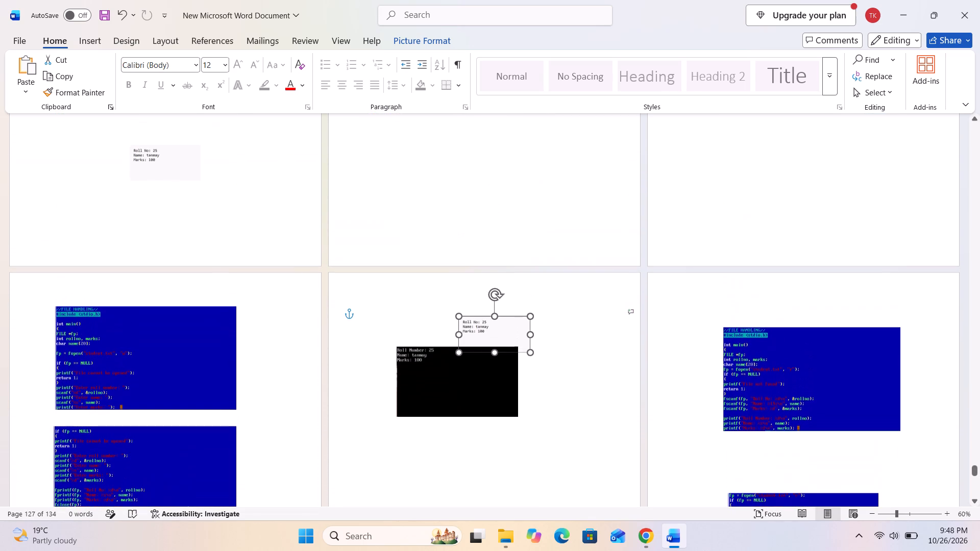
{"action": "left_click_drag", "start_coordinate": [493, 335], "coordinate": [796, 171]}
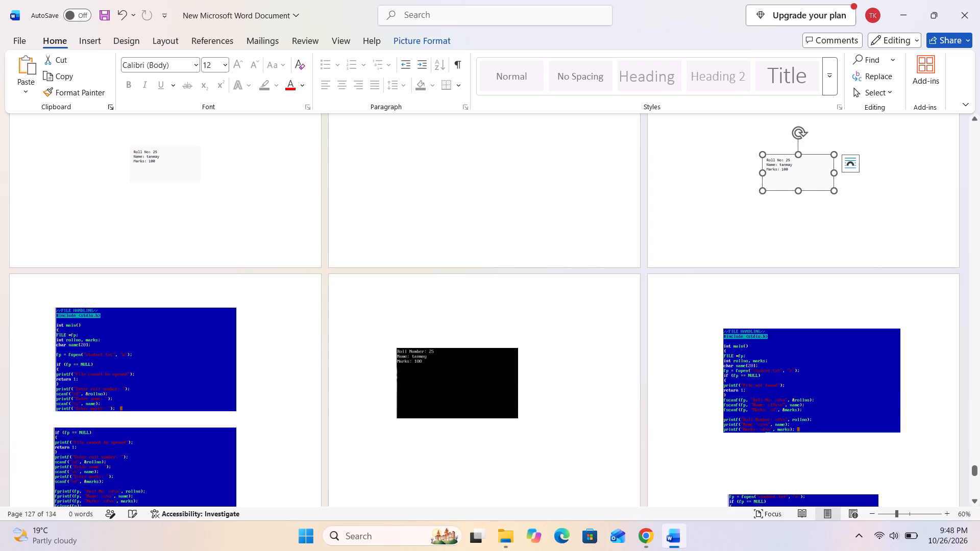
Lower both student-details code images on page 125, leaving a wider gap between them.
{"action": "scroll", "coordinate": [584, 229], "scroll_direction": "up", "scroll_amount": 10}
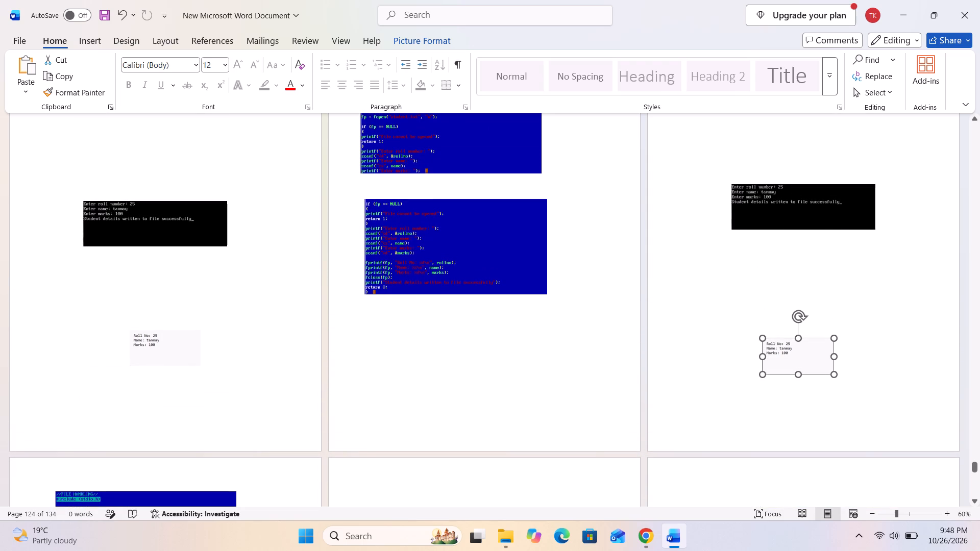
{"action": "scroll", "coordinate": [562, 199], "scroll_direction": "up", "scroll_amount": 15}
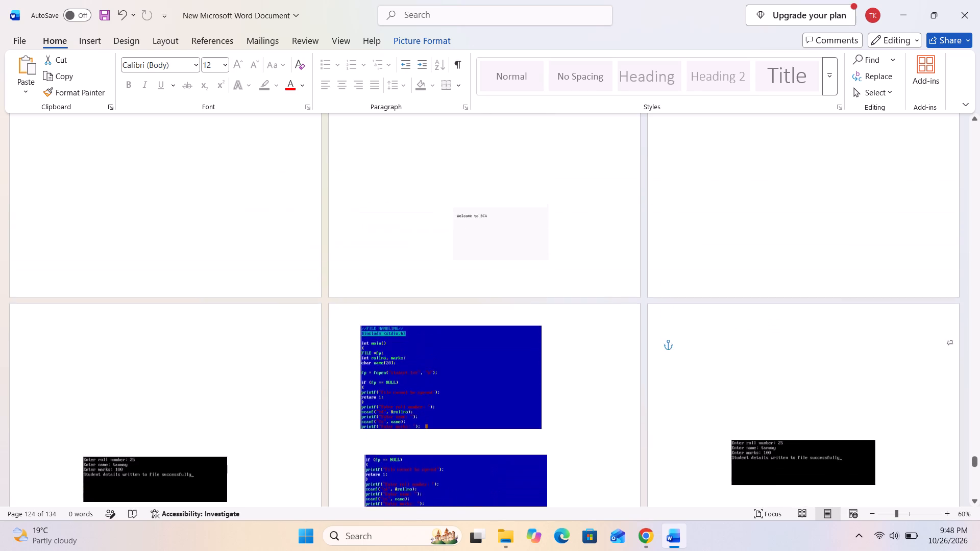
{"action": "scroll", "coordinate": [561, 184], "scroll_direction": "up", "scroll_amount": 7}
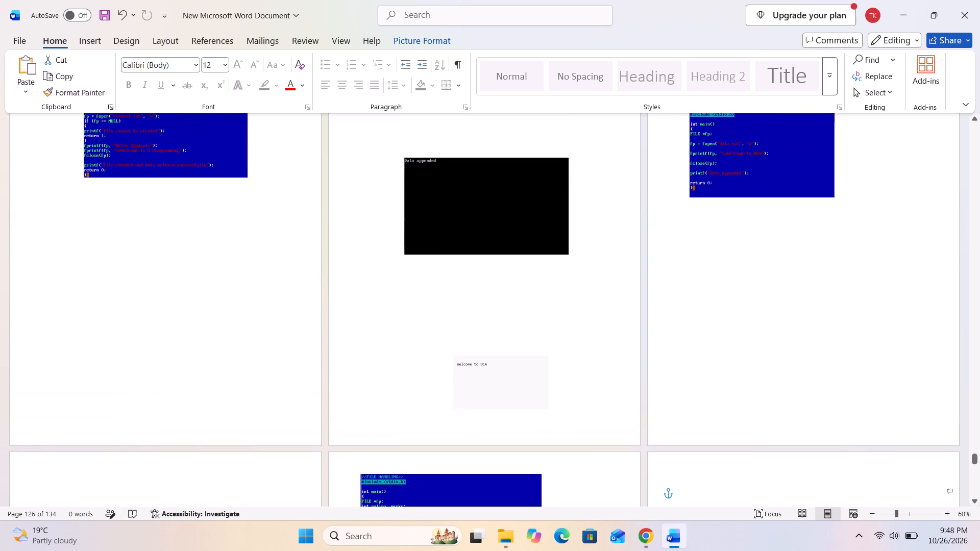
{"action": "scroll", "coordinate": [562, 180], "scroll_direction": "down", "scroll_amount": 13}
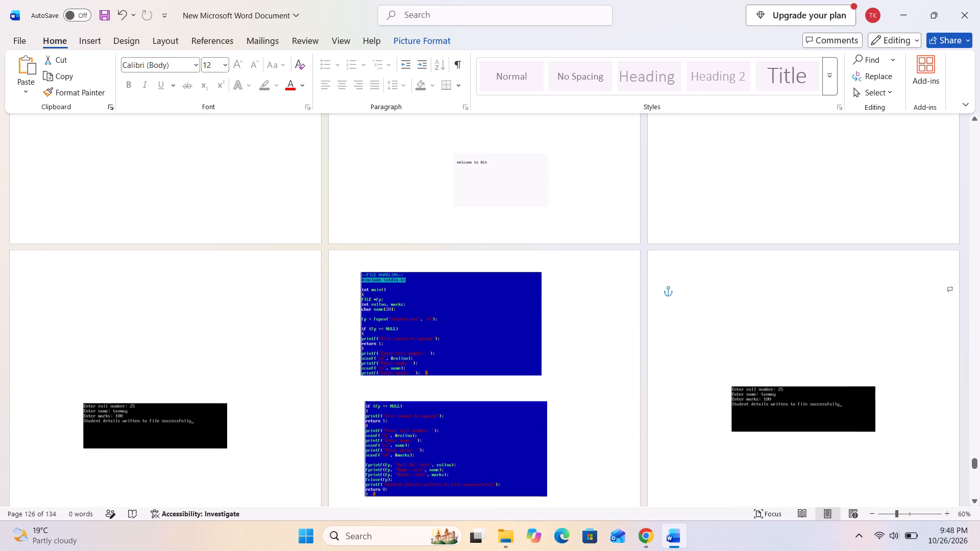
{"action": "scroll", "coordinate": [562, 179], "scroll_direction": "down", "scroll_amount": 7}
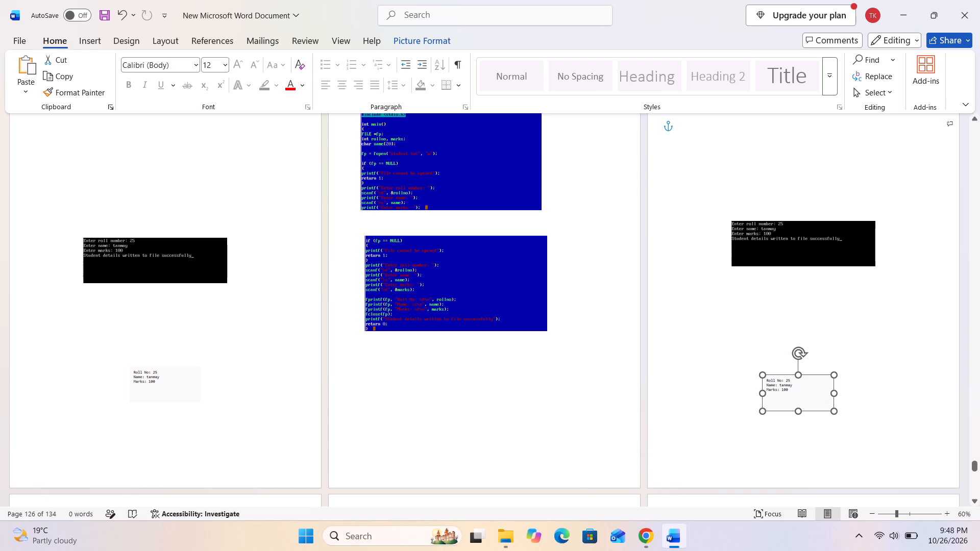
{"action": "left_click_drag", "start_coordinate": [442, 275], "coordinate": [440, 319]}
{"action": "left_click_drag", "start_coordinate": [446, 164], "coordinate": [446, 166]}
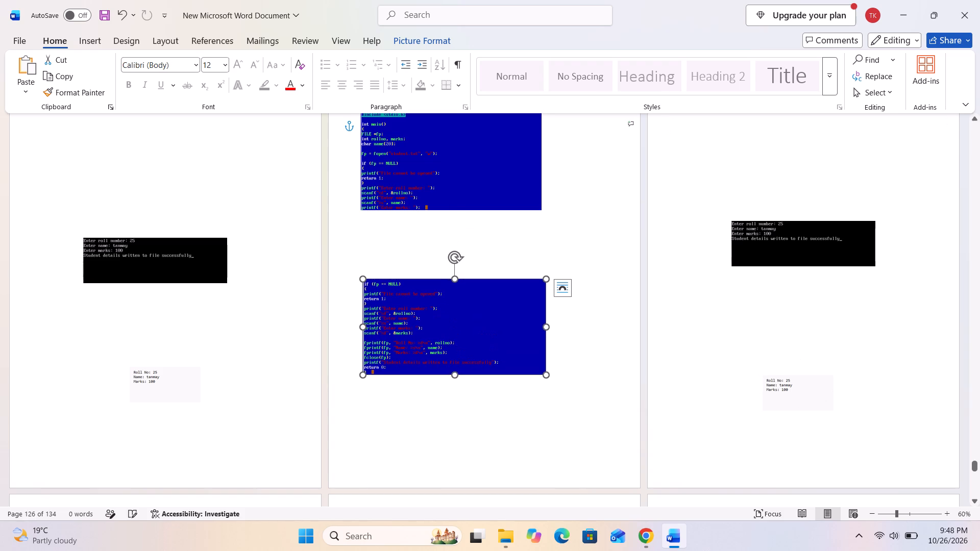
{"action": "left_click_drag", "start_coordinate": [446, 166], "coordinate": [447, 198]}
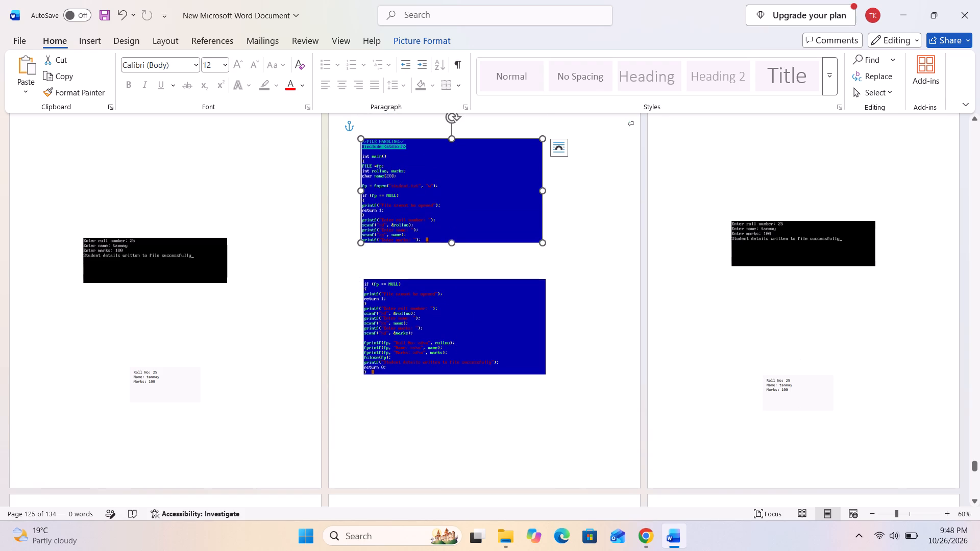
Delete both duplicate student-details code images from page 127.
{"action": "scroll", "coordinate": [674, 304], "scroll_direction": "down", "scroll_amount": 11}
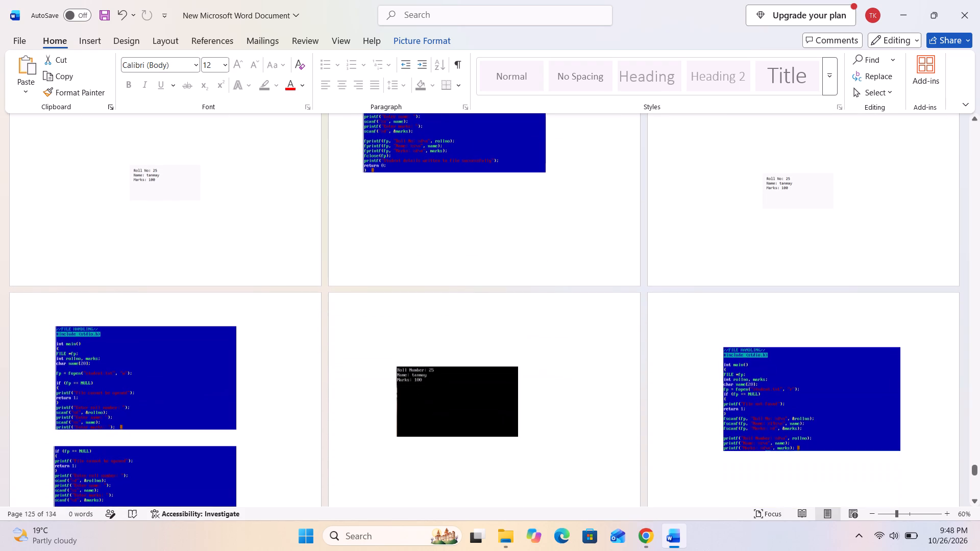
{"action": "scroll", "coordinate": [464, 329], "scroll_direction": "down", "scroll_amount": 4}
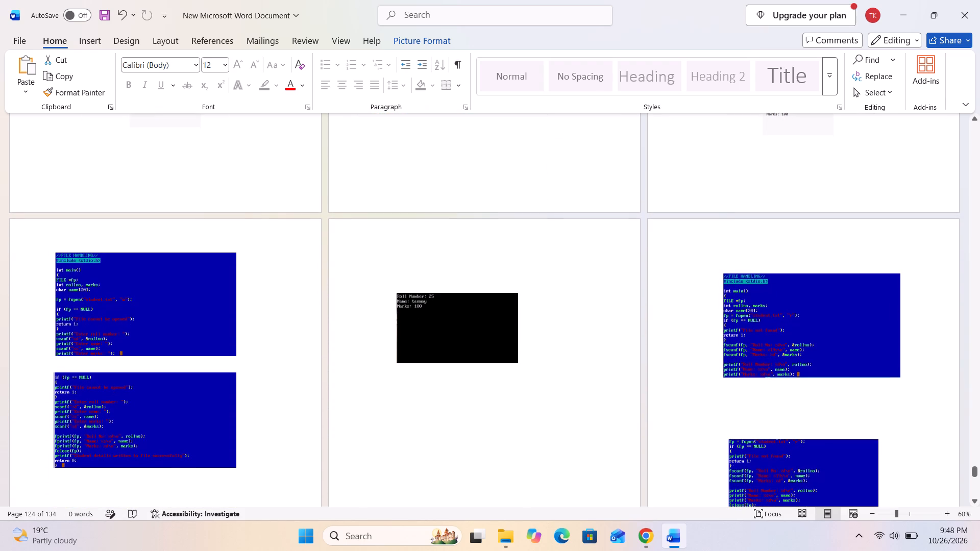
{"action": "left_click", "coordinate": [199, 440]}
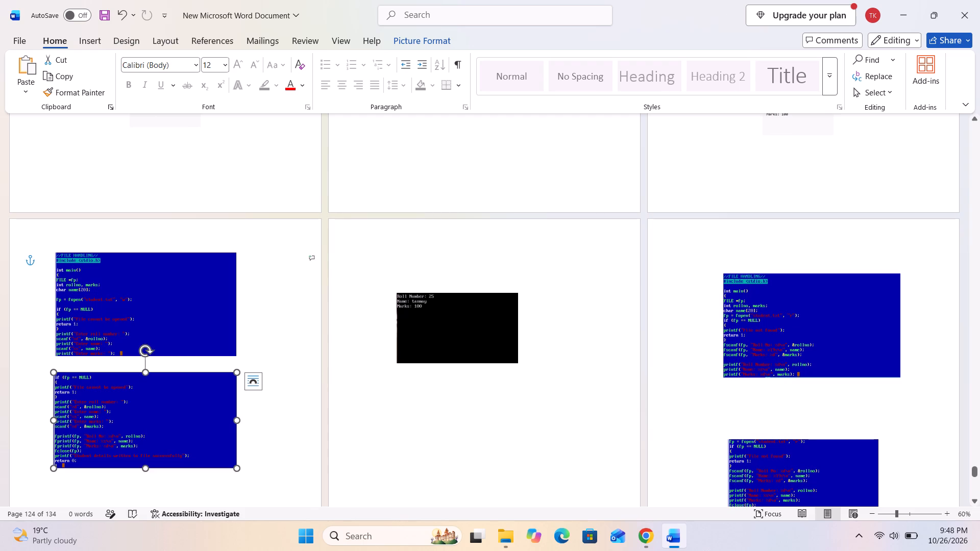
{"action": "key", "text": "Delete"}
{"action": "left_click", "coordinate": [220, 340]}
{"action": "key", "text": "Delete"}
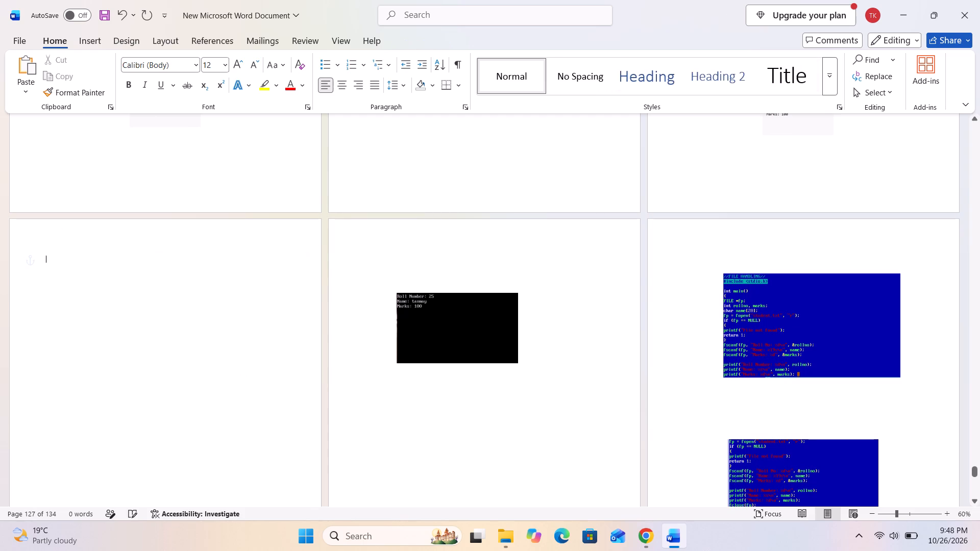
Delete the duplicate Roll No text-file image and the student details output from page 126.
{"action": "scroll", "coordinate": [471, 285], "scroll_direction": "up", "scroll_amount": 9}
{"action": "left_click", "coordinate": [803, 279]}
{"action": "key", "text": "Delete"}
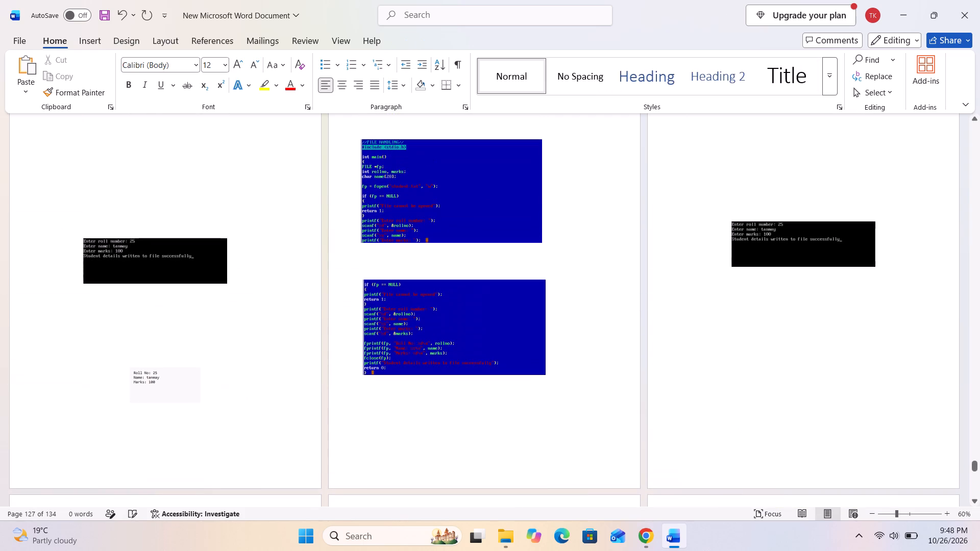
{"action": "left_click", "coordinate": [802, 249]}
{"action": "key", "text": "Delete"}
Remove the two emptied pages so the Roll Number output moves up to page 126, directly after the student-details code.
{"action": "scroll", "coordinate": [789, 240], "scroll_direction": "down", "scroll_amount": 14}
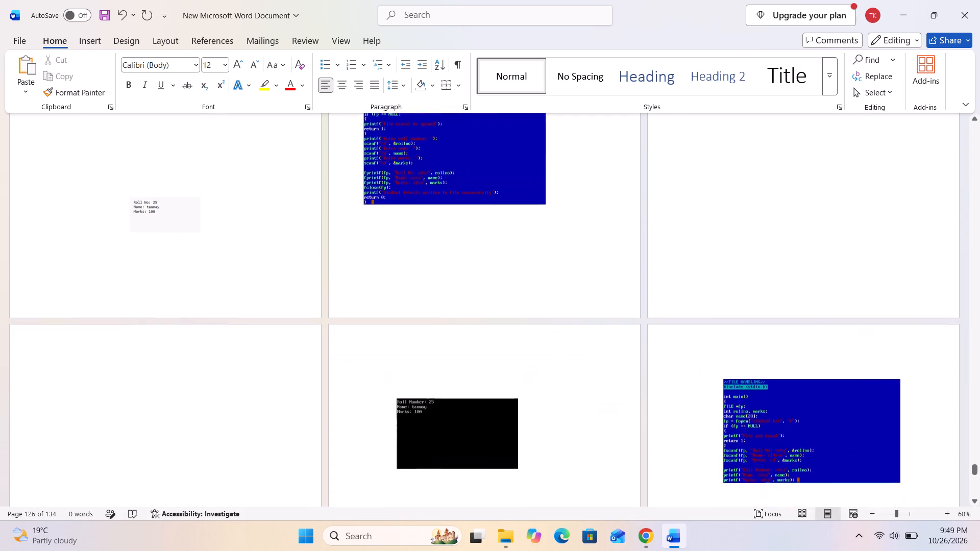
{"action": "scroll", "coordinate": [732, 221], "scroll_direction": "down", "scroll_amount": 8}
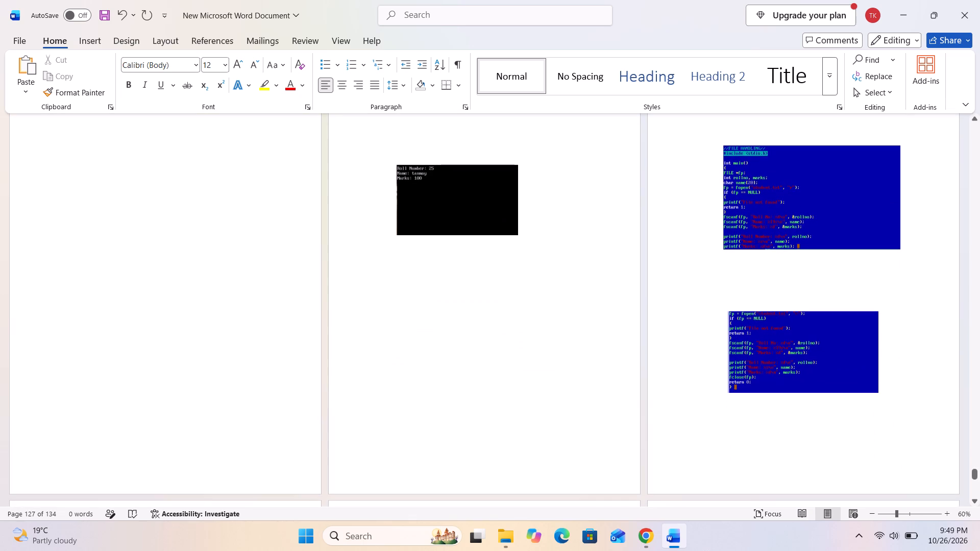
{"action": "left_click", "coordinate": [56, 202]}
{"action": "key", "text": "BackSpace"}
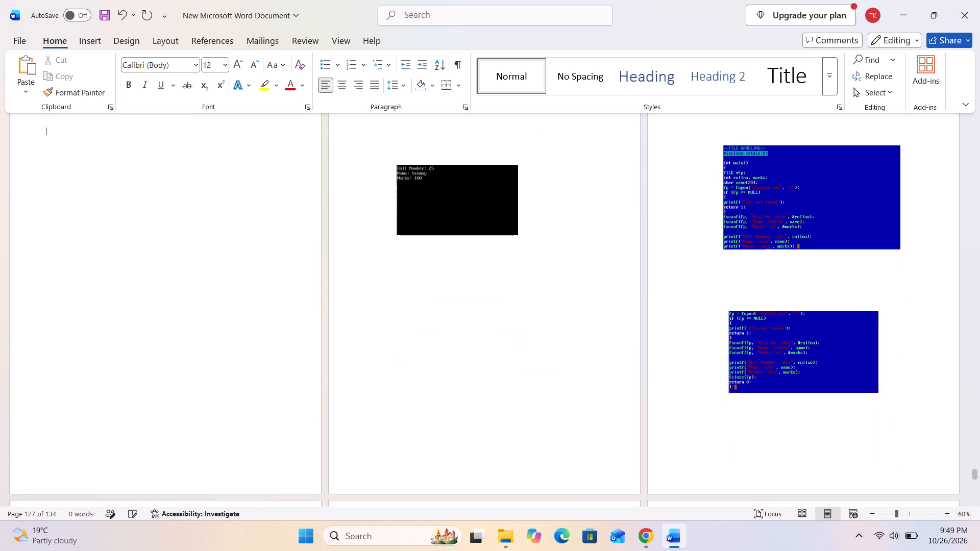
{"action": "scroll", "coordinate": [63, 194], "scroll_direction": "up", "scroll_amount": 7}
{"action": "key", "text": "BackSpace"}
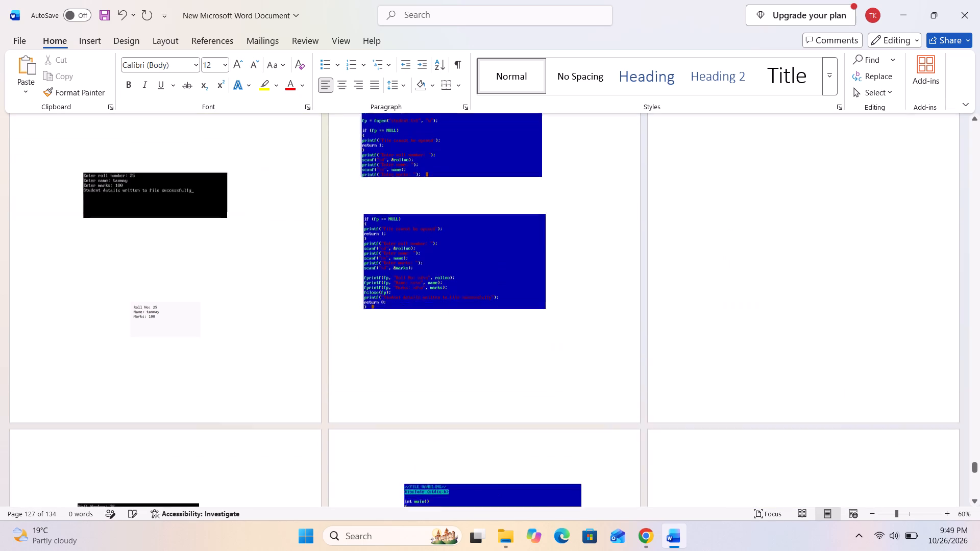
{"action": "key", "text": "BackSpace"}
{"action": "key", "text": "BackSpace"}
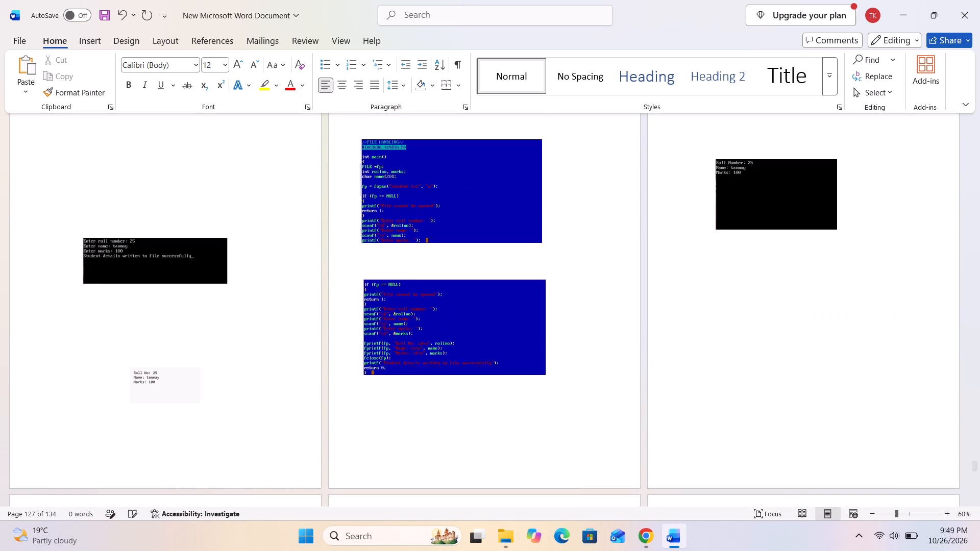
Insert both screenshots from New folder - Copy (4), placing the ABC text-file image on page 128 and the fputc code on page 129.
{"action": "scroll", "coordinate": [374, 143], "scroll_direction": "down", "scroll_amount": 20}
{"action": "scroll", "coordinate": [374, 143], "scroll_direction": "down", "scroll_amount": 4}
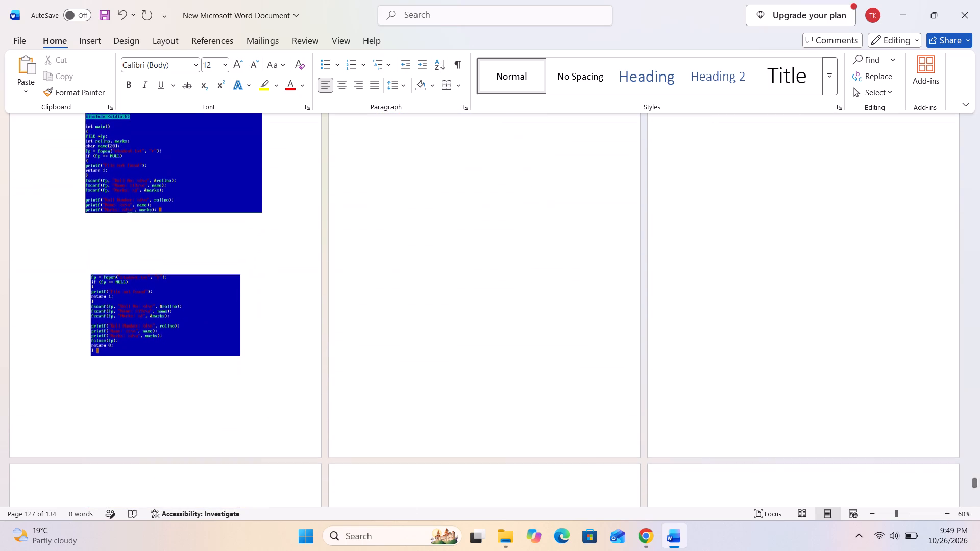
{"action": "left_click", "coordinate": [514, 527]}
{"action": "left_click", "coordinate": [266, 141]}
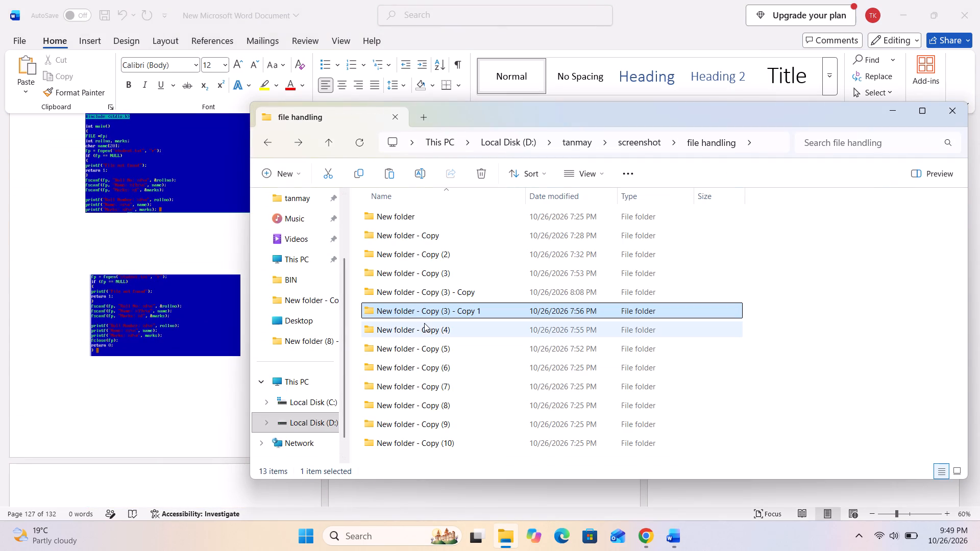
{"action": "double_click", "coordinate": [424, 324]}
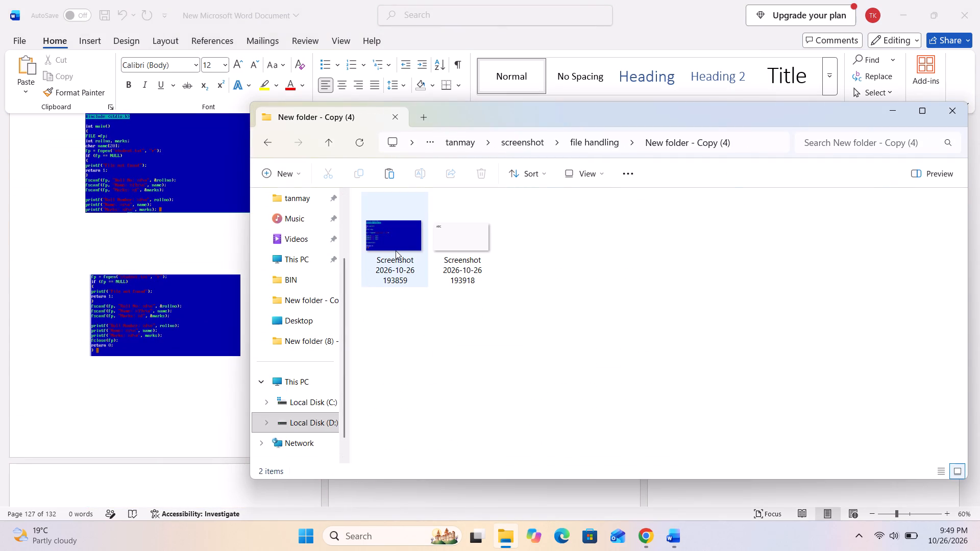
{"action": "left_click", "coordinate": [396, 251], "text": "ctrl"}
{"action": "left_click", "coordinate": [462, 245], "text": "ctrl"}
{"action": "key", "text": "ctrl+c"}
{"action": "left_click", "coordinate": [171, 391]}
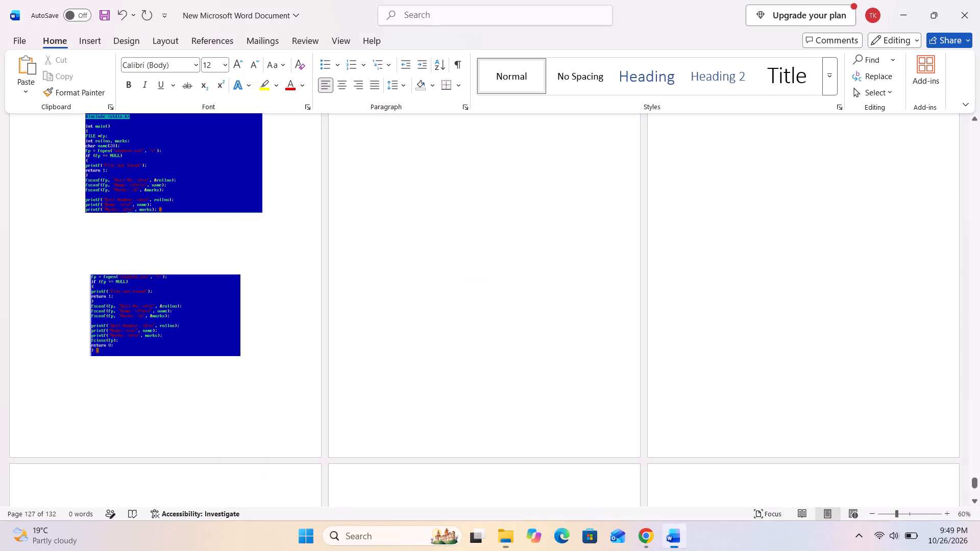
{"action": "left_click", "coordinate": [525, 275]}
{"action": "key", "text": "ctrl+v"}
{"action": "left_click", "coordinate": [509, 305]}
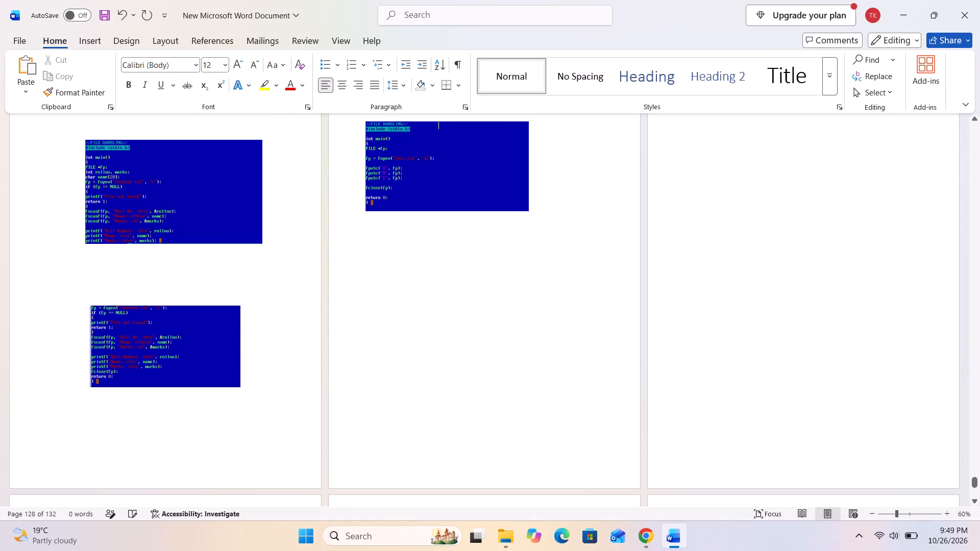
{"action": "left_click_drag", "start_coordinate": [451, 176], "coordinate": [824, 222]}
{"action": "left_click_drag", "start_coordinate": [385, 142], "coordinate": [472, 243]}
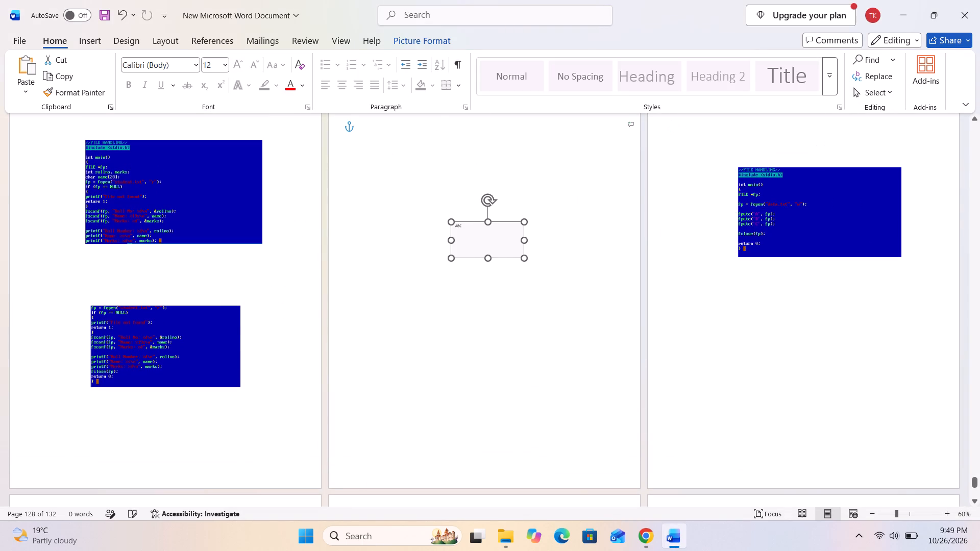
{"action": "left_click_drag", "start_coordinate": [472, 243], "coordinate": [471, 243]}
Insert both screenshots from New folder - Copy (5), placing the Roll No output on page 130 and the file-reading code on page 131.
{"action": "left_click", "coordinate": [498, 545]}
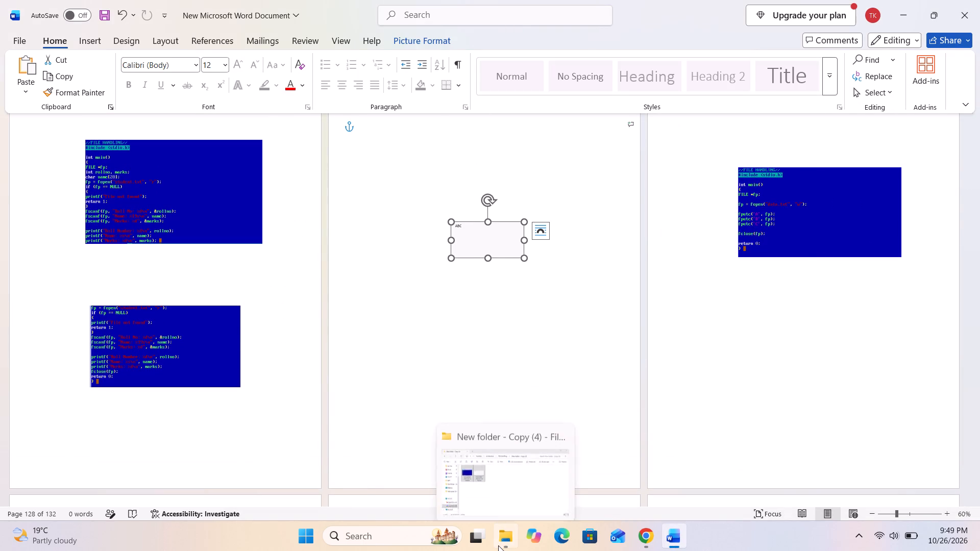
{"action": "left_click", "coordinate": [275, 140]}
{"action": "left_click", "coordinate": [415, 357]}
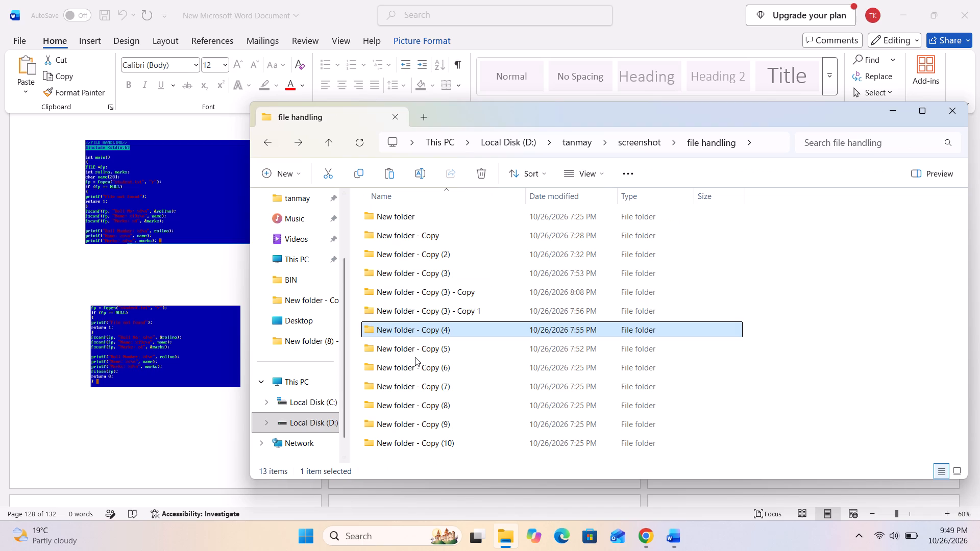
{"action": "double_click", "coordinate": [418, 349]}
{"action": "left_click", "coordinate": [396, 246], "text": "ctrl"}
{"action": "left_click", "coordinate": [455, 243], "text": "ctrl"}
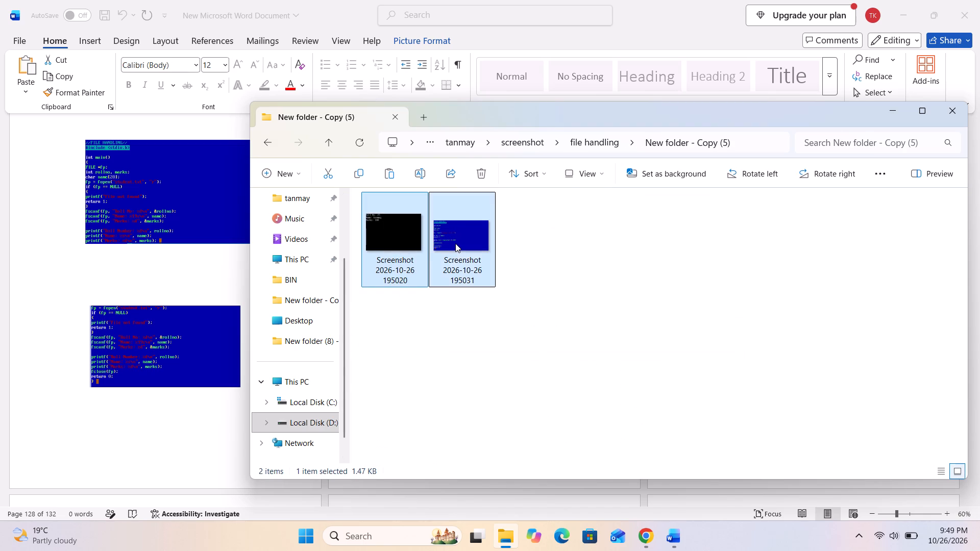
{"action": "key", "text": "ctrl+c"}
{"action": "left_click", "coordinate": [211, 401]}
{"action": "scroll", "coordinate": [237, 359], "scroll_direction": "down", "scroll_amount": 13}
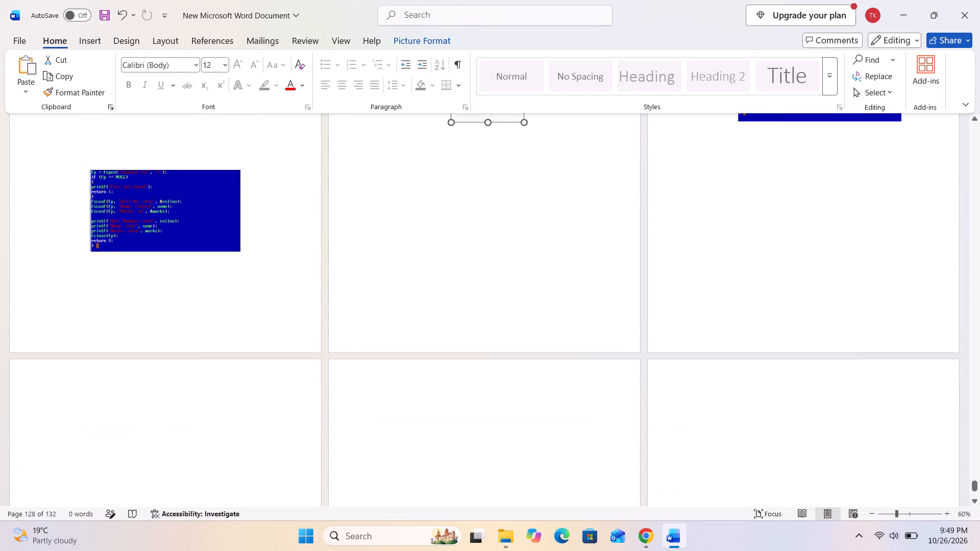
{"action": "scroll", "coordinate": [253, 332], "scroll_direction": "down", "scroll_amount": 2}
{"action": "left_click", "coordinate": [428, 326]}
{"action": "key", "text": "ctrl+v"}
{"action": "left_click", "coordinate": [417, 396]}
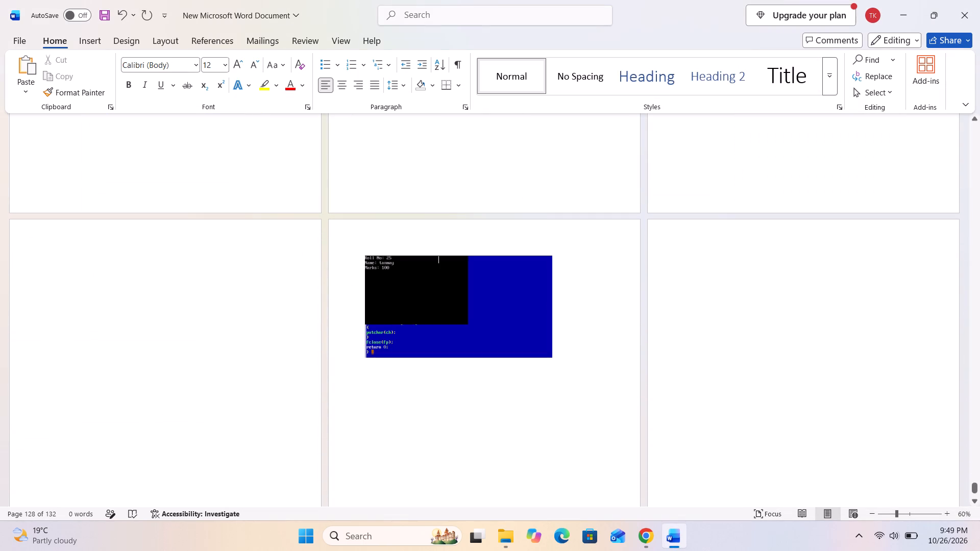
{"action": "left_click_drag", "start_coordinate": [392, 302], "coordinate": [131, 309]}
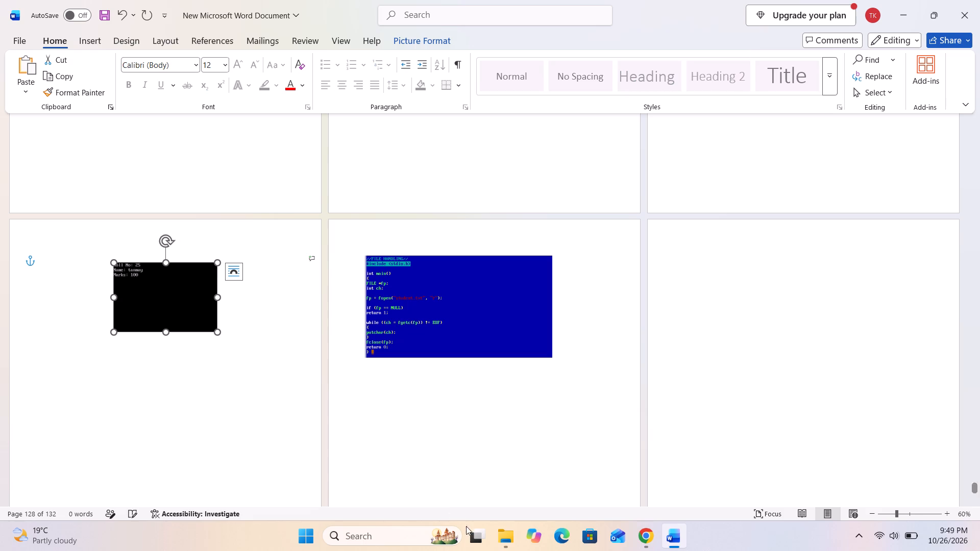
Check file handling folders Copy (6) through Copy (10) and Copy (3) - Copy for remaining screenshots, and close File Explorer.
{"action": "left_click", "coordinate": [495, 534]}
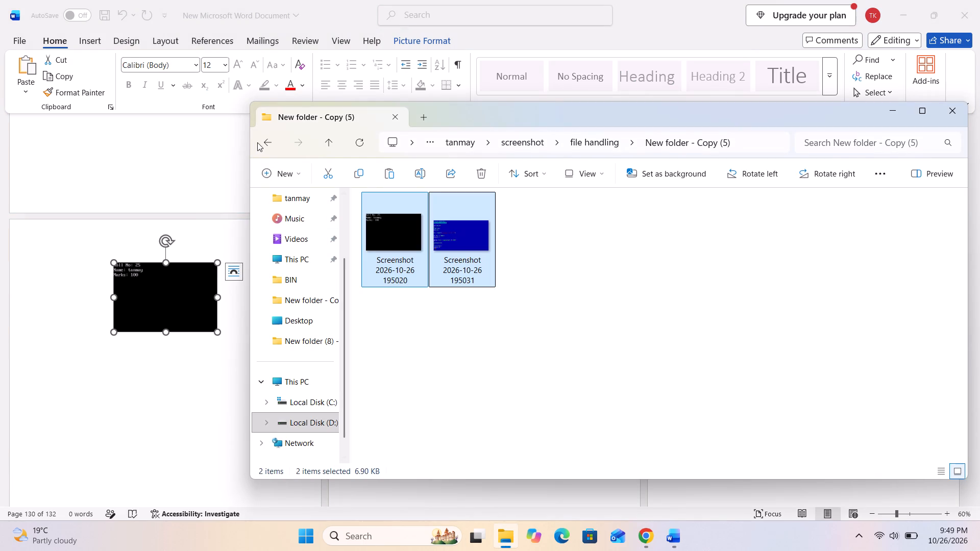
{"action": "left_click", "coordinate": [257, 142]}
{"action": "double_click", "coordinate": [432, 362]}
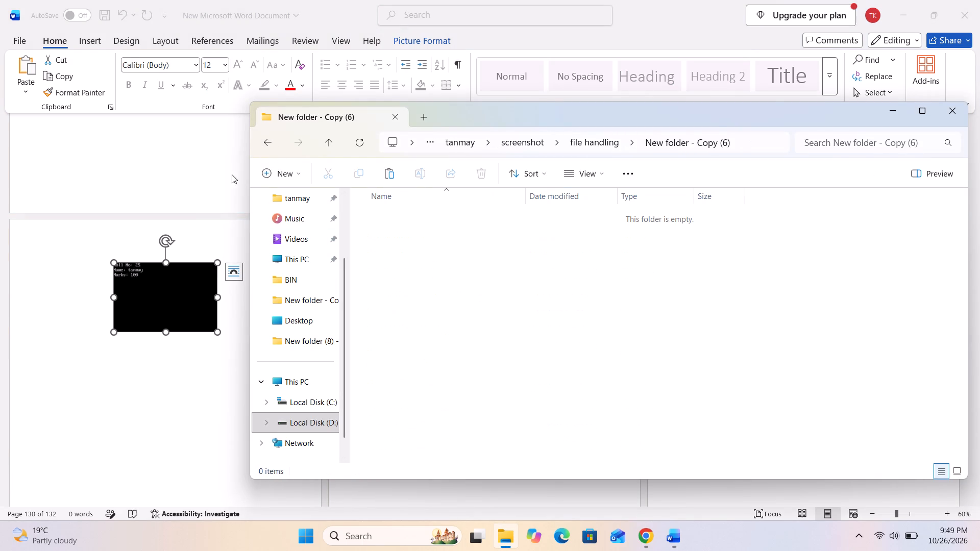
{"action": "left_click", "coordinate": [268, 140]}
{"action": "double_click", "coordinate": [404, 389]}
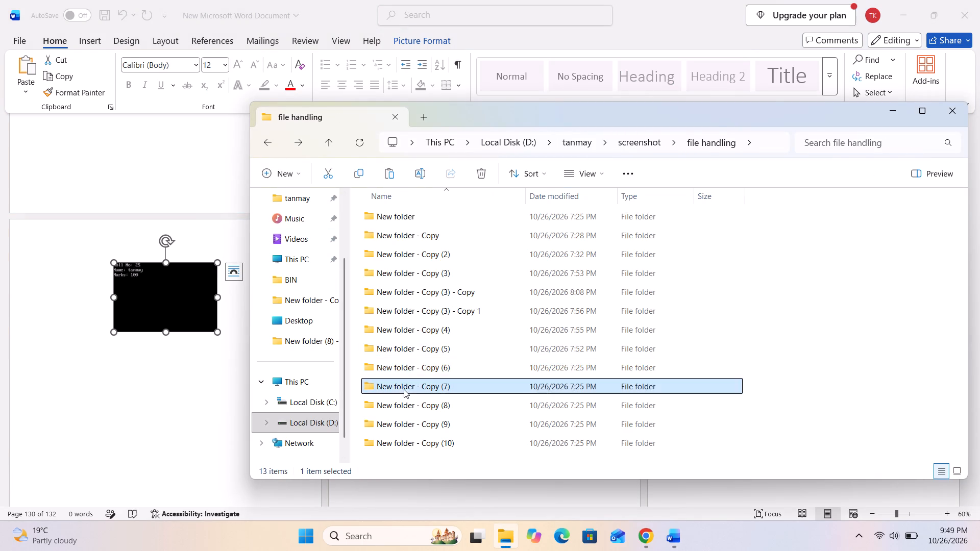
{"action": "left_click", "coordinate": [265, 149]}
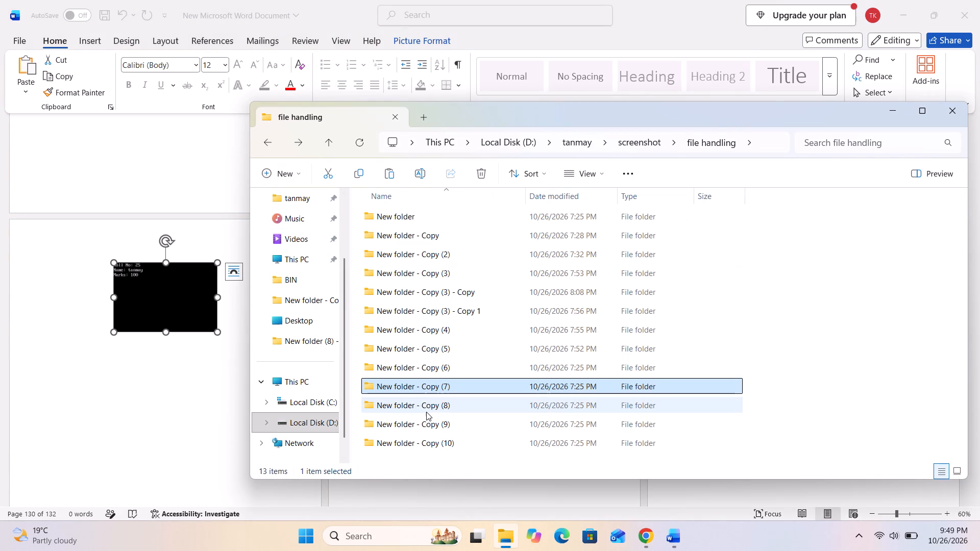
{"action": "double_click", "coordinate": [426, 412]}
{"action": "left_click", "coordinate": [272, 148]}
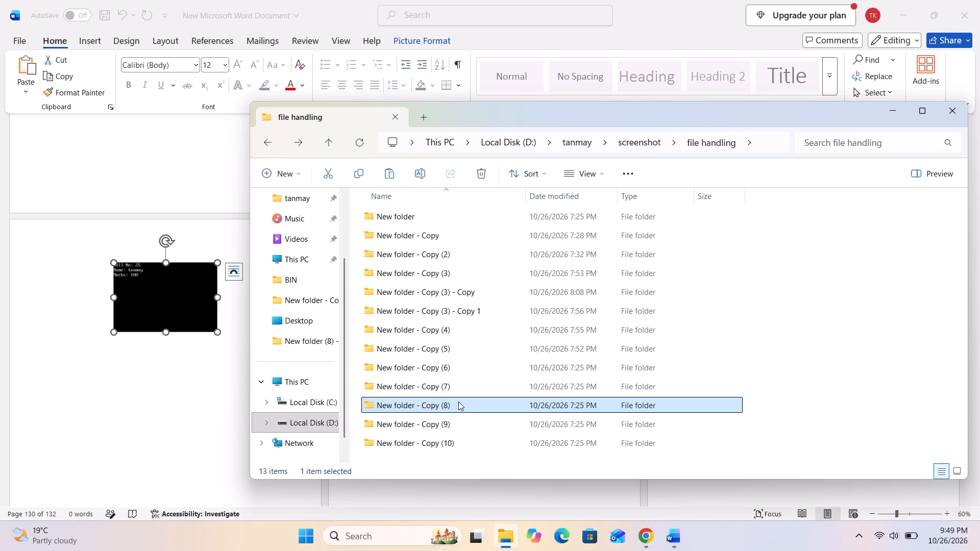
{"action": "double_click", "coordinate": [451, 418]}
{"action": "left_click", "coordinate": [269, 143]}
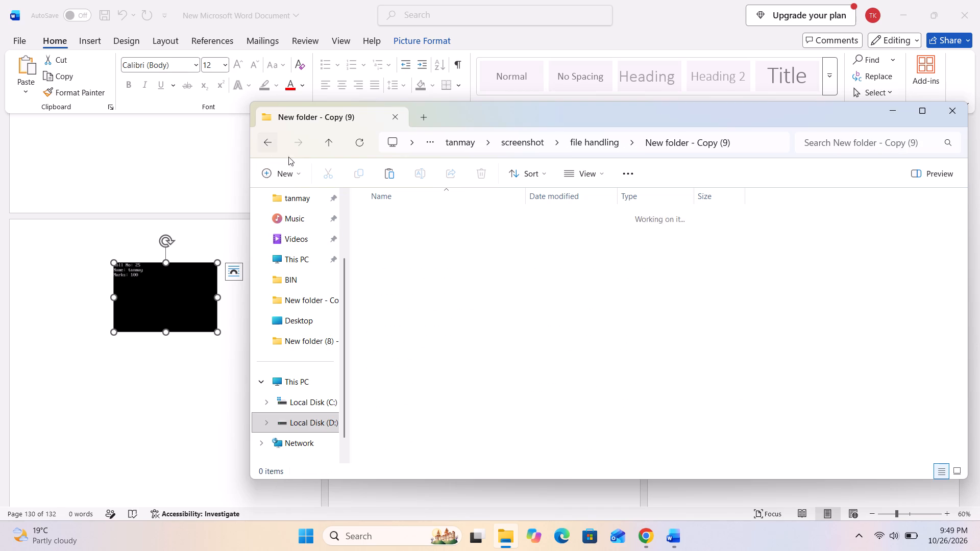
{"action": "double_click", "coordinate": [446, 435]}
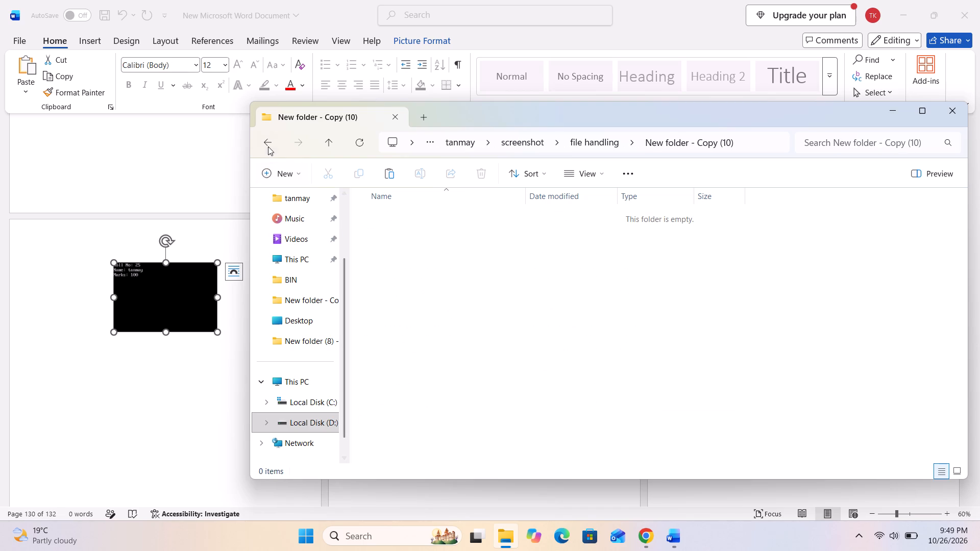
{"action": "left_click", "coordinate": [266, 144]}
{"action": "double_click", "coordinate": [479, 297]}
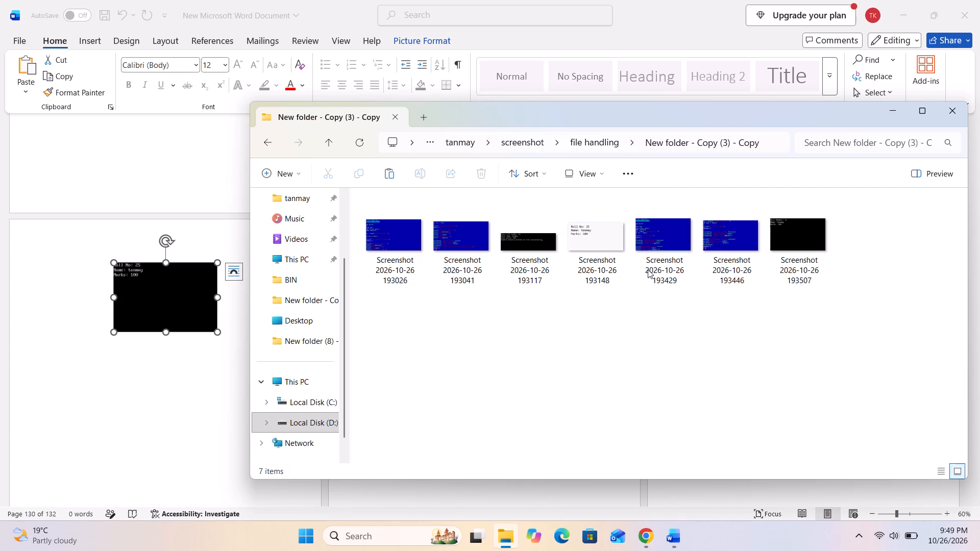
{"action": "left_click", "coordinate": [944, 118]}
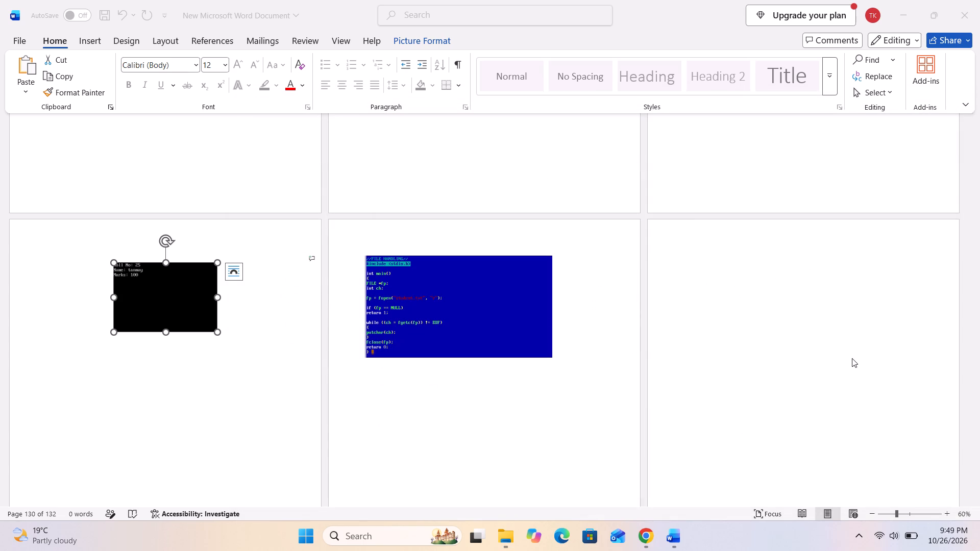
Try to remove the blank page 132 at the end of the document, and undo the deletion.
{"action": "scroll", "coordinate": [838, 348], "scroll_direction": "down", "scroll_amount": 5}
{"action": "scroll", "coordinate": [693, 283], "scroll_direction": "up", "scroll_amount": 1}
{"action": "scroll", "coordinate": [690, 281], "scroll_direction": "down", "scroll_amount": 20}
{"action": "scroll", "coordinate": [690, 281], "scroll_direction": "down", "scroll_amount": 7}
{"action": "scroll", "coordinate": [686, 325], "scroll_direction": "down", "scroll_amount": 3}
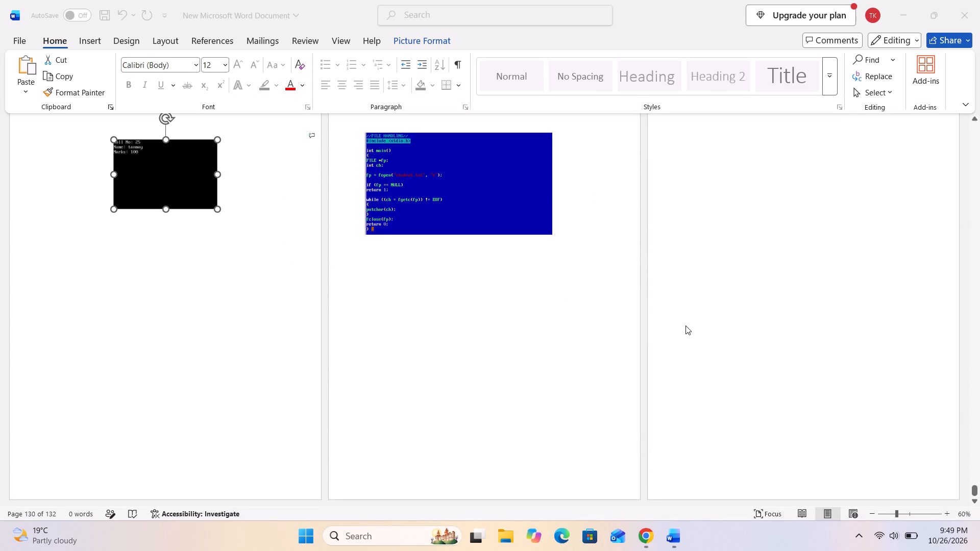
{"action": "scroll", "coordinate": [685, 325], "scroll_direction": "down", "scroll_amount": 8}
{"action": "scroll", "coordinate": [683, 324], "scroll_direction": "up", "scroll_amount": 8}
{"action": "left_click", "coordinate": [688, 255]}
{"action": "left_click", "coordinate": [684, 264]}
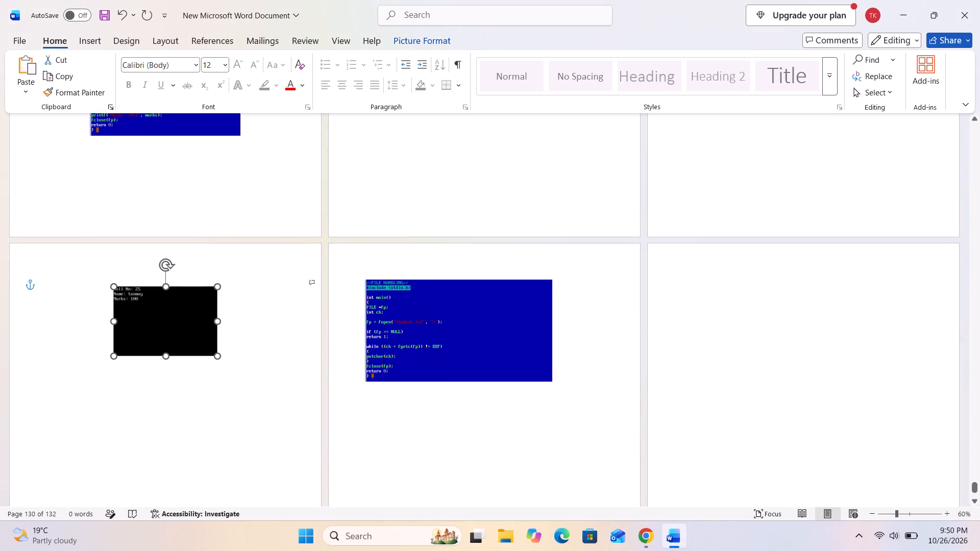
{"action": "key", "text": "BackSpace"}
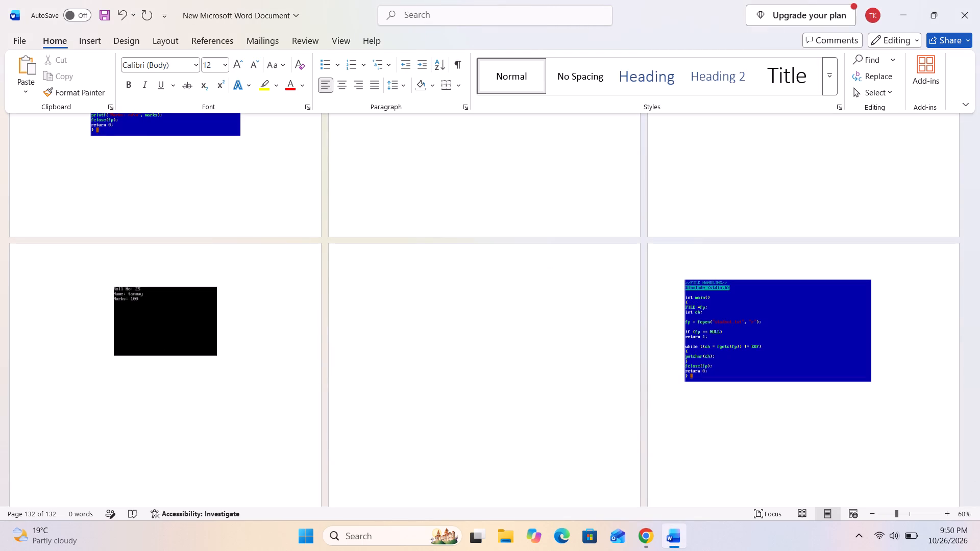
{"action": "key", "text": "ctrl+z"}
Remove the extra blank page 132 so the document ends with the file-reading code on page 131, facing the Roll No output.
{"action": "key", "text": "BackSpace"}
{"action": "key", "text": "ctrl+z"}
{"action": "double_click", "coordinate": [692, 296]}
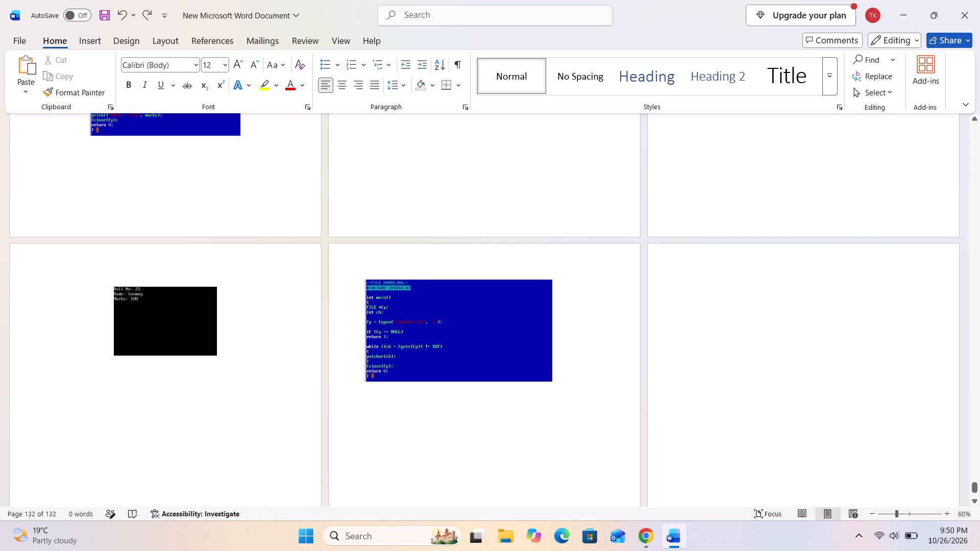
{"action": "key", "text": "plus"}
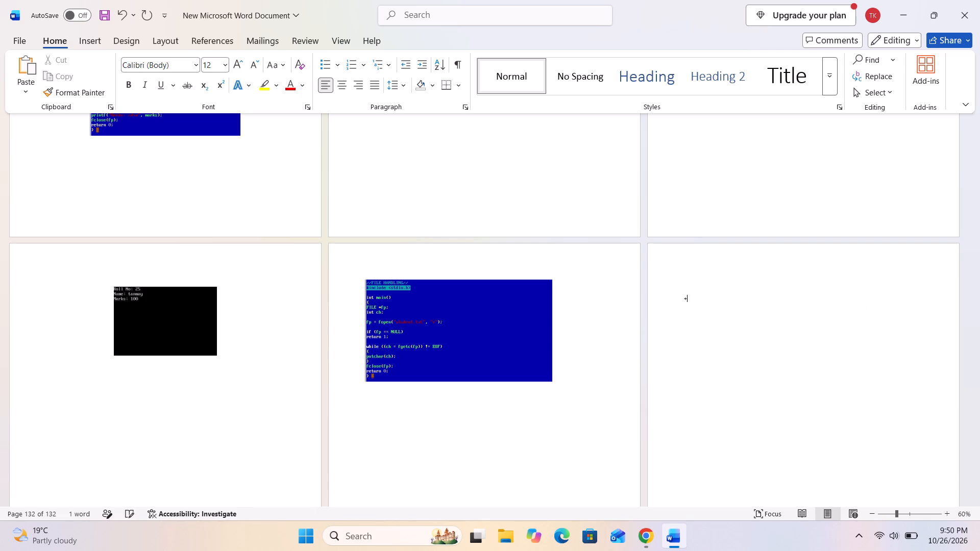
{"action": "key", "text": "BackSpace"}
{"action": "key", "text": "BackSpace"}
{"action": "key", "text": "BackSpace"}
{"action": "key", "text": "BackSpace"}
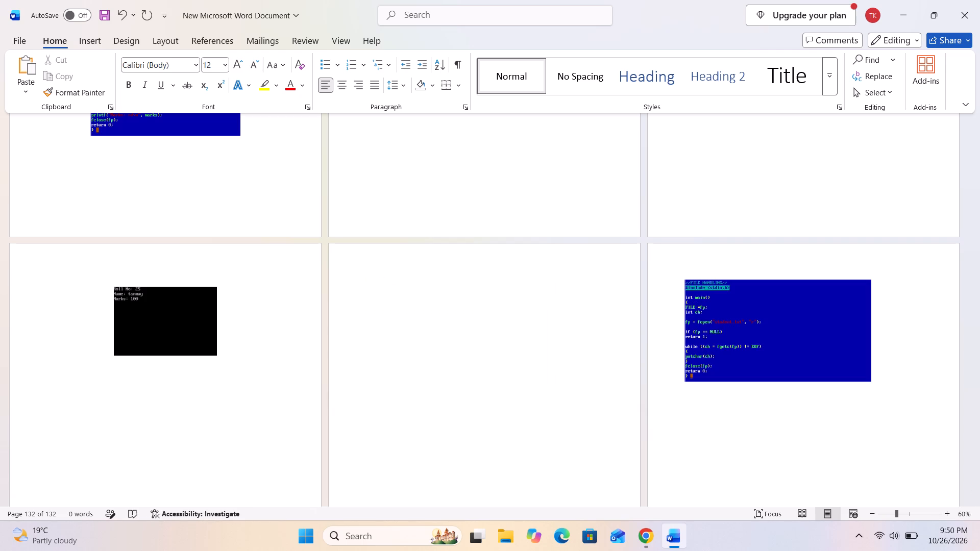
{"action": "key", "text": "BackSpace"}
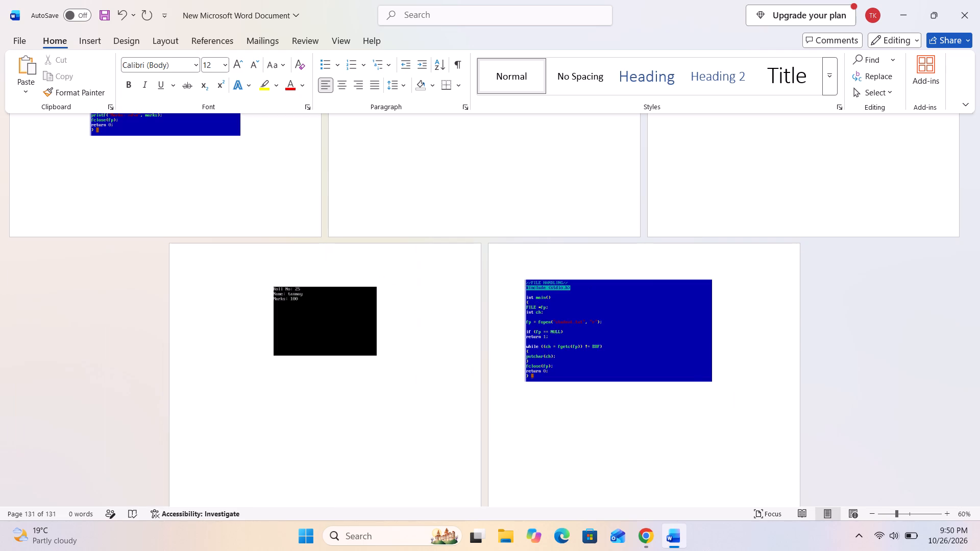
{"action": "key", "text": "ctrl+z"}
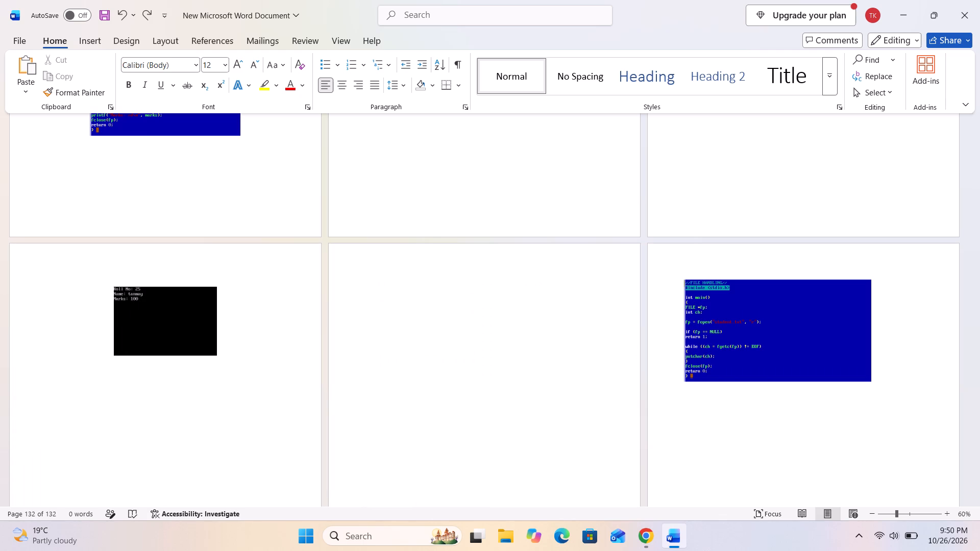
{"action": "key", "text": "BackSpace"}
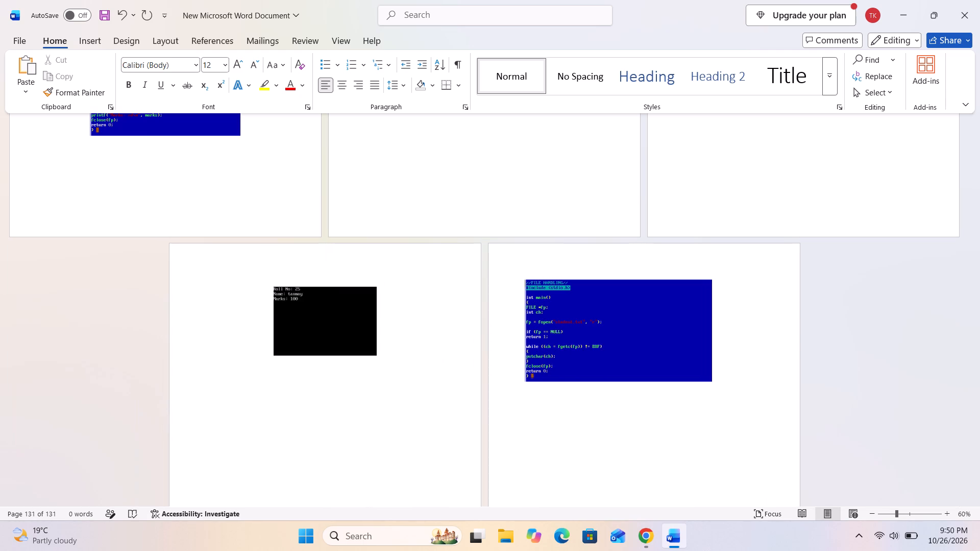
{"action": "scroll", "coordinate": [676, 301], "scroll_direction": "up", "scroll_amount": 5}
{"action": "scroll", "coordinate": [675, 298], "scroll_direction": "down", "scroll_amount": 3}
{"action": "scroll", "coordinate": [675, 298], "scroll_direction": "up", "scroll_amount": 11}
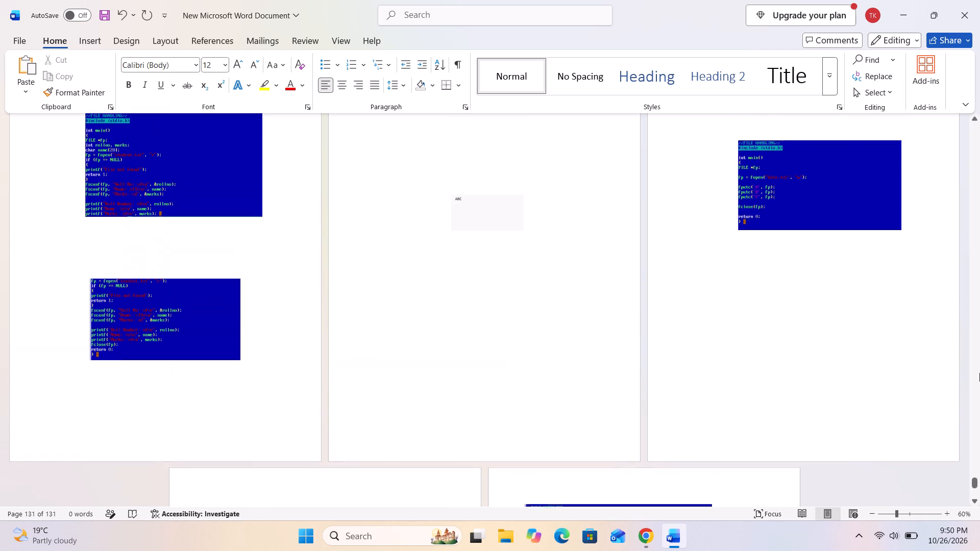
{"action": "left_click_drag", "start_coordinate": [977, 478], "coordinate": [884, 53]}
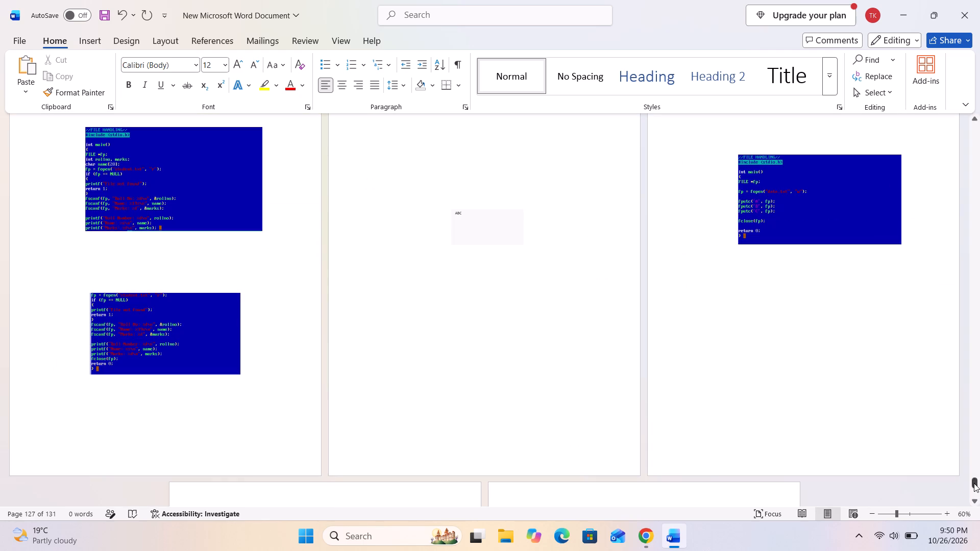
{"action": "left_click_drag", "start_coordinate": [974, 480], "coordinate": [912, 115]}
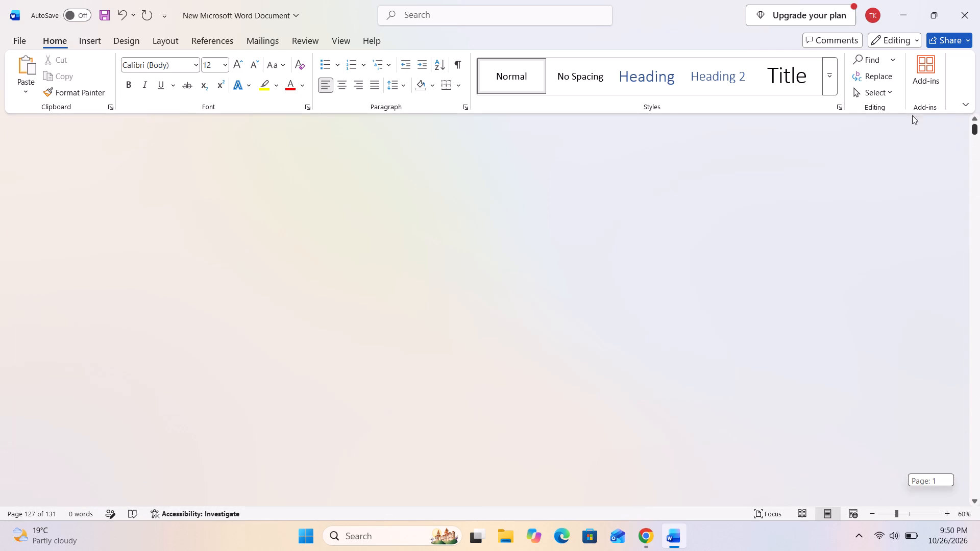
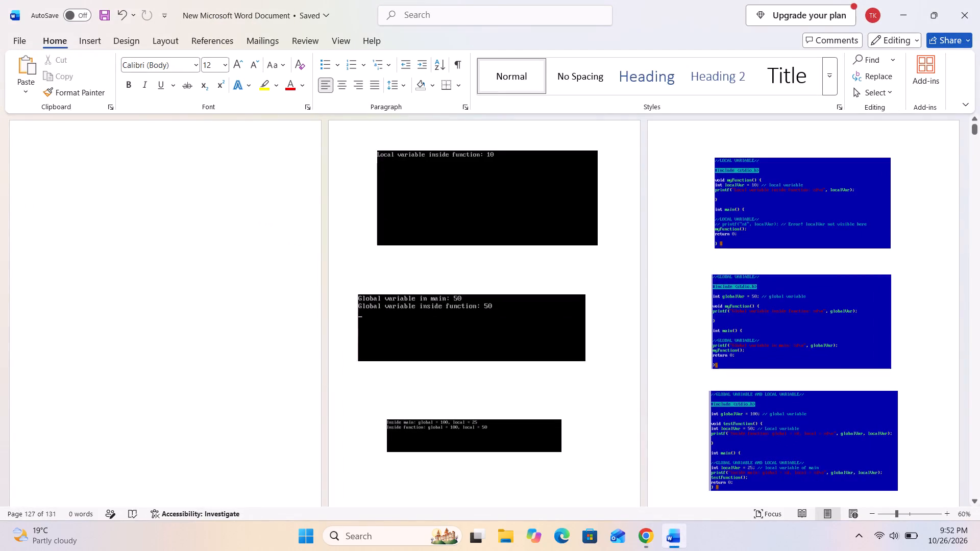
{"action": "scroll", "coordinate": [526, 291], "scroll_direction": "up", "scroll_amount": 2, "text": "ctrl"}
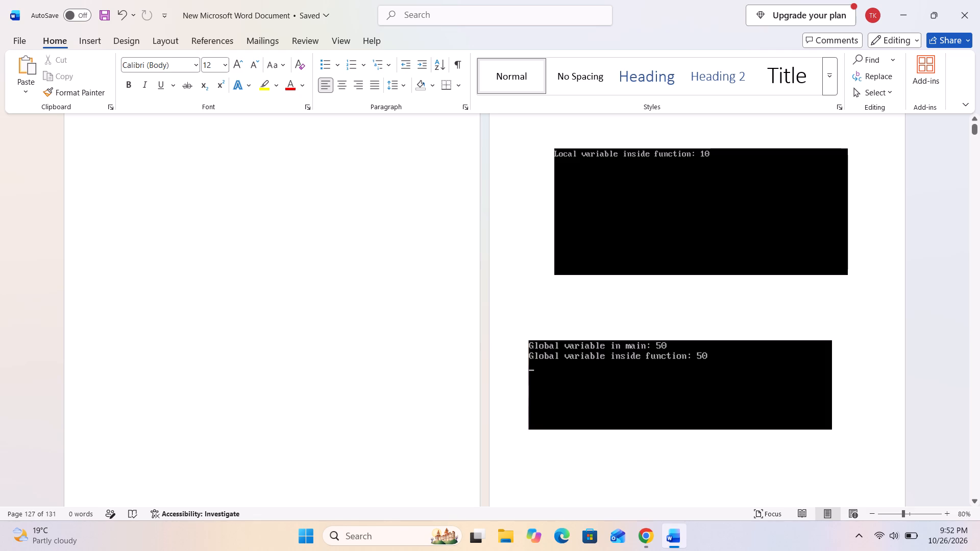
{"action": "left_click_drag", "start_coordinate": [674, 385], "coordinate": [693, 384]}
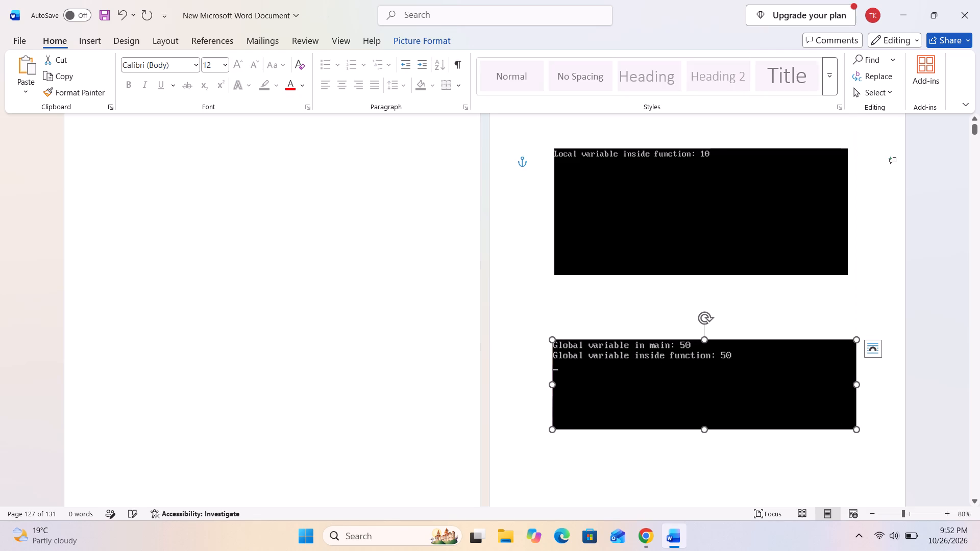
{"action": "left_click_drag", "start_coordinate": [704, 430], "coordinate": [704, 437]}
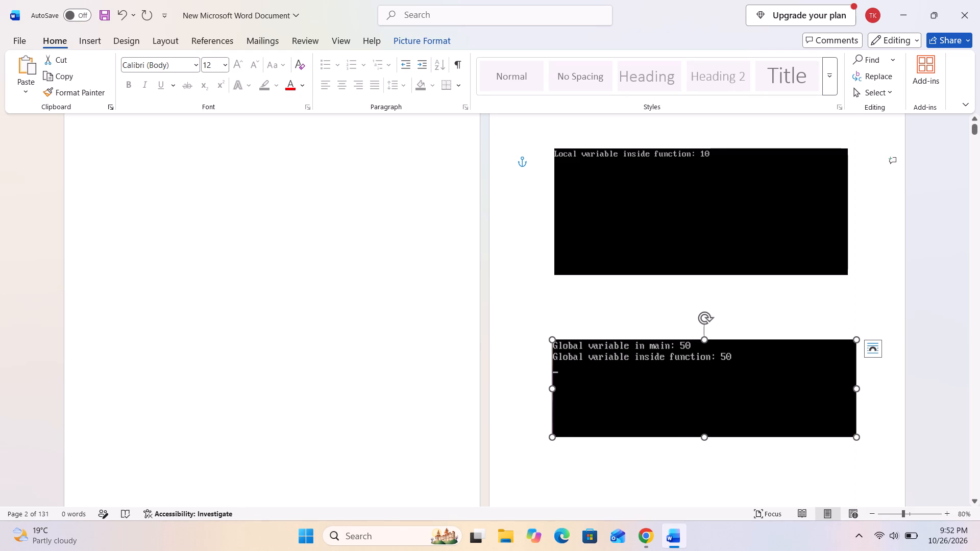
{"action": "left_click_drag", "start_coordinate": [704, 440], "coordinate": [706, 448]}
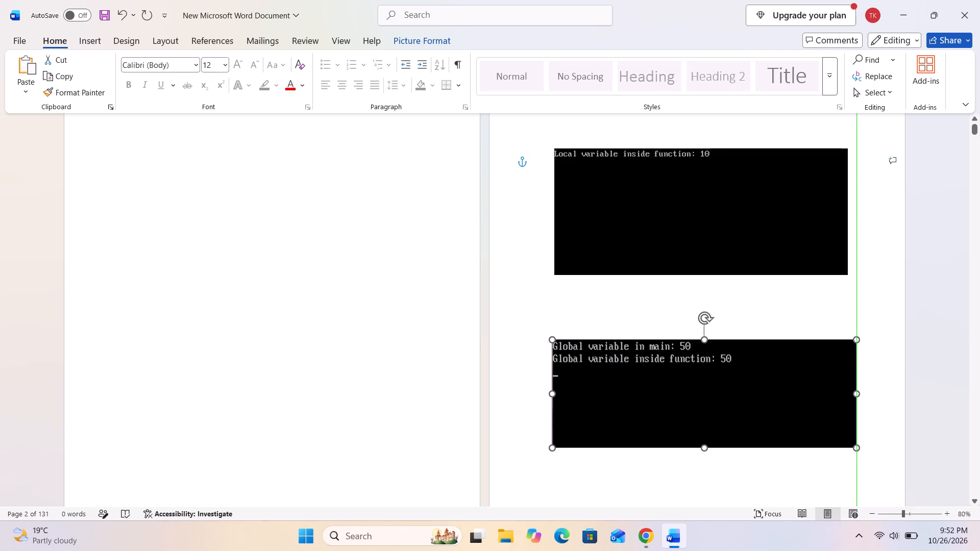
{"action": "left_click_drag", "start_coordinate": [706, 448], "coordinate": [705, 458]}
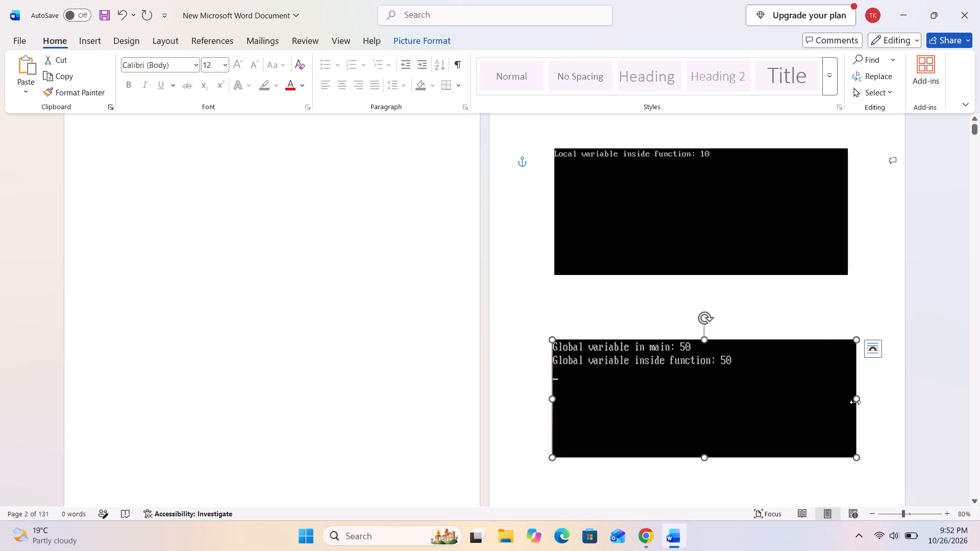
{"action": "left_click_drag", "start_coordinate": [855, 400], "coordinate": [848, 274]}
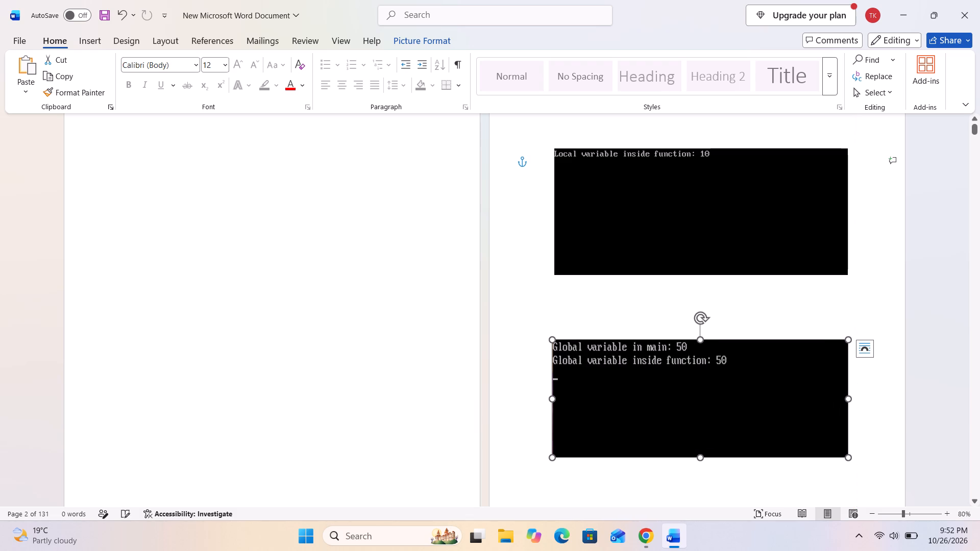
{"action": "left_click_drag", "start_coordinate": [552, 400], "coordinate": [555, 288]}
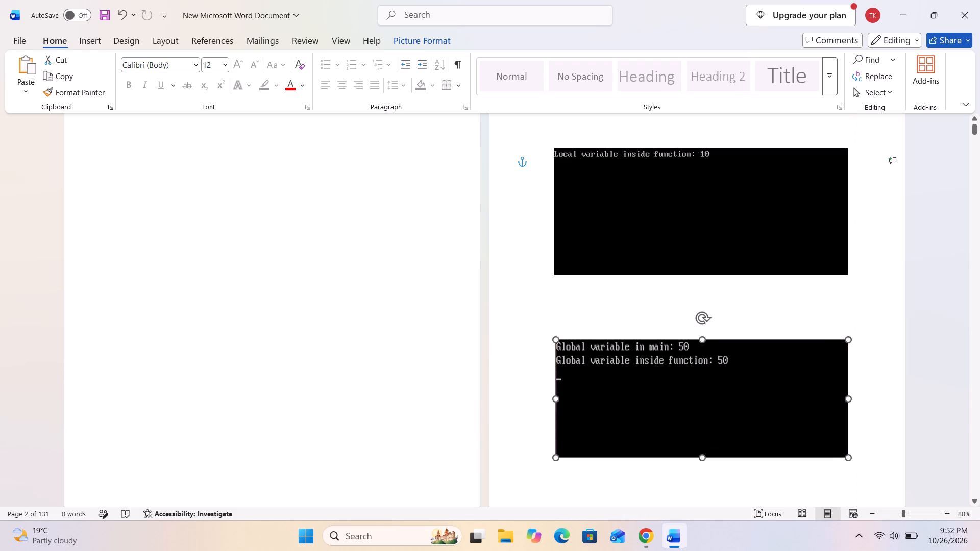
{"action": "left_click_drag", "start_coordinate": [555, 288], "coordinate": [554, 275]}
Crop the empty black area off the bottom of the "Global variable in main" output picture.
{"action": "scroll", "coordinate": [461, 375], "scroll_direction": "down", "scroll_amount": 5}
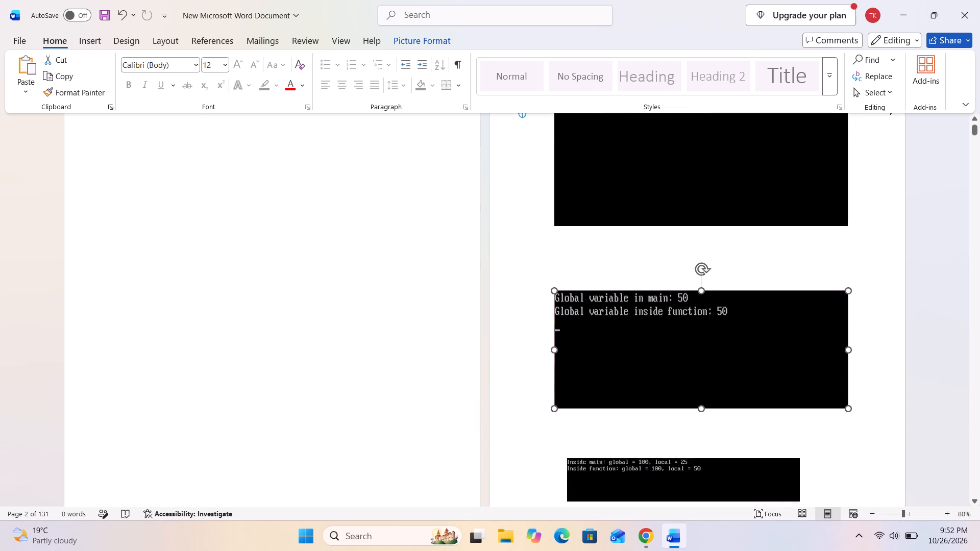
{"action": "scroll", "coordinate": [461, 375], "scroll_direction": "down", "scroll_amount": 4}
{"action": "scroll", "coordinate": [632, 296], "scroll_direction": "up", "scroll_amount": 6}
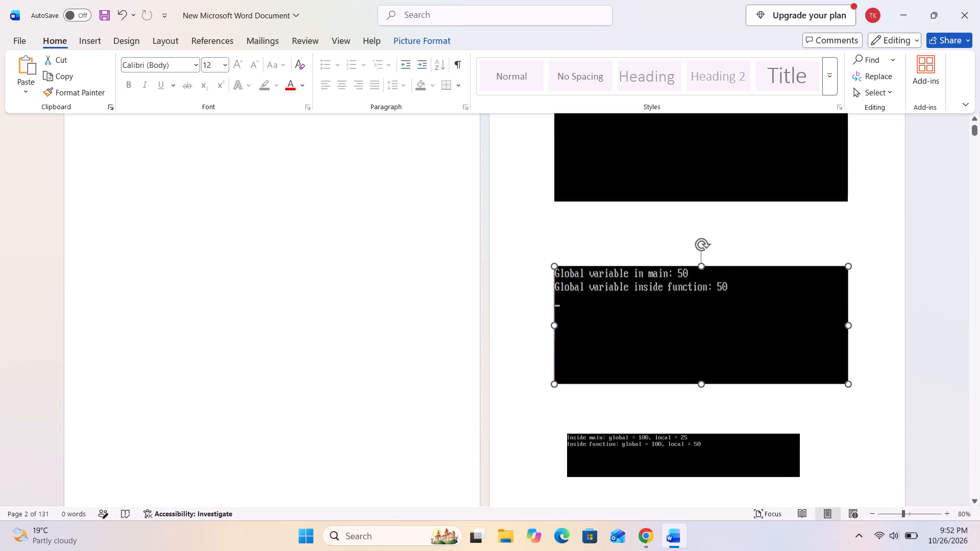
{"action": "right_click", "coordinate": [696, 348]}
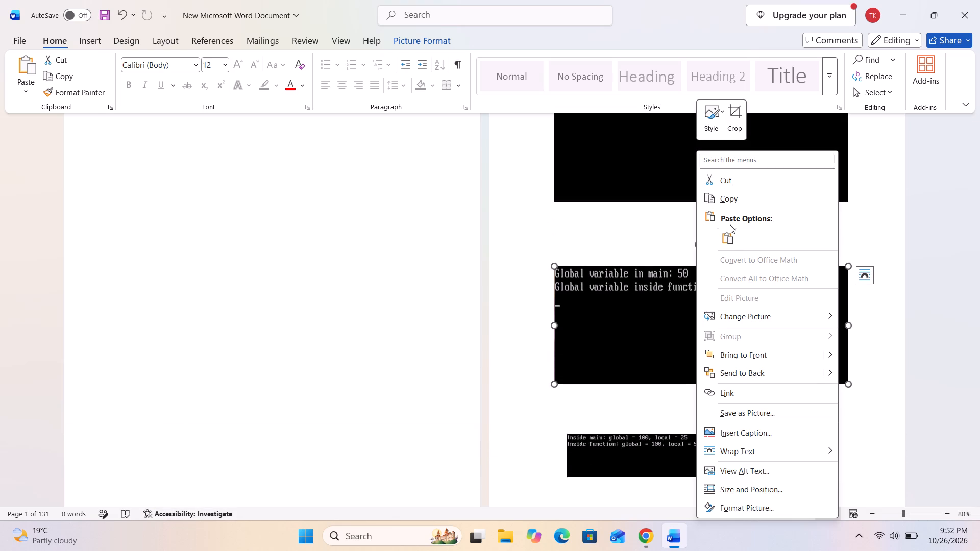
{"action": "left_click", "coordinate": [731, 123]}
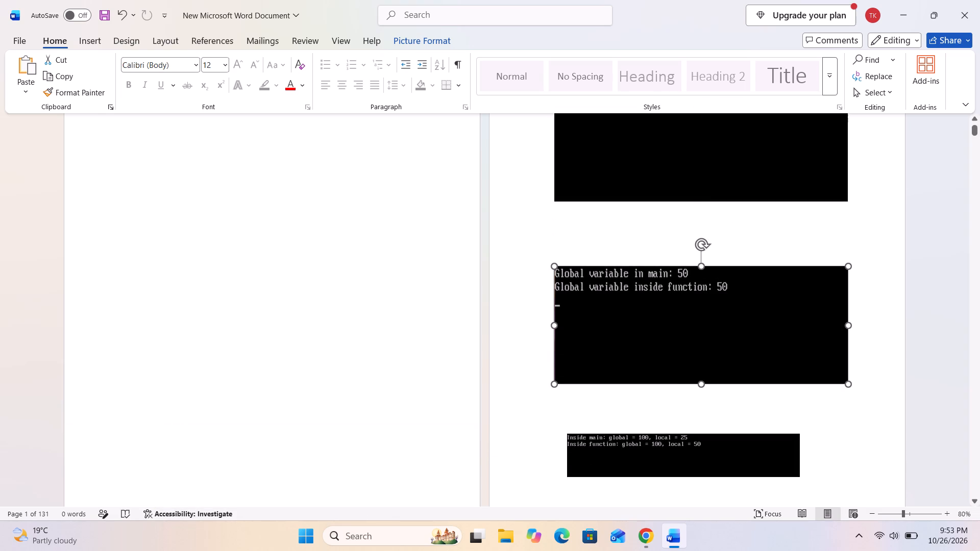
{"action": "left_click_drag", "start_coordinate": [700, 381], "coordinate": [698, 356]}
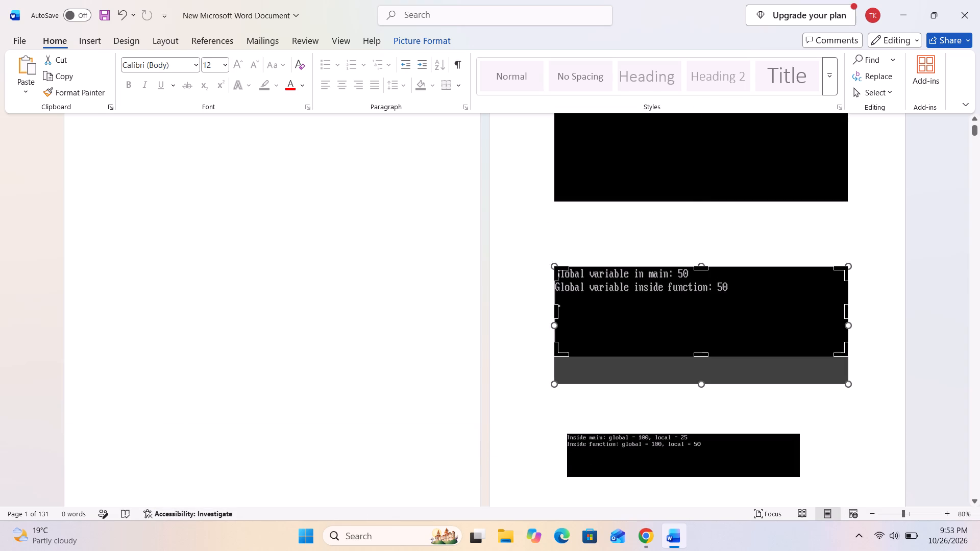
{"action": "left_click", "coordinate": [698, 245]}
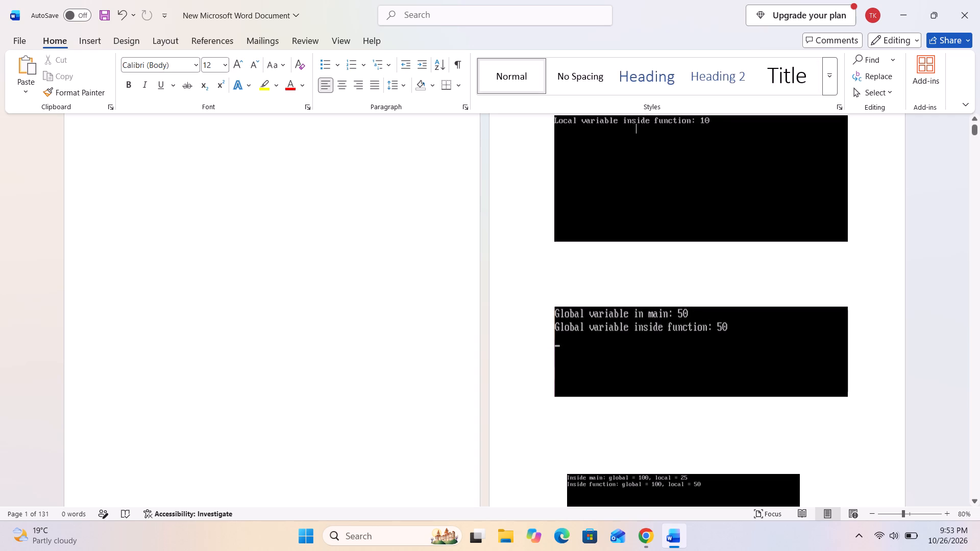
Crop the empty black area off the bottom of the "Local variable inside function" picture, undoing the accidental image shift along the way.
{"action": "left_click", "coordinate": [687, 185]}
{"action": "right_click", "coordinate": [660, 185]}
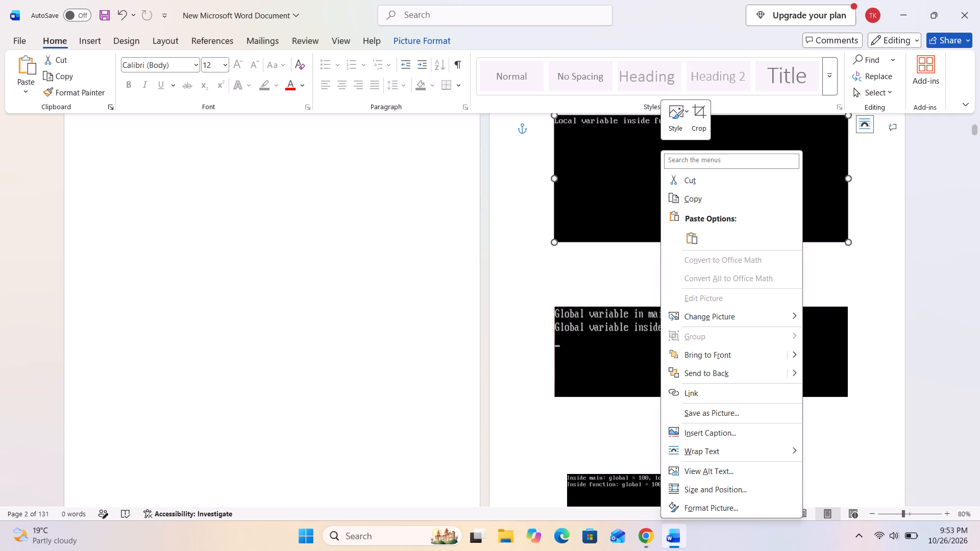
{"action": "left_click", "coordinate": [699, 127]}
{"action": "left_click_drag", "start_coordinate": [701, 237], "coordinate": [697, 221]}
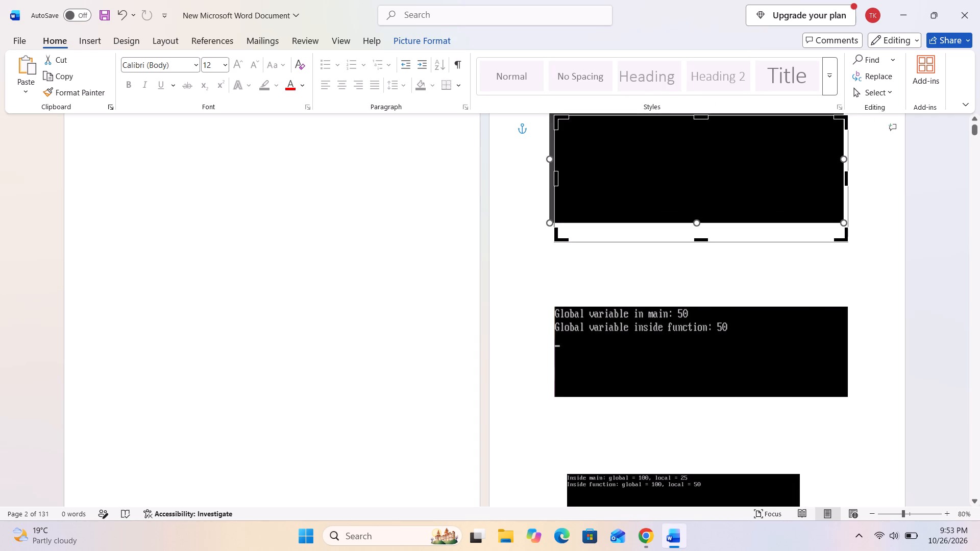
{"action": "key", "text": "ctrl+z"}
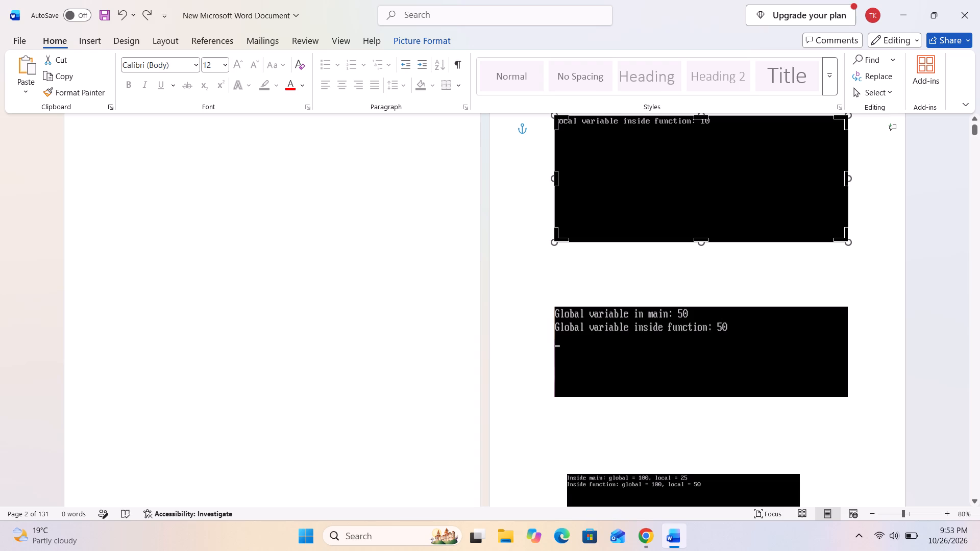
{"action": "left_click_drag", "start_coordinate": [700, 238], "coordinate": [702, 201]}
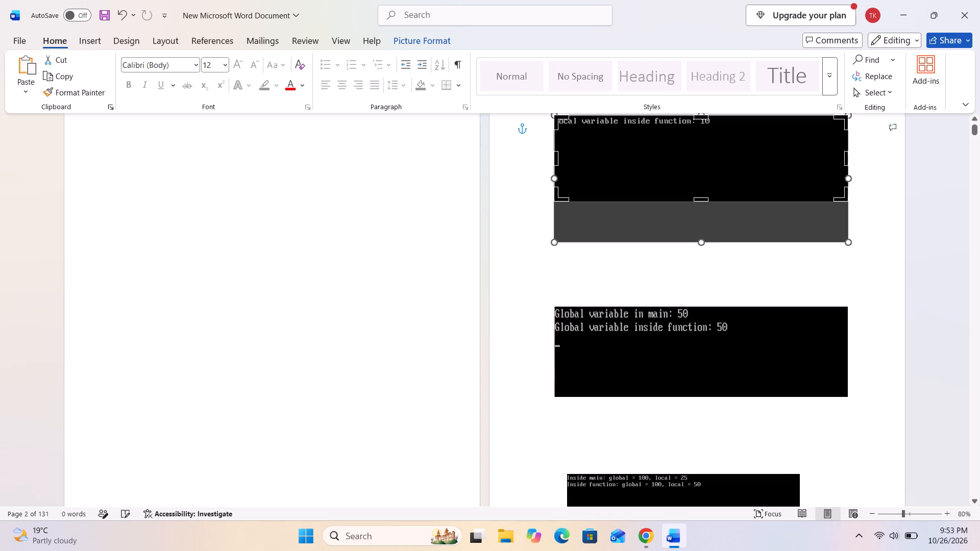
{"action": "left_click", "coordinate": [693, 283]}
Reposition the local variable picture and move the global variable picture up to narrow the gap between them on page 2.
{"action": "scroll", "coordinate": [692, 282], "scroll_direction": "down", "scroll_amount": 2}
{"action": "scroll", "coordinate": [692, 282], "scroll_direction": "up", "scroll_amount": 6}
{"action": "left_click_drag", "start_coordinate": [682, 229], "coordinate": [681, 229]}
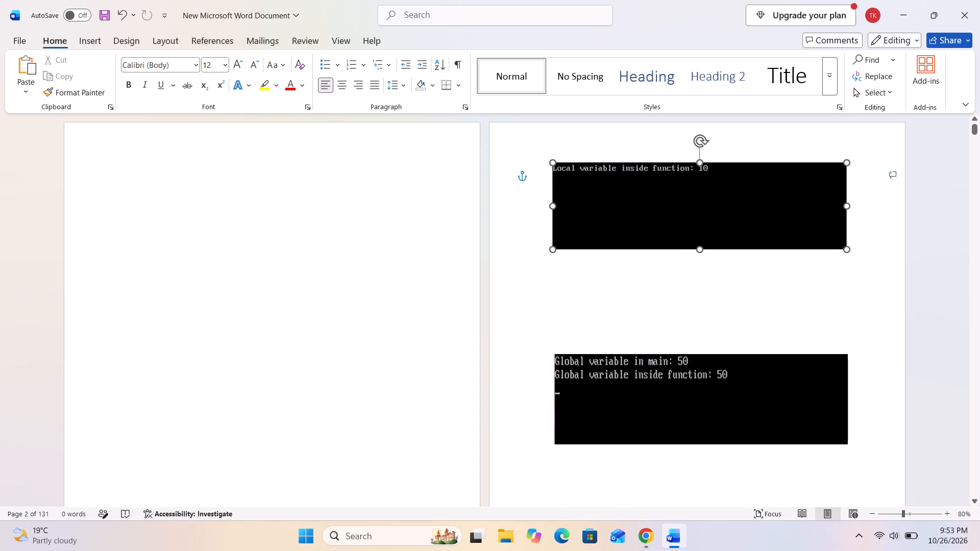
{"action": "left_click_drag", "start_coordinate": [681, 229], "coordinate": [672, 259]}
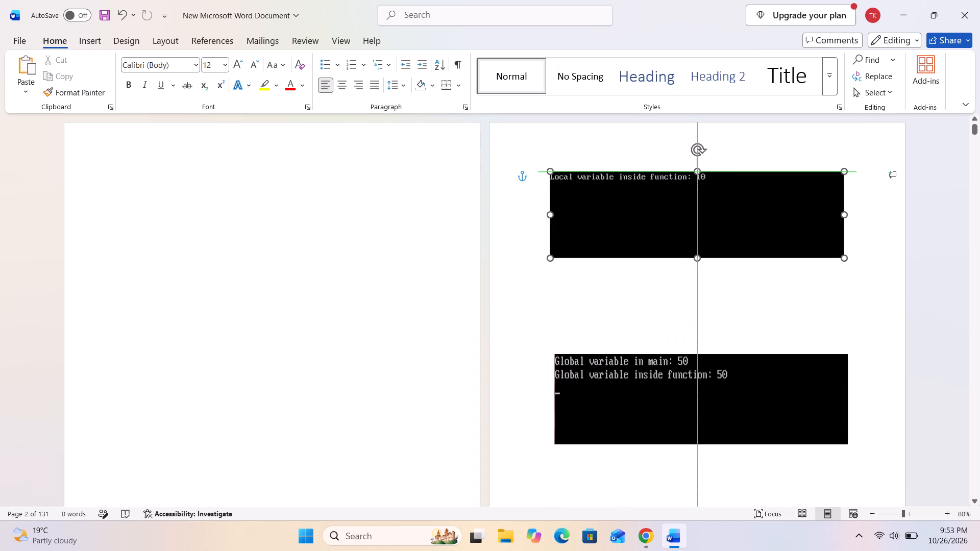
{"action": "left_click_drag", "start_coordinate": [672, 259], "coordinate": [675, 249]}
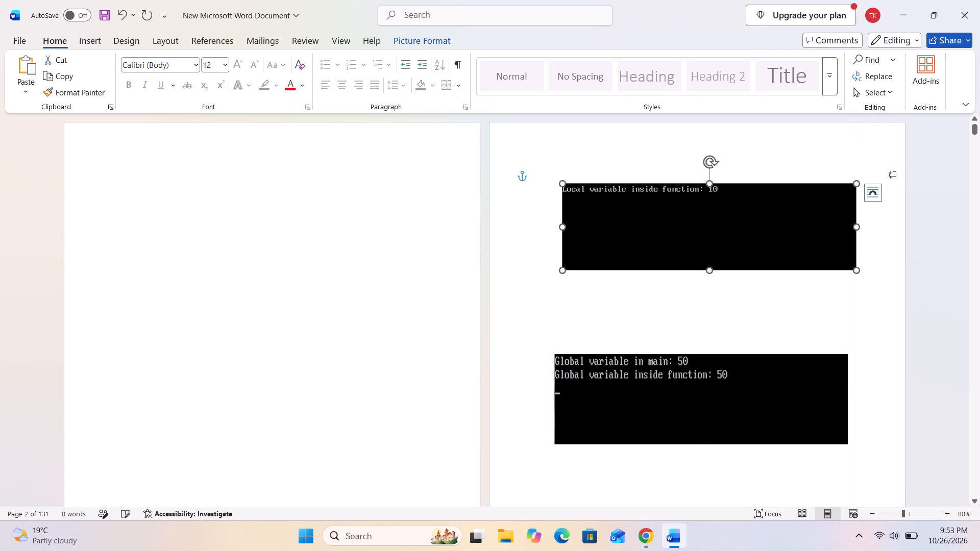
{"action": "left_click_drag", "start_coordinate": [704, 392], "coordinate": [706, 359]}
{"action": "left_click_drag", "start_coordinate": [721, 250], "coordinate": [711, 252]}
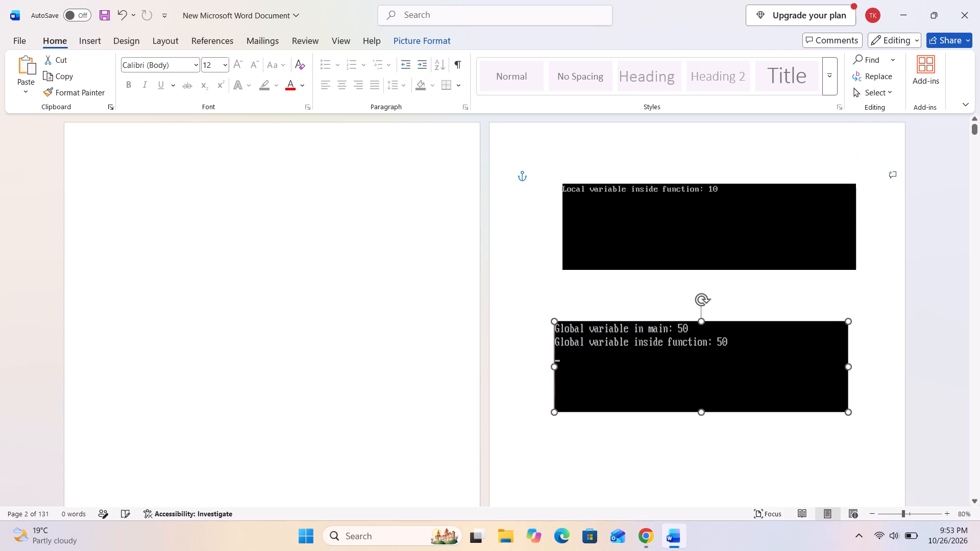
{"action": "left_click_drag", "start_coordinate": [711, 252], "coordinate": [712, 253]}
Adjust both side edges of the local variable picture to line up with the global variable picture below it.
{"action": "scroll", "coordinate": [621, 352], "scroll_direction": "down", "scroll_amount": 2}
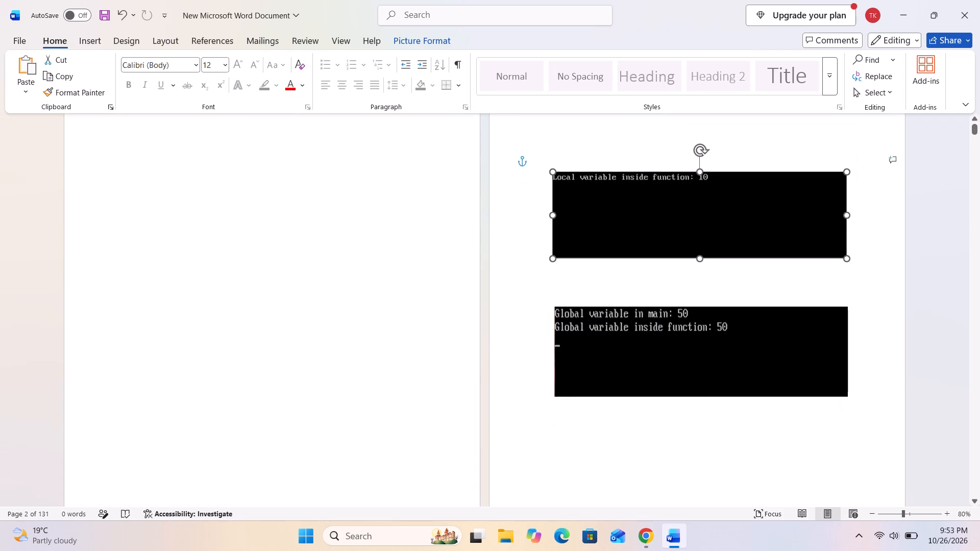
{"action": "left_click_drag", "start_coordinate": [551, 179], "coordinate": [553, 262]}
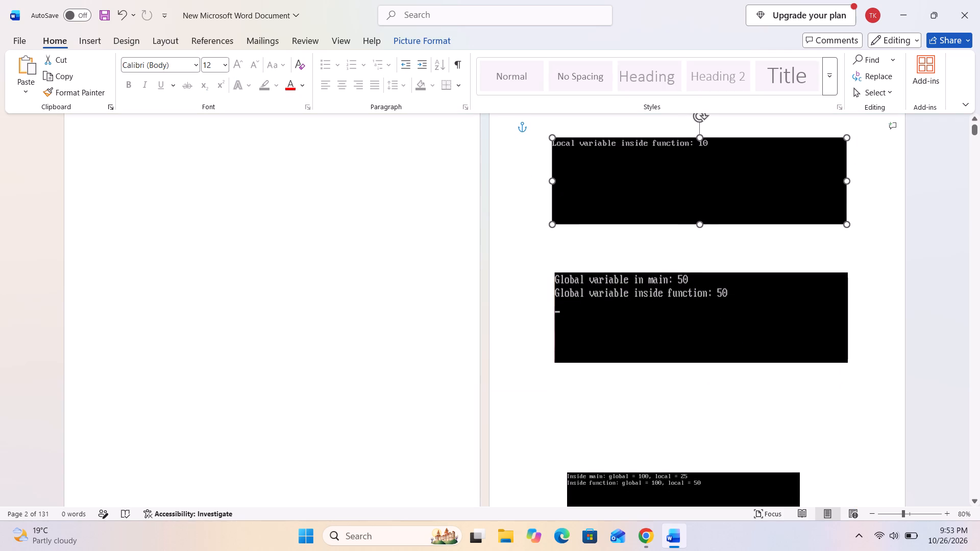
{"action": "left_click_drag", "start_coordinate": [553, 262], "coordinate": [554, 272]}
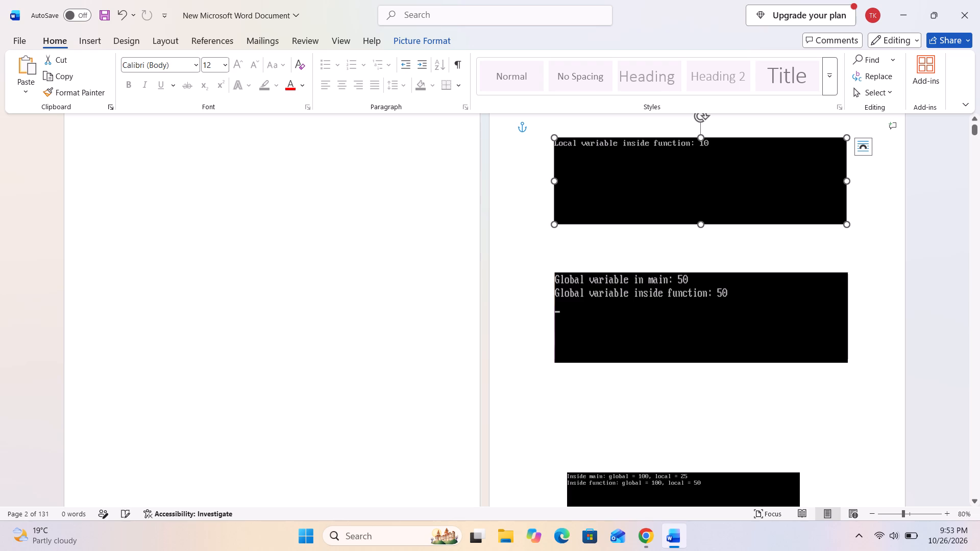
{"action": "left_click_drag", "start_coordinate": [848, 181], "coordinate": [846, 275]}
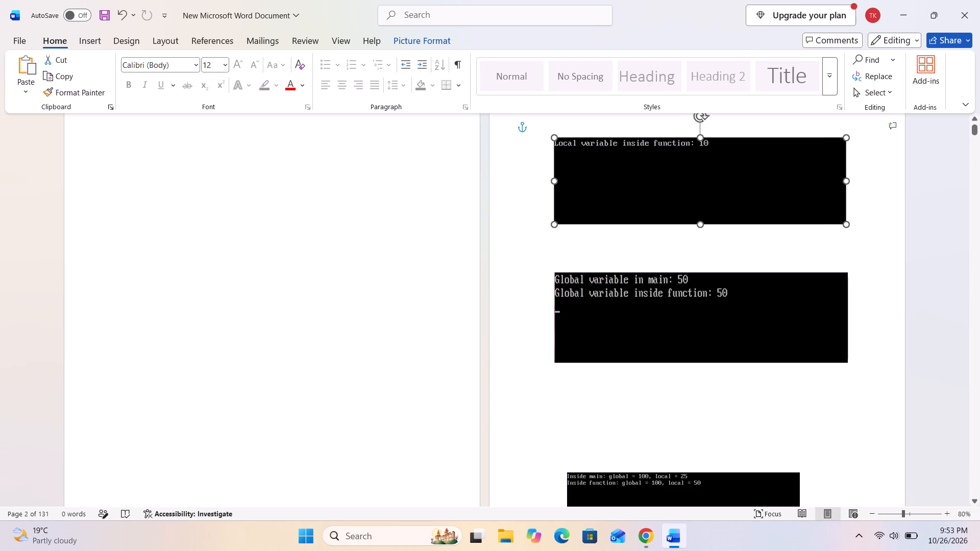
{"action": "left_click_drag", "start_coordinate": [846, 275], "coordinate": [848, 277]}
Move the "Inside main" output picture up below the global variable picture, align its side edges with it, and stretch it taller to a similar height.
{"action": "scroll", "coordinate": [717, 326], "scroll_direction": "down", "scroll_amount": 5}
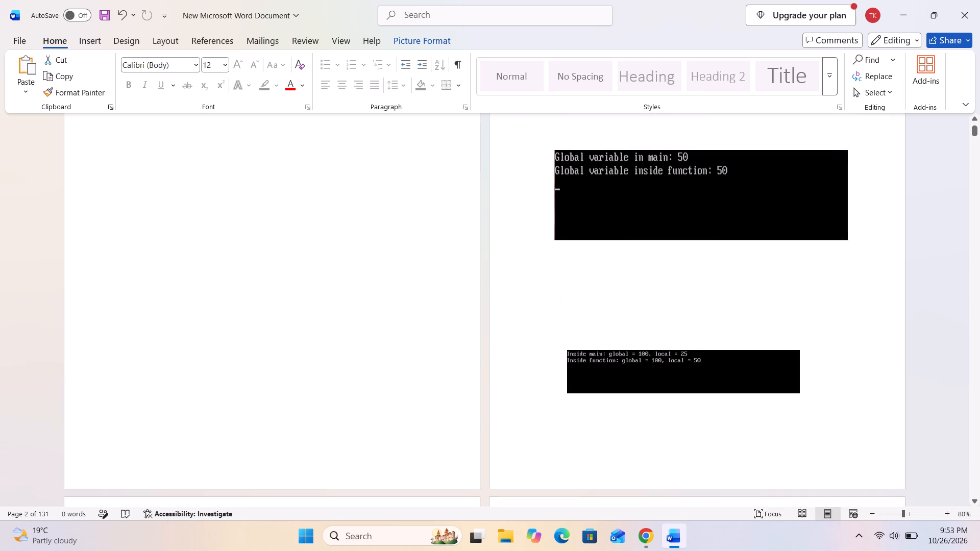
{"action": "left_click_drag", "start_coordinate": [636, 365], "coordinate": [628, 317]}
{"action": "left_click_drag", "start_coordinate": [557, 320], "coordinate": [555, 241]}
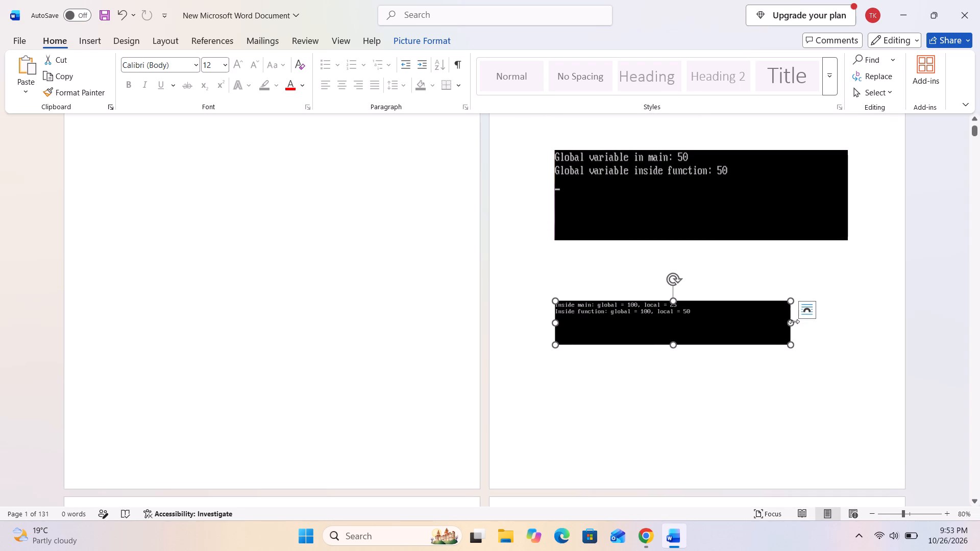
{"action": "left_click_drag", "start_coordinate": [791, 321], "coordinate": [847, 243]}
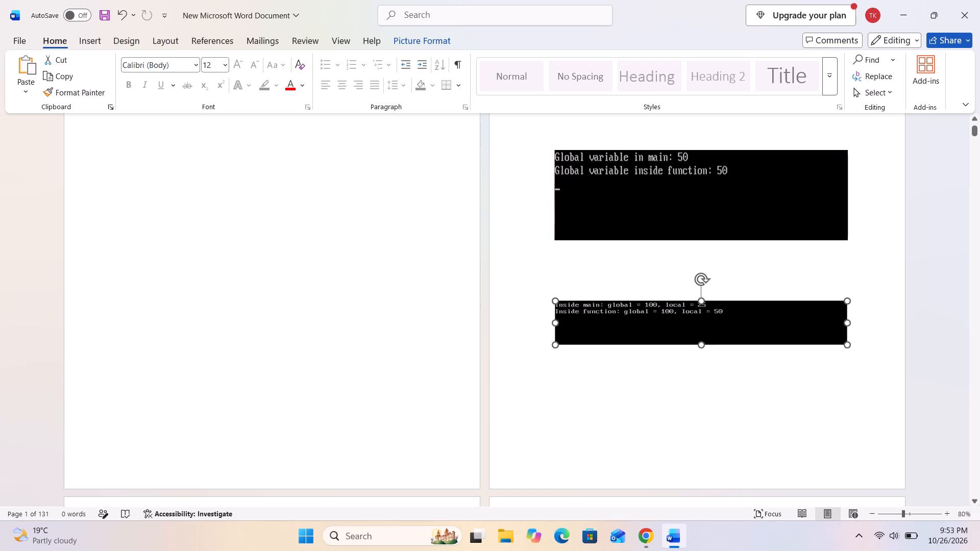
{"action": "left_click_drag", "start_coordinate": [847, 243], "coordinate": [848, 240]}
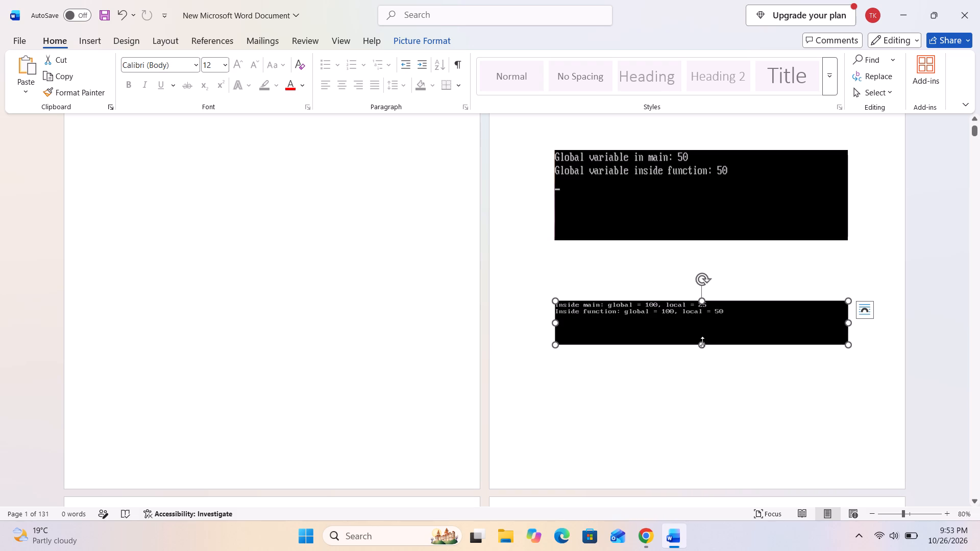
{"action": "left_click_drag", "start_coordinate": [702, 343], "coordinate": [691, 399]}
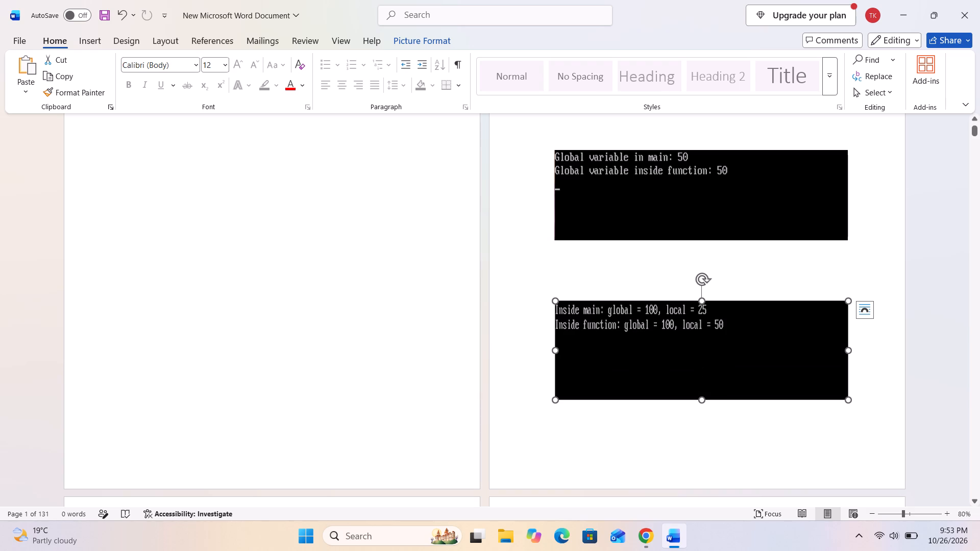
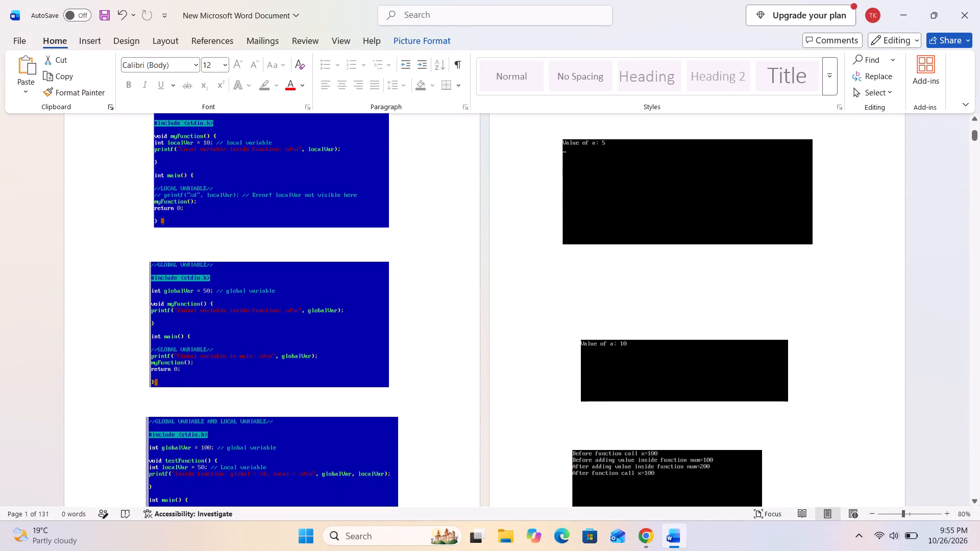
Reposition the LOCAL VARIABLE and GLOBAL VARIABLE code pictures on page 3 so they line up closely, one beneath the other.
{"action": "scroll", "coordinate": [336, 254], "scroll_direction": "up", "scroll_amount": 1}
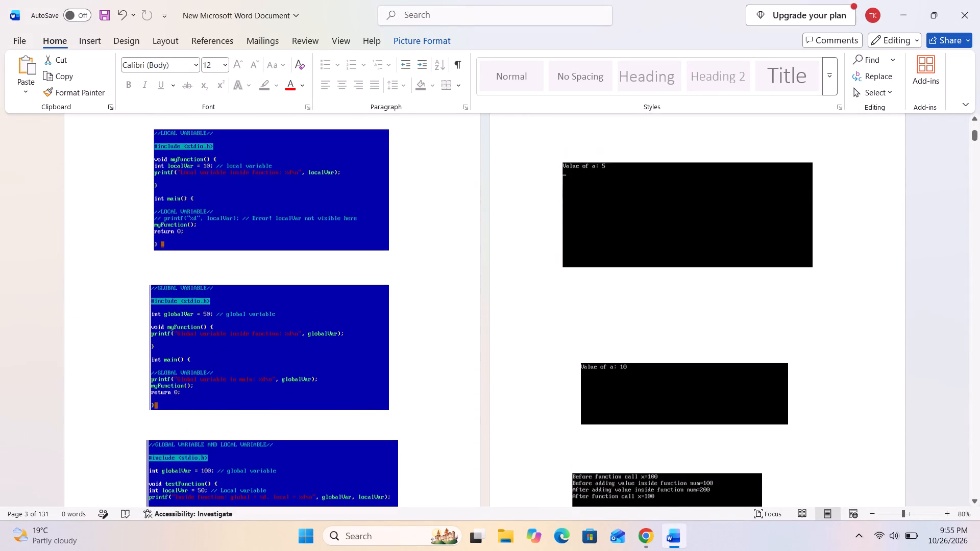
{"action": "left_click_drag", "start_coordinate": [325, 217], "coordinate": [333, 233]}
{"action": "left_click_drag", "start_coordinate": [307, 335], "coordinate": [320, 335]}
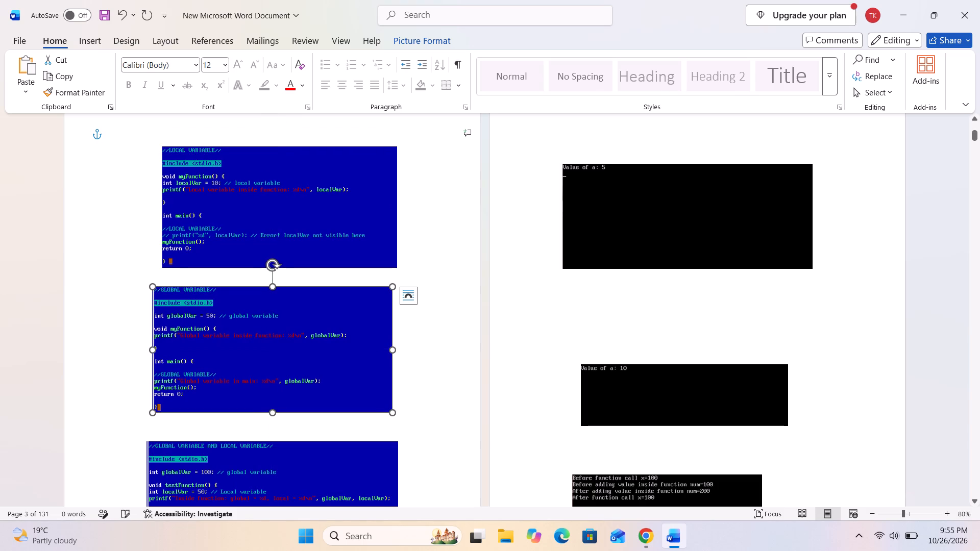
{"action": "left_click_drag", "start_coordinate": [233, 331], "coordinate": [247, 340]}
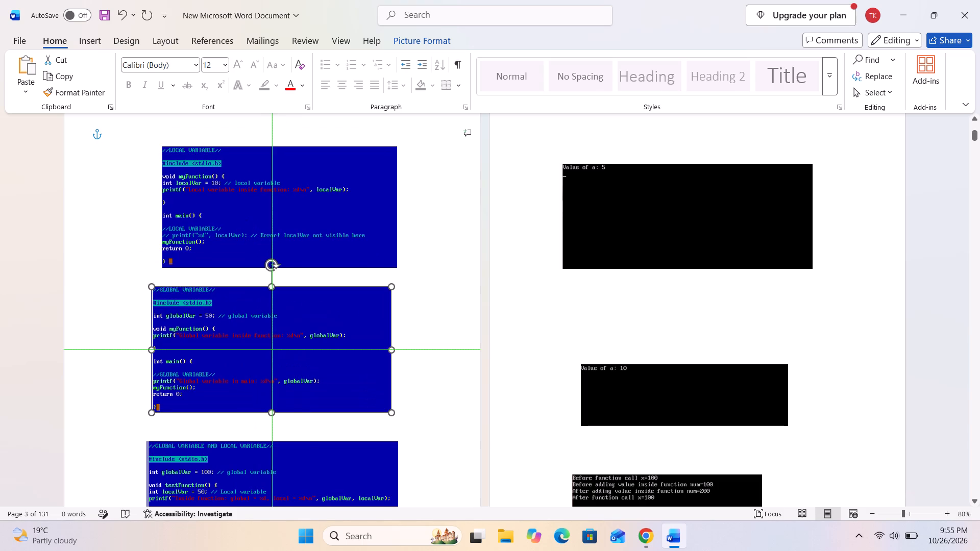
{"action": "left_click_drag", "start_coordinate": [247, 340], "coordinate": [238, 331]}
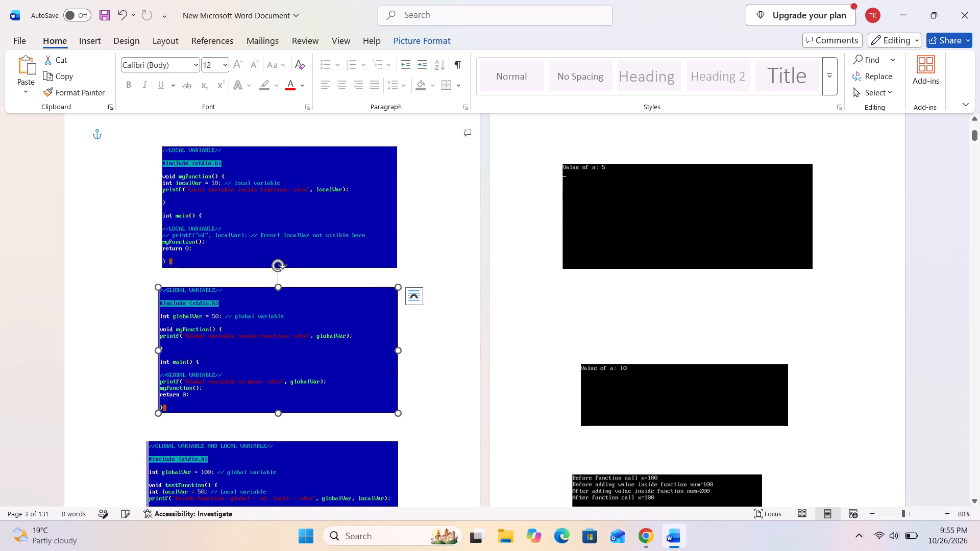
Move the GLOBAL VARIABLE AND LOCAL VARIABLE picture closer beneath the GLOBAL VARIABLE picture and narrow it to match that picture's side edges.
{"action": "scroll", "coordinate": [296, 367], "scroll_direction": "down", "scroll_amount": 6}
{"action": "left_click_drag", "start_coordinate": [273, 364], "coordinate": [275, 356]}
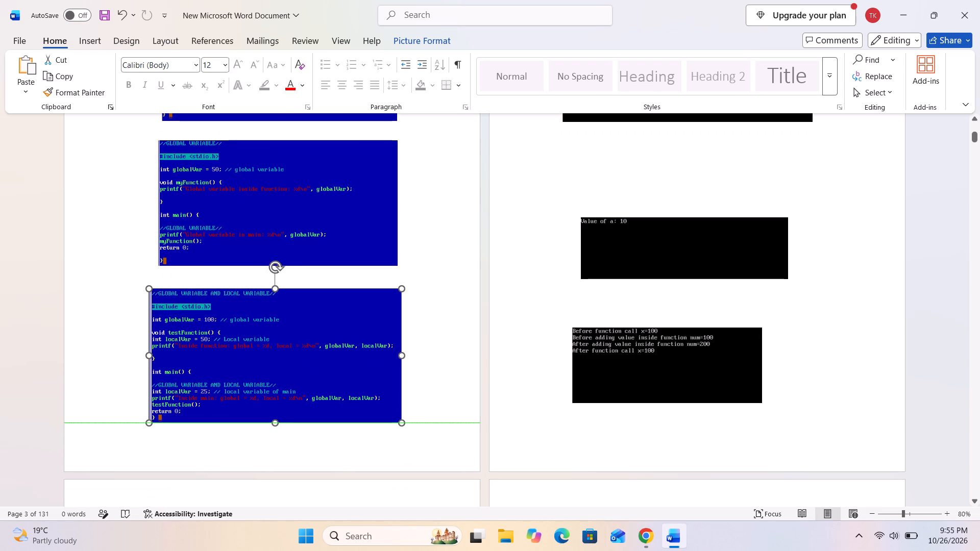
{"action": "left_click_drag", "start_coordinate": [275, 356], "coordinate": [278, 359]}
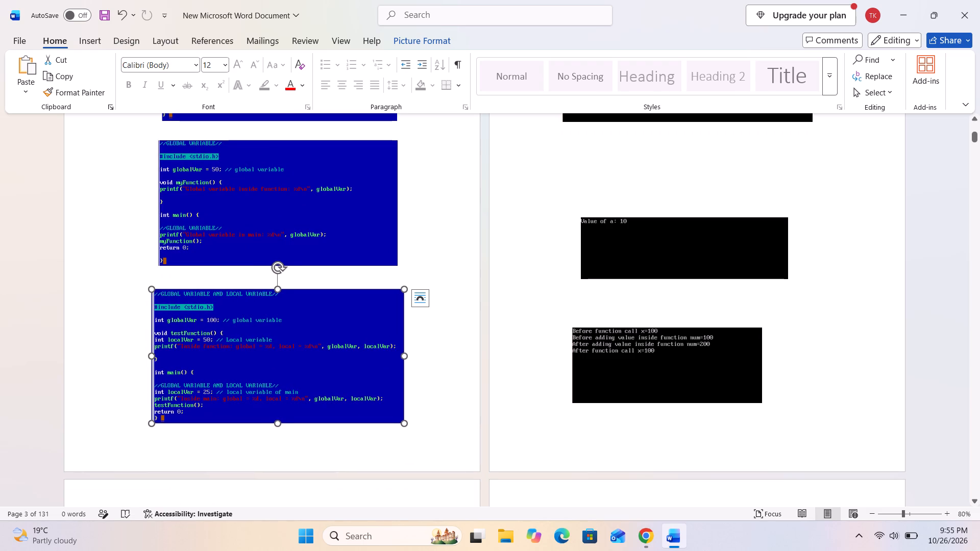
{"action": "left_click_drag", "start_coordinate": [151, 353], "coordinate": [158, 265]}
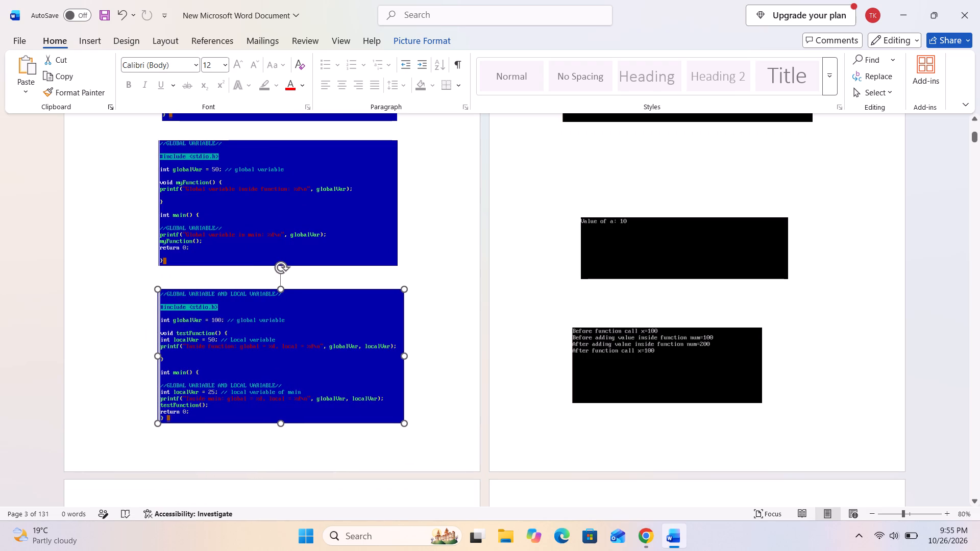
{"action": "left_click_drag", "start_coordinate": [158, 265], "coordinate": [158, 266]}
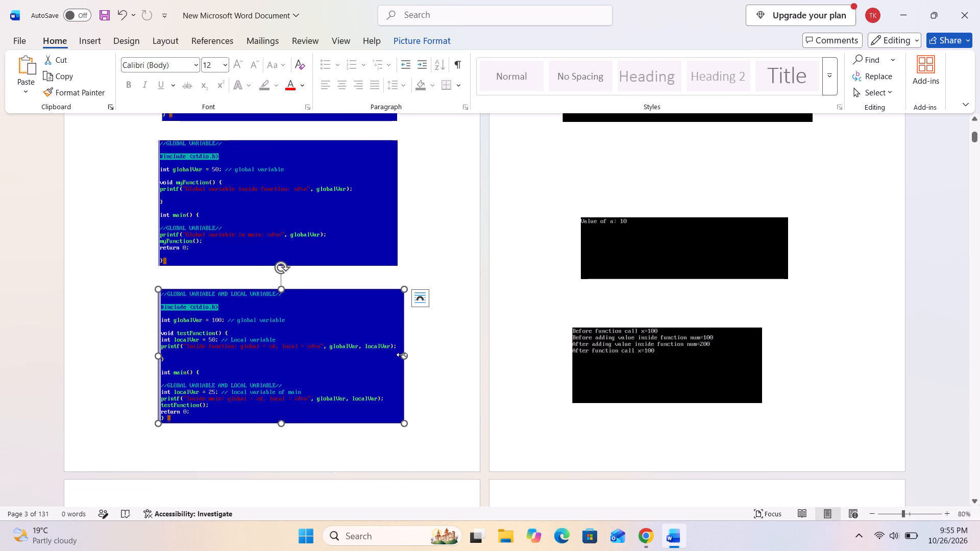
{"action": "left_click_drag", "start_coordinate": [402, 355], "coordinate": [397, 259]}
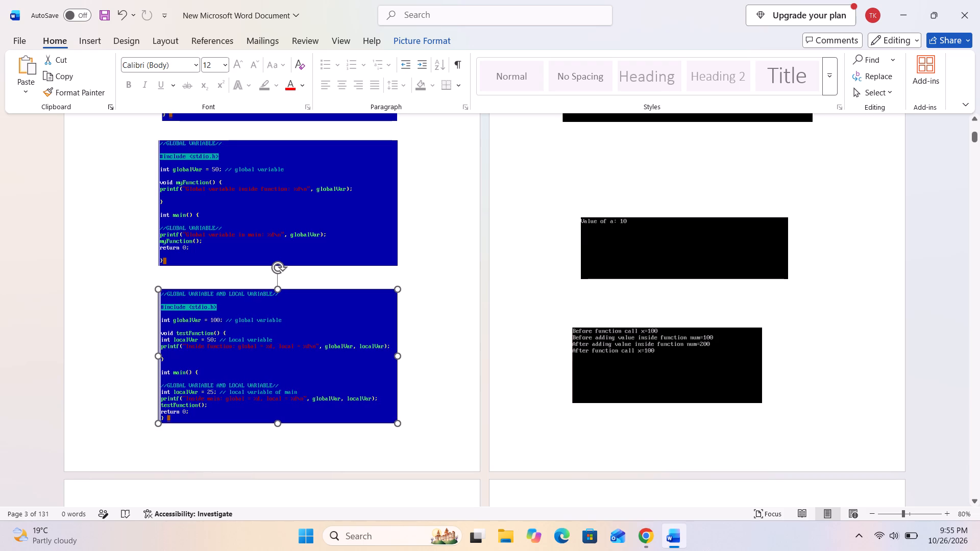
{"action": "left_click_drag", "start_coordinate": [397, 259], "coordinate": [397, 261]}
Move the "Value of a: 5" output picture on page 4 slightly up, level with the LOCAL VARIABLE code picture.
{"action": "scroll", "coordinate": [645, 323], "scroll_direction": "up", "scroll_amount": 3}
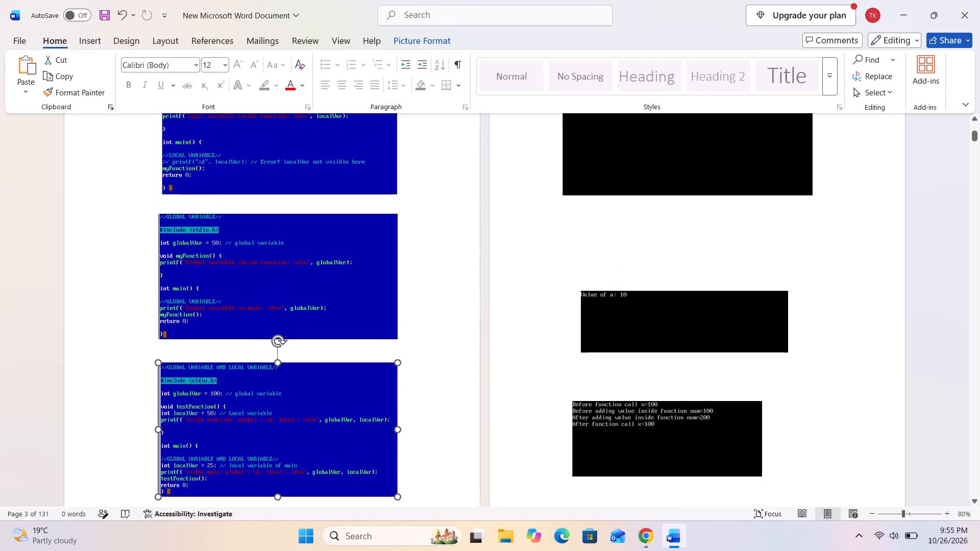
{"action": "scroll", "coordinate": [617, 312], "scroll_direction": "up", "scroll_amount": 2}
{"action": "scroll", "coordinate": [623, 187], "scroll_direction": "up", "scroll_amount": 2}
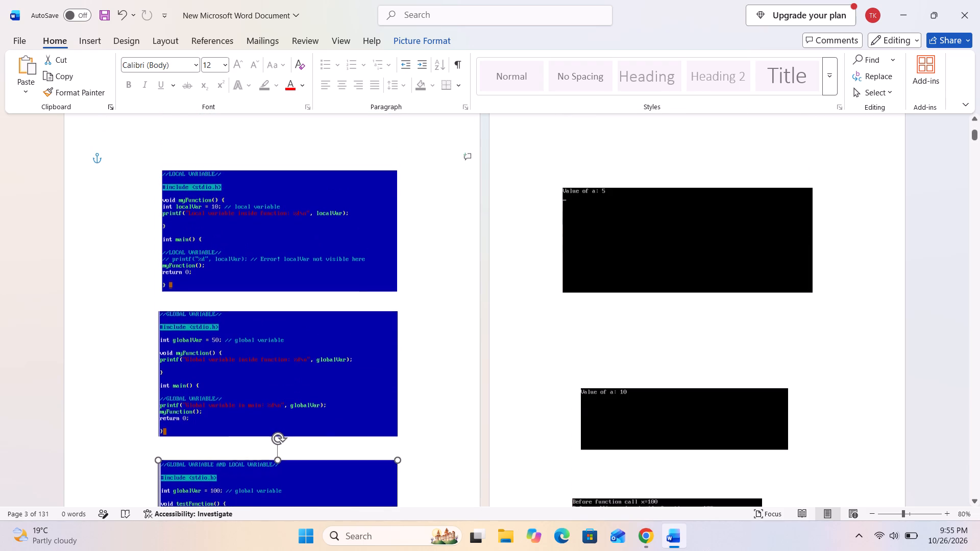
{"action": "left_click", "coordinate": [631, 234]}
{"action": "left_click_drag", "start_coordinate": [669, 242], "coordinate": [653, 228]}
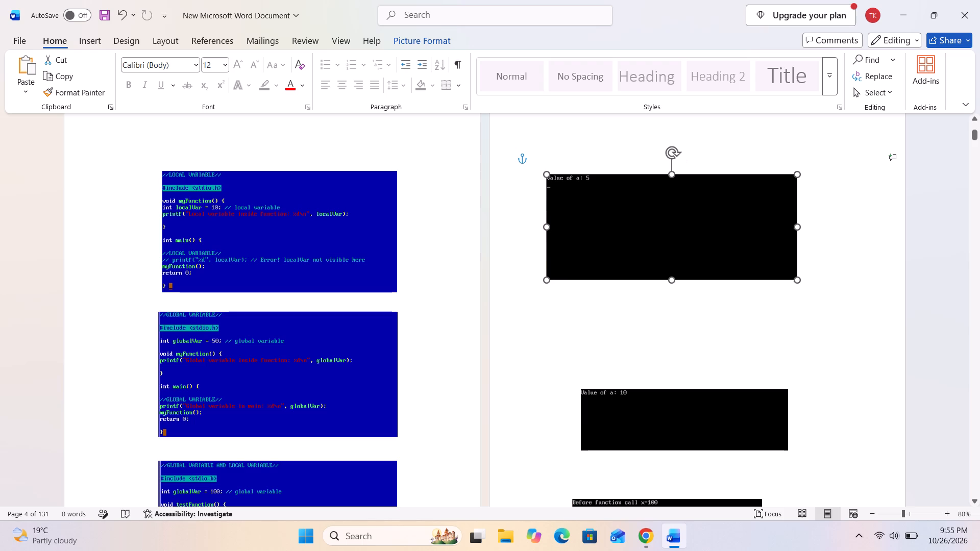
{"action": "left_click_drag", "start_coordinate": [653, 228], "coordinate": [663, 229]}
Move the "Value of a: 10" output picture up beneath the "Value of a: 5" output and enlarge it to about the same size.
{"action": "scroll", "coordinate": [670, 309], "scroll_direction": "down", "scroll_amount": 4}
{"action": "left_click_drag", "start_coordinate": [669, 325], "coordinate": [646, 266]}
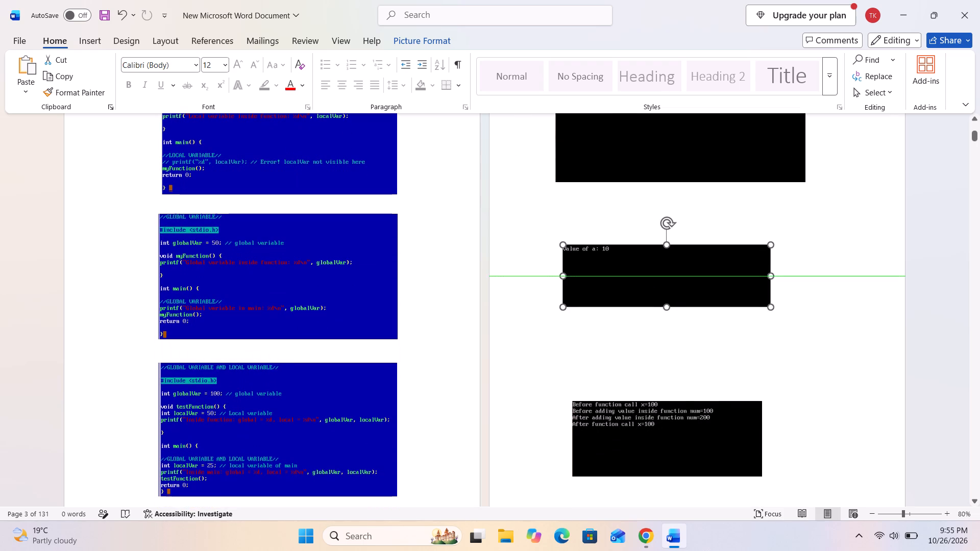
{"action": "left_click_drag", "start_coordinate": [646, 266], "coordinate": [646, 256]}
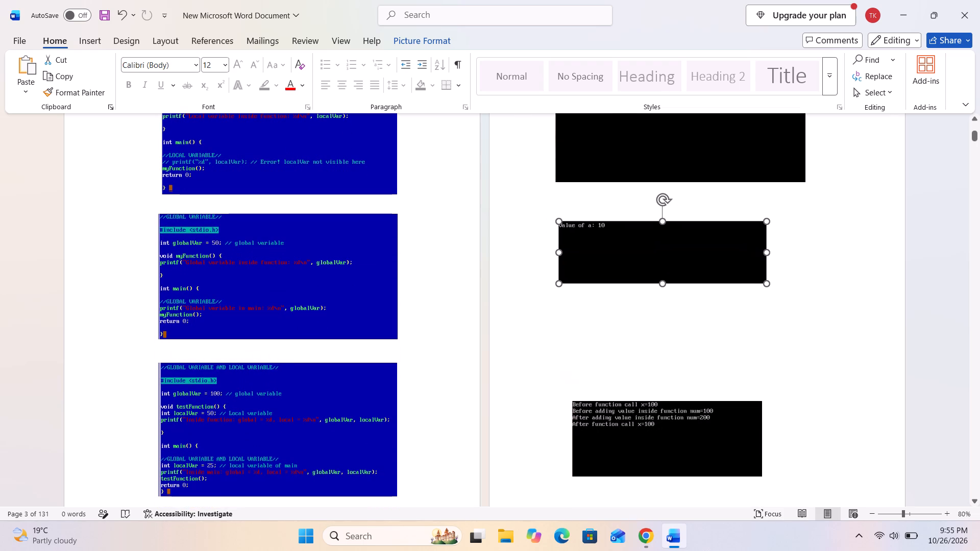
{"action": "left_click_drag", "start_coordinate": [646, 256], "coordinate": [645, 256]}
{"action": "left_click", "coordinate": [765, 283]}
{"action": "left_click_drag", "start_coordinate": [665, 284], "coordinate": [670, 321]}
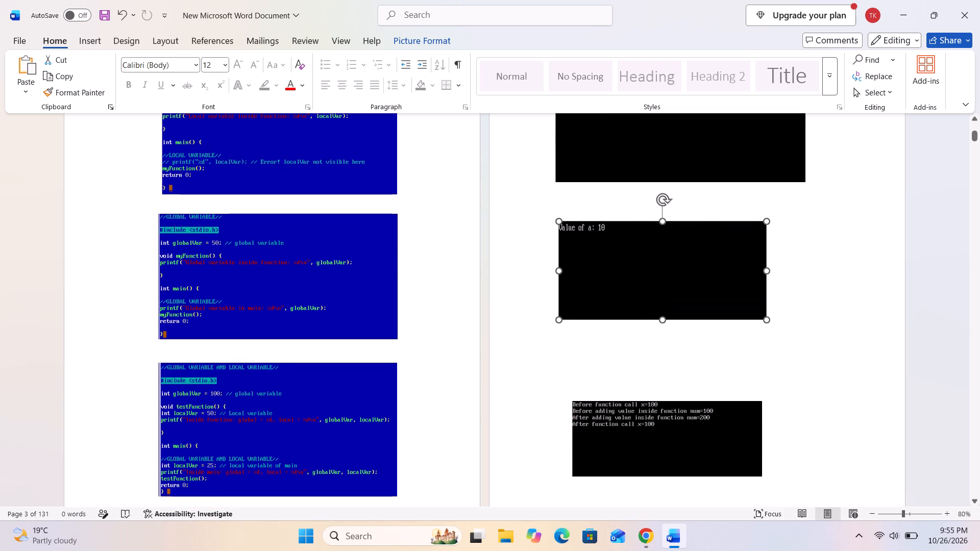
{"action": "left_click_drag", "start_coordinate": [670, 321], "coordinate": [669, 316]}
{"action": "left_click_drag", "start_coordinate": [769, 269], "coordinate": [801, 273]}
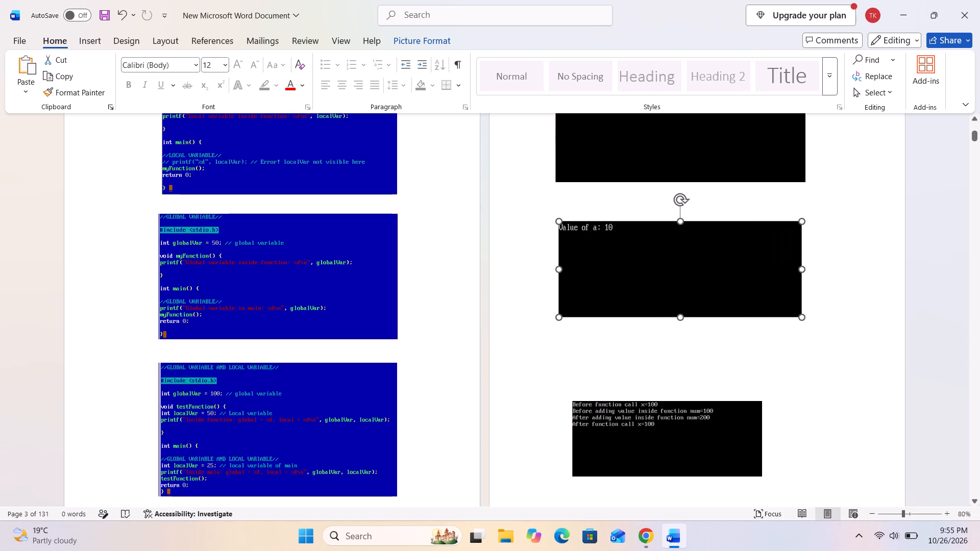
{"action": "left_click_drag", "start_coordinate": [801, 273], "coordinate": [806, 184]}
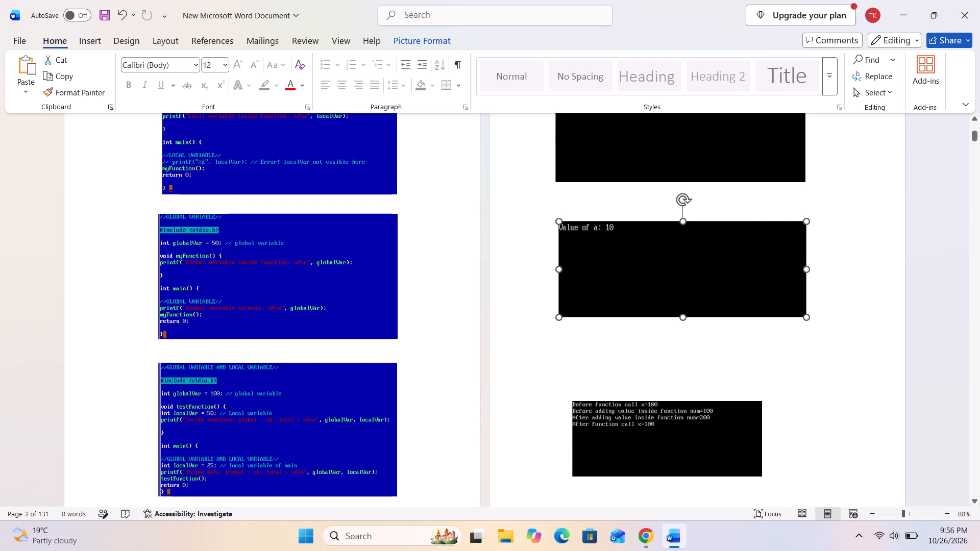
{"action": "left_click_drag", "start_coordinate": [806, 184], "coordinate": [804, 182]}
Move the "Before function call x=100" output picture beneath the "Value of a: 10" output, widen it to match, and make it taller.
{"action": "left_click", "coordinate": [637, 449]}
{"action": "left_click_drag", "start_coordinate": [634, 442], "coordinate": [618, 402]}
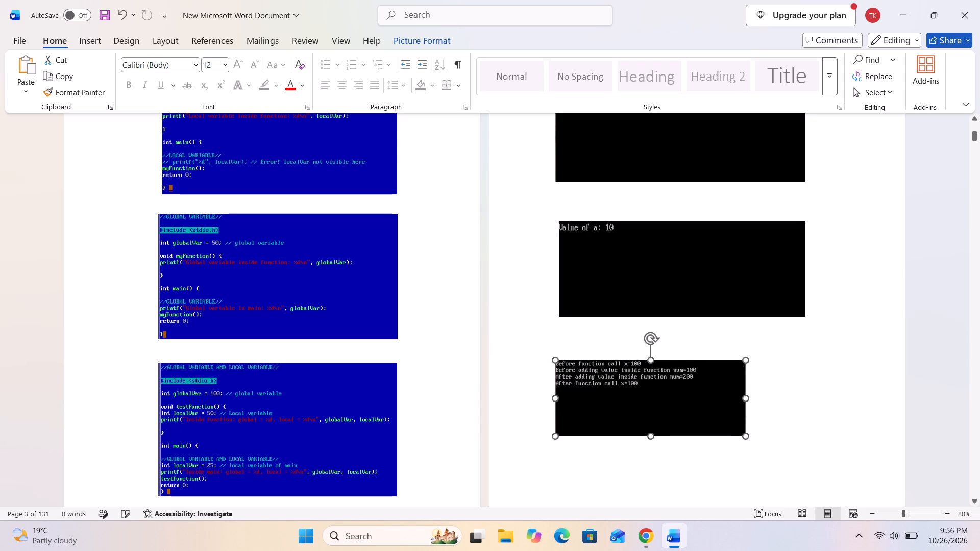
{"action": "left_click_drag", "start_coordinate": [618, 402], "coordinate": [622, 407]}
{"action": "left_click_drag", "start_coordinate": [746, 403], "coordinate": [805, 310]}
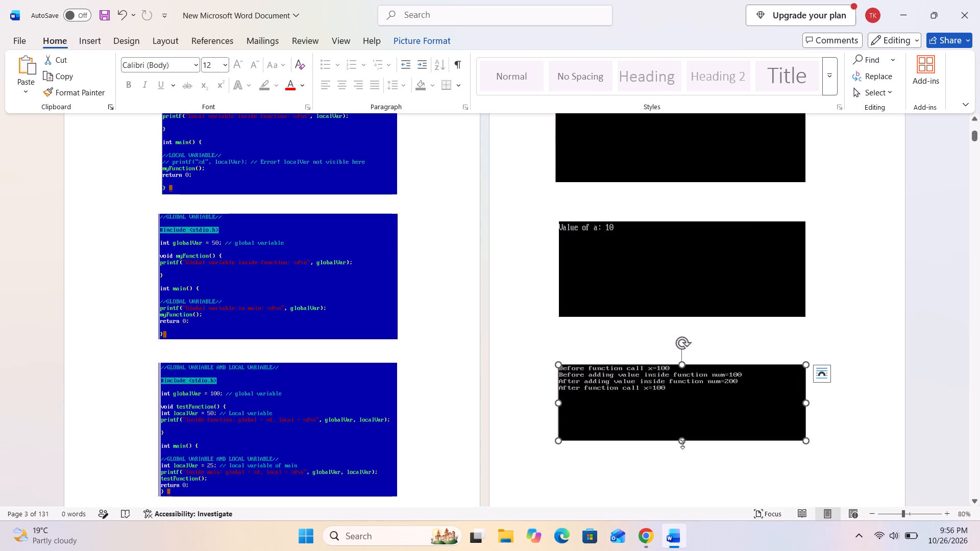
{"action": "left_click_drag", "start_coordinate": [680, 440], "coordinate": [678, 466]}
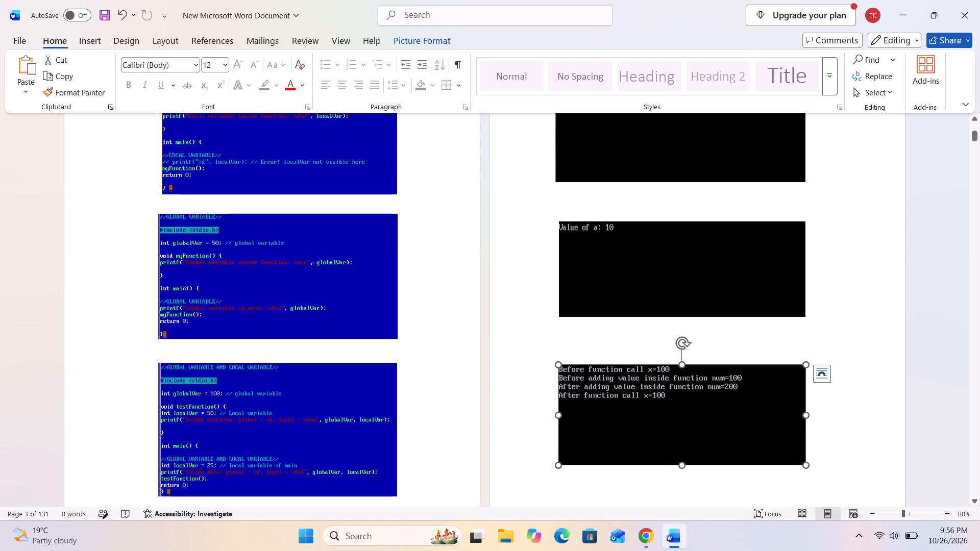
Move the CALL BY VALUE modifyValue code picture up on page 5 and widen it slightly on both sides.
{"action": "scroll", "coordinate": [350, 444], "scroll_direction": "down", "scroll_amount": 9}
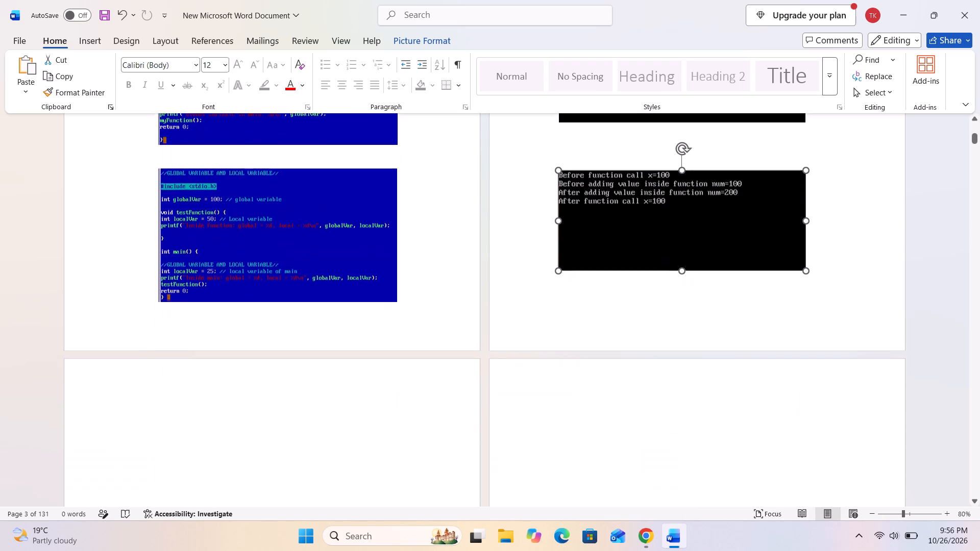
{"action": "scroll", "coordinate": [349, 434], "scroll_direction": "down", "scroll_amount": 9}
{"action": "left_click_drag", "start_coordinate": [282, 264], "coordinate": [281, 244]}
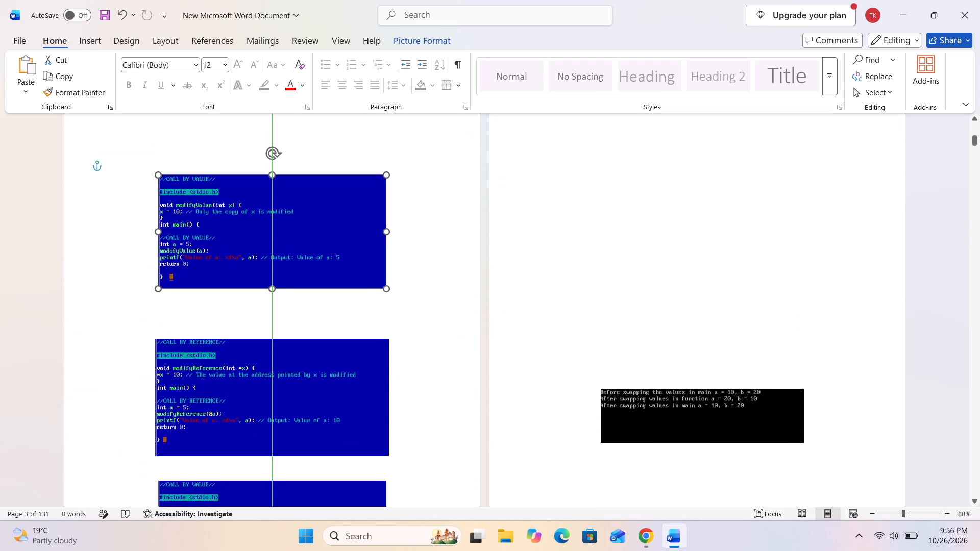
{"action": "left_click_drag", "start_coordinate": [281, 244], "coordinate": [281, 234]}
{"action": "left_click_drag", "start_coordinate": [386, 220], "coordinate": [390, 228]}
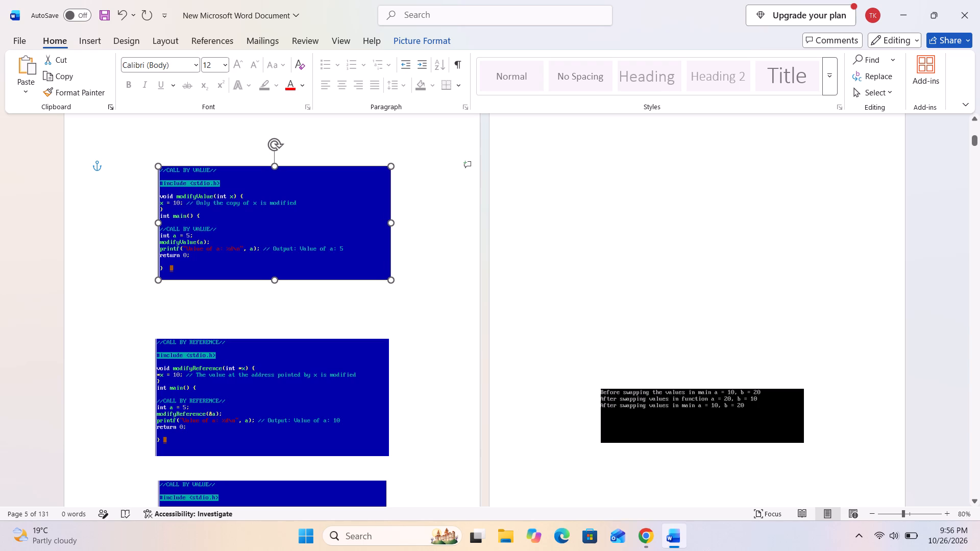
{"action": "left_click_drag", "start_coordinate": [390, 228], "coordinate": [392, 231]}
{"action": "left_click_drag", "start_coordinate": [158, 226], "coordinate": [153, 225]}
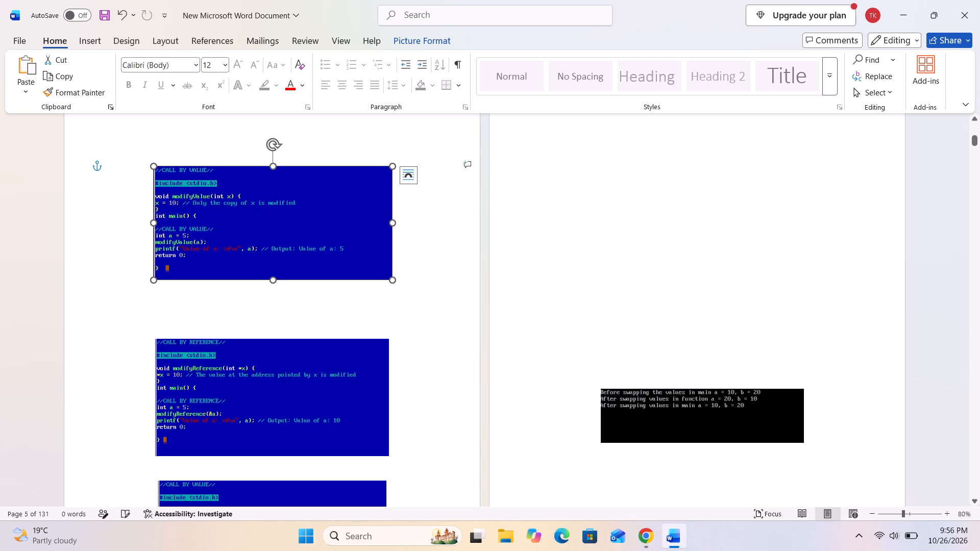
Move the CALL BY REFERENCE picture closer beneath the modifyValue picture and widen it to the same outer edge.
{"action": "left_click_drag", "start_coordinate": [249, 381], "coordinate": [246, 355]}
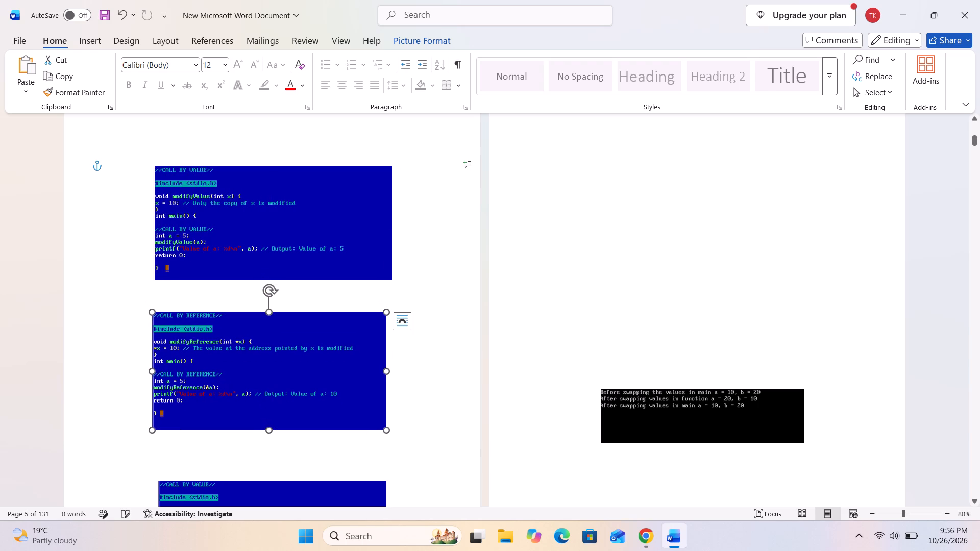
{"action": "left_click_drag", "start_coordinate": [383, 370], "coordinate": [394, 286]}
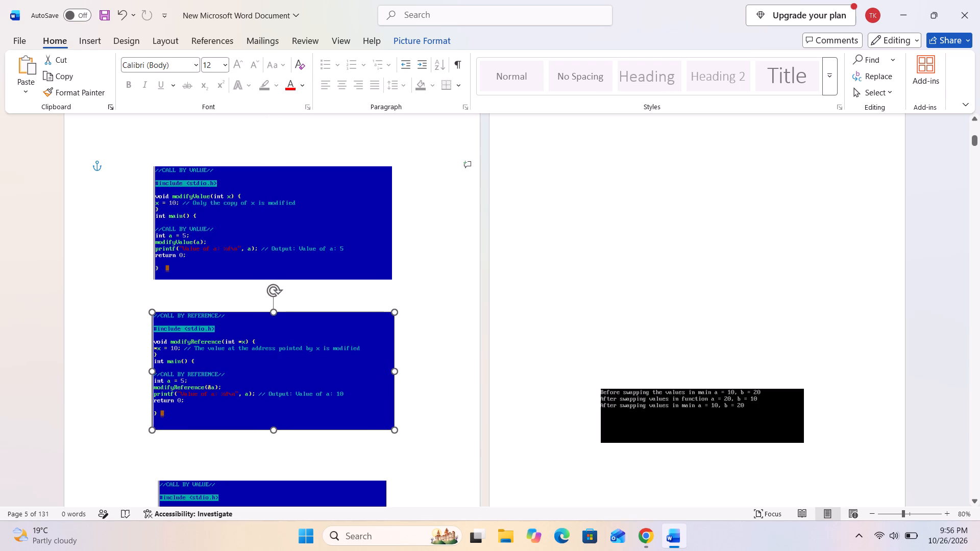
{"action": "left_click_drag", "start_coordinate": [394, 286], "coordinate": [392, 276]}
Move the CALL BY VALUE picture with the change function closer beneath the CALL BY REFERENCE picture and widen it to match.
{"action": "scroll", "coordinate": [313, 443], "scroll_direction": "down", "scroll_amount": 7}
{"action": "left_click_drag", "start_coordinate": [256, 397], "coordinate": [250, 382]}
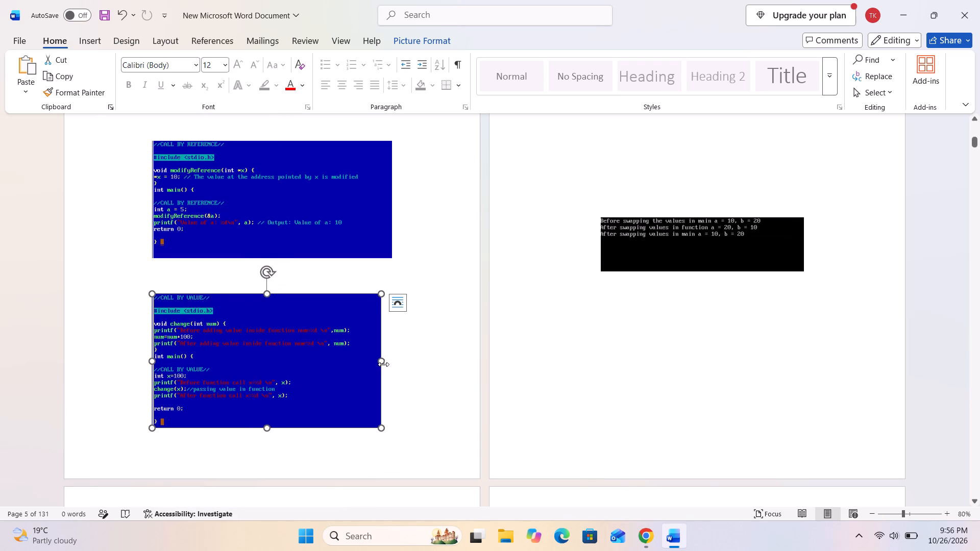
{"action": "left_click_drag", "start_coordinate": [381, 362], "coordinate": [392, 261]}
{"action": "scroll", "coordinate": [394, 334], "scroll_direction": "up", "scroll_amount": 3}
{"action": "scroll", "coordinate": [394, 333], "scroll_direction": "down", "scroll_amount": 5}
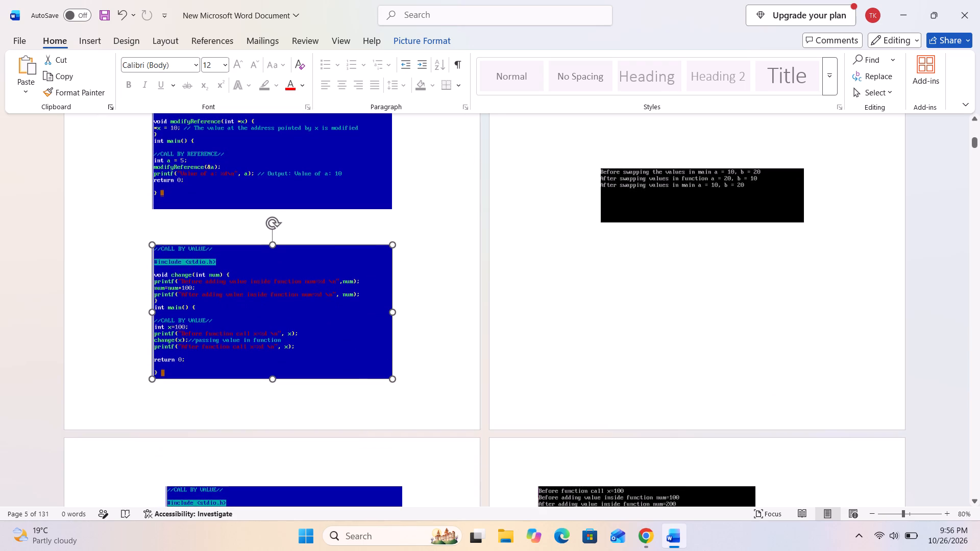
{"action": "left_click_drag", "start_coordinate": [315, 341], "coordinate": [313, 336]}
{"action": "scroll", "coordinate": [451, 338], "scroll_direction": "up", "scroll_amount": 5}
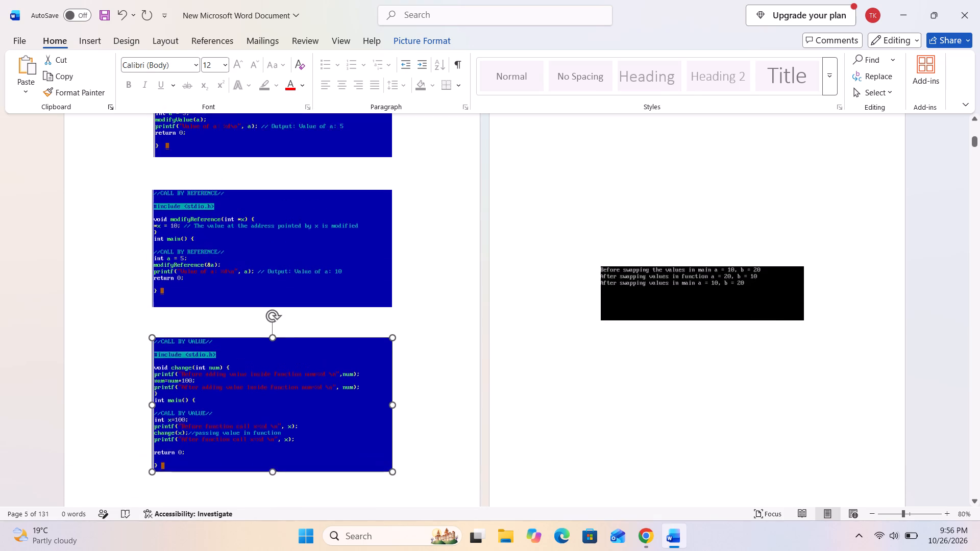
{"action": "scroll", "coordinate": [448, 338], "scroll_direction": "up", "scroll_amount": 3}
{"action": "left_click", "coordinate": [299, 356]}
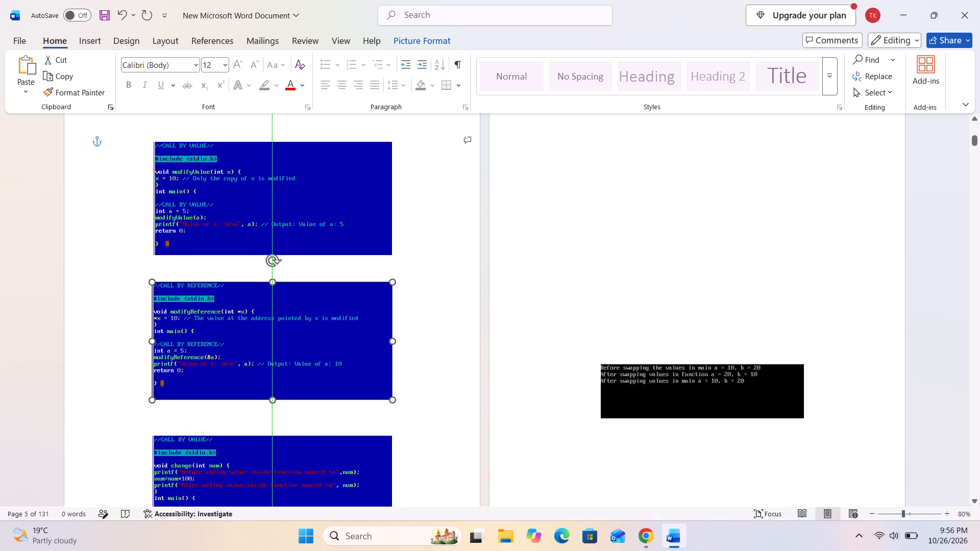
{"action": "left_click_drag", "start_coordinate": [275, 477], "coordinate": [274, 472]}
Move the "Before swapping the values in main" output picture up on page 6 and enlarge it in height and width.
{"action": "scroll", "coordinate": [536, 435], "scroll_direction": "up", "scroll_amount": 14}
{"action": "left_click_drag", "start_coordinate": [650, 428], "coordinate": [641, 391]}
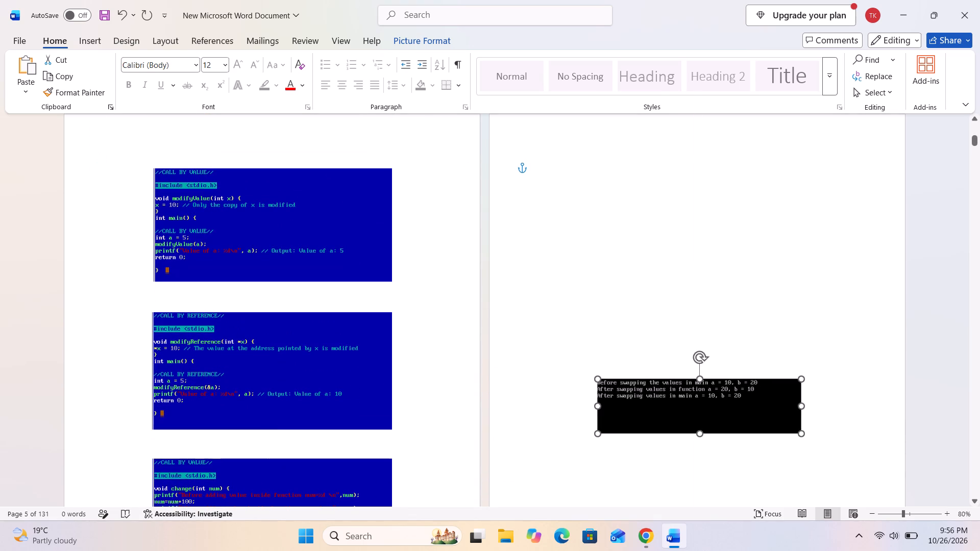
{"action": "left_click_drag", "start_coordinate": [641, 391], "coordinate": [631, 311]}
{"action": "left_click_drag", "start_coordinate": [684, 329], "coordinate": [695, 372]}
{"action": "left_click_drag", "start_coordinate": [583, 324], "coordinate": [572, 323]}
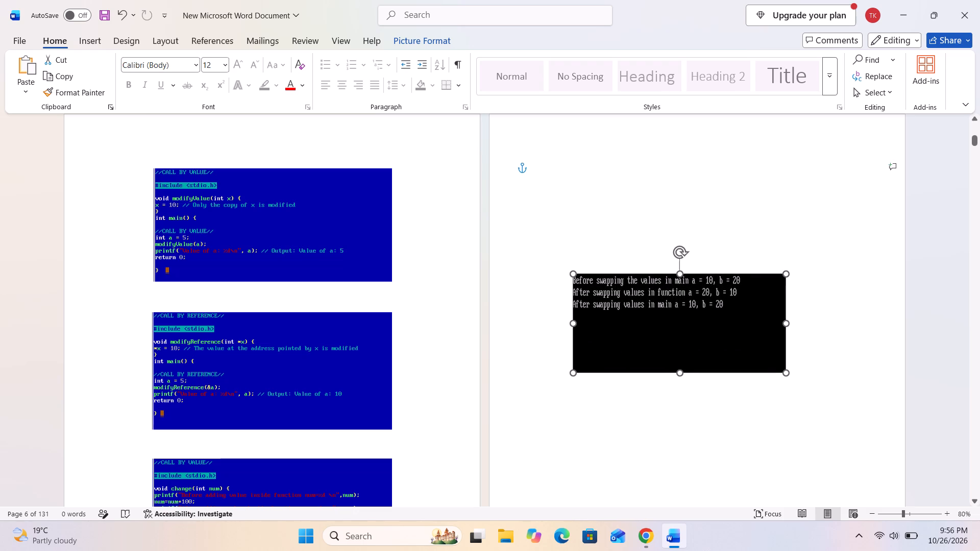
{"action": "left_click_drag", "start_coordinate": [572, 323], "coordinate": [570, 324]}
{"action": "left_click_drag", "start_coordinate": [787, 319], "coordinate": [803, 327]}
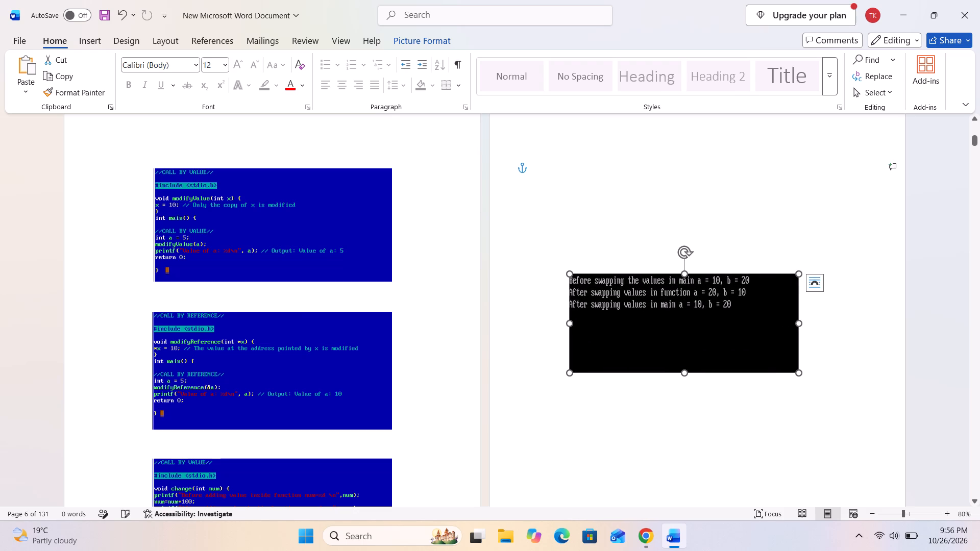
Move the lower swap code picture on page 7 slightly right and match its side edges to the CALL BY VALUE picture above.
{"action": "scroll", "coordinate": [442, 393], "scroll_direction": "down", "scroll_amount": 18}
{"action": "scroll", "coordinate": [260, 425], "scroll_direction": "down", "scroll_amount": 6}
{"action": "left_click_drag", "start_coordinate": [254, 420], "coordinate": [272, 419]}
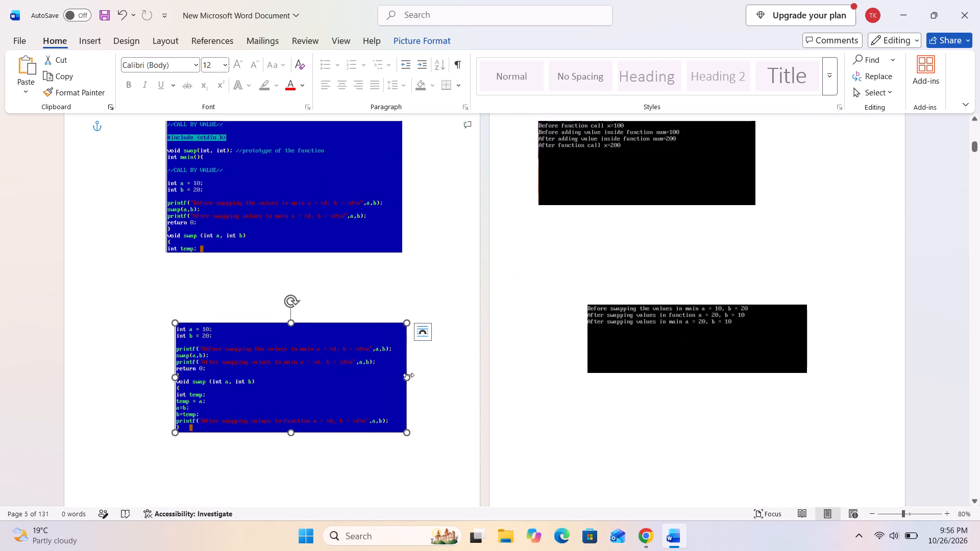
{"action": "left_click_drag", "start_coordinate": [407, 375], "coordinate": [402, 252]}
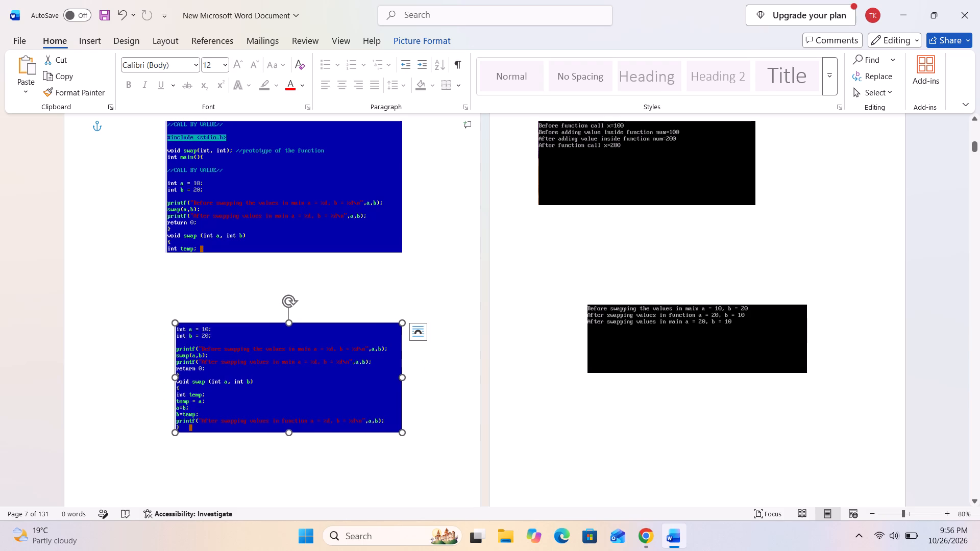
{"action": "left_click_drag", "start_coordinate": [175, 374], "coordinate": [164, 253]}
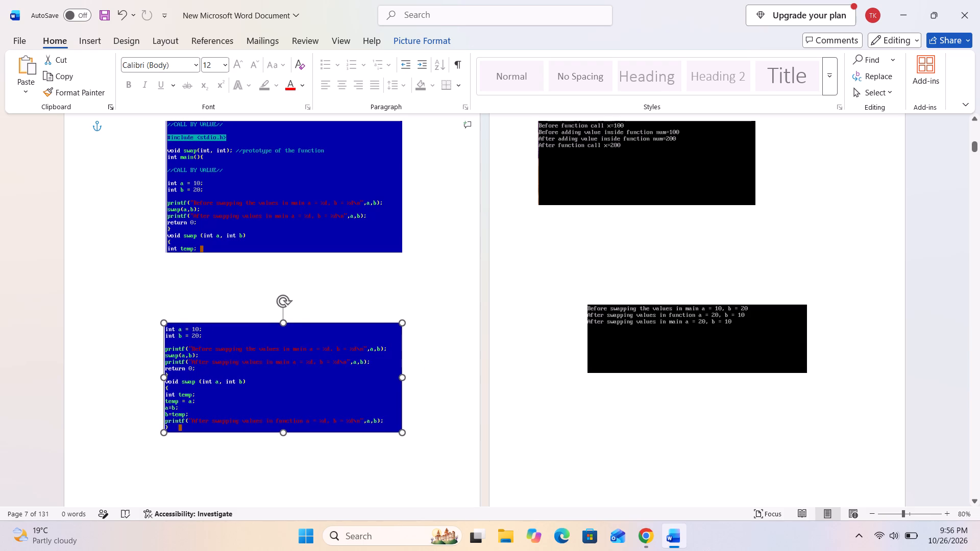
{"action": "left_click_drag", "start_coordinate": [164, 253], "coordinate": [167, 248]}
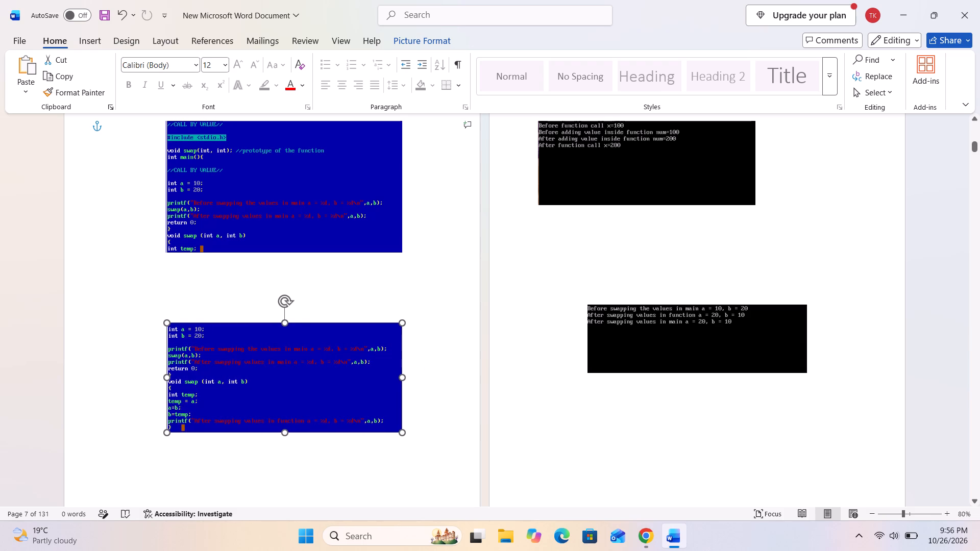
{"action": "left_click_drag", "start_coordinate": [167, 248], "coordinate": [167, 248]}
Move the CALL BY VALUE picture with the swap prototype further down page 7.
{"action": "left_click_drag", "start_coordinate": [279, 214], "coordinate": [279, 225]}
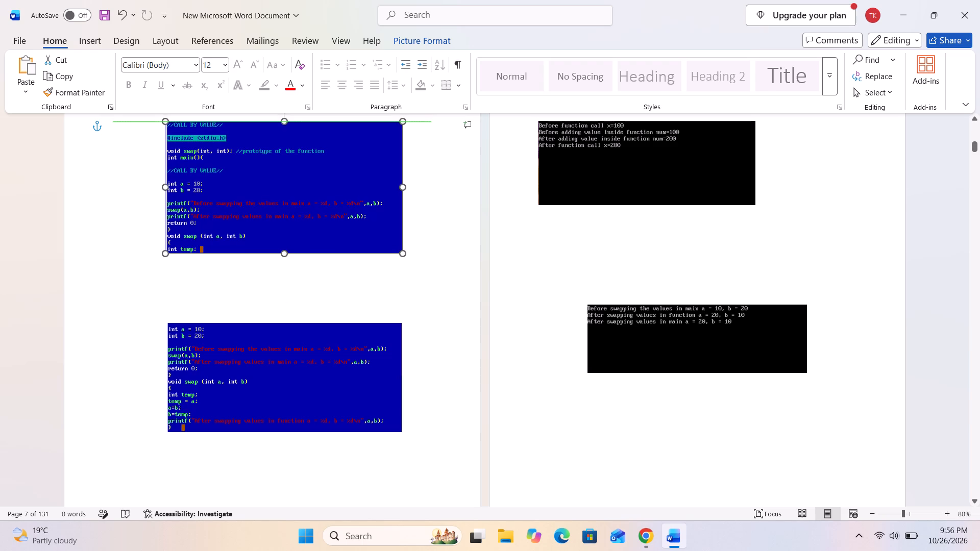
{"action": "left_click_drag", "start_coordinate": [279, 225], "coordinate": [277, 234]}
{"action": "scroll", "coordinate": [300, 282], "scroll_direction": "up", "scroll_amount": 4}
{"action": "left_click_drag", "start_coordinate": [293, 299], "coordinate": [294, 316]}
{"action": "scroll", "coordinate": [291, 314], "scroll_direction": "down", "scroll_amount": 8}
Move the lower swap code picture on page 7 down and realign both its side edges with the CALL BY VALUE picture.
{"action": "left_click_drag", "start_coordinate": [274, 292], "coordinate": [274, 313]}
{"action": "left_click_drag", "start_coordinate": [165, 301], "coordinate": [168, 197]}
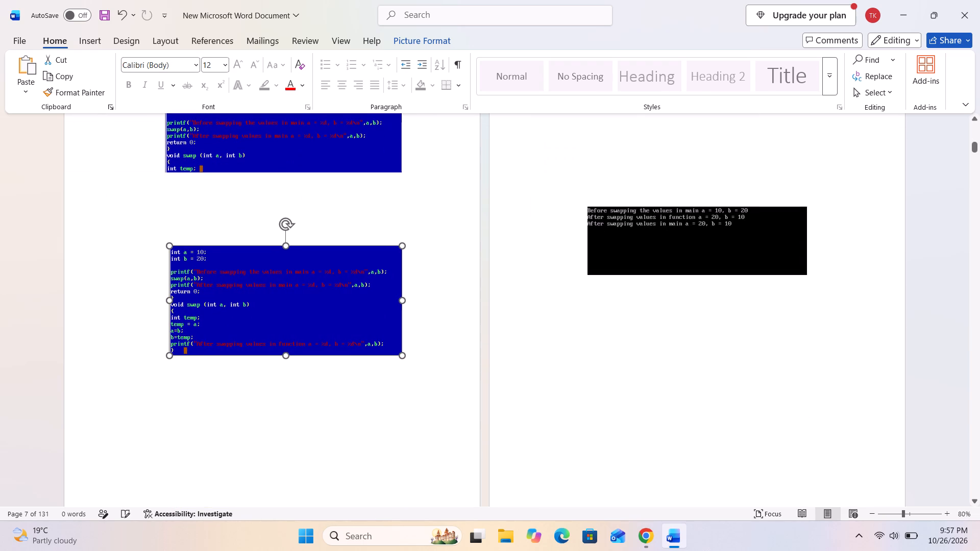
{"action": "left_click_drag", "start_coordinate": [168, 197], "coordinate": [605, 104]}
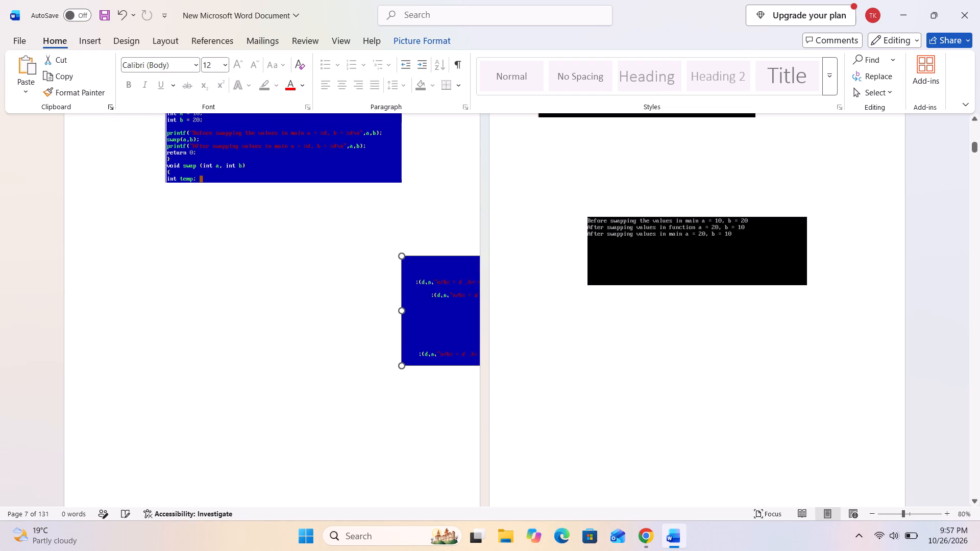
{"action": "left_click_drag", "start_coordinate": [605, 104], "coordinate": [165, 169]}
{"action": "left_click_drag", "start_coordinate": [403, 307], "coordinate": [419, 205]}
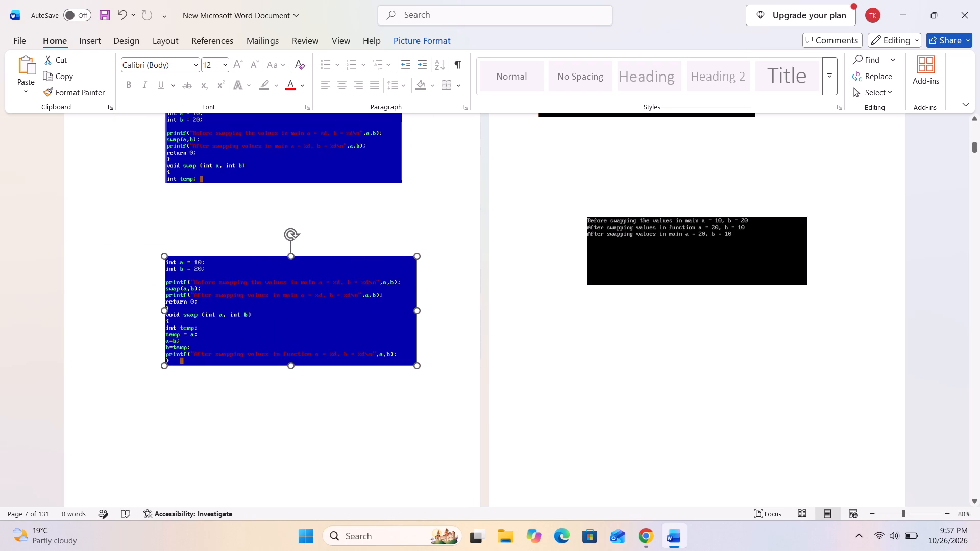
{"action": "left_click_drag", "start_coordinate": [419, 205], "coordinate": [401, 180]}
Centre the "Before function call x=100" output picture on page 8 and enlarge it in width and height, shifting the swapping output picture down.
{"action": "scroll", "coordinate": [629, 348], "scroll_direction": "up", "scroll_amount": 8}
{"action": "left_click_drag", "start_coordinate": [632, 272], "coordinate": [675, 298]}
{"action": "scroll", "coordinate": [676, 317], "scroll_direction": "down", "scroll_amount": 3}
{"action": "scroll", "coordinate": [673, 332], "scroll_direction": "up", "scroll_amount": 1}
{"action": "scroll", "coordinate": [672, 333], "scroll_direction": "down", "scroll_amount": 2}
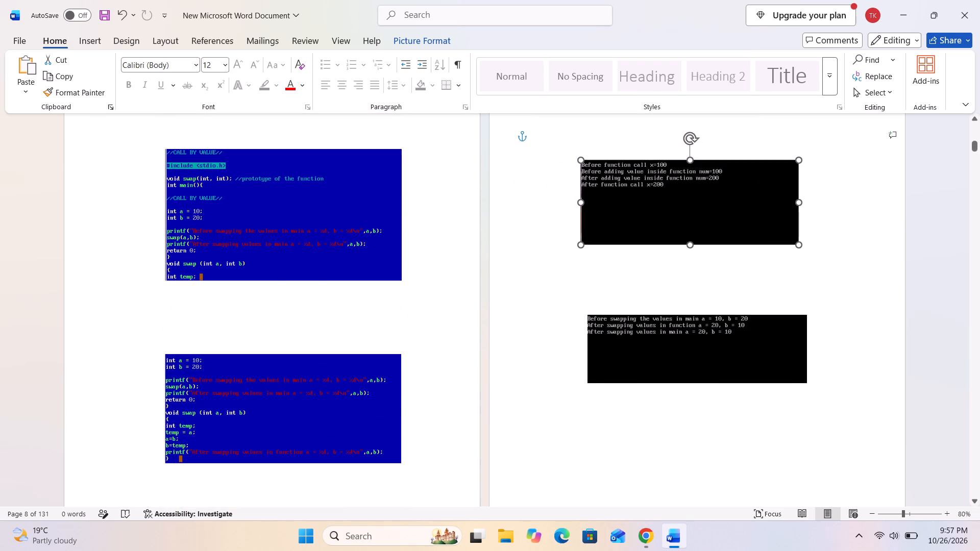
{"action": "left_click_drag", "start_coordinate": [665, 354], "coordinate": [641, 447]}
{"action": "left_click", "coordinate": [628, 205]}
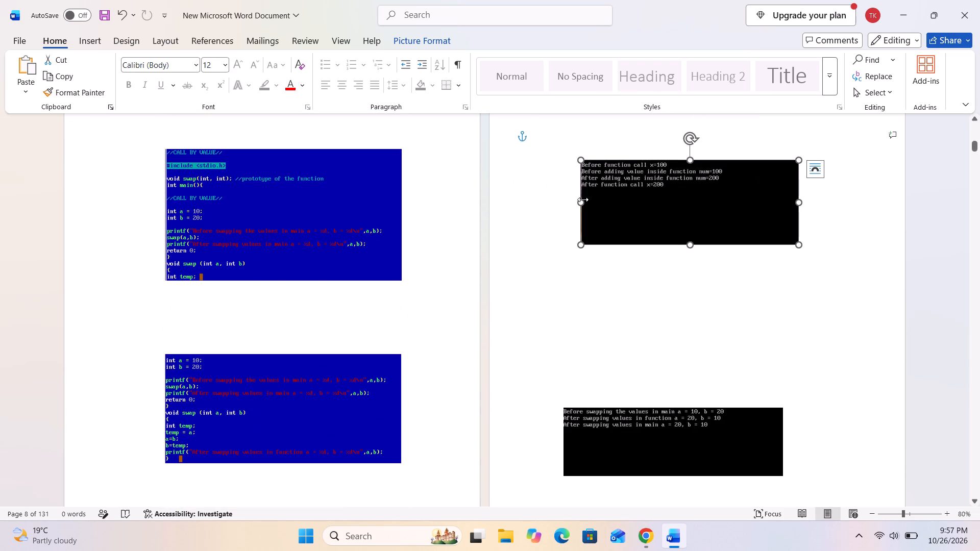
{"action": "left_click_drag", "start_coordinate": [580, 199], "coordinate": [553, 205]}
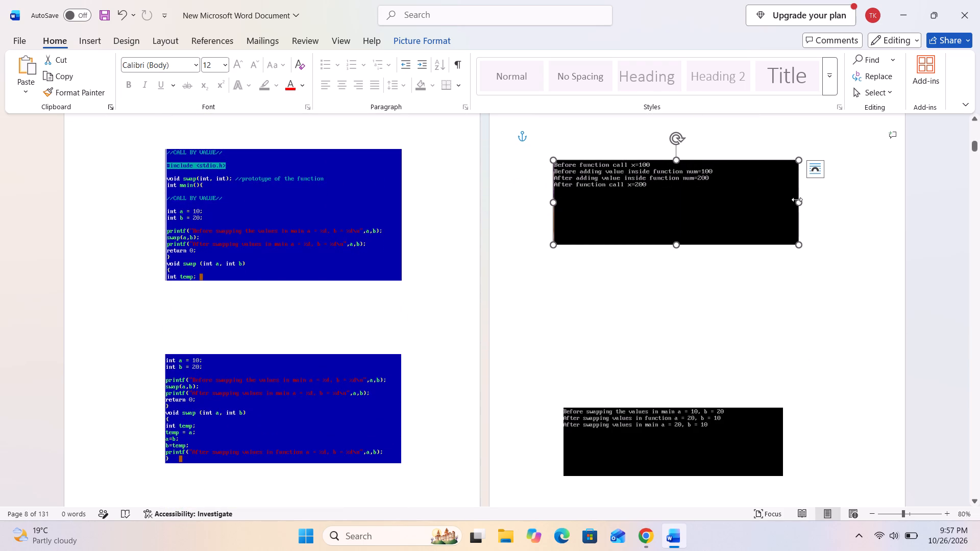
{"action": "left_click_drag", "start_coordinate": [800, 200], "coordinate": [817, 209]}
{"action": "left_click_drag", "start_coordinate": [687, 245], "coordinate": [685, 264]}
Move the swapping output picture up on page 8, matching its height to the lower page 7 code picture and its width to the output above.
{"action": "scroll", "coordinate": [683, 263], "scroll_direction": "down", "scroll_amount": 3}
{"action": "left_click_drag", "start_coordinate": [660, 356], "coordinate": [671, 296]}
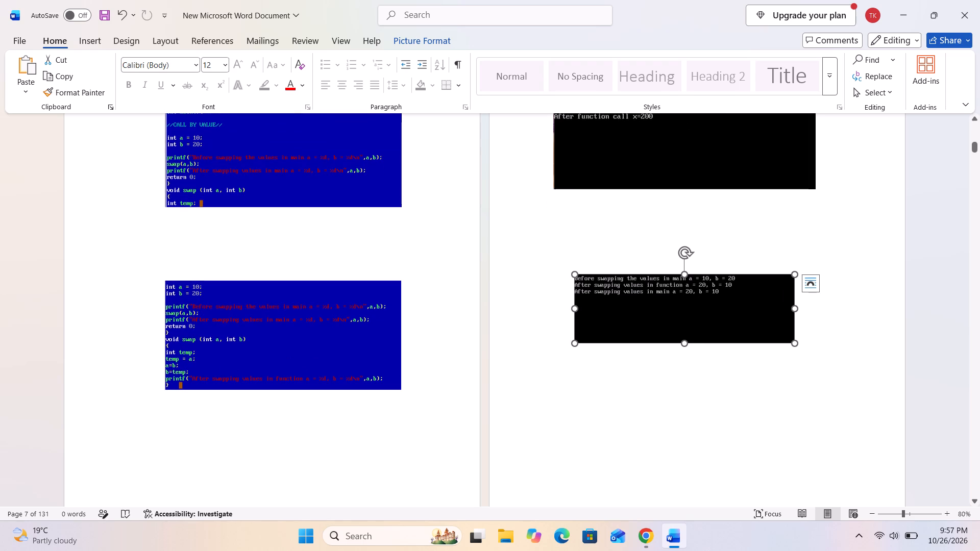
{"action": "left_click_drag", "start_coordinate": [687, 271], "coordinate": [393, 280]}
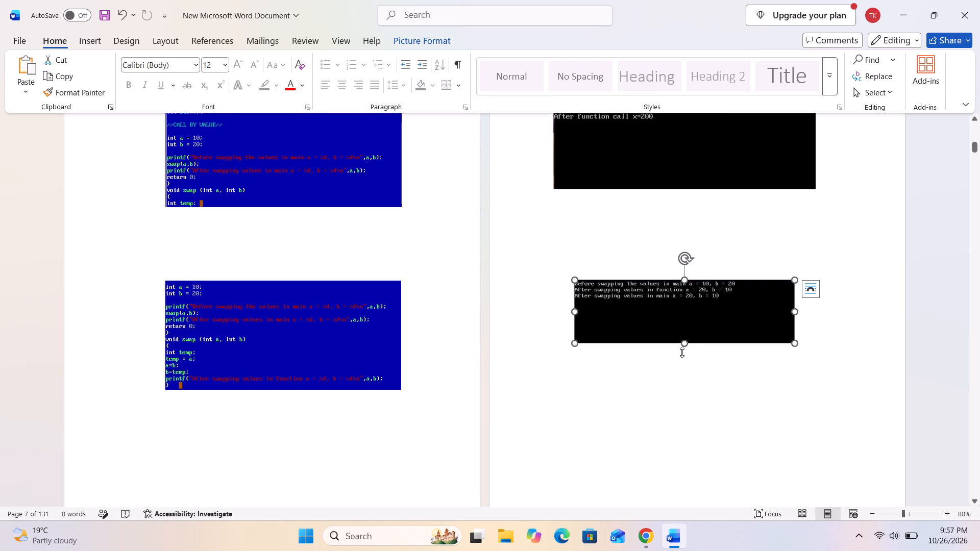
{"action": "left_click_drag", "start_coordinate": [684, 346], "coordinate": [375, 391]}
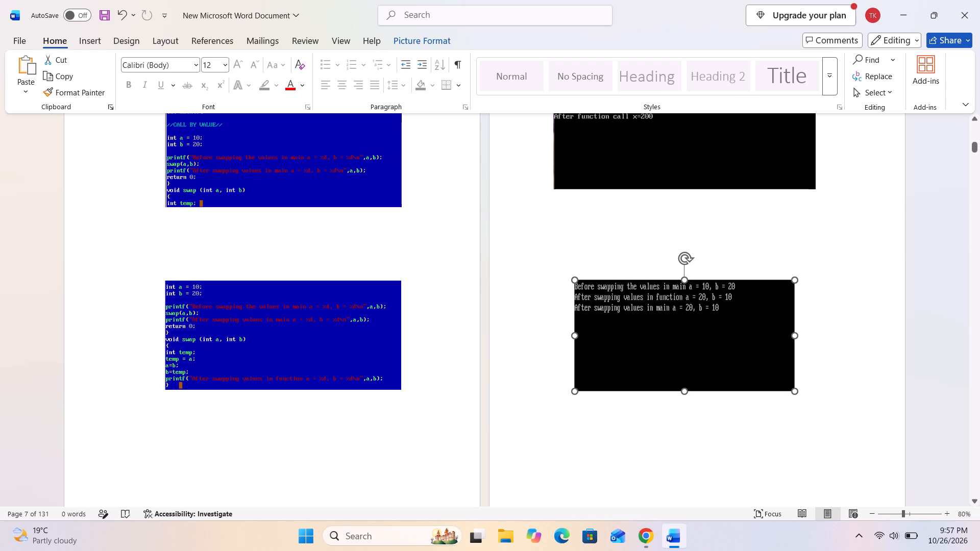
{"action": "left_click_drag", "start_coordinate": [375, 391], "coordinate": [366, 389]}
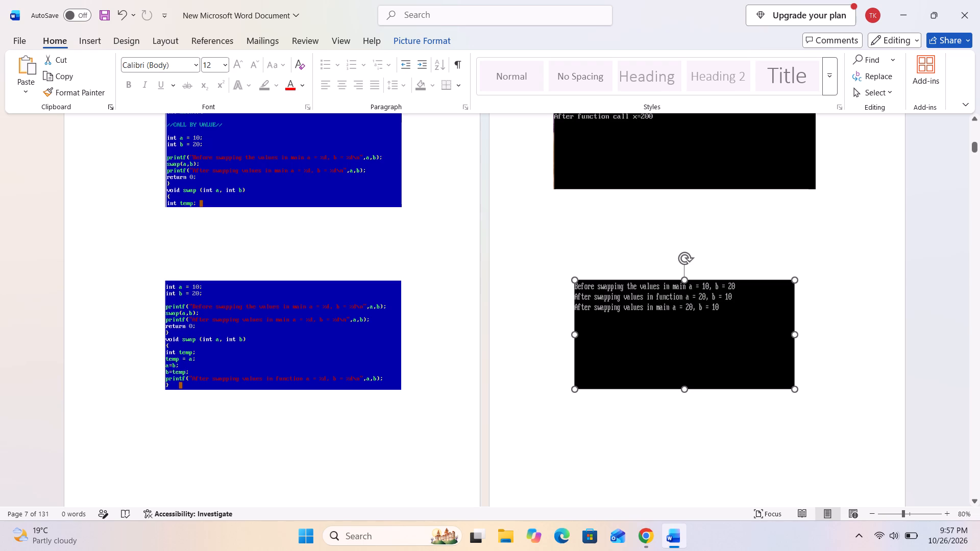
{"action": "left_click_drag", "start_coordinate": [577, 332], "coordinate": [560, 203]}
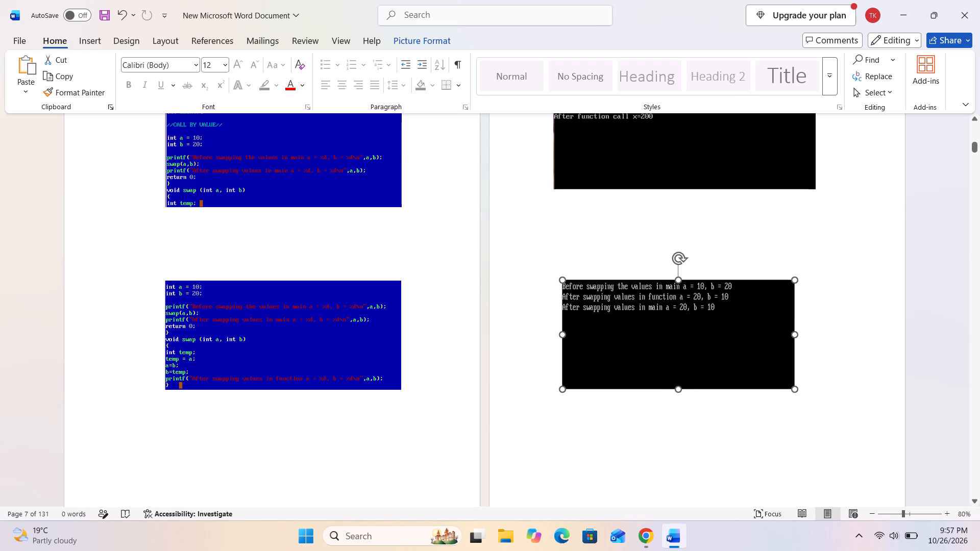
{"action": "left_click_drag", "start_coordinate": [560, 203], "coordinate": [553, 187]}
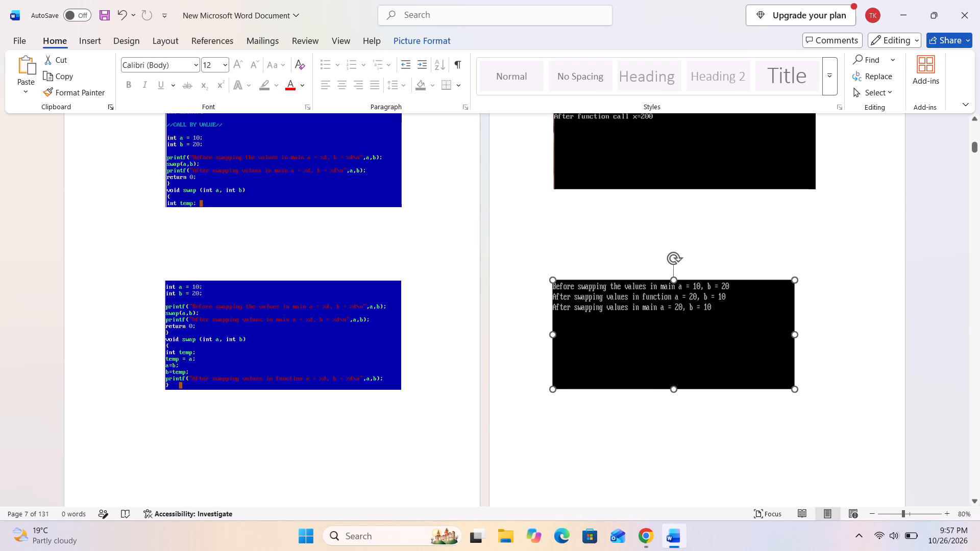
{"action": "left_click_drag", "start_coordinate": [553, 187], "coordinate": [555, 184]}
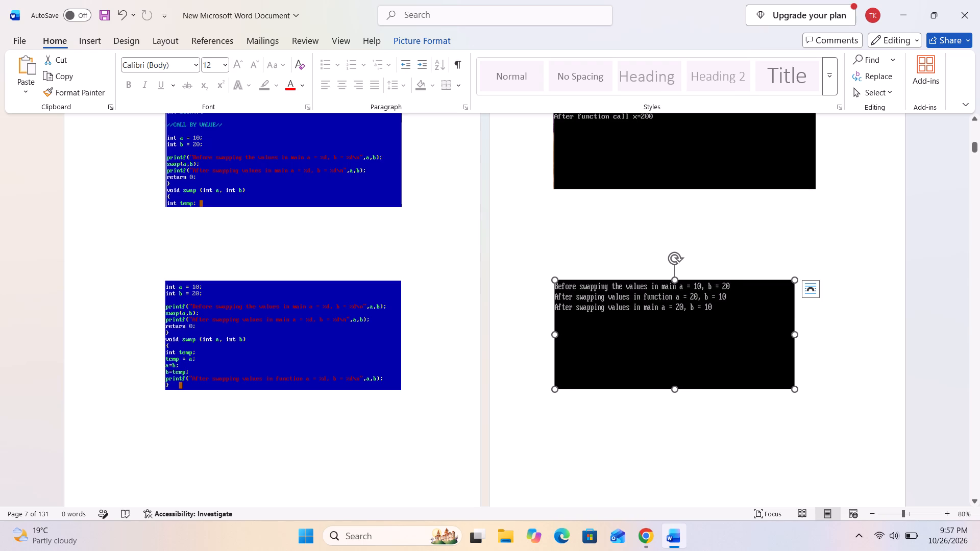
{"action": "left_click_drag", "start_coordinate": [794, 334], "coordinate": [817, 187]}
Move the CALL BY REFERENCE swap picture on page 9 down and to the right, widening the gap beneath the change picture.
{"action": "scroll", "coordinate": [714, 409], "scroll_direction": "down", "scroll_amount": 17}
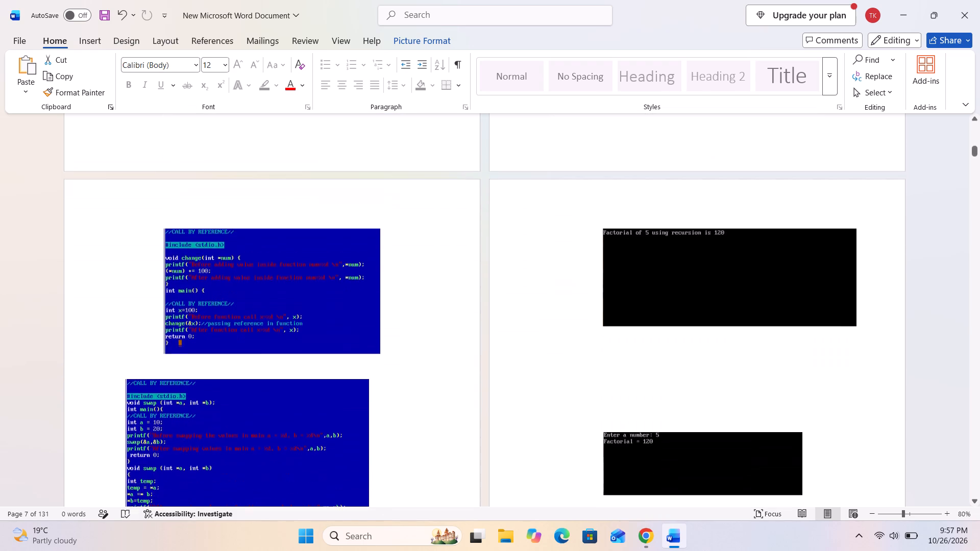
{"action": "scroll", "coordinate": [308, 377], "scroll_direction": "down", "scroll_amount": 3}
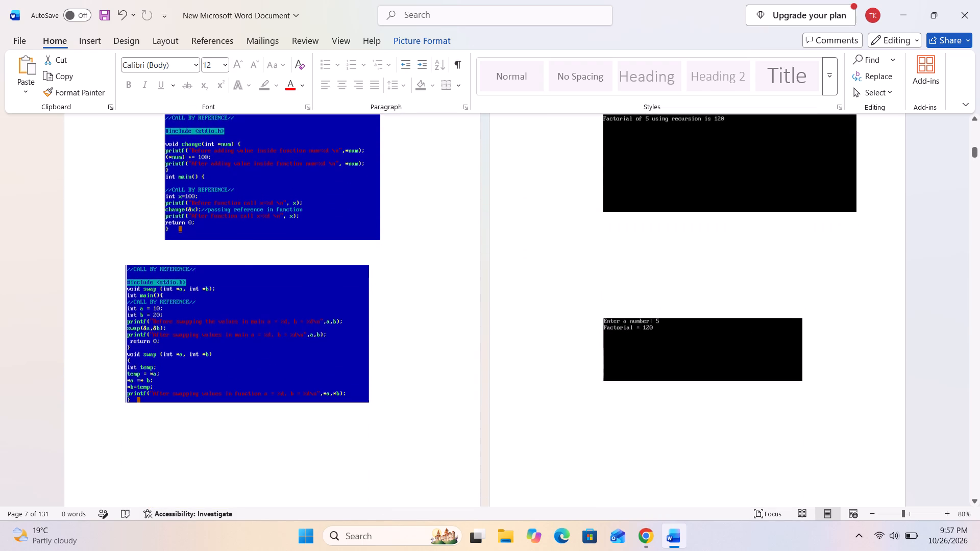
{"action": "left_click_drag", "start_coordinate": [274, 348], "coordinate": [295, 385]}
Widen the CALL BY REFERENCE picture with the change function on both sides to match the swap picture below it.
{"action": "left_click", "coordinate": [292, 193]}
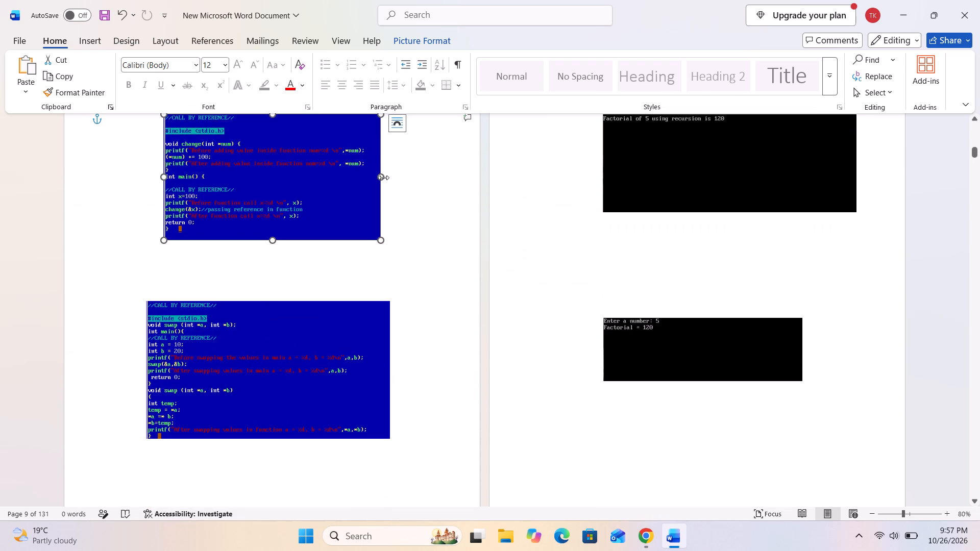
{"action": "left_click_drag", "start_coordinate": [382, 178], "coordinate": [390, 305]}
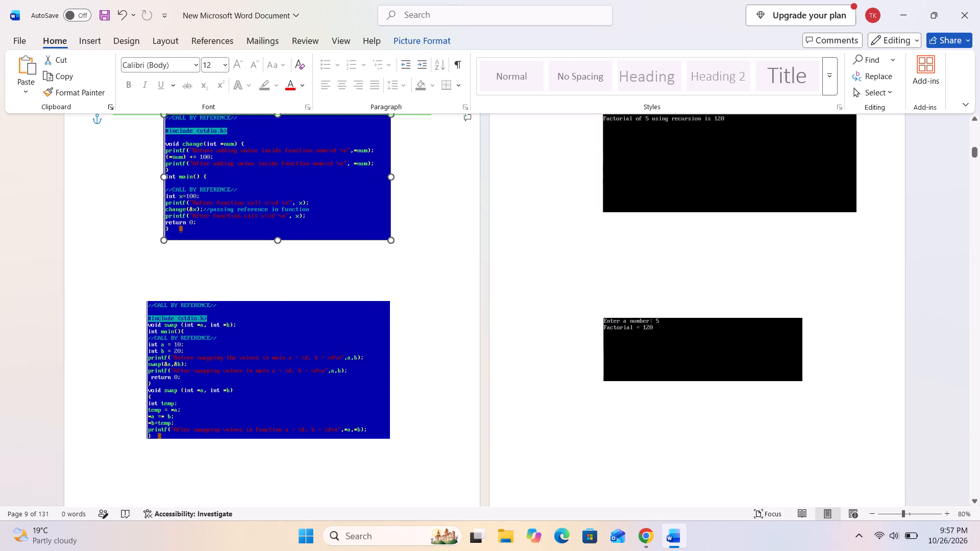
{"action": "left_click_drag", "start_coordinate": [390, 305], "coordinate": [389, 305]}
{"action": "left_click", "coordinate": [178, 169]}
{"action": "left_click_drag", "start_coordinate": [165, 174], "coordinate": [145, 300]}
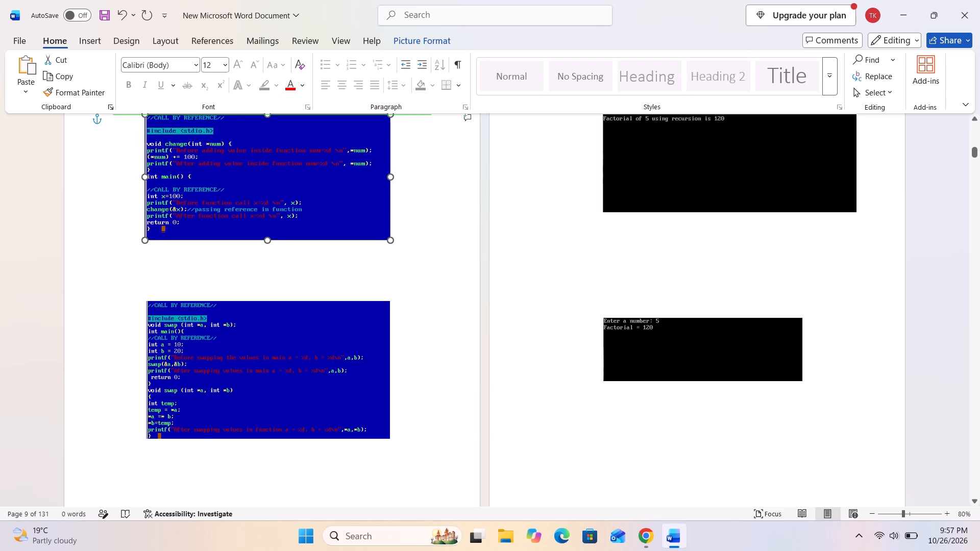
{"action": "left_click_drag", "start_coordinate": [145, 300], "coordinate": [146, 303]}
Centre the "Factorial of 5 using recursion" output picture on page 10 and stretch its height to match the change code picture on page 9.
{"action": "left_click", "coordinate": [553, 291]}
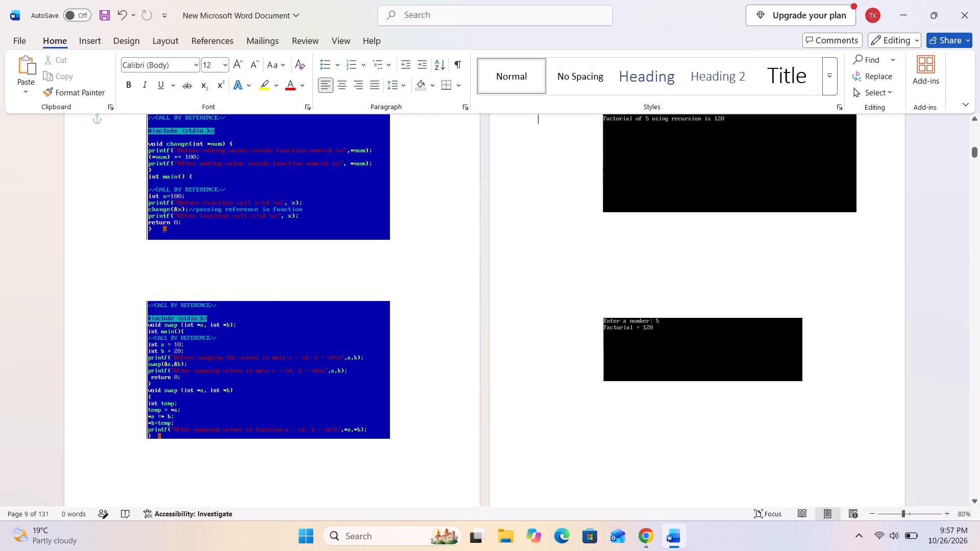
{"action": "left_click_drag", "start_coordinate": [740, 188], "coordinate": [696, 208]}
{"action": "scroll", "coordinate": [687, 214], "scroll_direction": "up", "scroll_amount": 2}
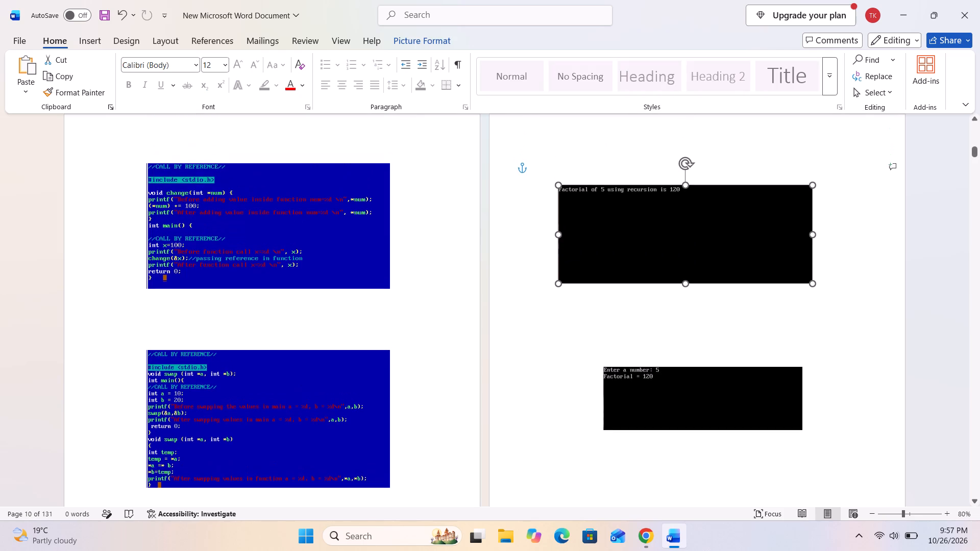
{"action": "left_click_drag", "start_coordinate": [688, 184], "coordinate": [384, 165]}
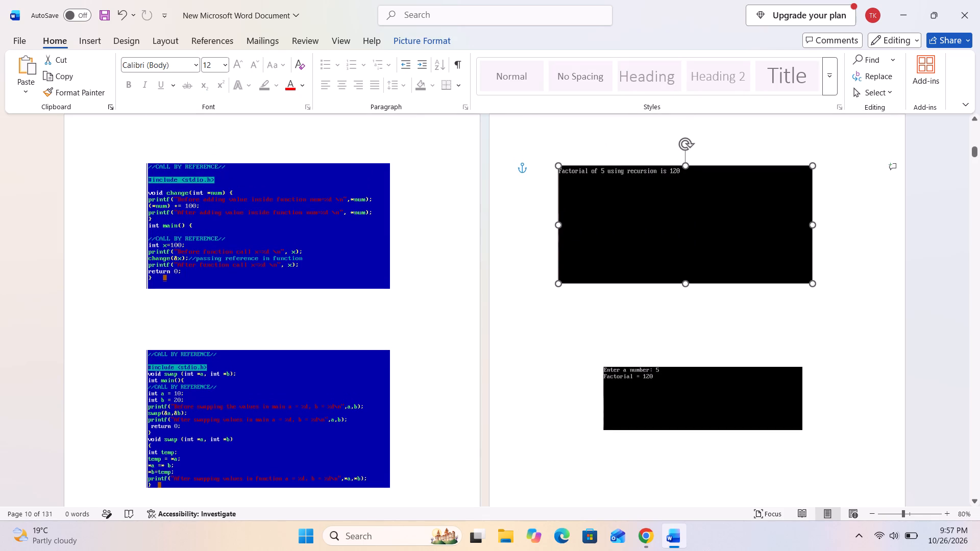
{"action": "left_click_drag", "start_coordinate": [384, 165], "coordinate": [383, 163]}
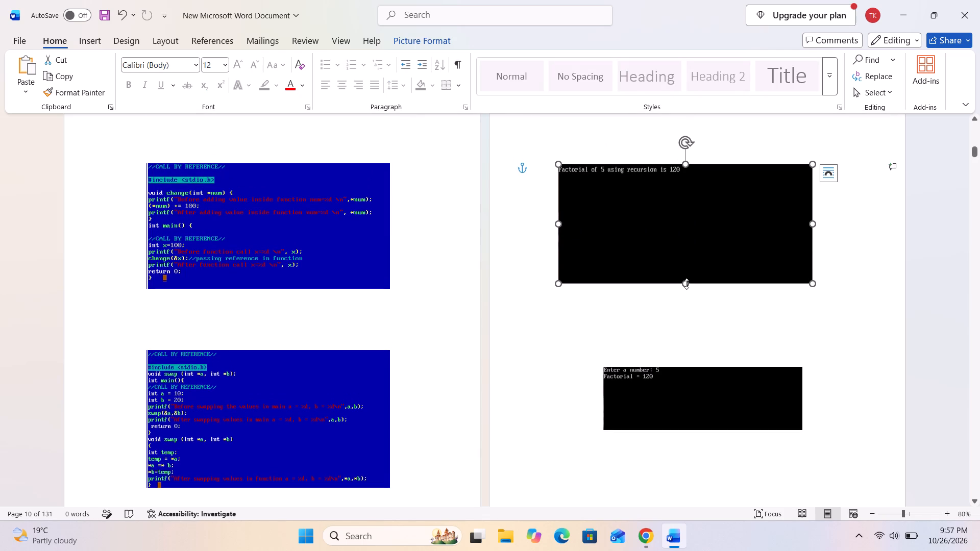
{"action": "left_click_drag", "start_coordinate": [687, 284], "coordinate": [356, 288]}
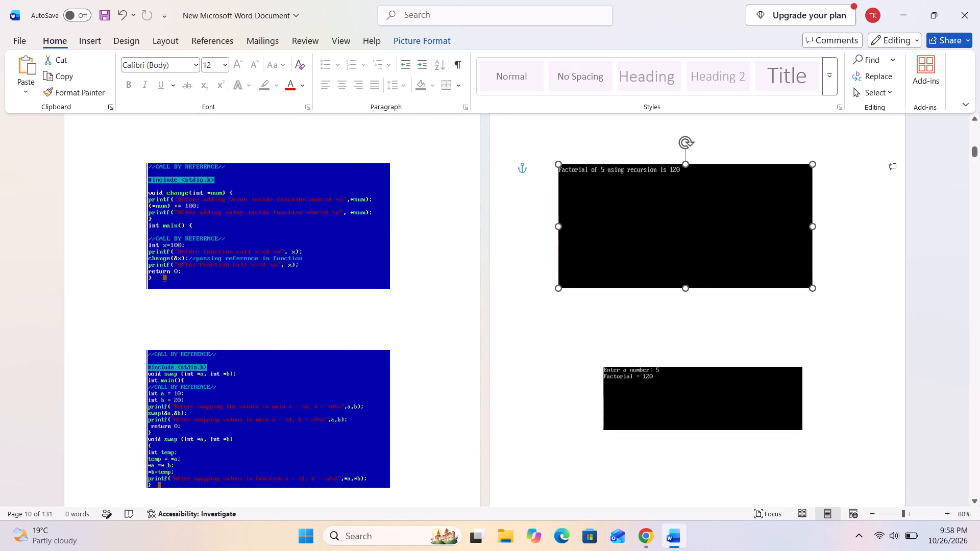
{"action": "left_click_drag", "start_coordinate": [356, 288], "coordinate": [354, 289]}
Increase the height of the "Enter a number: 5" output picture on page 10 and widen it to match the recursion output above.
{"action": "left_click", "coordinate": [682, 416]}
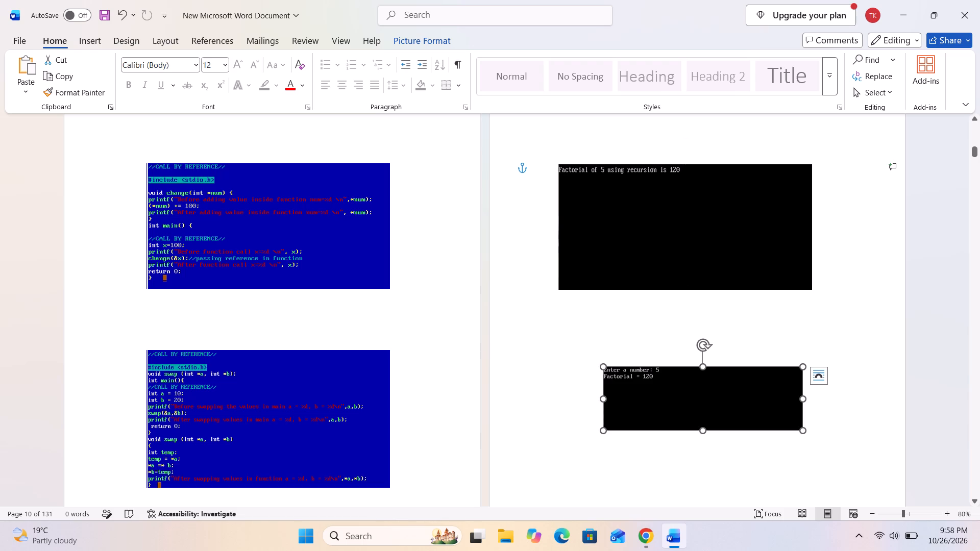
{"action": "left_click_drag", "start_coordinate": [701, 365], "coordinate": [372, 354]}
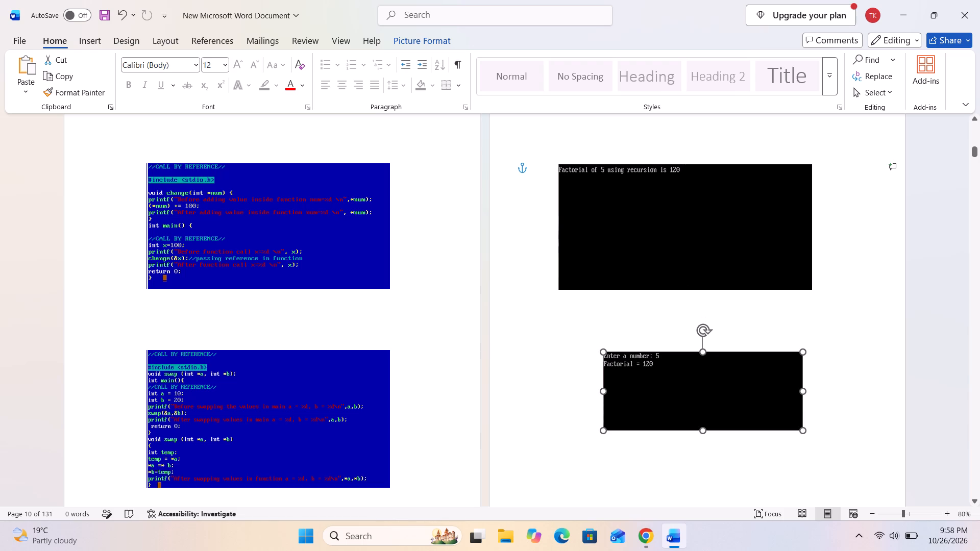
{"action": "left_click_drag", "start_coordinate": [372, 354], "coordinate": [372, 354]}
{"action": "left_click_drag", "start_coordinate": [700, 432], "coordinate": [653, 448]}
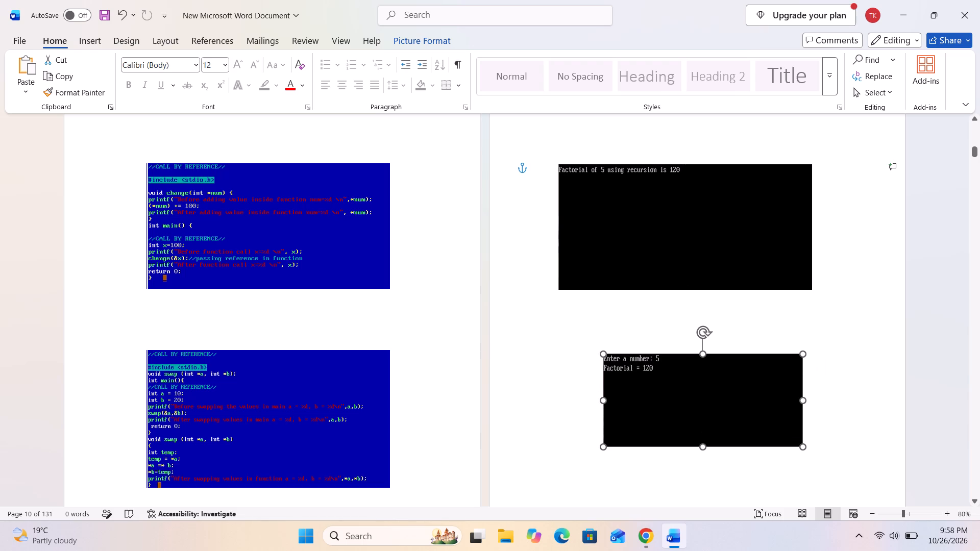
{"action": "left_click_drag", "start_coordinate": [653, 448], "coordinate": [654, 458]}
{"action": "left_click", "coordinate": [601, 411]}
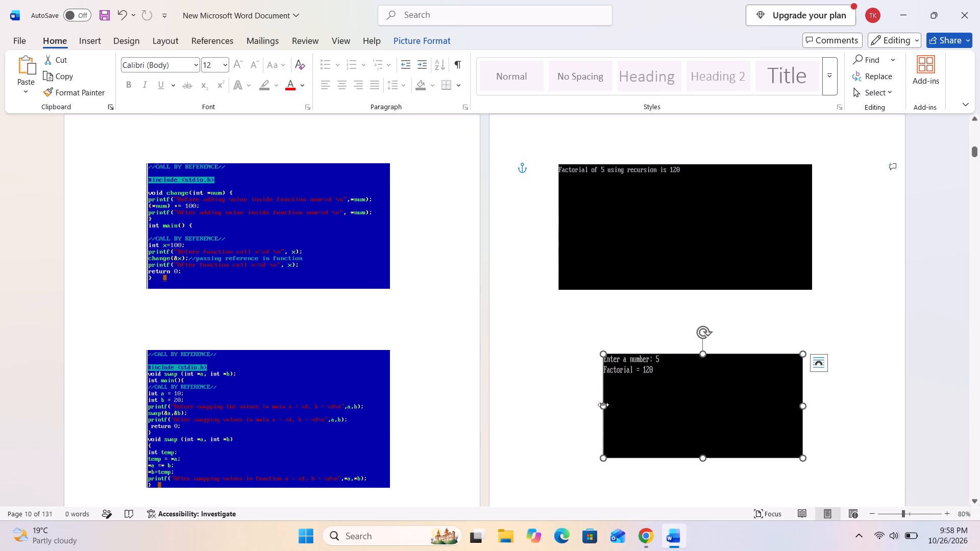
{"action": "left_click_drag", "start_coordinate": [603, 405], "coordinate": [558, 290]}
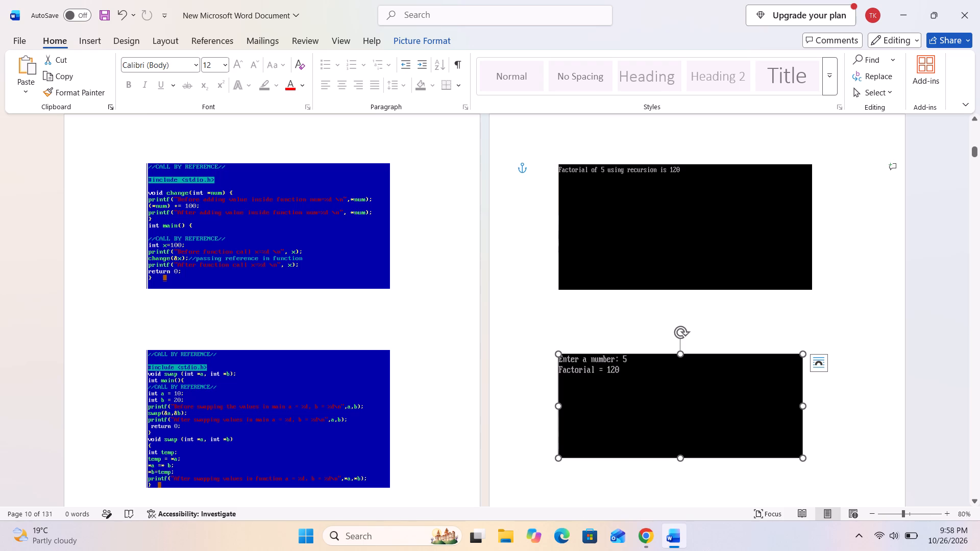
{"action": "left_click_drag", "start_coordinate": [805, 404], "coordinate": [812, 293]}
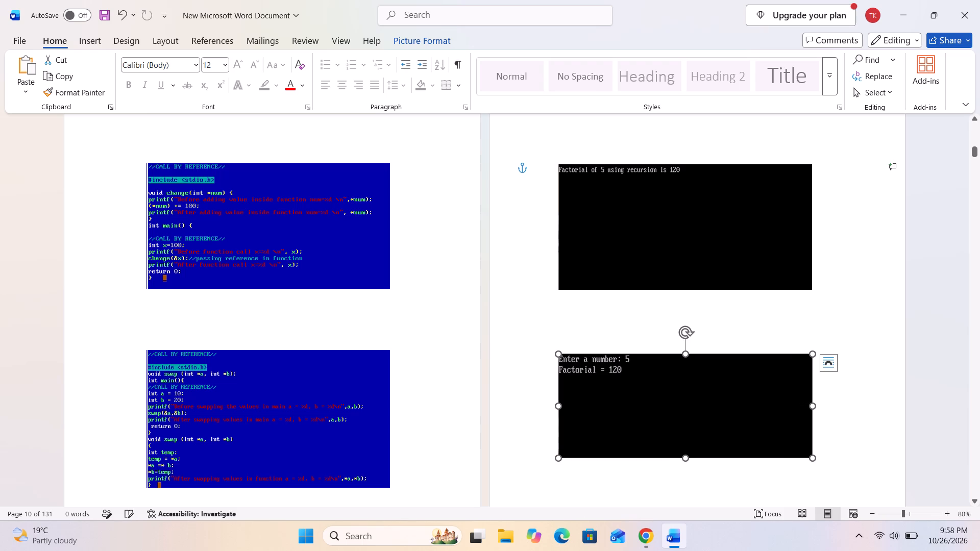
Switch to Chrome and examine the Pictures arranged document preview in the Claude chat, closing the preview when done.
{"action": "left_click", "coordinate": [658, 529]}
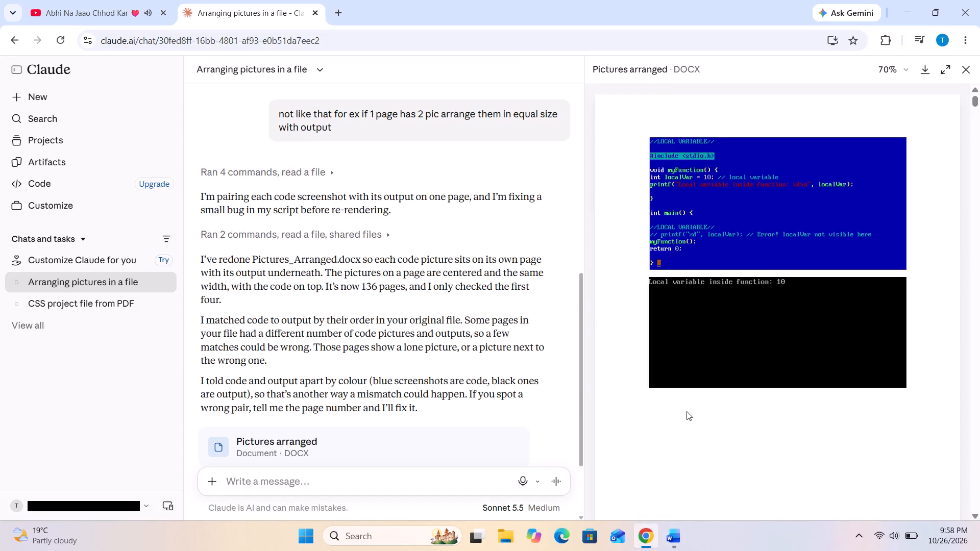
{"action": "scroll", "coordinate": [699, 419], "scroll_direction": "up", "scroll_amount": 5}
{"action": "scroll", "coordinate": [699, 419], "scroll_direction": "down", "scroll_amount": 20}
{"action": "scroll", "coordinate": [699, 419], "scroll_direction": "down", "scroll_amount": 6}
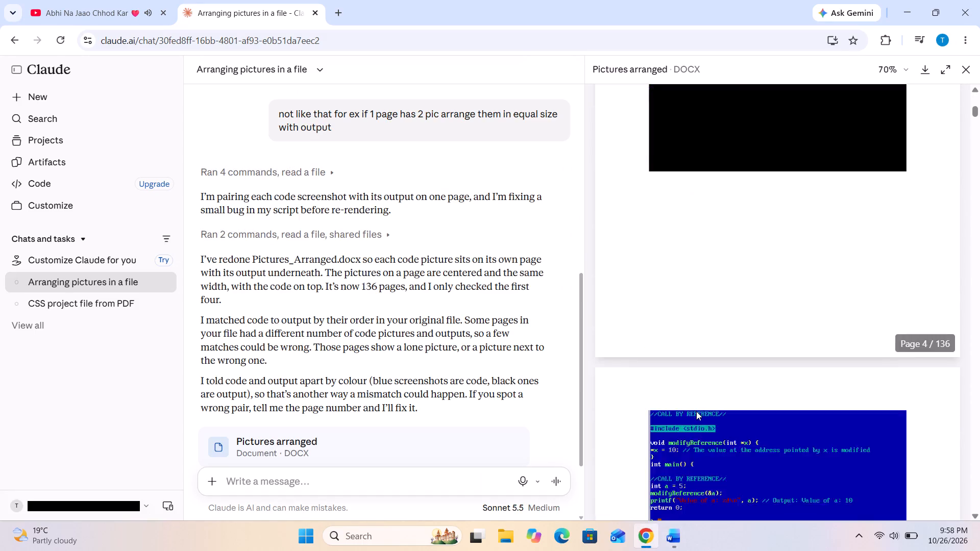
{"action": "scroll", "coordinate": [696, 411], "scroll_direction": "down", "scroll_amount": 16}
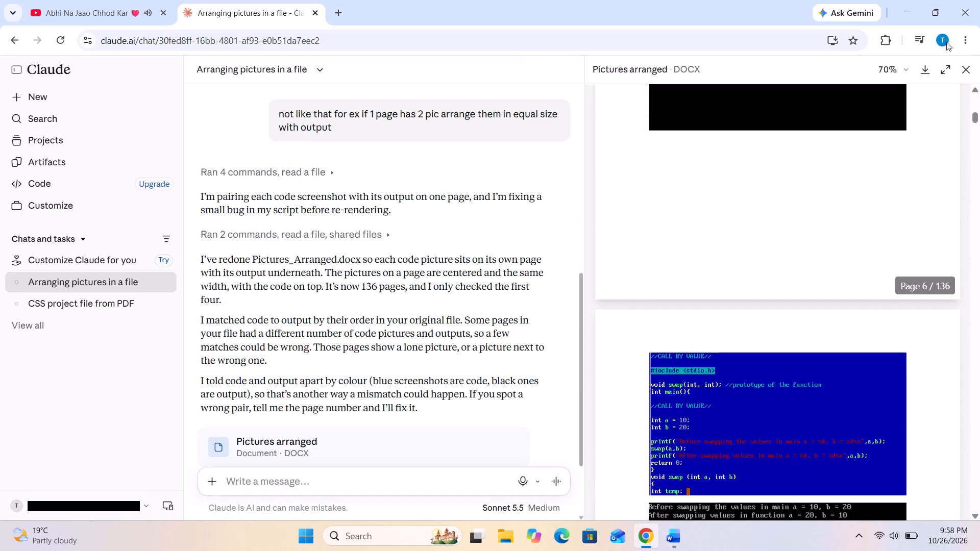
{"action": "left_click", "coordinate": [971, 65]}
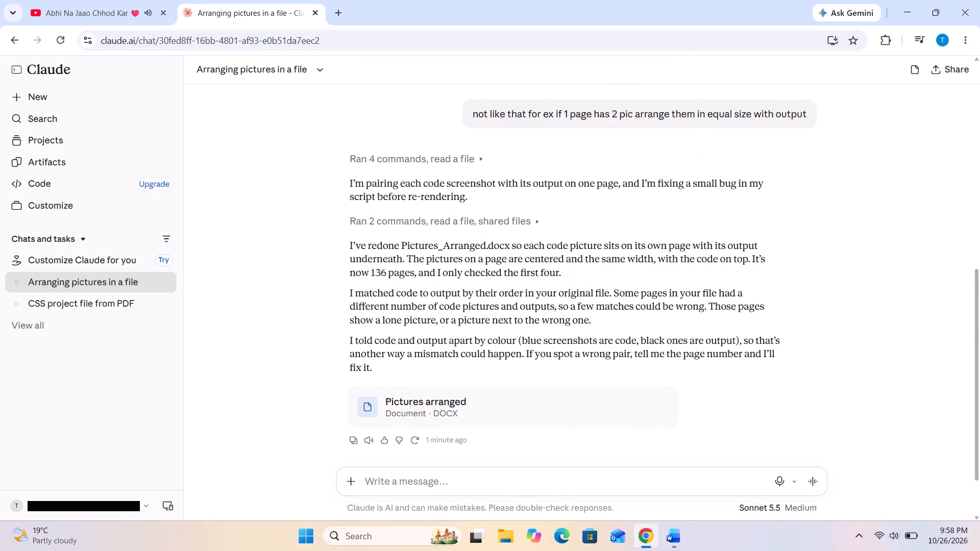
{"action": "scroll", "coordinate": [519, 343], "scroll_direction": "down", "scroll_amount": 9}
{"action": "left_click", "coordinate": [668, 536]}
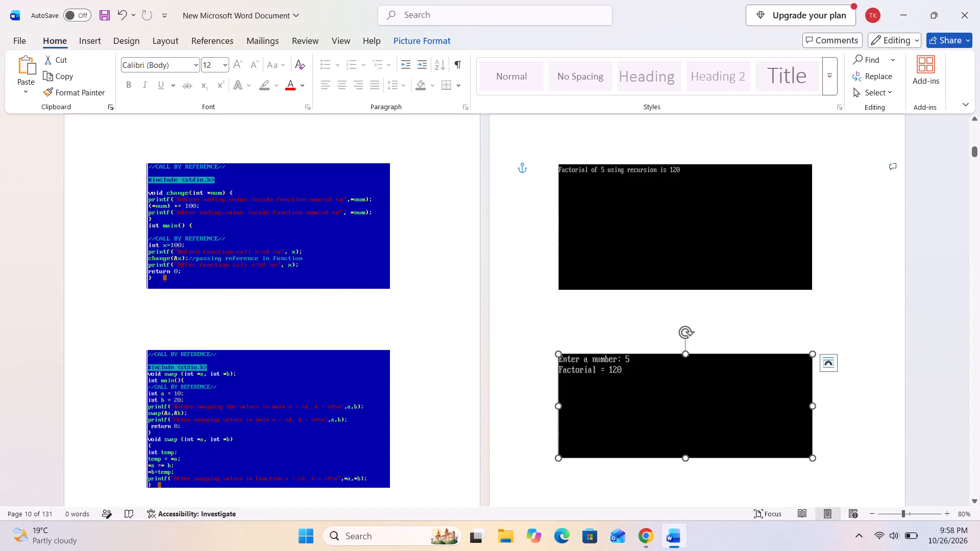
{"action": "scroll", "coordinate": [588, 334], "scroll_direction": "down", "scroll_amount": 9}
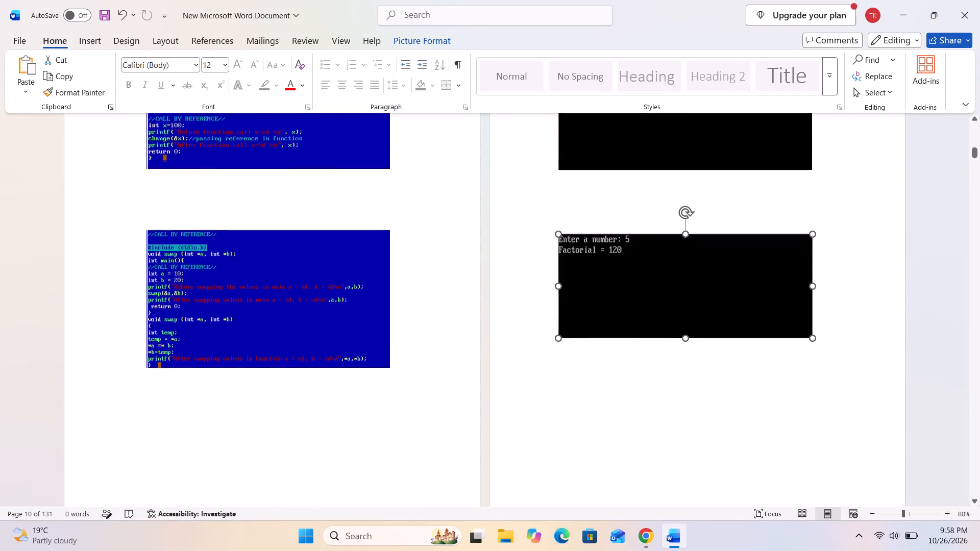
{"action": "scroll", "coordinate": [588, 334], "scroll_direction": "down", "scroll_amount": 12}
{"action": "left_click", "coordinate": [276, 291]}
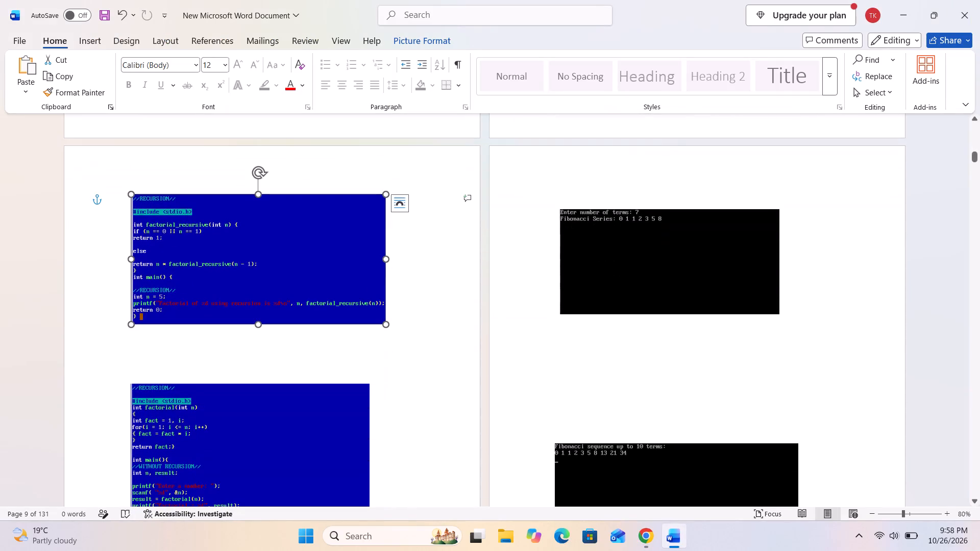
{"action": "left_click", "coordinate": [639, 539]}
{"action": "left_click", "coordinate": [446, 479]}
{"action": "type", "text": "change the blue images into black bac"}
{"action": "key", "text": "k"}
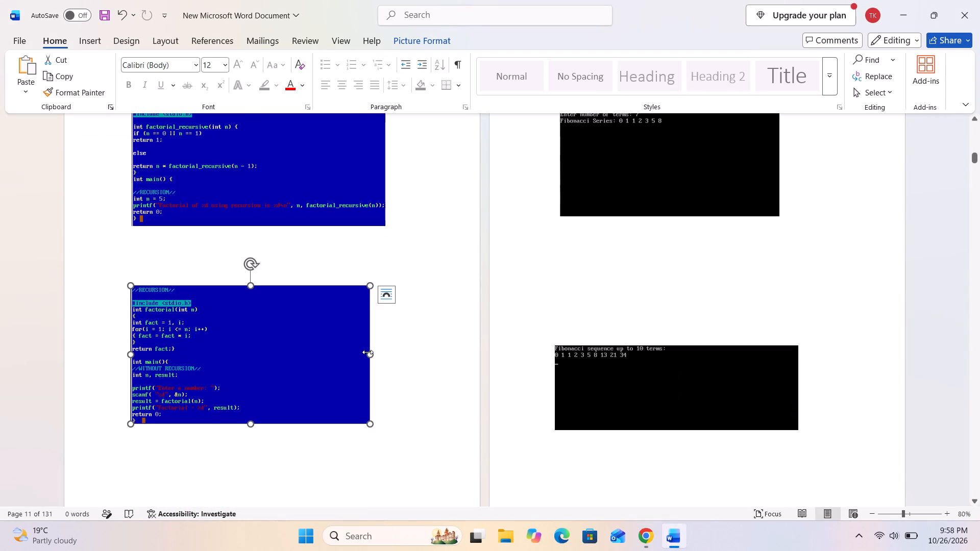
{"action": "left_click_drag", "start_coordinate": [367, 352], "coordinate": [386, 226]}
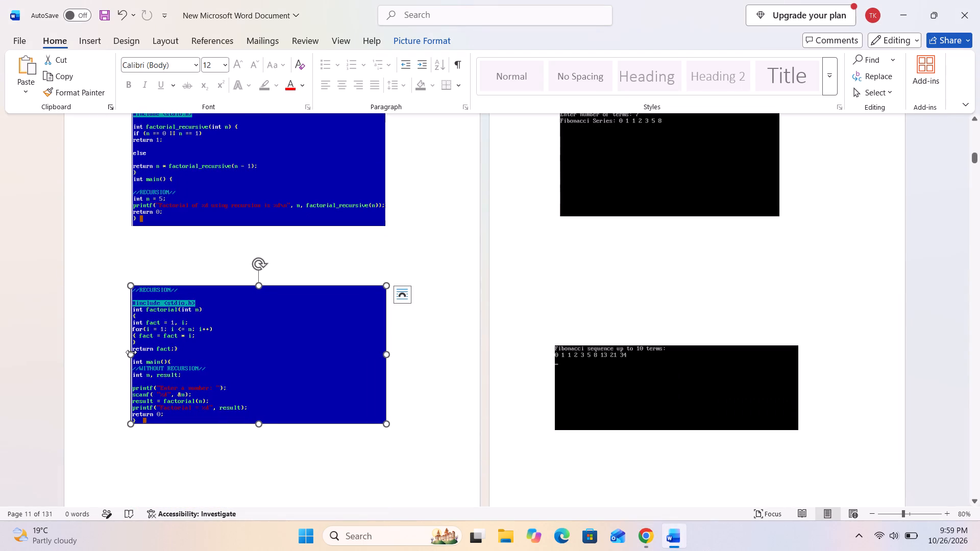
{"action": "left_click_drag", "start_coordinate": [131, 352], "coordinate": [132, 223]}
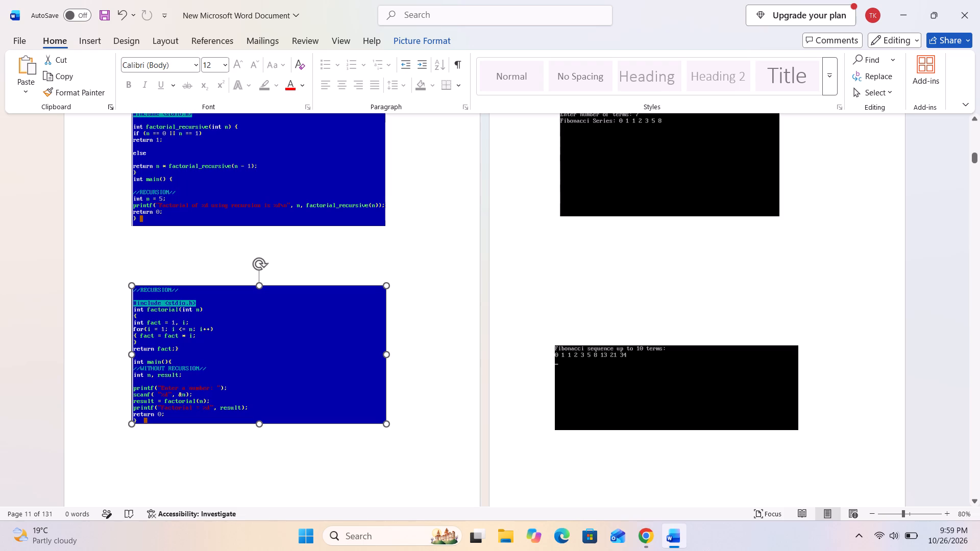
Move the "Fibonacci sequence up to 10 terms" output picture on page 12 up and to the right, and increase its height.
{"action": "left_click_drag", "start_coordinate": [645, 369], "coordinate": [657, 337]}
{"action": "left_click_drag", "start_coordinate": [687, 313], "coordinate": [443, 304]}
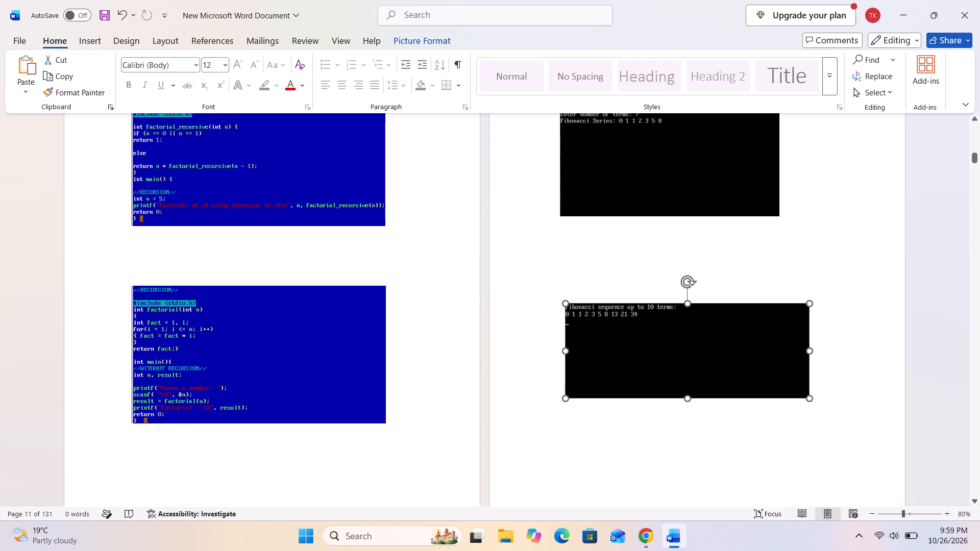
{"action": "left_click_drag", "start_coordinate": [443, 304], "coordinate": [377, 302]}
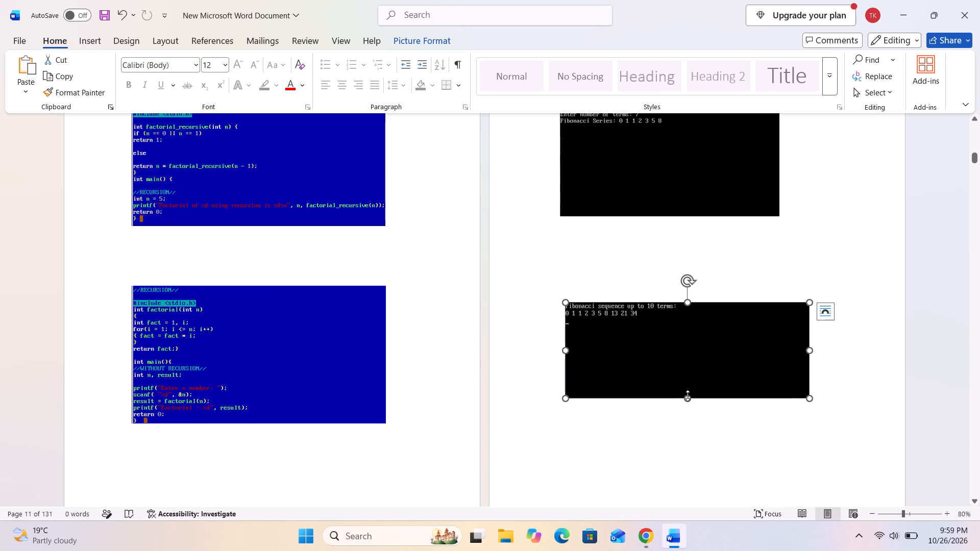
{"action": "left_click_drag", "start_coordinate": [688, 397], "coordinate": [688, 416]}
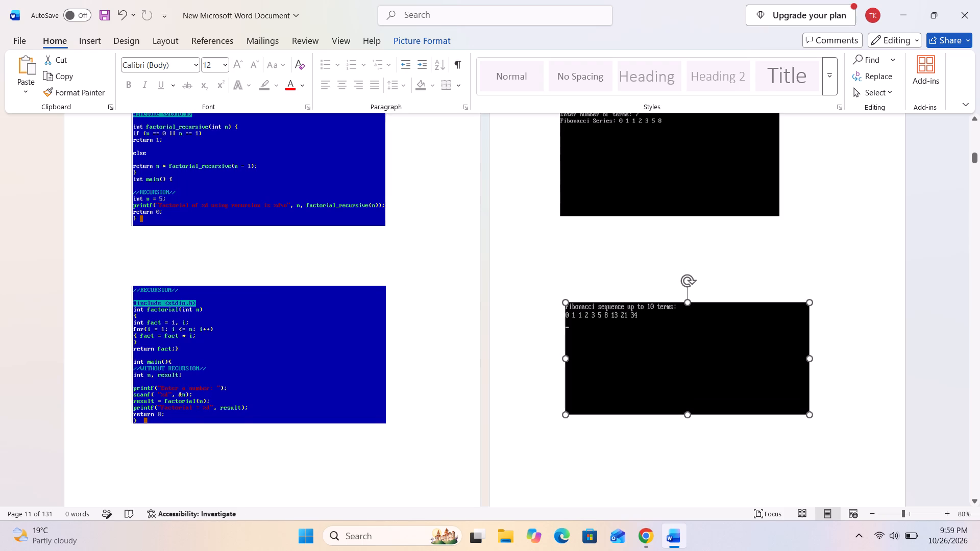
Widen the "Enter number of terms: 7" output picture on page 12, aligning both side edges with the Fibonacci sequence output below.
{"action": "scroll", "coordinate": [677, 248], "scroll_direction": "up", "scroll_amount": 1}
{"action": "left_click", "coordinate": [663, 207]}
{"action": "left_click_drag", "start_coordinate": [780, 188], "coordinate": [802, 251]}
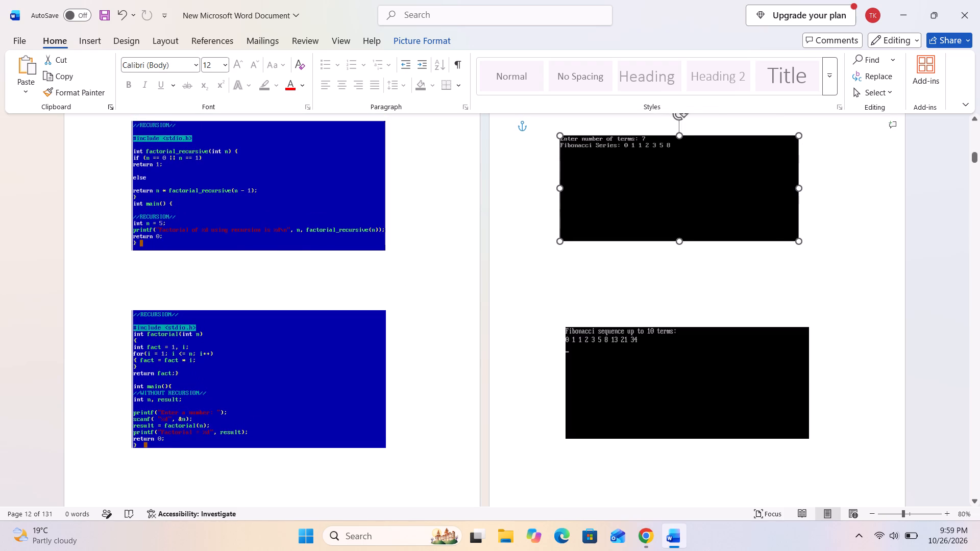
{"action": "left_click_drag", "start_coordinate": [802, 251], "coordinate": [808, 324]}
{"action": "left_click_drag", "start_coordinate": [562, 188], "coordinate": [566, 328]}
Adjust the side edges of the second FIBONACCI WITH RECURSION code picture on page 13 to line up with the picture above.
{"action": "scroll", "coordinate": [566, 292], "scroll_direction": "down", "scroll_amount": 16}
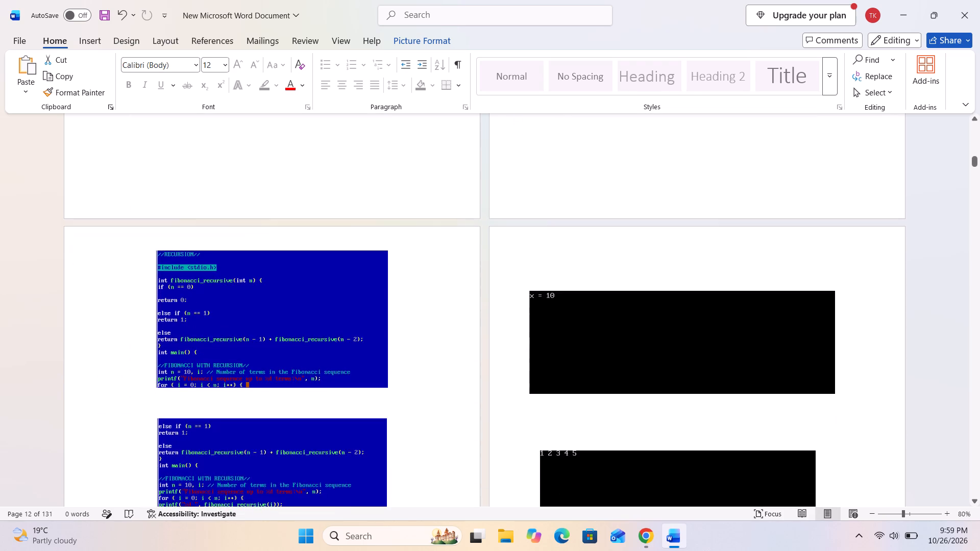
{"action": "scroll", "coordinate": [575, 275], "scroll_direction": "down", "scroll_amount": 4}
{"action": "scroll", "coordinate": [355, 340], "scroll_direction": "down", "scroll_amount": 3}
{"action": "left_click", "coordinate": [317, 306]}
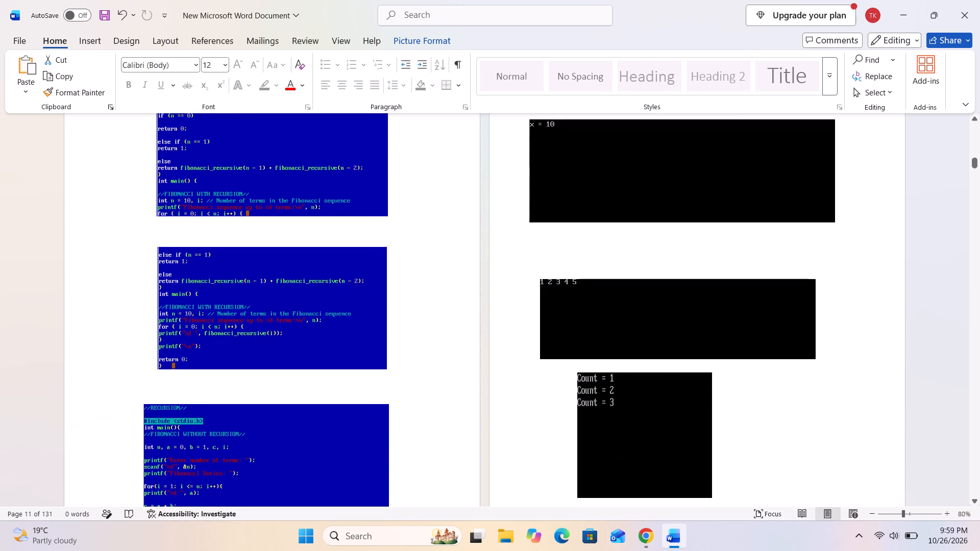
{"action": "left_click", "coordinate": [387, 302]}
{"action": "left_click_drag", "start_coordinate": [386, 309], "coordinate": [394, 264]}
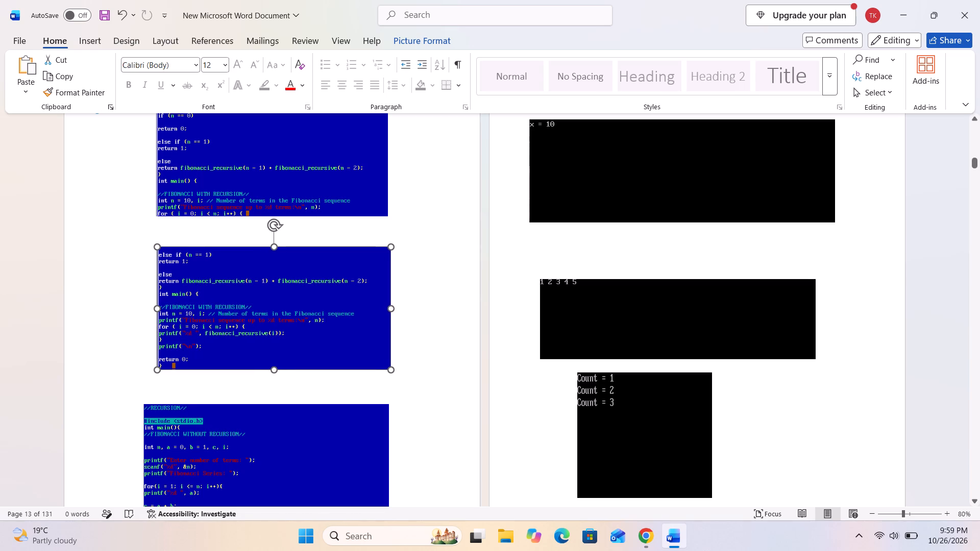
{"action": "left_click_drag", "start_coordinate": [394, 264], "coordinate": [387, 214]}
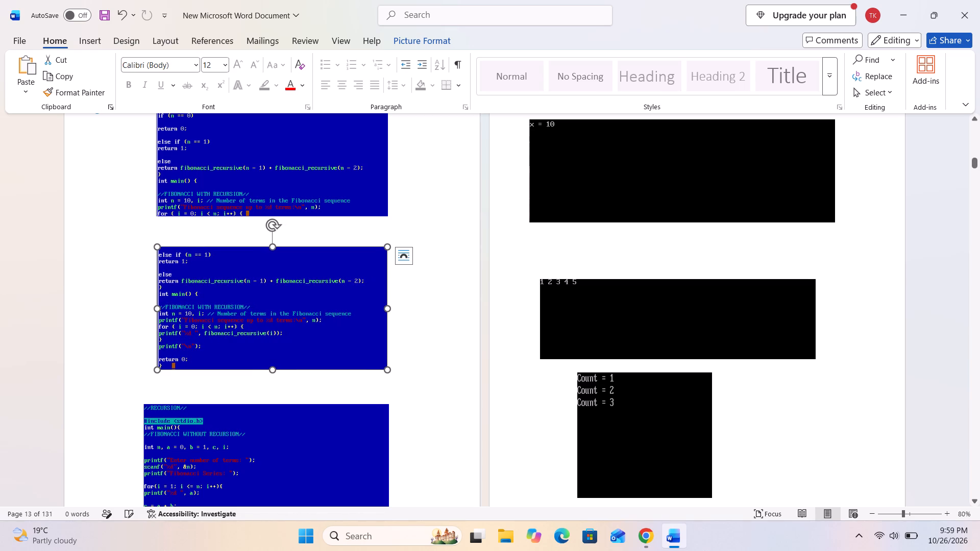
{"action": "left_click_drag", "start_coordinate": [157, 305], "coordinate": [165, 223]}
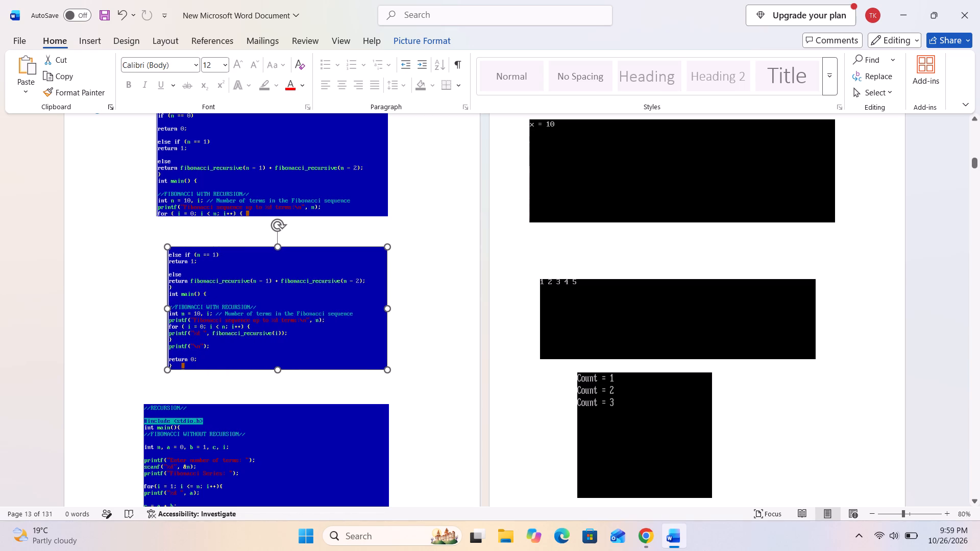
{"action": "left_click_drag", "start_coordinate": [165, 223], "coordinate": [156, 215]}
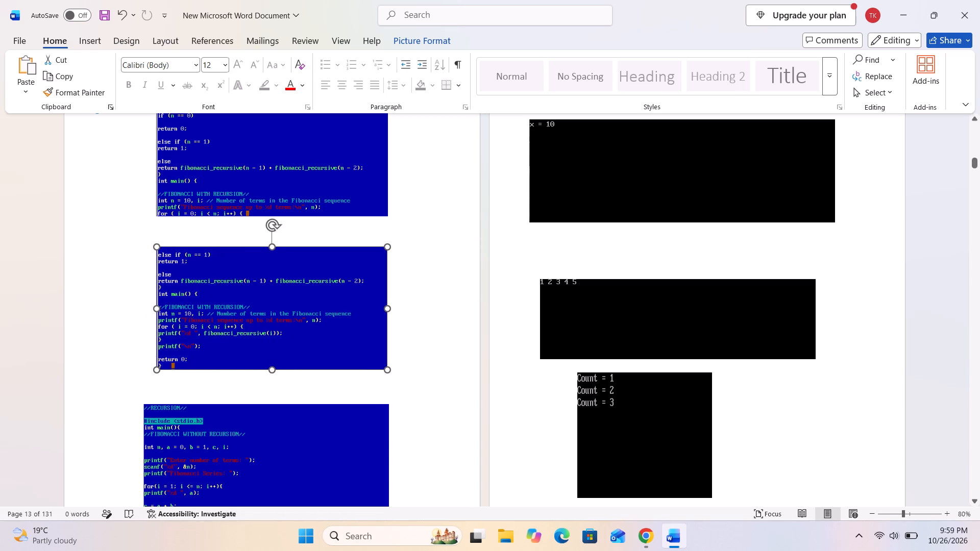
{"action": "left_click_drag", "start_coordinate": [156, 215], "coordinate": [157, 215]}
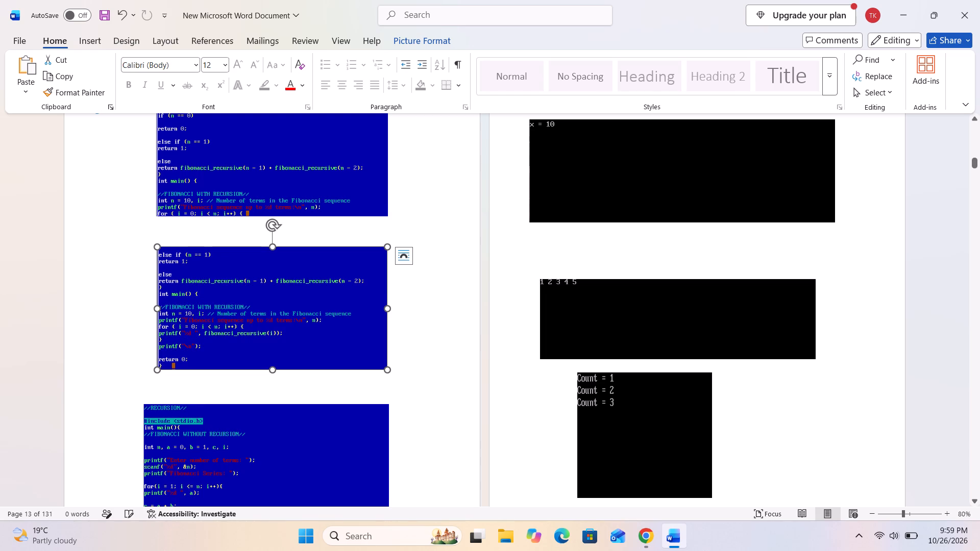
Move the FIBONACCI WITHOUT RECURSION code picture on page 13 to the right and narrow it to match the pictures above.
{"action": "scroll", "coordinate": [345, 366], "scroll_direction": "down", "scroll_amount": 3}
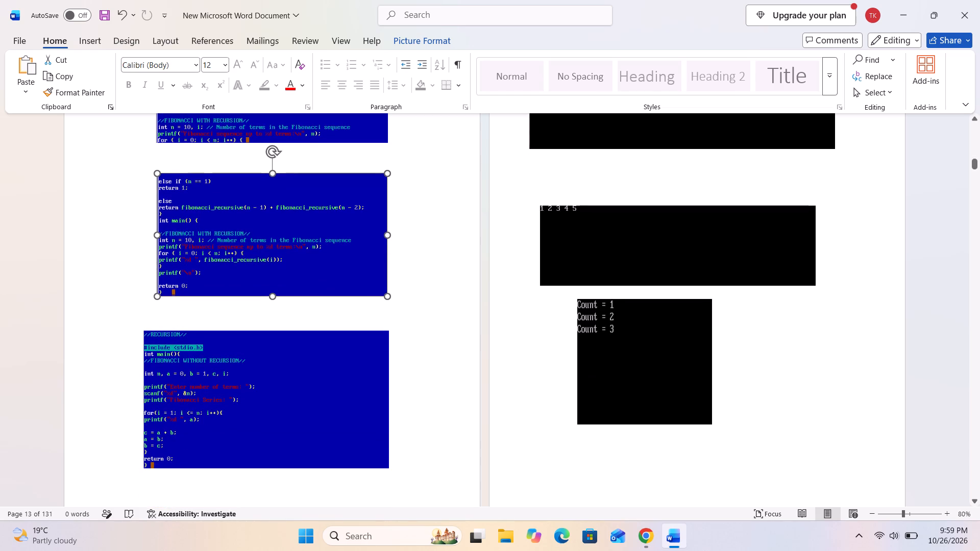
{"action": "left_click_drag", "start_coordinate": [280, 432], "coordinate": [298, 431]}
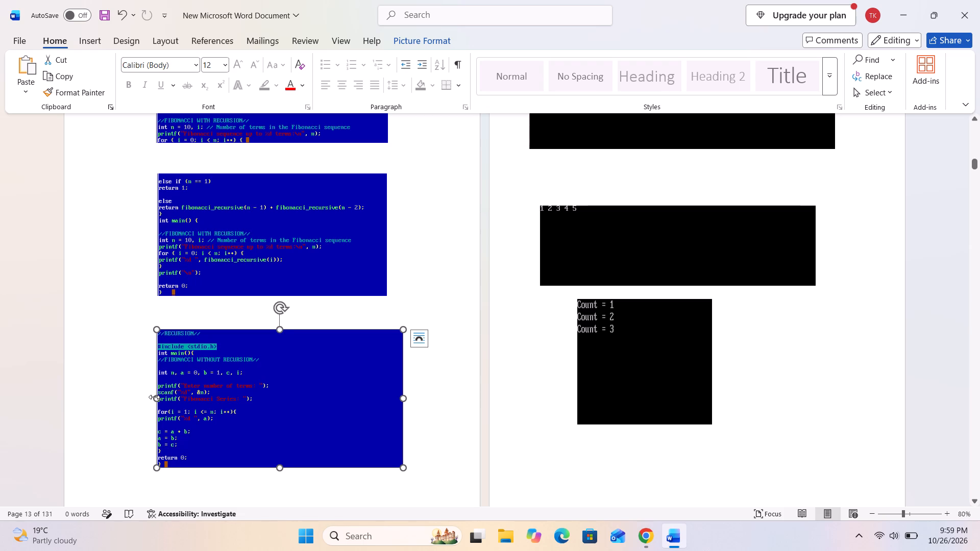
{"action": "left_click_drag", "start_coordinate": [154, 397], "coordinate": [158, 295]}
{"action": "left_click_drag", "start_coordinate": [401, 396], "coordinate": [385, 329]}
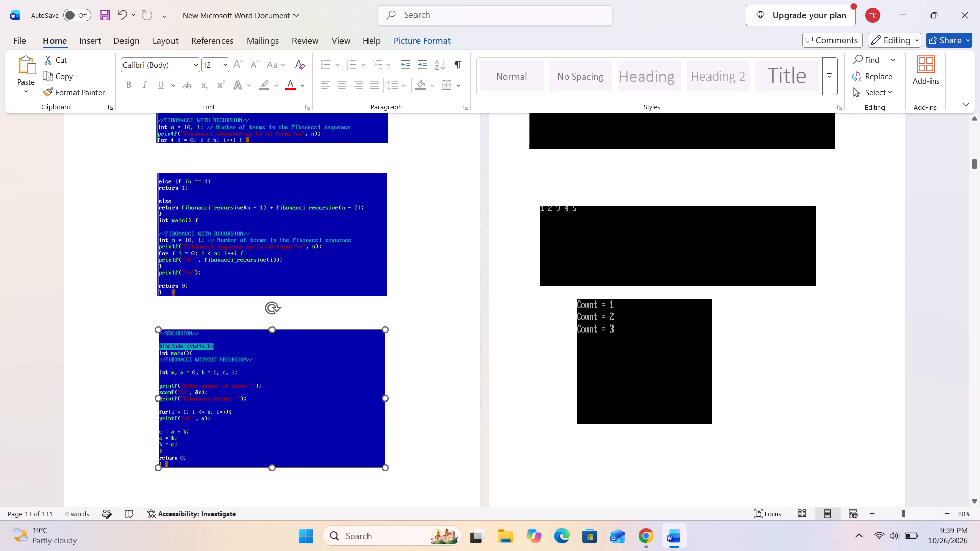
{"action": "left_click_drag", "start_coordinate": [385, 329], "coordinate": [386, 297]}
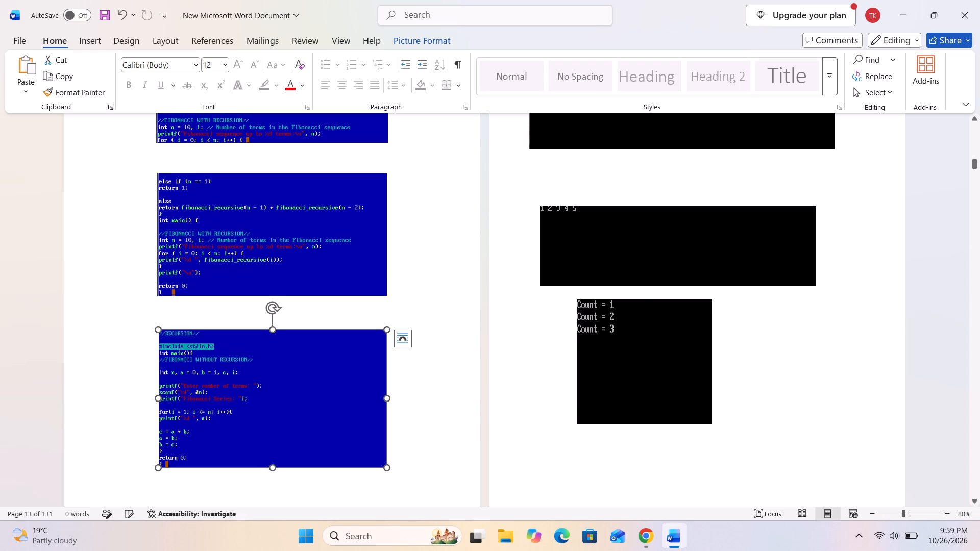
Widen the "Count = 1" output picture on page 14 on both sides and move it down, leaving a gap beneath the "1 2 3 4 5" output.
{"action": "left_click", "coordinate": [618, 366]}
{"action": "left_click_drag", "start_coordinate": [577, 365], "coordinate": [554, 377]}
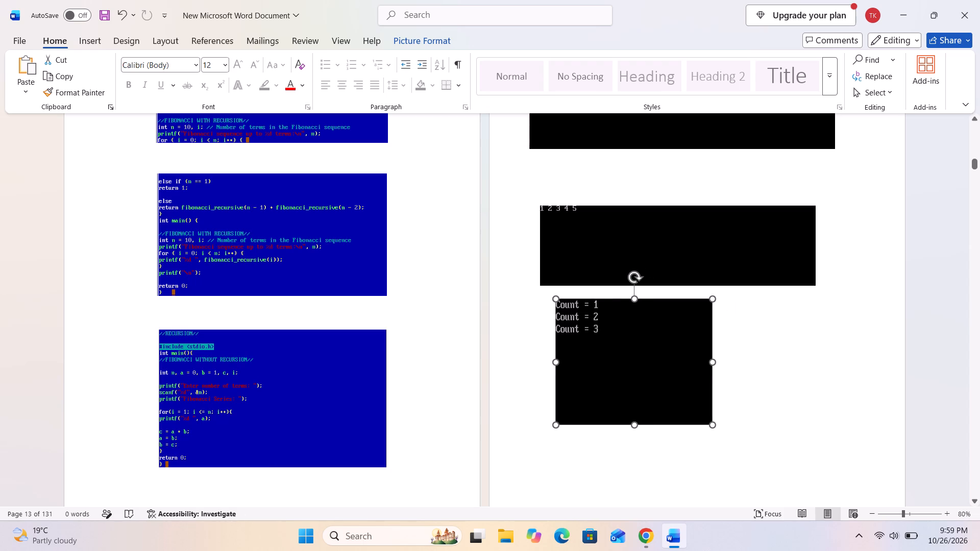
{"action": "left_click_drag", "start_coordinate": [554, 377], "coordinate": [534, 377]}
{"action": "left_click_drag", "start_coordinate": [636, 382], "coordinate": [646, 405]}
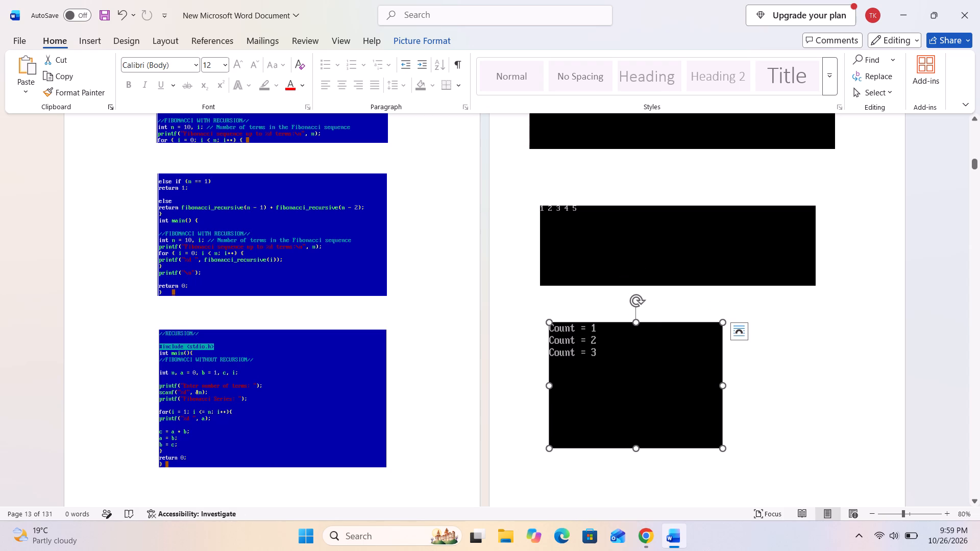
{"action": "left_click_drag", "start_coordinate": [722, 385], "coordinate": [805, 392]}
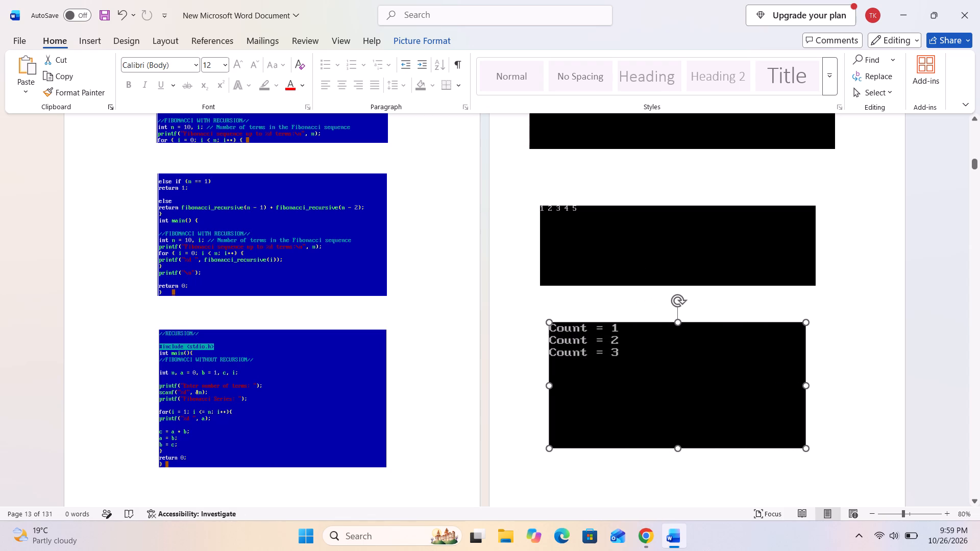
{"action": "left_click_drag", "start_coordinate": [805, 392], "coordinate": [804, 392]}
{"action": "left_click_drag", "start_coordinate": [682, 395], "coordinate": [691, 403]}
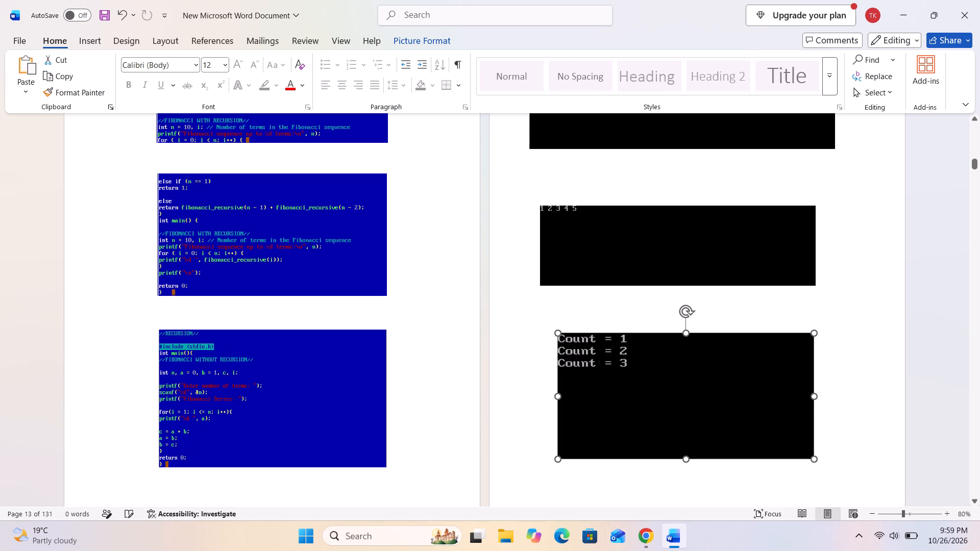
Narrow the "1 2 3 4 5" output picture on page 14 on both sides to match the Count output below.
{"action": "left_click", "coordinate": [596, 254]}
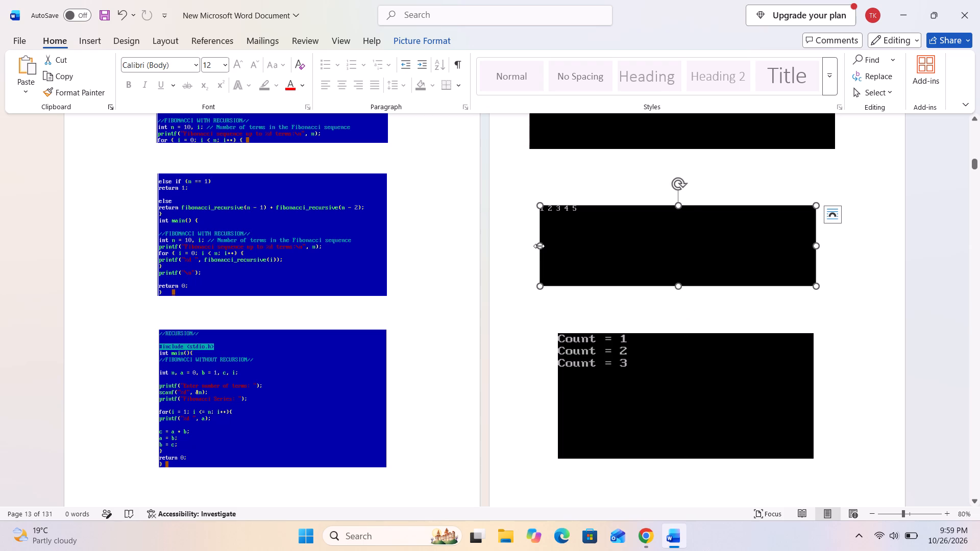
{"action": "left_click_drag", "start_coordinate": [539, 246], "coordinate": [558, 334]}
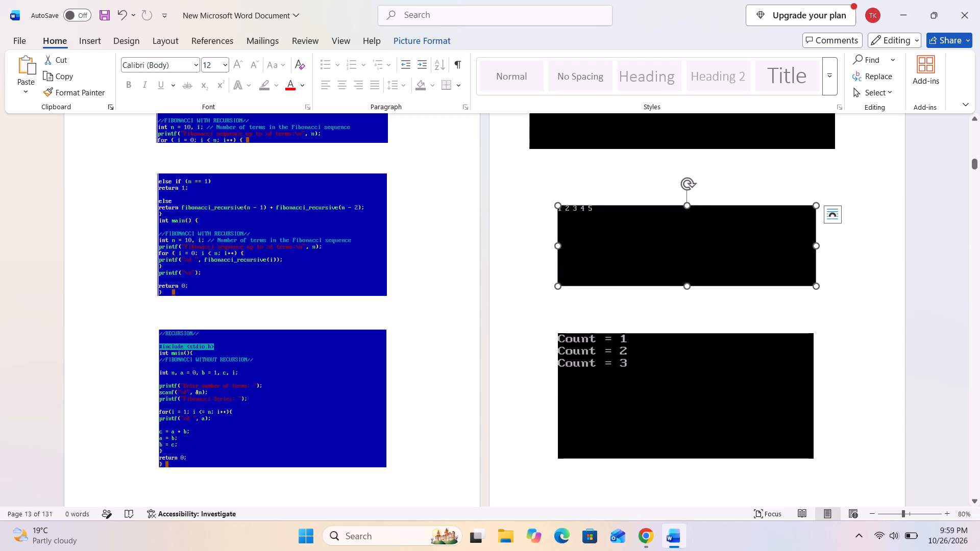
{"action": "left_click_drag", "start_coordinate": [817, 243], "coordinate": [814, 332]}
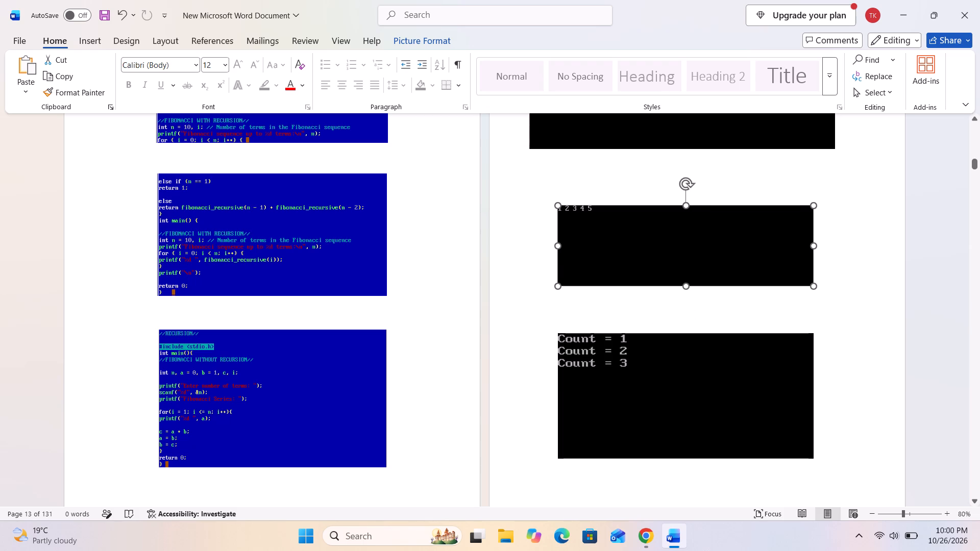
Lengthen the "1 2 3 4 5" output picture on page 14 at its bottom edge and move it up, closer to the "x = 10" output.
{"action": "left_click_drag", "start_coordinate": [687, 285], "coordinate": [690, 294]}
{"action": "left_click_drag", "start_coordinate": [680, 261], "coordinate": [680, 261]}
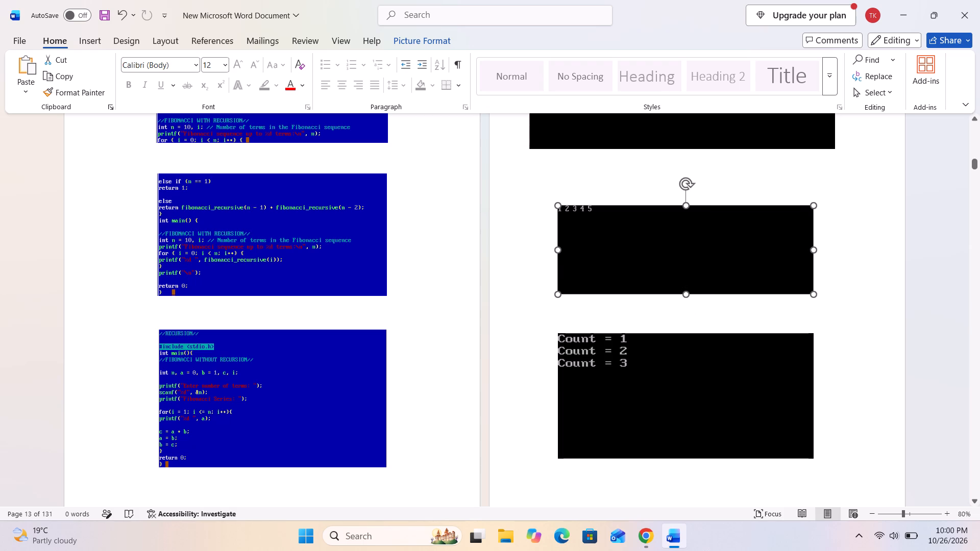
{"action": "left_click_drag", "start_coordinate": [680, 261], "coordinate": [677, 241]}
{"action": "left_click_drag", "start_coordinate": [683, 276], "coordinate": [683, 279]}
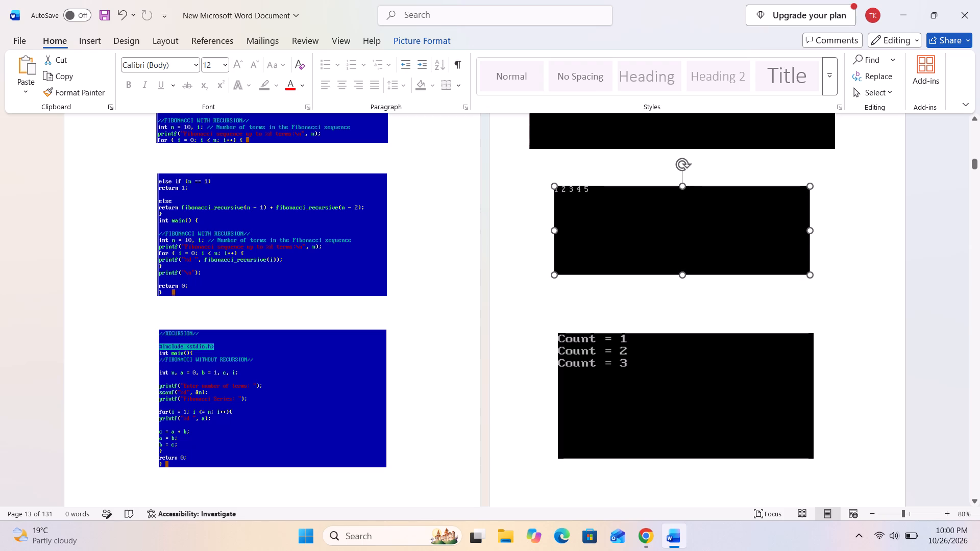
{"action": "left_click_drag", "start_coordinate": [683, 279], "coordinate": [684, 287]}
Compare the size and alignment of the output pictures on page 14 with the Fibonacci output pictures on the earlier pages.
{"action": "scroll", "coordinate": [655, 359], "scroll_direction": "up", "scroll_amount": 8}
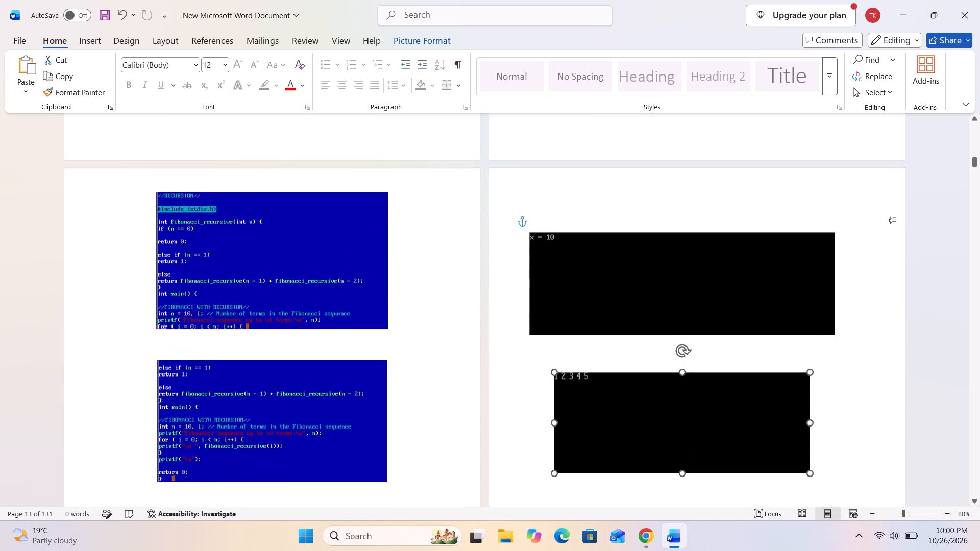
{"action": "left_click", "coordinate": [586, 281]}
{"action": "scroll", "coordinate": [312, 288], "scroll_direction": "down", "scroll_amount": 3}
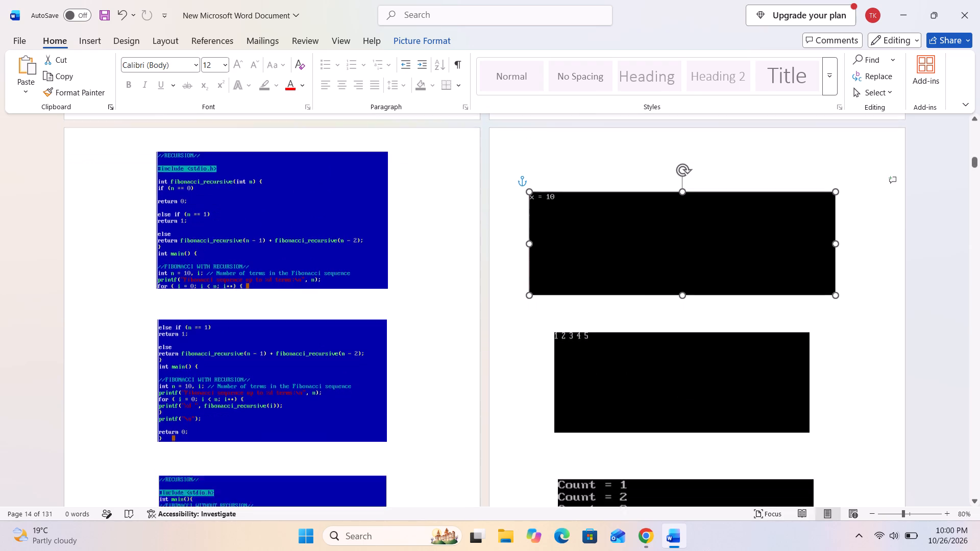
{"action": "scroll", "coordinate": [312, 288], "scroll_direction": "down", "scroll_amount": 9}
{"action": "scroll", "coordinate": [454, 306], "scroll_direction": "up", "scroll_amount": 9}
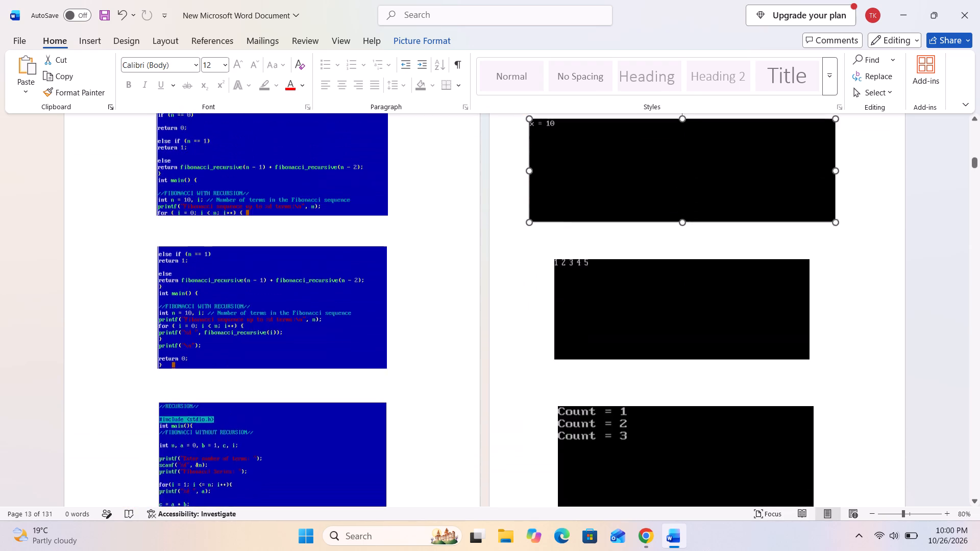
{"action": "scroll", "coordinate": [317, 297], "scroll_direction": "up", "scroll_amount": 16}
{"action": "scroll", "coordinate": [628, 348], "scroll_direction": "up", "scroll_amount": 8}
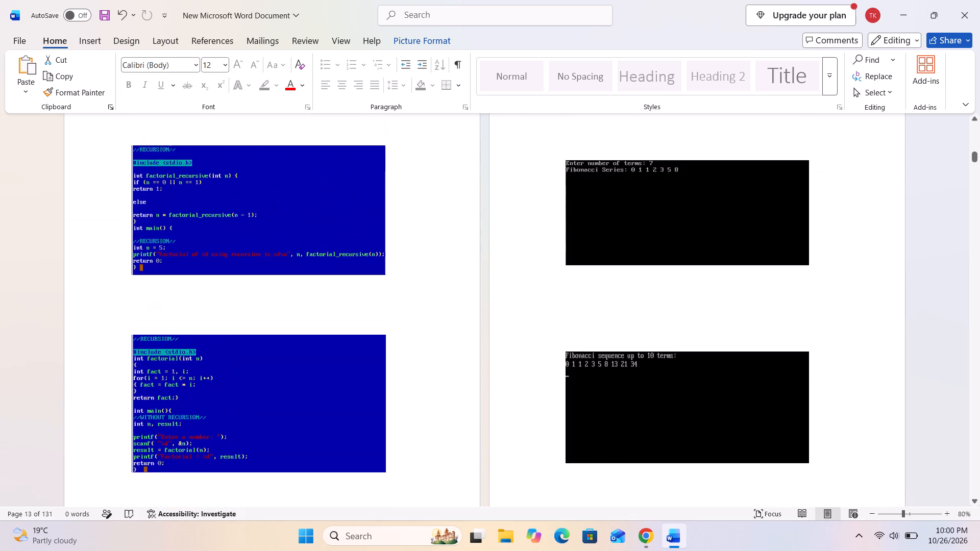
{"action": "scroll", "coordinate": [628, 348], "scroll_direction": "up", "scroll_amount": 1}
{"action": "scroll", "coordinate": [628, 348], "scroll_direction": "down", "scroll_amount": 7}
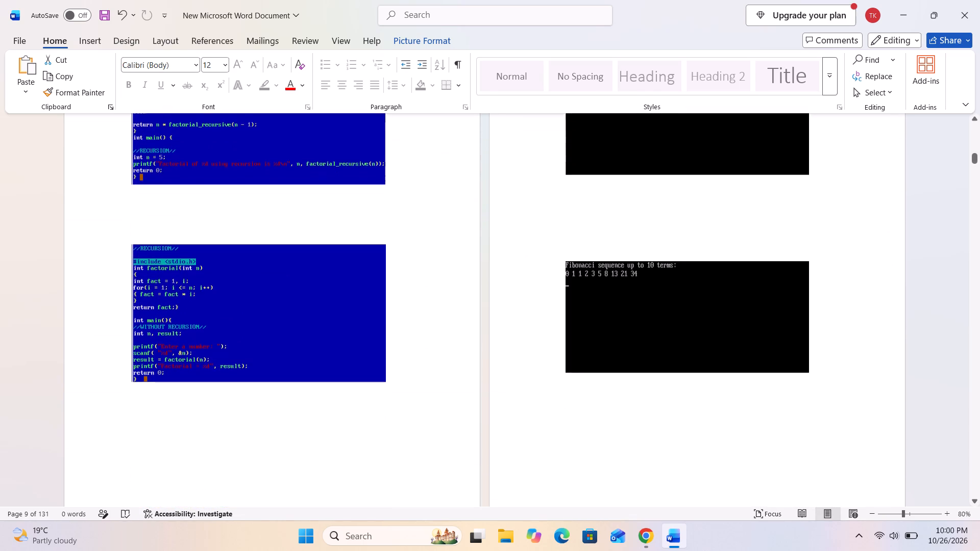
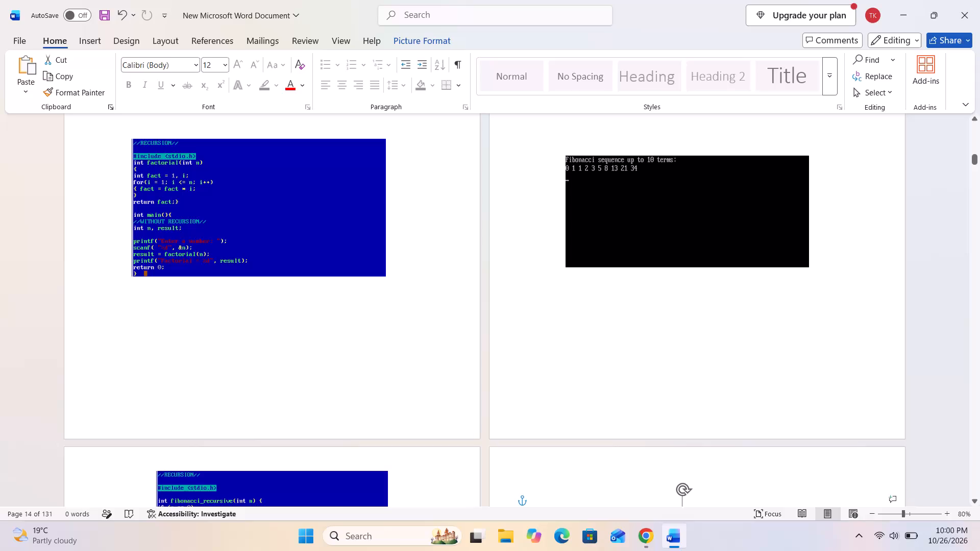
Narrow the "x = 10" output picture on page 14 on both sides to match the "1 2 3 4 5" output, and extend its top edge upward.
{"action": "scroll", "coordinate": [625, 347], "scroll_direction": "down", "scroll_amount": 5}
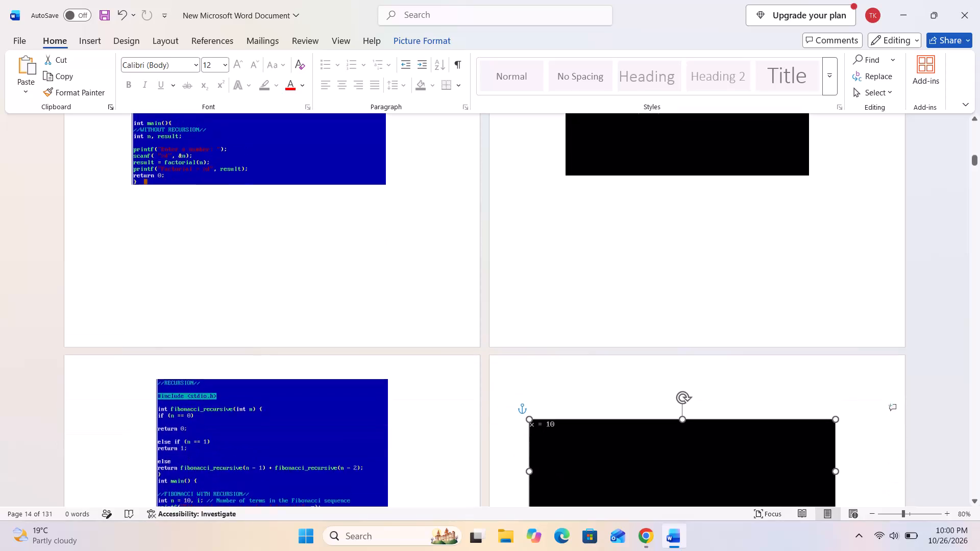
{"action": "scroll", "coordinate": [625, 347], "scroll_direction": "down", "scroll_amount": 8}
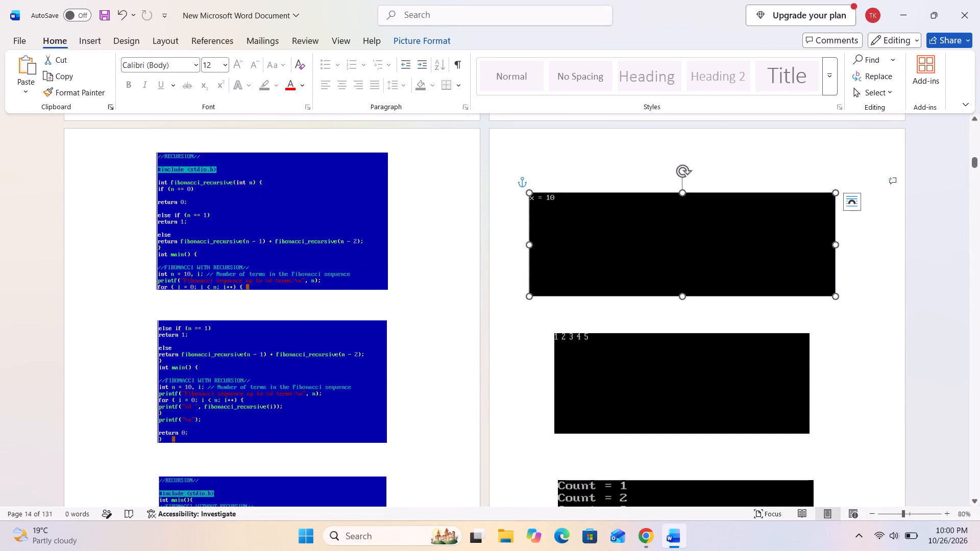
{"action": "left_click_drag", "start_coordinate": [529, 245], "coordinate": [555, 331]}
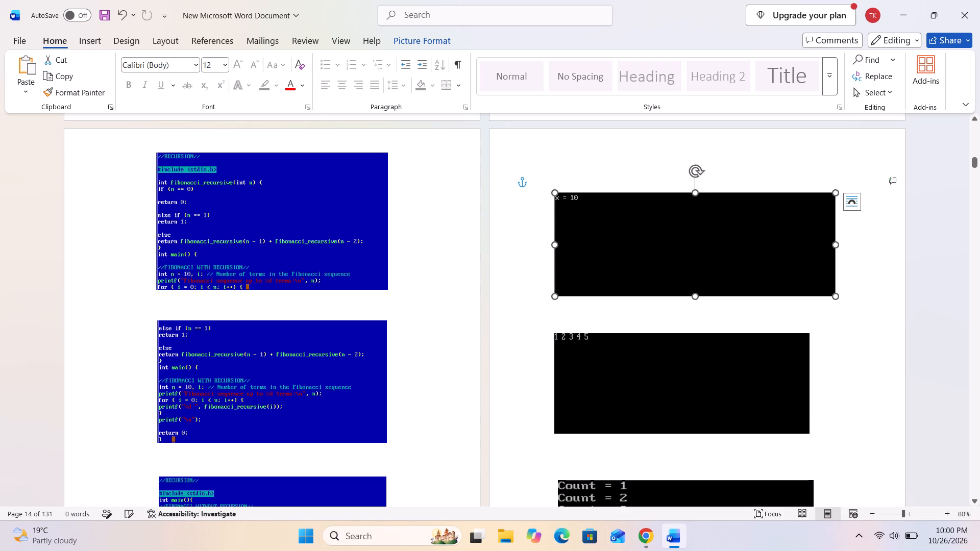
{"action": "left_click_drag", "start_coordinate": [838, 244], "coordinate": [808, 332]}
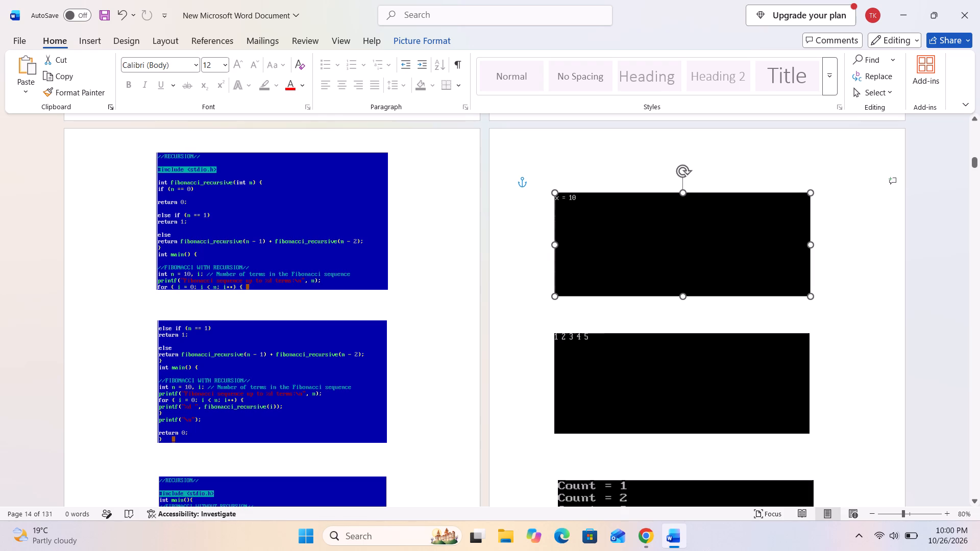
{"action": "left_click_drag", "start_coordinate": [808, 332], "coordinate": [809, 332]}
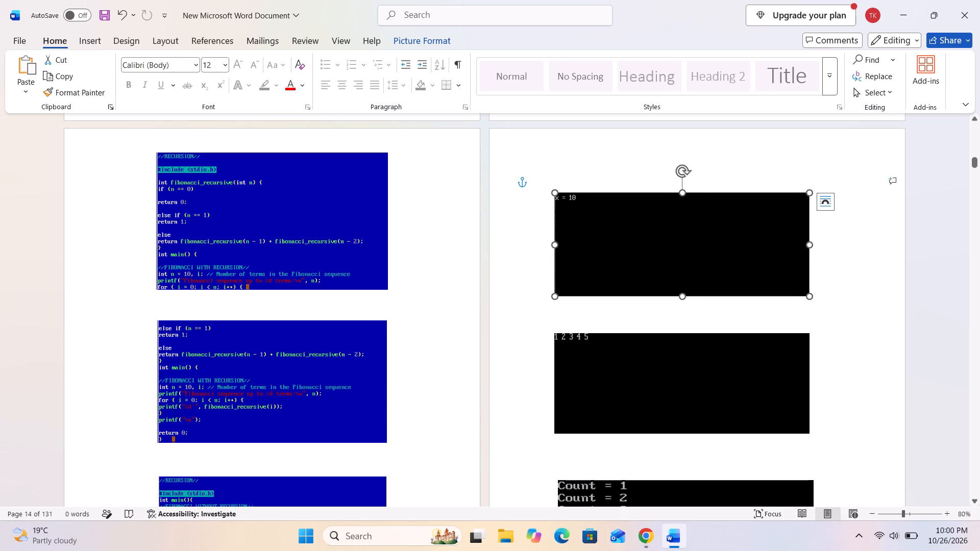
{"action": "left_click_drag", "start_coordinate": [682, 192], "coordinate": [681, 181]}
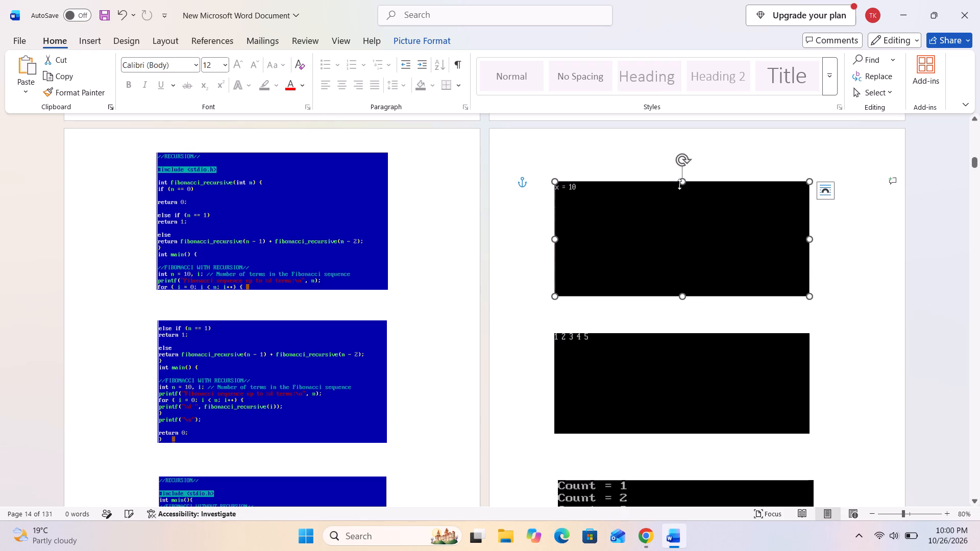
Widen the AUTOMATIC(AUTO) code picture on page 15 until its right edge lines up with the REGISTER code picture below.
{"action": "scroll", "coordinate": [598, 394], "scroll_direction": "down", "scroll_amount": 20}
{"action": "scroll", "coordinate": [598, 394], "scroll_direction": "down", "scroll_amount": 4}
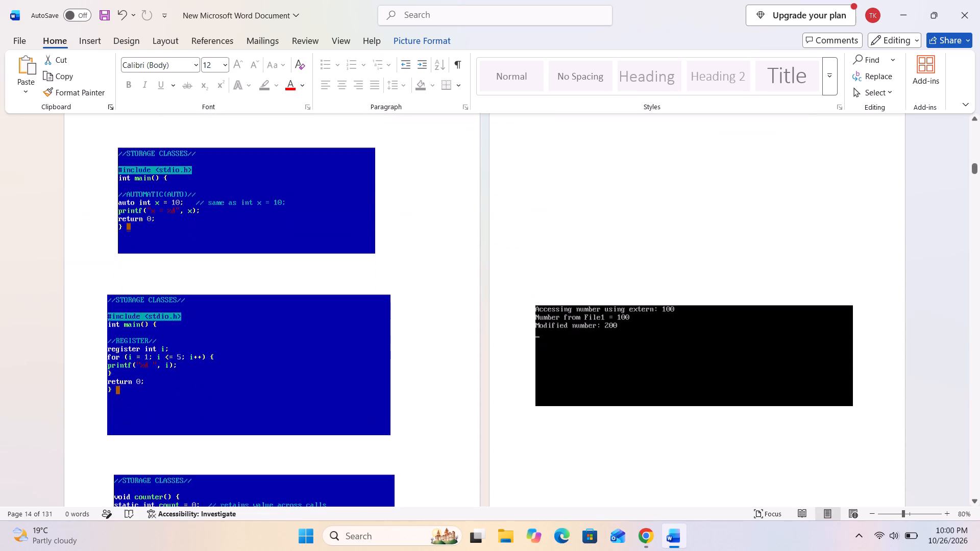
{"action": "left_click", "coordinate": [256, 233]}
{"action": "left_click_drag", "start_coordinate": [376, 200], "coordinate": [384, 246]}
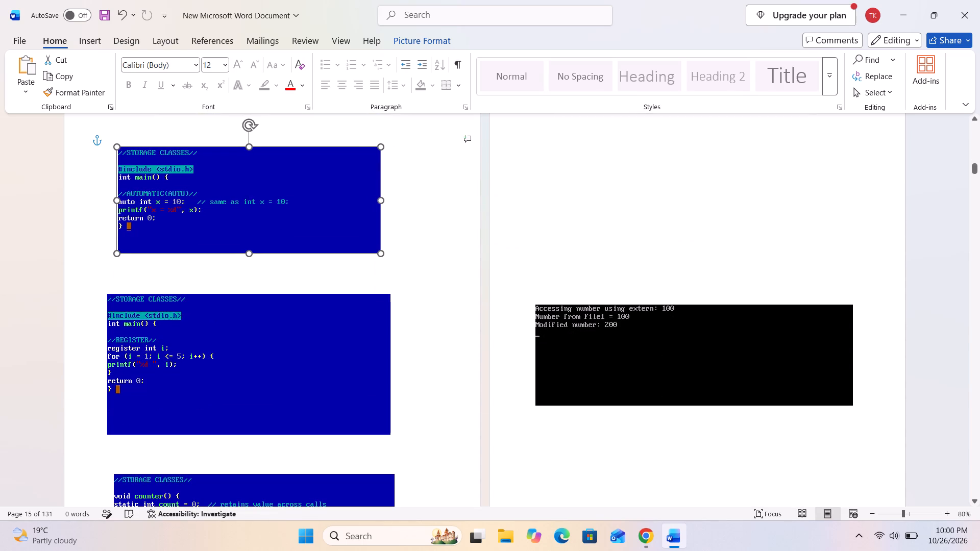
{"action": "left_click_drag", "start_coordinate": [384, 246], "coordinate": [390, 292]}
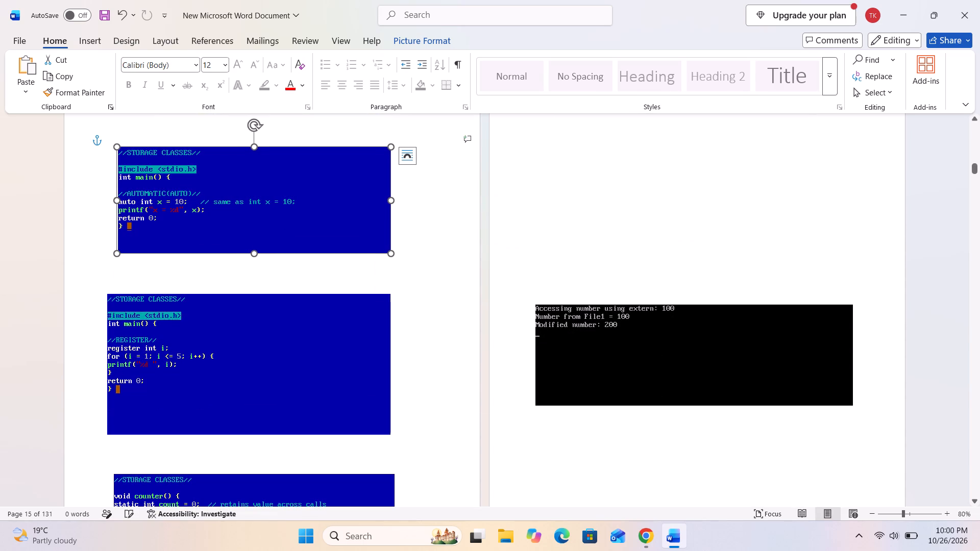
Narrow the REGISTER code picture on page 15 at its left edge to line up with the AUTOMATIC(AUTO) picture above.
{"action": "left_click", "coordinate": [163, 339]}
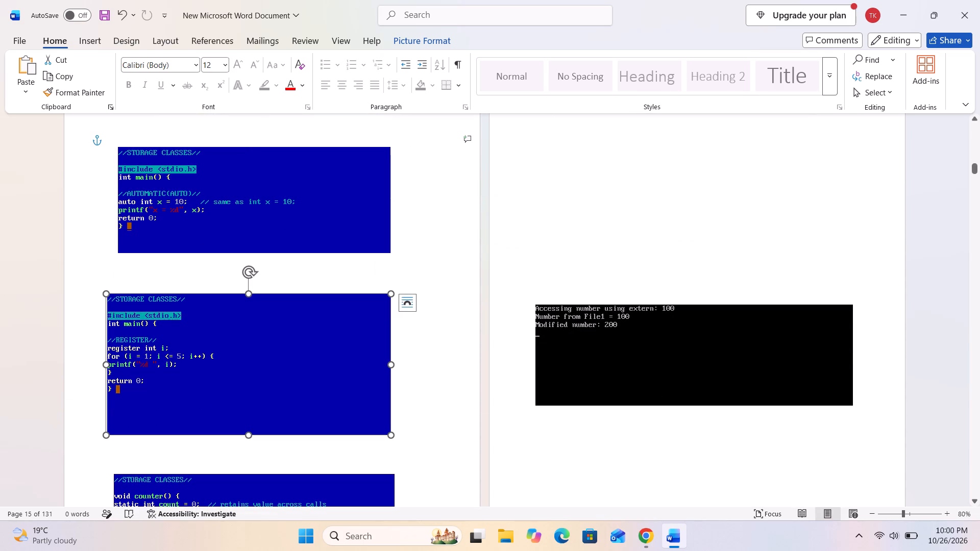
{"action": "left_click_drag", "start_coordinate": [107, 361], "coordinate": [119, 248]}
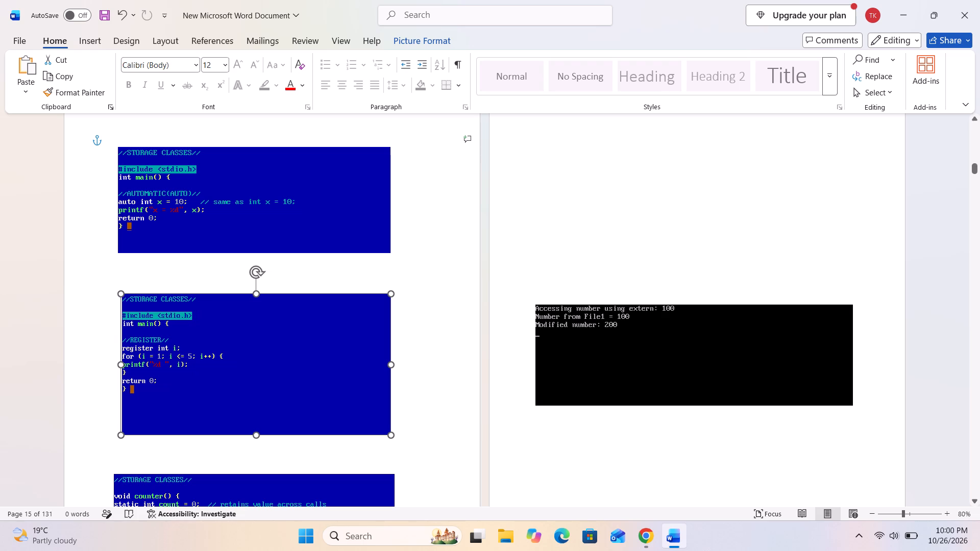
{"action": "left_click_drag", "start_coordinate": [119, 248], "coordinate": [118, 246]}
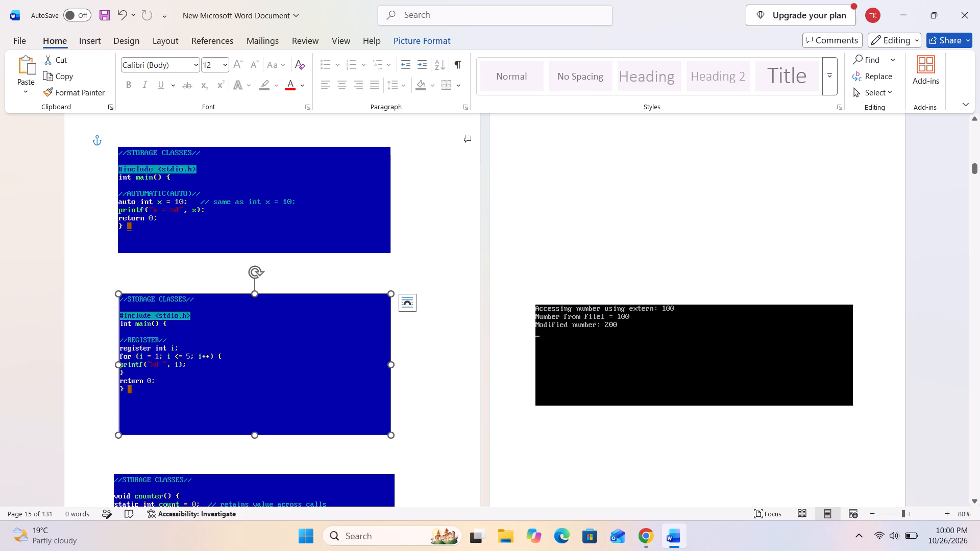
Move the STATIC code picture on page 15 up and to the right, closer to the REGISTER picture.
{"action": "scroll", "coordinate": [364, 348], "scroll_direction": "down", "scroll_amount": 9}
{"action": "left_click_drag", "start_coordinate": [212, 307], "coordinate": [223, 292]}
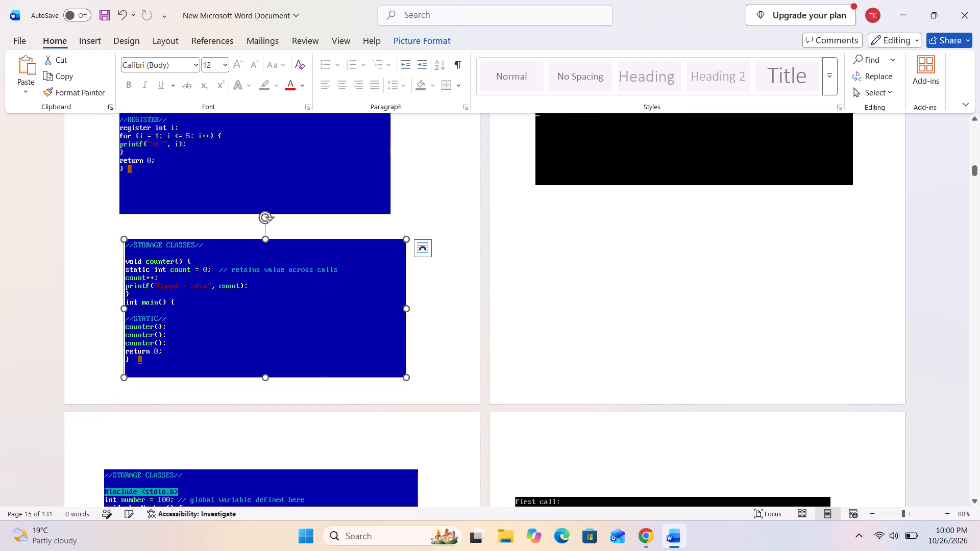
Crop the empty blue strip off the bottom of the REGISTER code picture on page 15.
{"action": "left_click", "coordinate": [280, 209]}
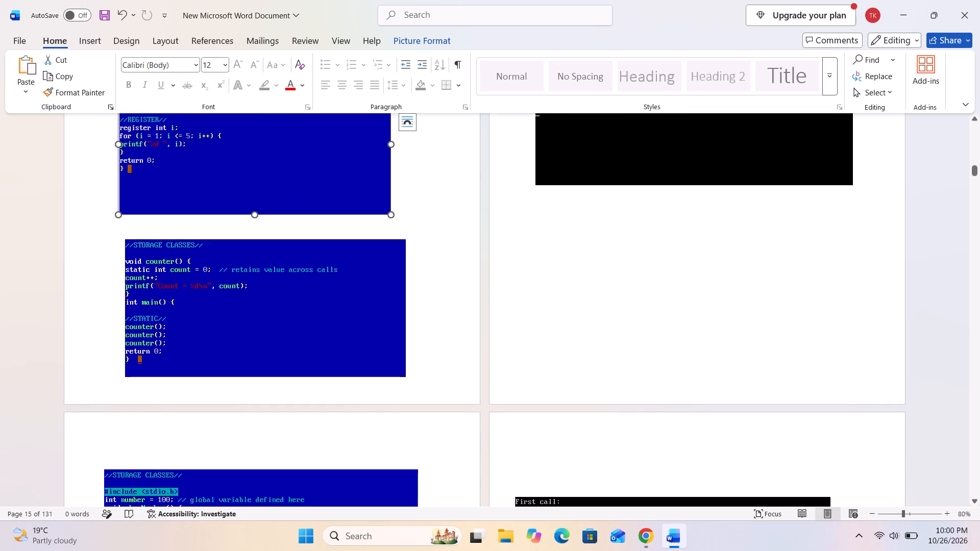
{"action": "key", "text": "F11"}
{"action": "right_click", "coordinate": [325, 161]}
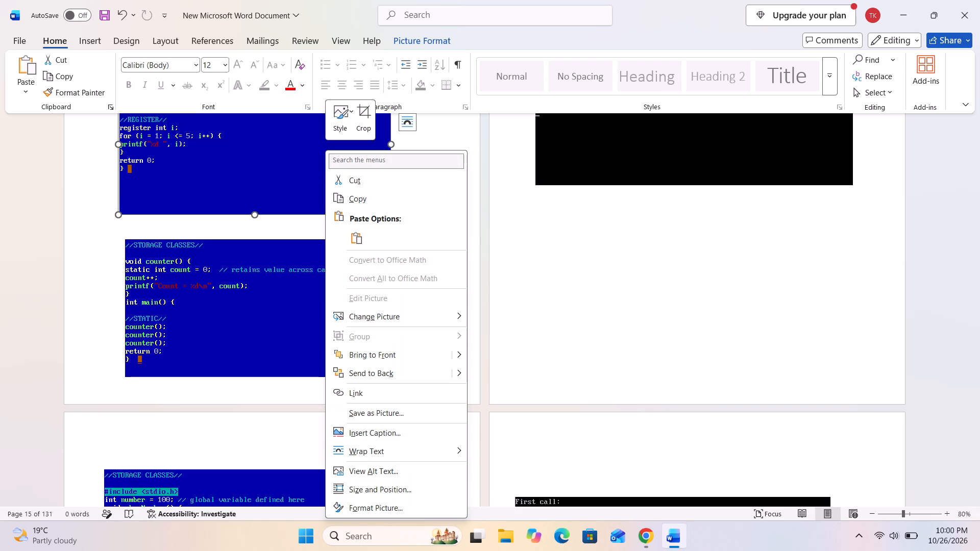
{"action": "left_click", "coordinate": [366, 125]}
{"action": "left_click_drag", "start_coordinate": [257, 212], "coordinate": [257, 194]}
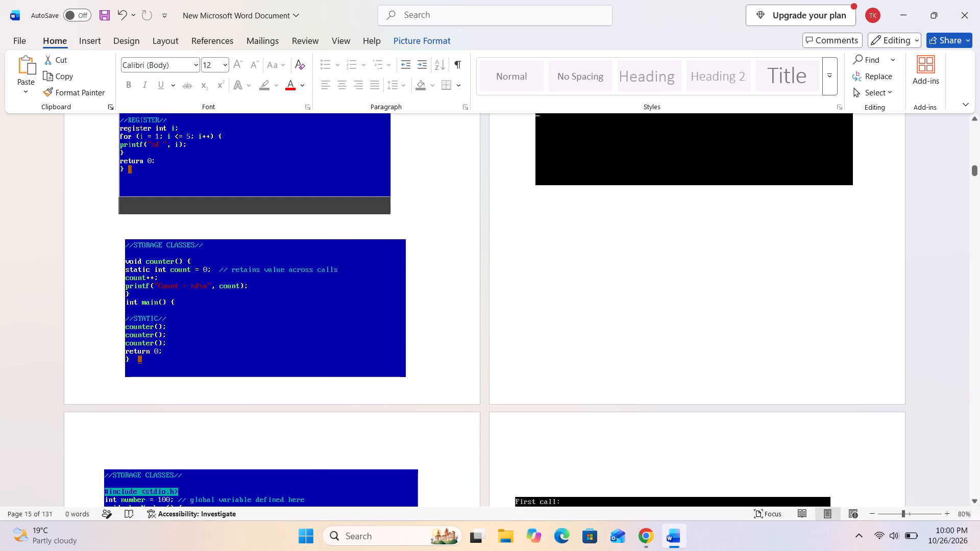
{"action": "left_click_drag", "start_coordinate": [257, 194], "coordinate": [256, 192]}
{"action": "left_click", "coordinate": [456, 240]}
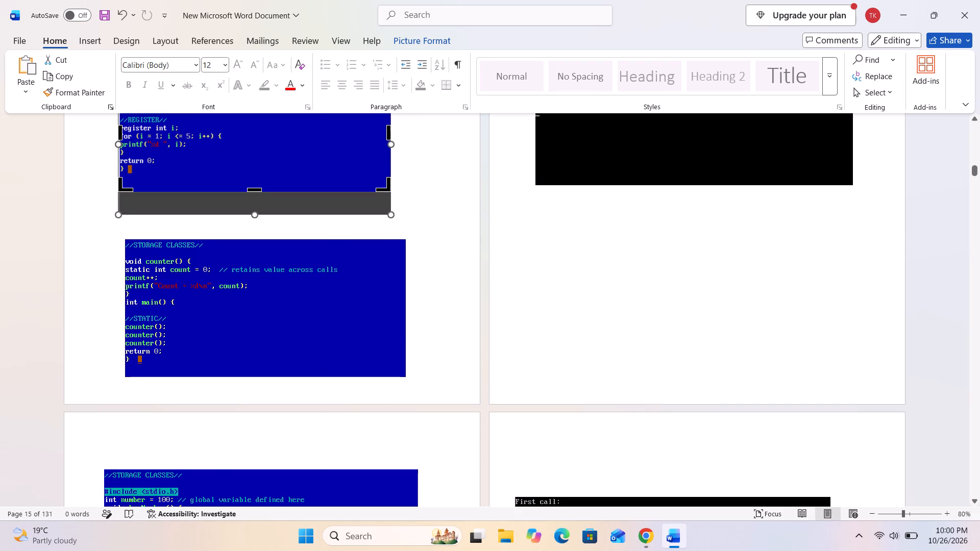
Move the STATIC code picture on page 15 up and left, and narrow it on both sides to line up with the REGISTER picture.
{"action": "scroll", "coordinate": [408, 263], "scroll_direction": "down", "scroll_amount": 7}
{"action": "left_click_drag", "start_coordinate": [217, 343], "coordinate": [216, 342]}
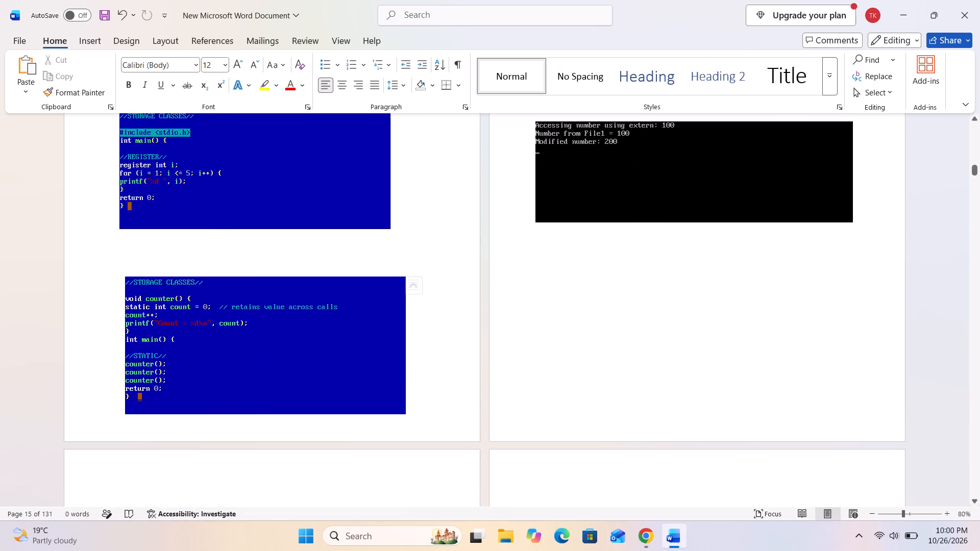
{"action": "left_click_drag", "start_coordinate": [216, 342], "coordinate": [213, 319]}
{"action": "left_click_drag", "start_coordinate": [256, 395], "coordinate": [260, 381]}
{"action": "left_click_drag", "start_coordinate": [397, 322], "coordinate": [394, 259]}
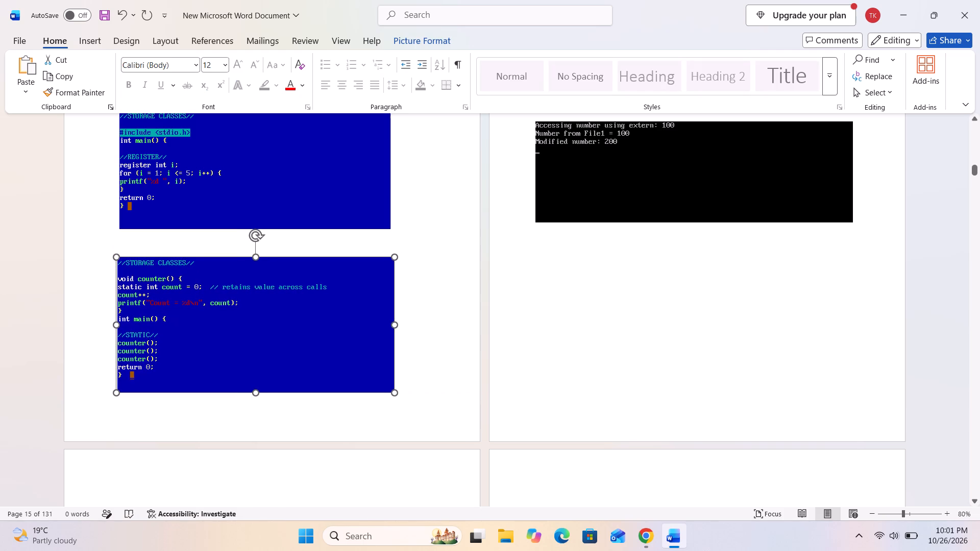
{"action": "left_click_drag", "start_coordinate": [394, 259], "coordinate": [390, 226]}
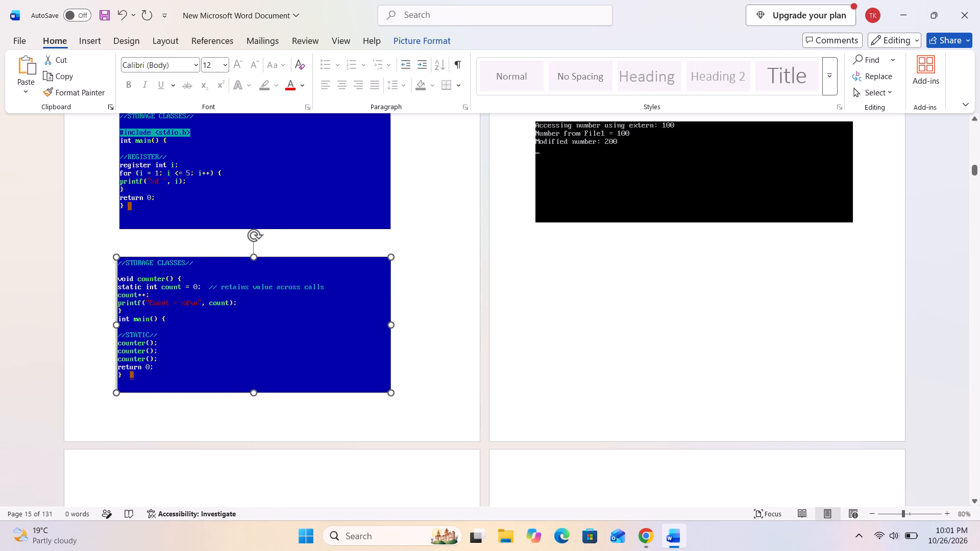
{"action": "left_click_drag", "start_coordinate": [117, 323], "coordinate": [120, 232]}
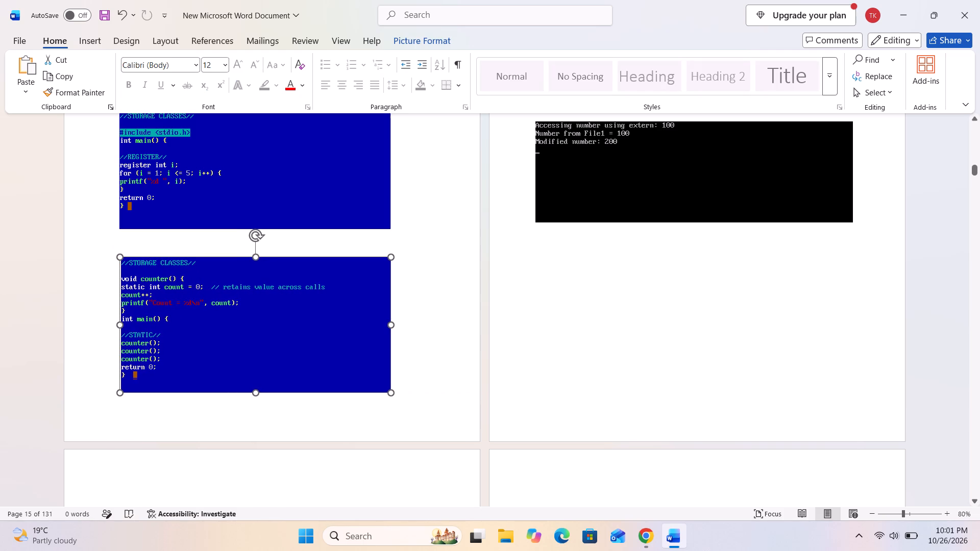
Lengthen the "Accessing number using extern" output picture on page 16 at its bottom edge.
{"action": "scroll", "coordinate": [599, 279], "scroll_direction": "up", "scroll_amount": 4}
{"action": "left_click", "coordinate": [636, 293]}
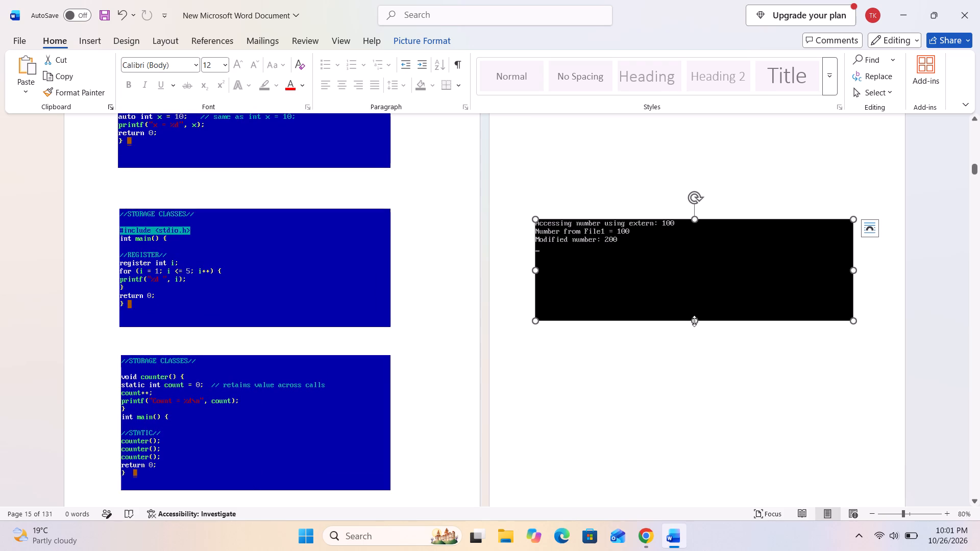
{"action": "left_click_drag", "start_coordinate": [695, 322], "coordinate": [694, 351]}
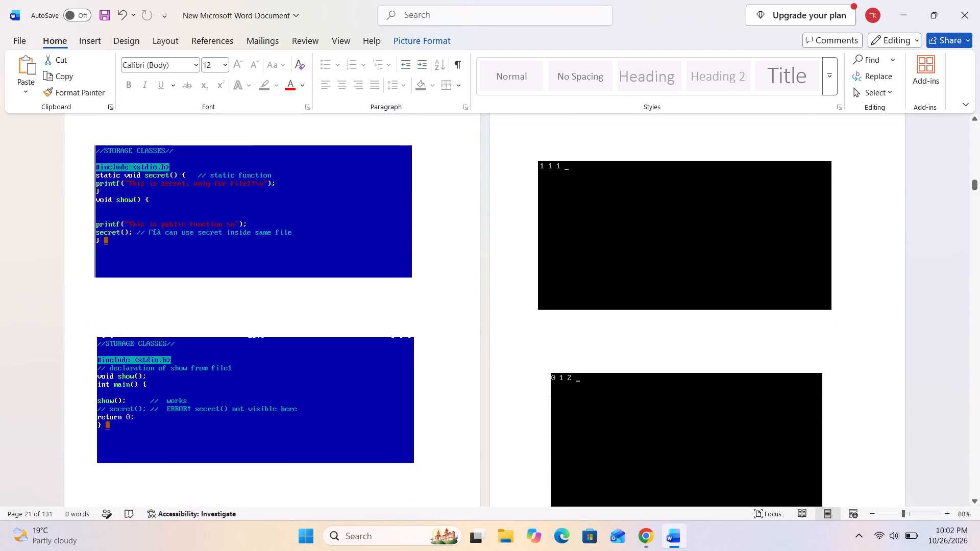
{"action": "left_click_drag", "start_coordinate": [269, 232], "coordinate": [275, 252]}
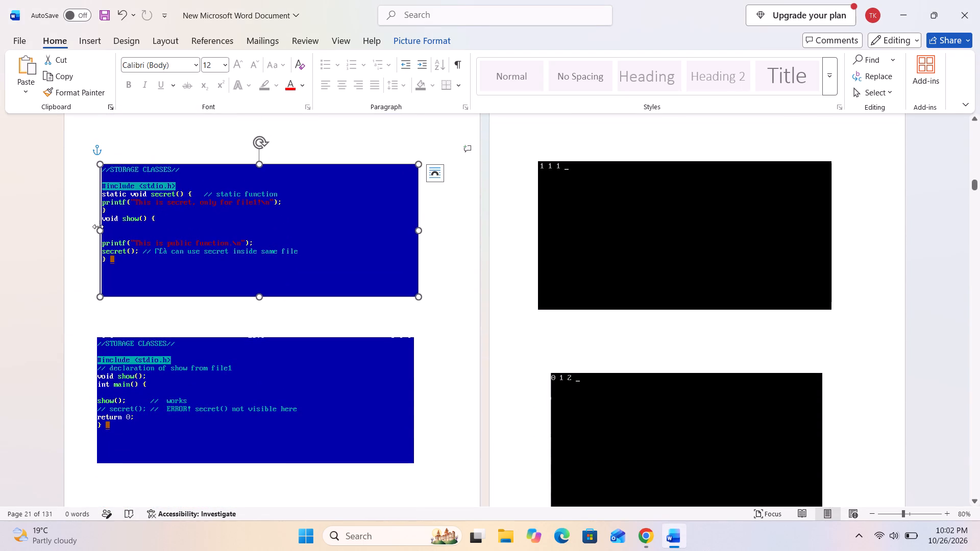
{"action": "left_click_drag", "start_coordinate": [99, 231], "coordinate": [103, 243]}
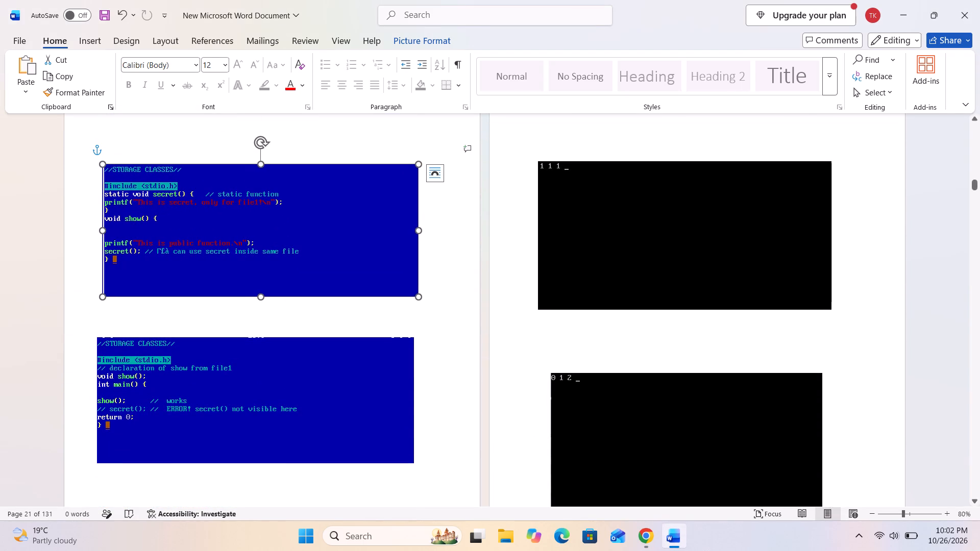
{"action": "left_click_drag", "start_coordinate": [419, 232], "coordinate": [418, 241]}
Move the second code picture on page 21 right and adjust its left and right edges to line up with the picture above.
{"action": "left_click", "coordinate": [106, 403]}
{"action": "left_click_drag", "start_coordinate": [228, 397], "coordinate": [235, 395]}
{"action": "left_click_drag", "start_coordinate": [102, 398], "coordinate": [102, 296]}
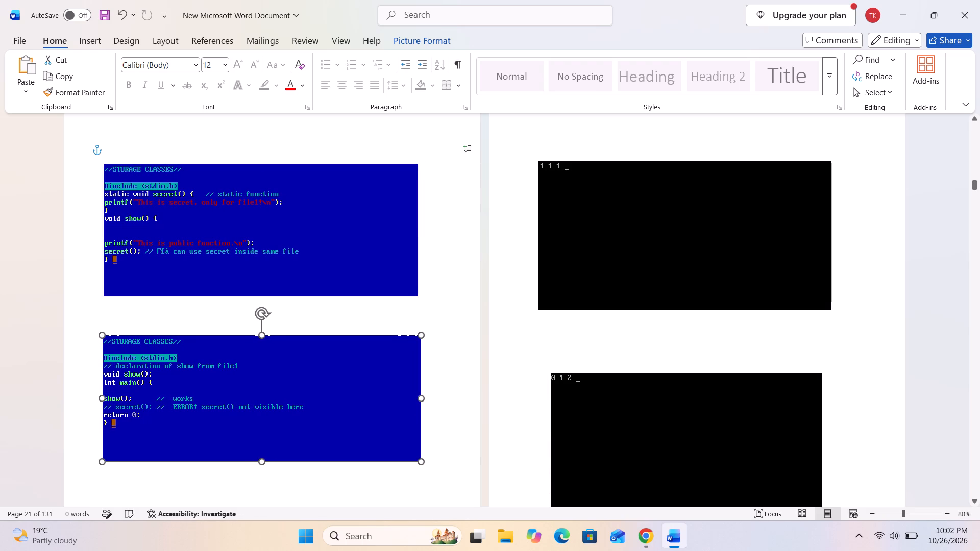
{"action": "left_click_drag", "start_coordinate": [102, 296], "coordinate": [104, 291]}
{"action": "left_click_drag", "start_coordinate": [419, 397], "coordinate": [413, 303]}
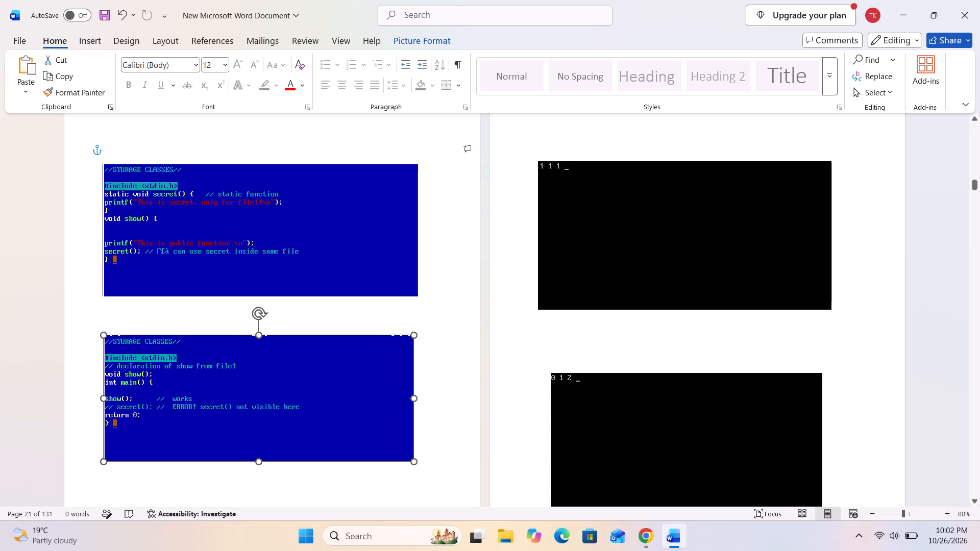
{"action": "left_click_drag", "start_coordinate": [413, 303], "coordinate": [418, 296]}
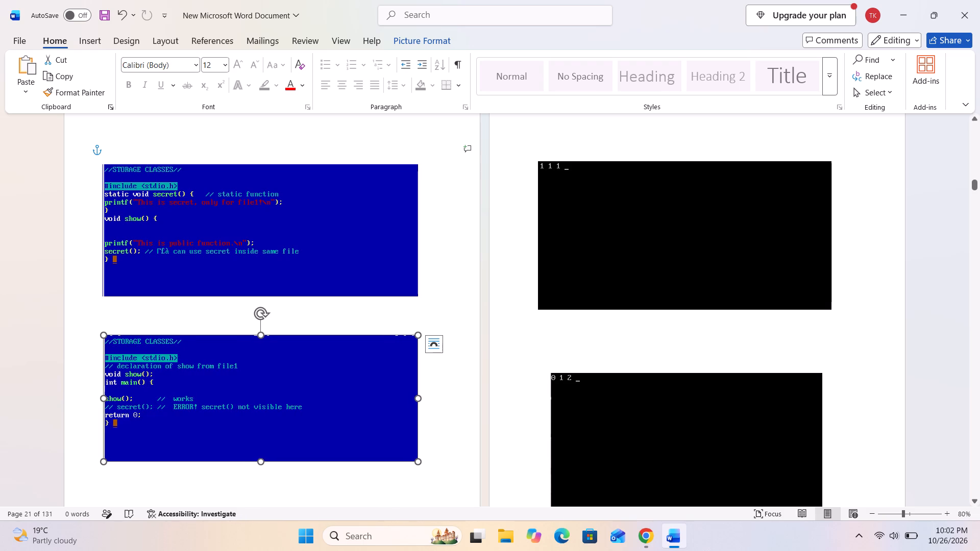
Move the "1 1 1" output picture on page 22 up and shorten it to match the top and bottom of page 21's first code picture.
{"action": "left_click_drag", "start_coordinate": [640, 252], "coordinate": [637, 241]}
{"action": "left_click_drag", "start_coordinate": [683, 299], "coordinate": [436, 298]}
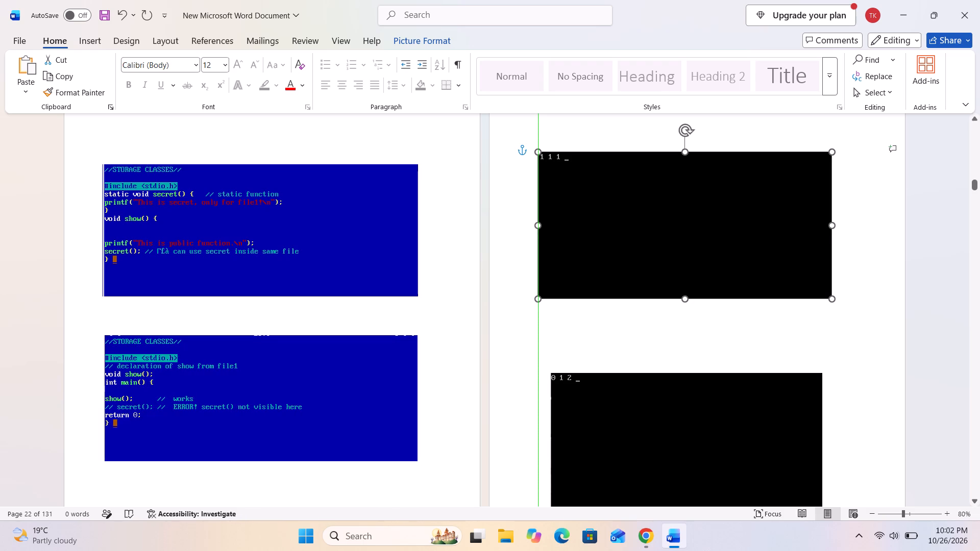
{"action": "left_click_drag", "start_coordinate": [436, 298], "coordinate": [416, 296]}
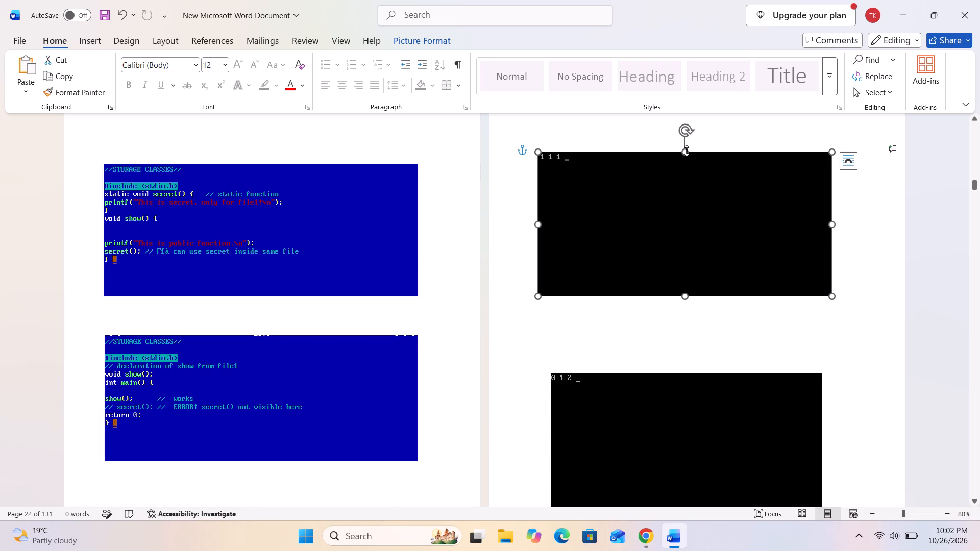
{"action": "left_click_drag", "start_coordinate": [685, 151], "coordinate": [405, 165]}
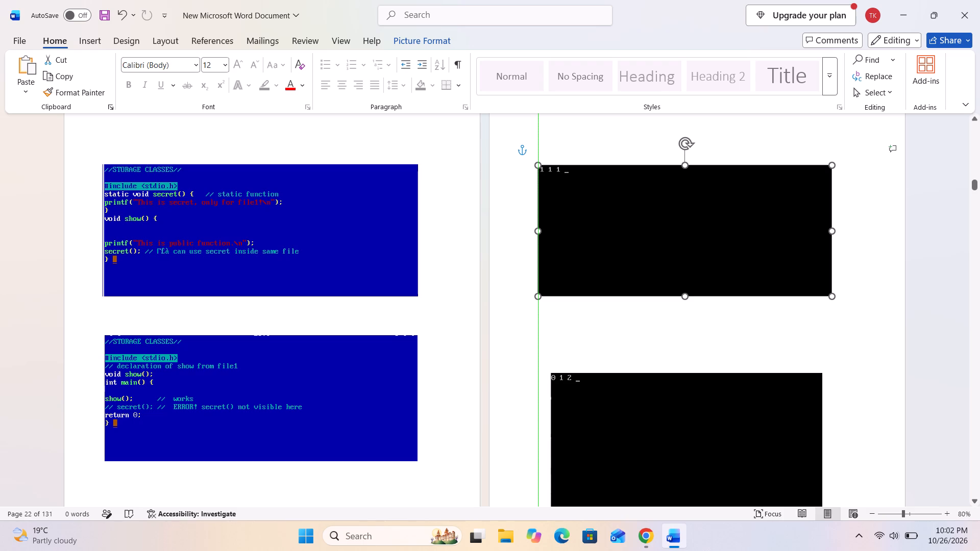
{"action": "left_click_drag", "start_coordinate": [405, 165], "coordinate": [405, 165]}
Move the "0 1 2" output picture on page 22 up, shorten it, and widen both sides to line up with the "1 1 1" picture.
{"action": "left_click_drag", "start_coordinate": [664, 434], "coordinate": [652, 403]}
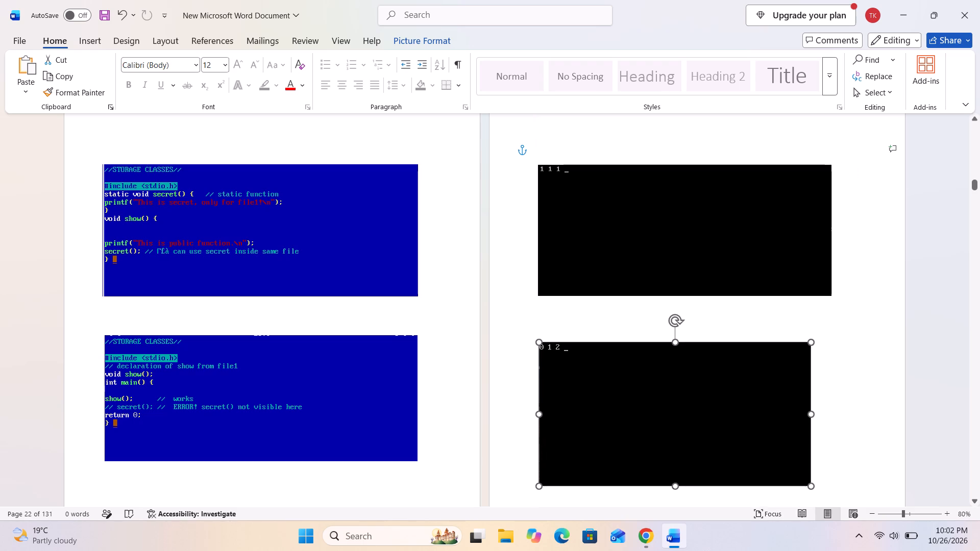
{"action": "left_click_drag", "start_coordinate": [652, 403], "coordinate": [657, 398]}
{"action": "left_click_drag", "start_coordinate": [680, 481], "coordinate": [690, 454]}
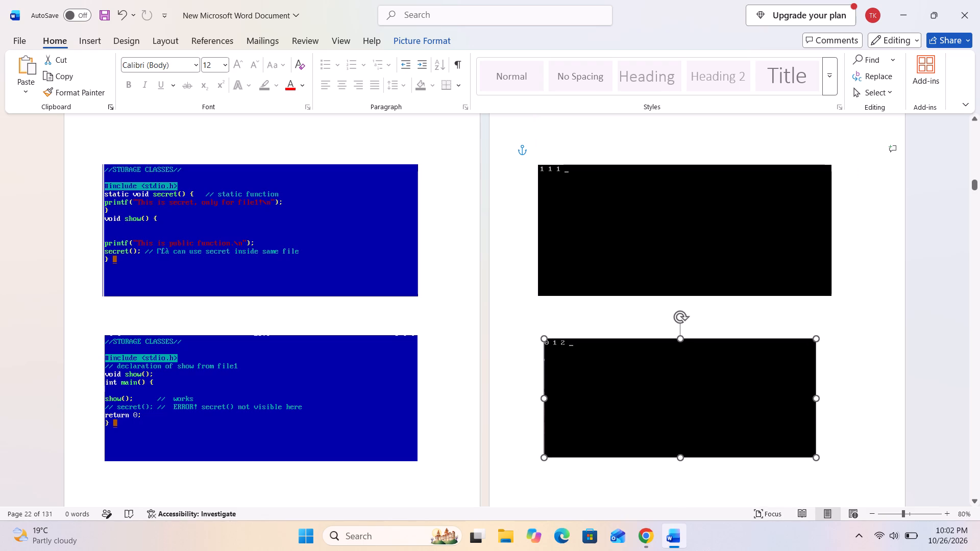
{"action": "left_click_drag", "start_coordinate": [690, 454], "coordinate": [690, 471]}
{"action": "left_click_drag", "start_coordinate": [815, 404], "coordinate": [827, 402]}
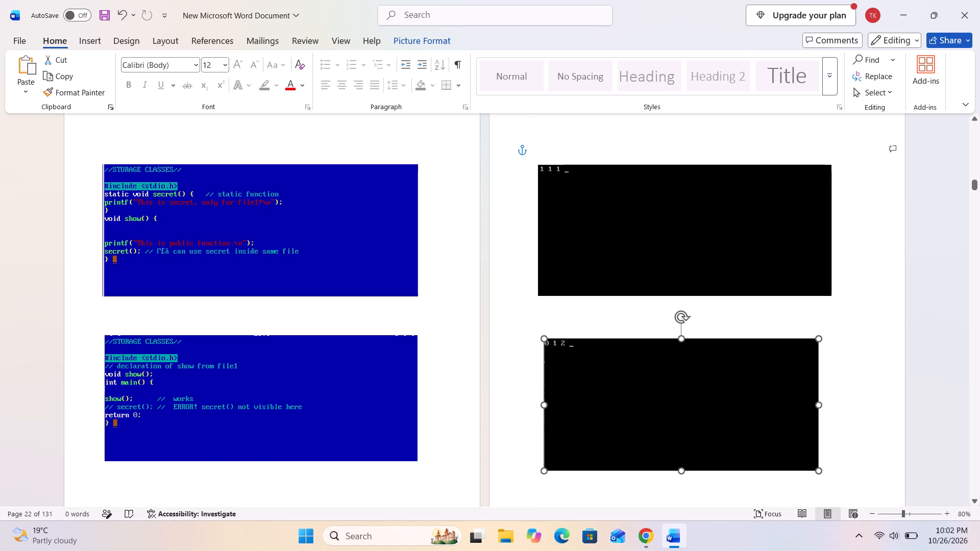
{"action": "left_click_drag", "start_coordinate": [827, 402], "coordinate": [831, 297]}
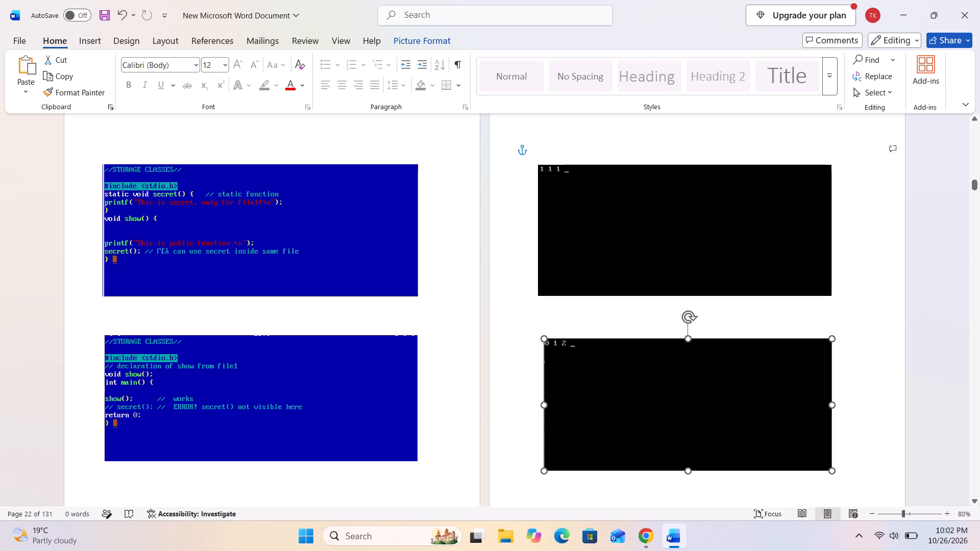
{"action": "left_click_drag", "start_coordinate": [545, 403], "coordinate": [537, 305]}
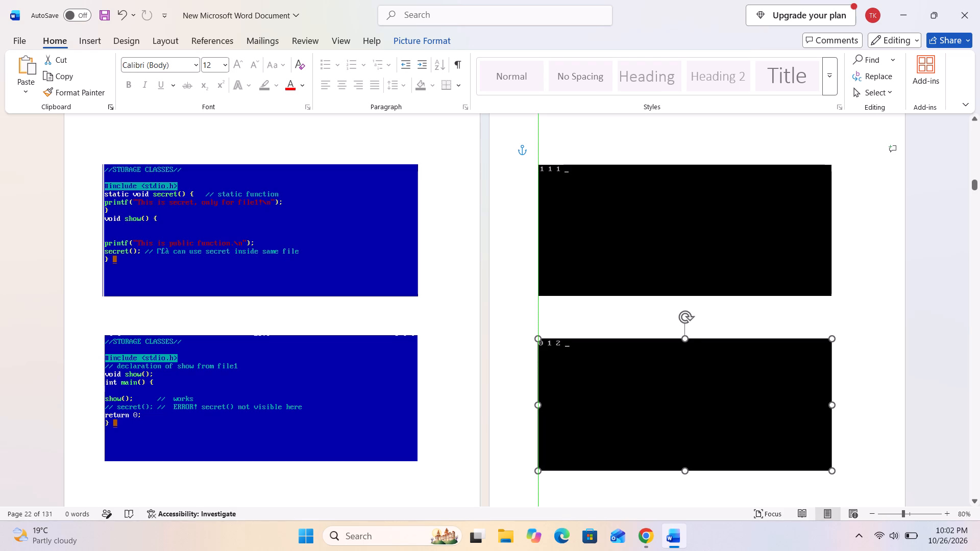
{"action": "left_click_drag", "start_coordinate": [537, 305], "coordinate": [538, 302]}
Make the project file list picture on page 21 taller at its top edge and move it right, aligning its left edge with the code pictures above.
{"action": "scroll", "coordinate": [532, 329], "scroll_direction": "down", "scroll_amount": 13}
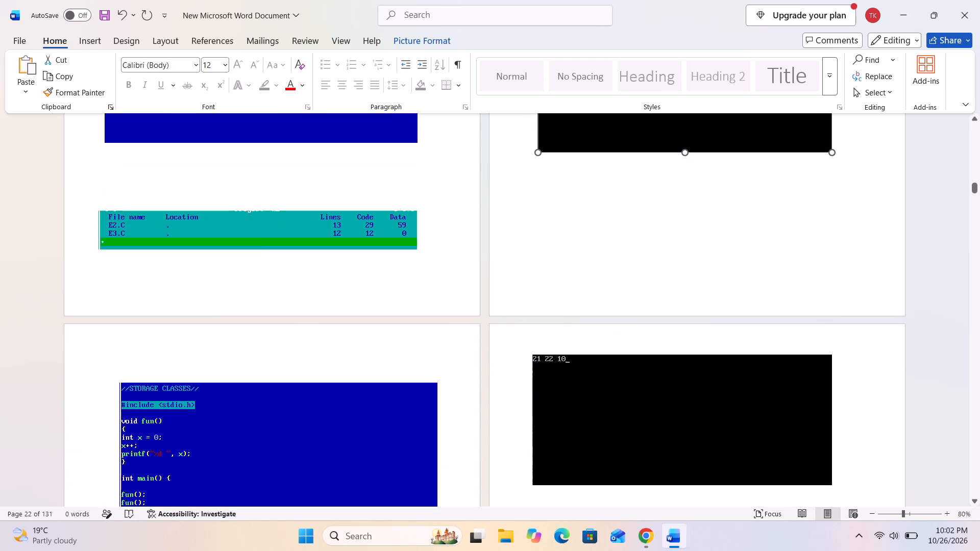
{"action": "left_click", "coordinate": [306, 245]}
{"action": "left_click_drag", "start_coordinate": [259, 209], "coordinate": [264, 194]}
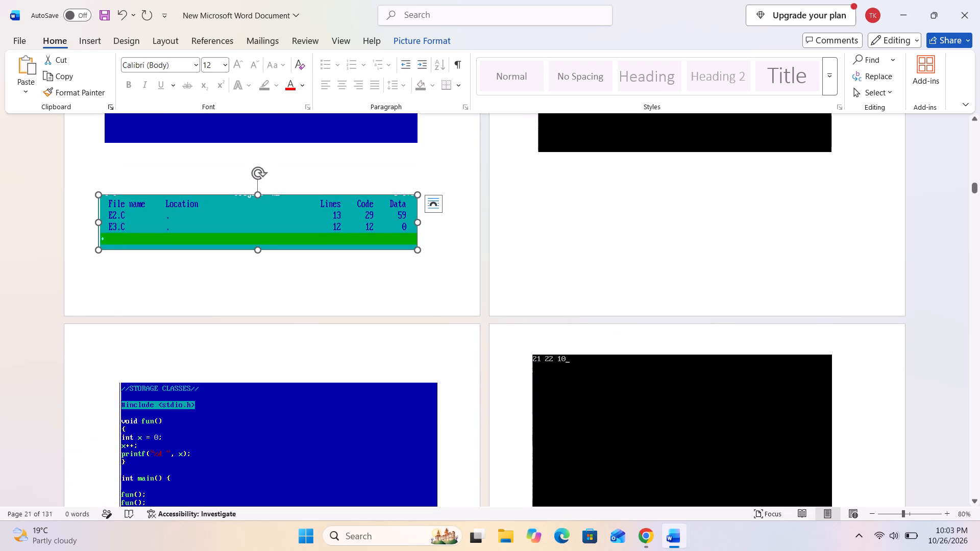
{"action": "left_click_drag", "start_coordinate": [292, 228], "coordinate": [295, 222]}
{"action": "scroll", "coordinate": [288, 294], "scroll_direction": "down", "scroll_amount": 4}
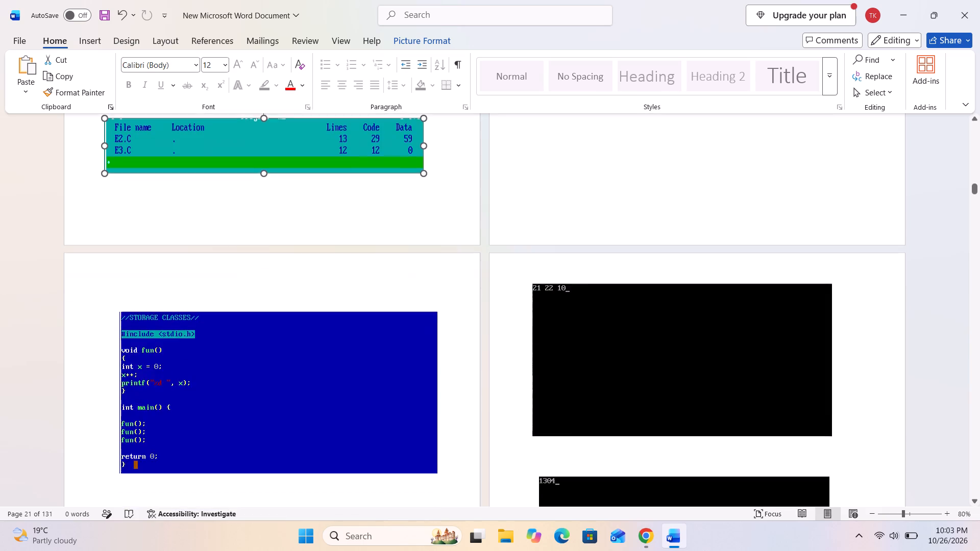
Move the first code picture on page 23 slightly left and up, comparing its placement with the neighbouring page's pictures.
{"action": "scroll", "coordinate": [289, 294], "scroll_direction": "down", "scroll_amount": 4}
{"action": "left_click_drag", "start_coordinate": [281, 295], "coordinate": [277, 282]}
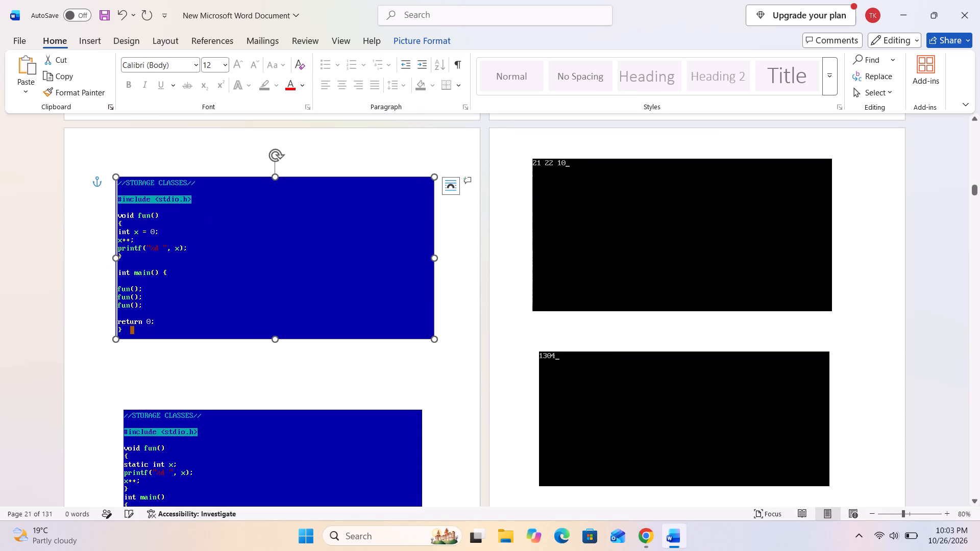
{"action": "scroll", "coordinate": [288, 332], "scroll_direction": "up", "scroll_amount": 9}
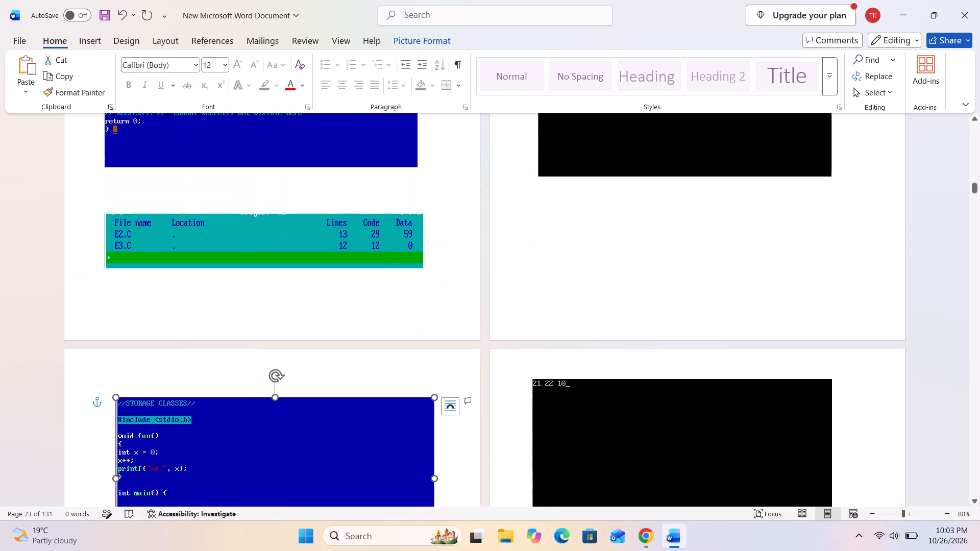
{"action": "scroll", "coordinate": [287, 330], "scroll_direction": "down", "scroll_amount": 2}
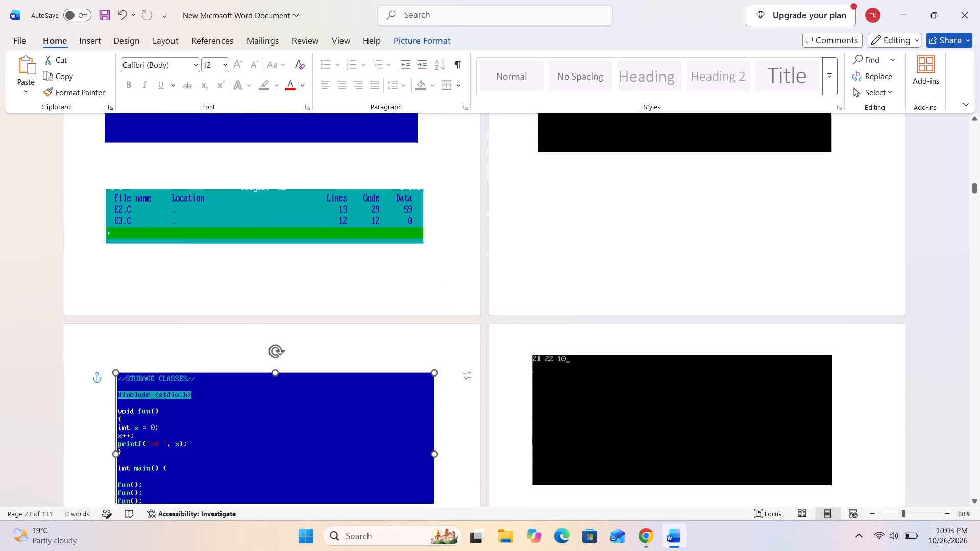
{"action": "scroll", "coordinate": [287, 330], "scroll_direction": "down", "scroll_amount": 11}
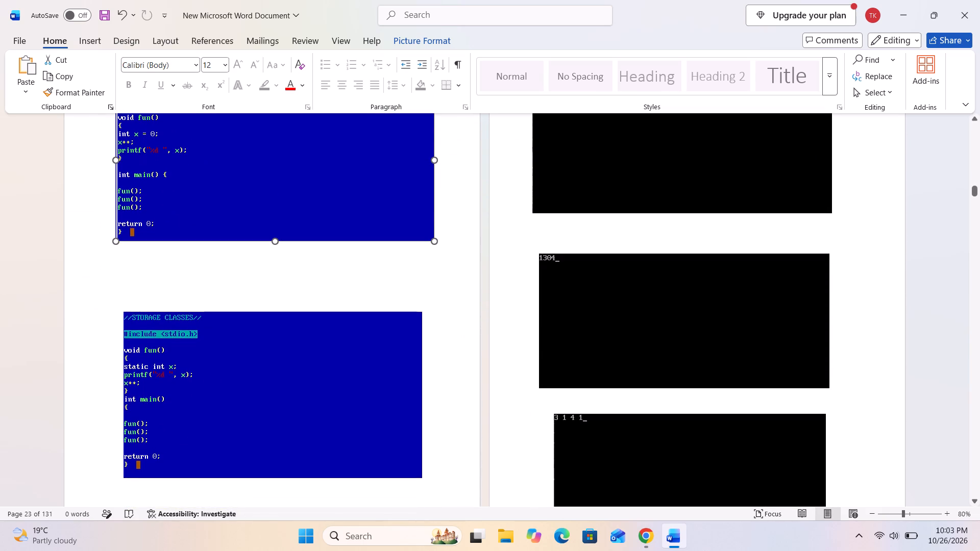
{"action": "scroll", "coordinate": [278, 198], "scroll_direction": "up", "scroll_amount": 2}
{"action": "scroll", "coordinate": [276, 196], "scroll_direction": "down", "scroll_amount": 5}
{"action": "scroll", "coordinate": [275, 198], "scroll_direction": "up", "scroll_amount": 5}
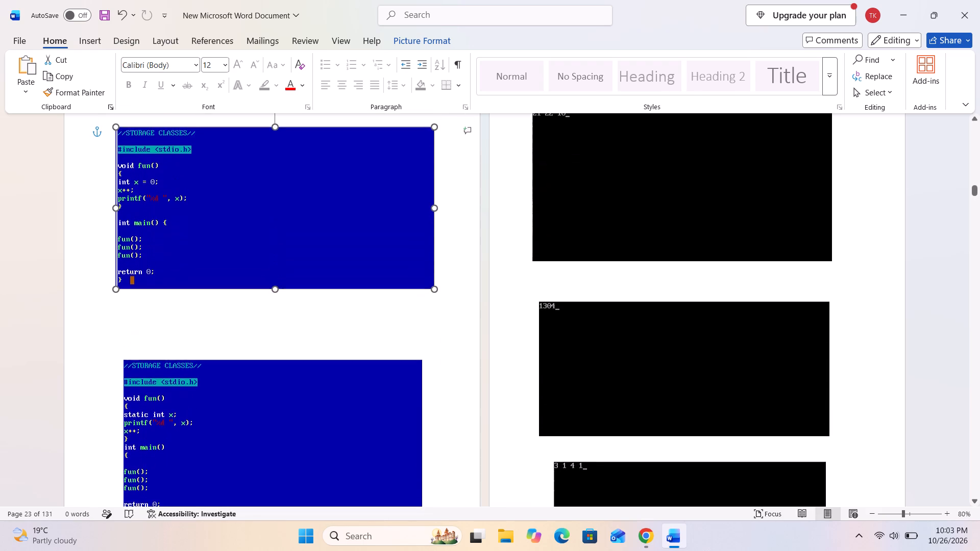
{"action": "scroll", "coordinate": [272, 219], "scroll_direction": "up", "scroll_amount": 2}
{"action": "left_click_drag", "start_coordinate": [274, 232], "coordinate": [270, 237]}
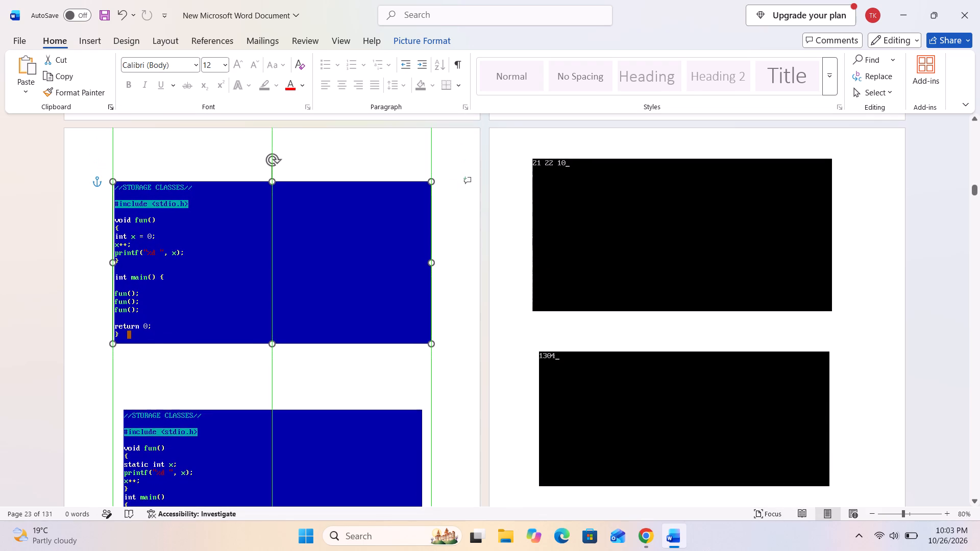
Move the second code picture on page 23 up and widen both sides to line up with the code picture above.
{"action": "scroll", "coordinate": [272, 246], "scroll_direction": "down", "scroll_amount": 5}
{"action": "left_click", "coordinate": [260, 318]}
{"action": "left_click_drag", "start_coordinate": [252, 356], "coordinate": [246, 335]}
{"action": "left_click_drag", "start_coordinate": [122, 350], "coordinate": [113, 220]}
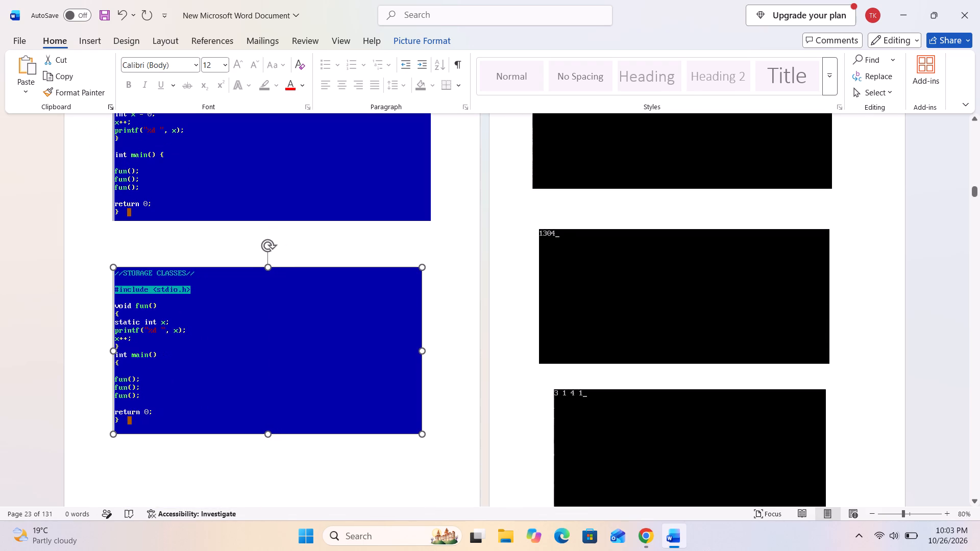
{"action": "left_click_drag", "start_coordinate": [113, 220], "coordinate": [112, 219]}
{"action": "left_click_drag", "start_coordinate": [424, 349], "coordinate": [419, 332]}
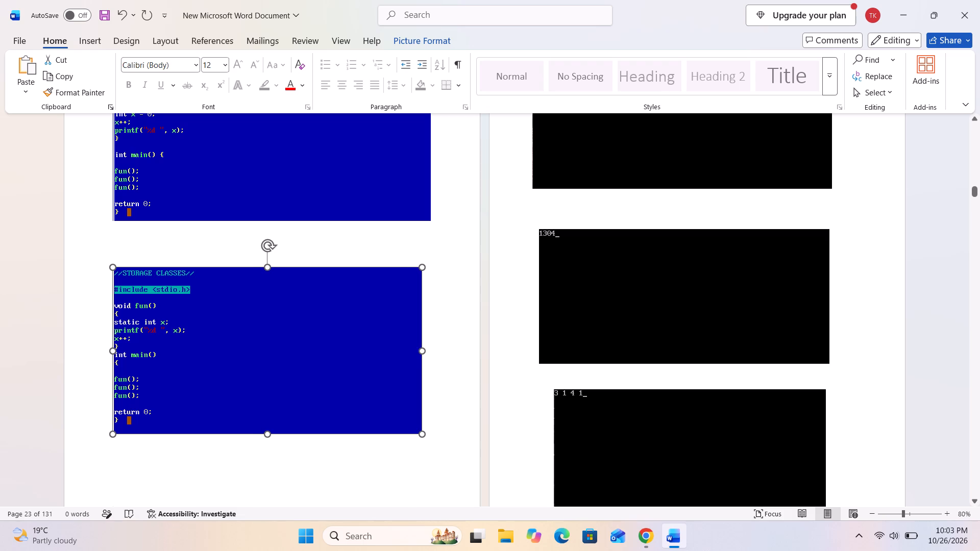
{"action": "left_click_drag", "start_coordinate": [419, 332], "coordinate": [430, 221]}
Move the "21 22 10" output picture on page 24 slightly left and down.
{"action": "scroll", "coordinate": [427, 225], "scroll_direction": "down", "scroll_amount": 2}
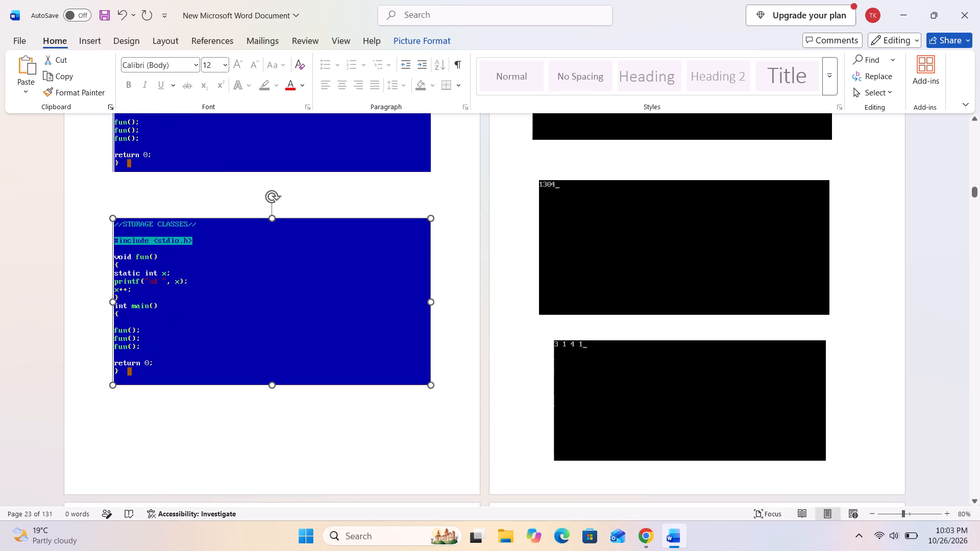
{"action": "scroll", "coordinate": [641, 292], "scroll_direction": "up", "scroll_amount": 6}
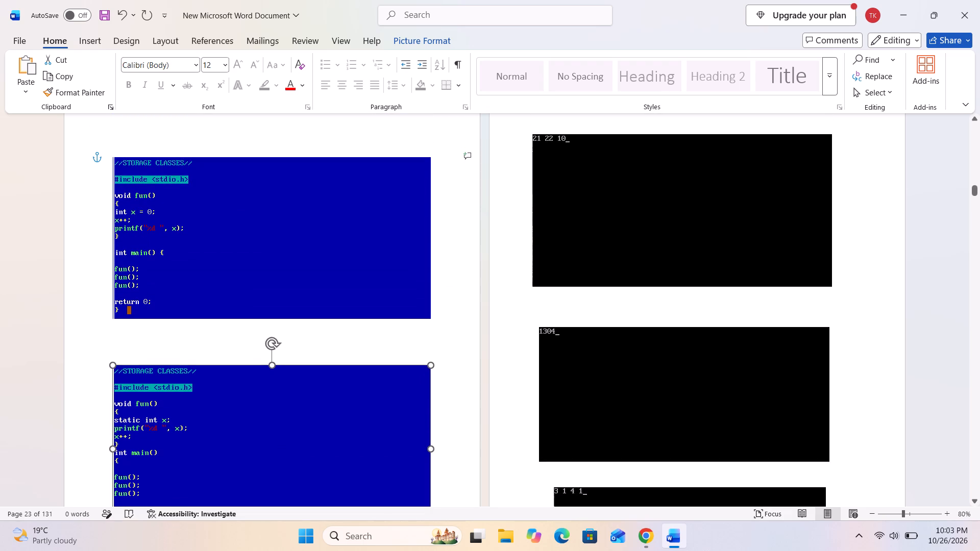
{"action": "left_click_drag", "start_coordinate": [667, 262], "coordinate": [659, 271]}
Move the "1304" output picture on page 24 left and up, and widen its right edge toward the picture above's edge.
{"action": "left_click_drag", "start_coordinate": [680, 369], "coordinate": [663, 362]}
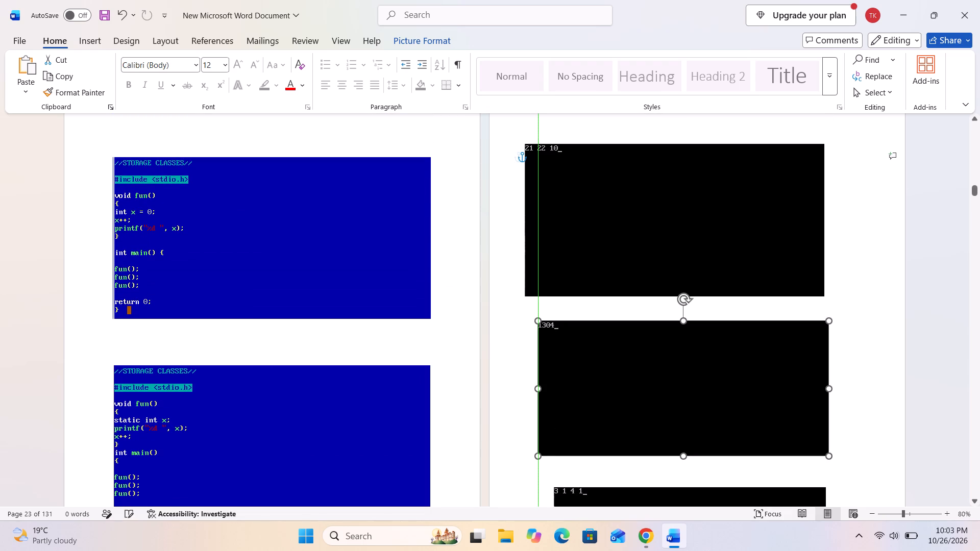
{"action": "left_click_drag", "start_coordinate": [663, 362], "coordinate": [668, 360]}
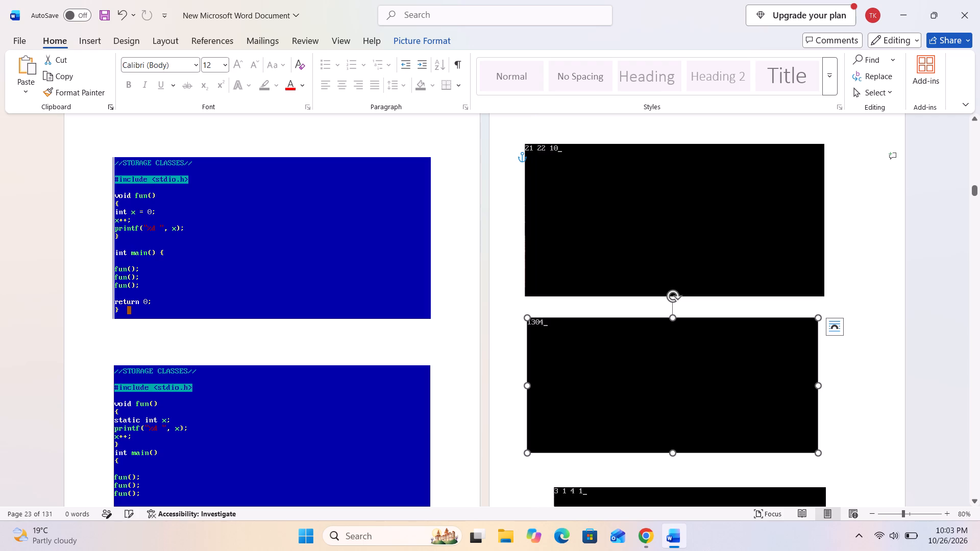
{"action": "left_click_drag", "start_coordinate": [817, 386], "coordinate": [826, 299]}
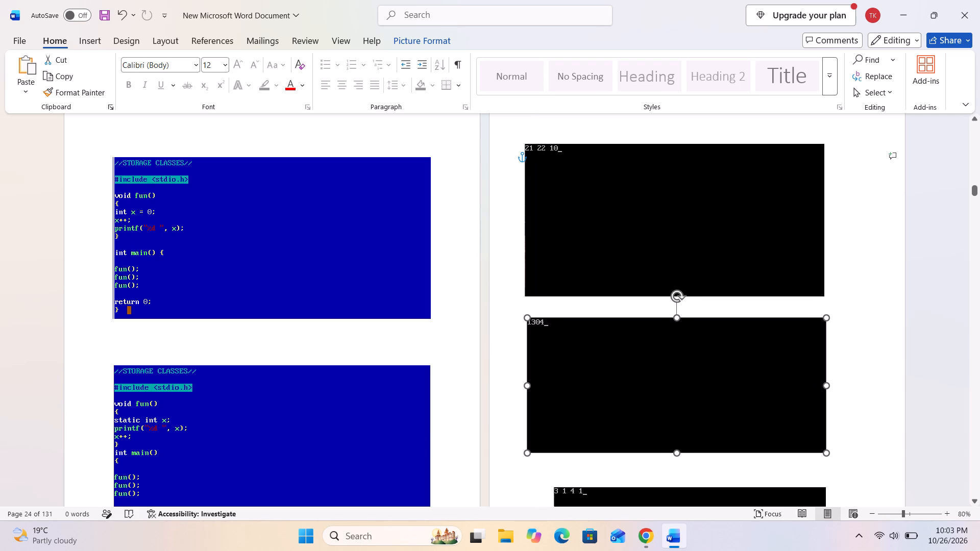
{"action": "left_click_drag", "start_coordinate": [826, 299], "coordinate": [825, 297]}
Move the "3 1 4 1" output picture on page 24 left and widen both sides to line up with the "1304" picture.
{"action": "scroll", "coordinate": [790, 330], "scroll_direction": "down", "scroll_amount": 5}
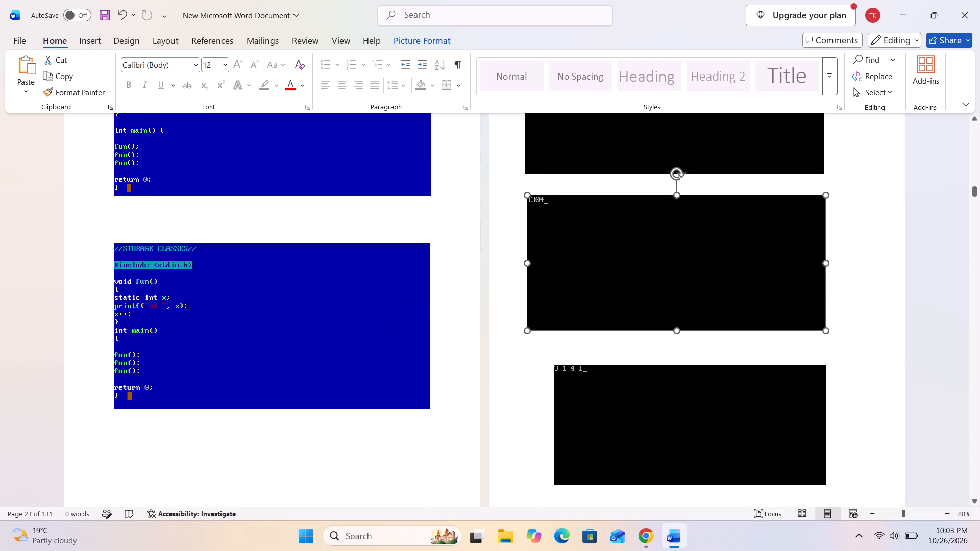
{"action": "left_click_drag", "start_coordinate": [694, 397], "coordinate": [663, 392]}
{"action": "scroll", "coordinate": [628, 386], "scroll_direction": "down", "scroll_amount": 4}
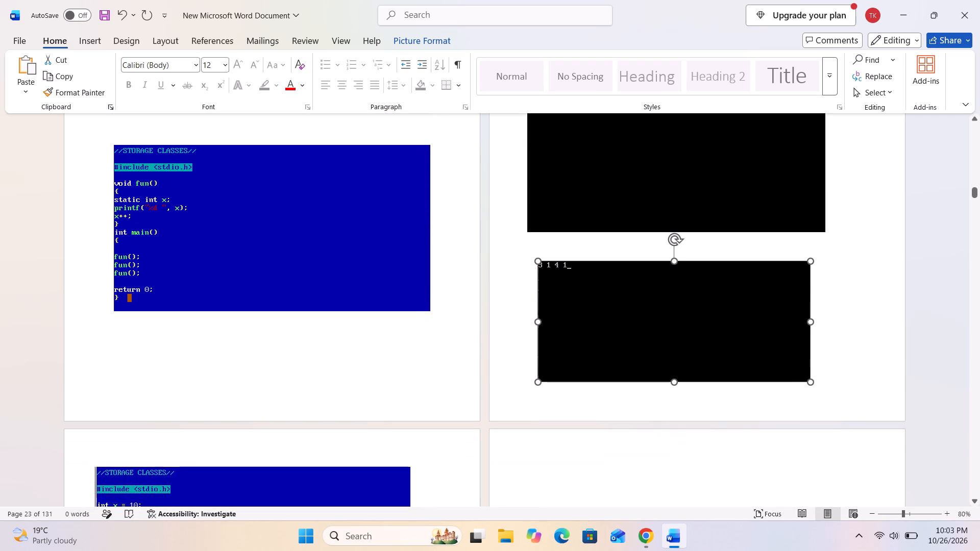
{"action": "left_click_drag", "start_coordinate": [537, 320], "coordinate": [525, 248]}
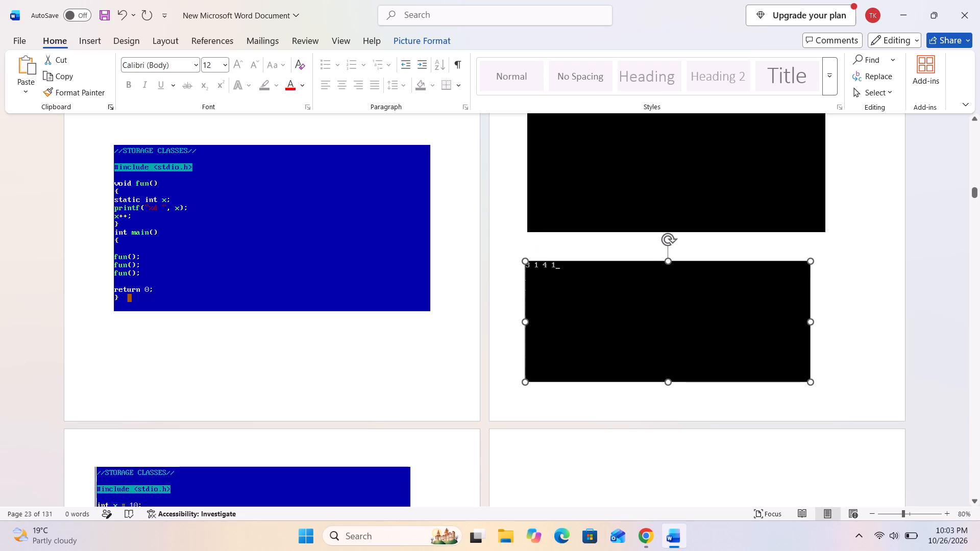
{"action": "left_click_drag", "start_coordinate": [525, 248], "coordinate": [529, 232]}
{"action": "left_click_drag", "start_coordinate": [809, 319], "coordinate": [827, 239]}
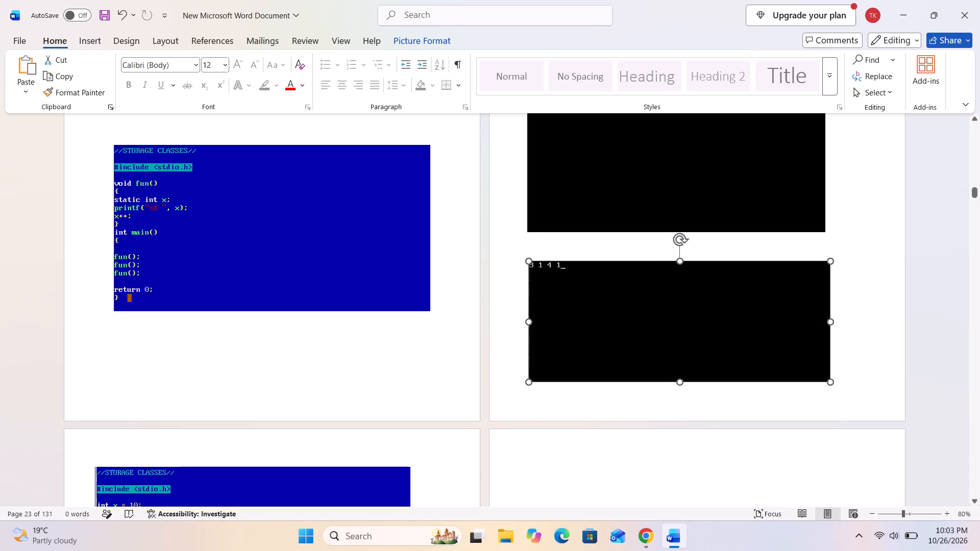
{"action": "left_click_drag", "start_coordinate": [827, 239], "coordinate": [825, 232]}
Crop the empty bottom part of the "1304" output picture on page 24.
{"action": "right_click", "coordinate": [733, 203]}
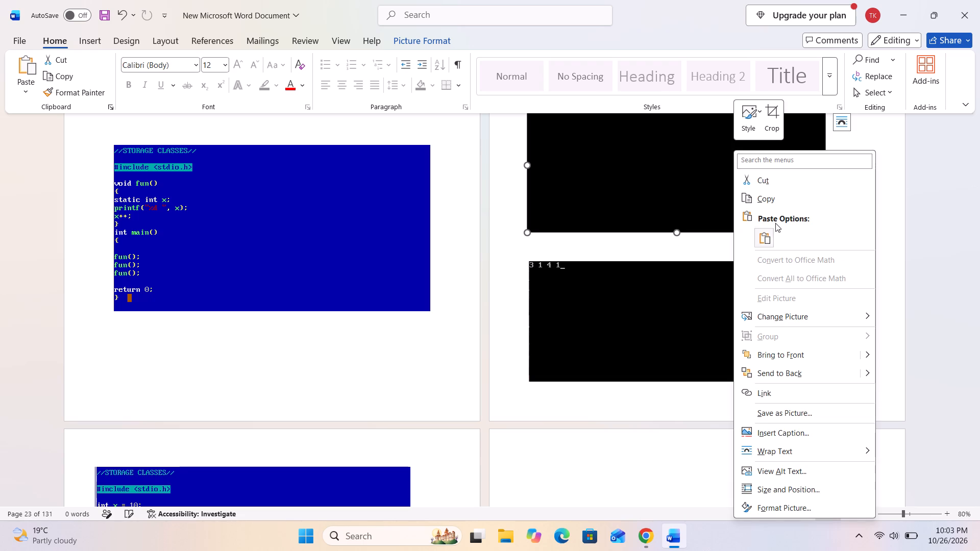
{"action": "left_click", "coordinate": [774, 128]}
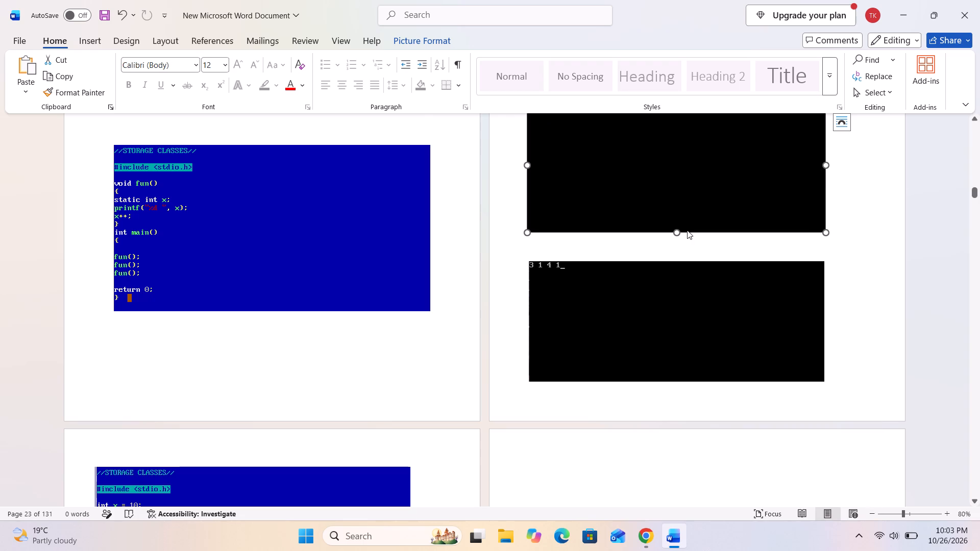
{"action": "left_click_drag", "start_coordinate": [675, 231], "coordinate": [680, 203]}
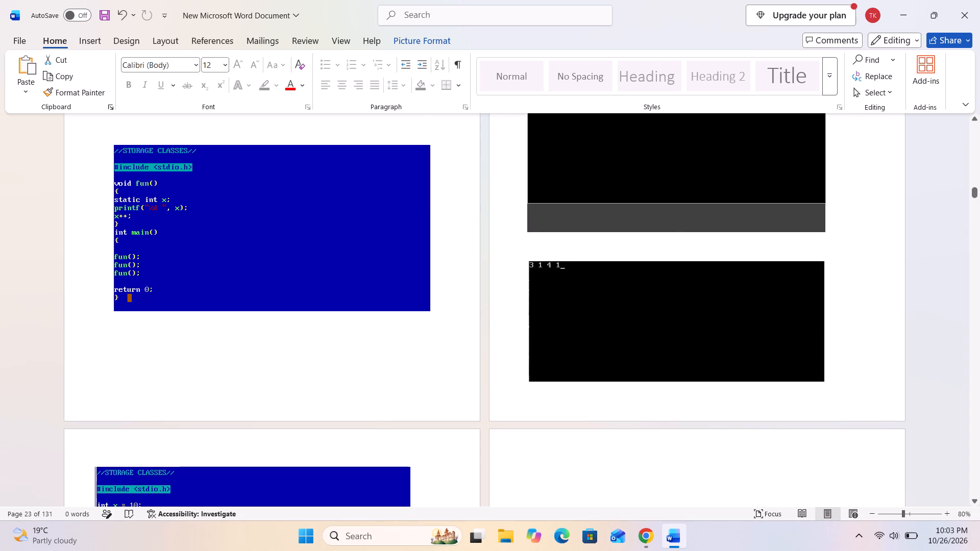
{"action": "left_click_drag", "start_coordinate": [680, 203], "coordinate": [680, 196]}
Move the "3 1 4 1" output picture up beneath the cropped "1304" picture, keeping it in line.
{"action": "left_click", "coordinate": [699, 333]}
{"action": "left_click_drag", "start_coordinate": [770, 316], "coordinate": [776, 280]}
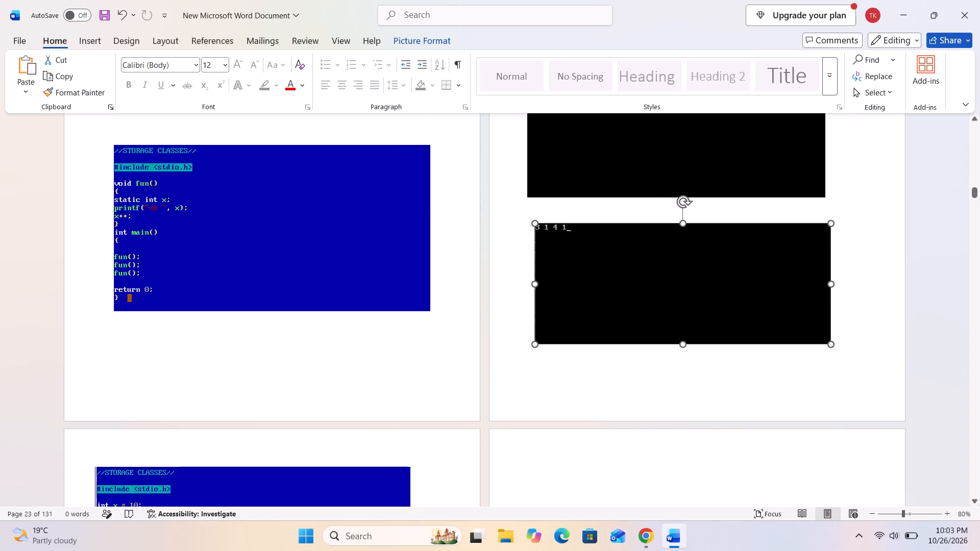
{"action": "left_click_drag", "start_coordinate": [776, 280], "coordinate": [772, 288]}
Move the third code picture, which overlaps the second on page 25, out of the way toward page 26.
{"action": "scroll", "coordinate": [761, 292], "scroll_direction": "down", "scroll_amount": 12}
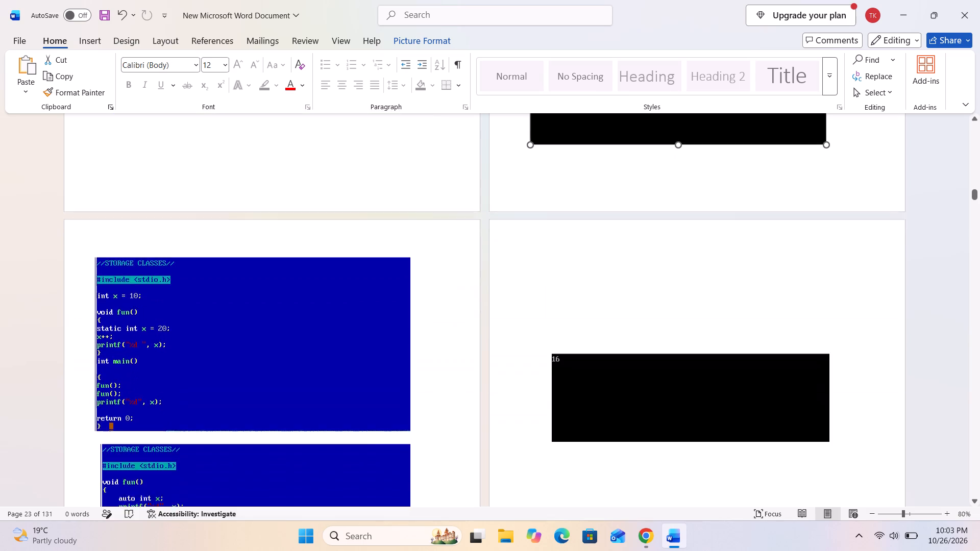
{"action": "scroll", "coordinate": [414, 283], "scroll_direction": "down", "scroll_amount": 2}
{"action": "scroll", "coordinate": [367, 297], "scroll_direction": "down", "scroll_amount": 3}
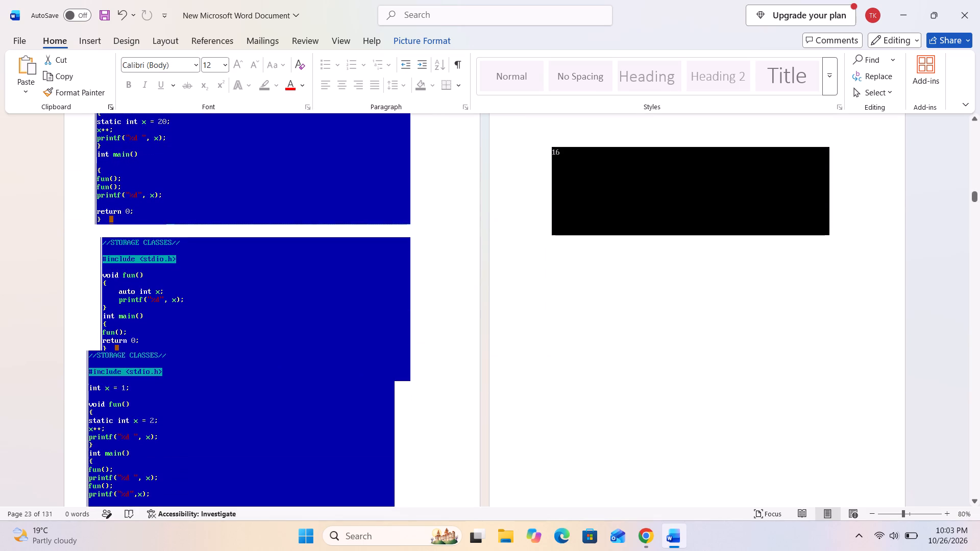
{"action": "scroll", "coordinate": [252, 291], "scroll_direction": "down", "scroll_amount": 3}
{"action": "left_click_drag", "start_coordinate": [228, 353], "coordinate": [444, 365]}
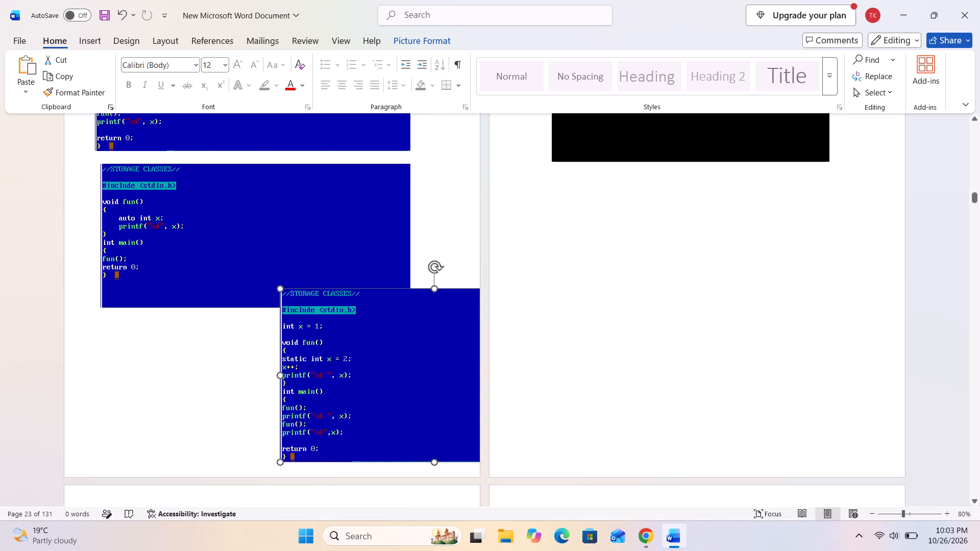
{"action": "left_click_drag", "start_coordinate": [444, 365], "coordinate": [553, 348]}
Shorten the first code picture on page 25 at its bottom edge and move it slightly right.
{"action": "scroll", "coordinate": [152, 283], "scroll_direction": "up", "scroll_amount": 4}
{"action": "scroll", "coordinate": [228, 240], "scroll_direction": "up", "scroll_amount": 4}
{"action": "left_click", "coordinate": [229, 239]}
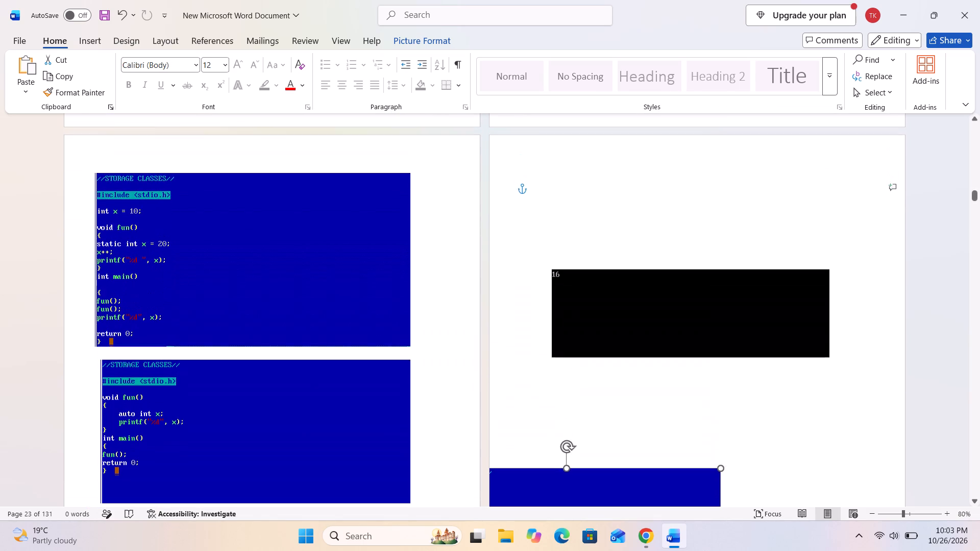
{"action": "left_click_drag", "start_coordinate": [255, 347], "coordinate": [261, 324]}
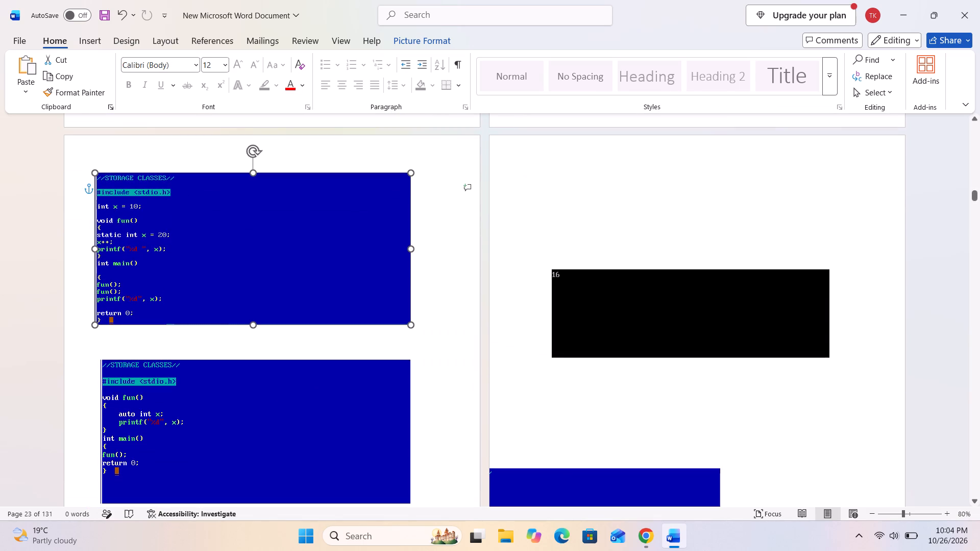
{"action": "left_click_drag", "start_coordinate": [261, 324], "coordinate": [262, 322]}
{"action": "left_click_drag", "start_coordinate": [251, 278], "coordinate": [264, 278]}
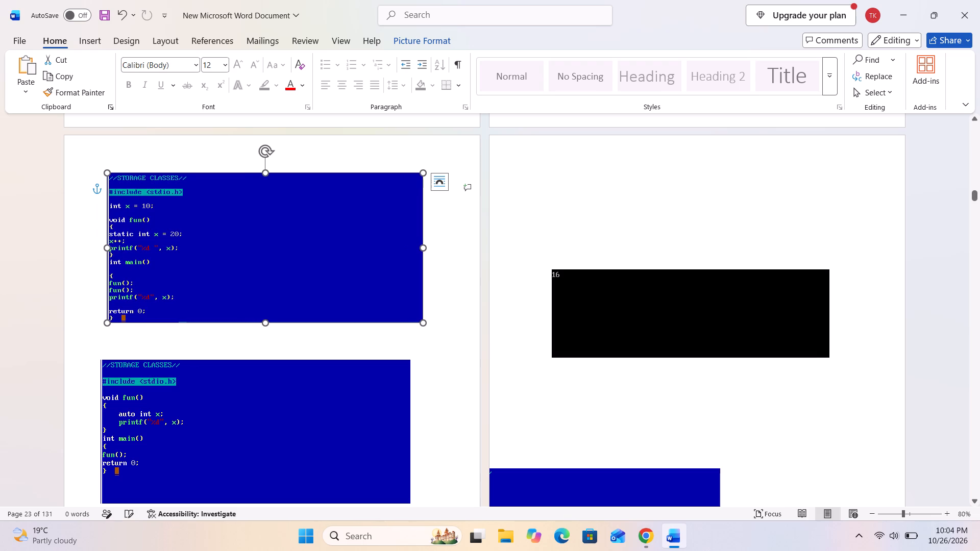
Move the second code picture on page 25 up and slightly right, and crop its empty bottom strip.
{"action": "scroll", "coordinate": [212, 343], "scroll_direction": "down", "scroll_amount": 3}
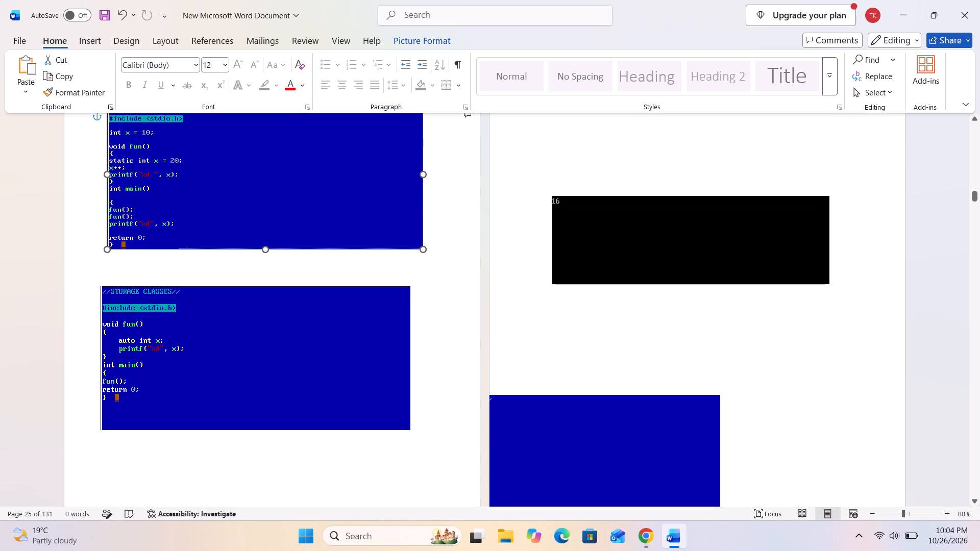
{"action": "left_click_drag", "start_coordinate": [207, 335], "coordinate": [211, 320]}
{"action": "left_click", "coordinate": [335, 359]}
{"action": "right_click", "coordinate": [331, 359]}
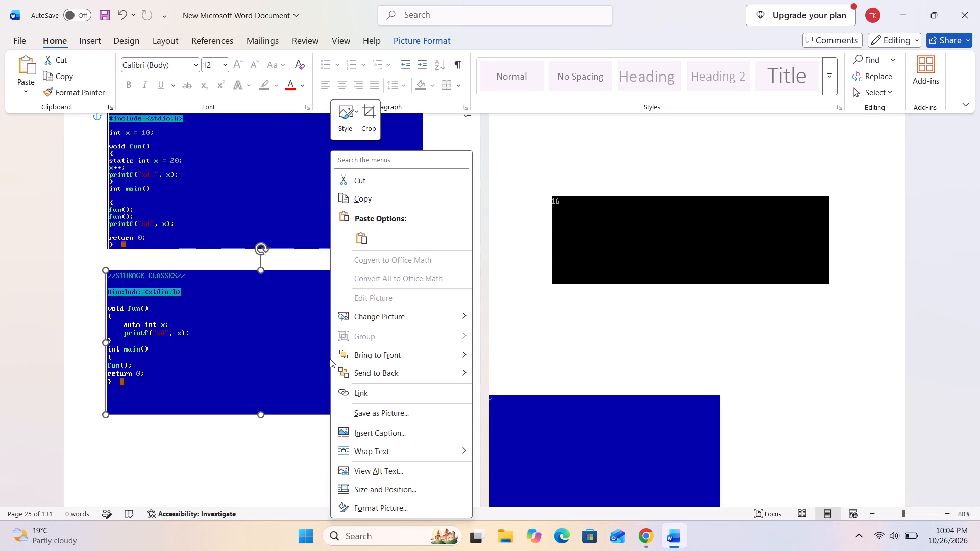
{"action": "left_click", "coordinate": [372, 118]}
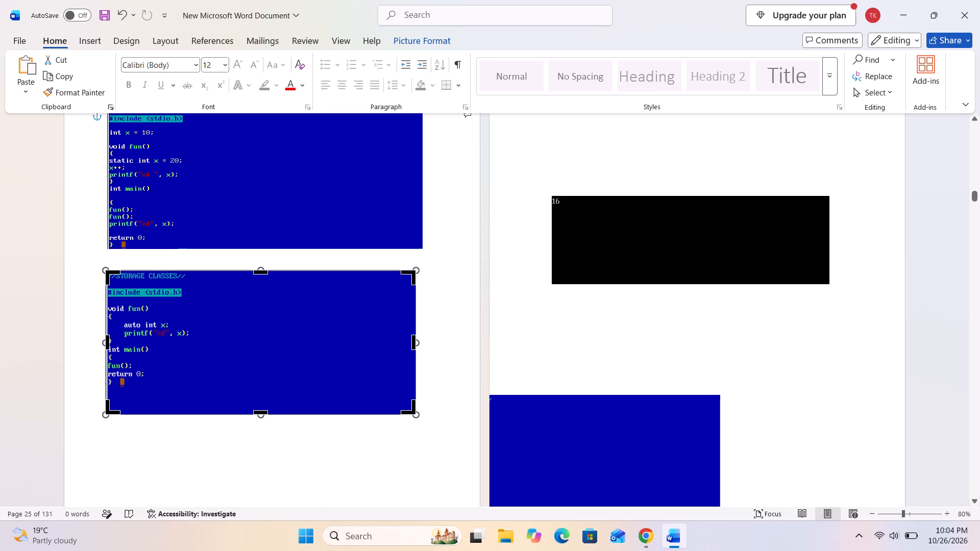
{"action": "left_click", "coordinate": [265, 415]}
{"action": "left_click_drag", "start_coordinate": [264, 412], "coordinate": [263, 395]}
{"action": "left_click", "coordinate": [281, 363]}
{"action": "left_click", "coordinate": [447, 311]}
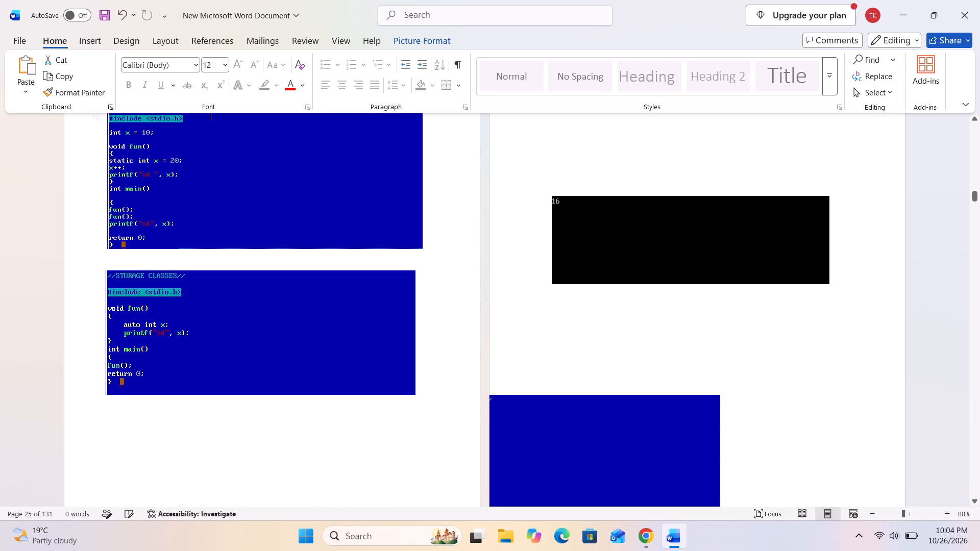
Widen the second code picture on page 25 at its right edge to line up with the first code picture.
{"action": "left_click", "coordinate": [391, 327]}
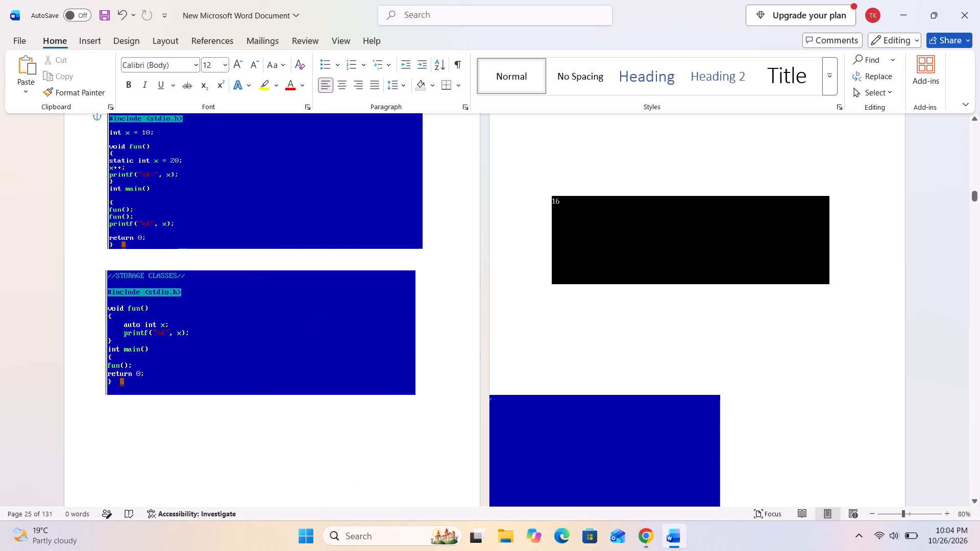
{"action": "left_click_drag", "start_coordinate": [416, 332], "coordinate": [423, 249]}
Move the third code picture further onto page 26 and shorten it at its bottom edge.
{"action": "scroll", "coordinate": [508, 349], "scroll_direction": "down", "scroll_amount": 7}
{"action": "left_click_drag", "start_coordinate": [582, 320], "coordinate": [625, 318]}
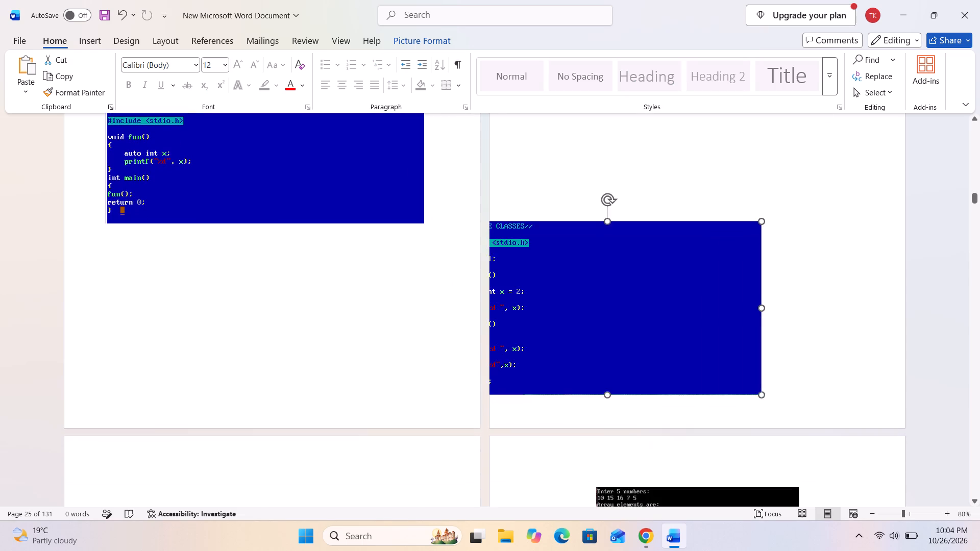
{"action": "left_click_drag", "start_coordinate": [625, 318], "coordinate": [688, 300]}
{"action": "left_click_drag", "start_coordinate": [687, 299], "coordinate": [724, 299]}
{"action": "left_click_drag", "start_coordinate": [683, 382], "coordinate": [682, 360]}
Move the shortened code picture back onto page 25 below the second one and widen its left edge to line up.
{"action": "left_click_drag", "start_coordinate": [696, 312], "coordinate": [284, 344]}
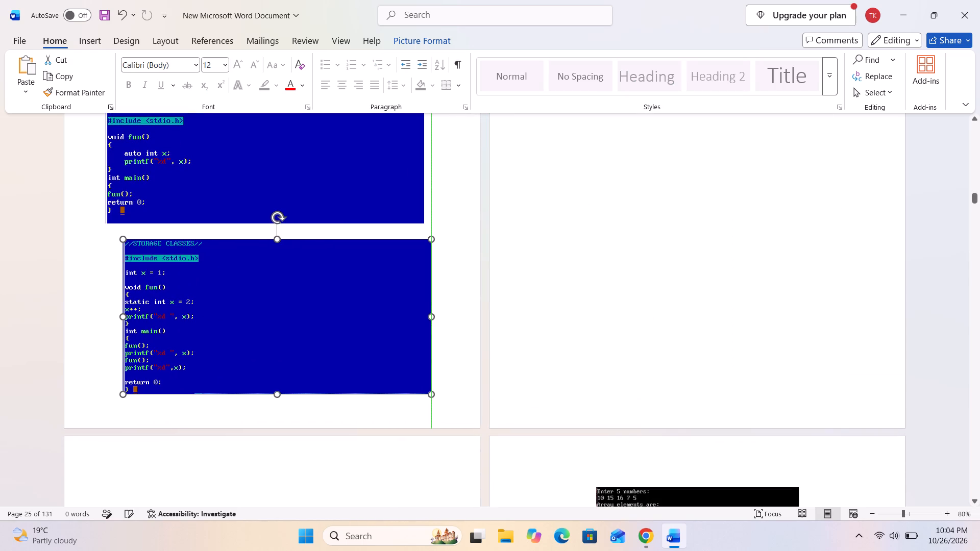
{"action": "left_click_drag", "start_coordinate": [284, 344], "coordinate": [285, 342]}
{"action": "left_click_drag", "start_coordinate": [111, 315], "coordinate": [105, 246]}
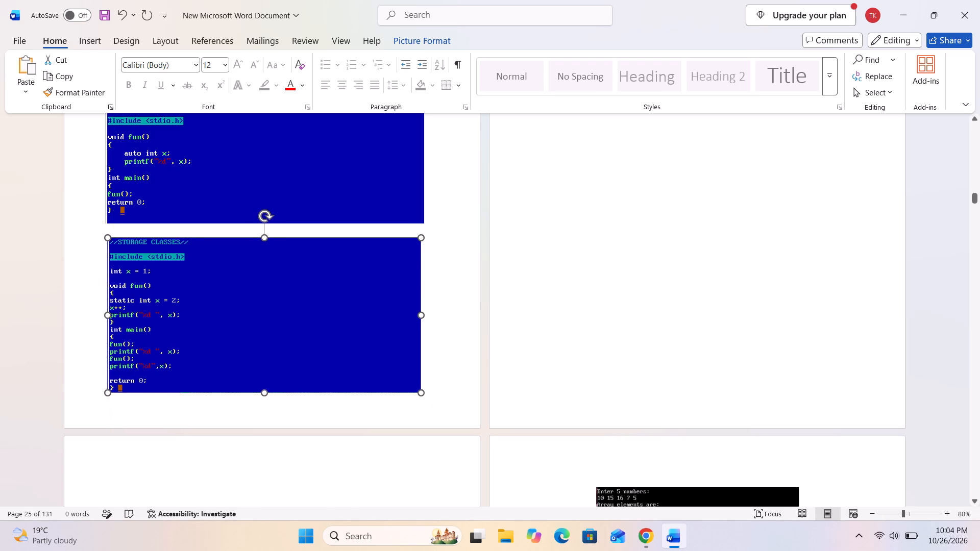
Widen the third code picture on page 25 at its left and right edges to line up with the second one.
{"action": "left_click_drag", "start_coordinate": [105, 246], "coordinate": [107, 222]}
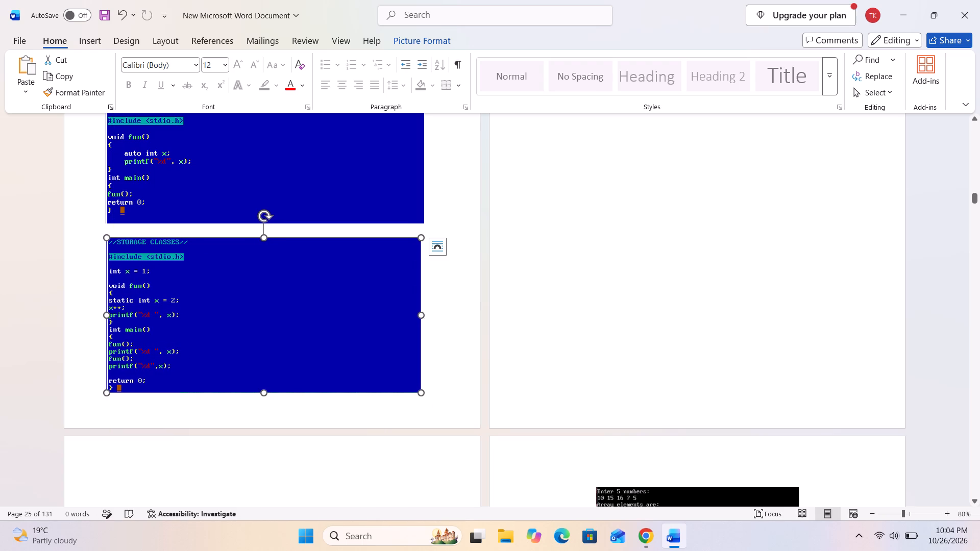
{"action": "left_click_drag", "start_coordinate": [423, 314], "coordinate": [424, 223]}
Move the output picture on page 26 down and slightly right, and stretch its bottom edge to make it taller.
{"action": "scroll", "coordinate": [414, 227], "scroll_direction": "up", "scroll_amount": 1}
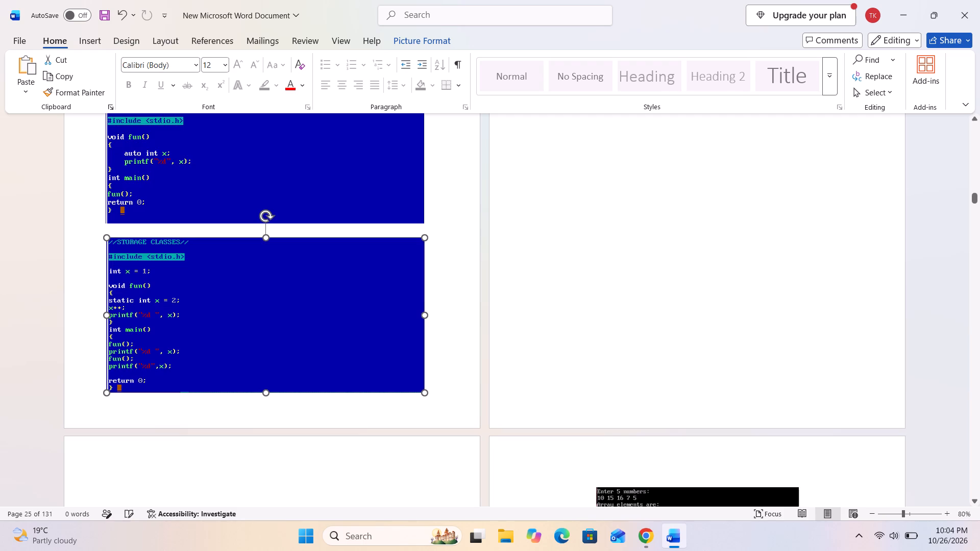
{"action": "scroll", "coordinate": [413, 227], "scroll_direction": "up", "scroll_amount": 9}
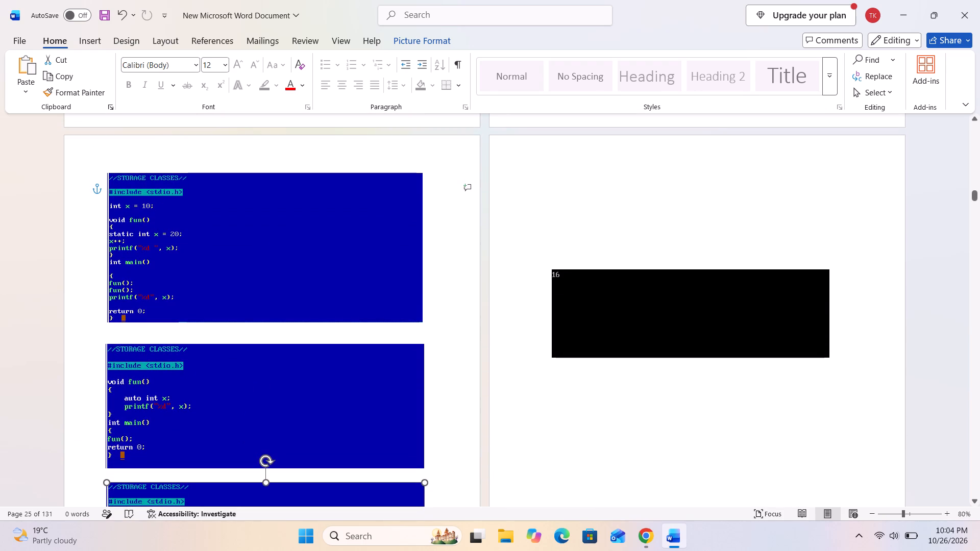
{"action": "scroll", "coordinate": [310, 269], "scroll_direction": "down", "scroll_amount": 5}
{"action": "left_click_drag", "start_coordinate": [651, 212], "coordinate": [657, 280]}
{"action": "left_click_drag", "start_coordinate": [696, 305], "coordinate": [700, 321]}
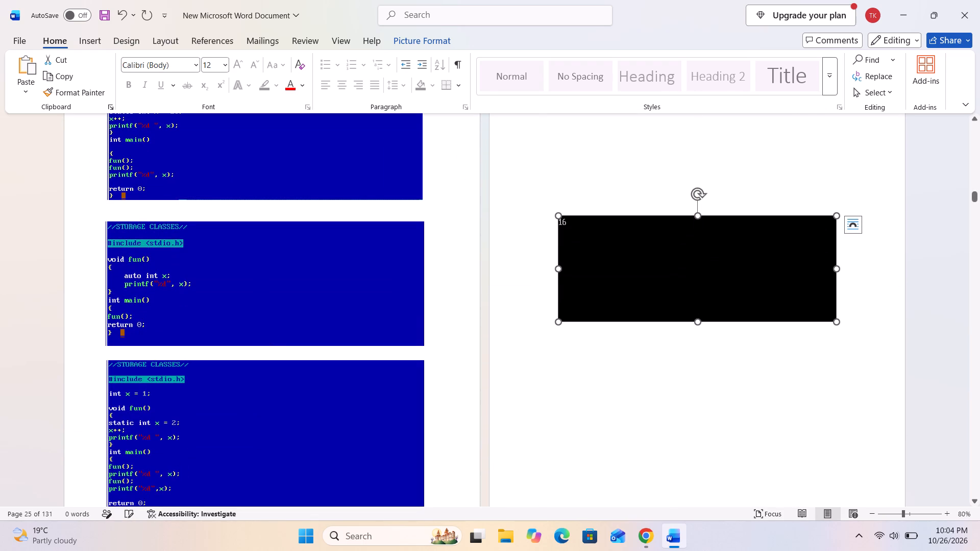
{"action": "left_click_drag", "start_coordinate": [698, 323], "coordinate": [694, 341]}
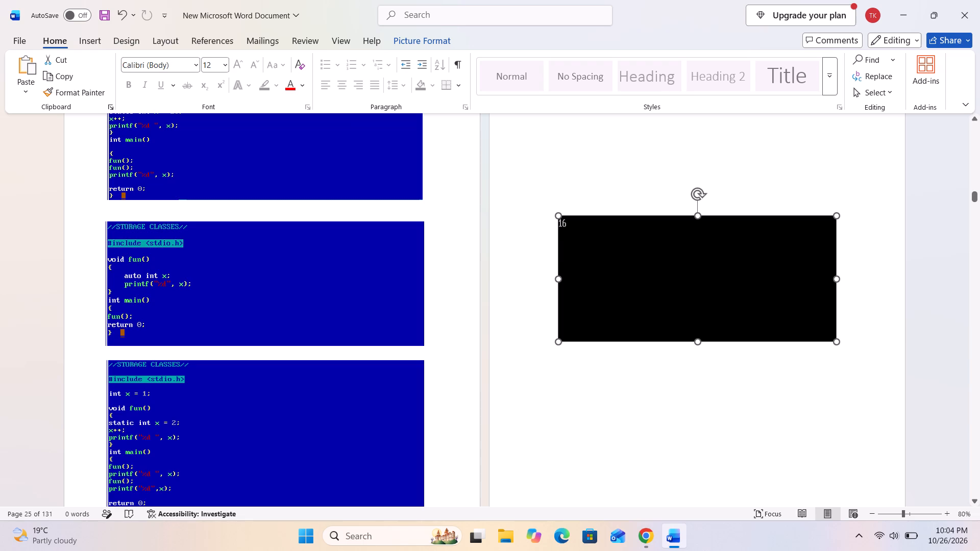
Shift the first two code pictures on page 27 right, raising the second and widening its right edge to match the first.
{"action": "scroll", "coordinate": [530, 349], "scroll_direction": "down", "scroll_amount": 20}
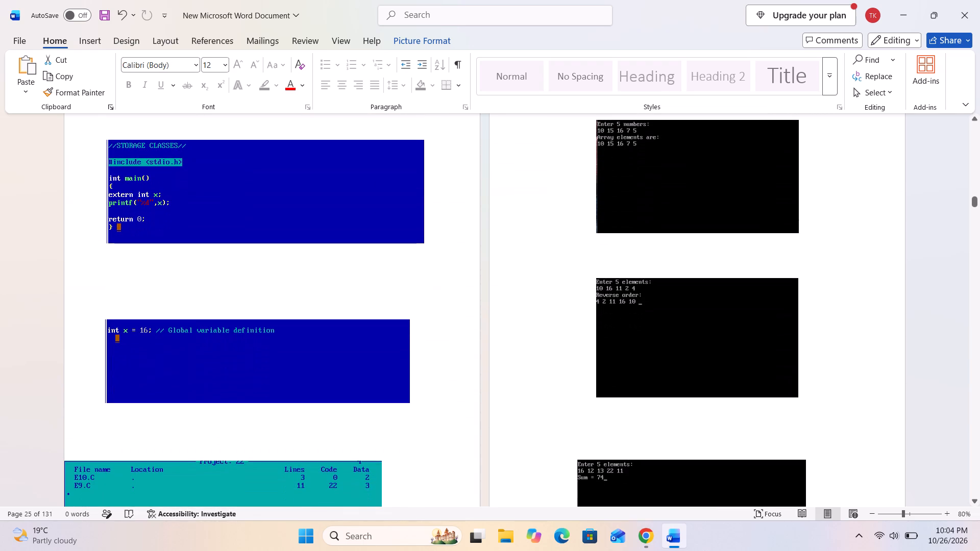
{"action": "left_click_drag", "start_coordinate": [248, 194], "coordinate": [256, 201]}
{"action": "left_click_drag", "start_coordinate": [204, 355], "coordinate": [213, 337]}
{"action": "left_click_drag", "start_coordinate": [418, 343], "coordinate": [437, 254]}
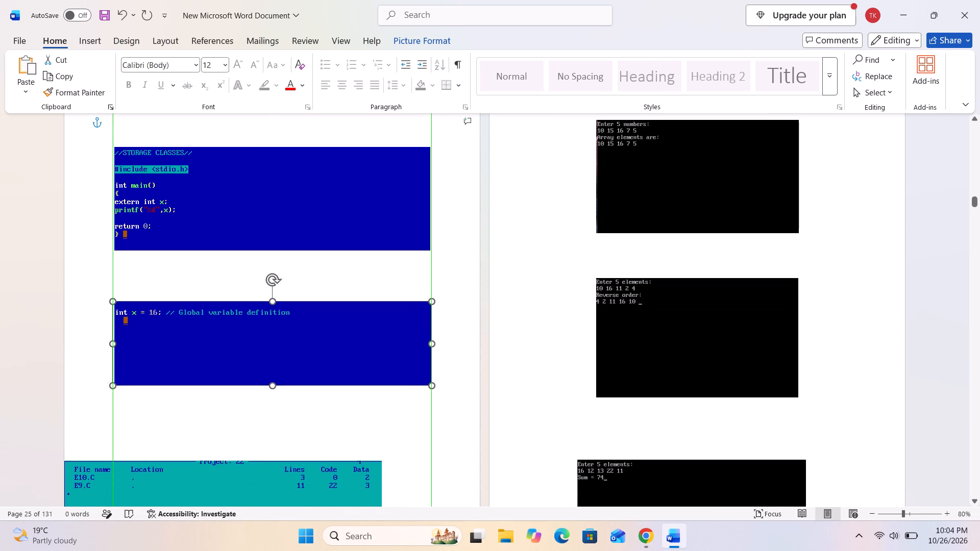
{"action": "left_click_drag", "start_coordinate": [437, 254], "coordinate": [429, 252]}
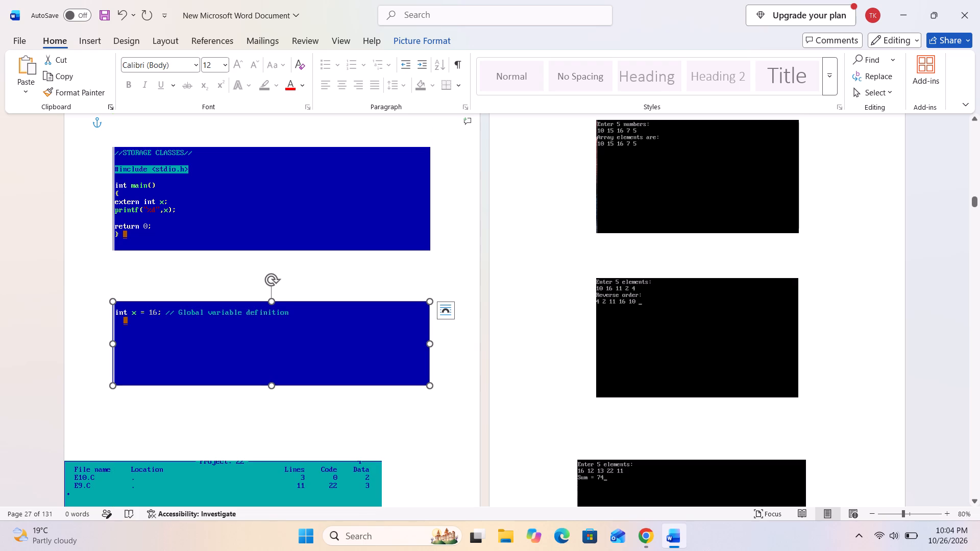
Move the teal project file list picture on page 27 right, beneath the code pictures.
{"action": "scroll", "coordinate": [264, 216], "scroll_direction": "down", "scroll_amount": 5}
{"action": "left_click_drag", "start_coordinate": [197, 371], "coordinate": [251, 371]}
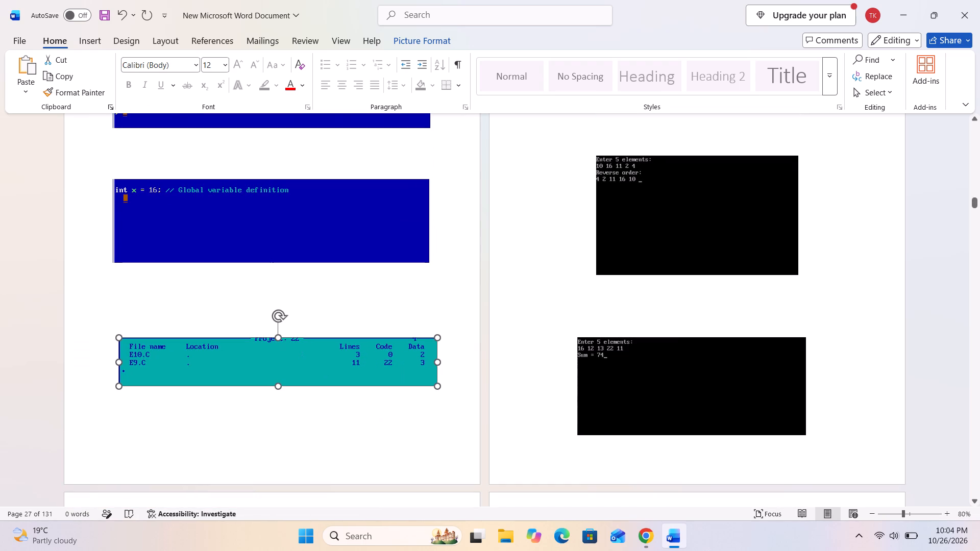
{"action": "left_click_drag", "start_coordinate": [251, 371], "coordinate": [249, 371]}
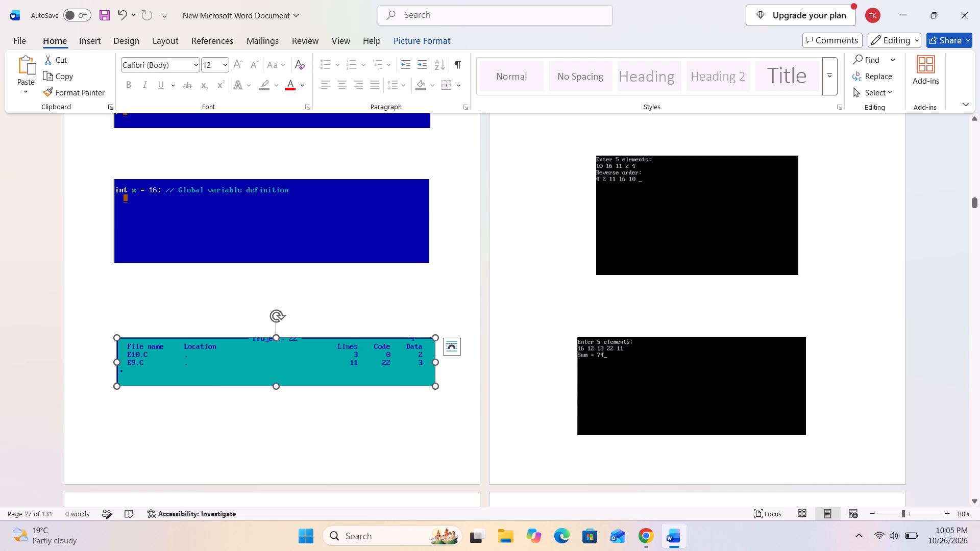
Widen the first two output pictures on page 28 on both sides so their left and right edges line up.
{"action": "scroll", "coordinate": [681, 263], "scroll_direction": "up", "scroll_amount": 3}
{"action": "scroll", "coordinate": [704, 181], "scroll_direction": "up", "scroll_amount": 3}
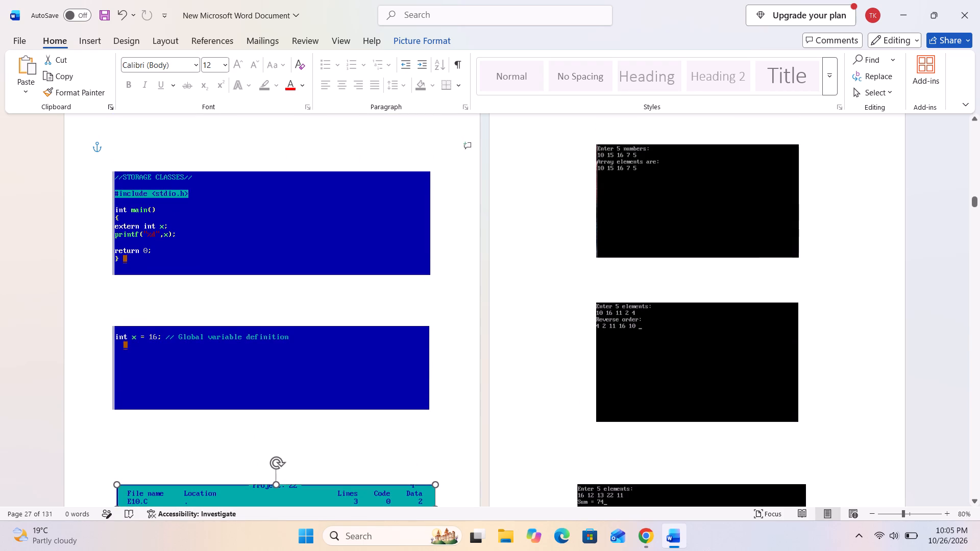
{"action": "left_click", "coordinate": [654, 209]}
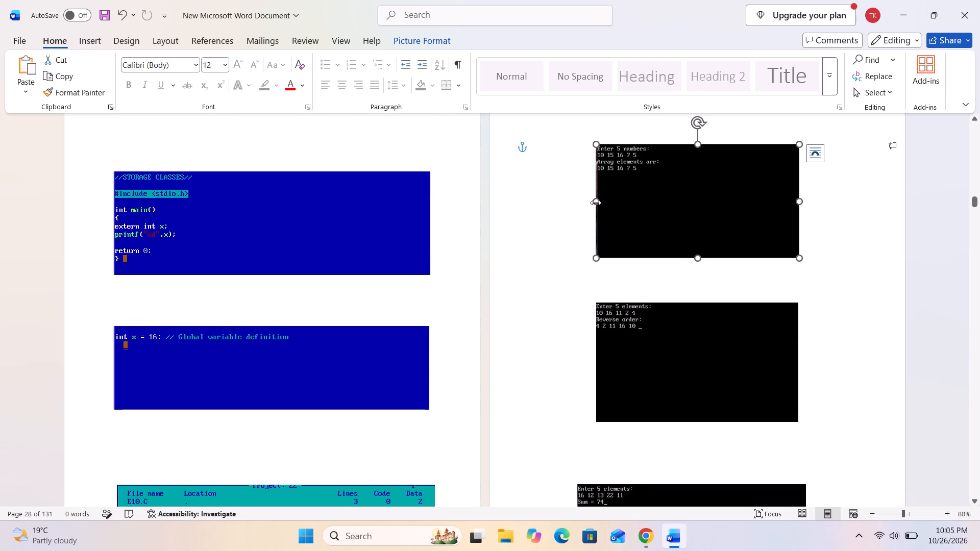
{"action": "left_click_drag", "start_coordinate": [596, 202], "coordinate": [573, 203]}
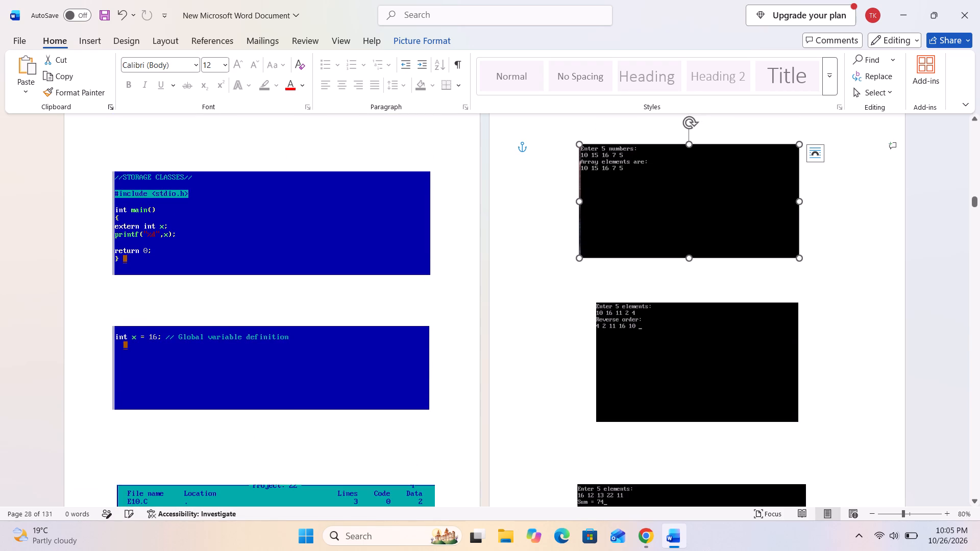
{"action": "left_click_drag", "start_coordinate": [800, 201], "coordinate": [812, 201]}
{"action": "left_click", "coordinate": [705, 387]}
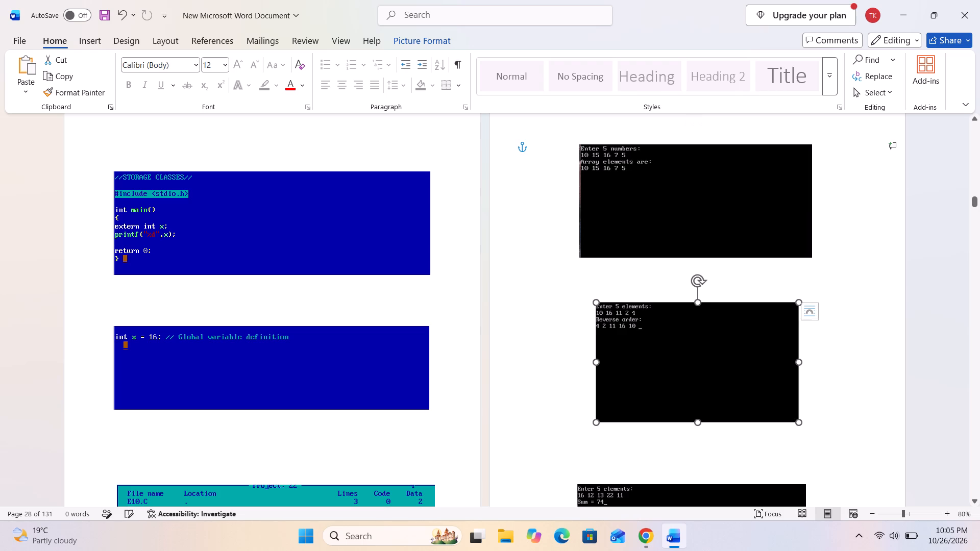
{"action": "left_click_drag", "start_coordinate": [595, 359], "coordinate": [580, 259]}
{"action": "left_click_drag", "start_coordinate": [801, 360], "coordinate": [810, 258]}
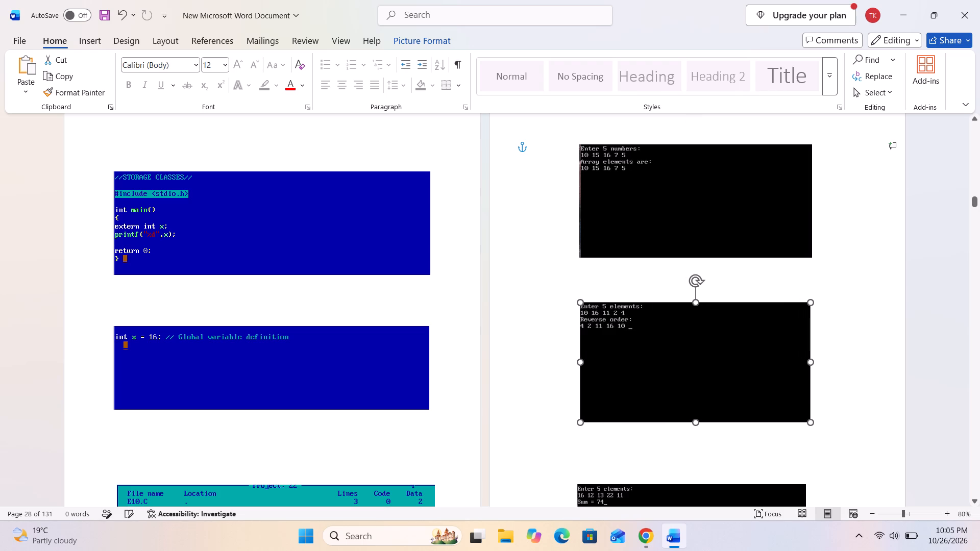
{"action": "left_click_drag", "start_coordinate": [810, 258], "coordinate": [812, 258]}
Move the third output picture on page 28 slightly up and right, and adjust its side edges to match the second one.
{"action": "scroll", "coordinate": [793, 261], "scroll_direction": "down", "scroll_amount": 5}
{"action": "scroll", "coordinate": [708, 281], "scroll_direction": "down", "scroll_amount": 3}
{"action": "left_click_drag", "start_coordinate": [700, 304], "coordinate": [704, 288]}
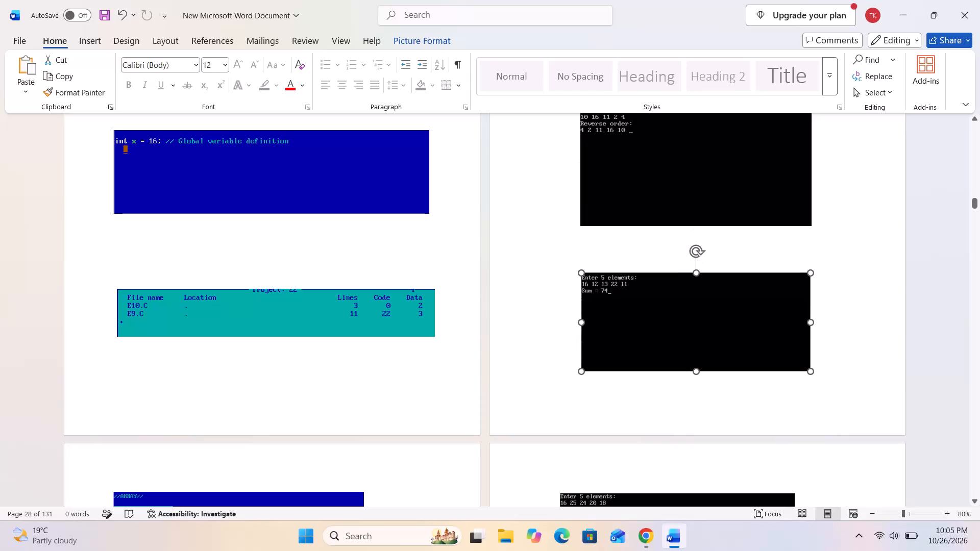
{"action": "left_click_drag", "start_coordinate": [704, 288], "coordinate": [704, 287]}
{"action": "left_click_drag", "start_coordinate": [580, 318], "coordinate": [582, 227]}
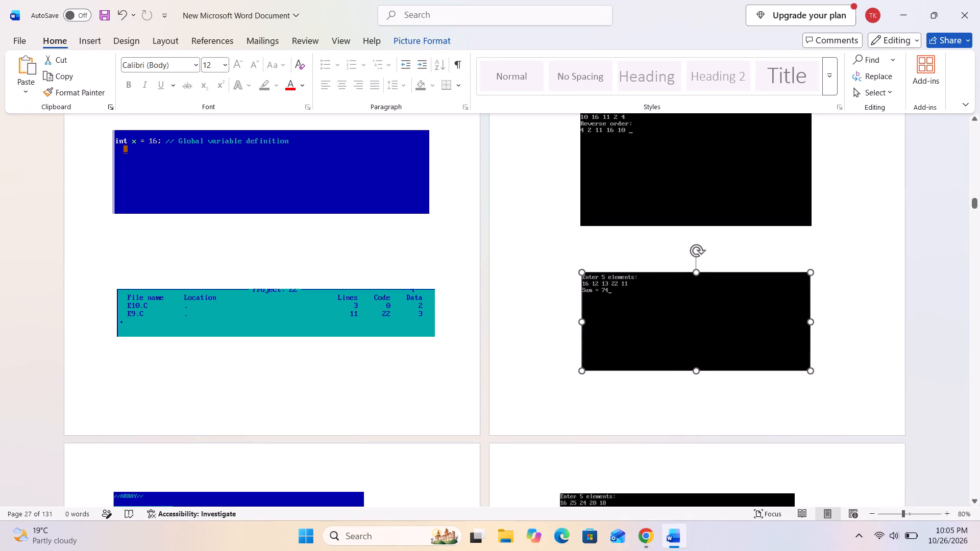
{"action": "left_click_drag", "start_coordinate": [582, 227], "coordinate": [581, 227]}
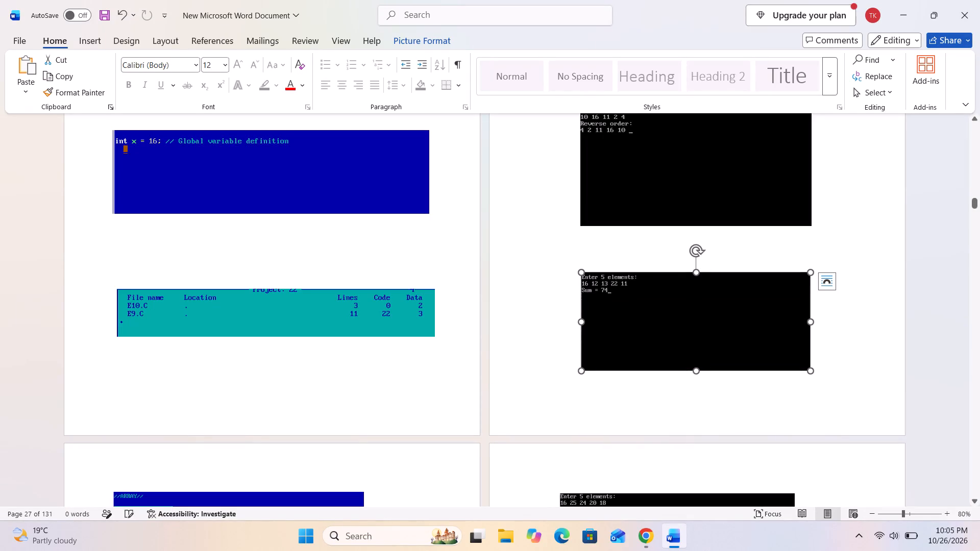
{"action": "left_click_drag", "start_coordinate": [811, 318], "coordinate": [812, 224]}
Move the second and third code pictures on page 29 up, and widen the third one's right edge to match the second.
{"action": "scroll", "coordinate": [750, 327], "scroll_direction": "down", "scroll_amount": 14}
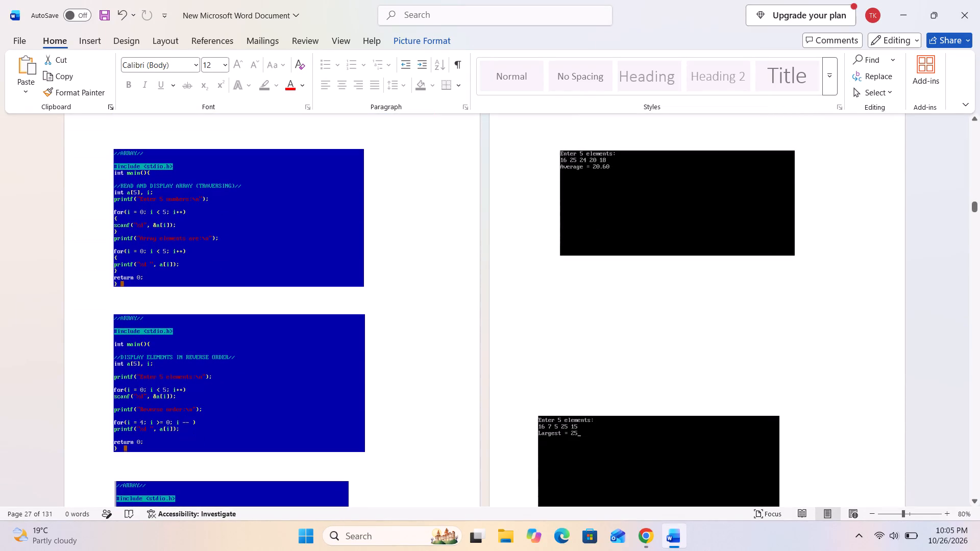
{"action": "scroll", "coordinate": [204, 333], "scroll_direction": "down", "scroll_amount": 4}
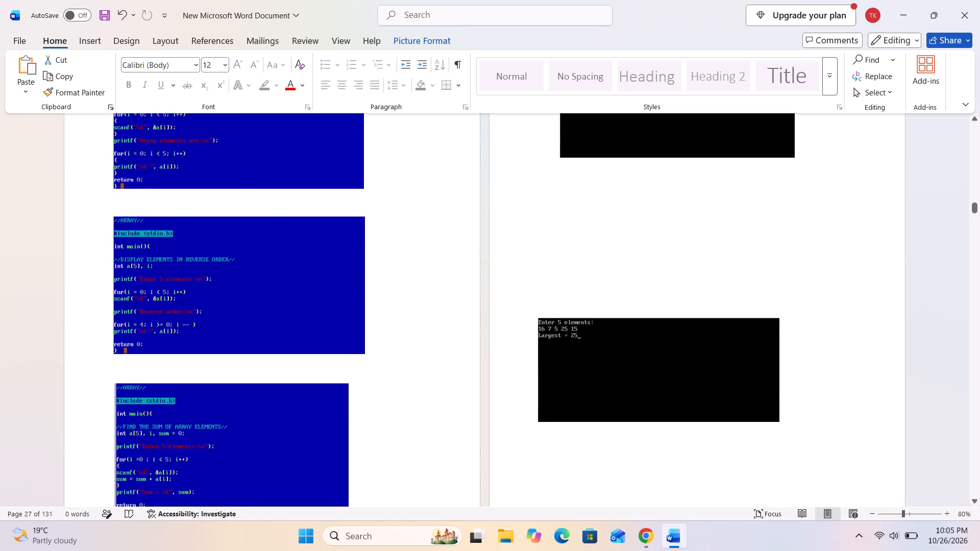
{"action": "left_click_drag", "start_coordinate": [191, 315], "coordinate": [190, 305]}
{"action": "scroll", "coordinate": [191, 305], "scroll_direction": "down", "scroll_amount": 4}
{"action": "left_click_drag", "start_coordinate": [198, 361], "coordinate": [190, 347]}
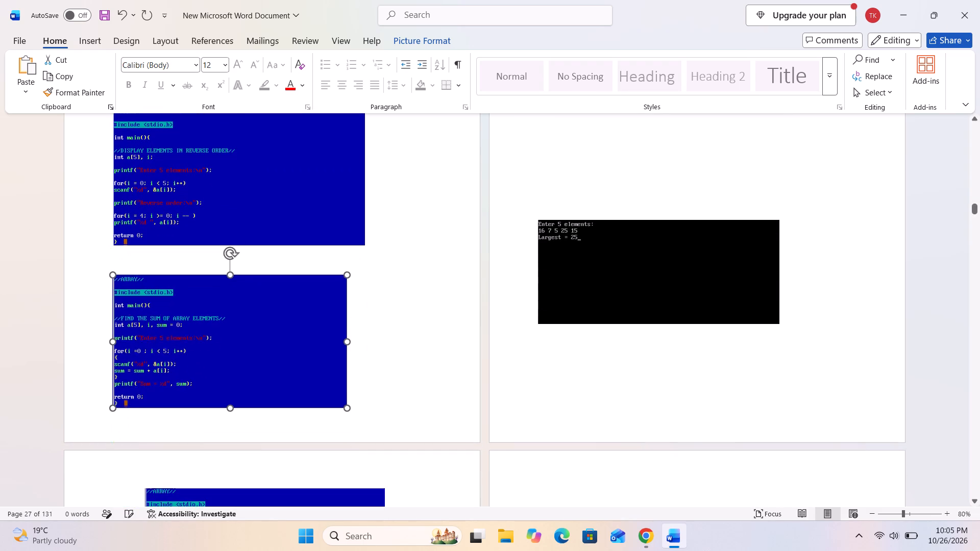
{"action": "left_click_drag", "start_coordinate": [190, 347], "coordinate": [189, 344]}
{"action": "left_click_drag", "start_coordinate": [350, 334], "coordinate": [352, 333]}
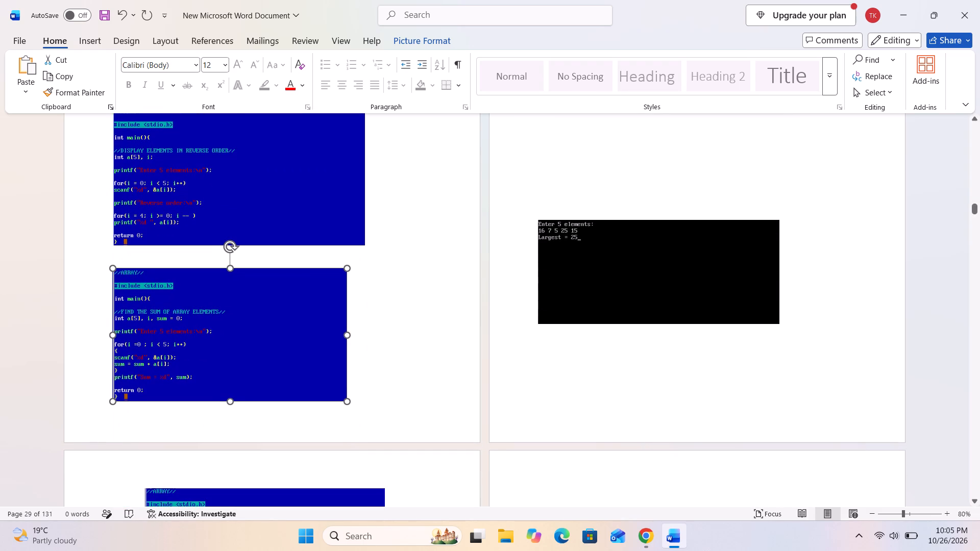
{"action": "left_click_drag", "start_coordinate": [352, 333], "coordinate": [365, 315]}
Shift all three code pictures on page 29 right to centre them on the page as an aligned column.
{"action": "left_click_drag", "start_coordinate": [291, 330], "coordinate": [311, 330]}
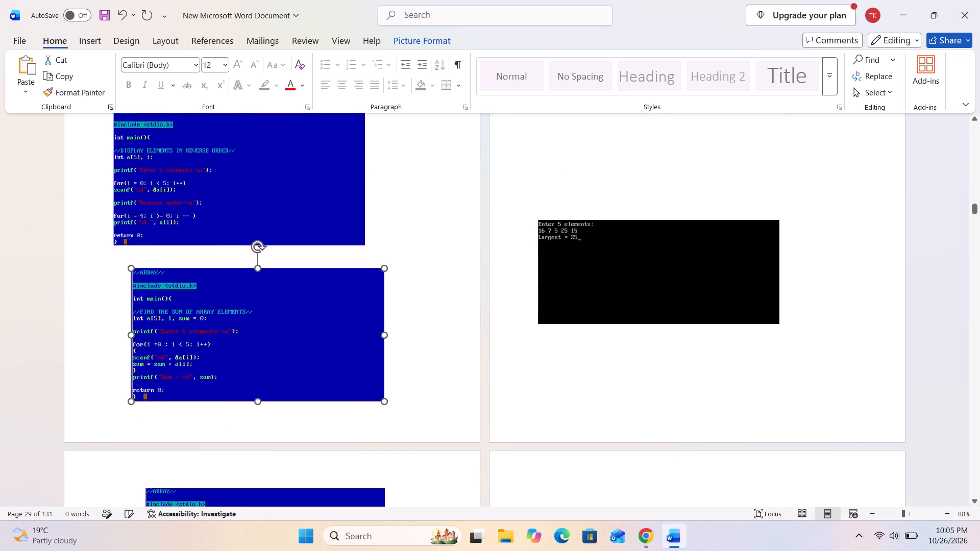
{"action": "left_click_drag", "start_coordinate": [311, 330], "coordinate": [316, 330]}
{"action": "left_click_drag", "start_coordinate": [262, 191], "coordinate": [286, 194]}
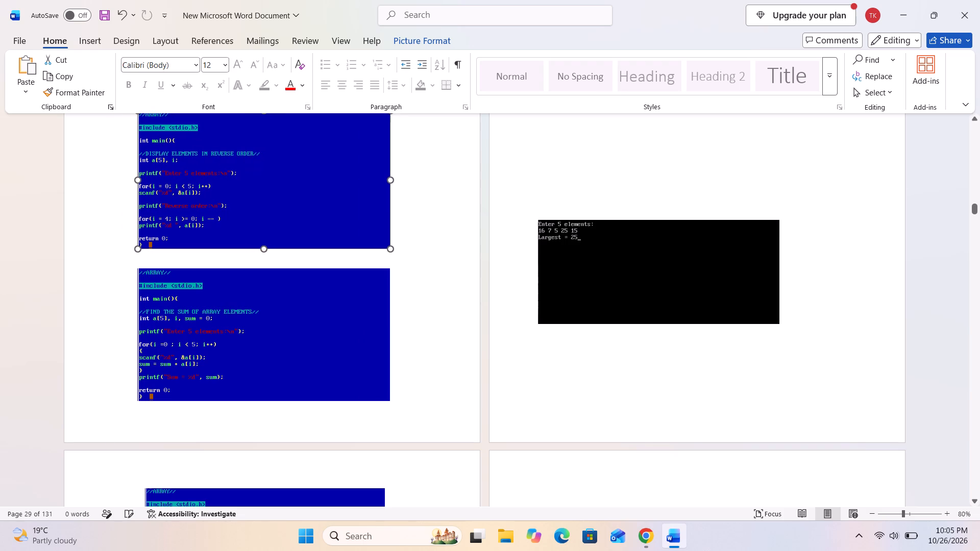
{"action": "left_click_drag", "start_coordinate": [286, 194], "coordinate": [285, 194]}
{"action": "scroll", "coordinate": [285, 195], "scroll_direction": "up", "scroll_amount": 5}
{"action": "left_click_drag", "start_coordinate": [265, 178], "coordinate": [295, 178]}
Move the "Average" output picture on page 30 down and slightly left, and enlarge it at its bottom and right edges.
{"action": "scroll", "coordinate": [409, 208], "scroll_direction": "up", "scroll_amount": 3}
{"action": "left_click_drag", "start_coordinate": [656, 258], "coordinate": [653, 275]}
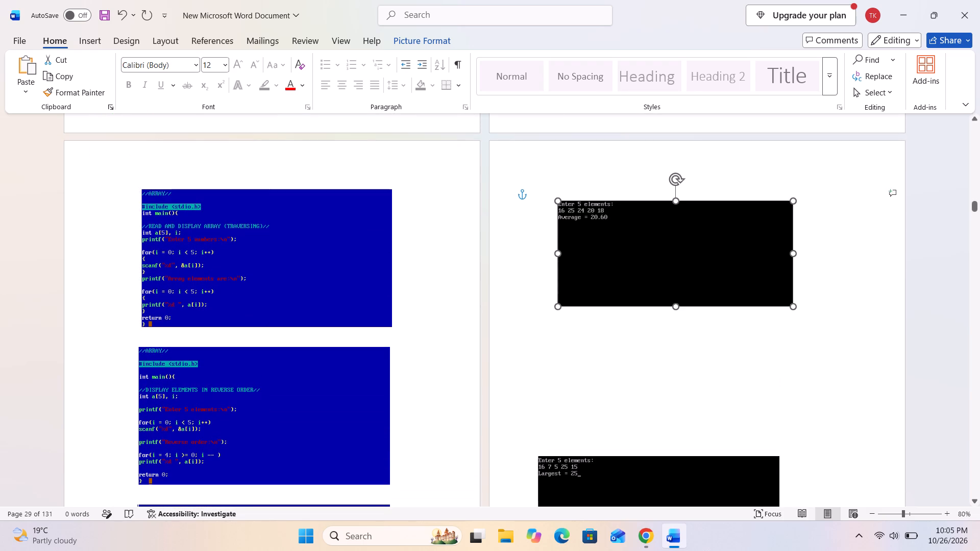
{"action": "left_click_drag", "start_coordinate": [653, 275], "coordinate": [648, 277]}
{"action": "left_click_drag", "start_coordinate": [669, 312], "coordinate": [670, 320]}
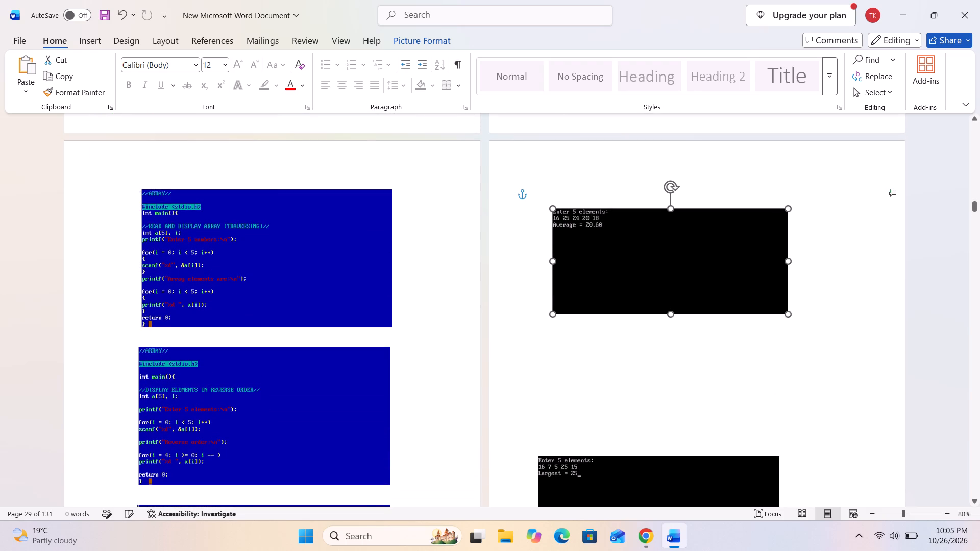
{"action": "left_click_drag", "start_coordinate": [670, 320], "coordinate": [668, 329]}
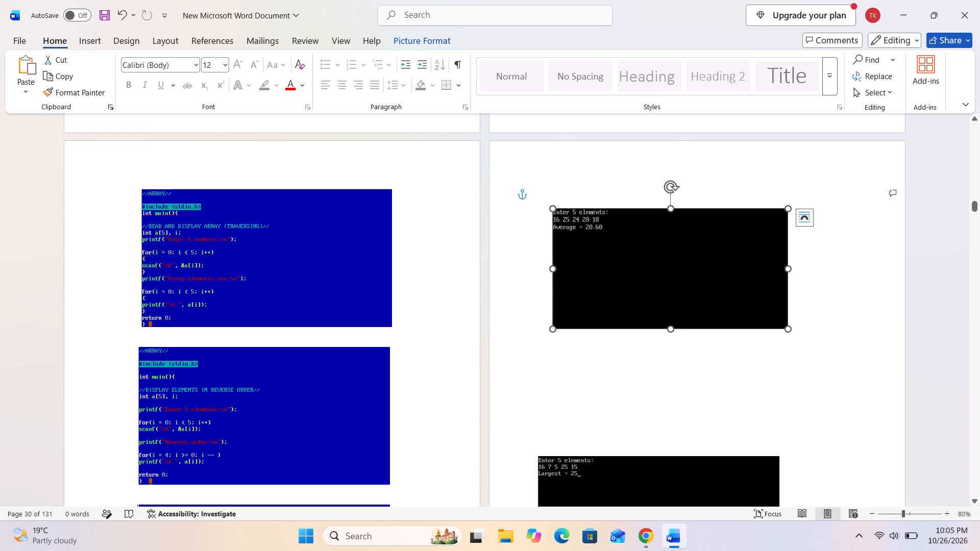
{"action": "left_click_drag", "start_coordinate": [789, 267], "coordinate": [813, 273]}
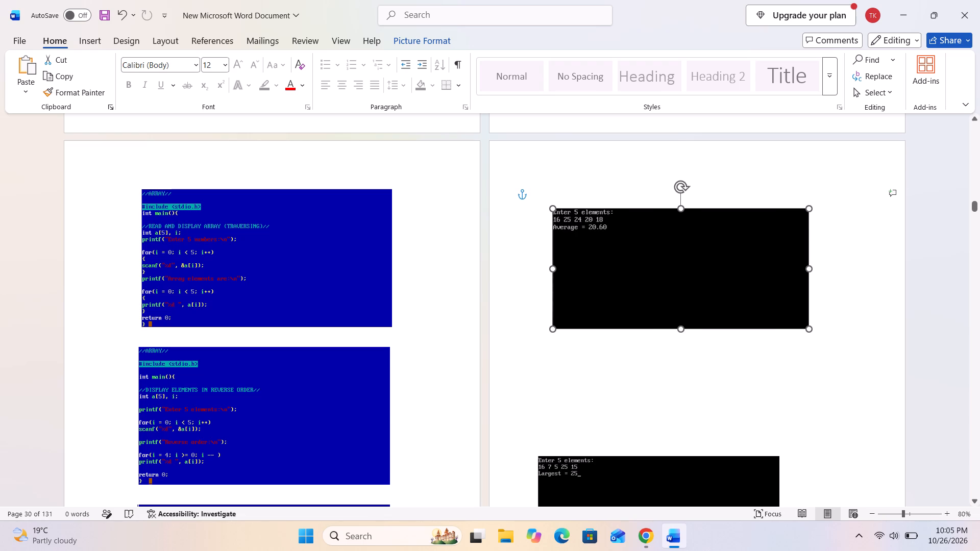
{"action": "left_click_drag", "start_coordinate": [813, 273], "coordinate": [814, 272]}
Move the "Largest" output picture on page 30 up and right, match its side edges to the "Average" picture, and make it taller.
{"action": "scroll", "coordinate": [557, 327], "scroll_direction": "down", "scroll_amount": 5}
{"action": "left_click_drag", "start_coordinate": [647, 403], "coordinate": [658, 356]}
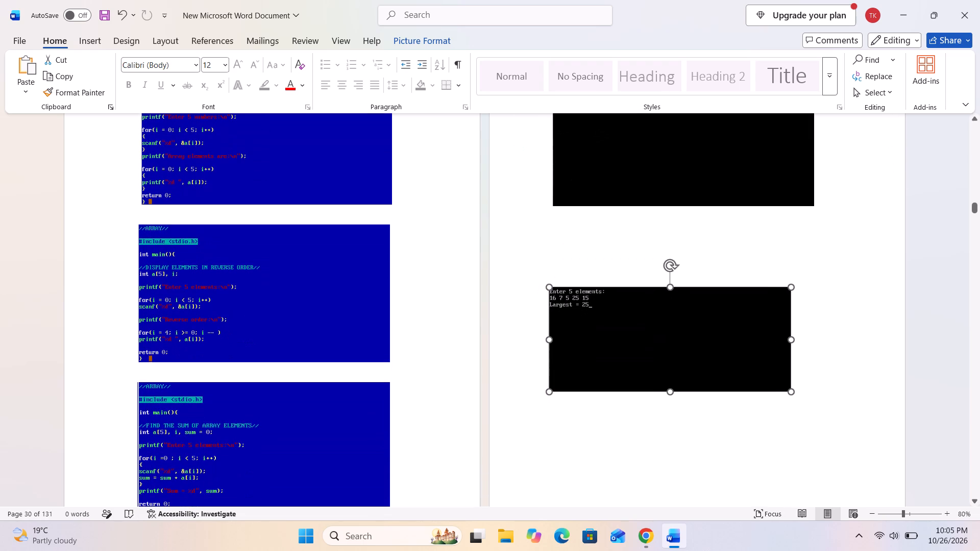
{"action": "left_click_drag", "start_coordinate": [658, 356], "coordinate": [659, 357]}
{"action": "left_click_drag", "start_coordinate": [793, 342], "coordinate": [816, 194]}
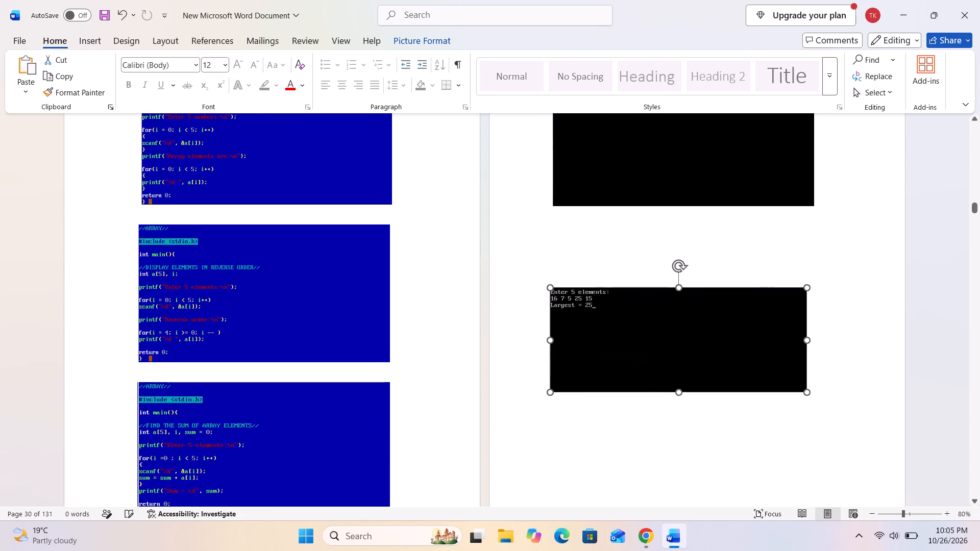
{"action": "left_click_drag", "start_coordinate": [816, 194], "coordinate": [814, 205]}
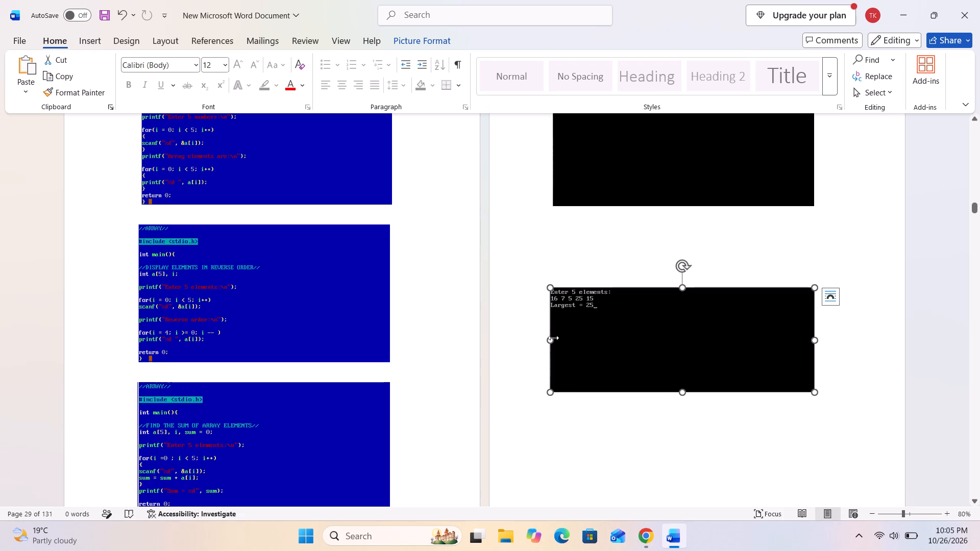
{"action": "left_click_drag", "start_coordinate": [553, 338], "coordinate": [552, 205]}
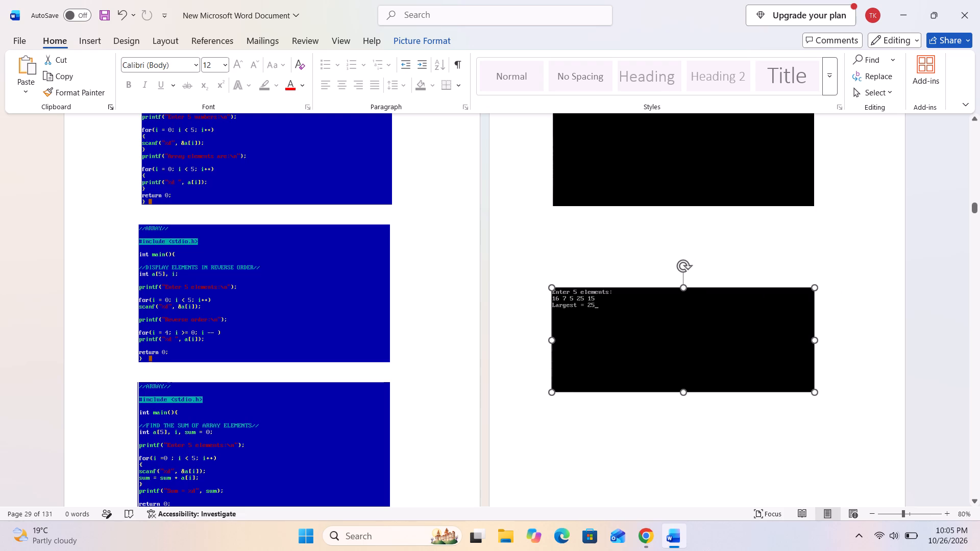
{"action": "left_click_drag", "start_coordinate": [552, 205], "coordinate": [552, 206]}
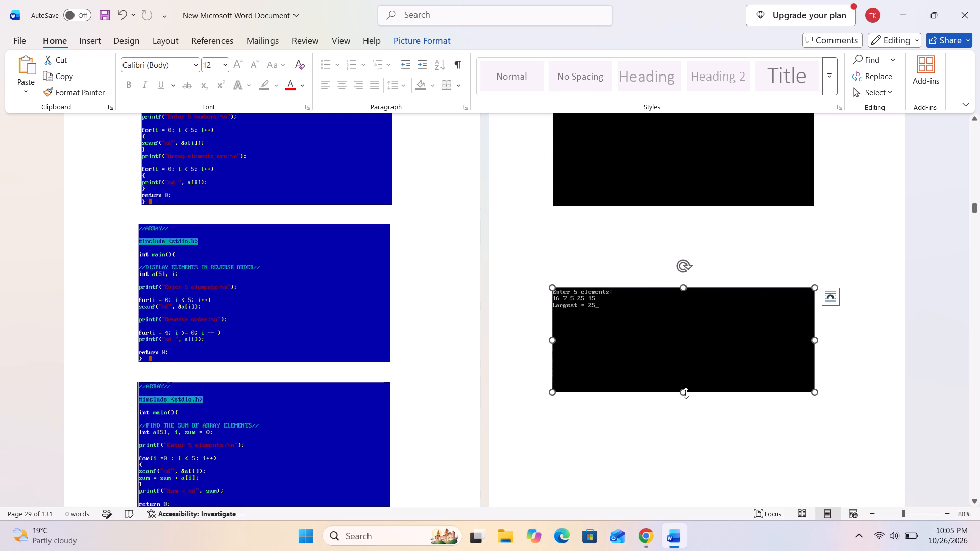
{"action": "left_click_drag", "start_coordinate": [686, 393], "coordinate": [685, 406]}
Move the "Find the largest number" code picture on page 31 right and down, and match its left edge to the "Average" code picture.
{"action": "scroll", "coordinate": [384, 372], "scroll_direction": "down", "scroll_amount": 18}
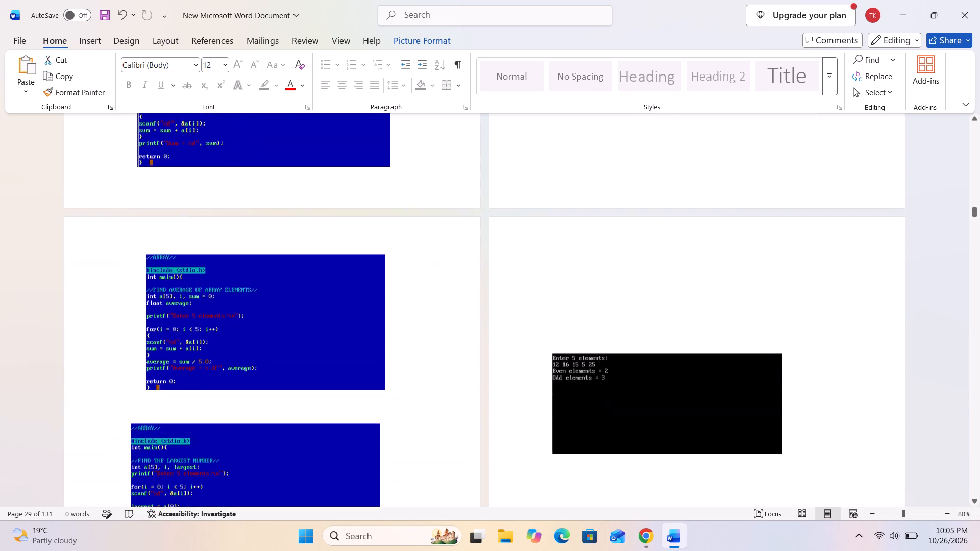
{"action": "left_click_drag", "start_coordinate": [268, 389], "coordinate": [272, 384]}
{"action": "left_click", "coordinate": [136, 391]}
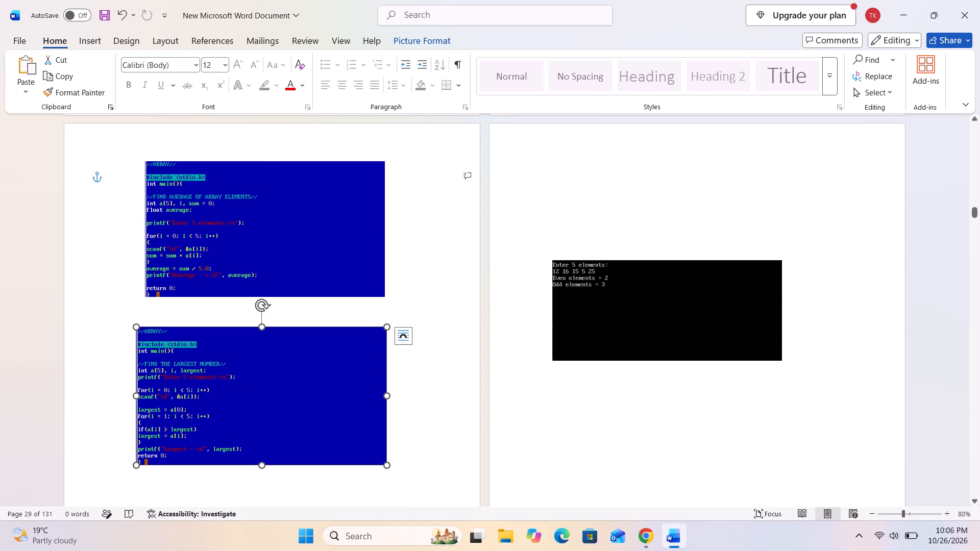
{"action": "left_click_drag", "start_coordinate": [138, 398], "coordinate": [146, 294]}
{"action": "scroll", "coordinate": [265, 382], "scroll_direction": "down", "scroll_amount": 4}
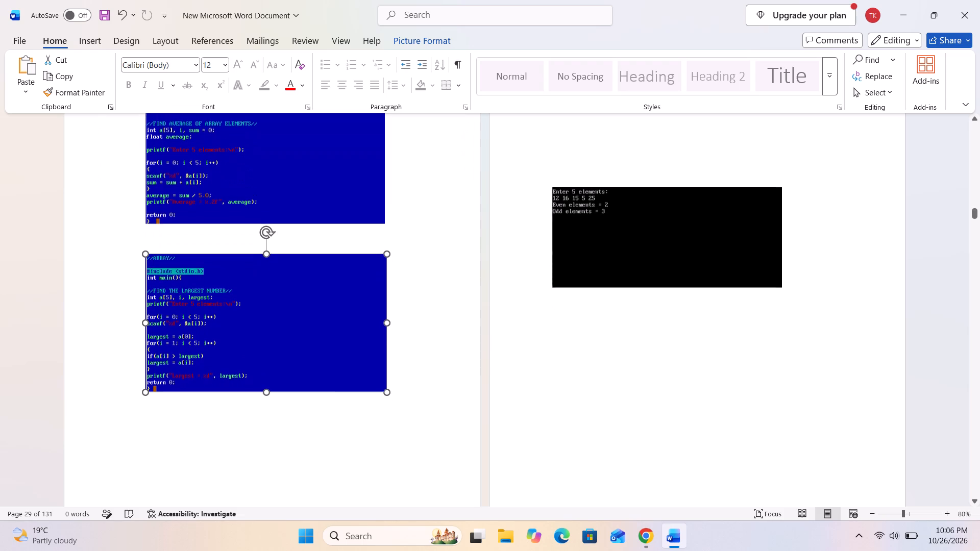
{"action": "left_click_drag", "start_coordinate": [251, 339], "coordinate": [250, 387]}
Move the "Average" code picture on page 31 down and slightly right, and match its right edge to the "Largest" code picture.
{"action": "left_click_drag", "start_coordinate": [294, 151], "coordinate": [295, 156]}
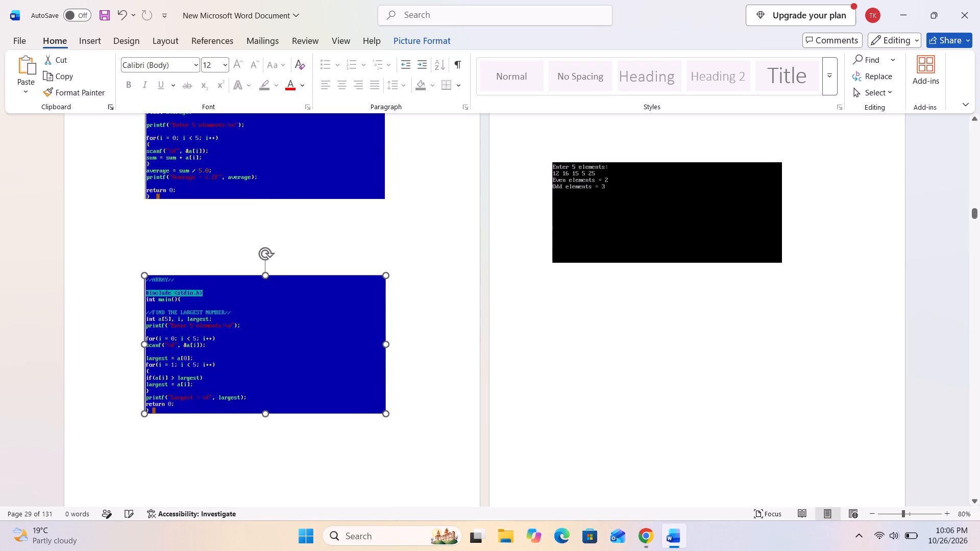
{"action": "left_click_drag", "start_coordinate": [295, 156], "coordinate": [294, 168]}
{"action": "left_click_drag", "start_coordinate": [288, 183], "coordinate": [295, 186]}
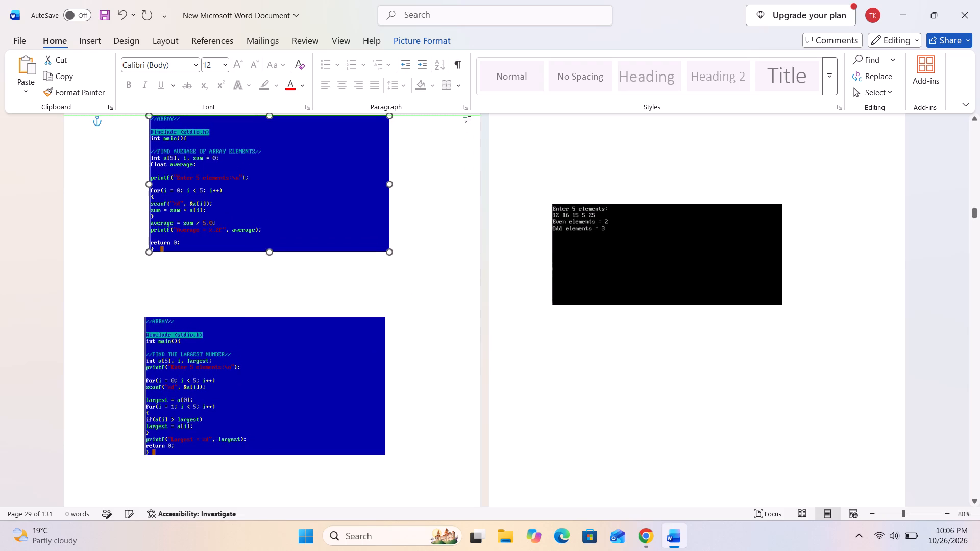
{"action": "left_click_drag", "start_coordinate": [295, 186], "coordinate": [293, 187]}
{"action": "left_click_drag", "start_coordinate": [394, 184], "coordinate": [375, 298]}
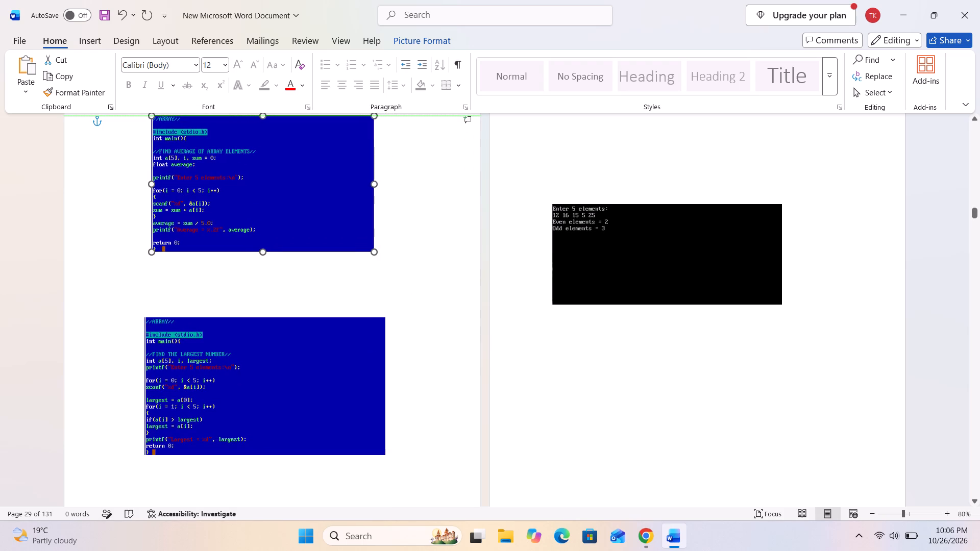
{"action": "left_click_drag", "start_coordinate": [375, 298], "coordinate": [385, 324]}
Move the even and odd elements output picture on page 32 down and right, and make it taller at its bottom edge.
{"action": "left_click", "coordinate": [649, 405]}
{"action": "left_click_drag", "start_coordinate": [648, 277], "coordinate": [644, 307]}
{"action": "scroll", "coordinate": [429, 347], "scroll_direction": "down", "scroll_amount": 10}
{"action": "scroll", "coordinate": [428, 348], "scroll_direction": "up", "scroll_amount": 3}
{"action": "scroll", "coordinate": [435, 291], "scroll_direction": "up", "scroll_amount": 4}
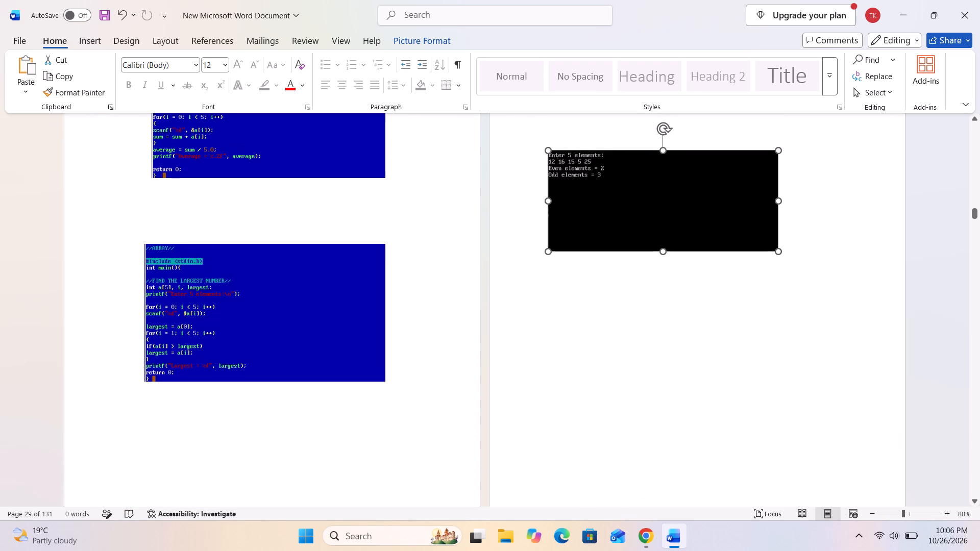
{"action": "left_click_drag", "start_coordinate": [638, 223], "coordinate": [659, 233]}
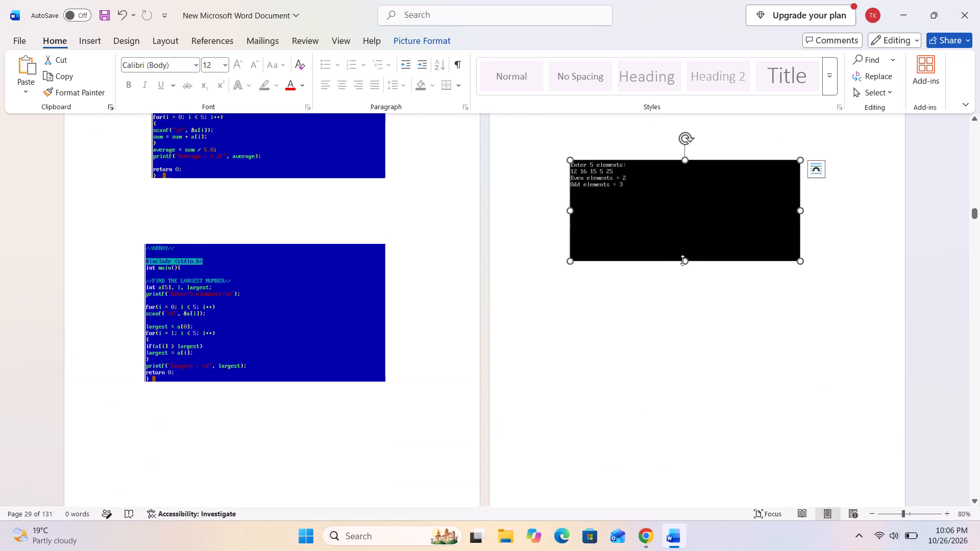
{"action": "left_click_drag", "start_coordinate": [686, 262], "coordinate": [683, 281]}
Move the first "Count even and odd elements" code picture on page 33 up and right, and widen it at its right edge.
{"action": "scroll", "coordinate": [528, 354], "scroll_direction": "down", "scroll_amount": 14}
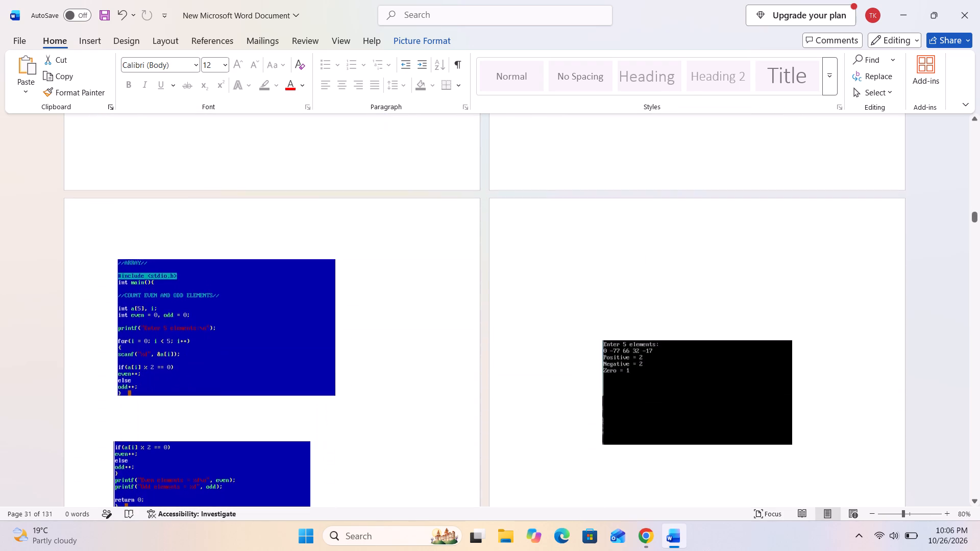
{"action": "left_click_drag", "start_coordinate": [261, 342], "coordinate": [274, 331]}
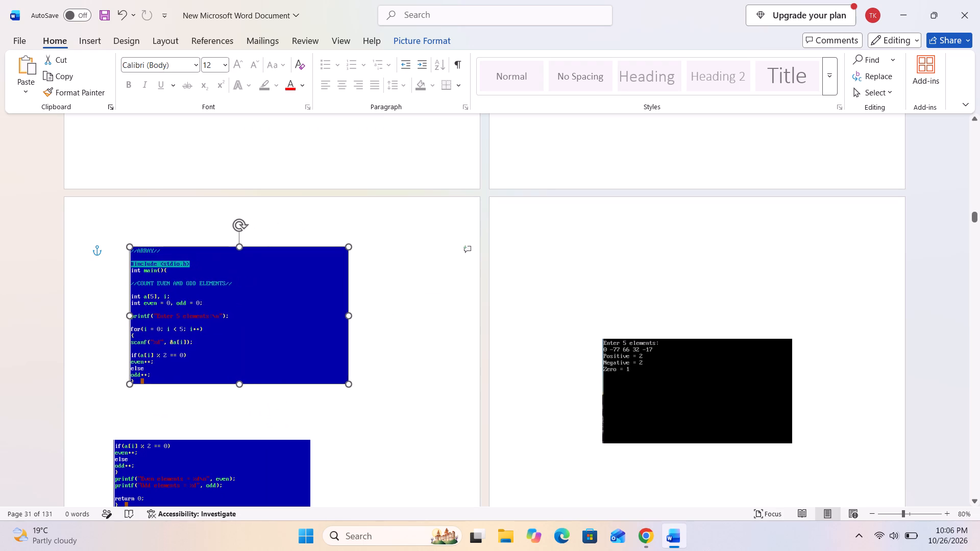
{"action": "left_click_drag", "start_coordinate": [274, 331], "coordinate": [275, 331]}
{"action": "left_click_drag", "start_coordinate": [352, 313], "coordinate": [392, 327]}
Move the second code picture on page 33 up and right, match its side edges to the first, and make it taller.
{"action": "scroll", "coordinate": [367, 331], "scroll_direction": "down", "scroll_amount": 2}
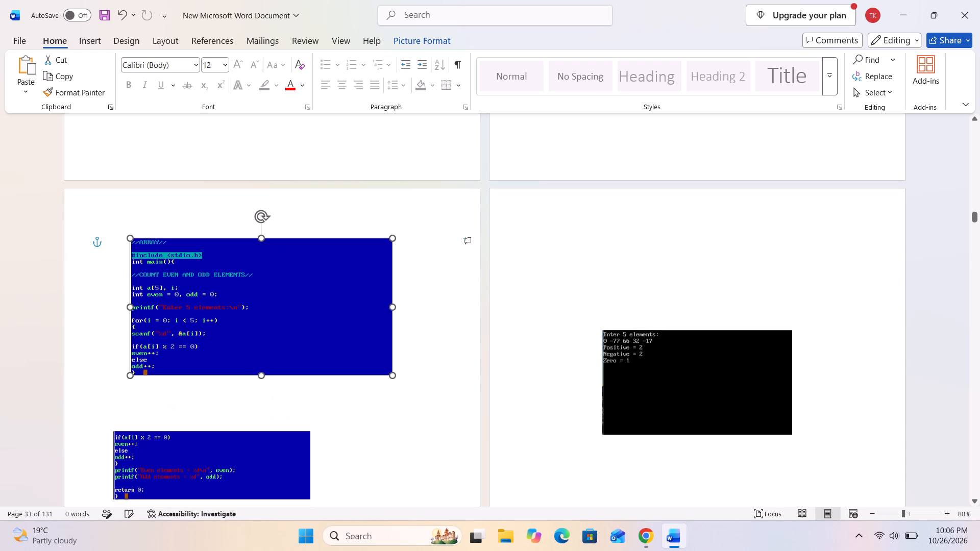
{"action": "scroll", "coordinate": [364, 334], "scroll_direction": "down", "scroll_amount": 5}
{"action": "left_click_drag", "start_coordinate": [231, 319], "coordinate": [256, 309]}
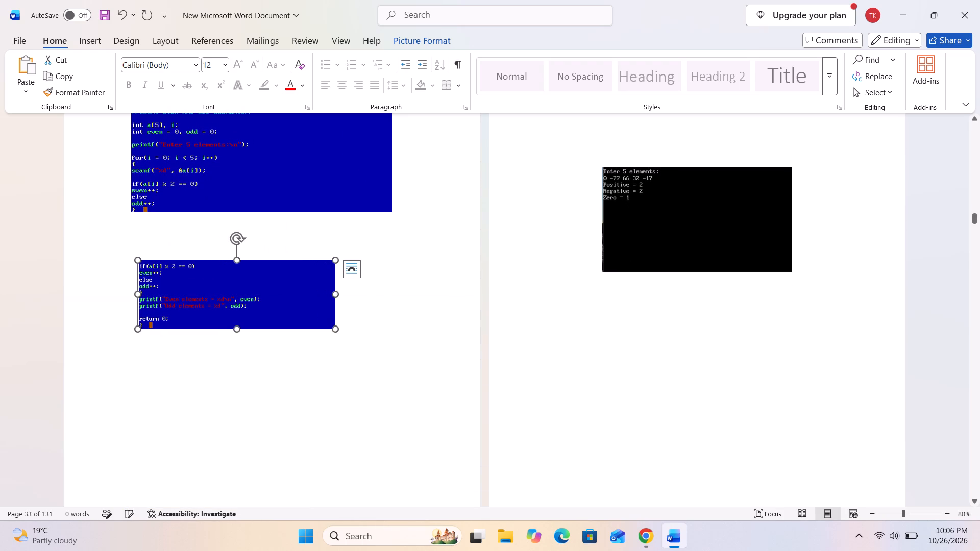
{"action": "left_click_drag", "start_coordinate": [240, 331], "coordinate": [245, 363]}
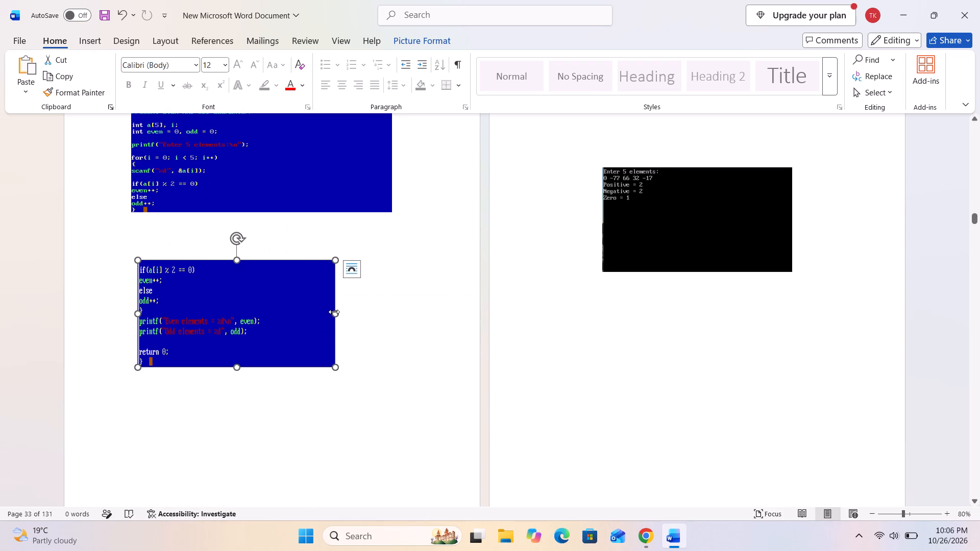
{"action": "left_click_drag", "start_coordinate": [336, 312], "coordinate": [392, 214]}
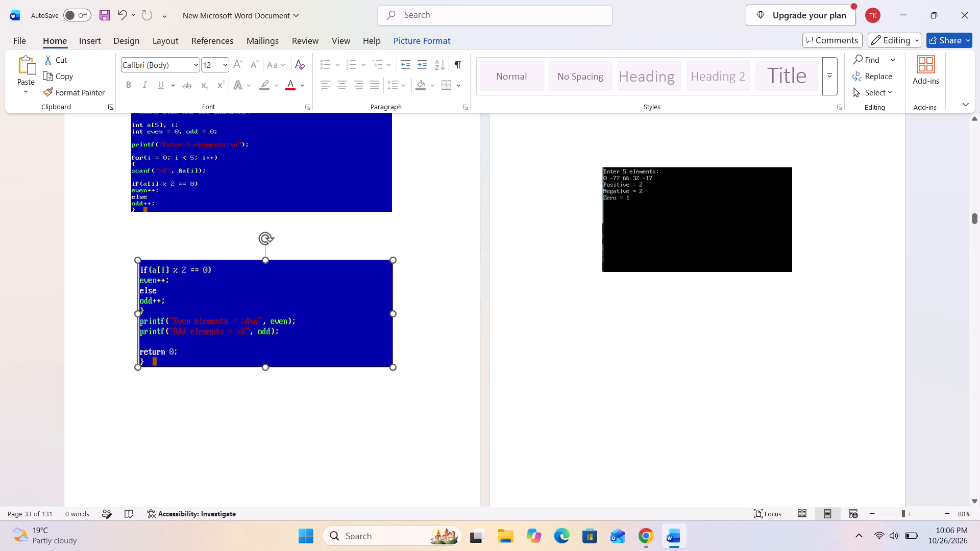
{"action": "left_click_drag", "start_coordinate": [136, 310], "coordinate": [131, 208]}
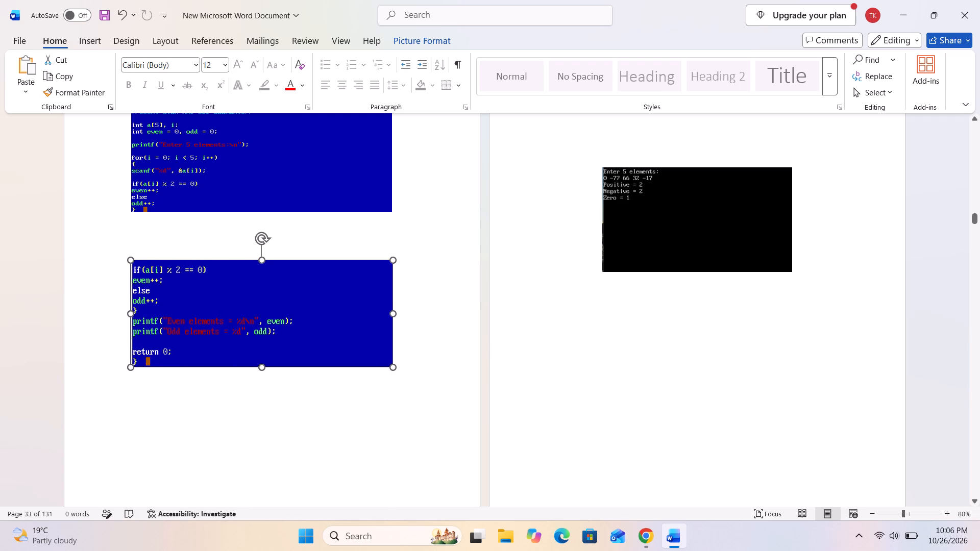
{"action": "left_click_drag", "start_coordinate": [131, 208], "coordinate": [132, 209]}
{"action": "left_click_drag", "start_coordinate": [260, 366], "coordinate": [259, 392]}
Move the positive, negative and zero output picture on page 34 left and down, and enlarge it at its bottom and right edges.
{"action": "left_click_drag", "start_coordinate": [668, 228], "coordinate": [613, 241]}
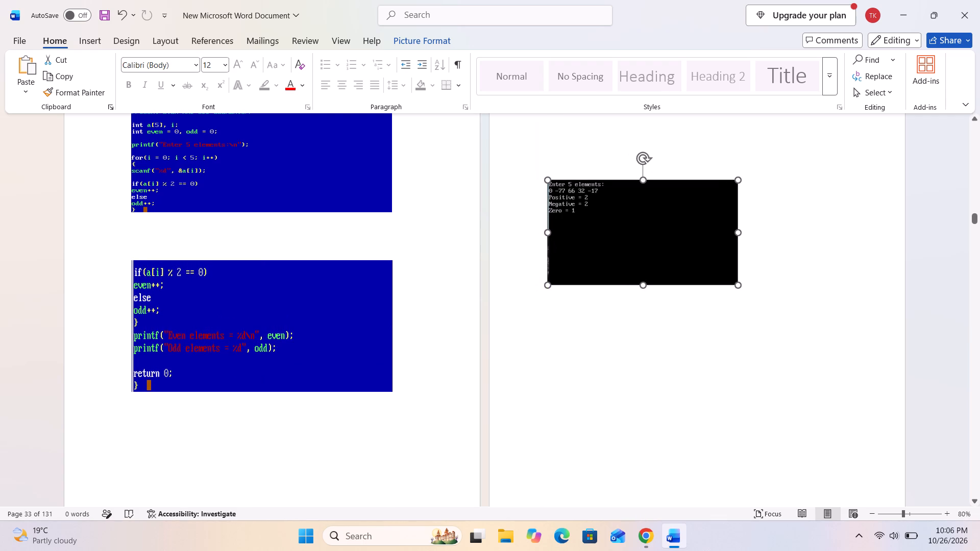
{"action": "left_click_drag", "start_coordinate": [613, 241], "coordinate": [618, 244]}
{"action": "left_click_drag", "start_coordinate": [647, 288], "coordinate": [652, 309]}
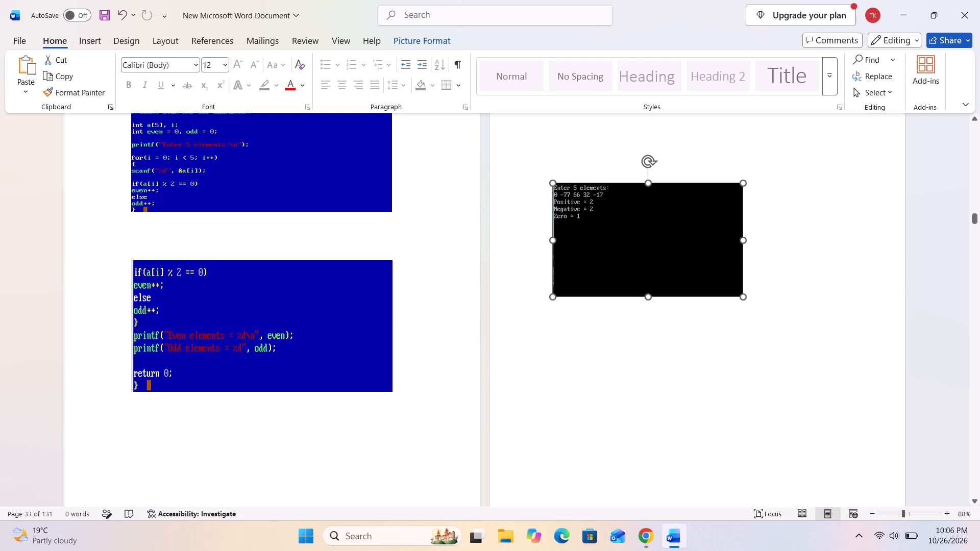
{"action": "left_click_drag", "start_coordinate": [652, 309], "coordinate": [657, 338]}
{"action": "left_click_drag", "start_coordinate": [742, 261], "coordinate": [824, 277]}
{"action": "left_click_drag", "start_coordinate": [690, 339], "coordinate": [693, 324]}
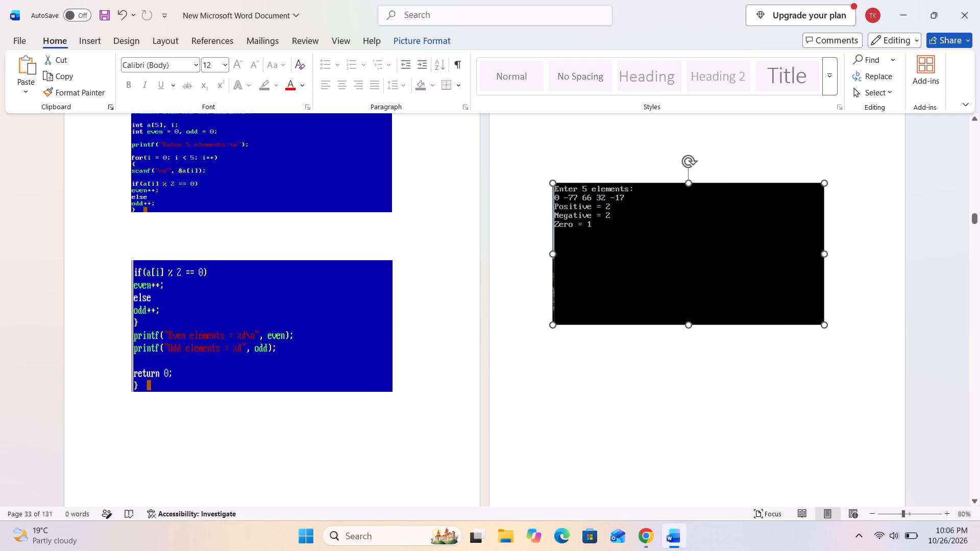
Widen the first "Count positive, negative and zero" code picture on page 35 at both sides, and make it slightly taller.
{"action": "scroll", "coordinate": [523, 366], "scroll_direction": "down", "scroll_amount": 19}
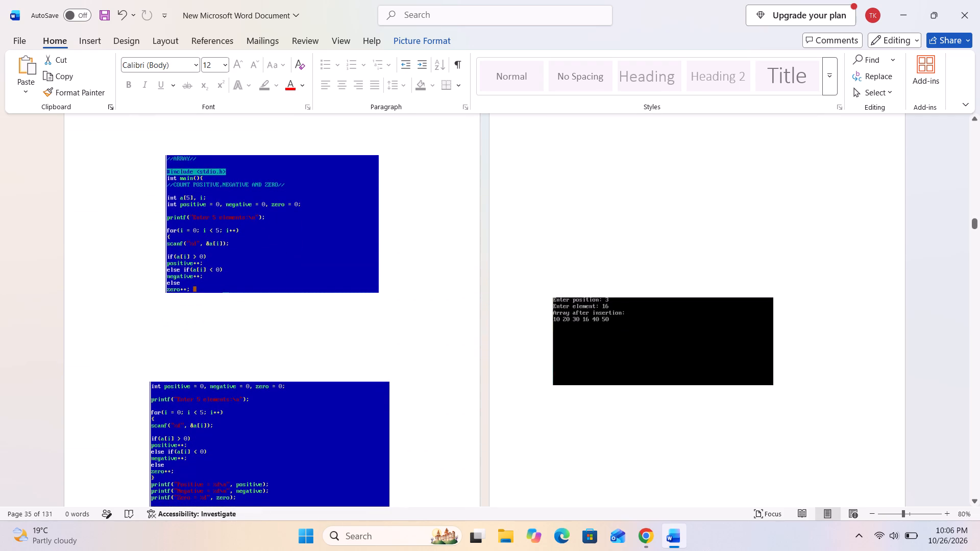
{"action": "left_click", "coordinate": [206, 233]}
{"action": "left_click_drag", "start_coordinate": [168, 222], "coordinate": [168, 222]}
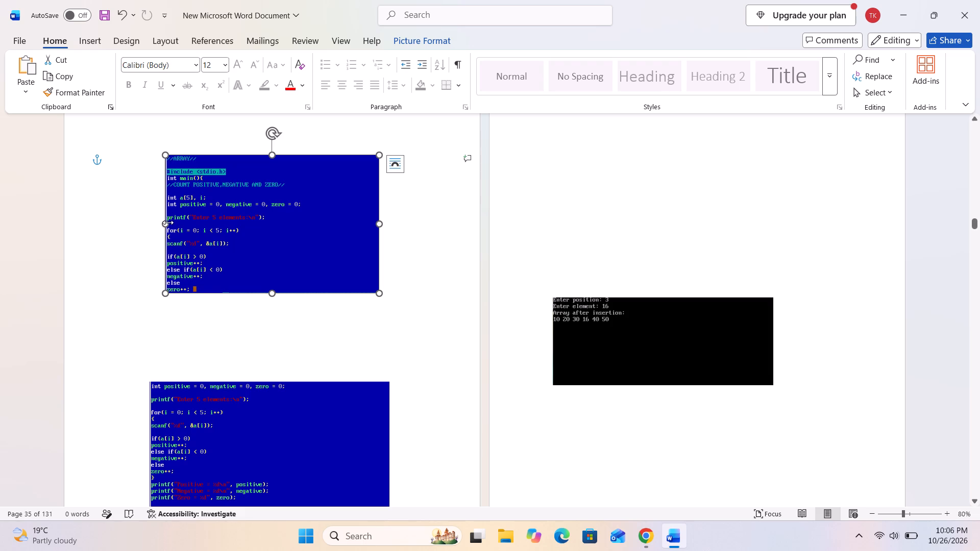
{"action": "left_click_drag", "start_coordinate": [168, 222], "coordinate": [138, 224]}
{"action": "left_click_drag", "start_coordinate": [381, 223], "coordinate": [411, 234]}
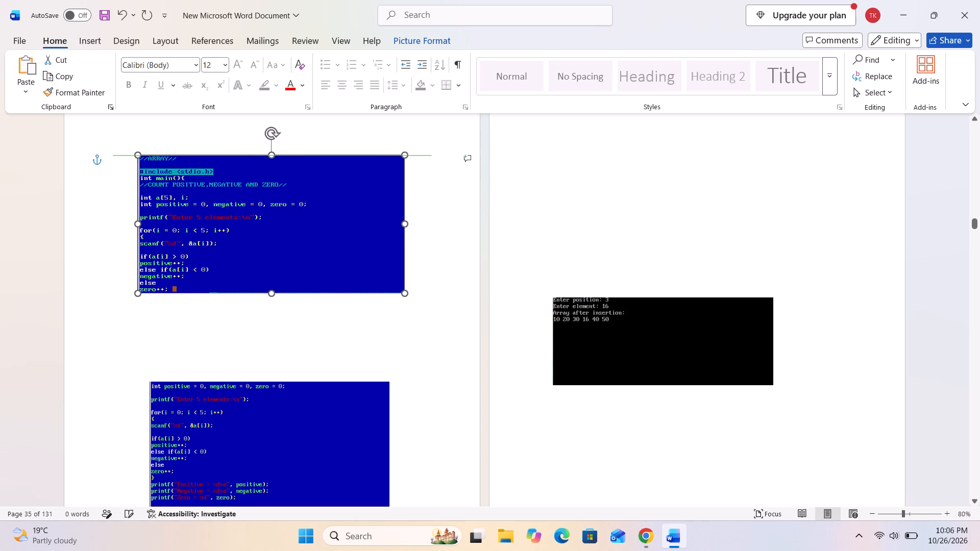
{"action": "left_click_drag", "start_coordinate": [411, 234], "coordinate": [419, 235]}
{"action": "left_click_drag", "start_coordinate": [278, 295], "coordinate": [281, 300]}
Move the second code picture on page 35 up and left, and match its left and right edges to the first picture.
{"action": "scroll", "coordinate": [279, 298], "scroll_direction": "down", "scroll_amount": 3}
{"action": "left_click_drag", "start_coordinate": [234, 352], "coordinate": [219, 317]}
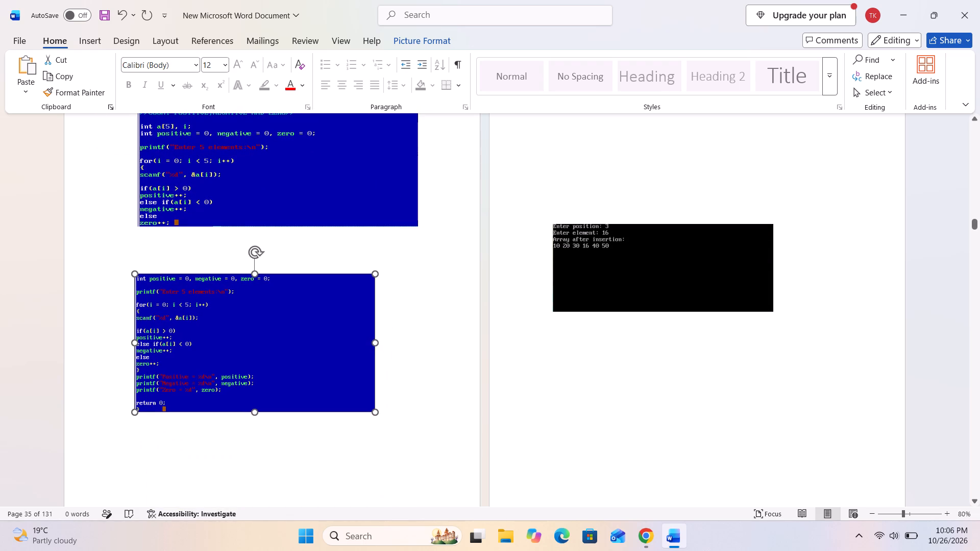
{"action": "left_click_drag", "start_coordinate": [219, 317], "coordinate": [220, 316]}
{"action": "left_click_drag", "start_coordinate": [375, 338], "coordinate": [411, 268]}
{"action": "left_click", "coordinate": [425, 239]}
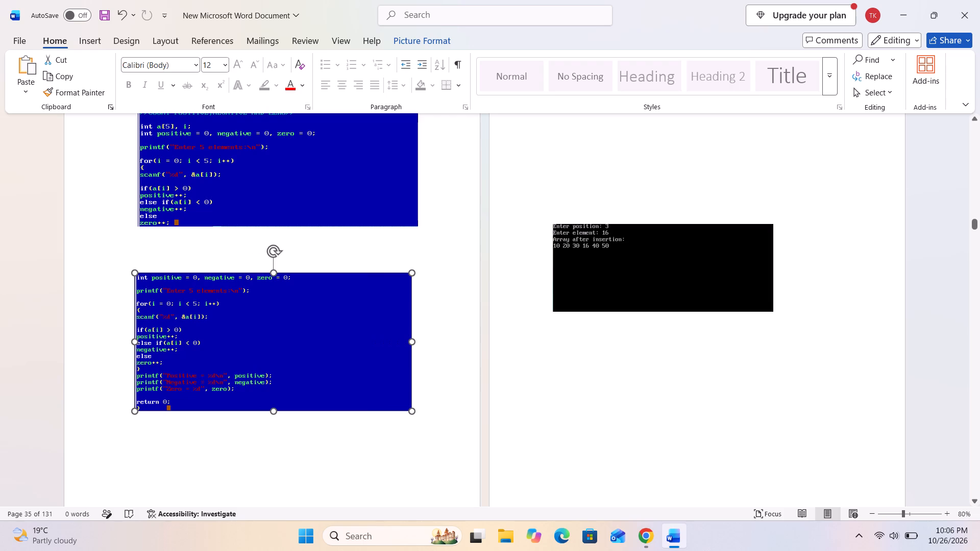
{"action": "left_click", "coordinate": [388, 331]}
{"action": "left_click_drag", "start_coordinate": [412, 385], "coordinate": [425, 266]}
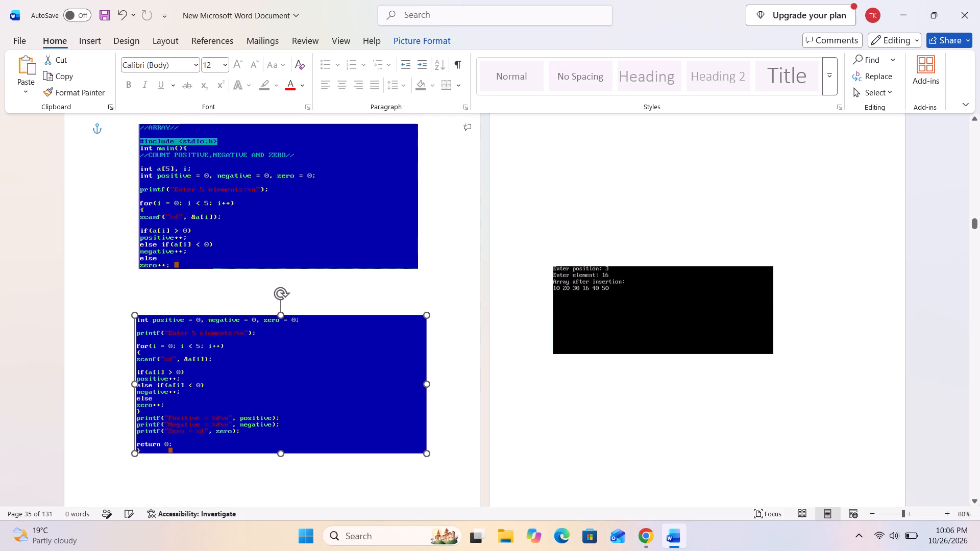
{"action": "left_click_drag", "start_coordinate": [425, 266], "coordinate": [418, 271]}
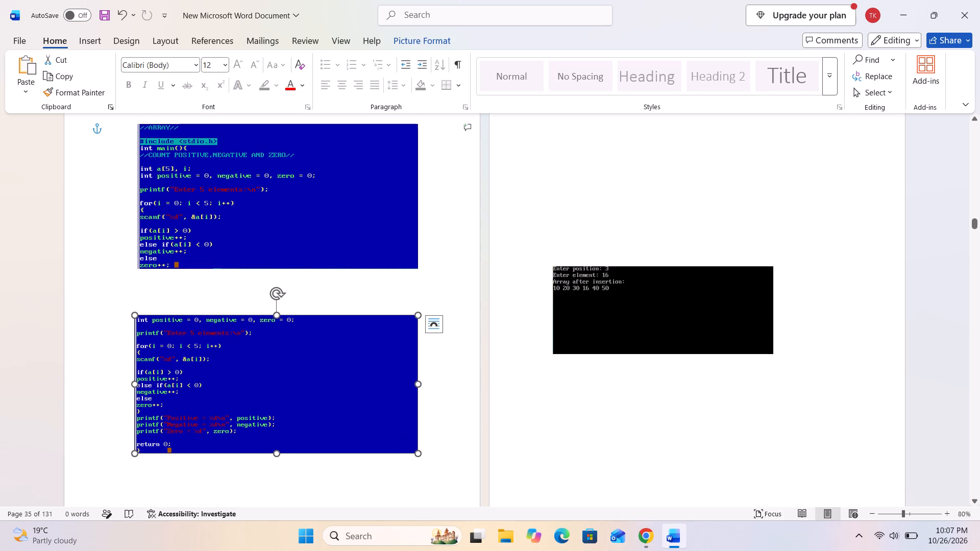
{"action": "left_click", "coordinate": [151, 391]}
{"action": "left_click_drag", "start_coordinate": [136, 384], "coordinate": [139, 269]}
Move the "Array after insertion" output picture on page 36 up and slightly left, and enlarge it at its bottom and right edges.
{"action": "left_click_drag", "start_coordinate": [612, 325], "coordinate": [600, 275]}
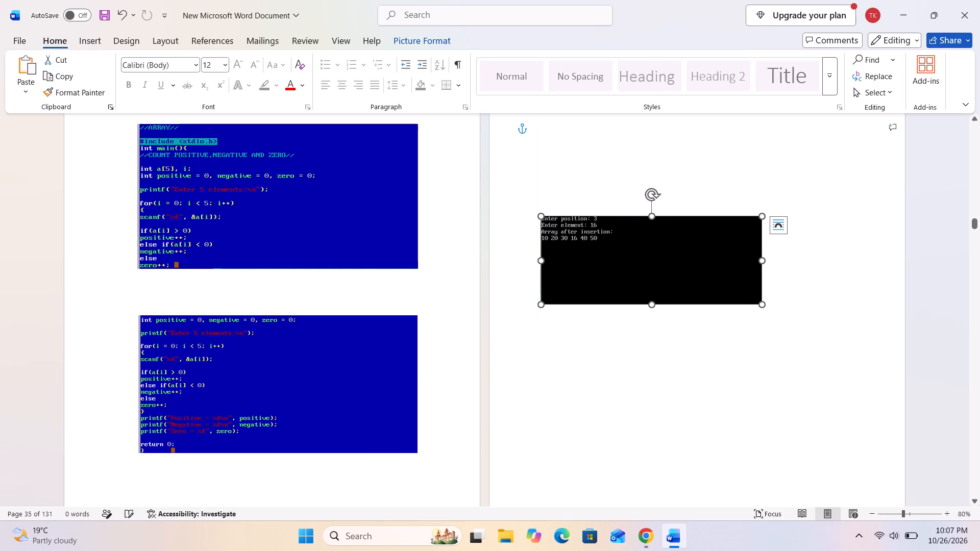
{"action": "left_click_drag", "start_coordinate": [650, 304], "coordinate": [663, 337]}
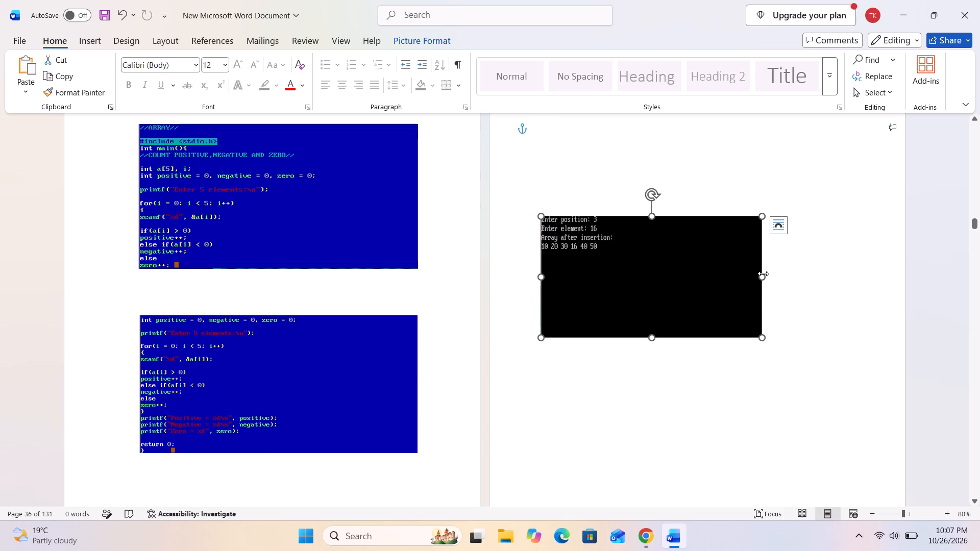
{"action": "left_click_drag", "start_coordinate": [763, 273], "coordinate": [796, 282]}
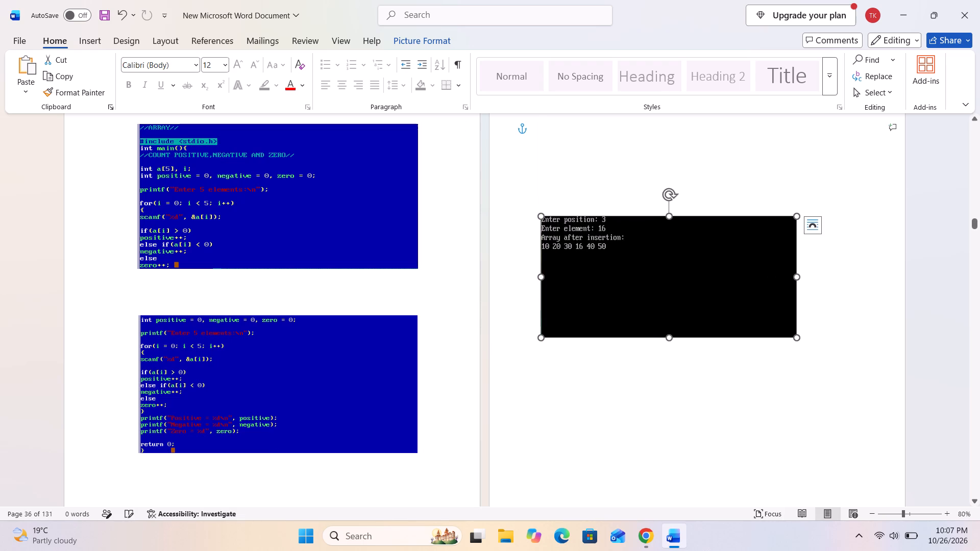
Widen the first "Insertion" code picture on page 37 at its right edge, and move it slightly left and down.
{"action": "scroll", "coordinate": [457, 403], "scroll_direction": "down", "scroll_amount": 6}
{"action": "scroll", "coordinate": [289, 352], "scroll_direction": "down", "scroll_amount": 5}
{"action": "scroll", "coordinate": [274, 428], "scroll_direction": "down", "scroll_amount": 10}
{"action": "left_click", "coordinate": [241, 271]}
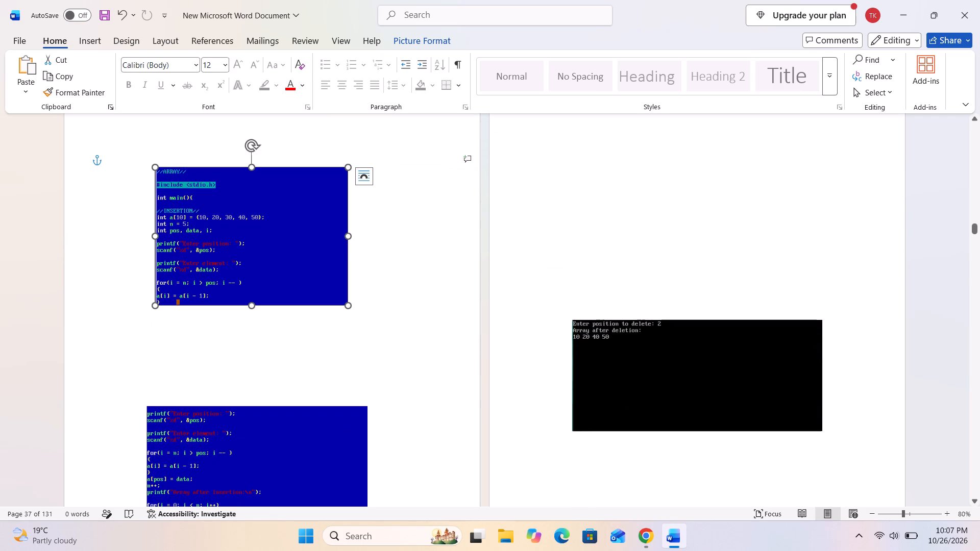
{"action": "left_click_drag", "start_coordinate": [350, 235], "coordinate": [395, 240]}
{"action": "left_click_drag", "start_coordinate": [232, 251], "coordinate": [226, 257]}
Move the second code picture on page 37 up below the first, and match its left and right edges to the first picture.
{"action": "scroll", "coordinate": [226, 257], "scroll_direction": "down", "scroll_amount": 3}
{"action": "left_click_drag", "start_coordinate": [232, 366], "coordinate": [236, 330]}
{"action": "left_click_drag", "start_coordinate": [147, 334], "coordinate": [148, 303]}
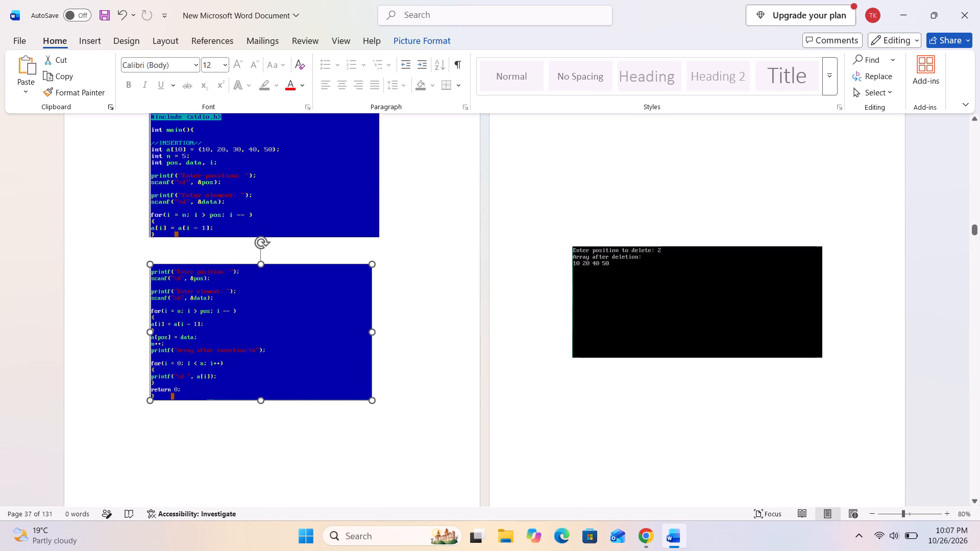
{"action": "left_click_drag", "start_coordinate": [148, 303], "coordinate": [150, 310]}
{"action": "left_click_drag", "start_coordinate": [271, 303], "coordinate": [269, 348]}
{"action": "left_click_drag", "start_coordinate": [225, 367], "coordinate": [223, 357]}
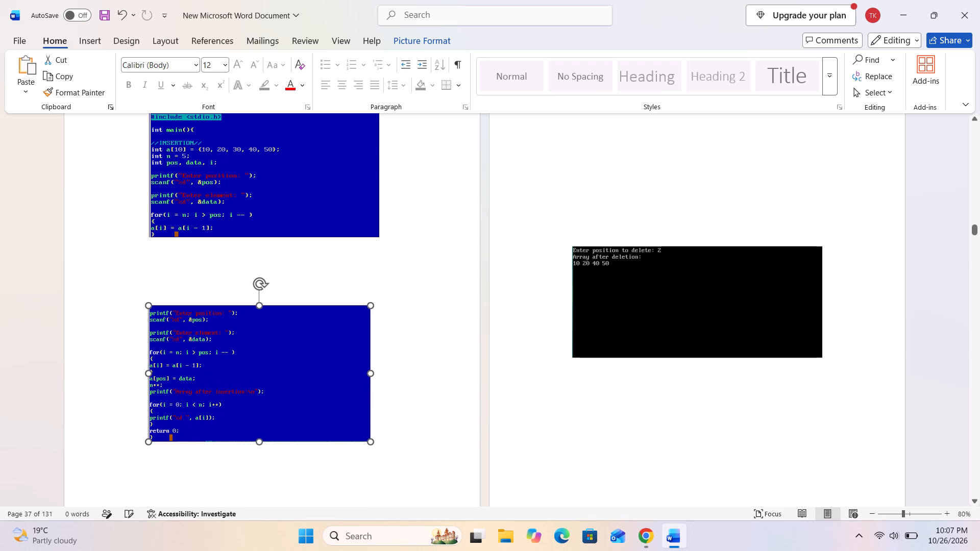
{"action": "left_click_drag", "start_coordinate": [223, 357], "coordinate": [223, 348]}
{"action": "left_click_drag", "start_coordinate": [150, 366], "coordinate": [152, 243]}
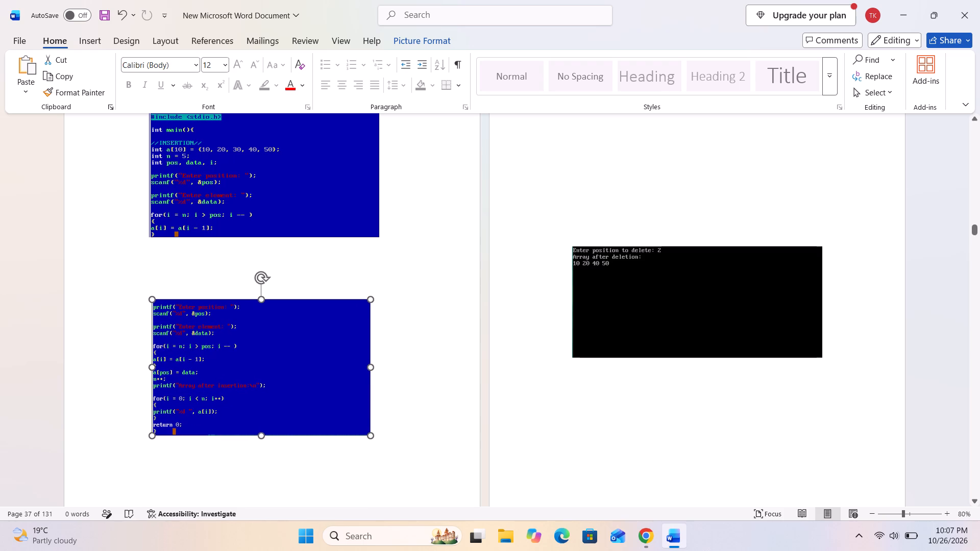
{"action": "left_click_drag", "start_coordinate": [152, 243], "coordinate": [150, 236]}
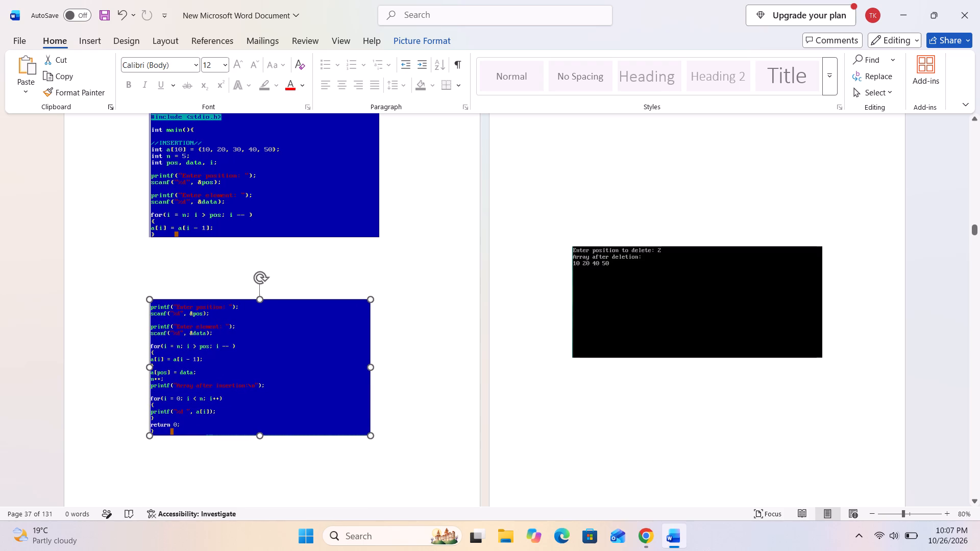
{"action": "left_click_drag", "start_coordinate": [371, 365], "coordinate": [379, 240]}
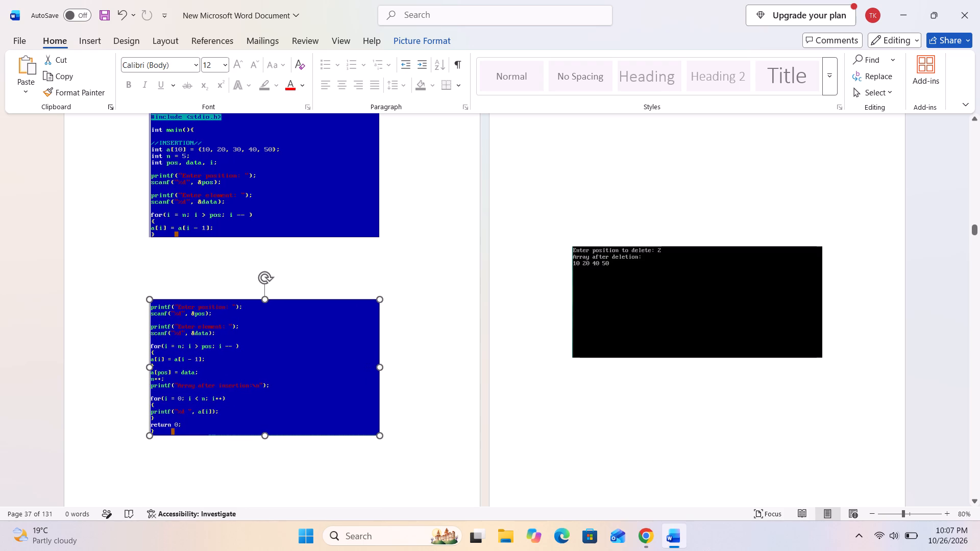
Fine-tune the right edge of the second code picture on page 37 to match the first picture.
{"action": "left_click_drag", "start_coordinate": [379, 240], "coordinate": [379, 239]}
Move the "Array after deletion" output picture on page 38 up and left, and enlarge it at its bottom edge.
{"action": "left_click", "coordinate": [716, 297]}
{"action": "left_click_drag", "start_coordinate": [714, 296], "coordinate": [709, 288]}
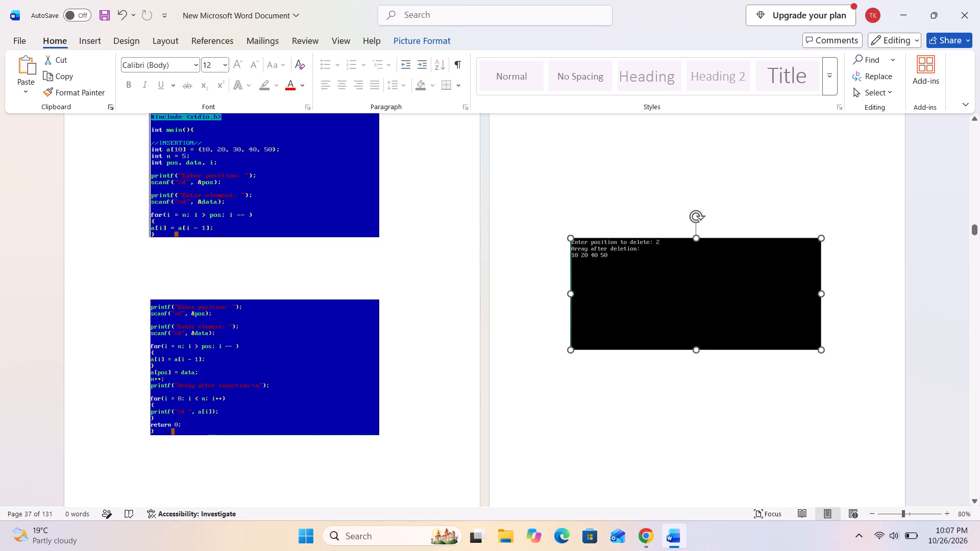
{"action": "left_click_drag", "start_coordinate": [709, 288], "coordinate": [703, 285]}
{"action": "left_click_drag", "start_coordinate": [690, 347], "coordinate": [690, 375]}
Move the first "Deletion" code picture on page 39 up and slightly right, and widen it at its right edge.
{"action": "scroll", "coordinate": [673, 382], "scroll_direction": "down", "scroll_amount": 18}
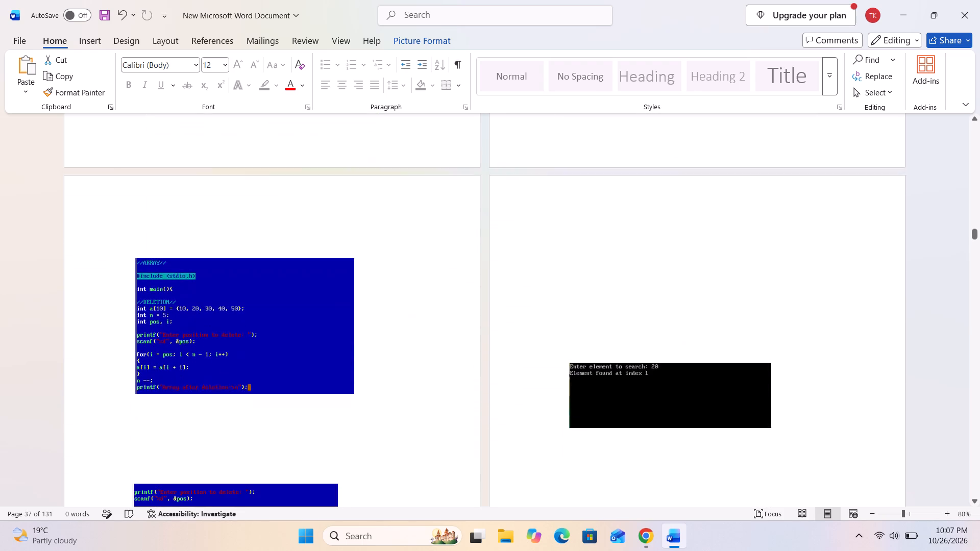
{"action": "left_click_drag", "start_coordinate": [263, 291], "coordinate": [265, 278]}
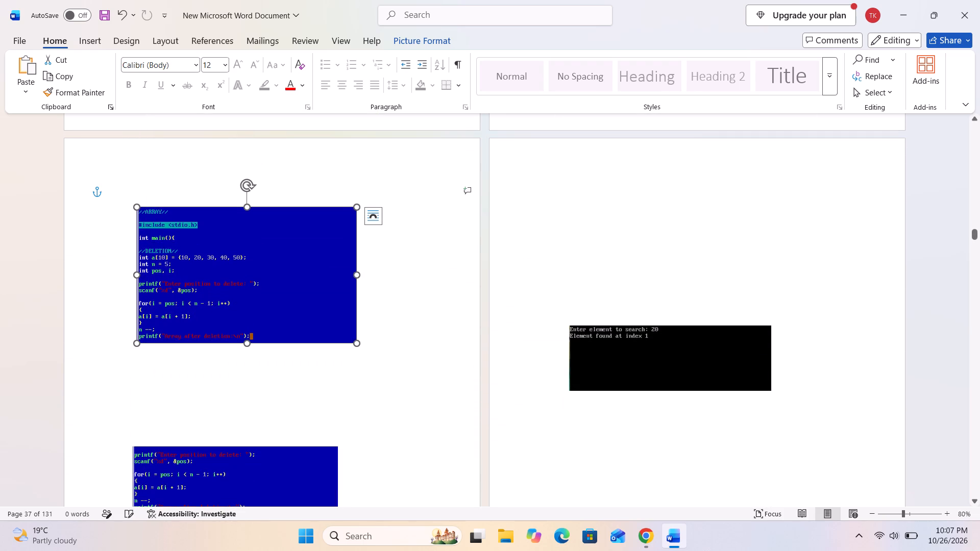
{"action": "left_click_drag", "start_coordinate": [357, 274], "coordinate": [399, 286]}
Move the second code picture on page 39 up below the first, and match its left and right edges to the first picture.
{"action": "scroll", "coordinate": [397, 287], "scroll_direction": "down", "scroll_amount": 7}
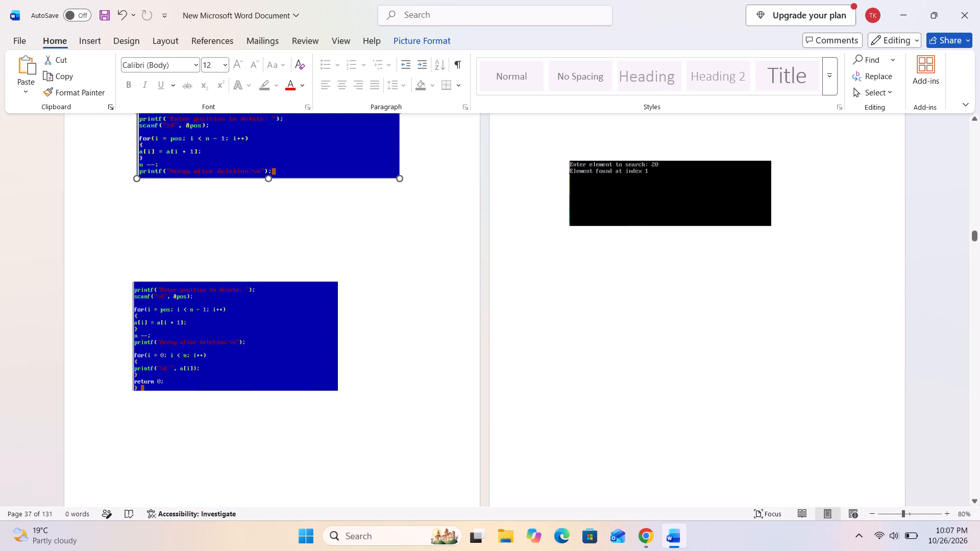
{"action": "left_click_drag", "start_coordinate": [199, 323], "coordinate": [206, 309]}
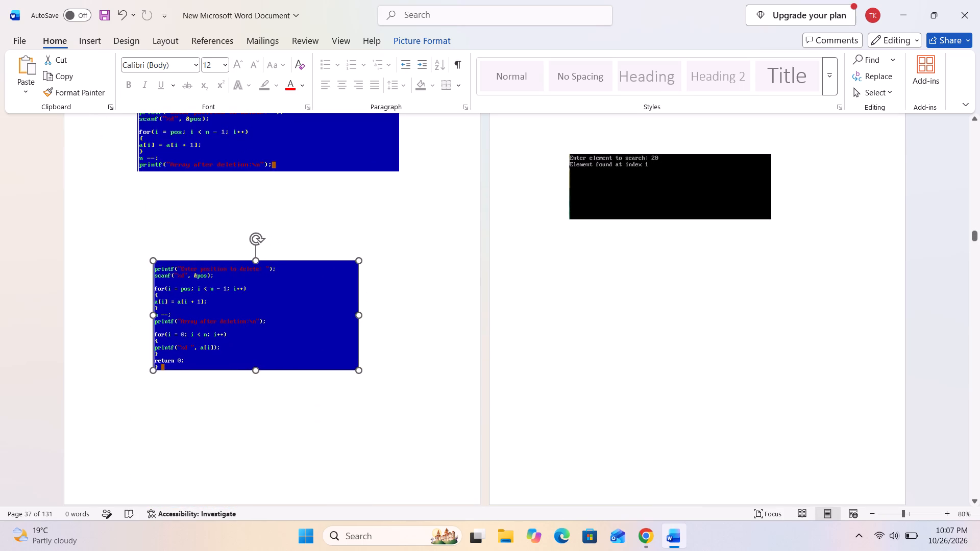
{"action": "left_click_drag", "start_coordinate": [359, 310], "coordinate": [371, 298]}
{"action": "left_click_drag", "start_coordinate": [321, 304], "coordinate": [316, 306]}
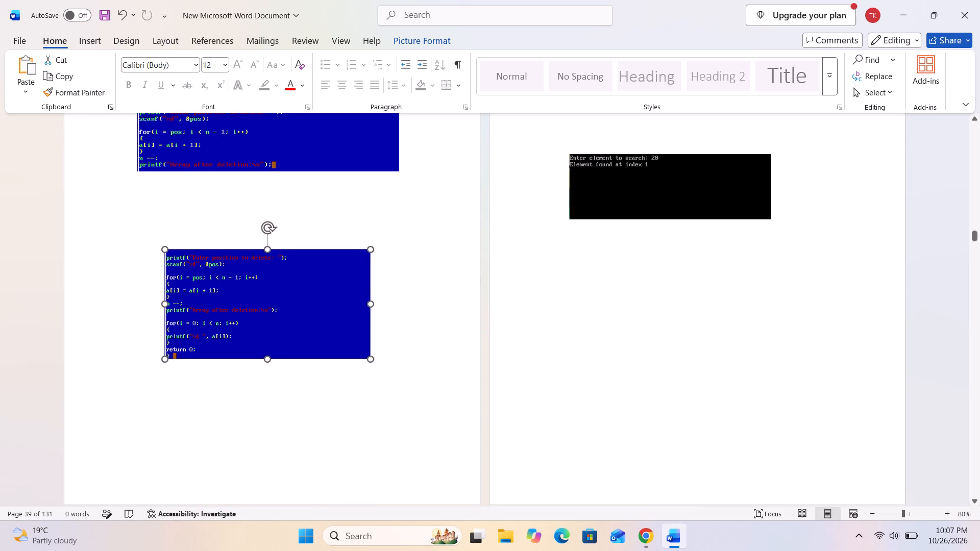
{"action": "left_click_drag", "start_coordinate": [316, 306], "coordinate": [309, 314]}
{"action": "left_click_drag", "start_coordinate": [364, 309], "coordinate": [400, 173]}
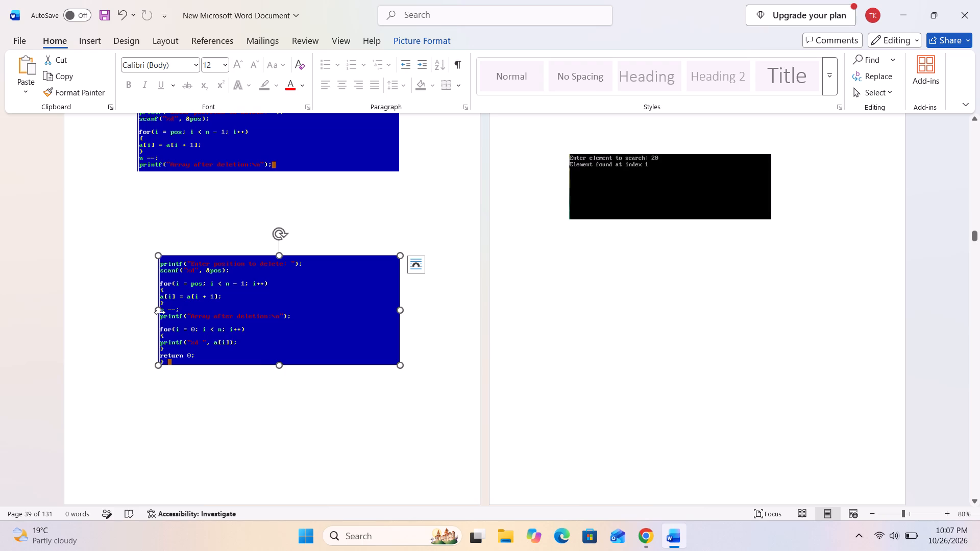
{"action": "left_click_drag", "start_coordinate": [160, 312], "coordinate": [138, 172]}
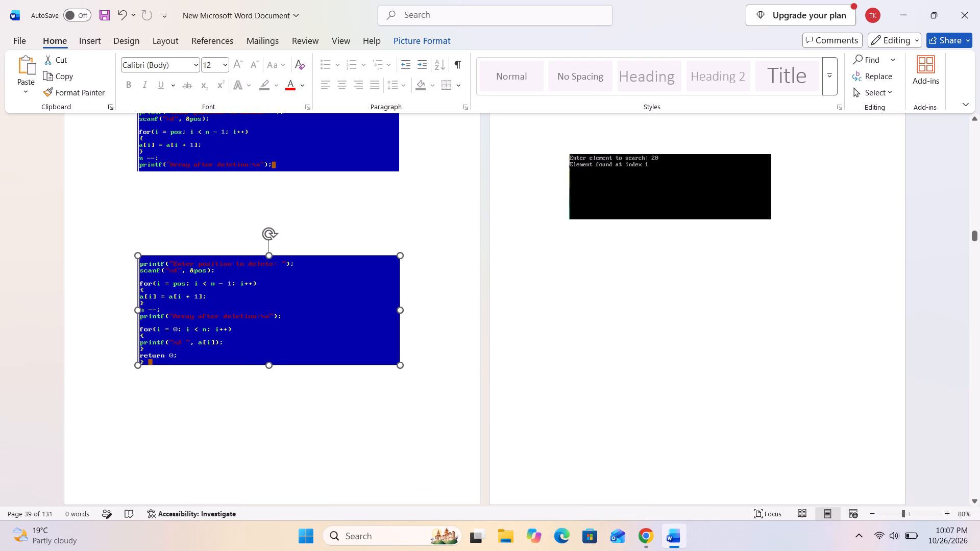
Enlarge the "Element found at index 1" output picture on page 40 at its bottom, left and right edges, and move it slightly down.
{"action": "left_click", "coordinate": [620, 206]}
{"action": "left_click_drag", "start_coordinate": [671, 220], "coordinate": [673, 278]}
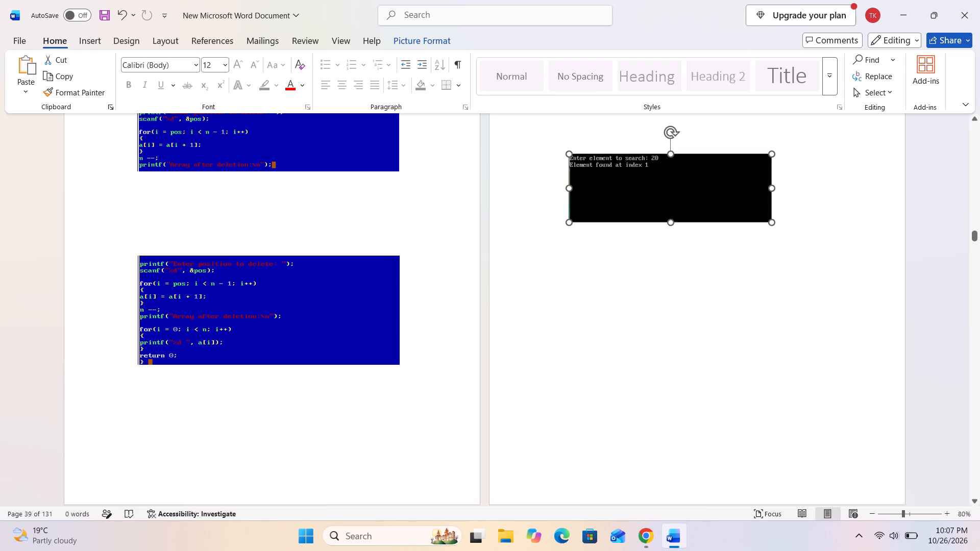
{"action": "left_click_drag", "start_coordinate": [673, 278], "coordinate": [673, 281]}
{"action": "left_click_drag", "start_coordinate": [570, 219], "coordinate": [555, 219]}
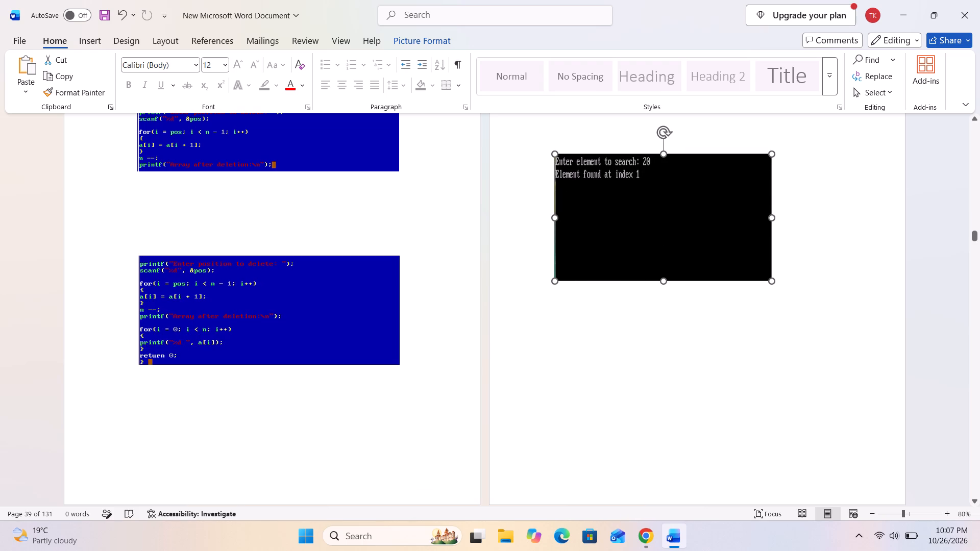
{"action": "left_click_drag", "start_coordinate": [770, 218], "coordinate": [808, 229]}
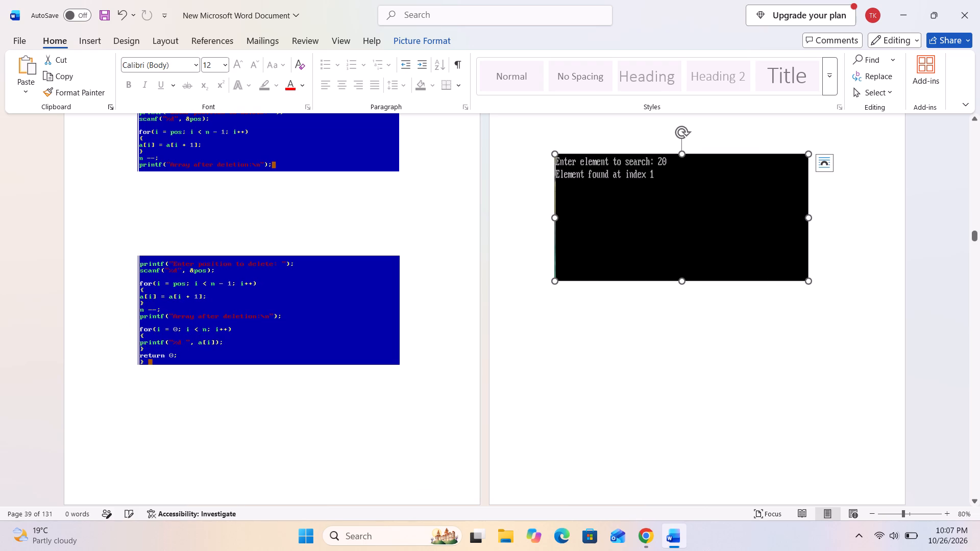
{"action": "left_click_drag", "start_coordinate": [651, 229], "coordinate": [653, 240]}
Move the first "Searching" code picture on page 41 slightly right.
{"action": "scroll", "coordinate": [299, 456], "scroll_direction": "down", "scroll_amount": 9}
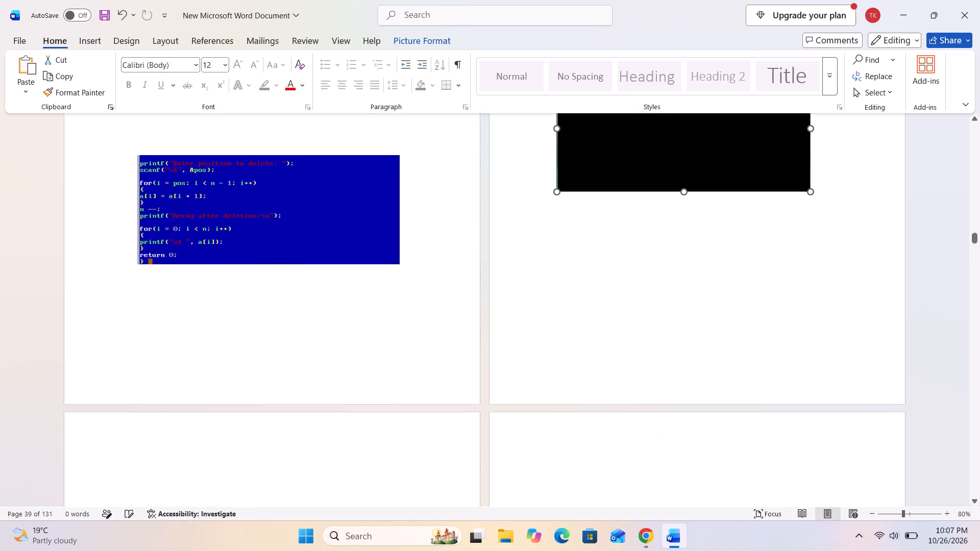
{"action": "scroll", "coordinate": [294, 444], "scroll_direction": "down", "scroll_amount": 6}
{"action": "scroll", "coordinate": [259, 378], "scroll_direction": "down", "scroll_amount": 4}
{"action": "left_click_drag", "start_coordinate": [305, 247], "coordinate": [321, 249]}
Match the second code picture's left and right edges on page 41 to the first picture, and extend its bottom edge slightly.
{"action": "left_click", "coordinate": [198, 354]}
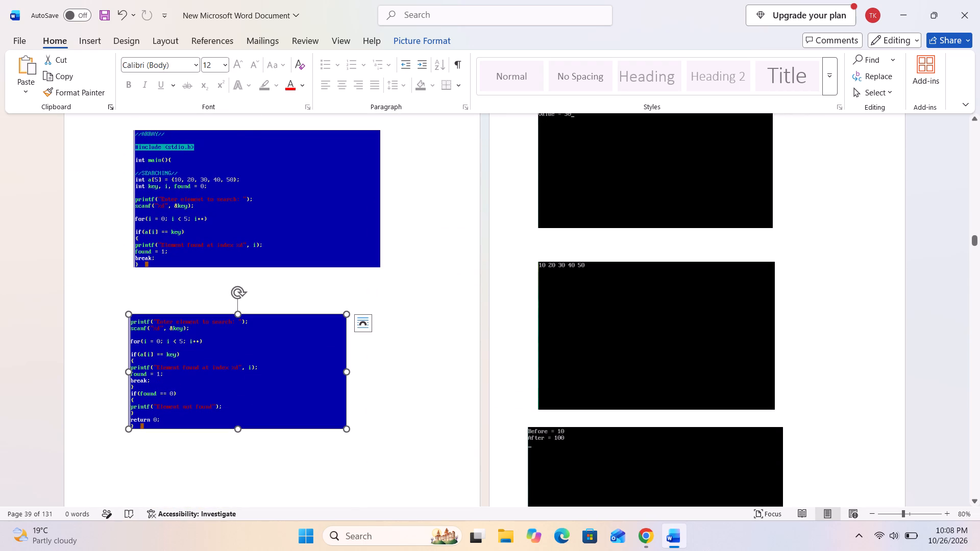
{"action": "left_click_drag", "start_coordinate": [128, 371], "coordinate": [134, 265]}
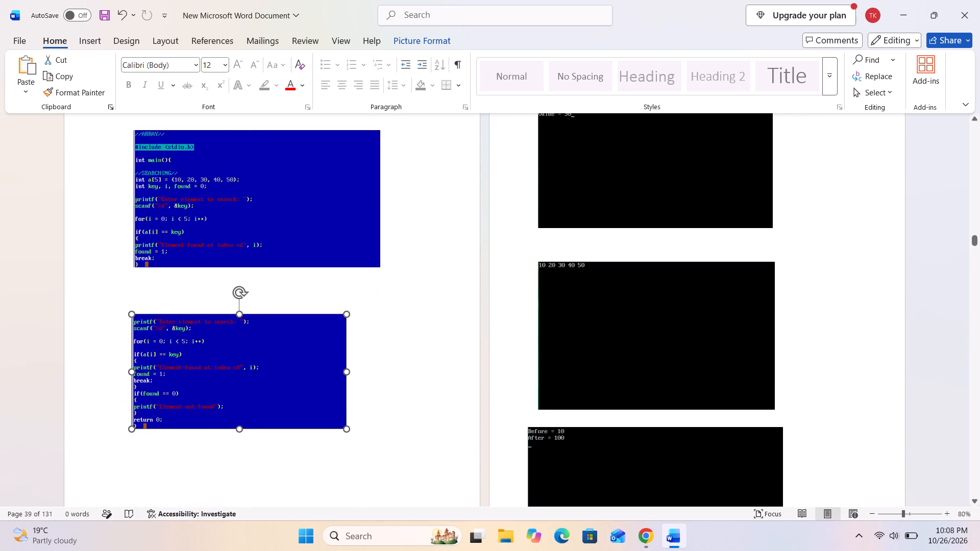
{"action": "left_click_drag", "start_coordinate": [134, 265], "coordinate": [135, 265]}
{"action": "left_click_drag", "start_coordinate": [348, 373], "coordinate": [384, 271]}
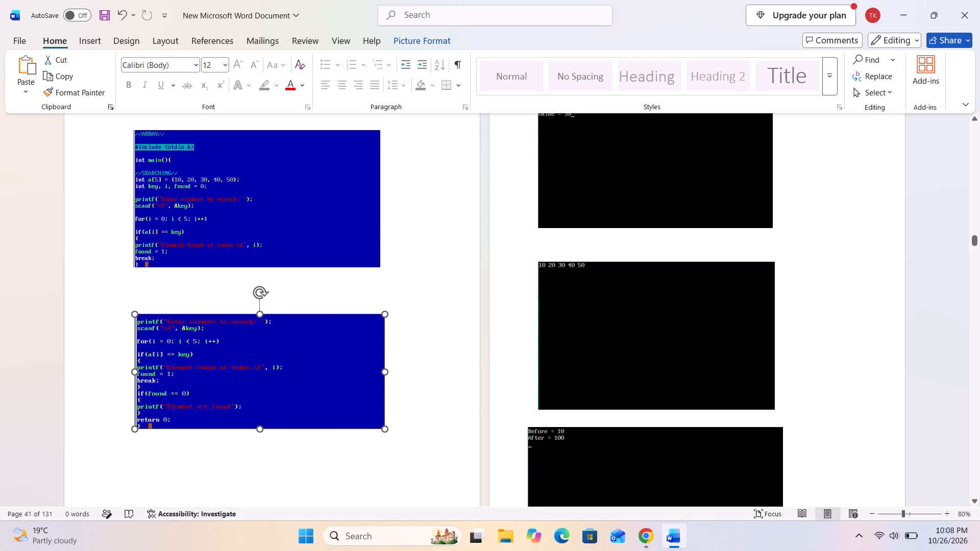
{"action": "left_click_drag", "start_coordinate": [384, 271], "coordinate": [381, 264]}
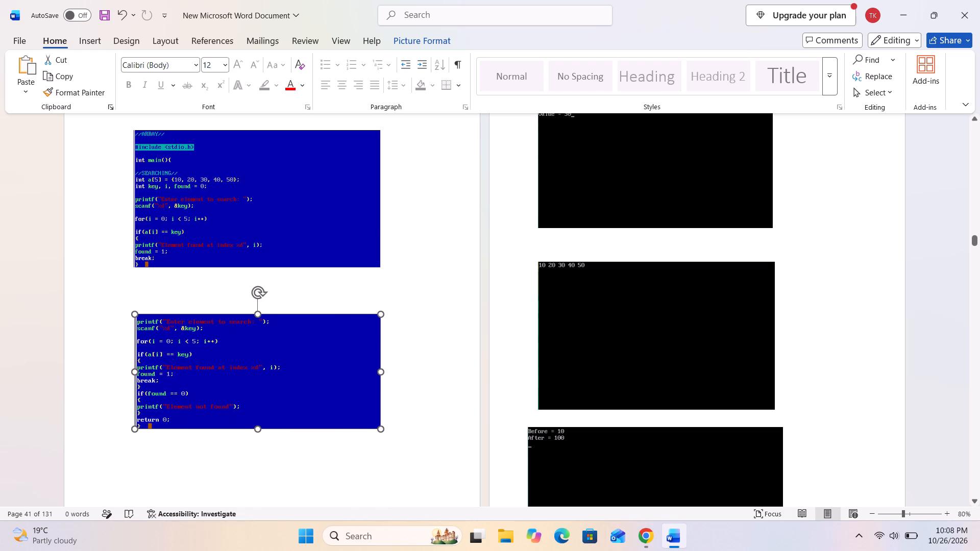
{"action": "left_click_drag", "start_coordinate": [260, 428], "coordinate": [256, 440]}
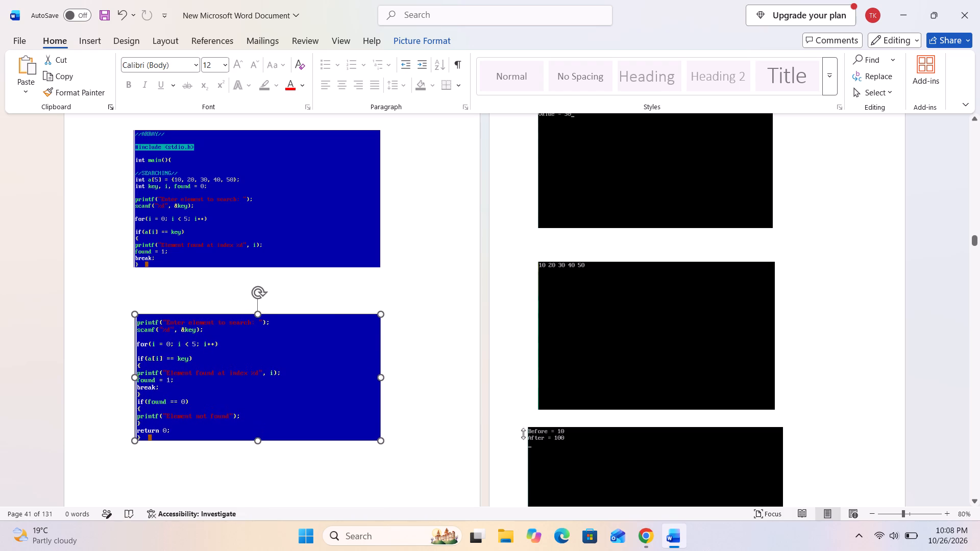
Move the "Value = 30" output picture on page 42 right and up, and crop off its empty bottom strip.
{"action": "scroll", "coordinate": [545, 433], "scroll_direction": "up", "scroll_amount": 3}
{"action": "left_click_drag", "start_coordinate": [643, 274], "coordinate": [661, 263]}
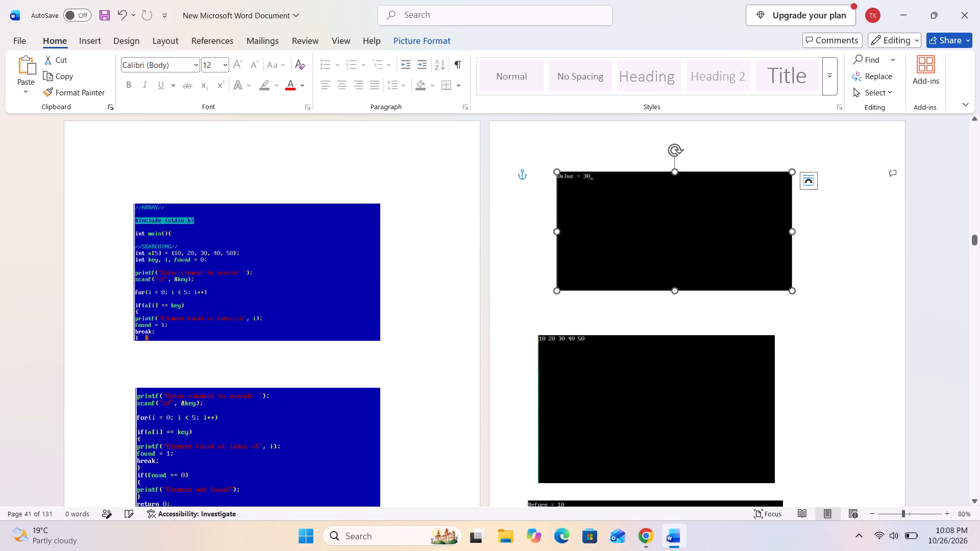
{"action": "left_click", "coordinate": [675, 291]}
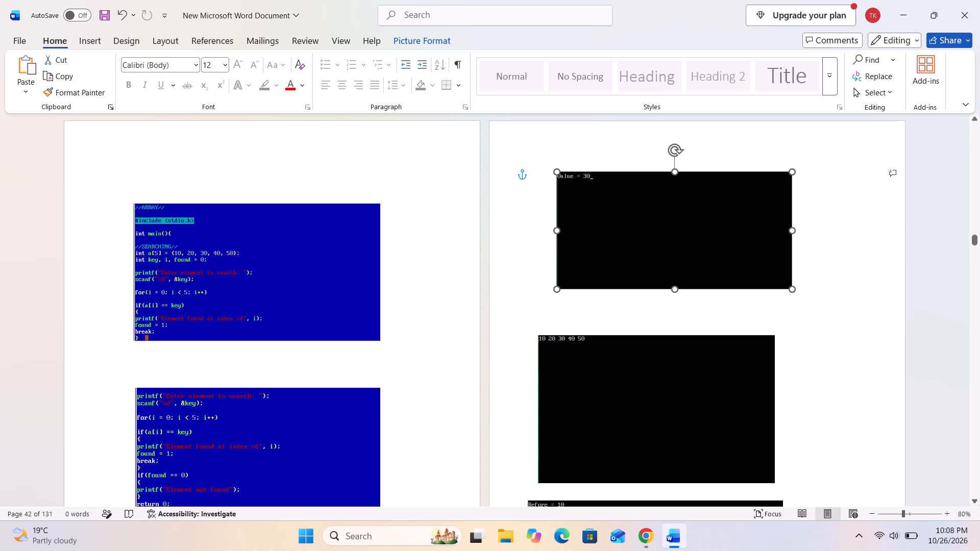
{"action": "right_click", "coordinate": [654, 256]}
{"action": "left_click", "coordinate": [692, 123]}
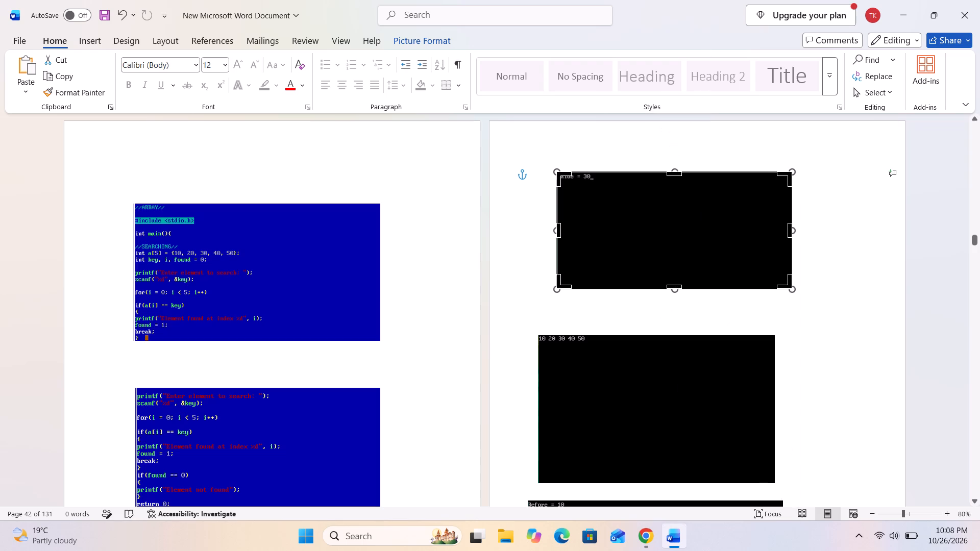
{"action": "left_click_drag", "start_coordinate": [674, 288], "coordinate": [676, 262]}
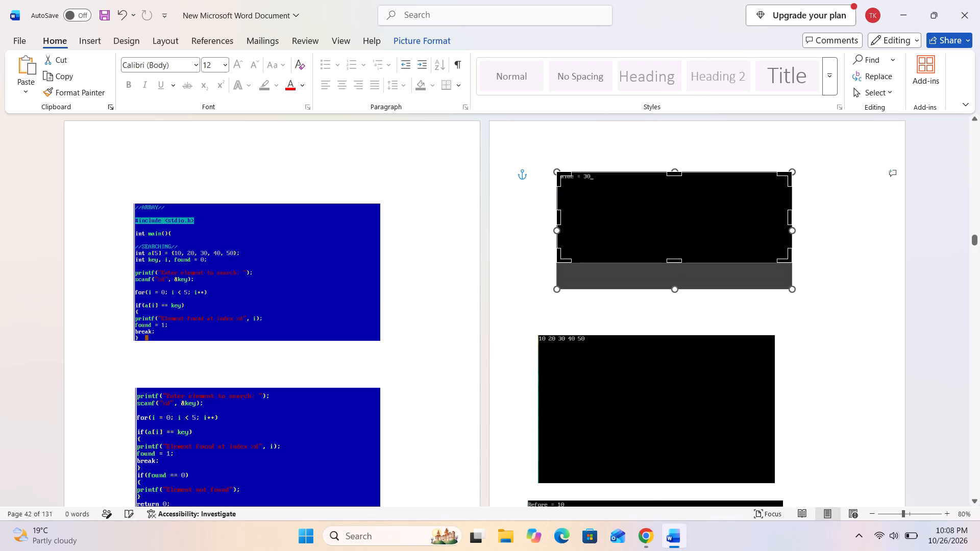
{"action": "left_click", "coordinate": [653, 394]}
{"action": "left_click", "coordinate": [675, 223]}
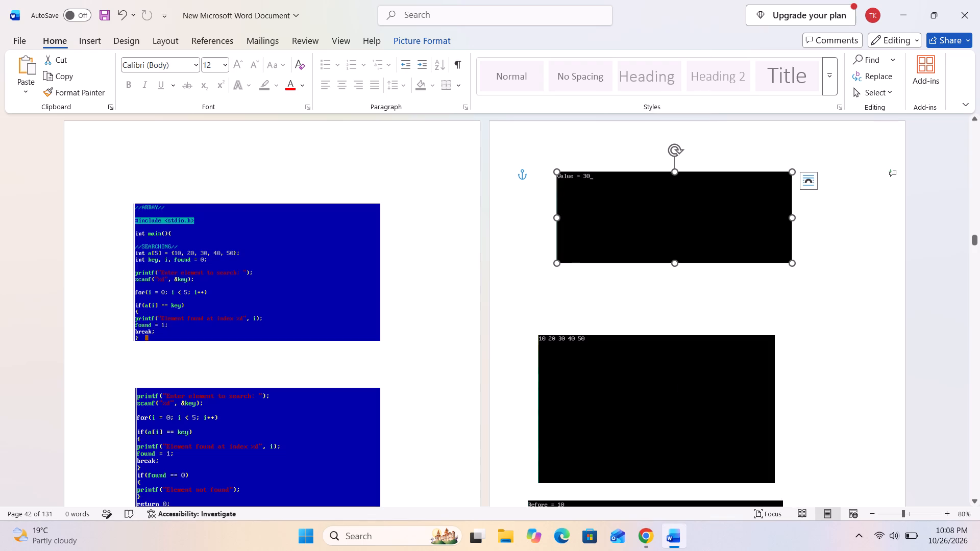
Stretch the "Value = 30" output picture down at its bottom edge, and nudge it slightly left.
{"action": "left_click_drag", "start_coordinate": [678, 262], "coordinate": [677, 279]}
{"action": "left_click_drag", "start_coordinate": [667, 241], "coordinate": [662, 239]}
{"action": "left_click_drag", "start_coordinate": [644, 357], "coordinate": [663, 341]}
{"action": "left_click_drag", "start_coordinate": [556, 391], "coordinate": [554, 301]}
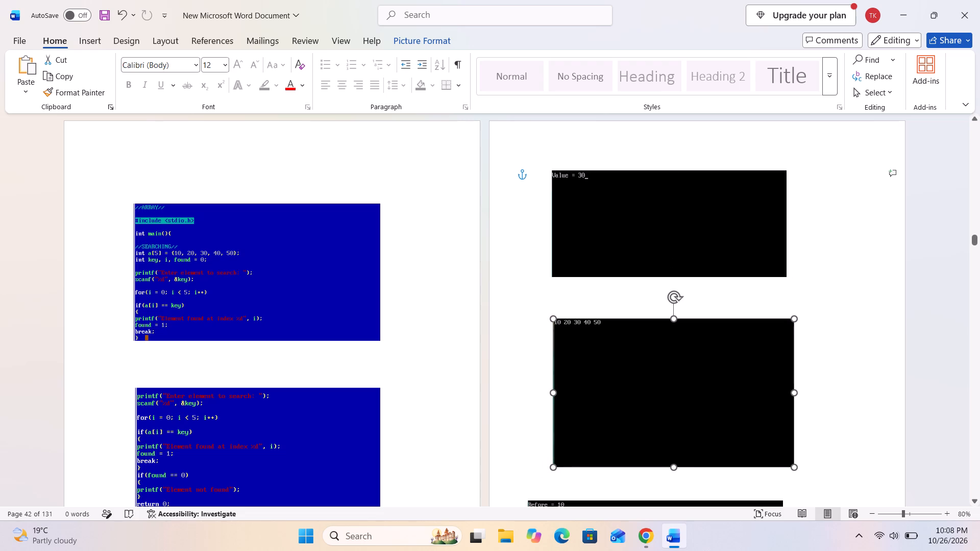
{"action": "left_click_drag", "start_coordinate": [554, 301], "coordinate": [553, 275]}
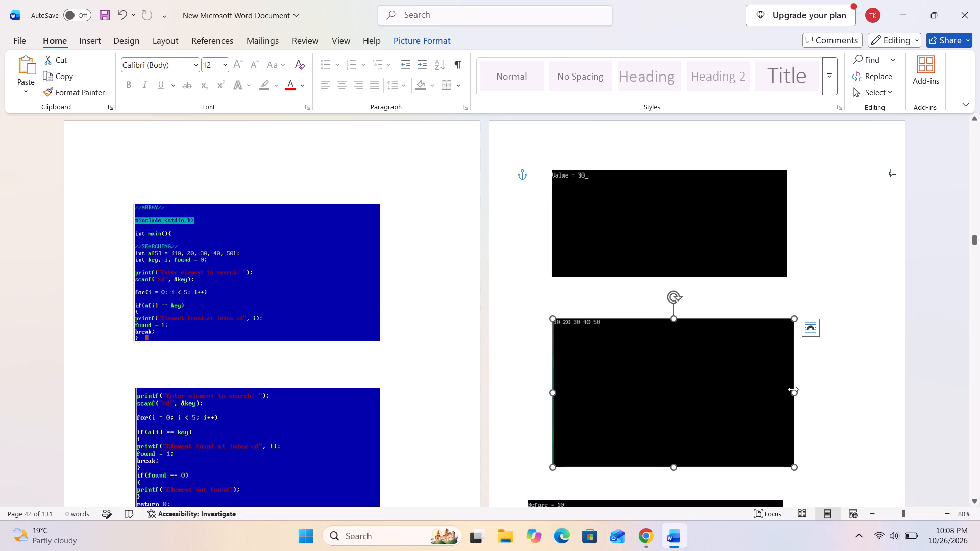
{"action": "left_click_drag", "start_coordinate": [798, 391], "coordinate": [786, 277]}
{"action": "right_click", "coordinate": [712, 382]}
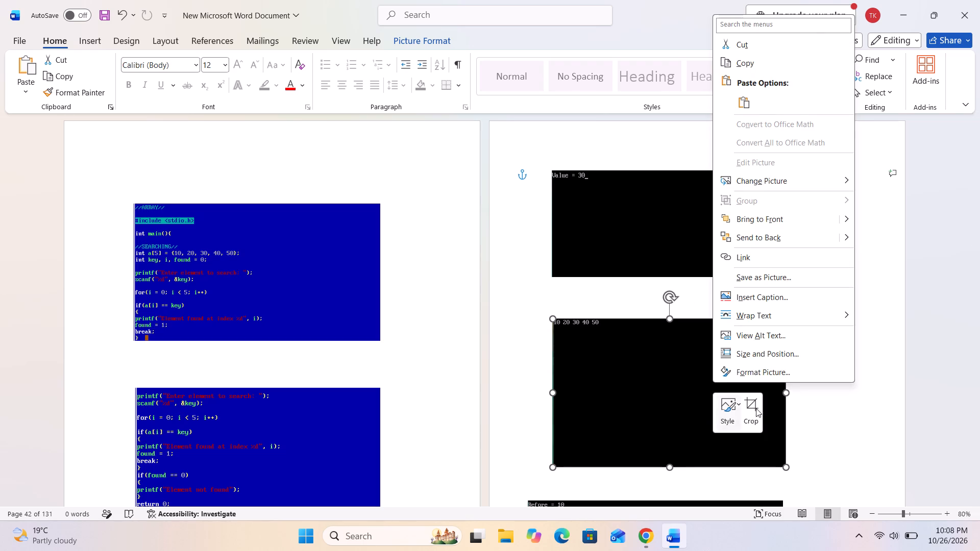
{"action": "left_click", "coordinate": [747, 408]}
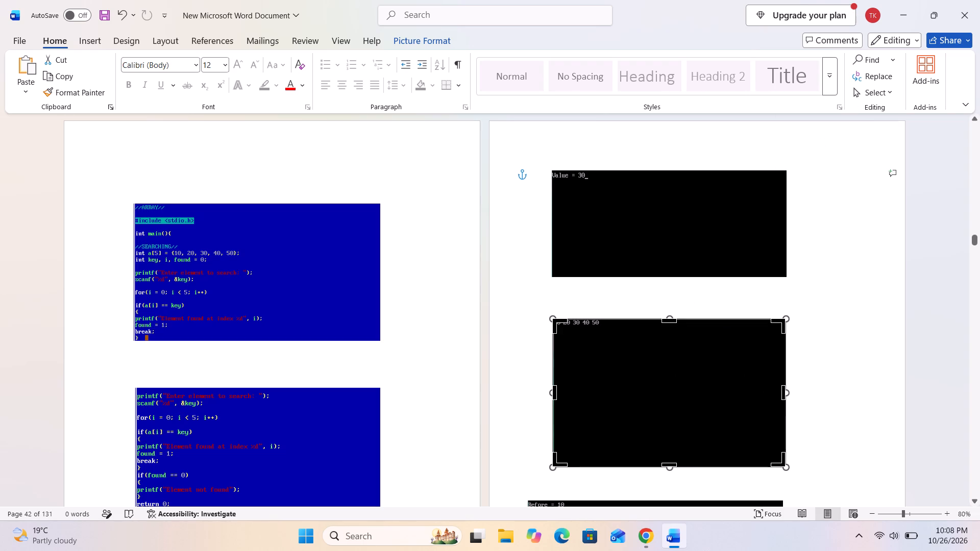
{"action": "left_click_drag", "start_coordinate": [669, 463], "coordinate": [669, 417]}
{"action": "left_click", "coordinate": [670, 374]}
{"action": "left_click", "coordinate": [493, 382]}
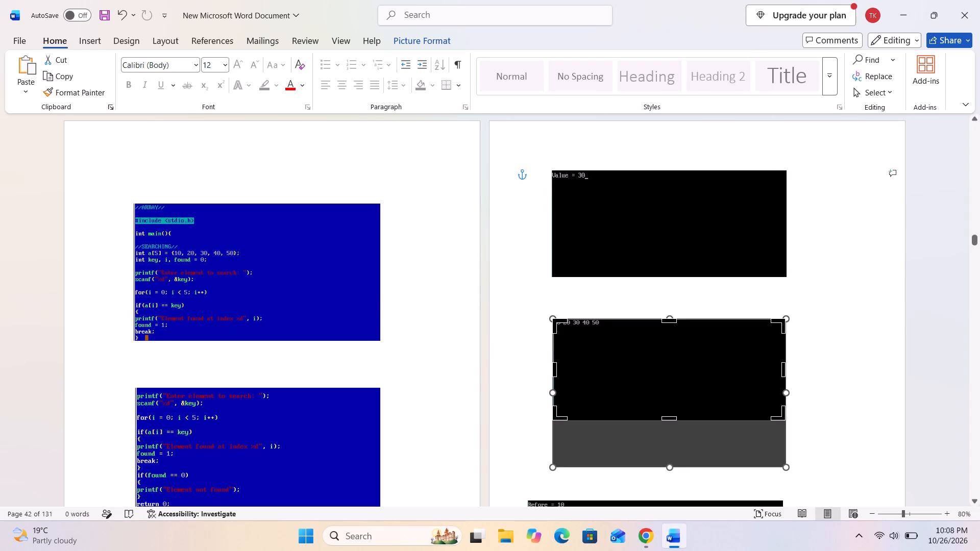
{"action": "left_click", "coordinate": [663, 458]}
{"action": "left_click", "coordinate": [655, 410]}
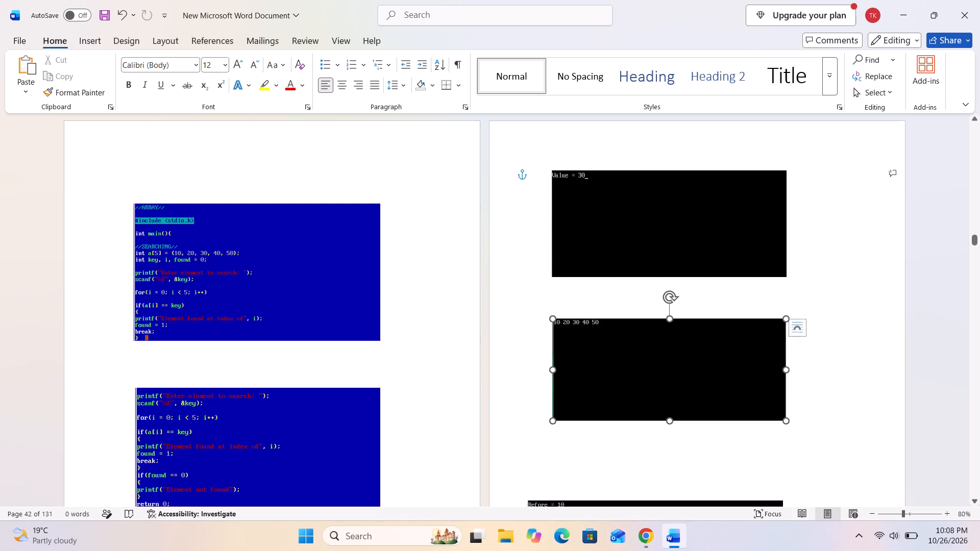
{"action": "left_click_drag", "start_coordinate": [669, 419], "coordinate": [673, 449]}
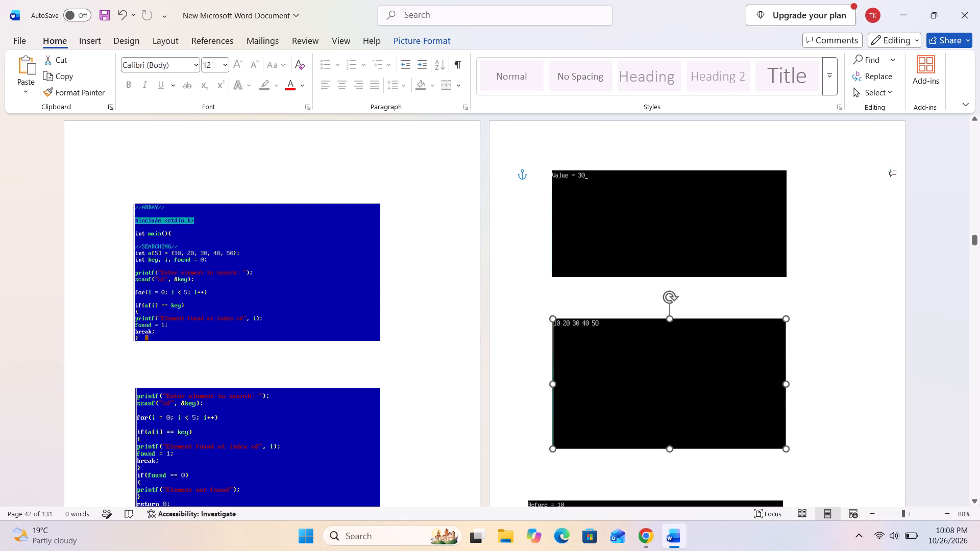
{"action": "left_click_drag", "start_coordinate": [673, 449], "coordinate": [684, 431]}
Move the "Before = 10, After = 100" output picture on page 42 up and right, and match its side edges to the picture above.
{"action": "scroll", "coordinate": [640, 473], "scroll_direction": "up", "scroll_amount": 1}
{"action": "scroll", "coordinate": [640, 473], "scroll_direction": "down", "scroll_amount": 6}
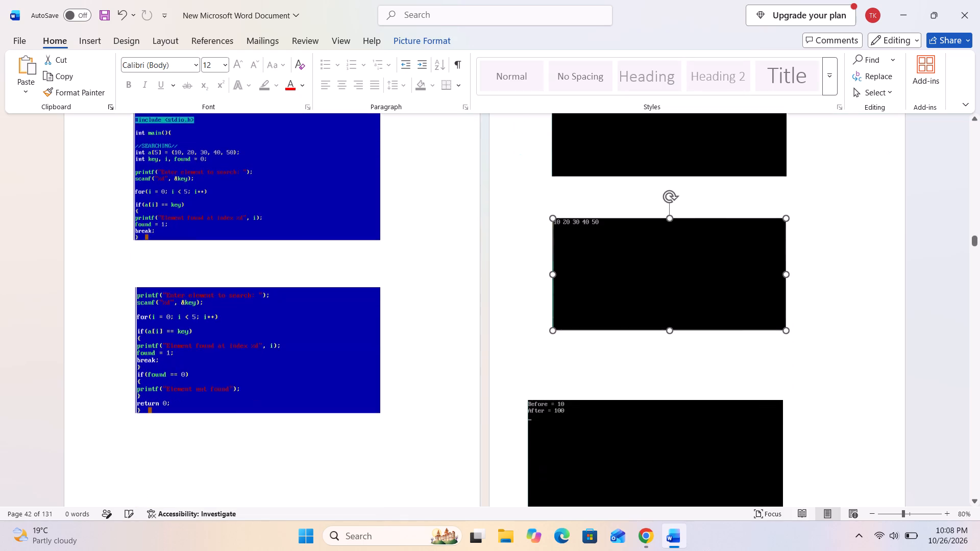
{"action": "scroll", "coordinate": [638, 455], "scroll_direction": "down", "scroll_amount": 2}
{"action": "left_click_drag", "start_coordinate": [621, 395], "coordinate": [645, 368]}
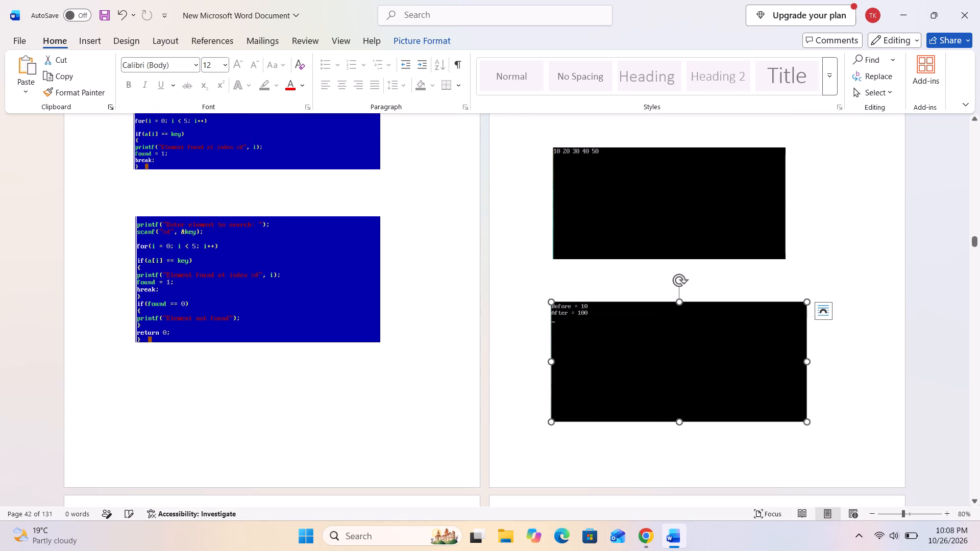
{"action": "left_click_drag", "start_coordinate": [808, 363], "coordinate": [800, 366]}
{"action": "scroll", "coordinate": [790, 360], "scroll_direction": "up", "scroll_amount": 3}
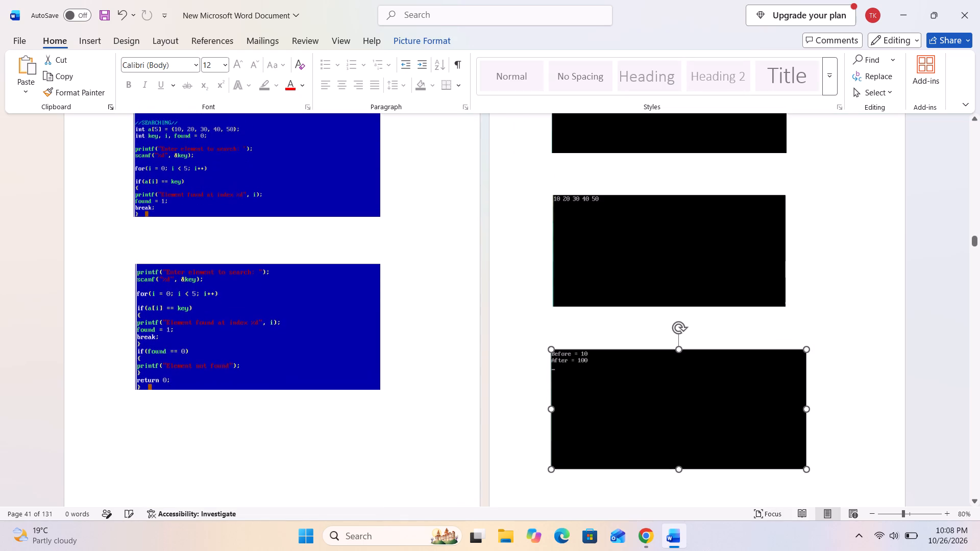
{"action": "left_click_drag", "start_coordinate": [806, 435], "coordinate": [785, 342]}
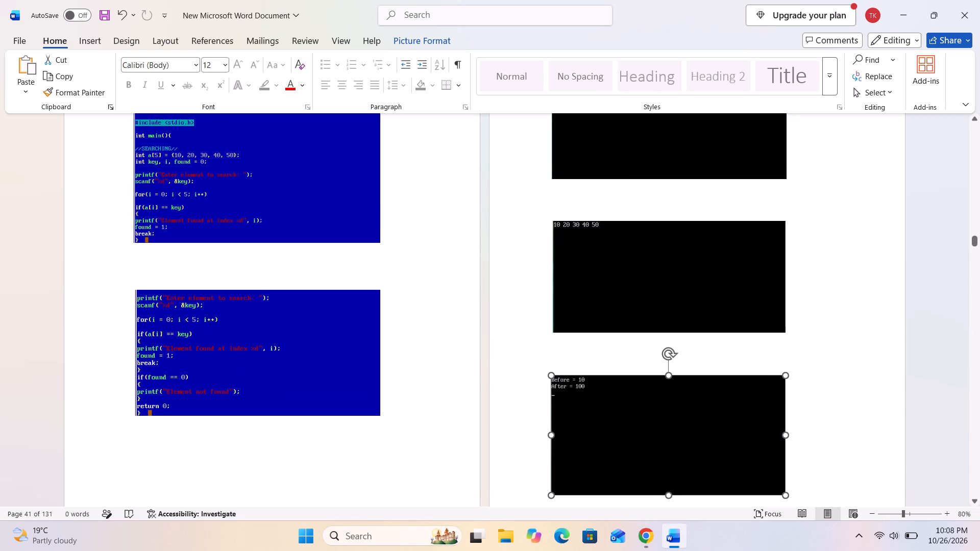
{"action": "left_click_drag", "start_coordinate": [785, 342], "coordinate": [786, 336]}
{"action": "left_click_drag", "start_coordinate": [553, 432], "coordinate": [556, 377]}
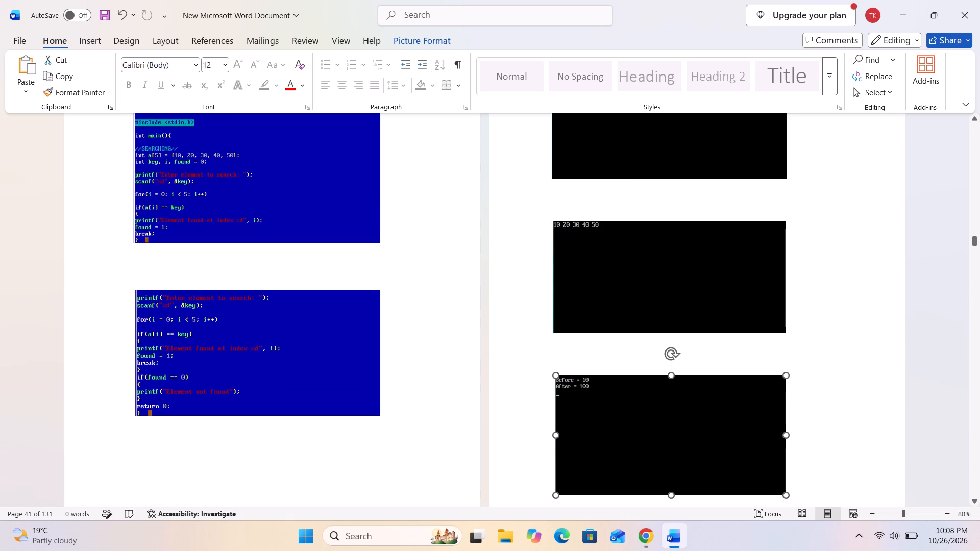
{"action": "left_click_drag", "start_coordinate": [556, 377], "coordinate": [553, 332]}
{"action": "scroll", "coordinate": [634, 453], "scroll_direction": "down", "scroll_amount": 4}
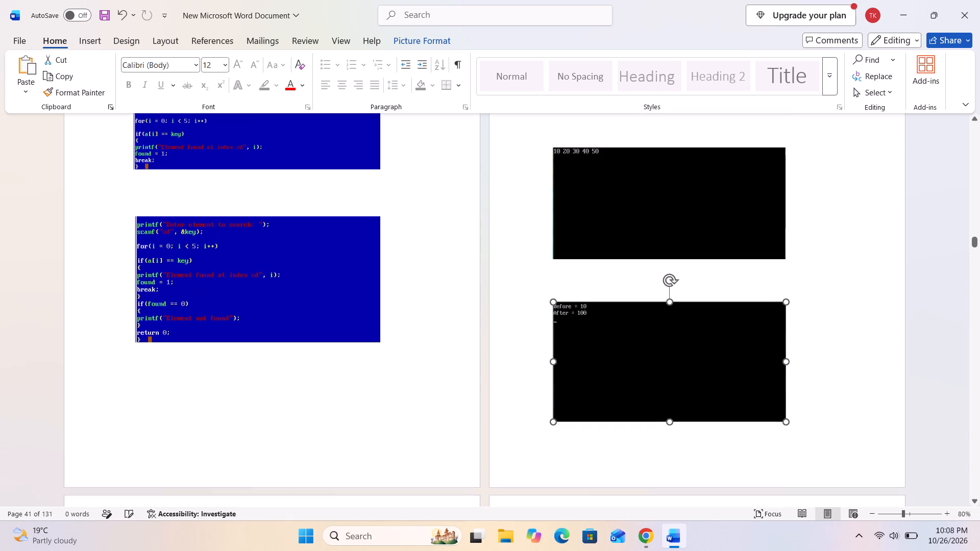
Crop off the empty lower part of the "Before = 10, After = 100" output picture on page 42, and stretch its bottom edge down.
{"action": "right_click", "coordinate": [651, 377]}
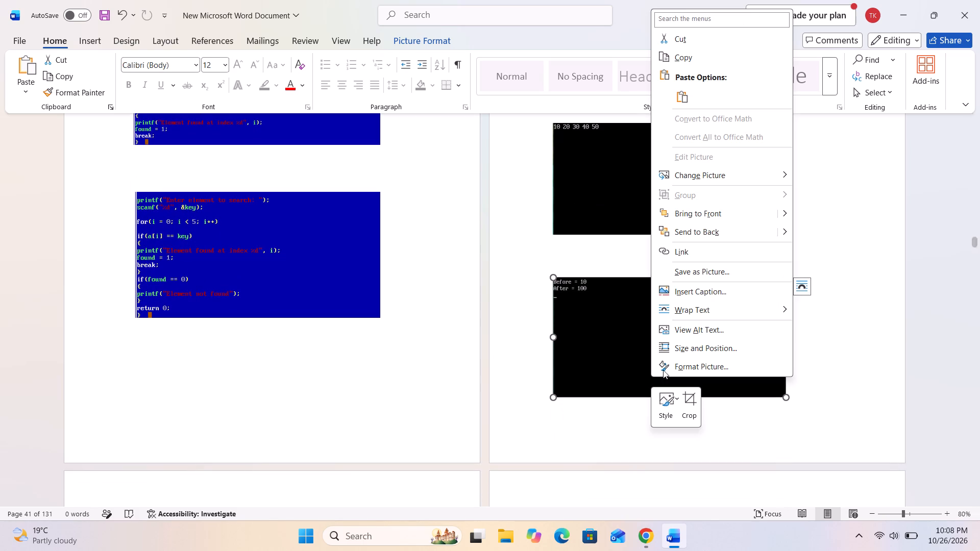
{"action": "left_click", "coordinate": [687, 387]}
{"action": "left_click", "coordinate": [694, 401]}
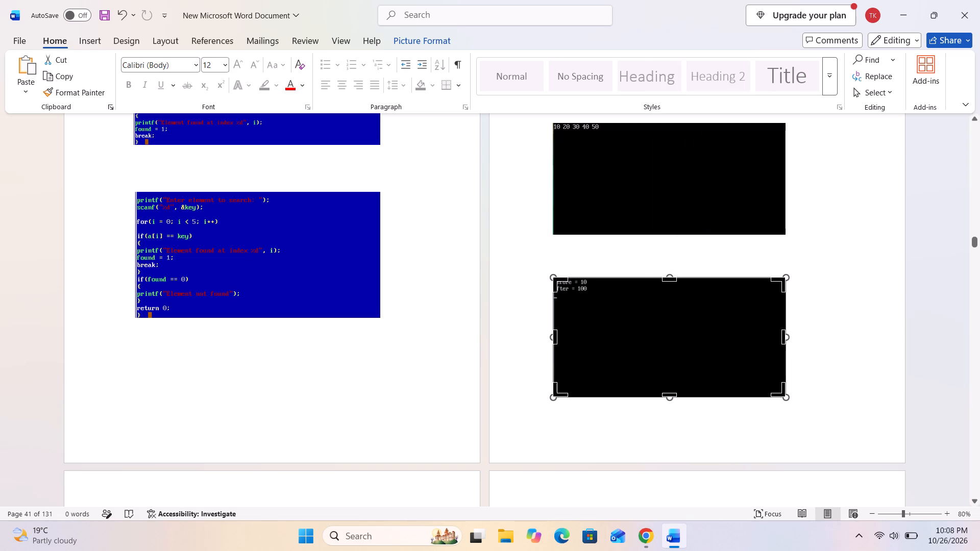
{"action": "left_click_drag", "start_coordinate": [673, 397], "coordinate": [674, 359]}
{"action": "left_click", "coordinate": [641, 424]}
{"action": "left_click", "coordinate": [678, 349]}
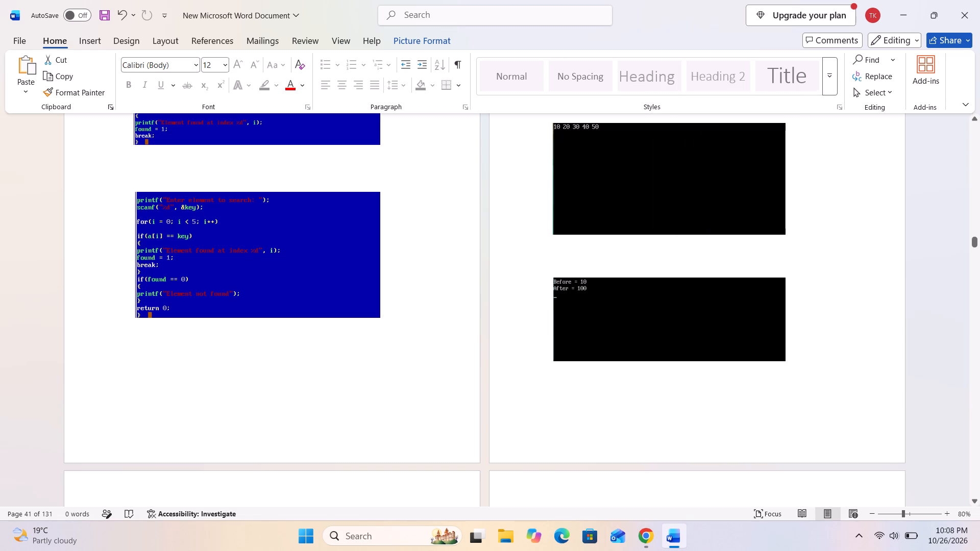
{"action": "left_click_drag", "start_coordinate": [672, 362], "coordinate": [676, 385]}
{"action": "left_click", "coordinate": [492, 392]}
{"action": "left_click", "coordinate": [664, 196]}
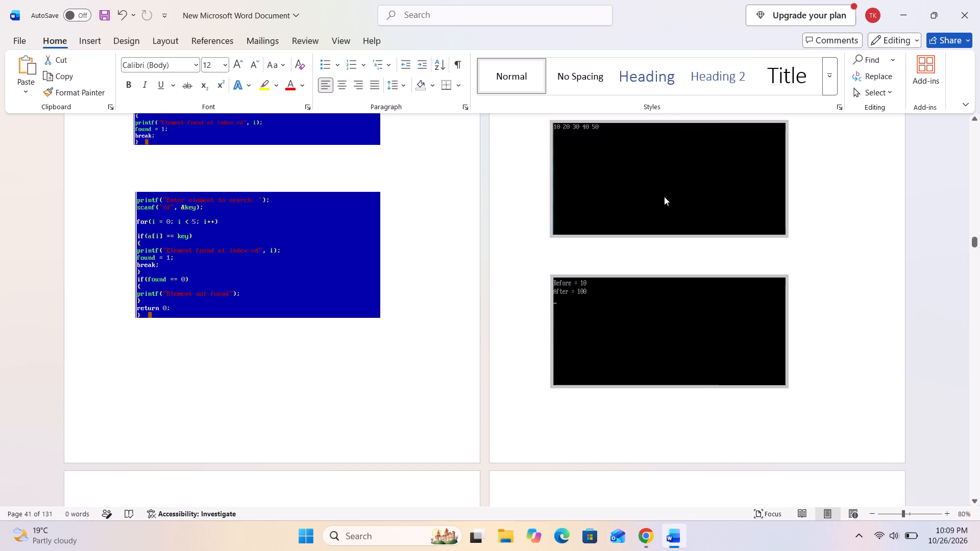
{"action": "right_click", "coordinate": [674, 224]}
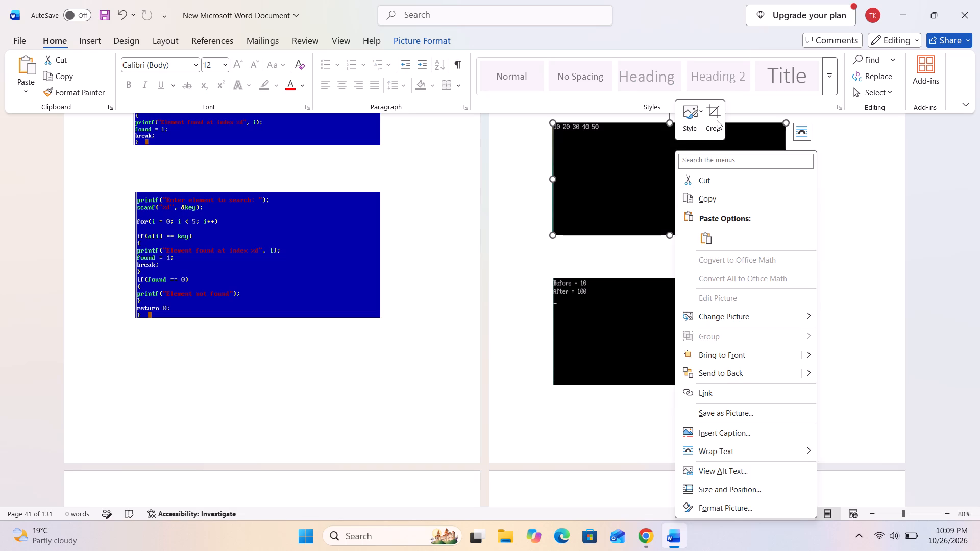
{"action": "left_click", "coordinate": [717, 120]}
{"action": "left_click_drag", "start_coordinate": [673, 234], "coordinate": [671, 209]}
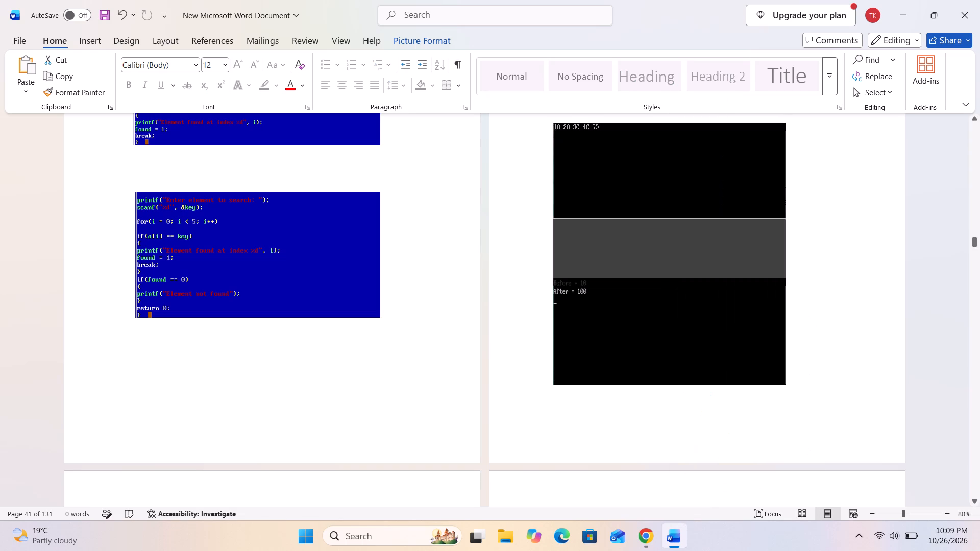
{"action": "left_click_drag", "start_coordinate": [671, 209], "coordinate": [671, 201]}
{"action": "left_click", "coordinate": [540, 202]}
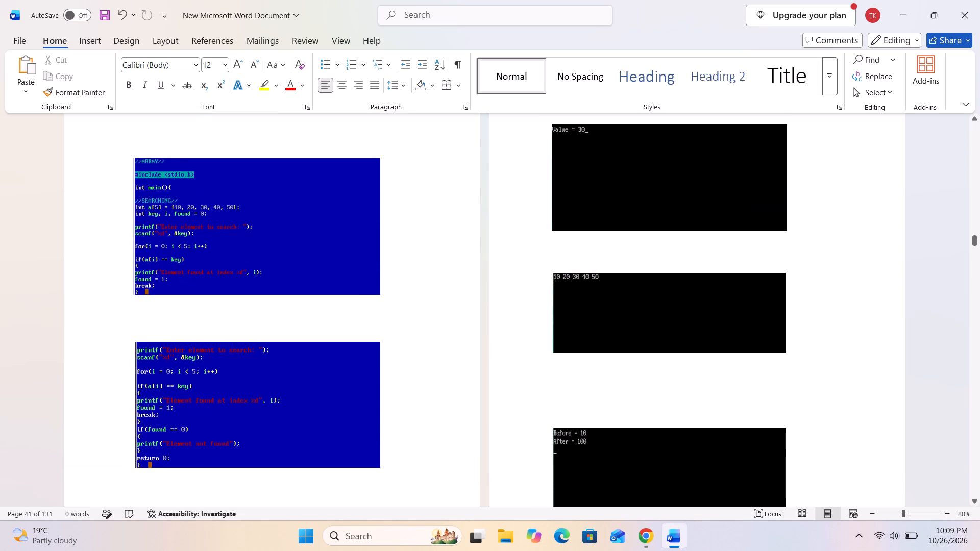
{"action": "left_click", "coordinate": [614, 326]}
{"action": "left_click_drag", "start_coordinate": [671, 356], "coordinate": [672, 367]}
Move the "PASSING ONE ARRAY ELEMENT" code picture on page 43 right and up, leaving space above the next code picture.
{"action": "scroll", "coordinate": [497, 295], "scroll_direction": "down", "scroll_amount": 7}
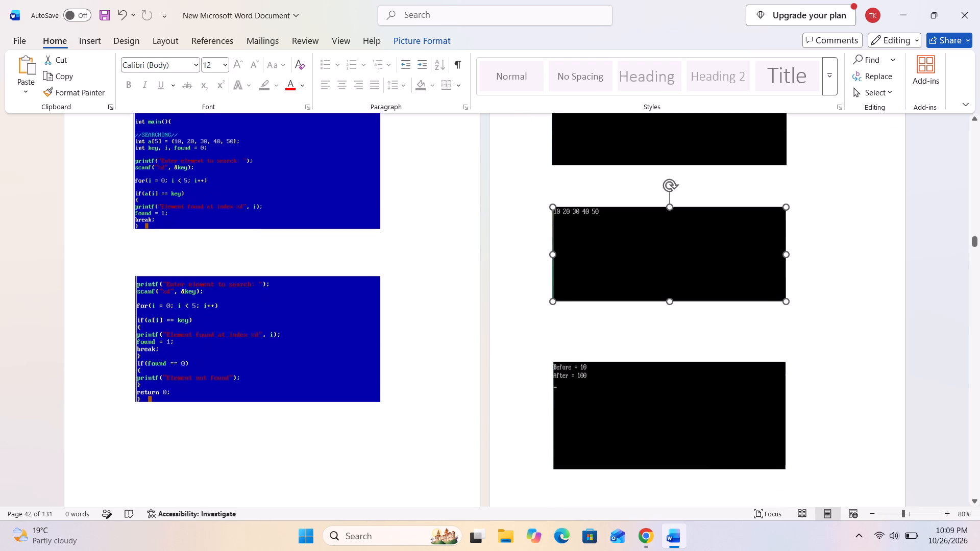
{"action": "scroll", "coordinate": [503, 295], "scroll_direction": "down", "scroll_amount": 14}
{"action": "left_click_drag", "start_coordinate": [253, 268], "coordinate": [266, 259]}
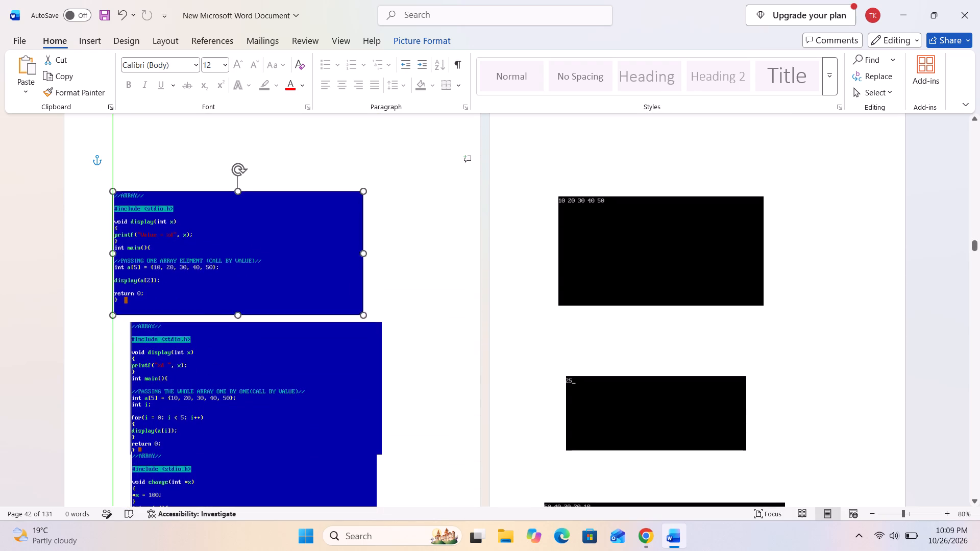
{"action": "left_click_drag", "start_coordinate": [266, 259], "coordinate": [293, 201]}
{"action": "scroll", "coordinate": [287, 284], "scroll_direction": "up", "scroll_amount": 3}
{"action": "left_click_drag", "start_coordinate": [286, 284], "coordinate": [283, 309]}
{"action": "scroll", "coordinate": [283, 322], "scroll_direction": "down", "scroll_amount": 7}
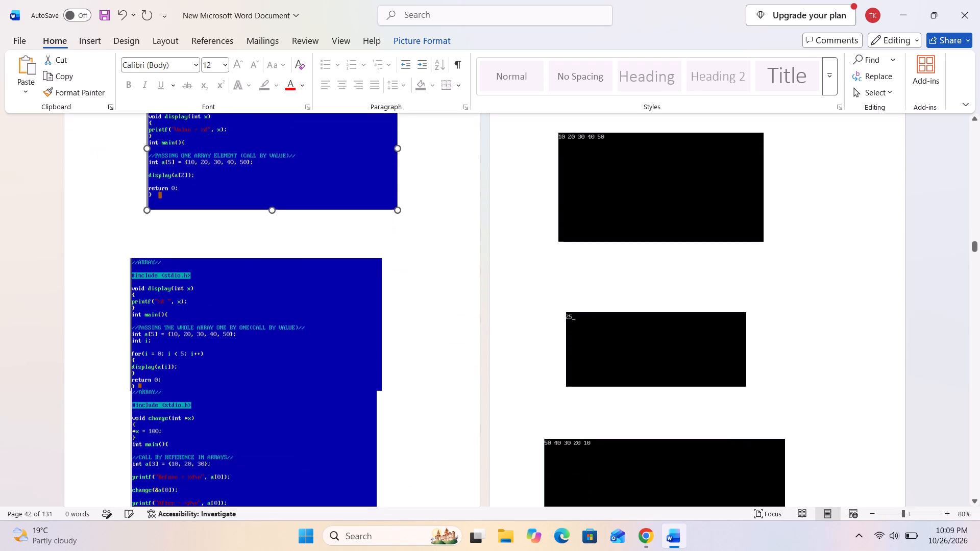
Move the "PASSING THE WHOLE ARRAY" code picture right and up and the "CALL BY REFERENCE" one right, lining both up beneath the first.
{"action": "left_click_drag", "start_coordinate": [264, 319], "coordinate": [278, 294]}
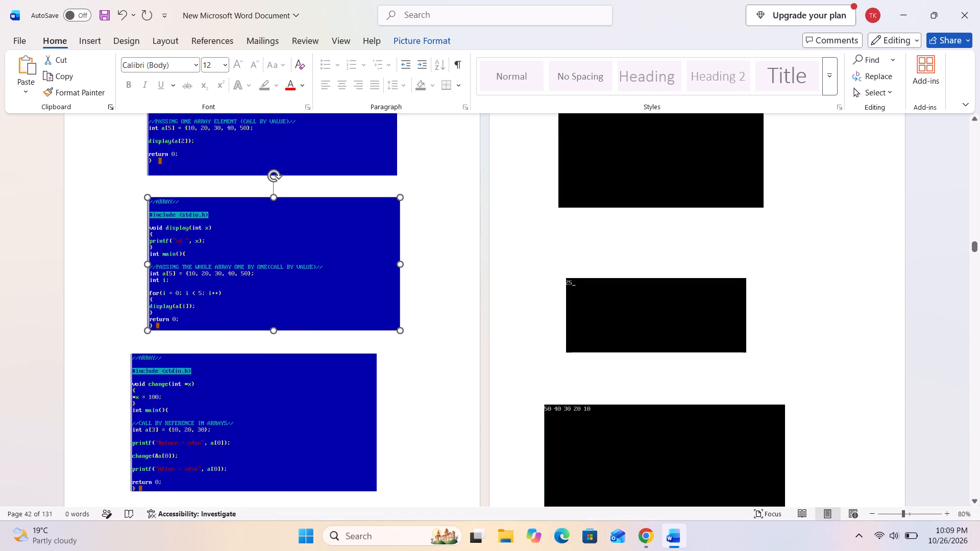
{"action": "left_click_drag", "start_coordinate": [278, 294], "coordinate": [278, 294]}
{"action": "scroll", "coordinate": [277, 295], "scroll_direction": "down", "scroll_amount": 4}
{"action": "left_click_drag", "start_coordinate": [228, 337], "coordinate": [248, 338]}
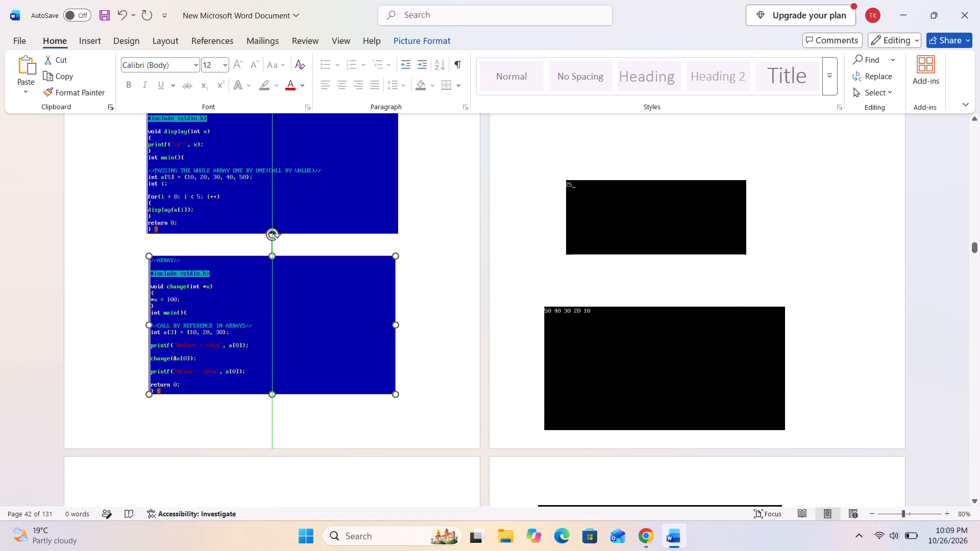
{"action": "left_click_drag", "start_coordinate": [248, 338], "coordinate": [252, 338]}
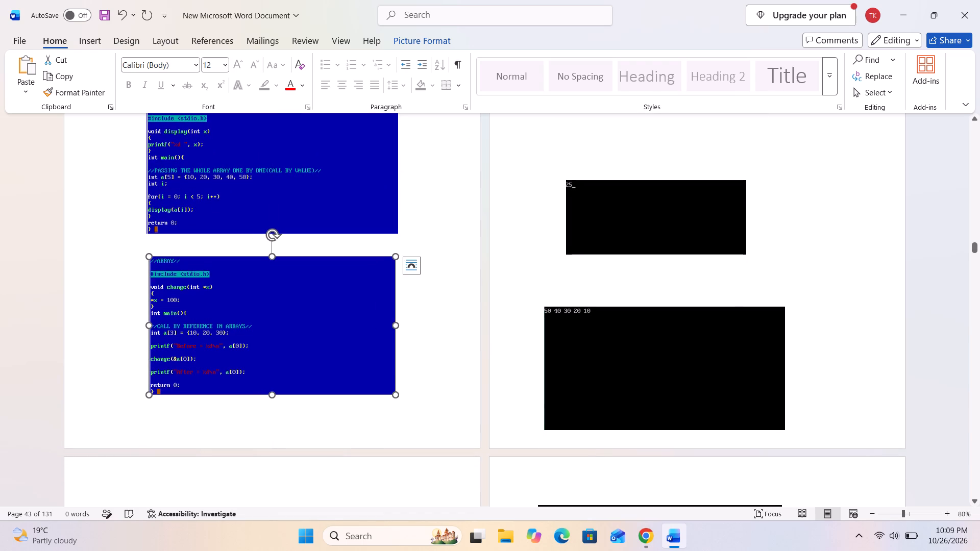
Adjust the side edges of the second and third code pictures on page 43 to line up with the first one.
{"action": "left_click_drag", "start_coordinate": [396, 323], "coordinate": [399, 236]}
{"action": "scroll", "coordinate": [394, 236], "scroll_direction": "up", "scroll_amount": 3}
{"action": "left_click", "coordinate": [392, 236]}
{"action": "left_click_drag", "start_coordinate": [400, 242], "coordinate": [399, 152]}
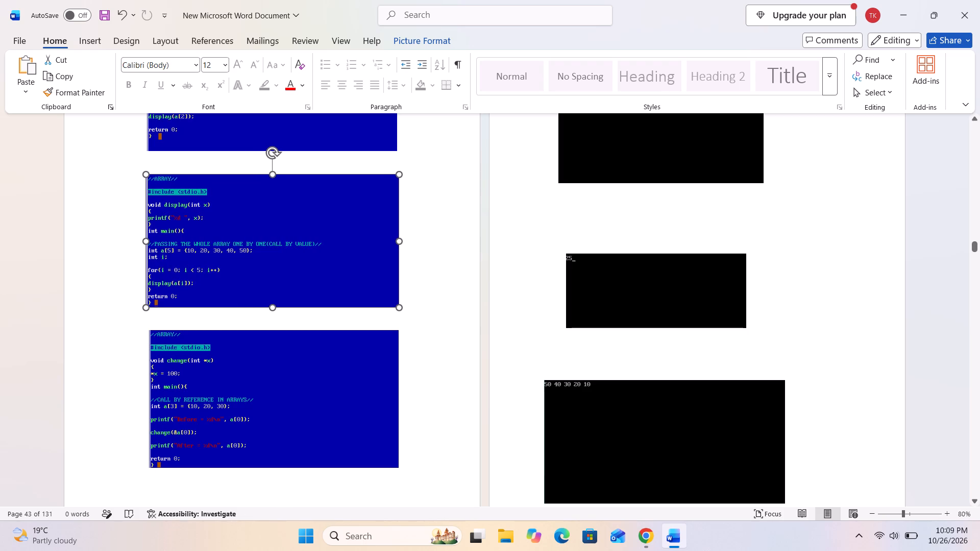
{"action": "left_click_drag", "start_coordinate": [399, 152], "coordinate": [397, 152]}
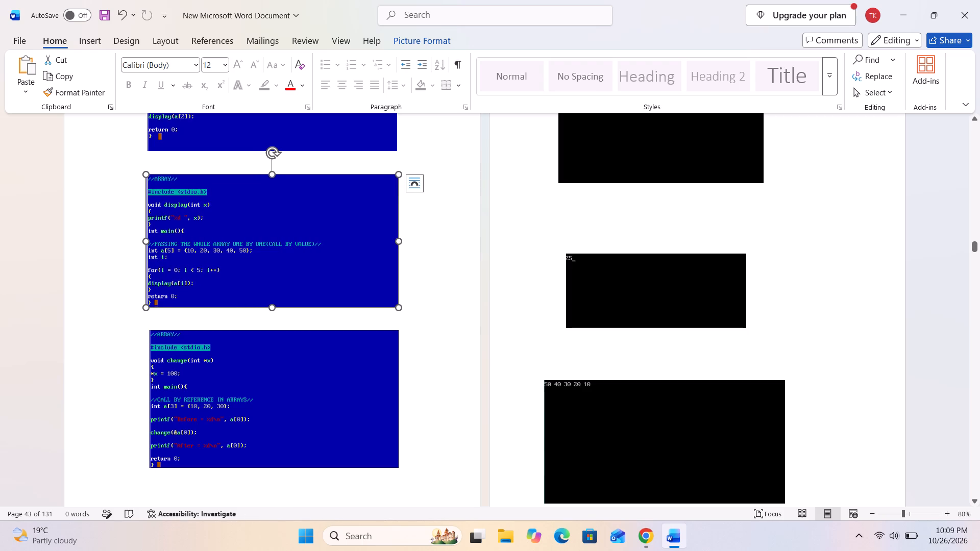
{"action": "left_click_drag", "start_coordinate": [144, 242], "coordinate": [148, 152]}
{"action": "left_click", "coordinate": [165, 393]}
{"action": "left_click_drag", "start_coordinate": [150, 397], "coordinate": [150, 305]}
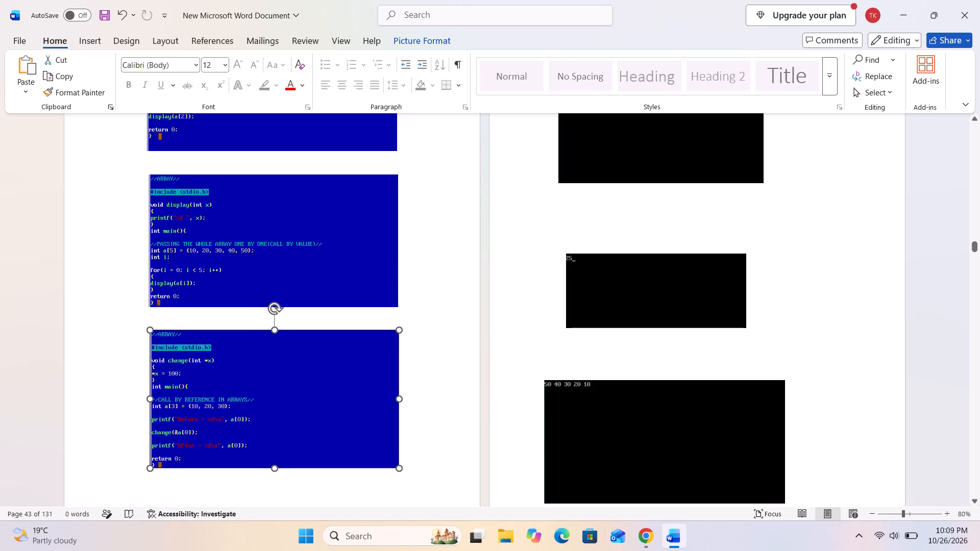
{"action": "left_click_drag", "start_coordinate": [150, 305], "coordinate": [150, 305]}
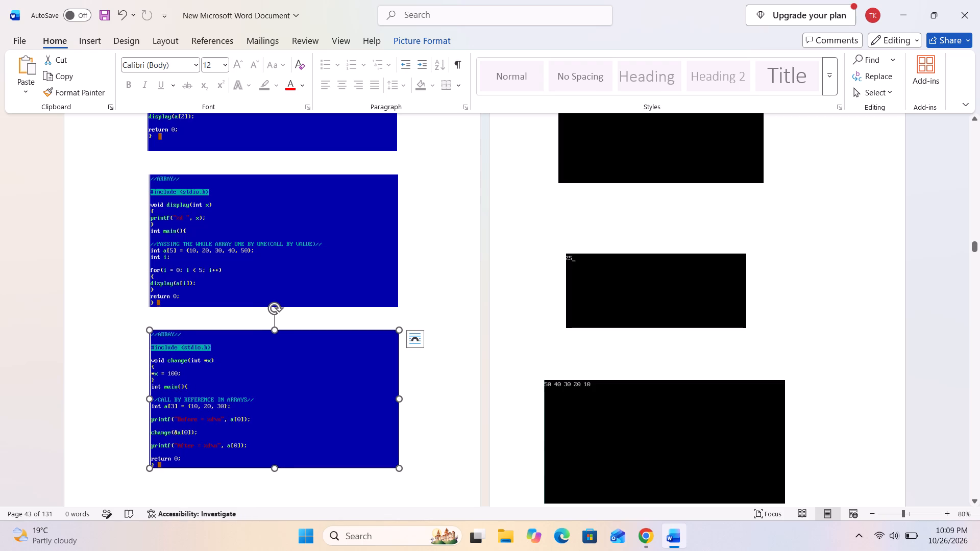
{"action": "left_click", "coordinate": [420, 388]}
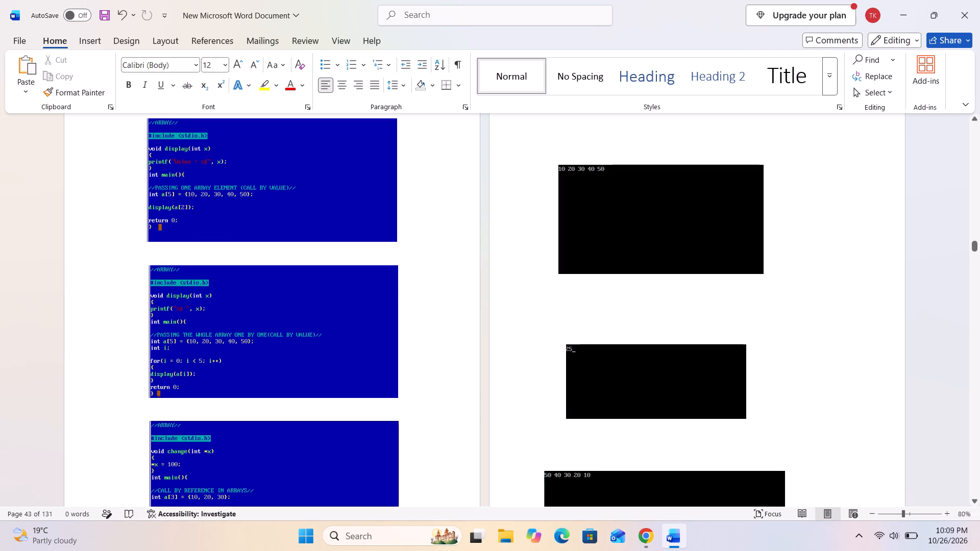
{"action": "left_click_drag", "start_coordinate": [639, 229], "coordinate": [632, 174]}
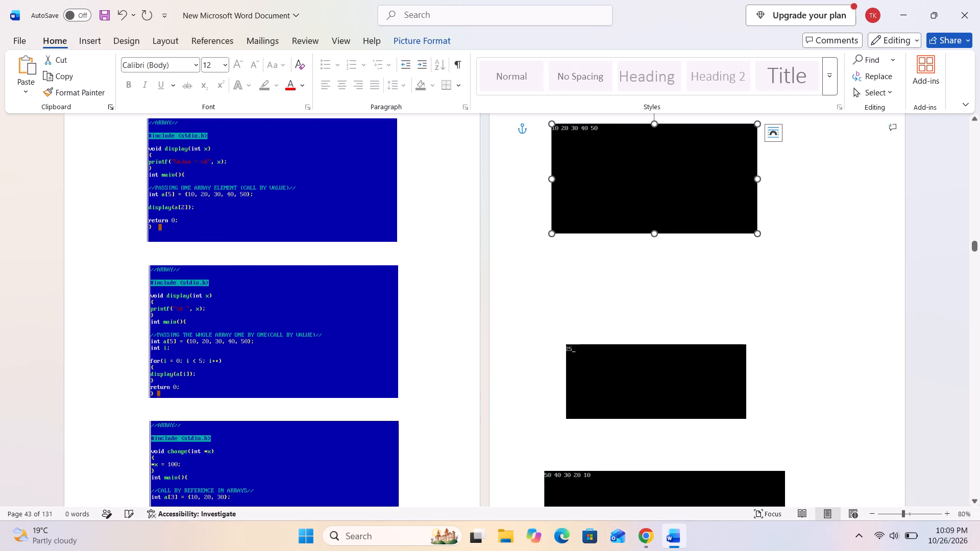
{"action": "left_click_drag", "start_coordinate": [653, 234], "coordinate": [404, 238]}
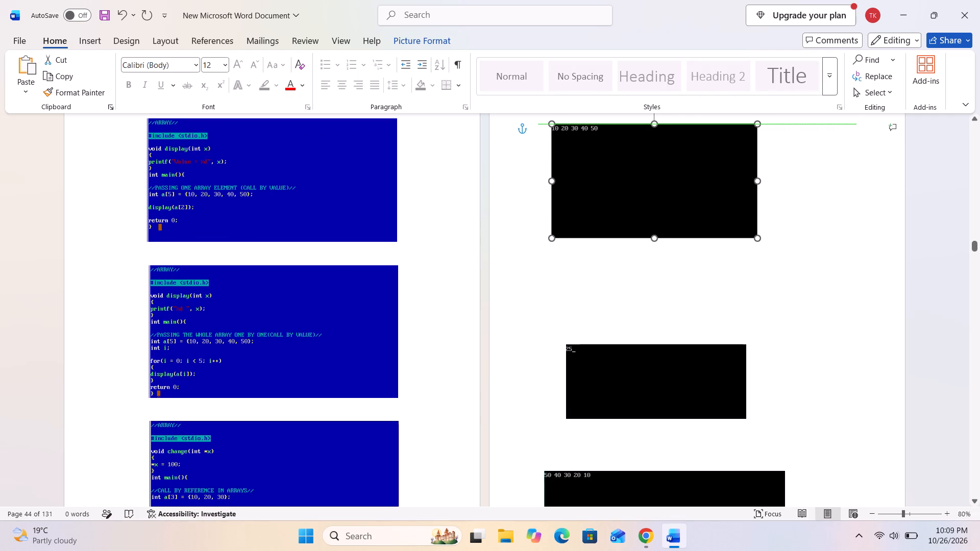
{"action": "left_click_drag", "start_coordinate": [404, 238], "coordinate": [393, 241]}
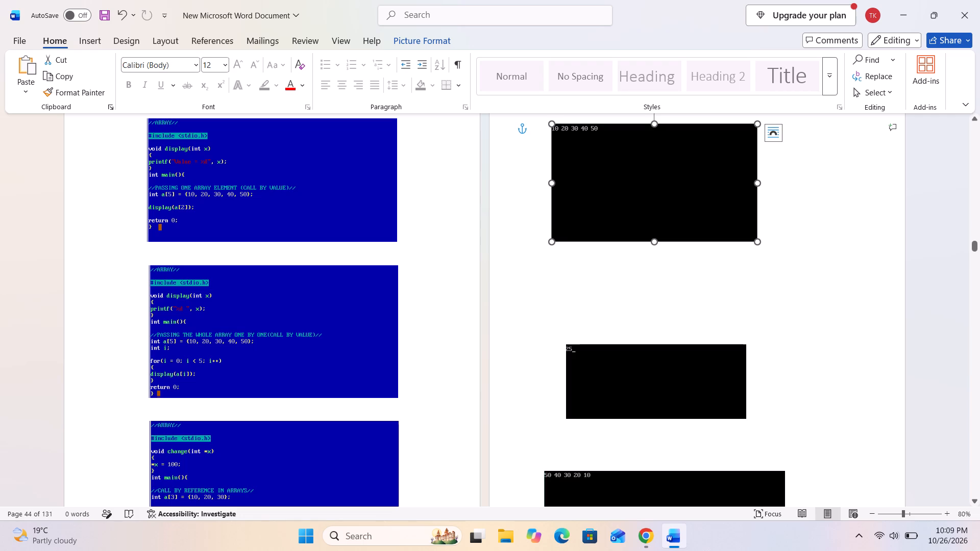
Move the "25" output picture on page 44 up and left, match its side edges to the picture above, and stretch its bottom edge down.
{"action": "left_click_drag", "start_coordinate": [624, 366], "coordinate": [611, 308]}
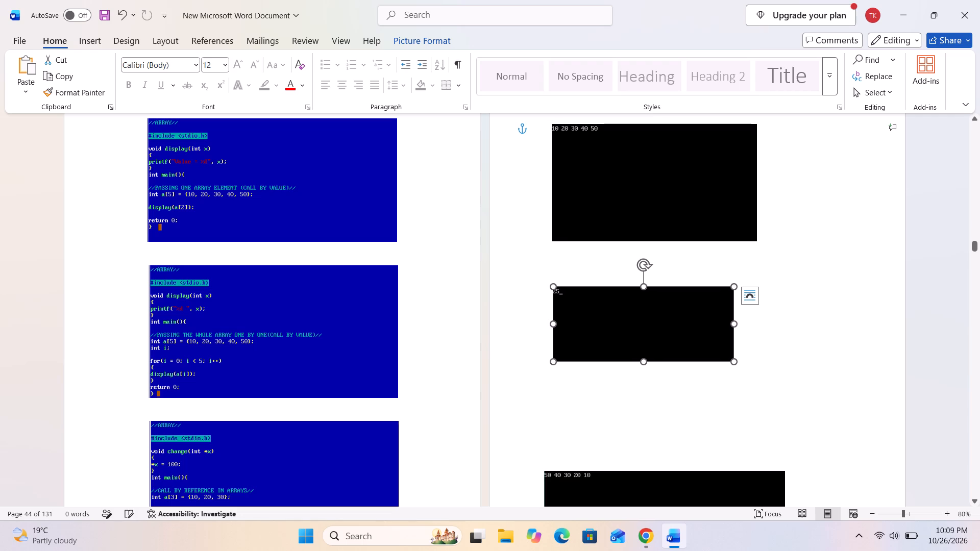
{"action": "left_click_drag", "start_coordinate": [732, 326], "coordinate": [756, 330]}
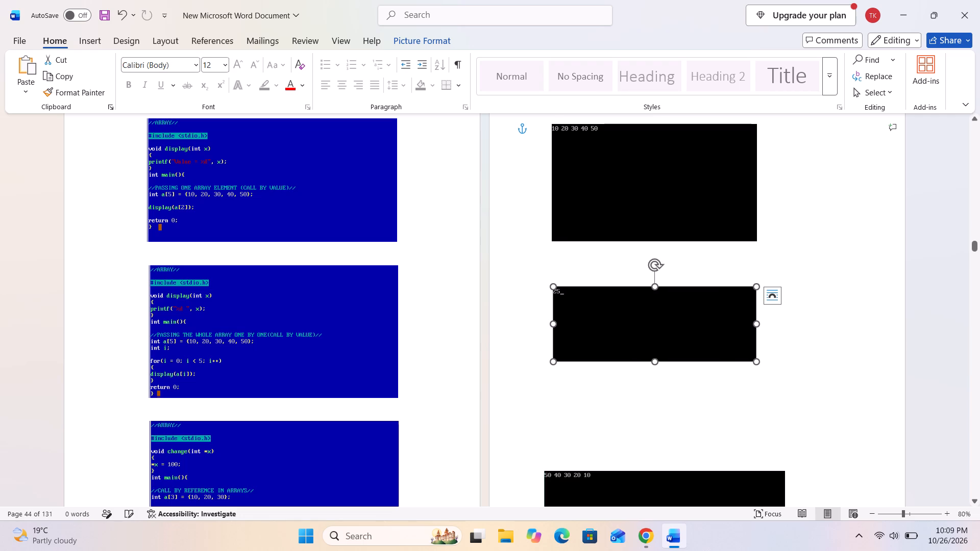
{"action": "left_click_drag", "start_coordinate": [654, 363], "coordinate": [658, 392]}
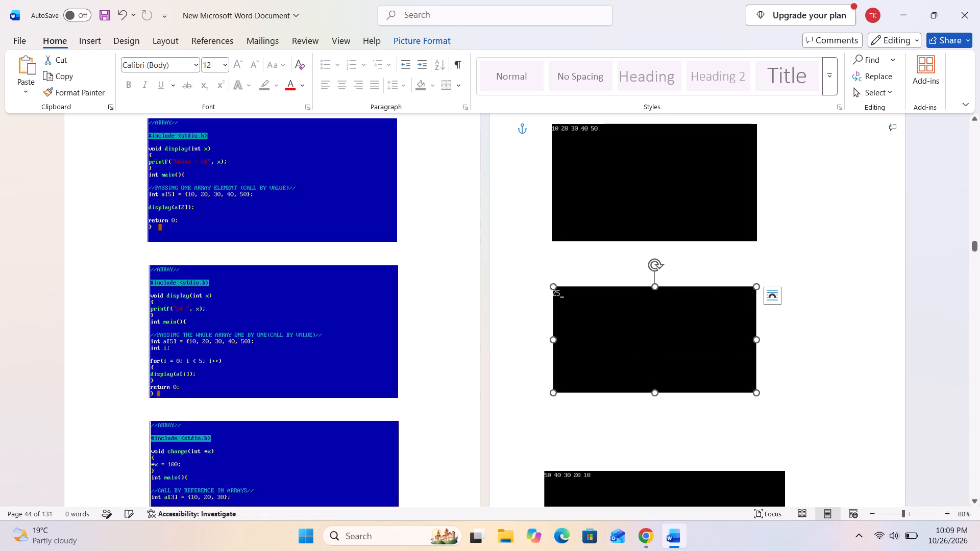
{"action": "left_click_drag", "start_coordinate": [756, 339], "coordinate": [753, 244]}
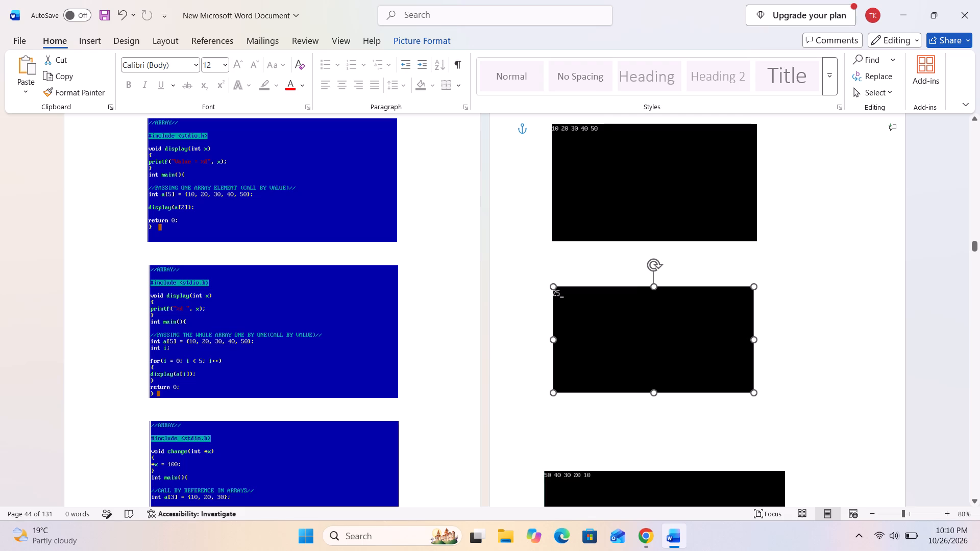
{"action": "left_click_drag", "start_coordinate": [753, 244], "coordinate": [757, 244]}
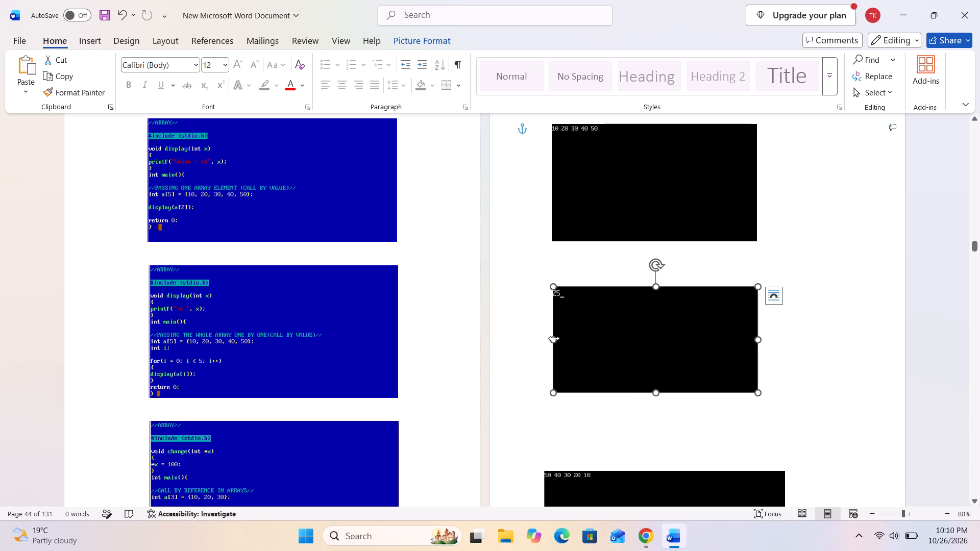
{"action": "left_click_drag", "start_coordinate": [554, 338], "coordinate": [552, 240]}
{"action": "scroll", "coordinate": [581, 332], "scroll_direction": "down", "scroll_amount": 4}
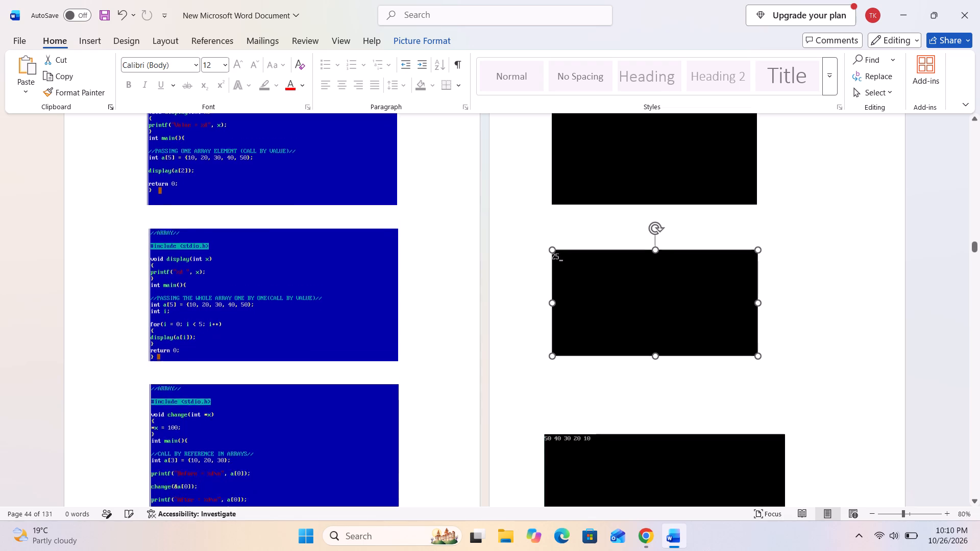
{"action": "scroll", "coordinate": [581, 332], "scroll_direction": "down", "scroll_amount": 2}
{"action": "left_click_drag", "start_coordinate": [617, 364], "coordinate": [610, 329]}
{"action": "right_click", "coordinate": [614, 331]}
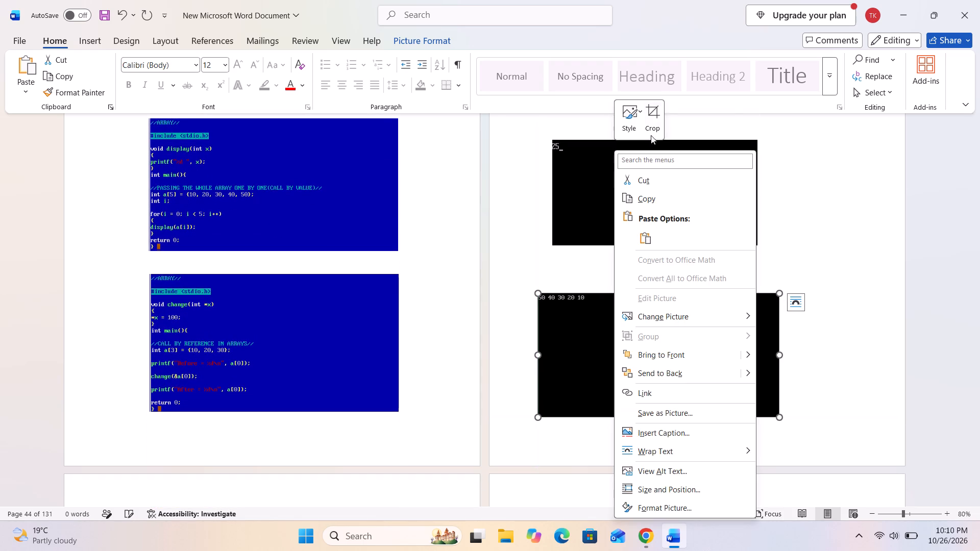
{"action": "left_click", "coordinate": [650, 124]}
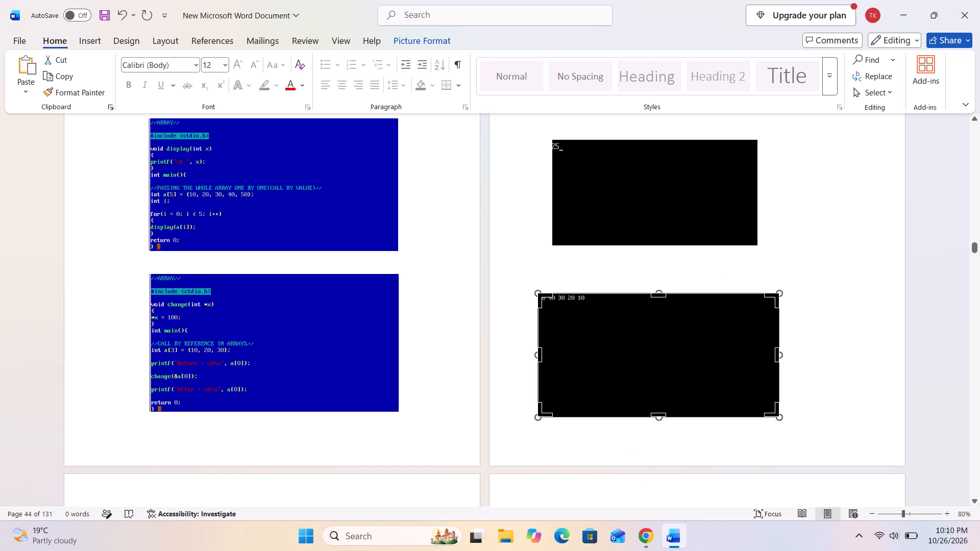
{"action": "left_click_drag", "start_coordinate": [661, 415], "coordinate": [660, 363]}
{"action": "left_click", "coordinate": [814, 341]}
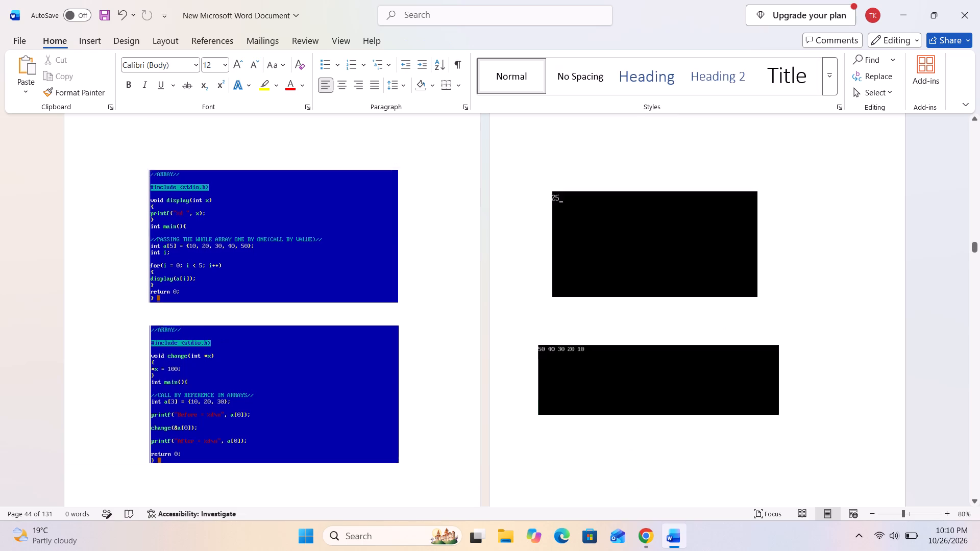
{"action": "scroll", "coordinate": [657, 414], "scroll_direction": "down", "scroll_amount": 3}
{"action": "left_click", "coordinate": [559, 419]}
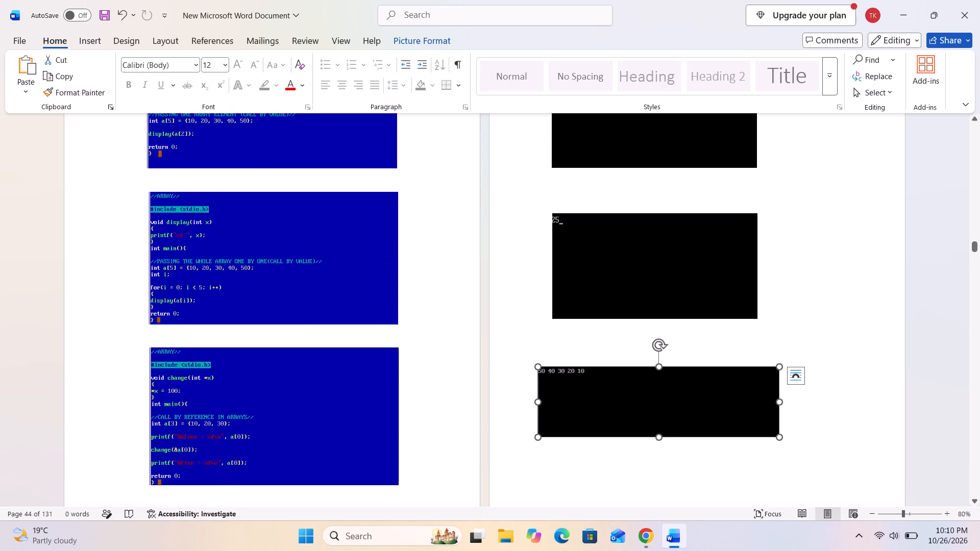
{"action": "left_click_drag", "start_coordinate": [537, 402], "coordinate": [552, 318]}
{"action": "left_click_drag", "start_coordinate": [779, 402], "coordinate": [756, 320]}
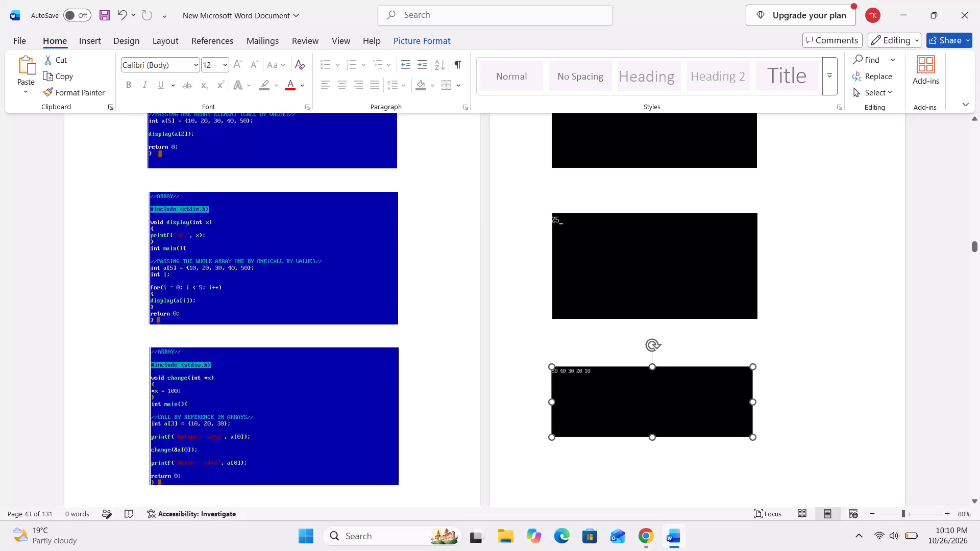
{"action": "left_click_drag", "start_coordinate": [756, 320], "coordinate": [757, 319]}
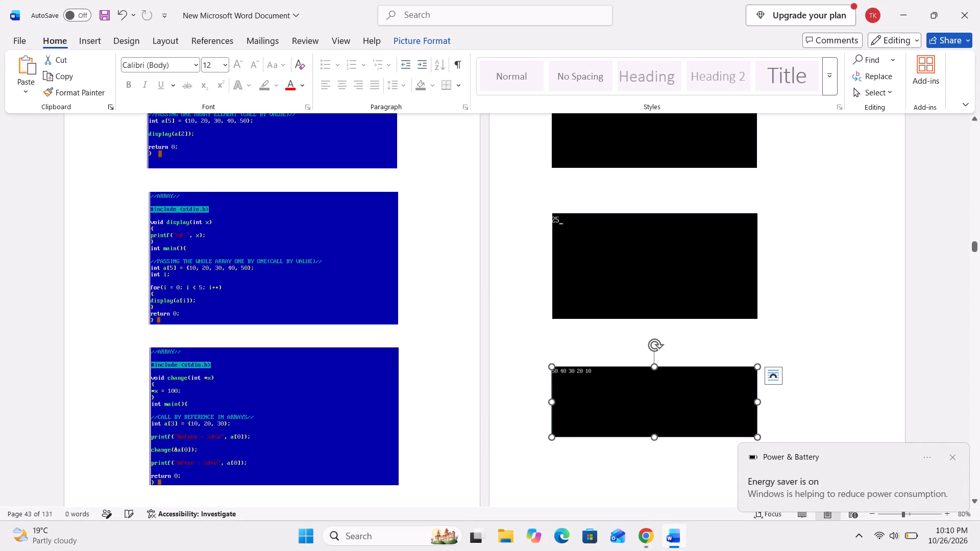
{"action": "left_click_drag", "start_coordinate": [652, 437], "coordinate": [654, 461]}
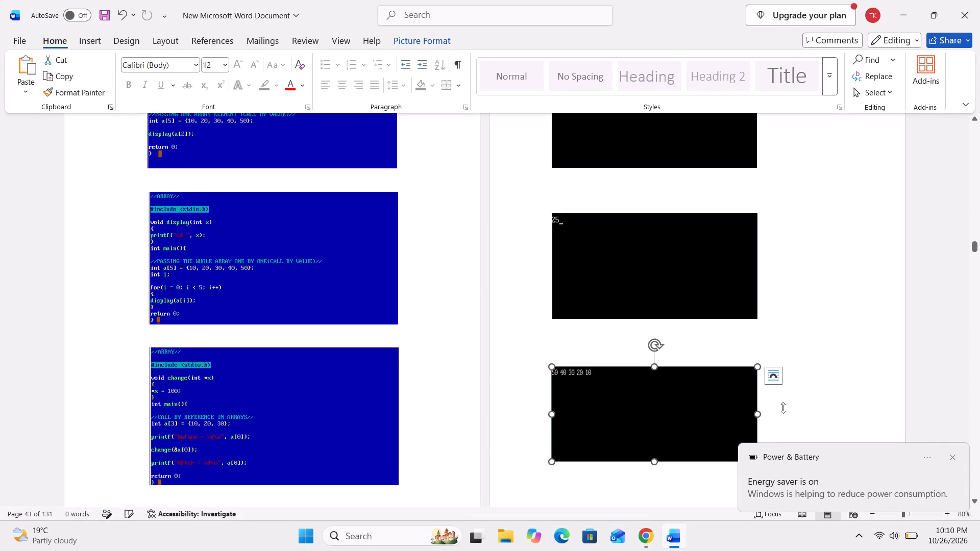
{"action": "scroll", "coordinate": [815, 360], "scroll_direction": "down", "scroll_amount": 8}
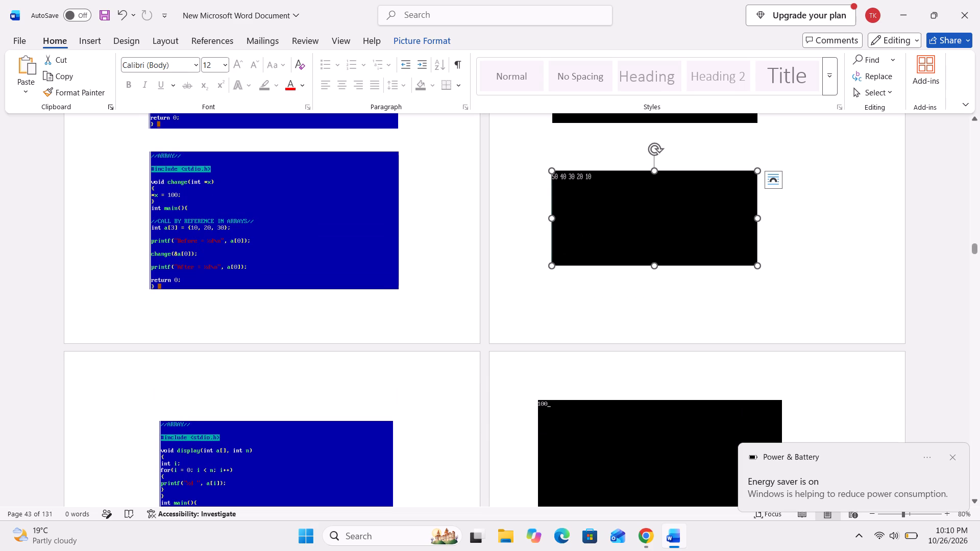
Move the "PASSING THE ENTIRE ARRAY TO FUNCTION" code picture on page 45 up and slightly left, level with the "100" output picture's top.
{"action": "scroll", "coordinate": [887, 387], "scroll_direction": "down", "scroll_amount": 1}
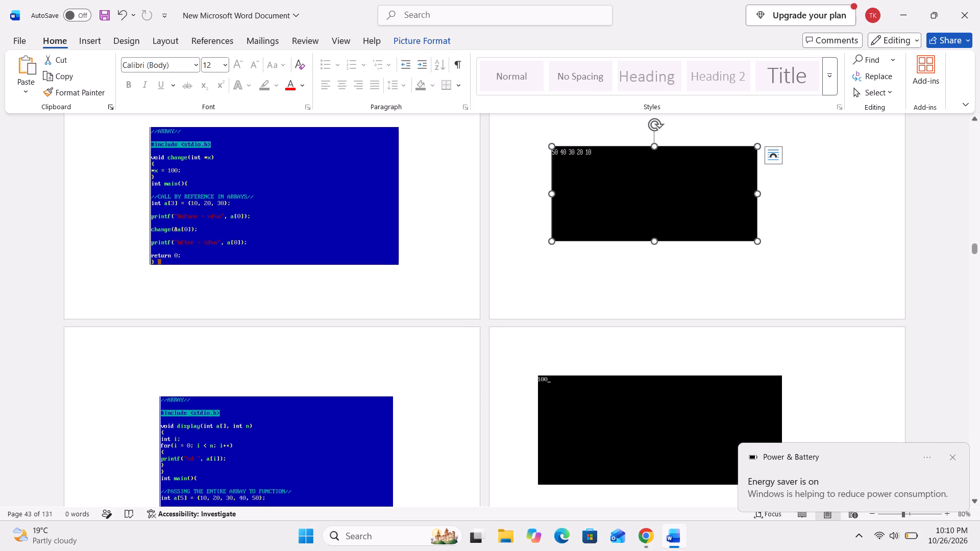
{"action": "left_click", "coordinate": [954, 458]}
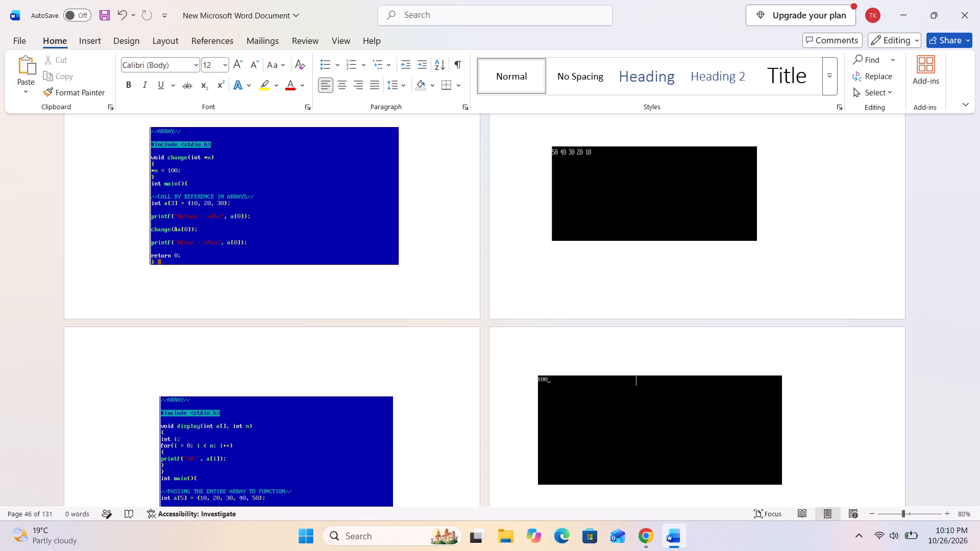
{"action": "scroll", "coordinate": [628, 363], "scroll_direction": "up", "scroll_amount": 8}
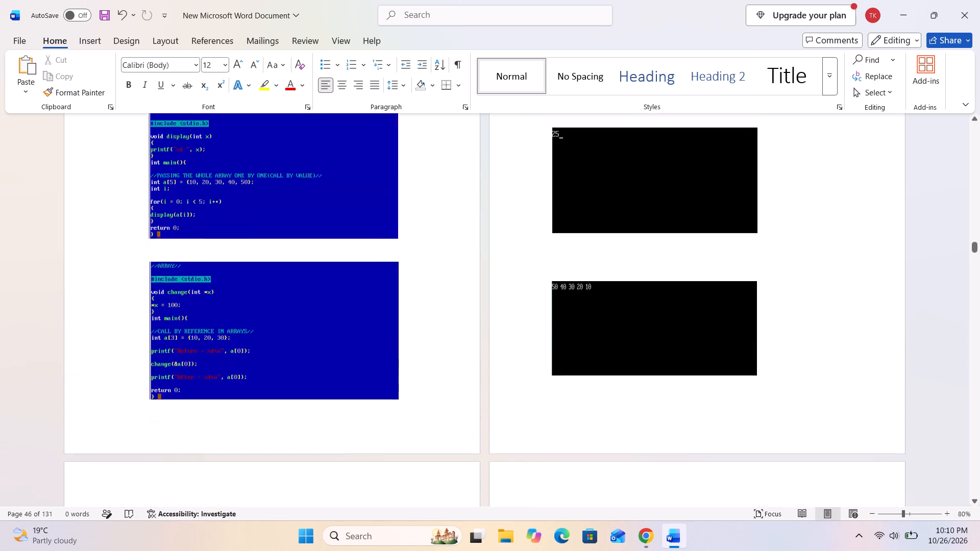
{"action": "scroll", "coordinate": [627, 363], "scroll_direction": "down", "scroll_amount": 12}
{"action": "scroll", "coordinate": [470, 350], "scroll_direction": "down", "scroll_amount": 5}
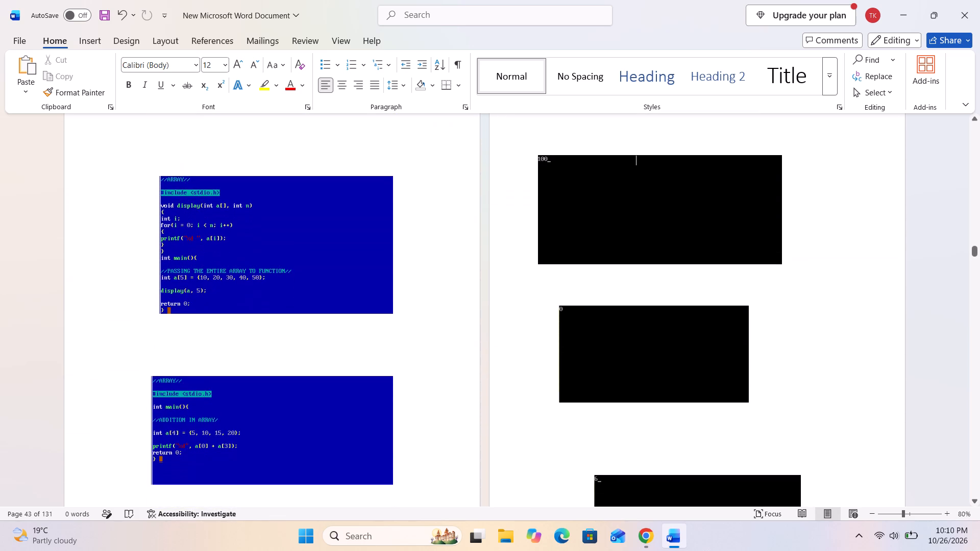
{"action": "scroll", "coordinate": [322, 376], "scroll_direction": "down", "scroll_amount": 1}
{"action": "scroll", "coordinate": [298, 319], "scroll_direction": "down", "scroll_amount": 3}
{"action": "scroll", "coordinate": [300, 198], "scroll_direction": "up", "scroll_amount": 3}
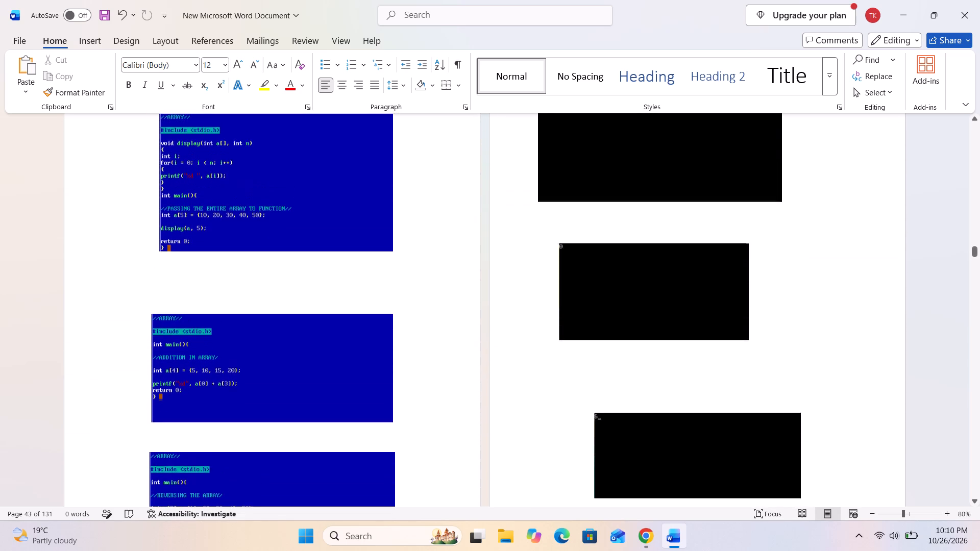
{"action": "left_click_drag", "start_coordinate": [294, 208], "coordinate": [291, 183]}
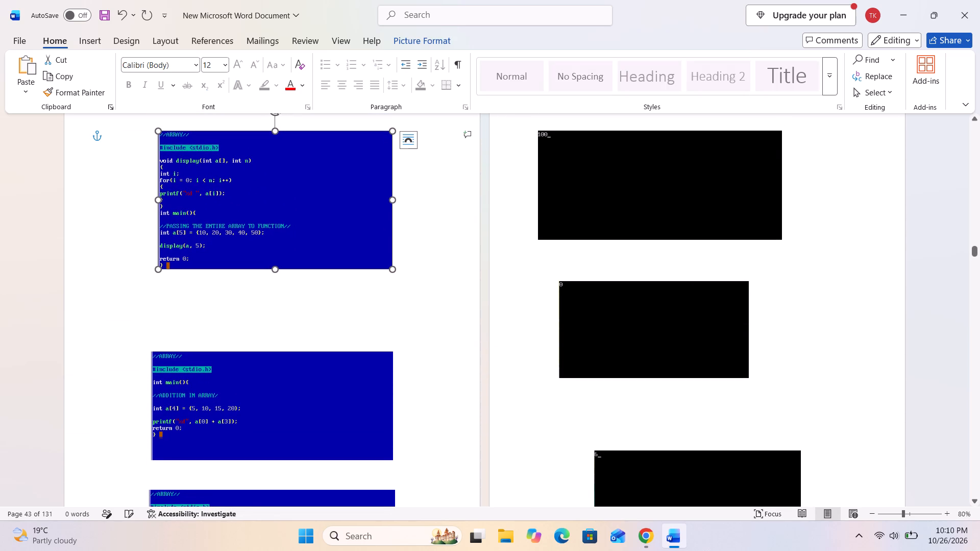
Move the "ADDITION IN ARRAY" code picture on page 45 up and match its side edges to the code picture above.
{"action": "left_click_drag", "start_coordinate": [265, 384], "coordinate": [266, 352]}
{"action": "left_click_drag", "start_coordinate": [151, 375], "coordinate": [158, 271]}
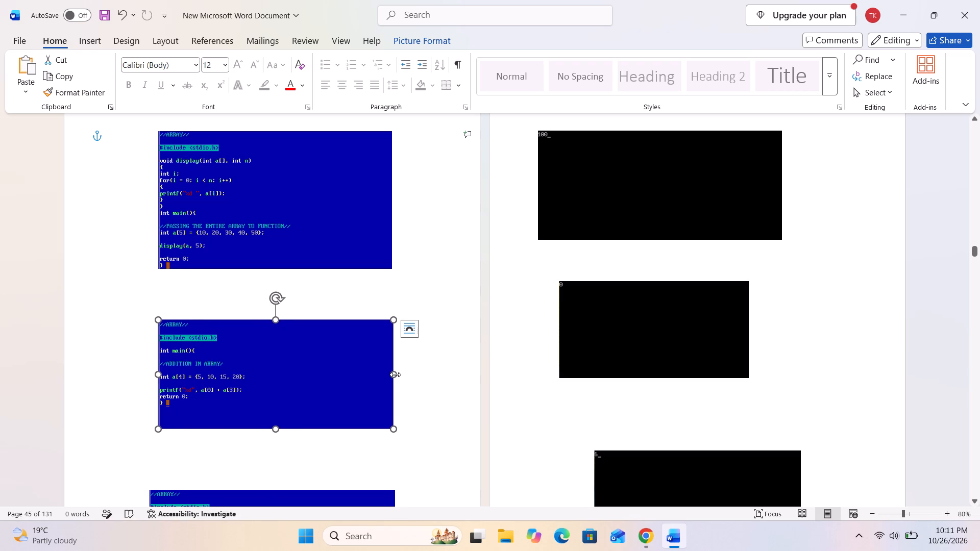
{"action": "left_click_drag", "start_coordinate": [395, 374], "coordinate": [392, 266]}
Move the "REVERSING THE ARRAY" code picture on page 45 up and match its side edges to the "ADDITION IN ARRAY" picture.
{"action": "scroll", "coordinate": [336, 403], "scroll_direction": "down", "scroll_amount": 8}
{"action": "left_click_drag", "start_coordinate": [247, 361], "coordinate": [251, 330]}
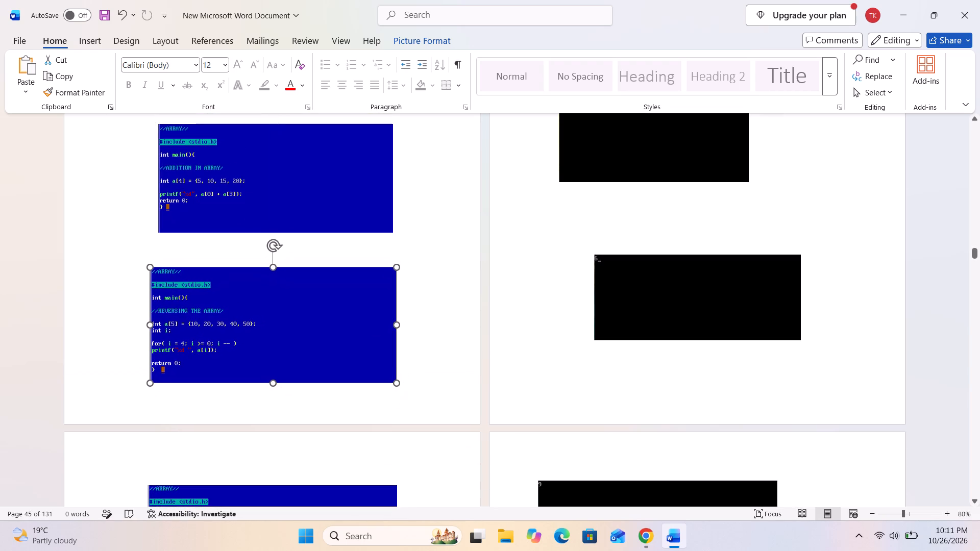
{"action": "left_click_drag", "start_coordinate": [251, 330], "coordinate": [252, 330]}
{"action": "left_click_drag", "start_coordinate": [151, 321], "coordinate": [158, 233]}
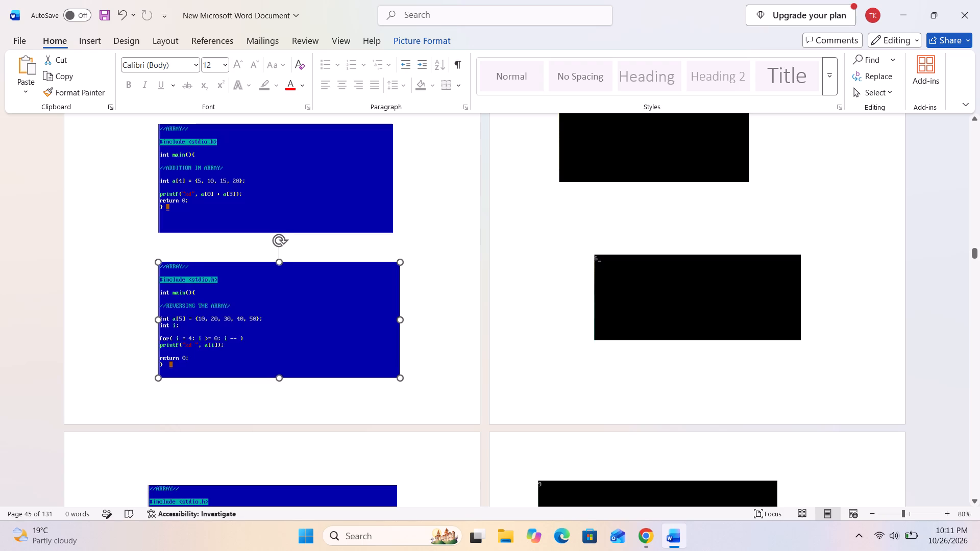
{"action": "left_click_drag", "start_coordinate": [158, 233], "coordinate": [159, 232]}
{"action": "left_click_drag", "start_coordinate": [400, 316], "coordinate": [393, 231]}
Align the top and bottom edges of the "100" output picture on page 46 with those of the first code picture on page 45.
{"action": "scroll", "coordinate": [560, 356], "scroll_direction": "up", "scroll_amount": 7}
{"action": "scroll", "coordinate": [620, 339], "scroll_direction": "up", "scroll_amount": 4}
{"action": "left_click", "coordinate": [606, 291]}
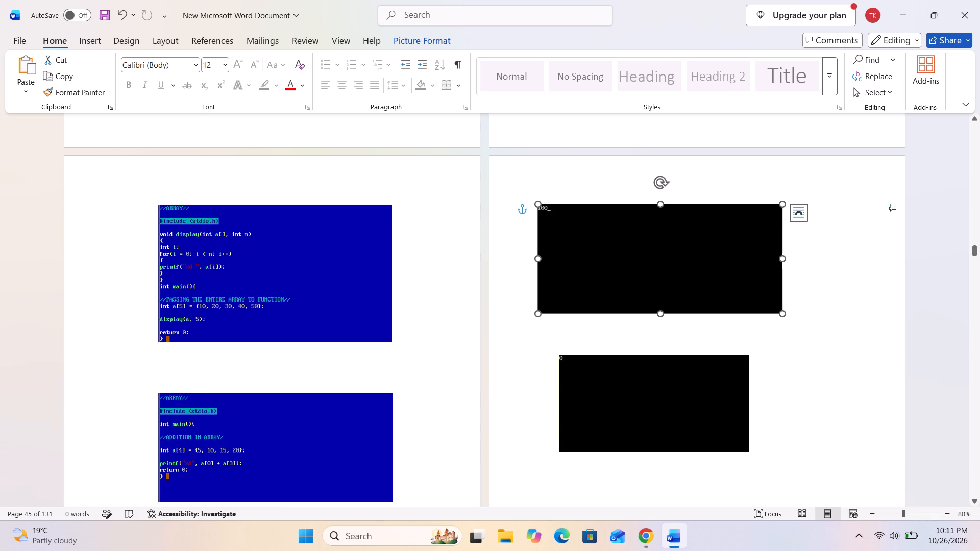
{"action": "left_click_drag", "start_coordinate": [660, 313], "coordinate": [386, 347]}
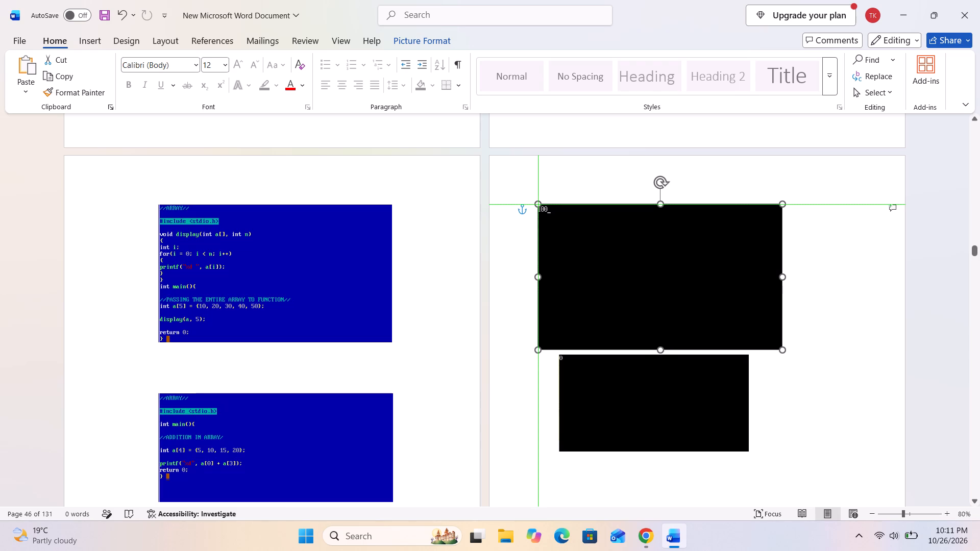
{"action": "left_click_drag", "start_coordinate": [386, 347], "coordinate": [382, 343]}
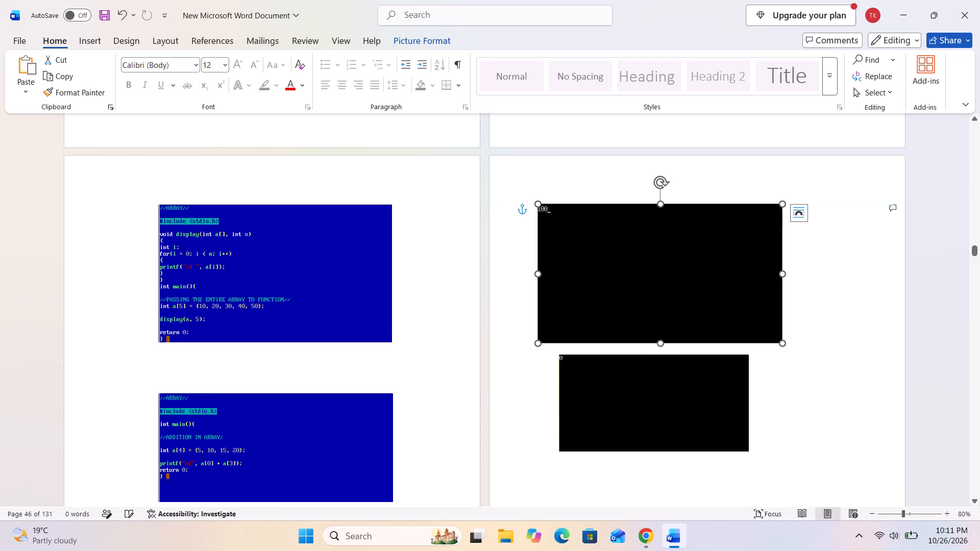
{"action": "left_click_drag", "start_coordinate": [658, 203], "coordinate": [403, 209]}
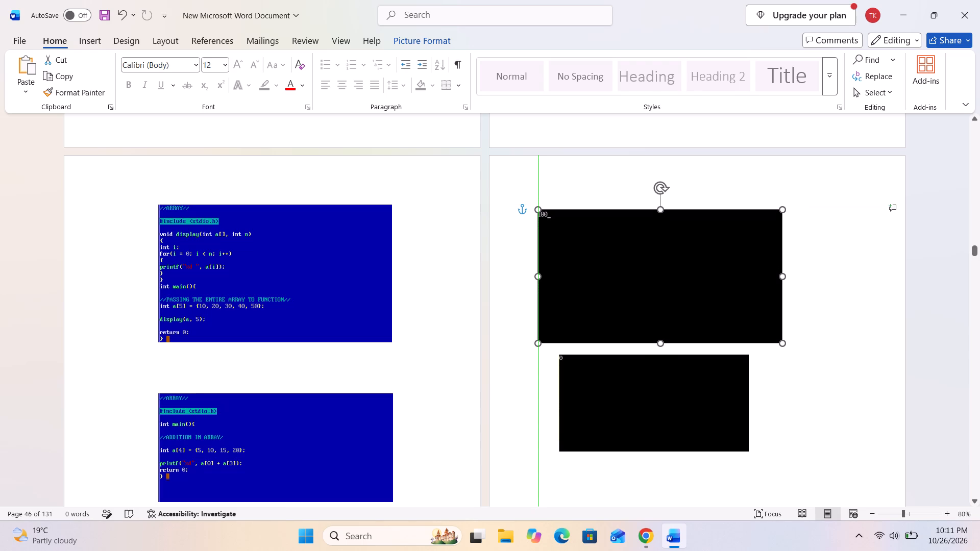
{"action": "left_click_drag", "start_coordinate": [403, 209], "coordinate": [382, 204]}
Move the second output picture on page 46 down and left, match its side edges to the "100" picture, and stretch its bottom edge down.
{"action": "scroll", "coordinate": [503, 369], "scroll_direction": "down", "scroll_amount": 4}
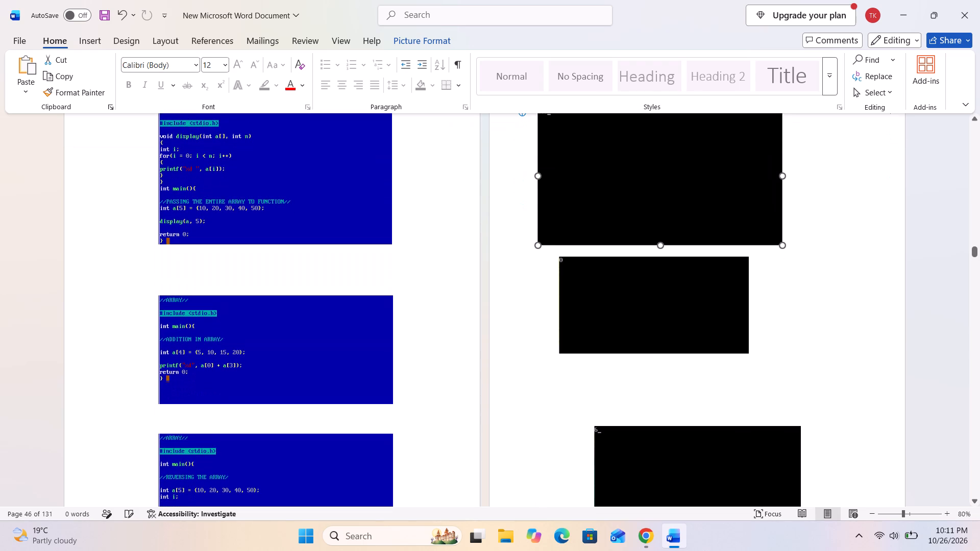
{"action": "left_click_drag", "start_coordinate": [640, 306], "coordinate": [614, 325]}
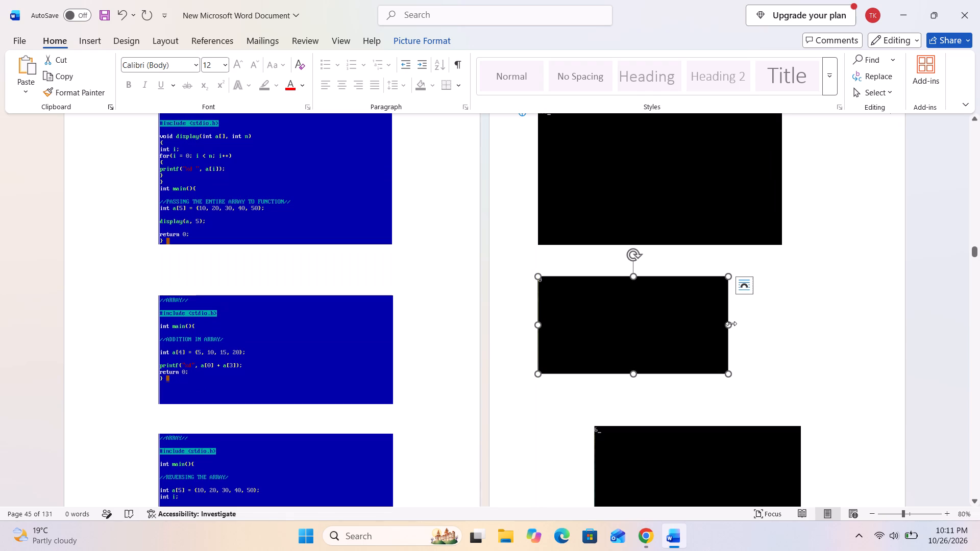
{"action": "left_click_drag", "start_coordinate": [731, 323], "coordinate": [806, 334]}
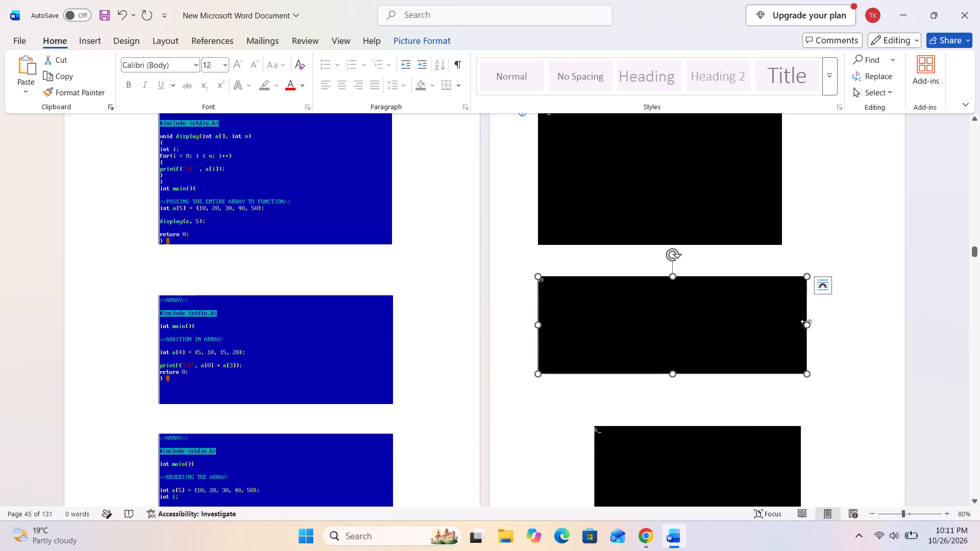
{"action": "left_click_drag", "start_coordinate": [806, 321], "coordinate": [782, 246]}
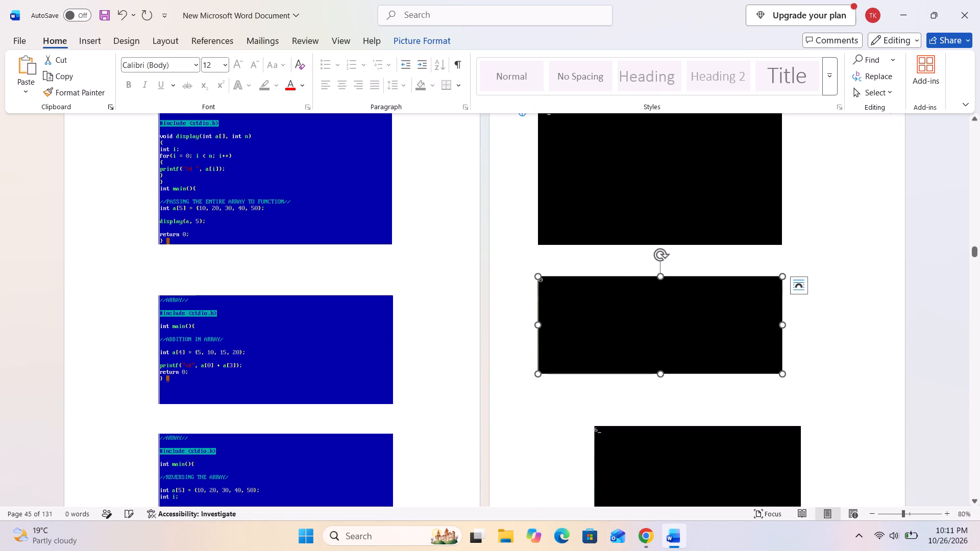
{"action": "left_click_drag", "start_coordinate": [660, 374], "coordinate": [664, 387]}
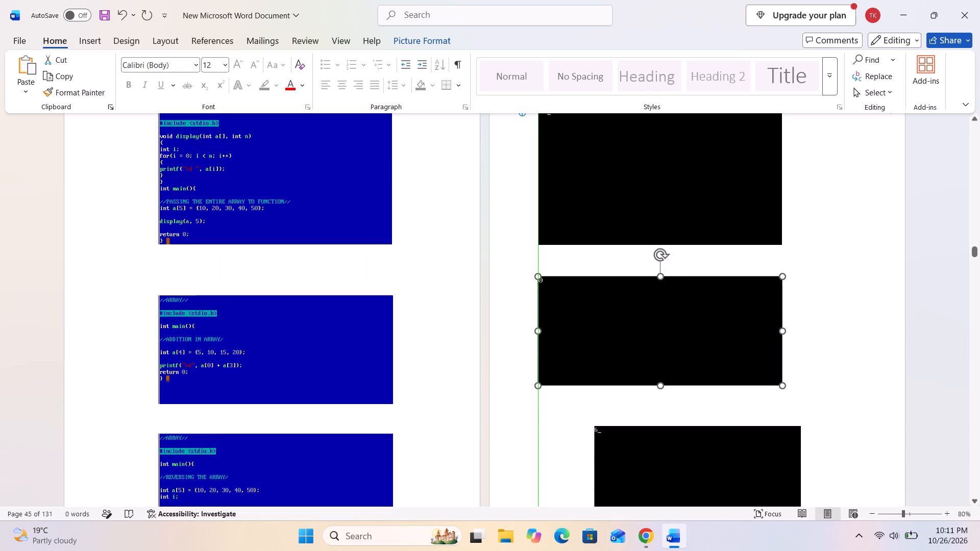
{"action": "left_click_drag", "start_coordinate": [664, 387], "coordinate": [664, 391]}
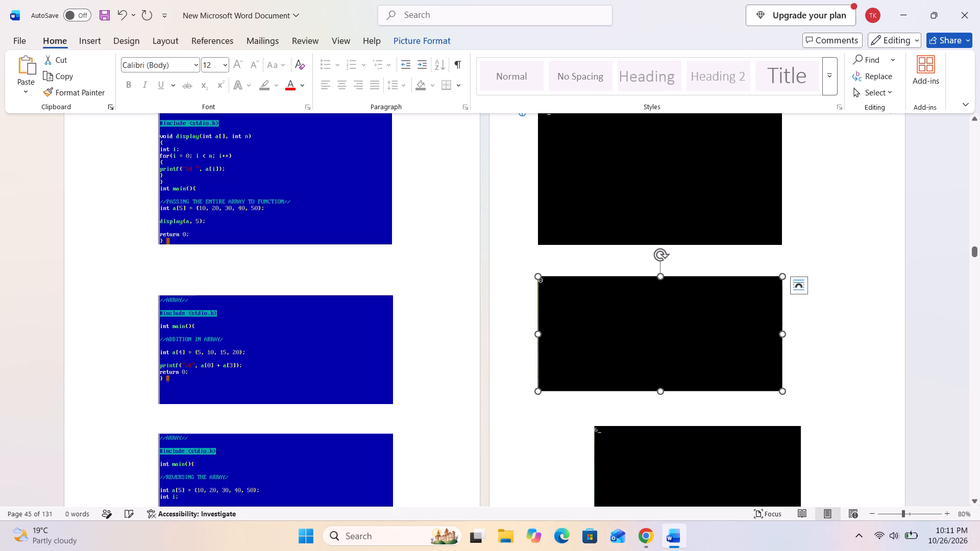
Move the third output picture on page 46 left beneath the second, stretch its bottom edge down, and match its outer side edge.
{"action": "scroll", "coordinate": [697, 456], "scroll_direction": "down", "scroll_amount": 6}
{"action": "left_click_drag", "start_coordinate": [705, 330], "coordinate": [656, 320]}
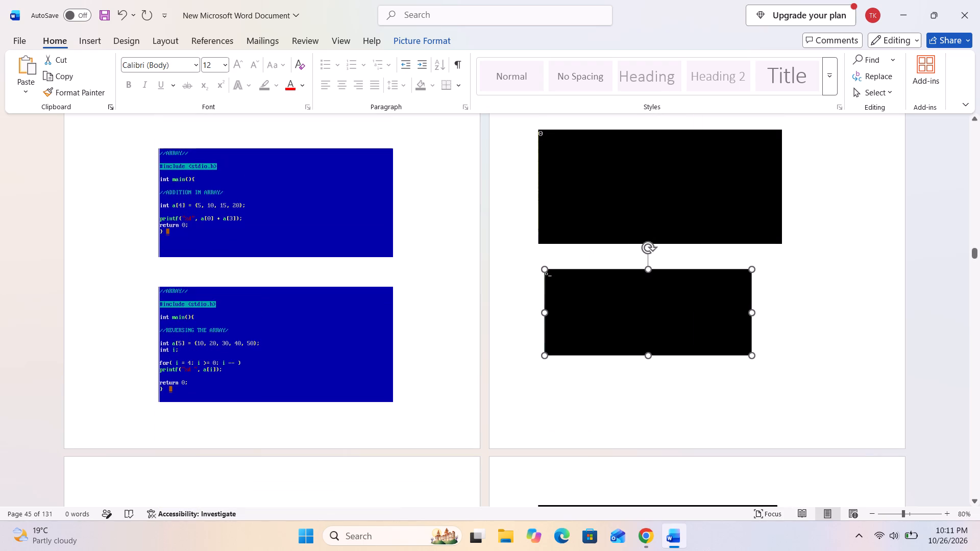
{"action": "left_click_drag", "start_coordinate": [656, 320], "coordinate": [652, 328]}
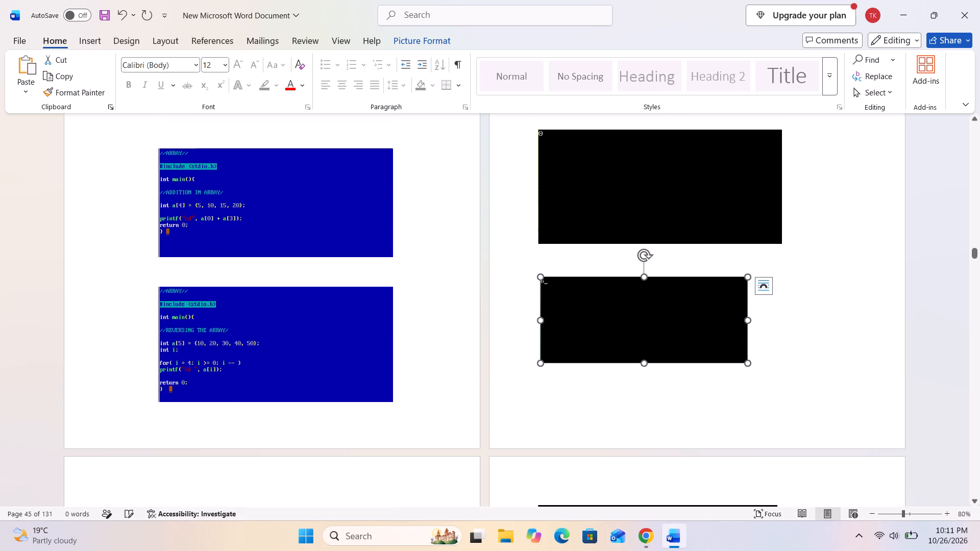
{"action": "left_click_drag", "start_coordinate": [647, 361], "coordinate": [645, 392]}
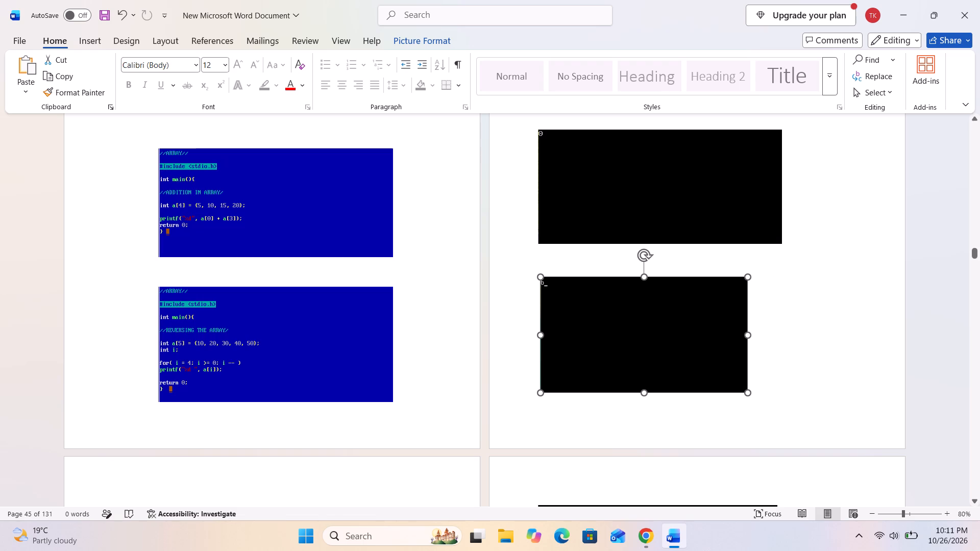
{"action": "left_click_drag", "start_coordinate": [750, 332], "coordinate": [780, 245]}
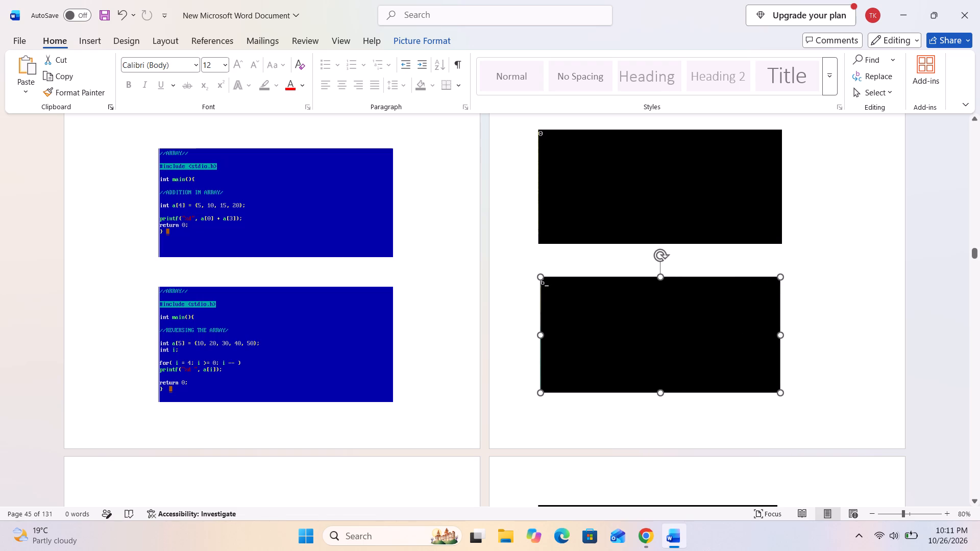
{"action": "left_click_drag", "start_coordinate": [780, 245], "coordinate": [782, 245]}
{"action": "left_click", "coordinate": [596, 344]}
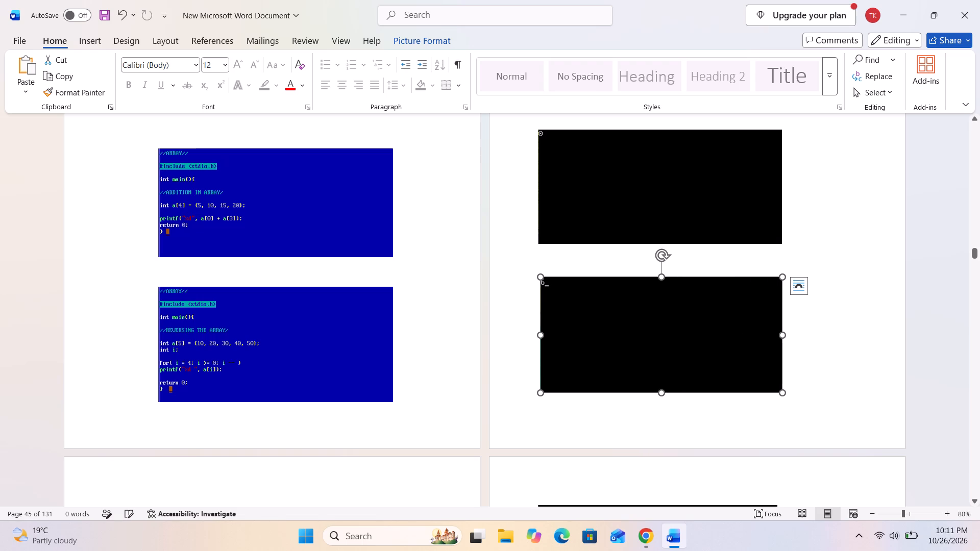
{"action": "left_click", "coordinate": [724, 418]}
Match the side edges of the "PARTIAL ARRAY INITIALISATION" code picture on page 47 to the "ARRAY MODIFICATION" picture above it.
{"action": "scroll", "coordinate": [696, 423], "scroll_direction": "down", "scroll_amount": 12}
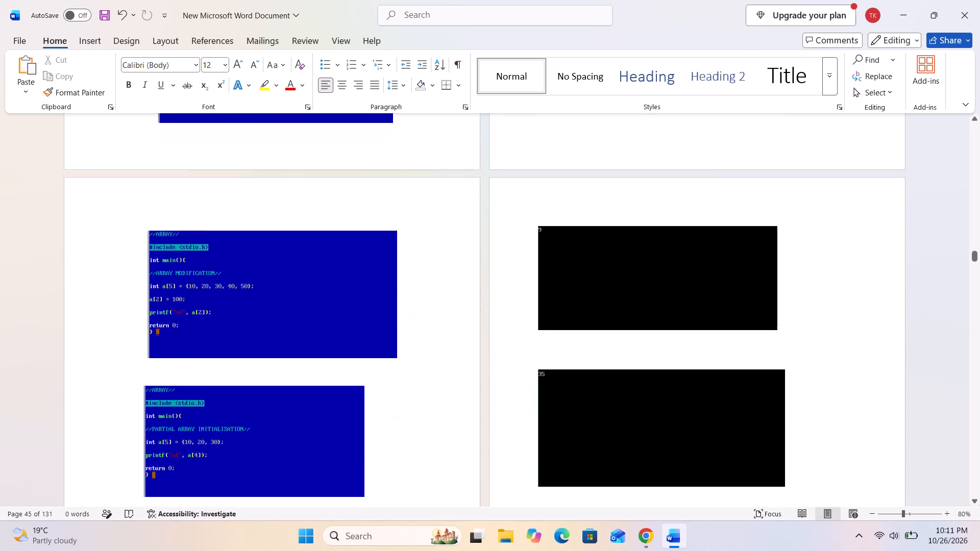
{"action": "scroll", "coordinate": [689, 417], "scroll_direction": "down", "scroll_amount": 2}
{"action": "scroll", "coordinate": [695, 285], "scroll_direction": "down", "scroll_amount": 3}
{"action": "left_click", "coordinate": [261, 329]}
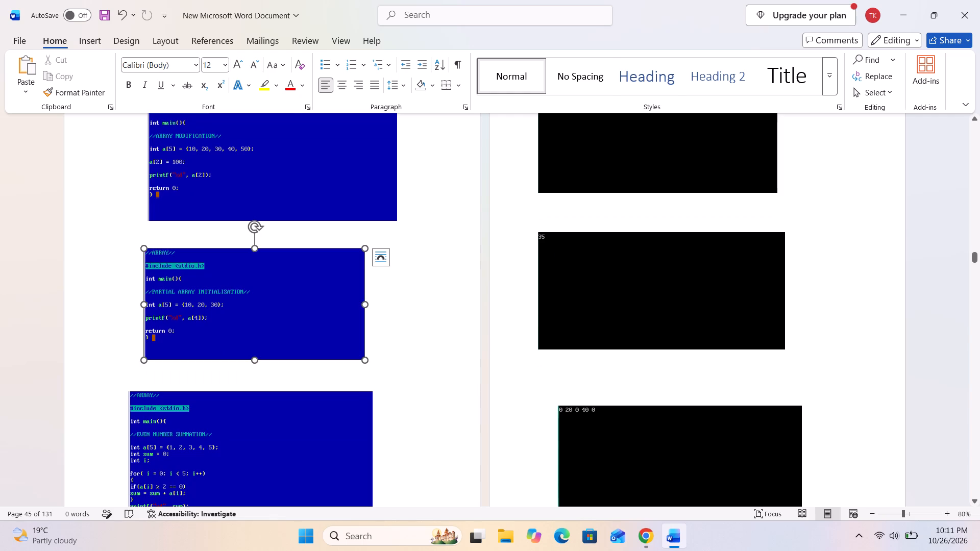
{"action": "left_click_drag", "start_coordinate": [143, 302], "coordinate": [148, 287]}
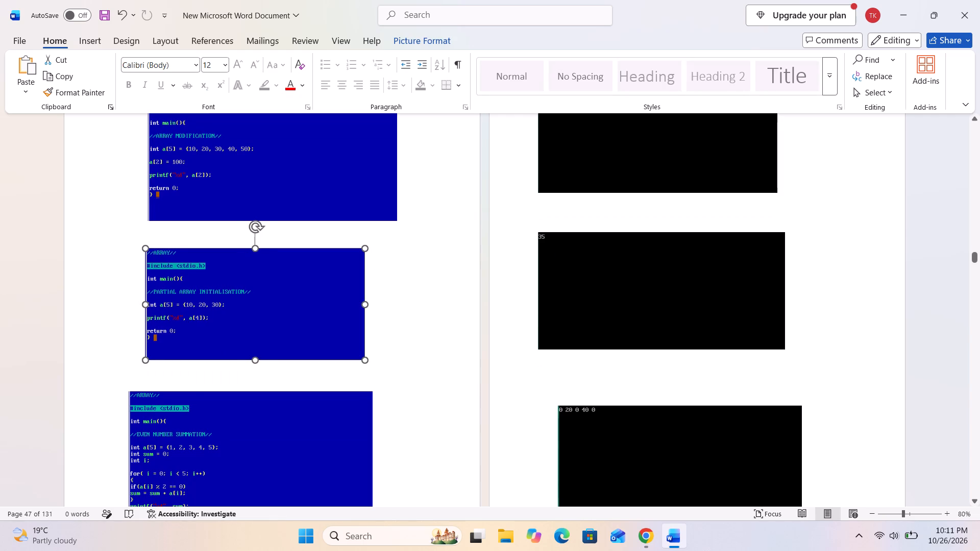
{"action": "left_click_drag", "start_coordinate": [148, 287], "coordinate": [148, 202]}
{"action": "left_click_drag", "start_coordinate": [365, 304], "coordinate": [365, 304]}
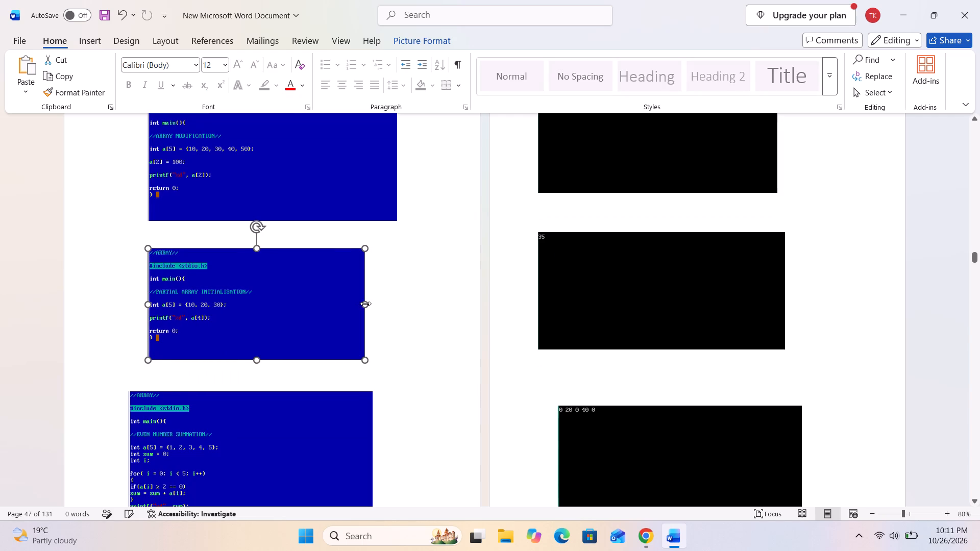
{"action": "left_click_drag", "start_coordinate": [365, 304], "coordinate": [396, 220]}
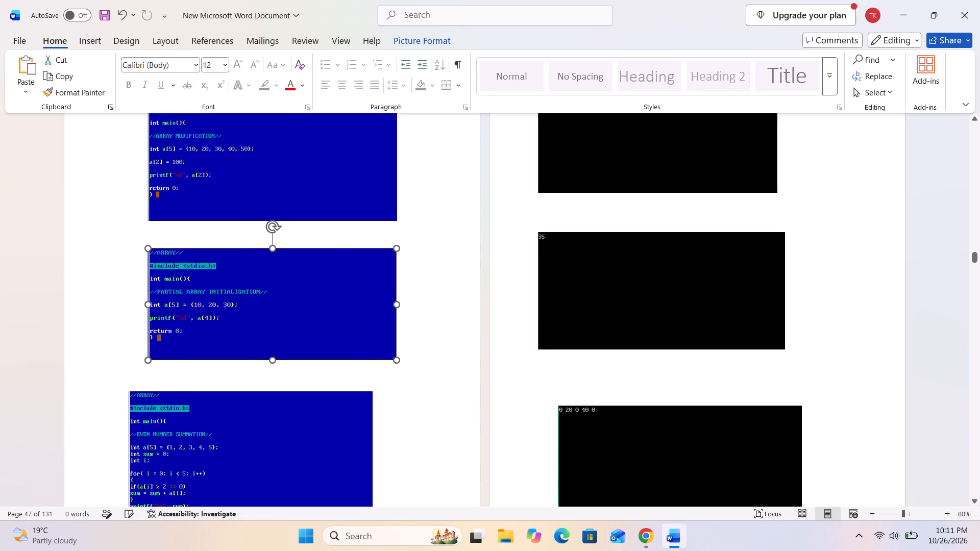
{"action": "left_click_drag", "start_coordinate": [396, 220], "coordinate": [398, 220]}
Move the "EVEN NUMBER SUMMATION" code picture on page 47 right and slightly up, and match its side edges to the picture above.
{"action": "scroll", "coordinate": [331, 284], "scroll_direction": "down", "scroll_amount": 5}
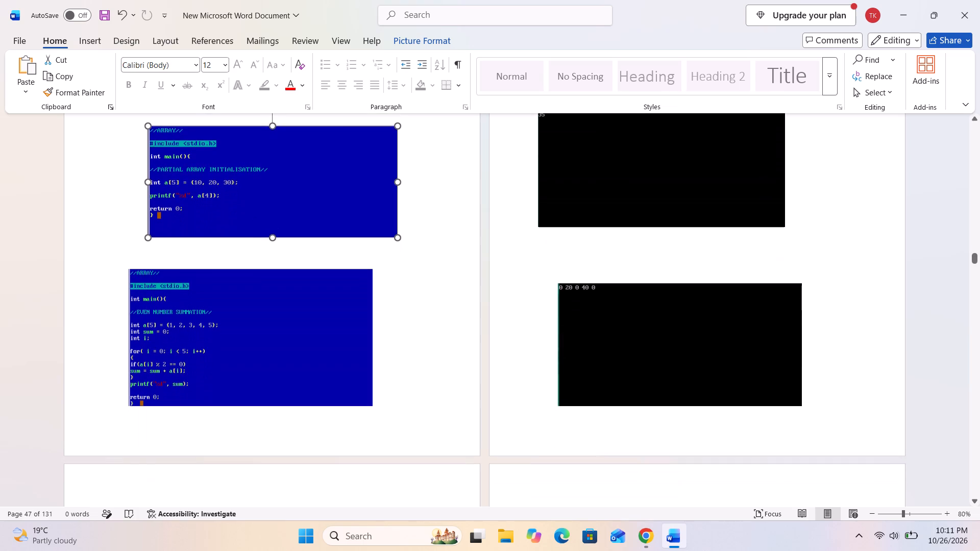
{"action": "left_click_drag", "start_coordinate": [271, 322], "coordinate": [291, 319]}
{"action": "left_click_drag", "start_coordinate": [151, 335], "coordinate": [151, 335]}
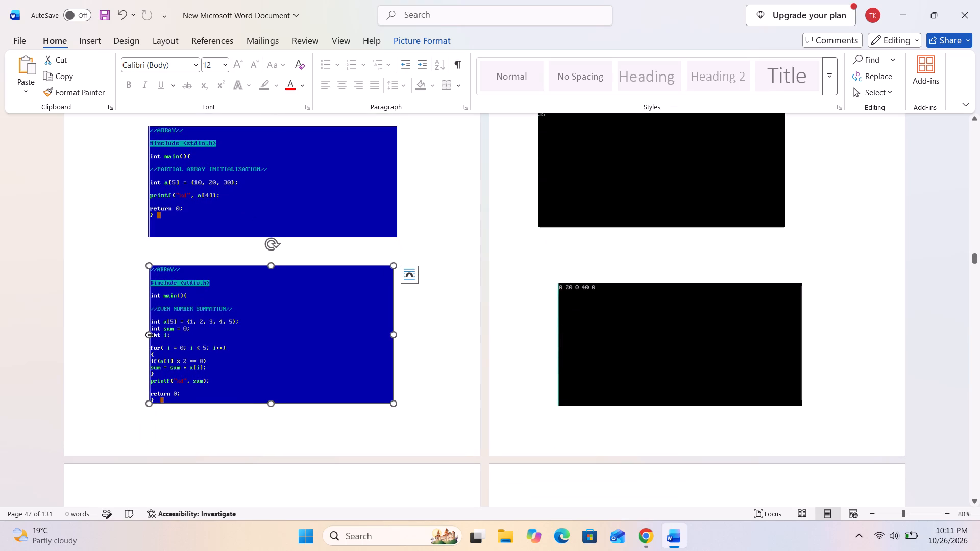
{"action": "left_click_drag", "start_coordinate": [151, 335], "coordinate": [150, 239]}
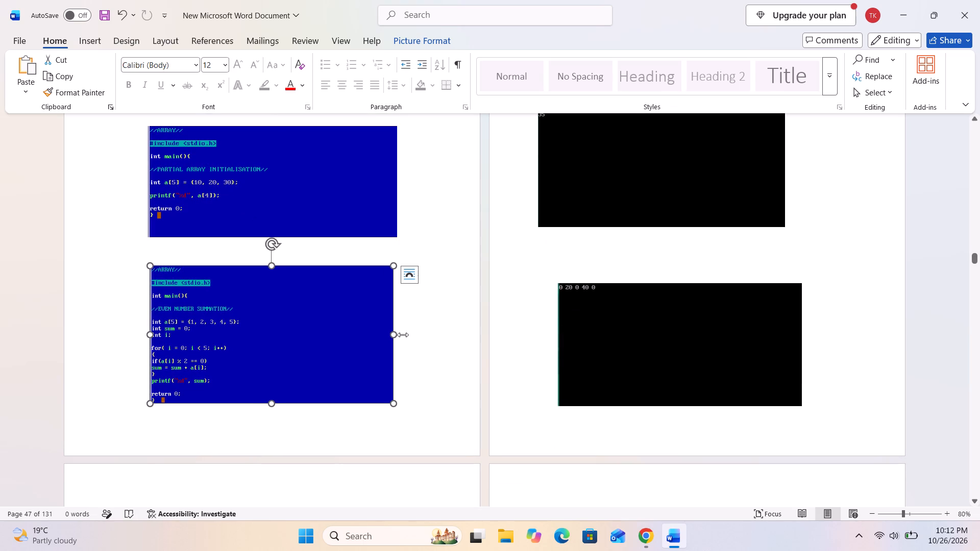
{"action": "left_click_drag", "start_coordinate": [396, 332], "coordinate": [398, 238]}
Move the "0 20 0 40 0" output picture on page 48 left and up beneath the "35" picture, and nudge the "35" picture slightly up.
{"action": "left_click_drag", "start_coordinate": [608, 320], "coordinate": [586, 302]}
{"action": "scroll", "coordinate": [586, 302], "scroll_direction": "up", "scroll_amount": 2}
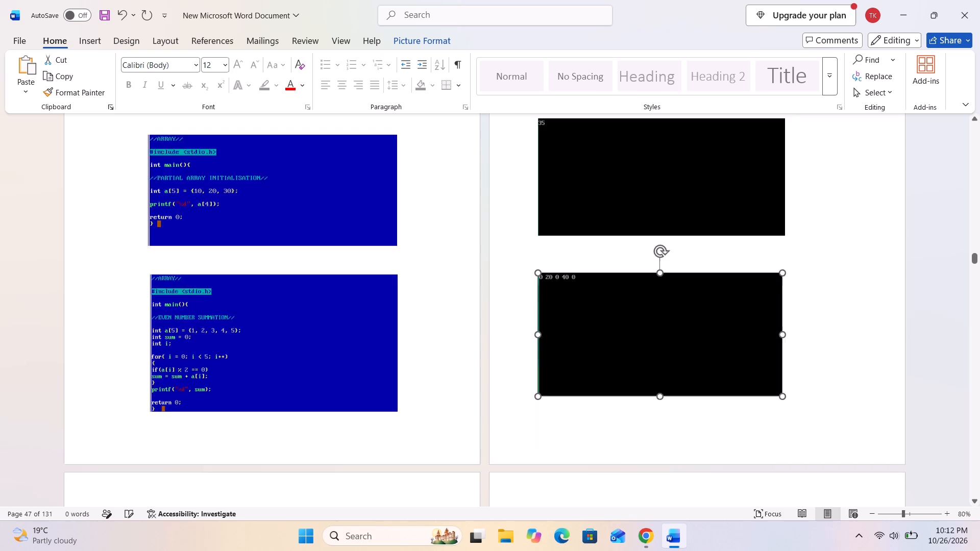
{"action": "scroll", "coordinate": [586, 302], "scroll_direction": "up", "scroll_amount": 5}
{"action": "left_click_drag", "start_coordinate": [626, 326], "coordinate": [619, 323]}
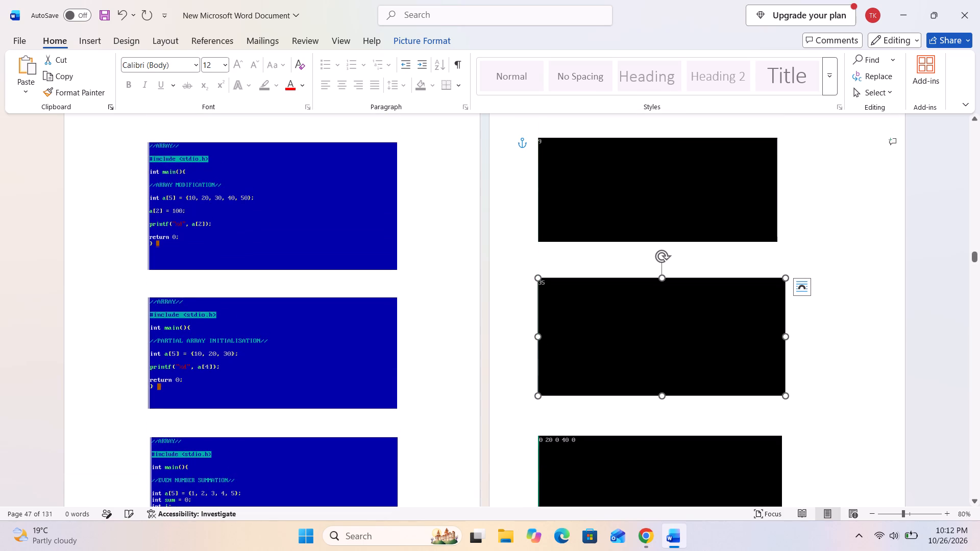
{"action": "left_click_drag", "start_coordinate": [617, 197], "coordinate": [617, 203]}
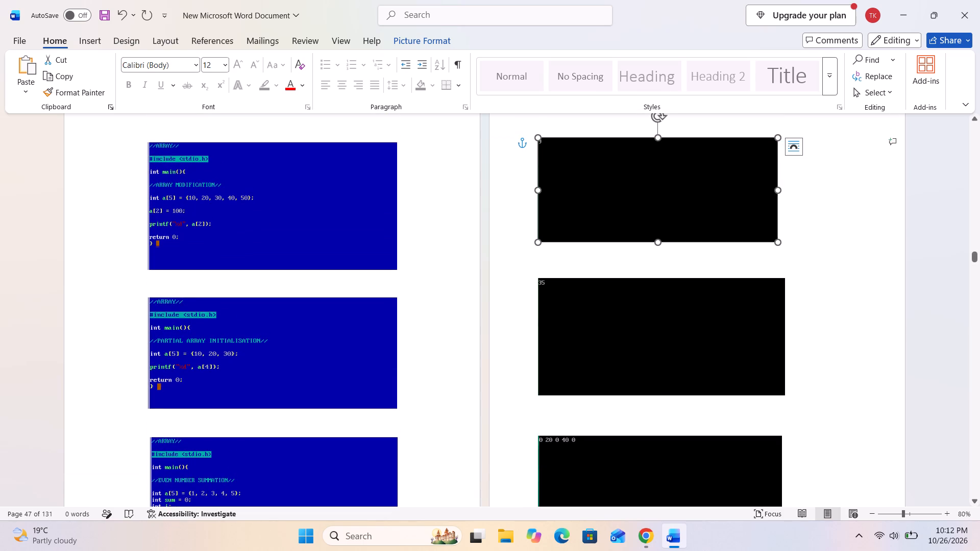
Match the outer side edges of the "35" and "0 20 0 40 0" output pictures on page 48 to the "9" picture above them.
{"action": "left_click", "coordinate": [775, 313]}
{"action": "left_click_drag", "start_coordinate": [786, 336], "coordinate": [773, 246]}
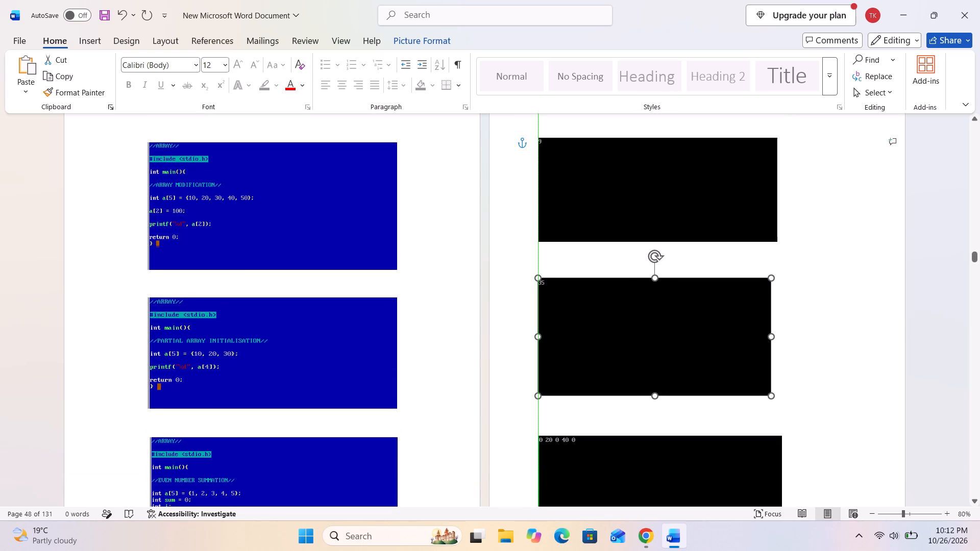
{"action": "left_click_drag", "start_coordinate": [773, 246], "coordinate": [772, 428]}
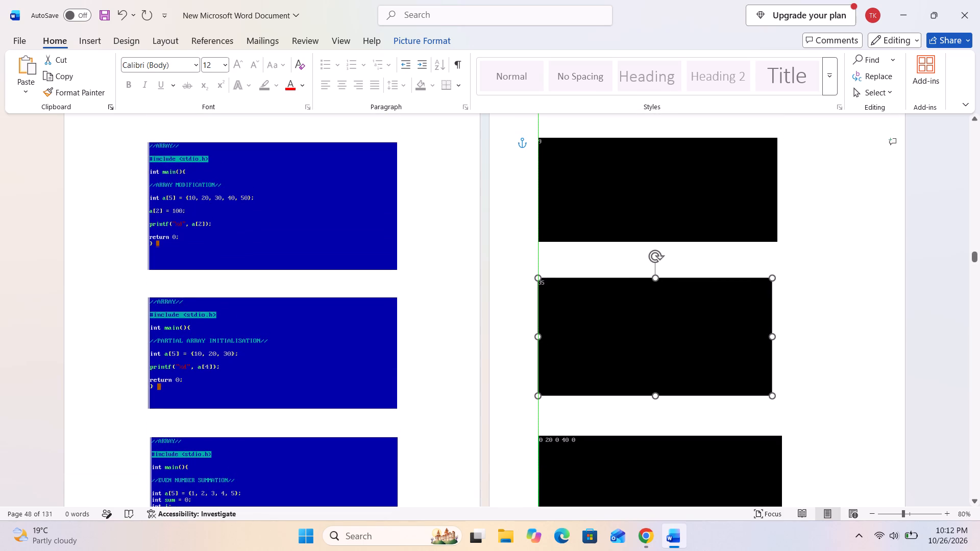
{"action": "left_click_drag", "start_coordinate": [772, 428], "coordinate": [778, 237]}
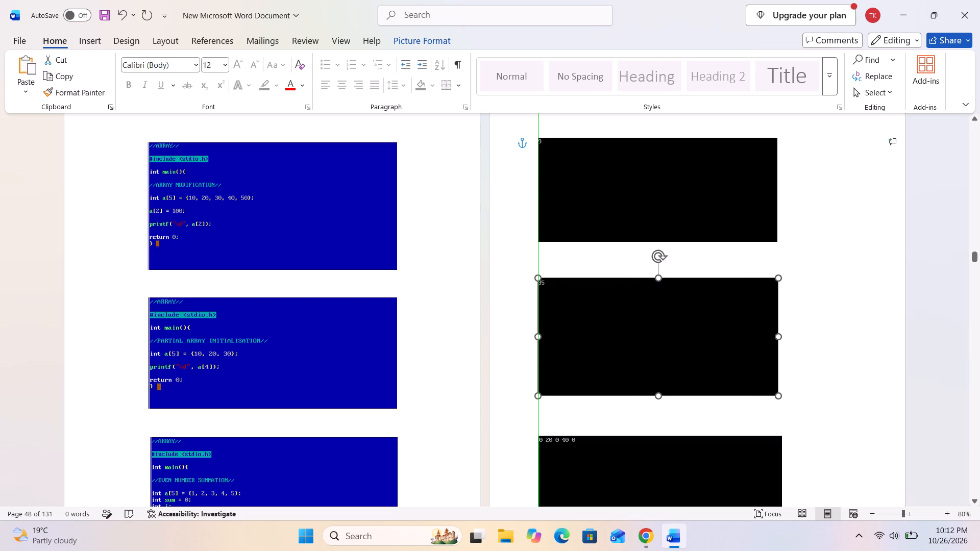
{"action": "left_click_drag", "start_coordinate": [778, 237], "coordinate": [777, 239]}
{"action": "left_click", "coordinate": [769, 481]}
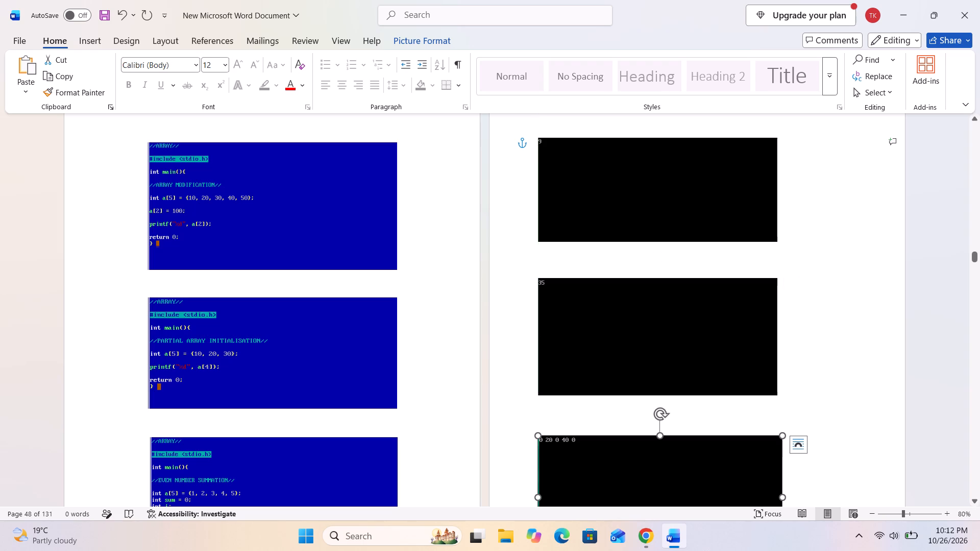
{"action": "left_click_drag", "start_coordinate": [781, 494], "coordinate": [779, 397]}
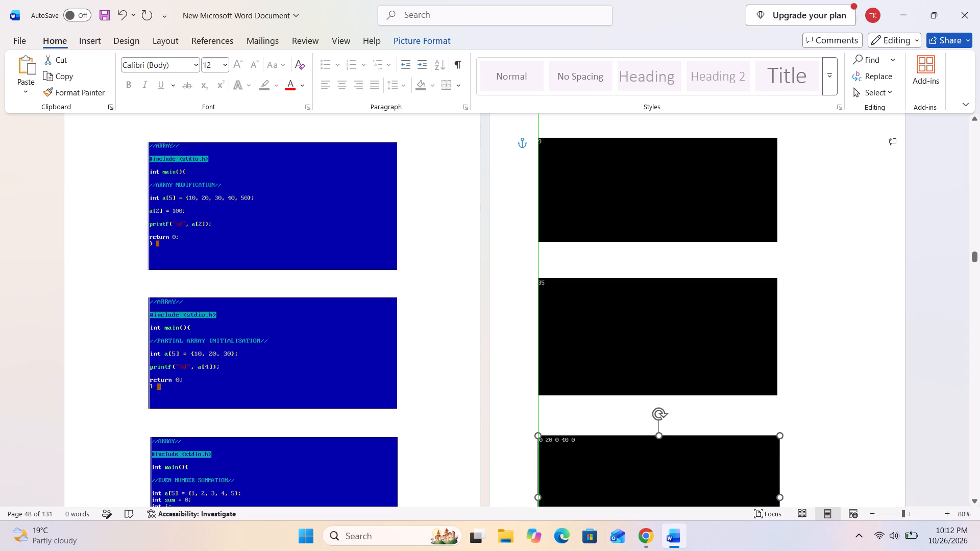
{"action": "left_click_drag", "start_coordinate": [779, 397], "coordinate": [777, 394]}
Move the "ARRAY TRANSFORMATION" and "INDEX BASED CLEARING" code pictures on page 49 right and up, stacking them beneath "FIND MAXIMUM VALUE" with clear gaps.
{"action": "scroll", "coordinate": [694, 374], "scroll_direction": "up", "scroll_amount": 4}
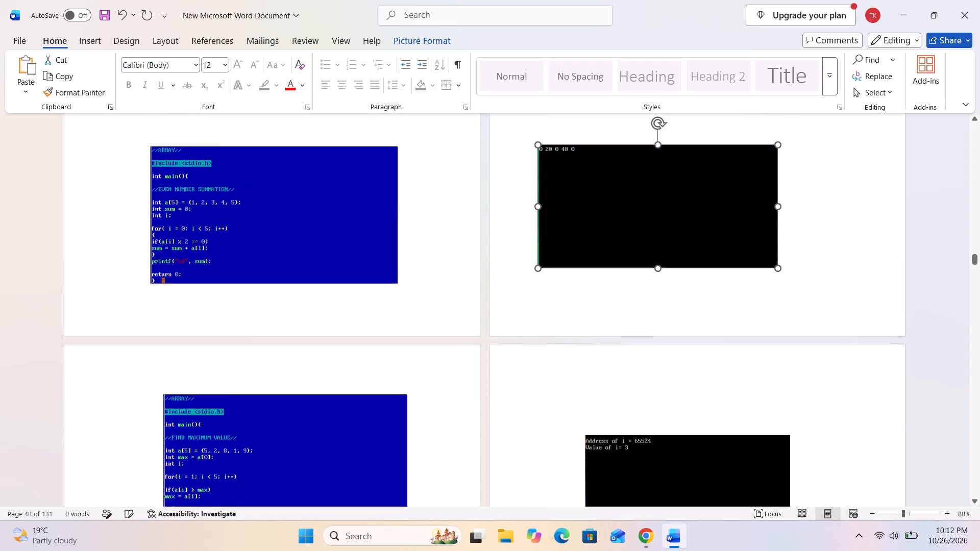
{"action": "scroll", "coordinate": [694, 374], "scroll_direction": "up", "scroll_amount": 7}
{"action": "scroll", "coordinate": [341, 390], "scroll_direction": "down", "scroll_amount": 20}
{"action": "left_click_drag", "start_coordinate": [306, 368], "coordinate": [309, 368]}
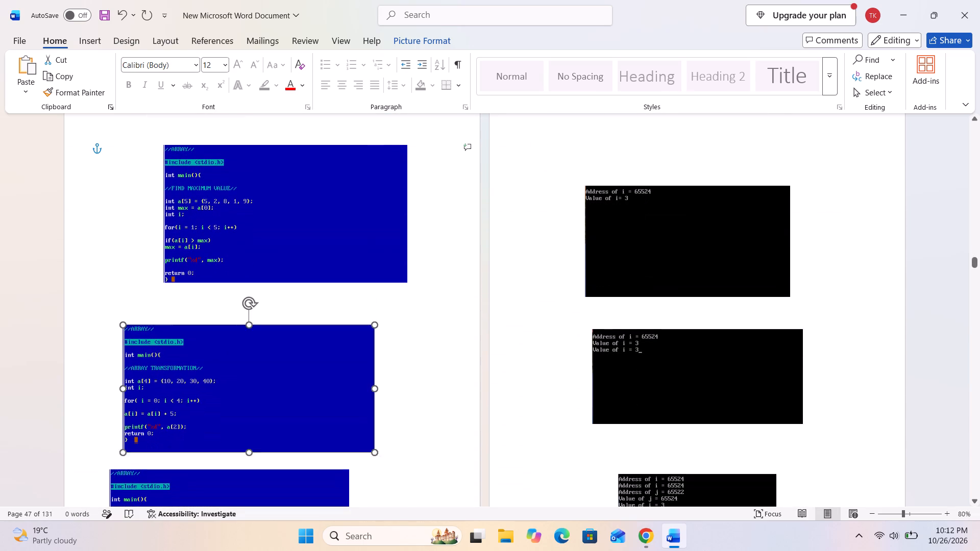
{"action": "left_click_drag", "start_coordinate": [309, 368], "coordinate": [348, 362]}
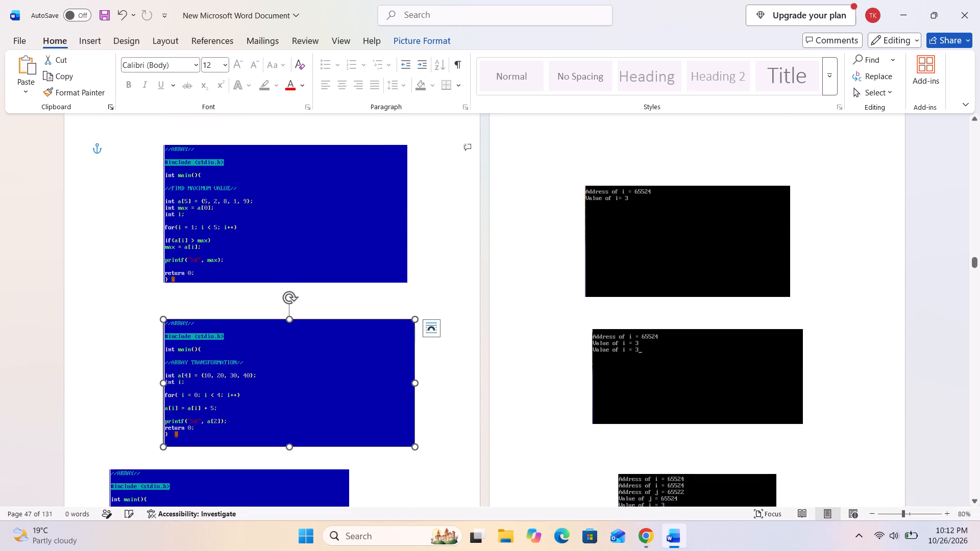
{"action": "scroll", "coordinate": [343, 363], "scroll_direction": "down", "scroll_amount": 4}
{"action": "left_click_drag", "start_coordinate": [269, 429], "coordinate": [321, 424]}
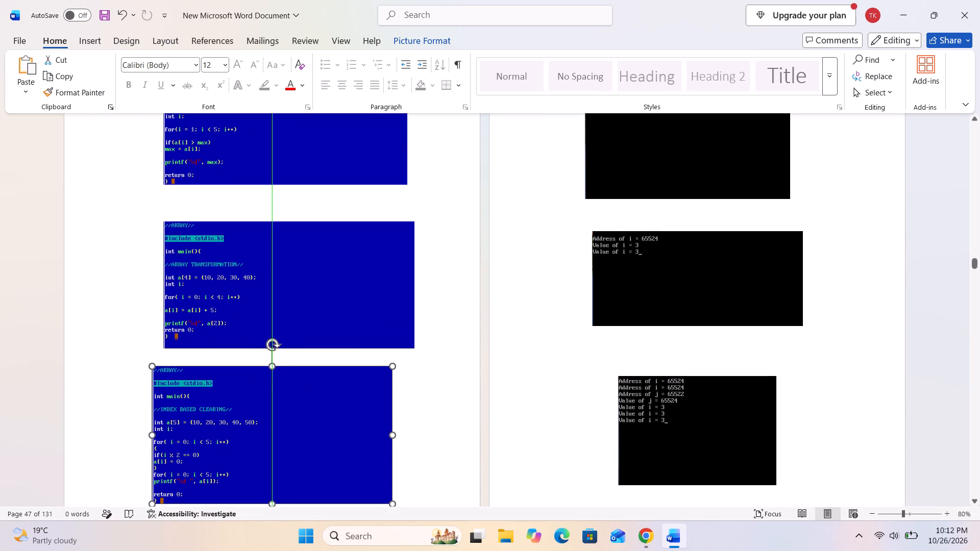
{"action": "left_click_drag", "start_coordinate": [321, 424], "coordinate": [328, 423]}
{"action": "left_click_drag", "start_coordinate": [270, 314], "coordinate": [269, 305]}
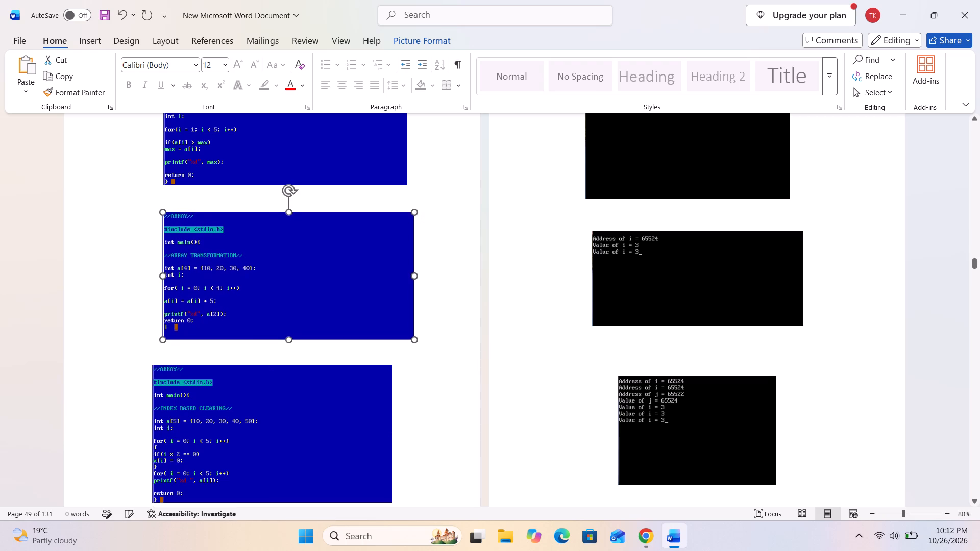
{"action": "left_click_drag", "start_coordinate": [269, 305], "coordinate": [269, 302]}
{"action": "left_click_drag", "start_coordinate": [204, 447], "coordinate": [214, 438]}
{"action": "left_click", "coordinate": [217, 428]}
Match the side edges of the "ARRAY TRANSFORMATION" and "INDEX BASED CLEARING" code pictures on page 49 to the "FIND MAXIMUM VALUE" picture.
{"action": "left_click", "coordinate": [183, 275]}
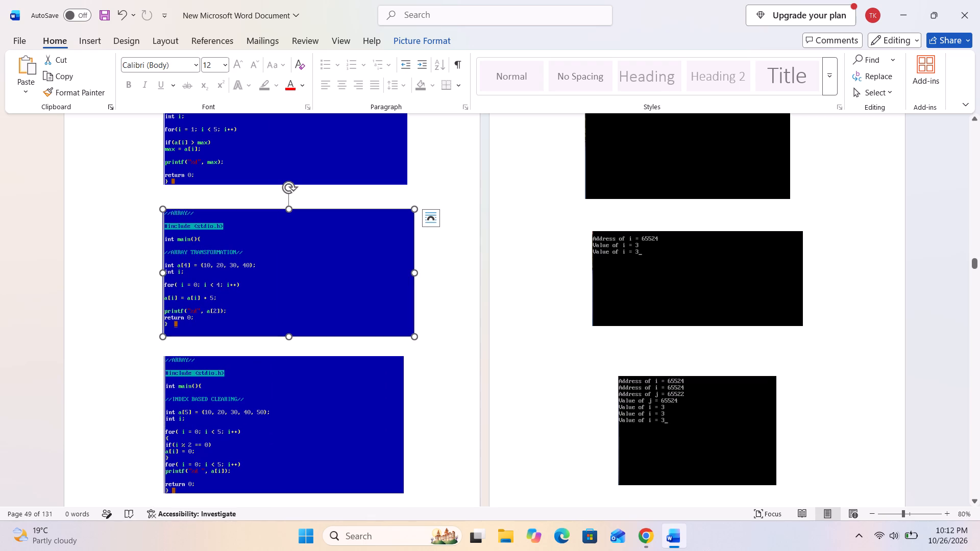
{"action": "left_click_drag", "start_coordinate": [163, 275], "coordinate": [164, 185]}
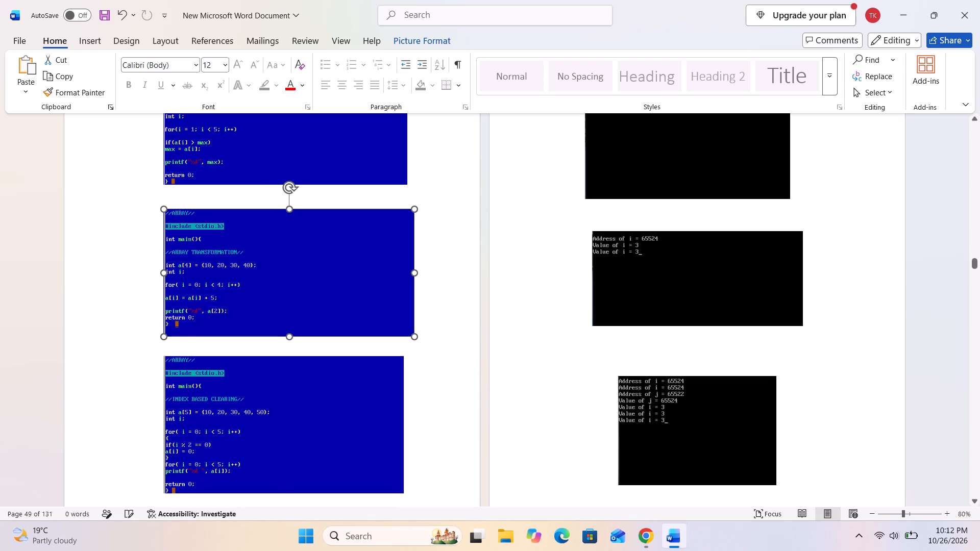
{"action": "left_click", "coordinate": [167, 415]}
{"action": "left_click_drag", "start_coordinate": [165, 428], "coordinate": [165, 342]}
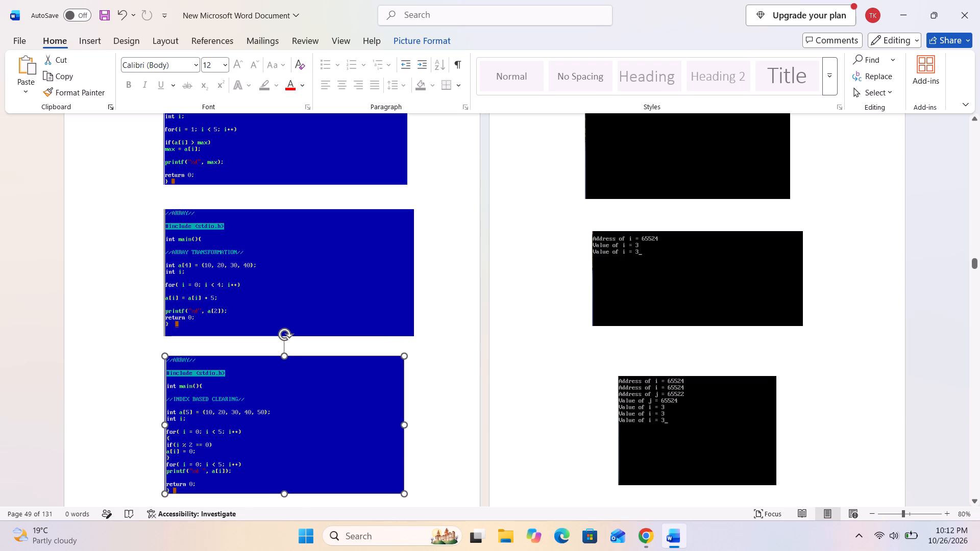
{"action": "left_click_drag", "start_coordinate": [165, 342], "coordinate": [164, 334]}
{"action": "left_click", "coordinate": [357, 423]}
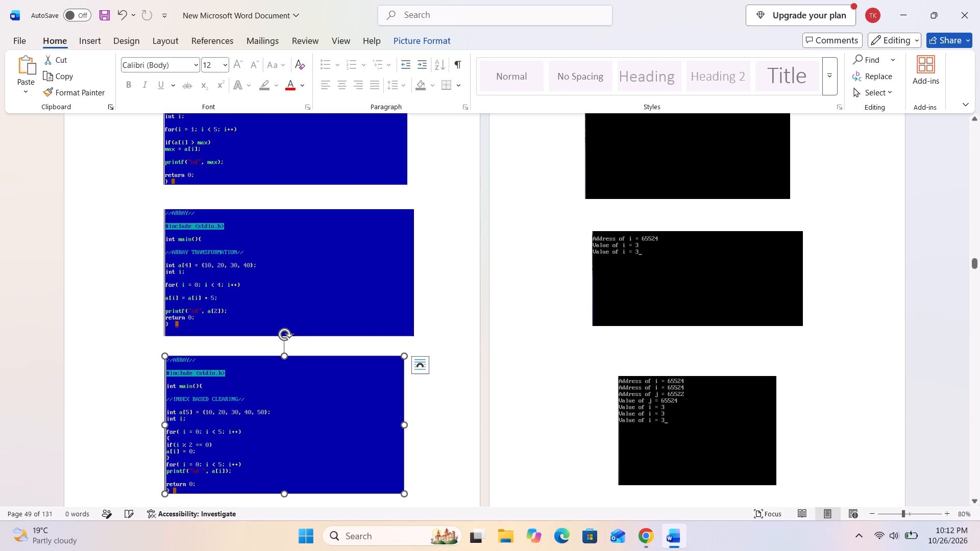
{"action": "left_click_drag", "start_coordinate": [404, 424], "coordinate": [414, 339]}
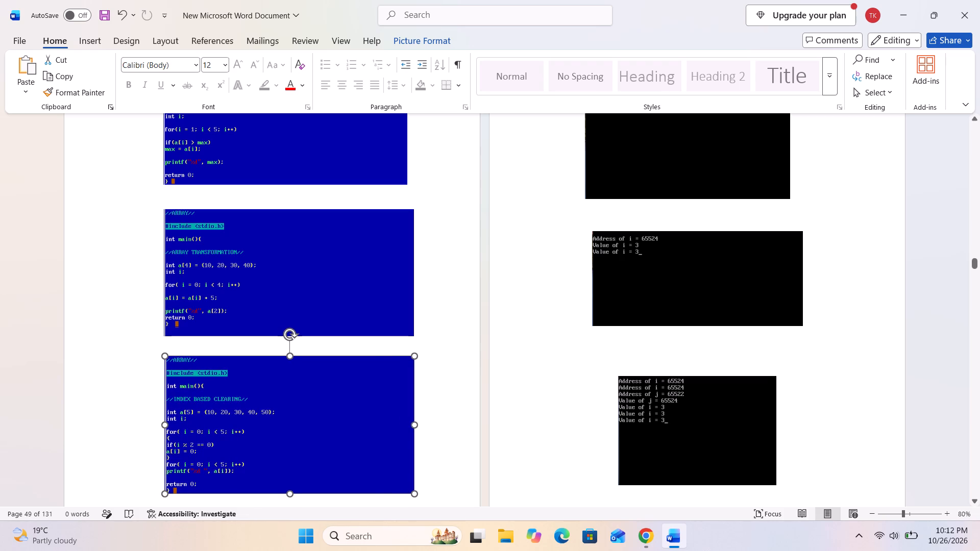
{"action": "left_click_drag", "start_coordinate": [414, 339], "coordinate": [407, 184]}
{"action": "left_click", "coordinate": [402, 280]}
{"action": "left_click_drag", "start_coordinate": [416, 272], "coordinate": [398, 194]}
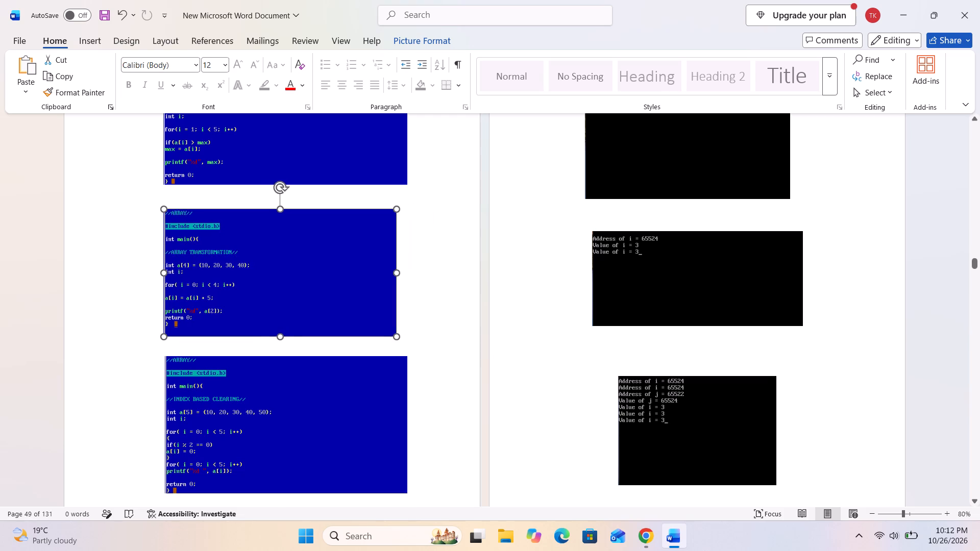
{"action": "left_click_drag", "start_coordinate": [398, 194], "coordinate": [407, 184]}
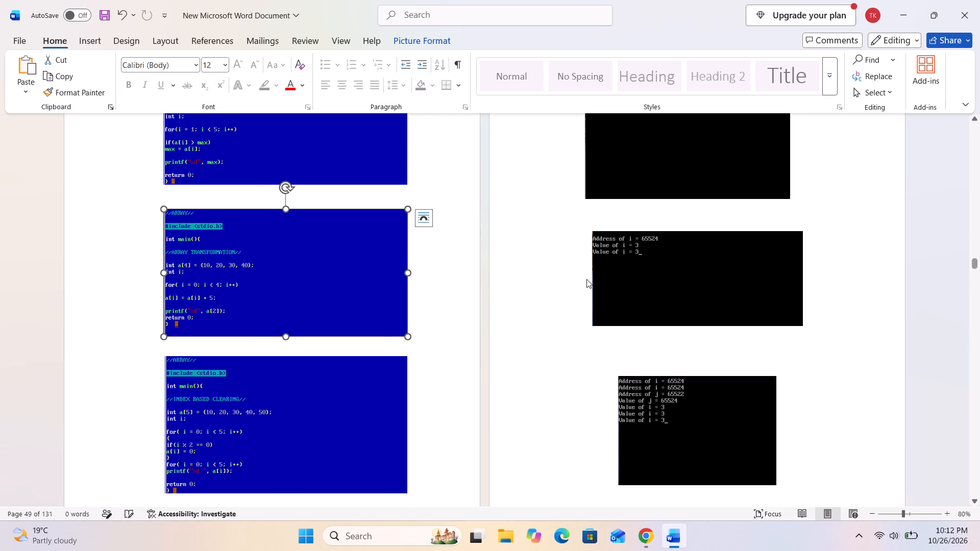
Nudge the second output picture on page 50 slightly up.
{"action": "scroll", "coordinate": [660, 209], "scroll_direction": "up", "scroll_amount": 2}
{"action": "left_click_drag", "start_coordinate": [657, 350], "coordinate": [645, 347]}
Crop the empty bottom strip off the first output picture on page 50, and stretch its top edge up.
{"action": "left_click", "coordinate": [643, 205]}
{"action": "right_click", "coordinate": [632, 210]}
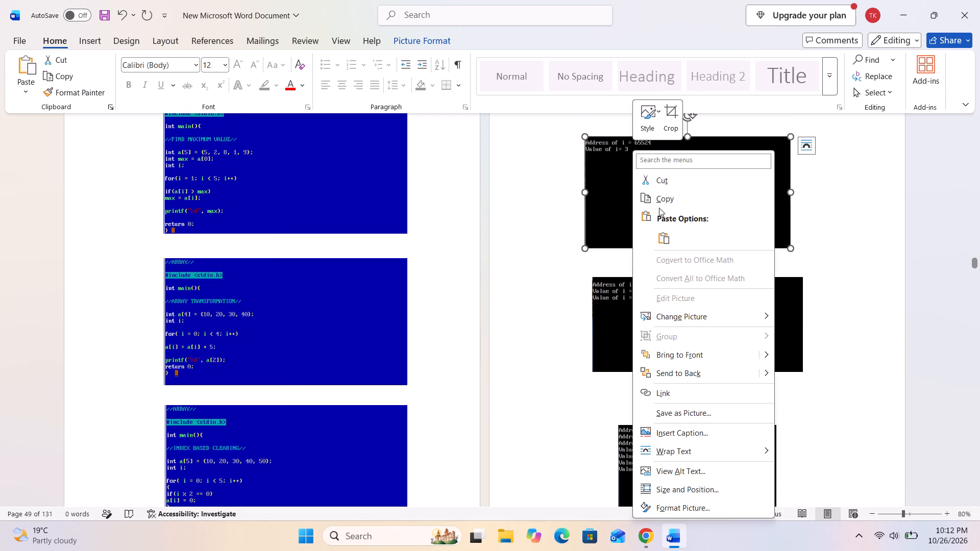
{"action": "left_click", "coordinate": [672, 111]}
{"action": "left_click_drag", "start_coordinate": [693, 247], "coordinate": [688, 236]}
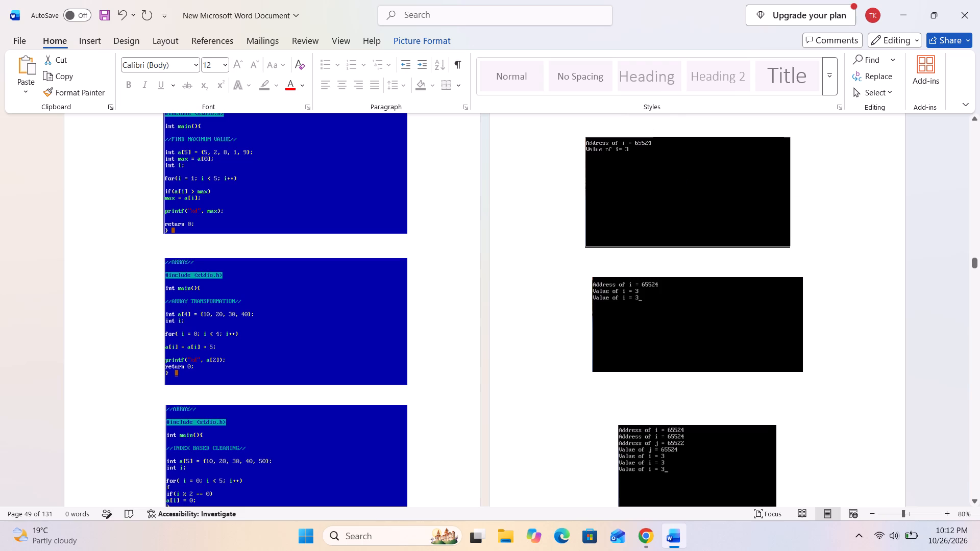
{"action": "left_click_drag", "start_coordinate": [688, 236], "coordinate": [685, 222]}
{"action": "left_click", "coordinate": [800, 206]}
{"action": "left_click", "coordinate": [687, 197]}
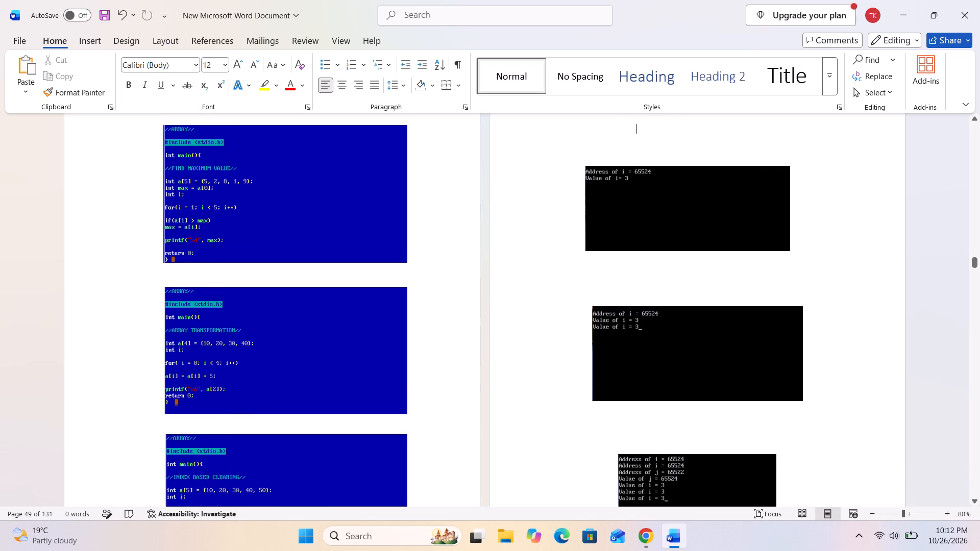
{"action": "left_click_drag", "start_coordinate": [689, 166], "coordinate": [687, 145]}
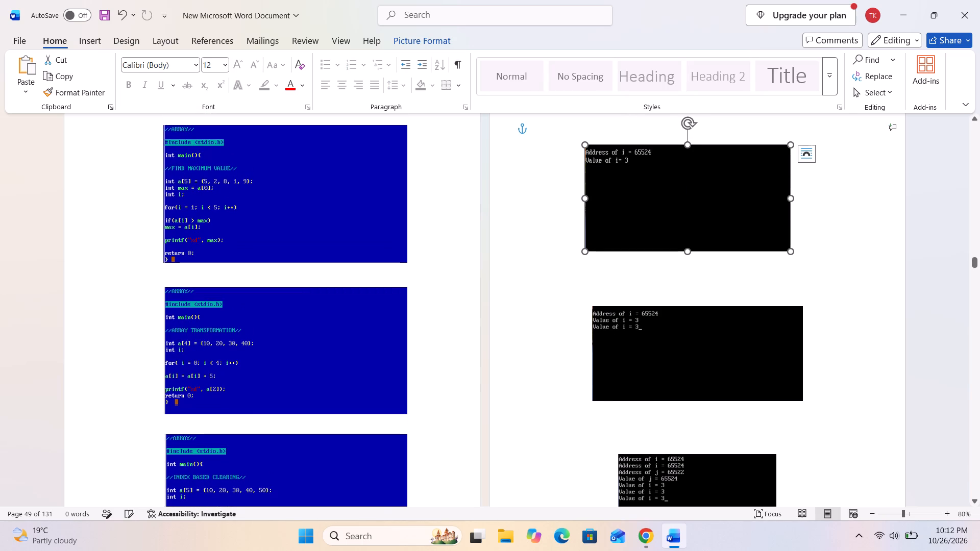
Match both side edges of the second output picture on page 50 to the first output picture above it.
{"action": "left_click_drag", "start_coordinate": [687, 329], "coordinate": [669, 330]}
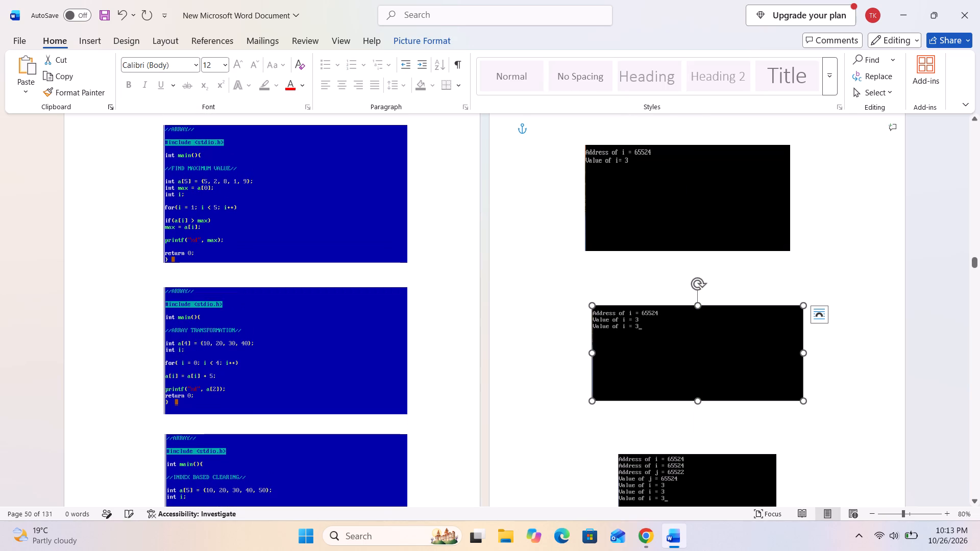
{"action": "left_click_drag", "start_coordinate": [594, 352], "coordinate": [585, 253]}
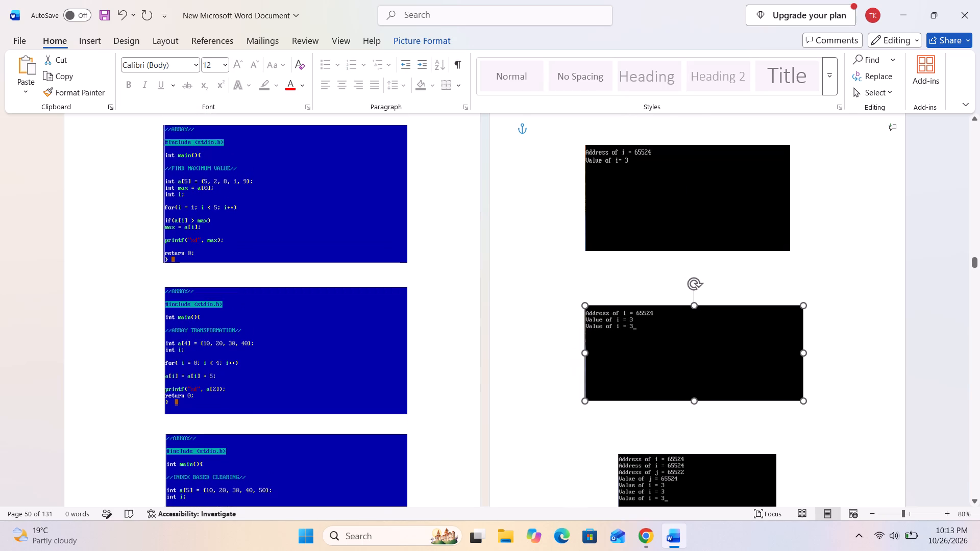
{"action": "left_click_drag", "start_coordinate": [803, 353], "coordinate": [791, 255]}
Move the third output picture on page 50 left and slightly up beneath the second, and shorten it from its bottom edge.
{"action": "scroll", "coordinate": [786, 263], "scroll_direction": "down", "scroll_amount": 7}
{"action": "left_click_drag", "start_coordinate": [671, 335], "coordinate": [647, 324]}
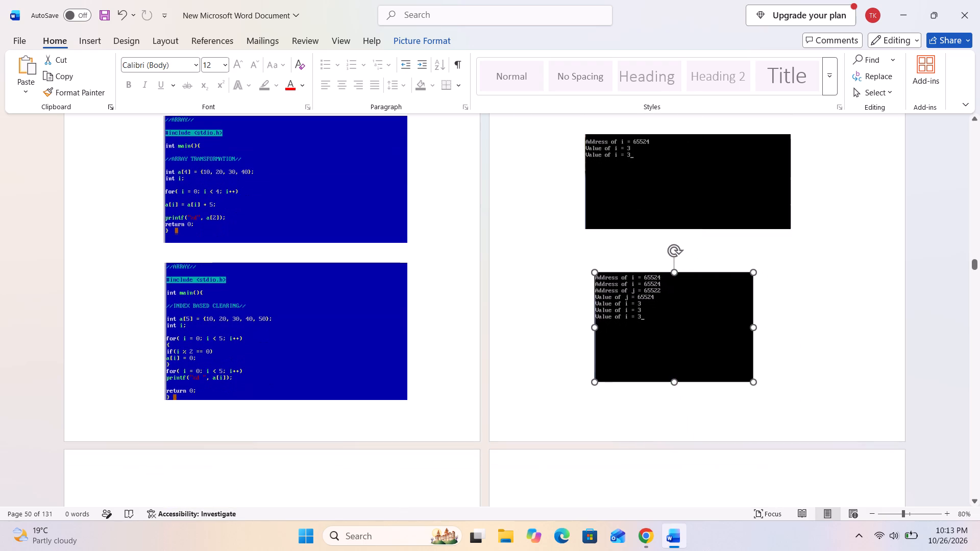
{"action": "left_click_drag", "start_coordinate": [647, 324], "coordinate": [640, 323]}
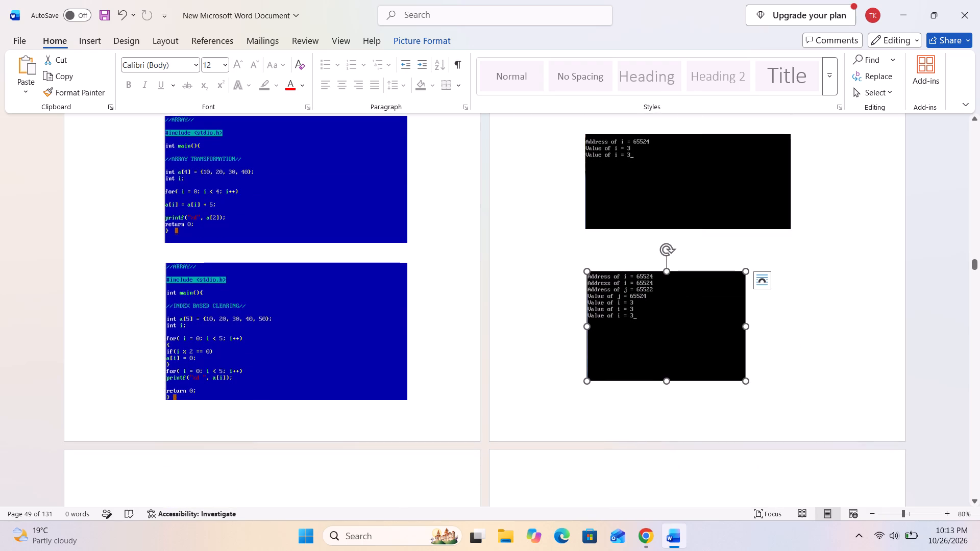
{"action": "left_click_drag", "start_coordinate": [665, 382], "coordinate": [673, 356]}
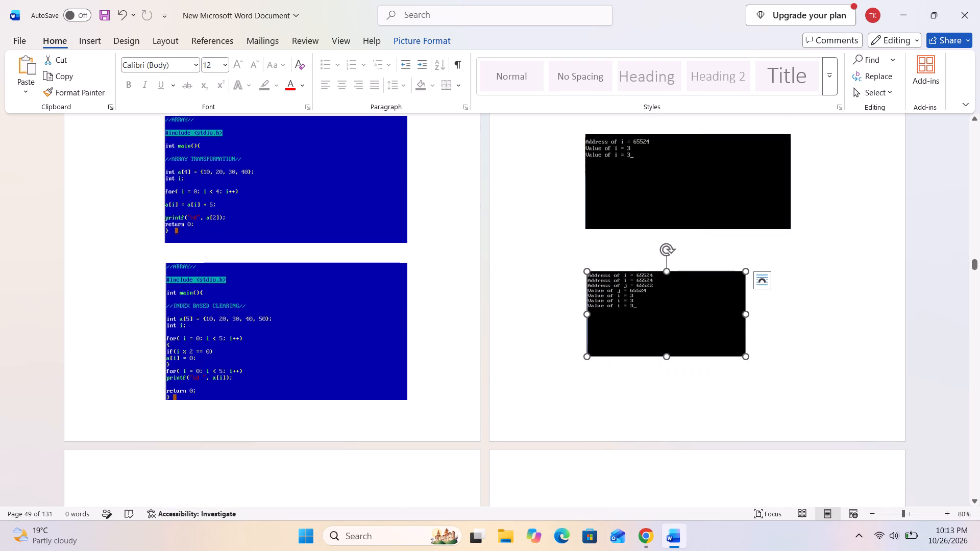
Widen the third output picture on page 50 so both side edges match the second output picture.
{"action": "left_click_drag", "start_coordinate": [746, 314], "coordinate": [792, 228]}
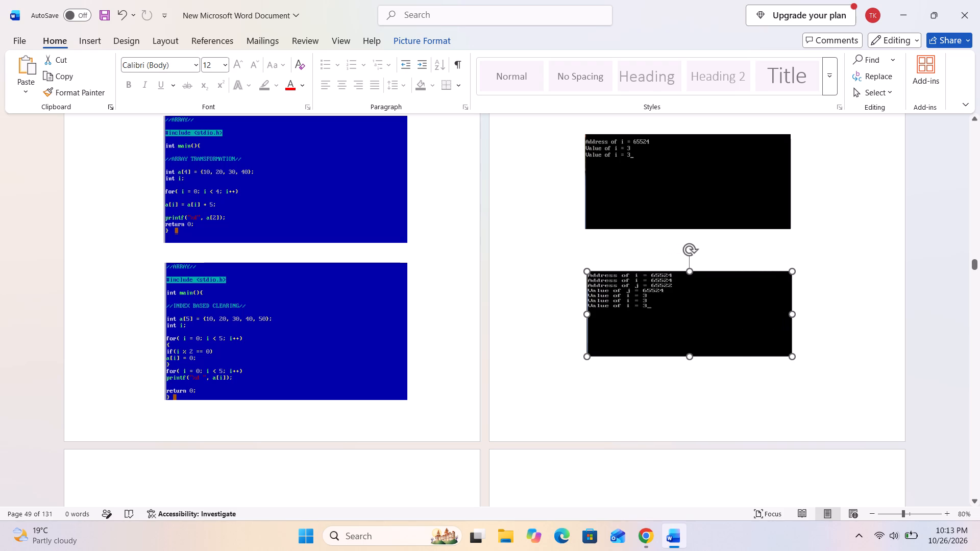
{"action": "left_click_drag", "start_coordinate": [792, 228], "coordinate": [791, 231]}
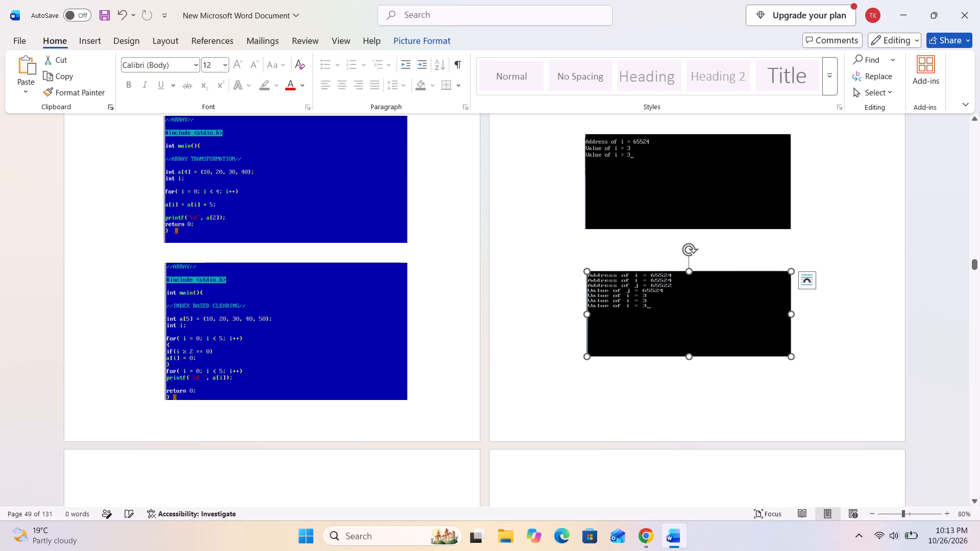
{"action": "left_click_drag", "start_coordinate": [584, 311], "coordinate": [585, 228]}
Stretch the bottom edge of the third output picture on page 50 slightly down.
{"action": "left_click", "coordinate": [557, 288]}
{"action": "left_click", "coordinate": [668, 347]}
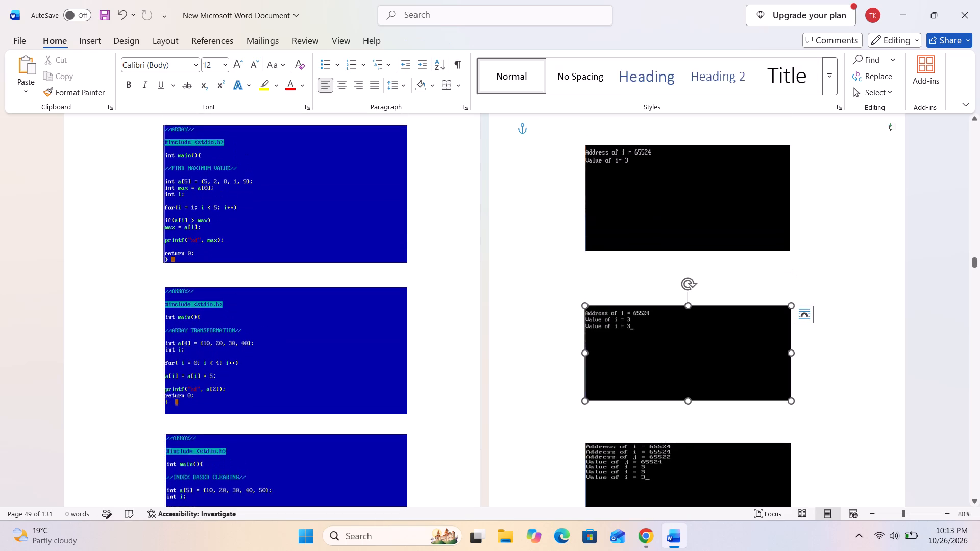
{"action": "scroll", "coordinate": [677, 381], "scroll_direction": "down", "scroll_amount": 3}
{"action": "left_click", "coordinate": [670, 397]}
{"action": "scroll", "coordinate": [667, 397], "scroll_direction": "down", "scroll_amount": 3}
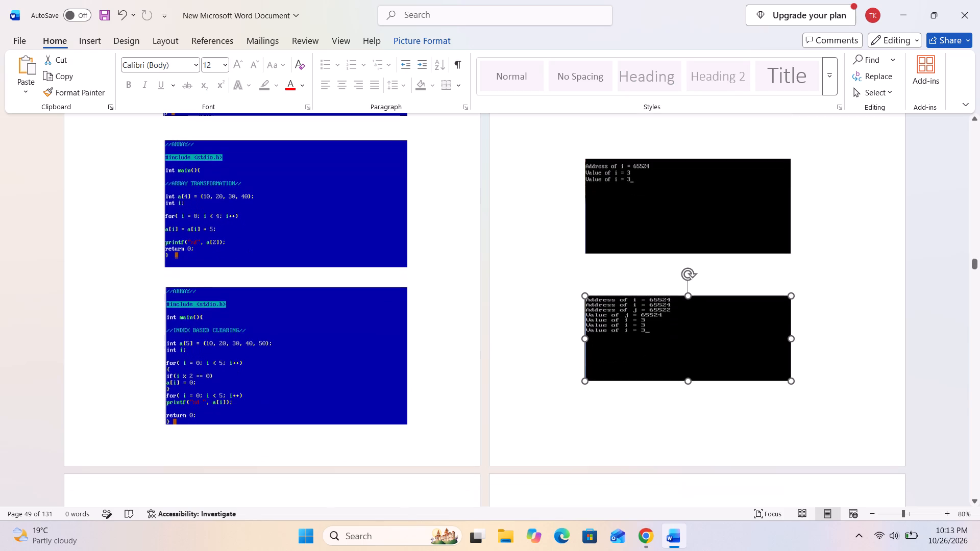
{"action": "left_click_drag", "start_coordinate": [691, 382], "coordinate": [691, 395]}
Move the output picture on page 52 down and slightly left, beside the "POINTER DEREFERENCING DEMONSTRATION" code picture.
{"action": "scroll", "coordinate": [542, 386], "scroll_direction": "down", "scroll_amount": 9}
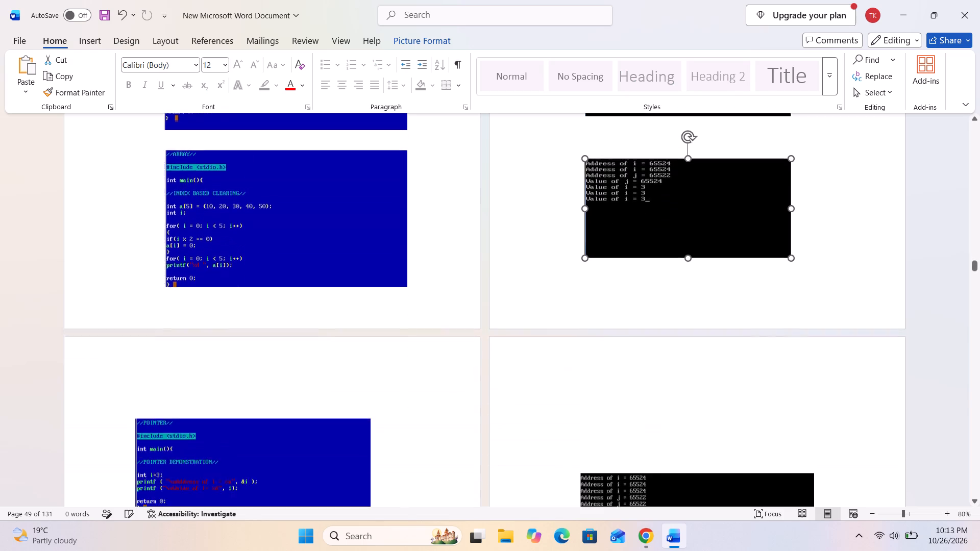
{"action": "scroll", "coordinate": [532, 374], "scroll_direction": "down", "scroll_amount": 8}
{"action": "left_click_drag", "start_coordinate": [669, 260], "coordinate": [663, 305]}
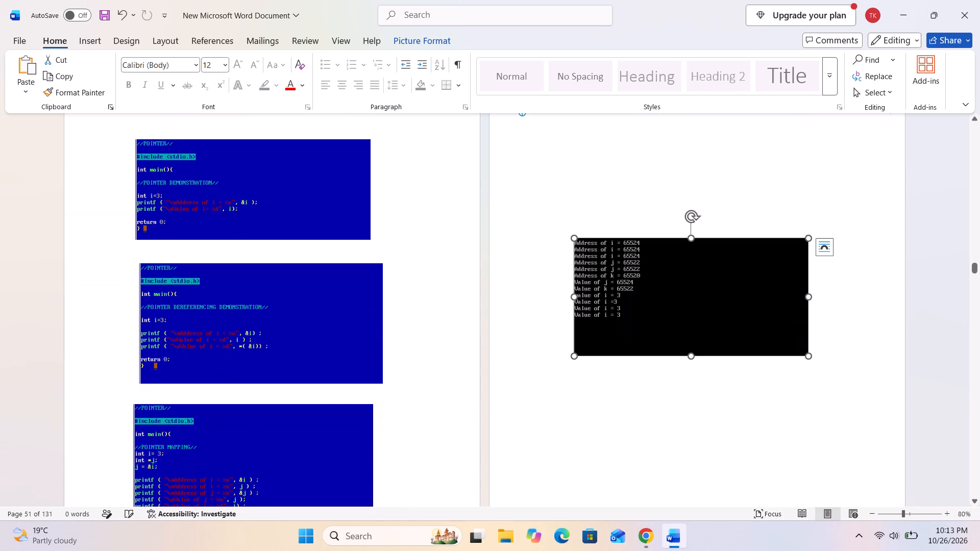
Move the "POINTER DEMONSTRATION" code picture on page 51 right and slightly up.
{"action": "left_click_drag", "start_coordinate": [255, 221], "coordinate": [268, 218]}
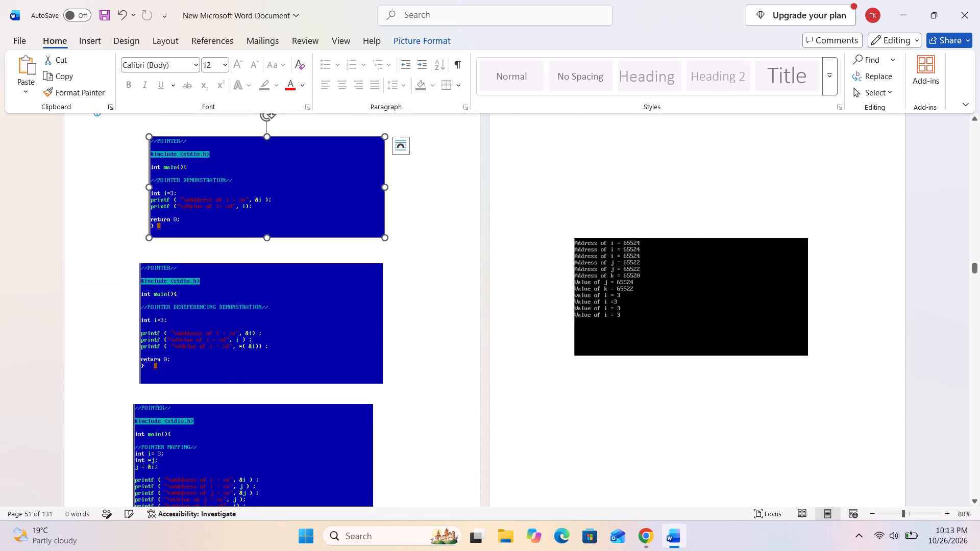
Shift the "POINTER DEREFERENCING DEMONSTRATION" code picture slightly right and narrow it so both side edges match the picture above.
{"action": "scroll", "coordinate": [291, 400], "scroll_direction": "down", "scroll_amount": 4}
{"action": "left_click", "coordinate": [276, 259]}
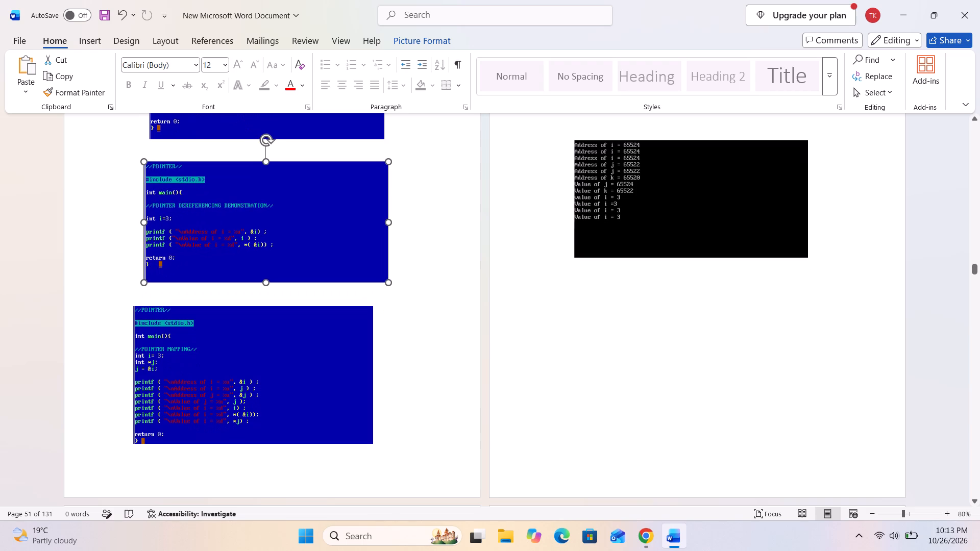
{"action": "left_click_drag", "start_coordinate": [142, 220], "coordinate": [149, 196]}
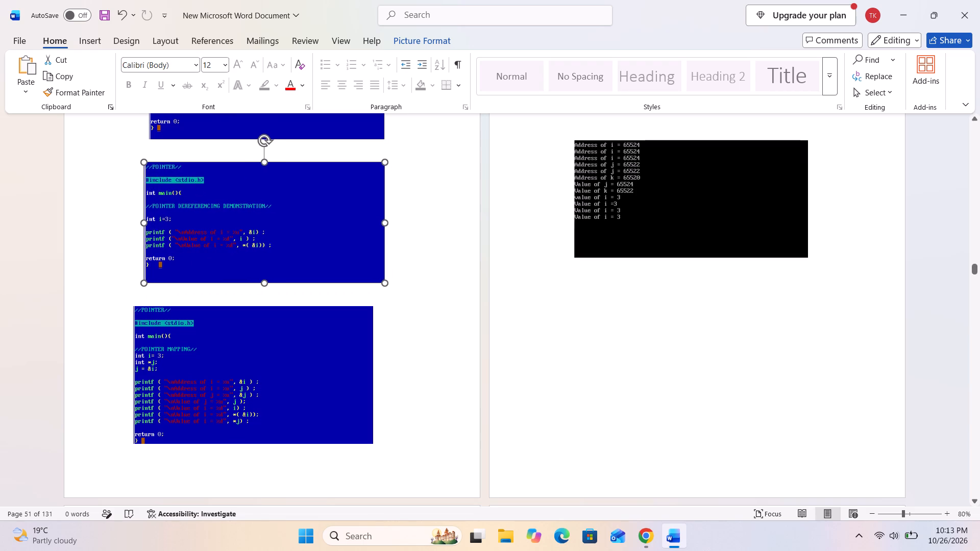
{"action": "left_click_drag", "start_coordinate": [149, 196], "coordinate": [149, 137]}
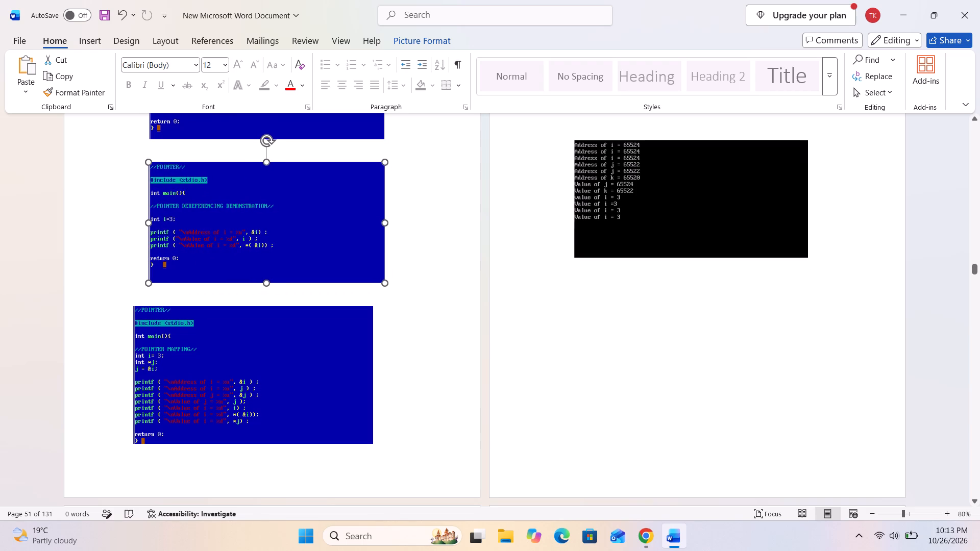
{"action": "left_click_drag", "start_coordinate": [149, 137], "coordinate": [149, 137]}
Move the "POINTER MAPPING" code picture on page 51 right and narrow it so both side edges match the pictures above.
{"action": "left_click", "coordinate": [171, 389]}
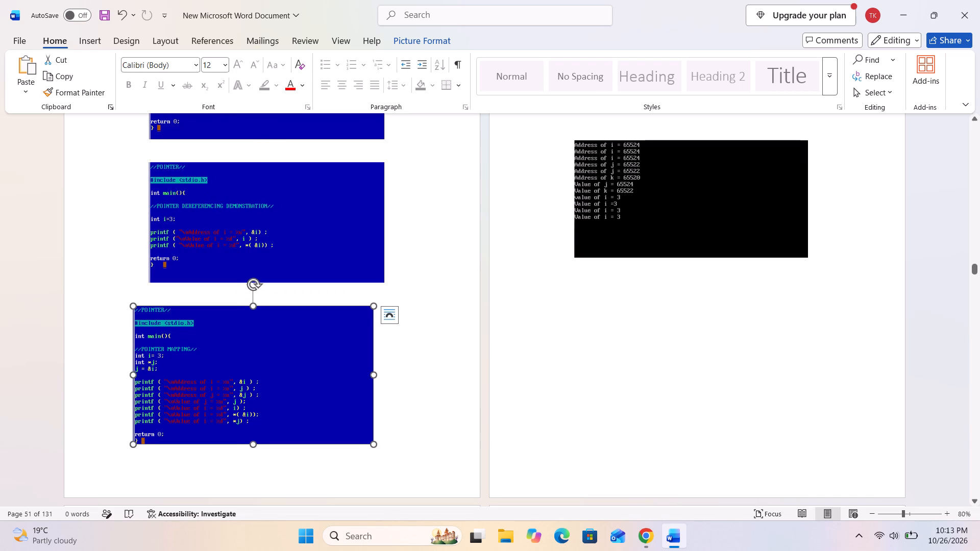
{"action": "left_click_drag", "start_coordinate": [197, 377], "coordinate": [209, 378]}
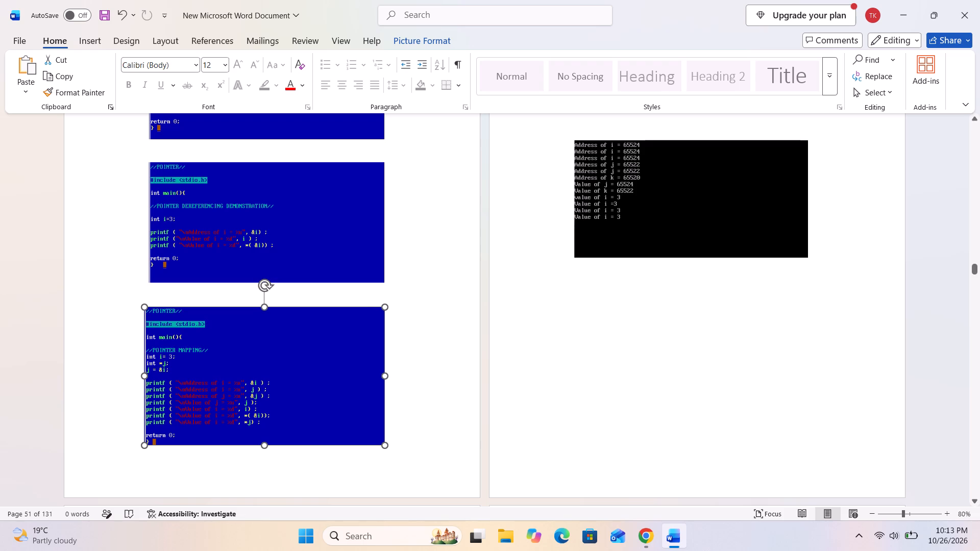
{"action": "left_click_drag", "start_coordinate": [209, 378], "coordinate": [209, 379]}
{"action": "left_click_drag", "start_coordinate": [384, 373], "coordinate": [383, 367]}
{"action": "left_click_drag", "start_coordinate": [383, 367], "coordinate": [384, 282]}
{"action": "left_click_drag", "start_coordinate": [145, 379], "coordinate": [150, 279]}
{"action": "left_click", "coordinate": [439, 403]}
Enlarge the output picture on page 54 by stretching its top edge up and its right edge outward.
{"action": "scroll", "coordinate": [438, 403], "scroll_direction": "down", "scroll_amount": 8}
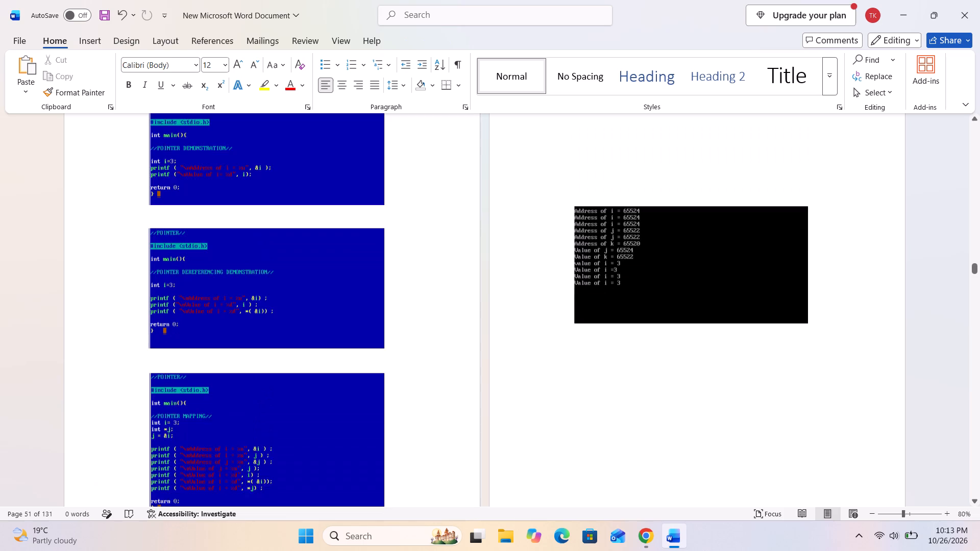
{"action": "scroll", "coordinate": [435, 404], "scroll_direction": "down", "scroll_amount": 18}
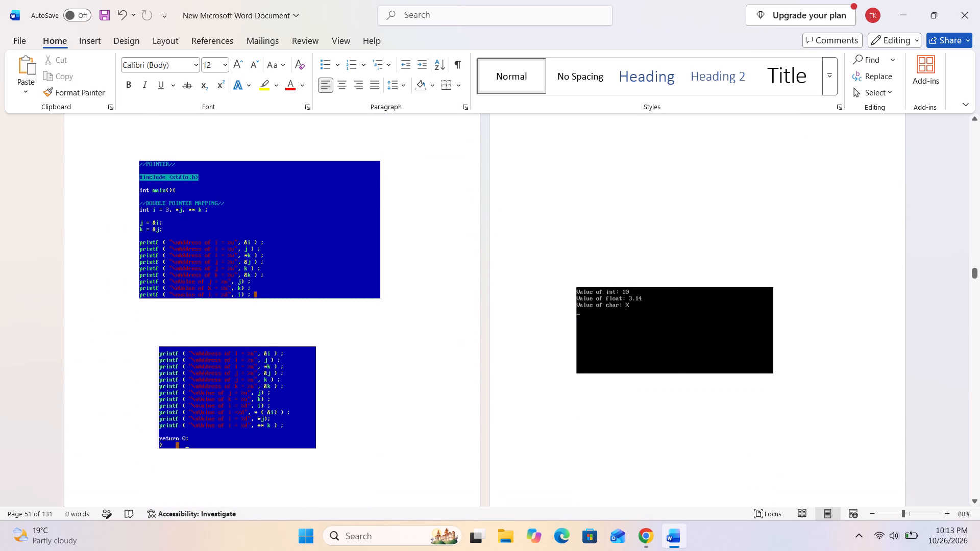
{"action": "left_click", "coordinate": [590, 352]}
{"action": "left_click_drag", "start_coordinate": [675, 287], "coordinate": [674, 256]}
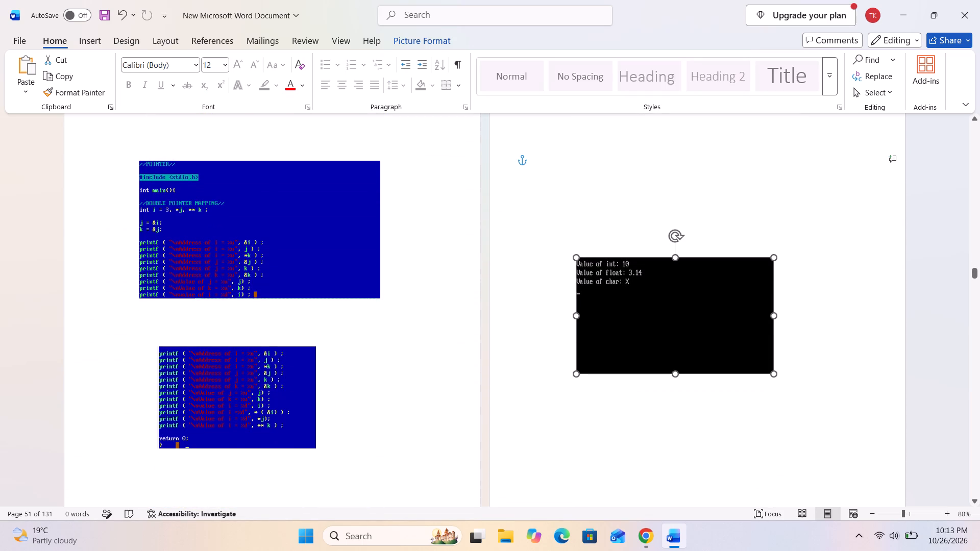
{"action": "left_click_drag", "start_coordinate": [674, 256], "coordinate": [674, 255]}
{"action": "left_click_drag", "start_coordinate": [774, 314], "coordinate": [825, 314]}
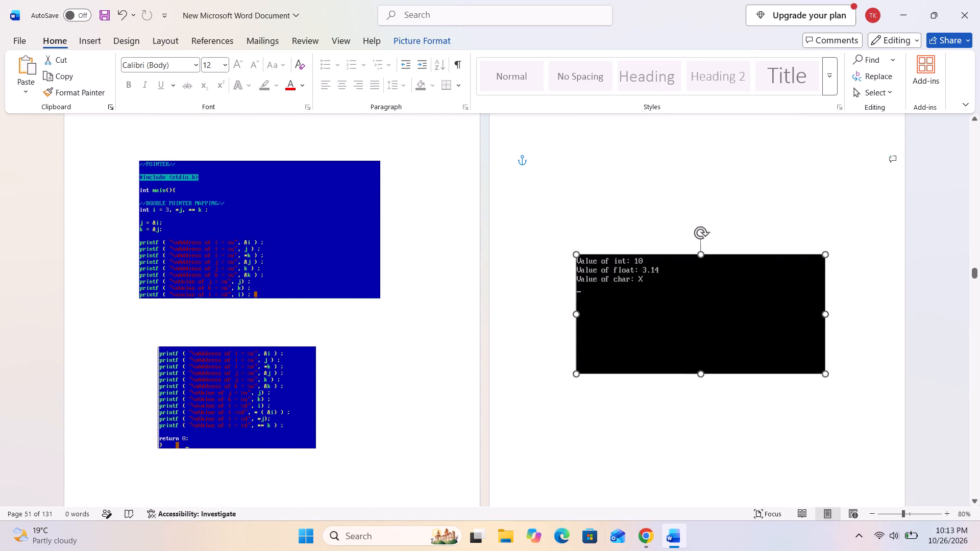
{"action": "left_click_drag", "start_coordinate": [825, 314], "coordinate": [813, 314]}
Move the second code picture on page 53 up and left, match its side edges to the first, and stretch its bottom edge slightly down.
{"action": "left_click", "coordinate": [227, 402]}
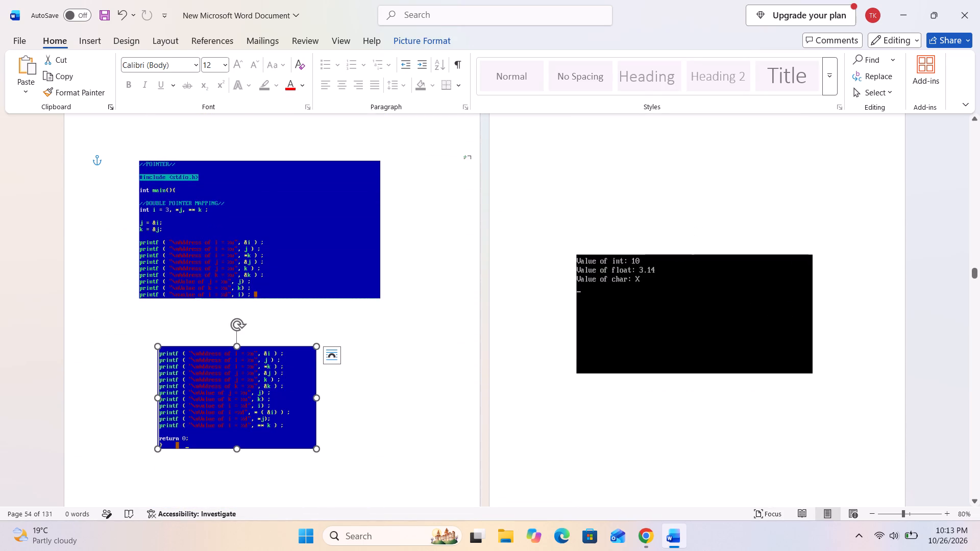
{"action": "left_click_drag", "start_coordinate": [240, 434], "coordinate": [224, 419]}
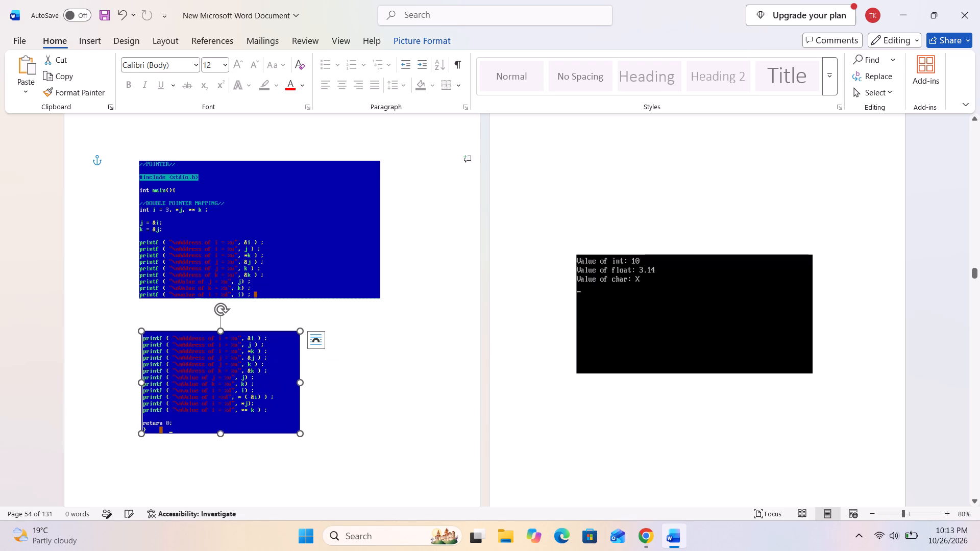
{"action": "left_click_drag", "start_coordinate": [300, 381], "coordinate": [381, 302]}
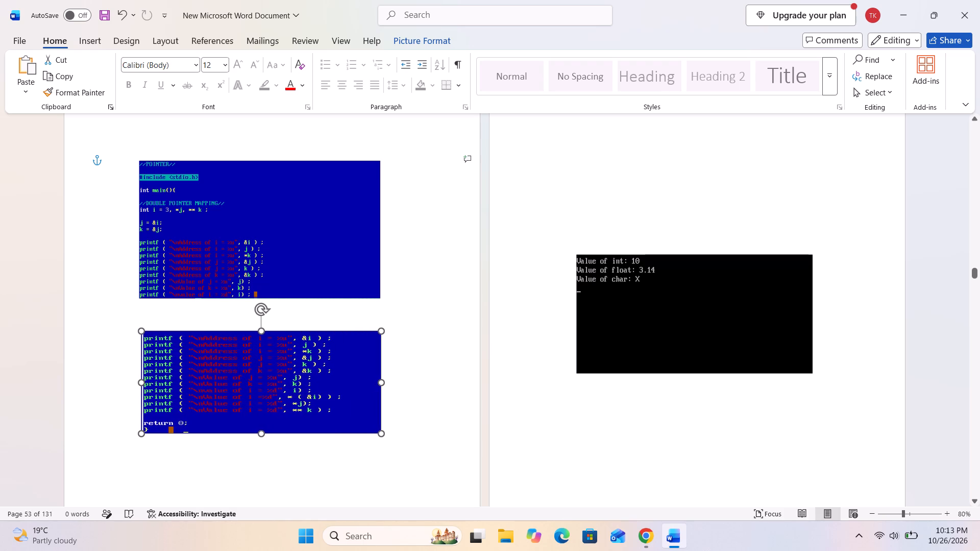
{"action": "left_click_drag", "start_coordinate": [381, 302], "coordinate": [381, 300]}
{"action": "left_click_drag", "start_coordinate": [142, 384], "coordinate": [142, 383]}
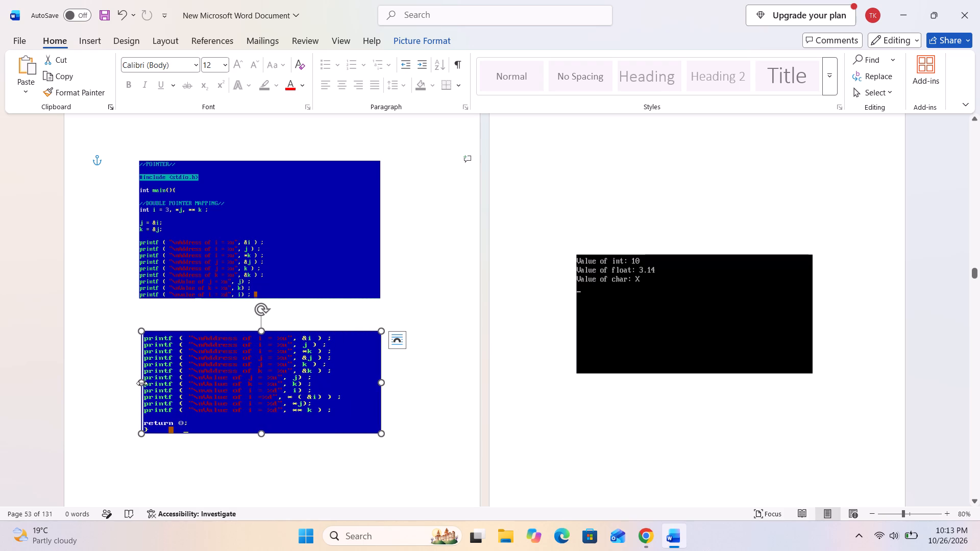
{"action": "left_click_drag", "start_coordinate": [142, 383], "coordinate": [138, 293]}
{"action": "left_click_drag", "start_coordinate": [259, 434], "coordinate": [257, 444]}
Move the first "GENERIC POINTER" code picture on page 55 right and widen it from its left edge.
{"action": "scroll", "coordinate": [566, 411], "scroll_direction": "down", "scroll_amount": 13}
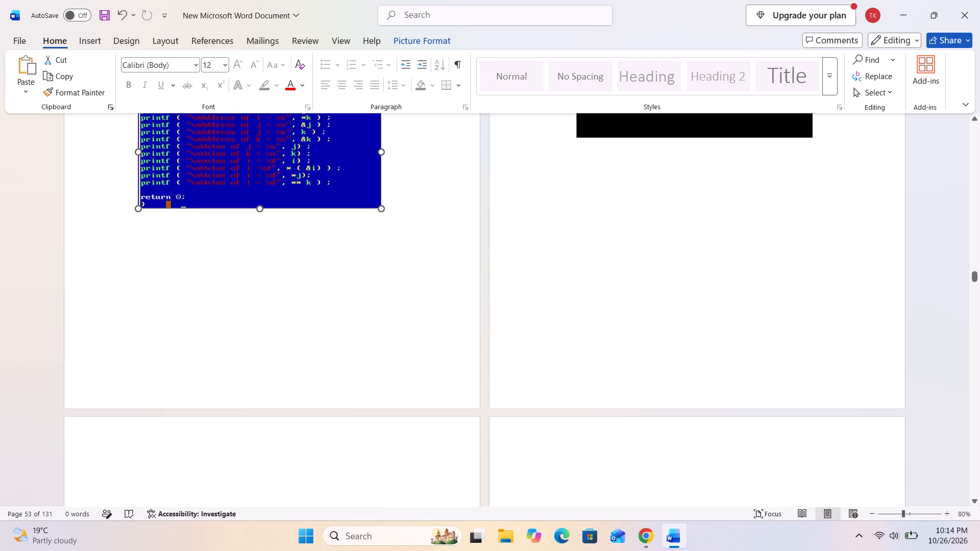
{"action": "scroll", "coordinate": [554, 406], "scroll_direction": "down", "scroll_amount": 12}
{"action": "left_click_drag", "start_coordinate": [227, 228], "coordinate": [267, 230]}
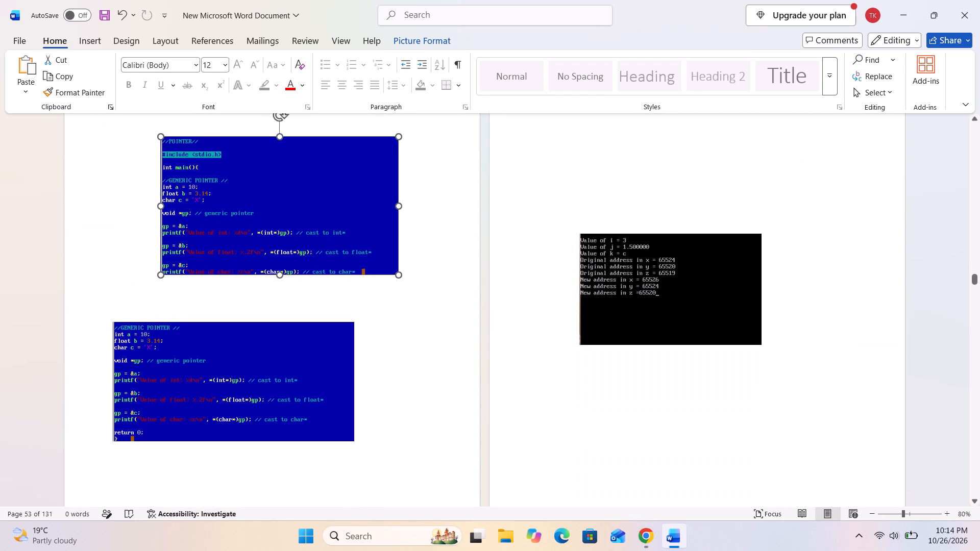
{"action": "left_click_drag", "start_coordinate": [267, 230], "coordinate": [265, 229]}
{"action": "left_click_drag", "start_coordinate": [156, 201], "coordinate": [148, 203]}
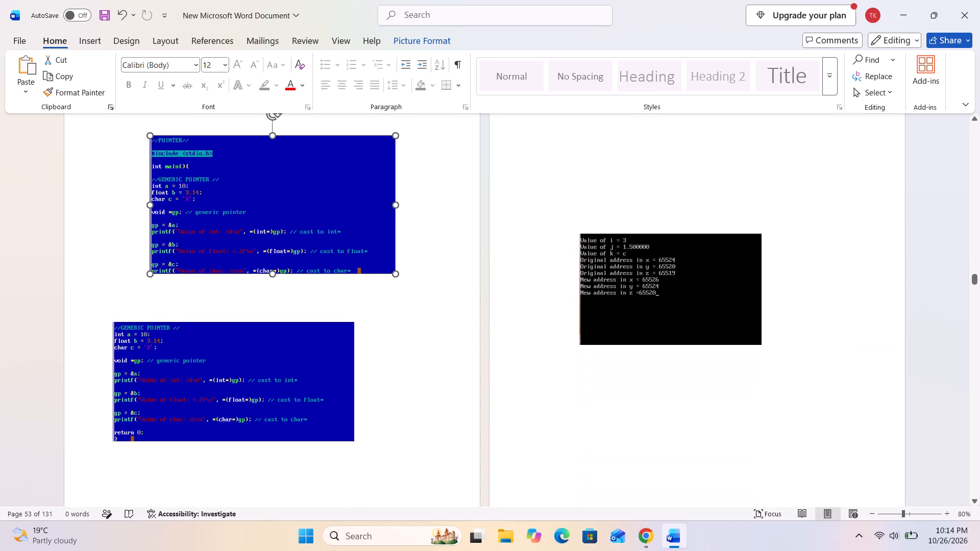
{"action": "left_click_drag", "start_coordinate": [148, 203], "coordinate": [140, 205]}
Move the second "GENERIC POINTER" code picture right, match its side edges to the first, and stretch its bottom edge down.
{"action": "left_click_drag", "start_coordinate": [186, 370], "coordinate": [218, 367]}
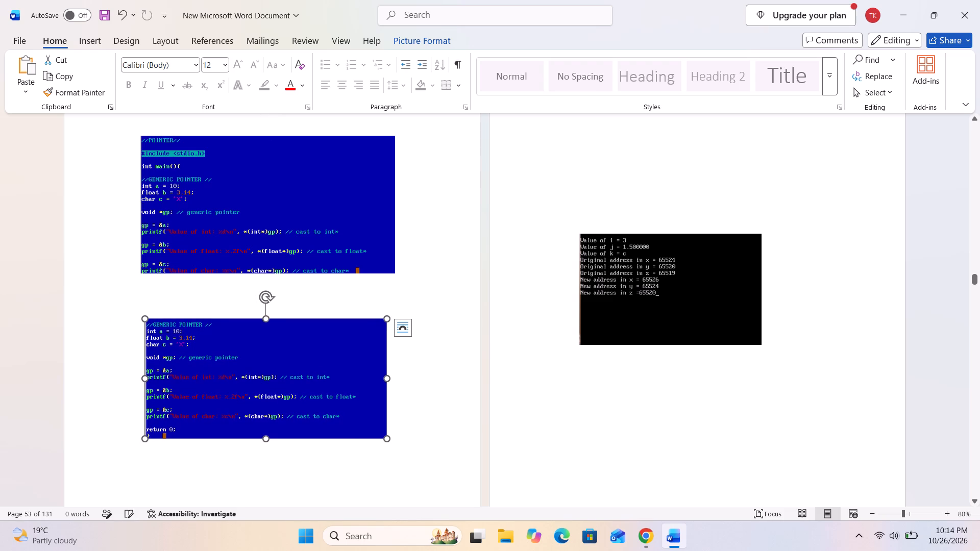
{"action": "left_click_drag", "start_coordinate": [142, 379], "coordinate": [140, 272]}
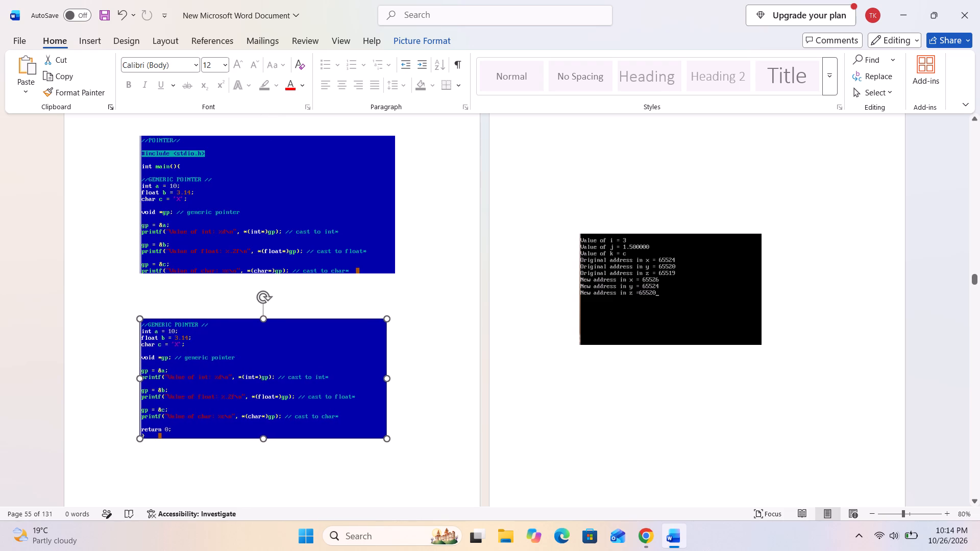
{"action": "left_click_drag", "start_coordinate": [140, 272], "coordinate": [141, 271]}
{"action": "left_click_drag", "start_coordinate": [385, 378], "coordinate": [392, 304]}
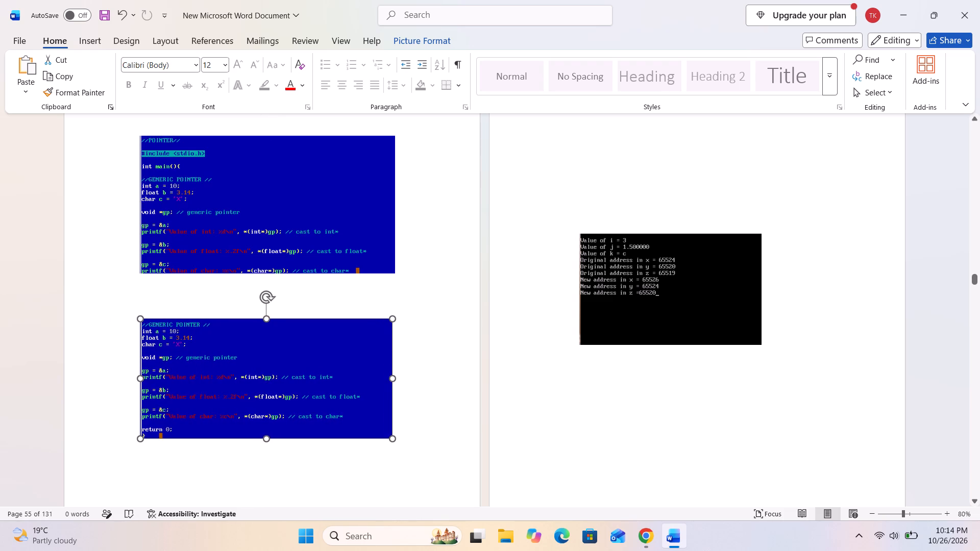
{"action": "left_click_drag", "start_coordinate": [392, 304], "coordinate": [395, 273]}
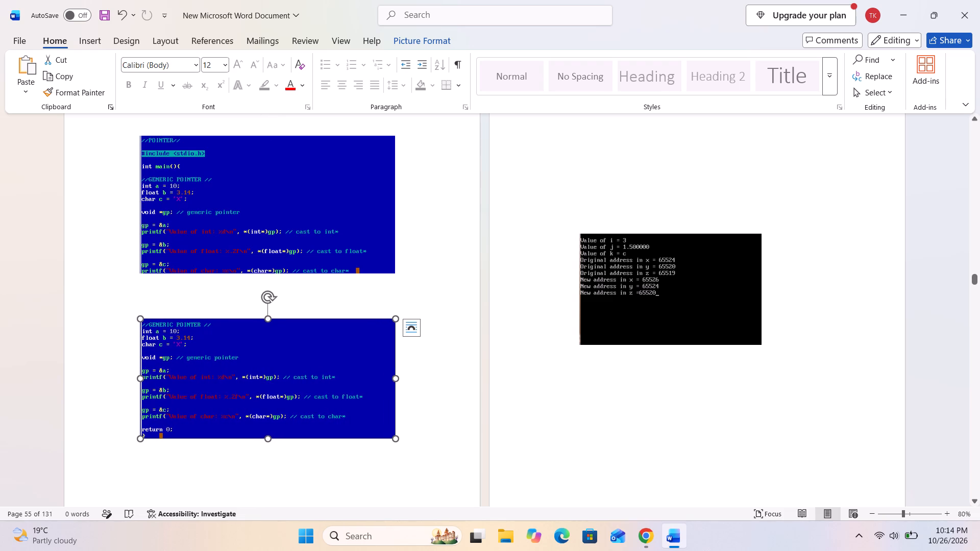
{"action": "left_click_drag", "start_coordinate": [269, 439], "coordinate": [269, 454]}
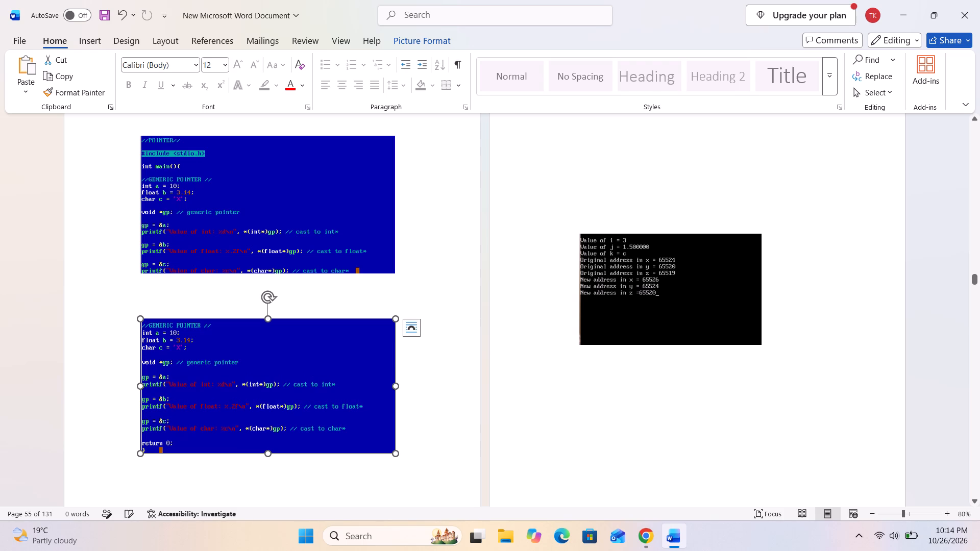
Enlarge the output picture on page 56 by extending its right, bottom and left edges outward.
{"action": "left_click", "coordinate": [709, 315]}
{"action": "left_click_drag", "start_coordinate": [763, 289], "coordinate": [821, 289]}
{"action": "left_click_drag", "start_coordinate": [702, 346], "coordinate": [702, 364]}
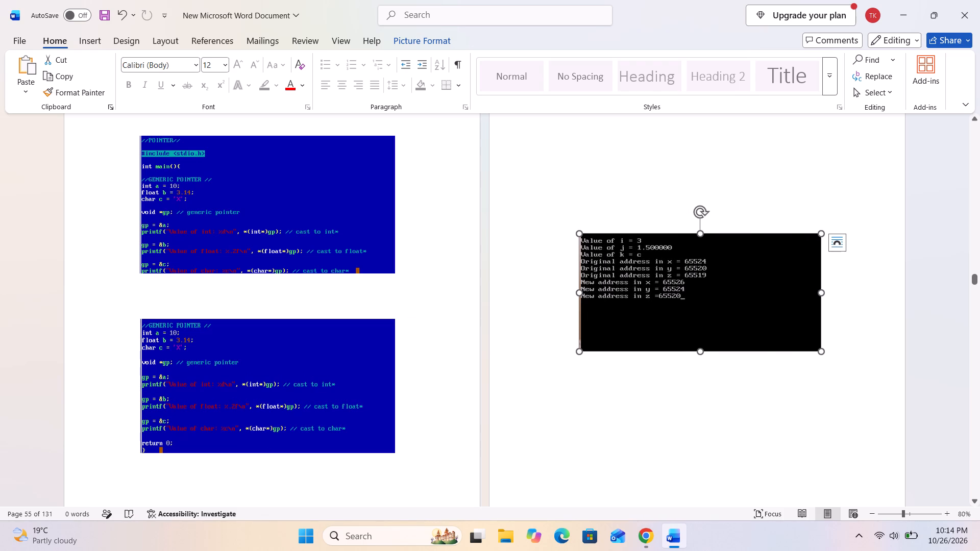
{"action": "left_click_drag", "start_coordinate": [577, 292], "coordinate": [560, 297]}
Widen the second code picture on page 57 to match the "POINTER INCREMENT" picture's side edges, and reposition it beneath that picture.
{"action": "scroll", "coordinate": [543, 398], "scroll_direction": "down", "scroll_amount": 5}
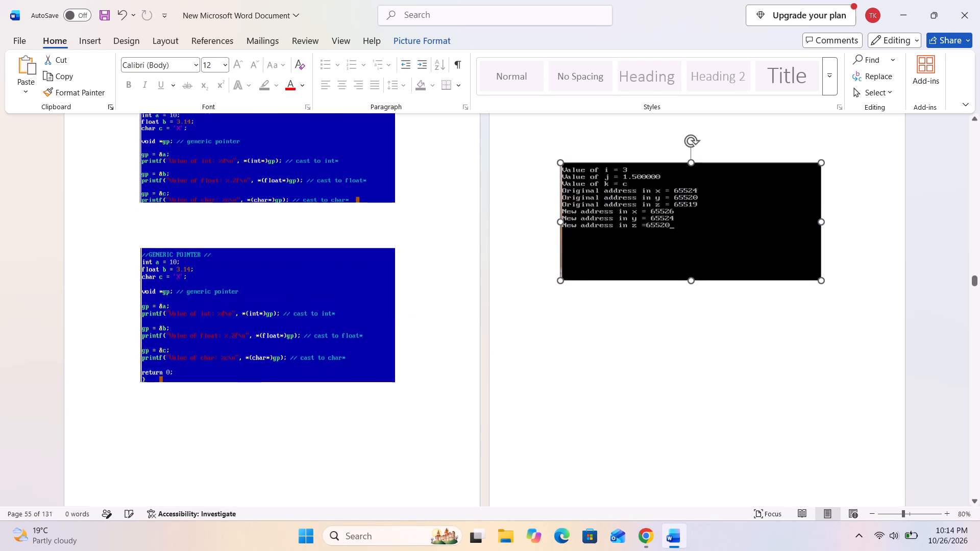
{"action": "scroll", "coordinate": [543, 398], "scroll_direction": "down", "scroll_amount": 14}
{"action": "scroll", "coordinate": [274, 434], "scroll_direction": "down", "scroll_amount": 2}
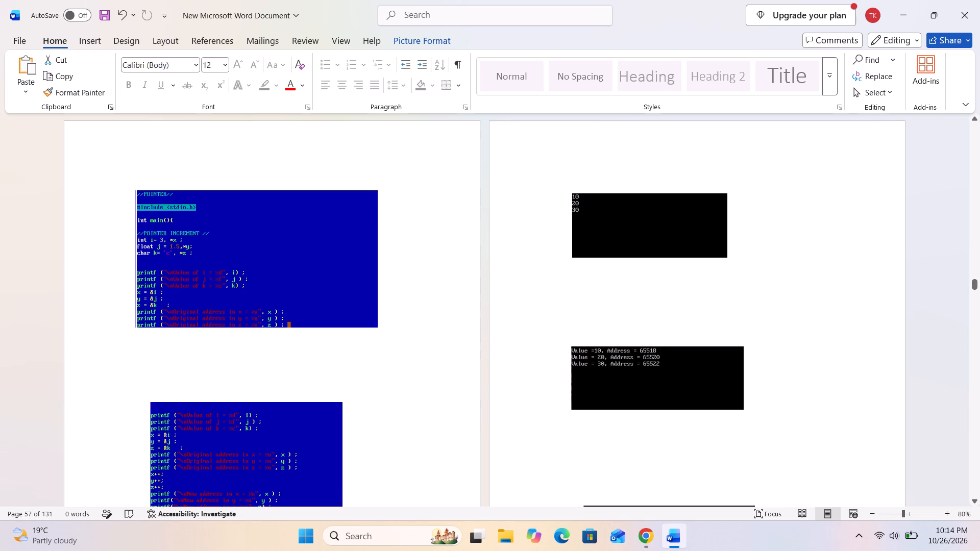
{"action": "scroll", "coordinate": [274, 434], "scroll_direction": "down", "scroll_amount": 2}
{"action": "left_click_drag", "start_coordinate": [257, 398], "coordinate": [240, 369]}
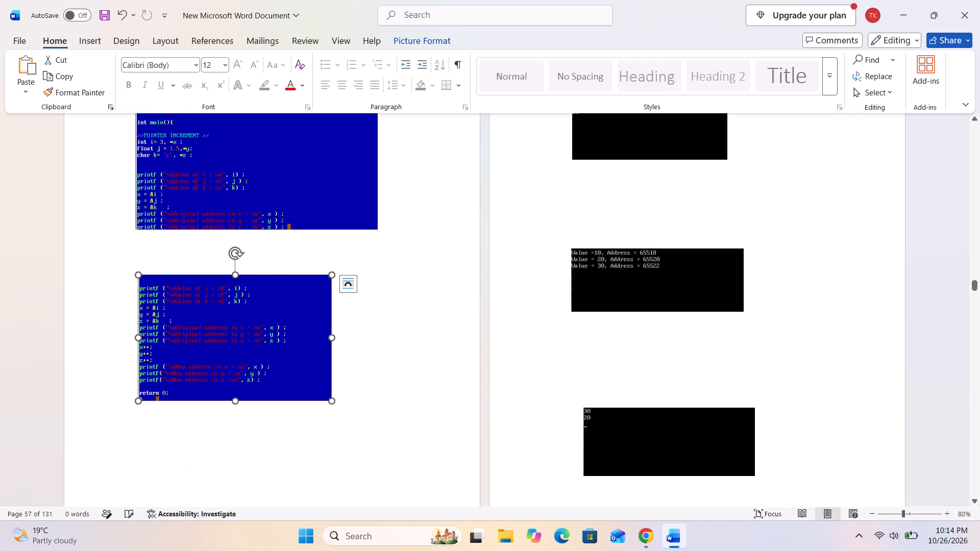
{"action": "left_click_drag", "start_coordinate": [137, 337], "coordinate": [136, 230]}
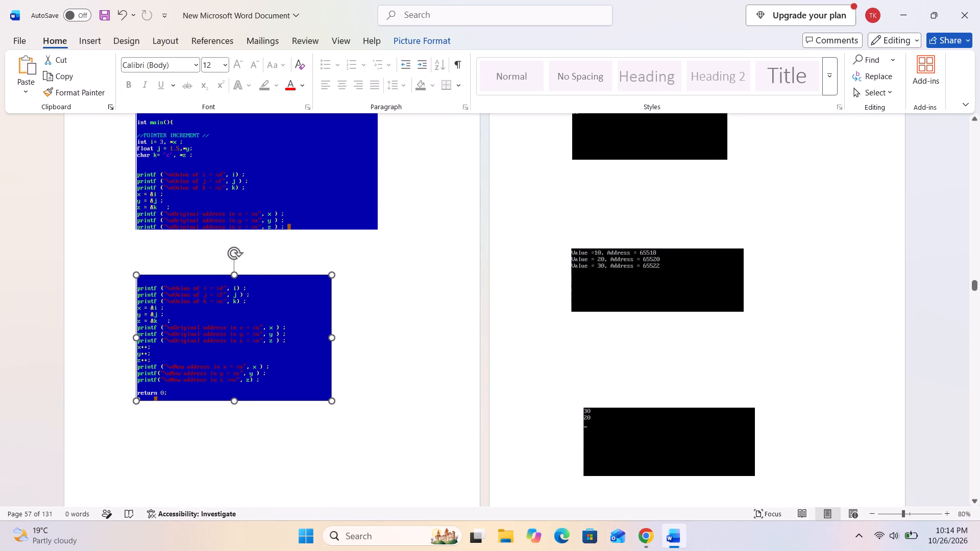
{"action": "left_click_drag", "start_coordinate": [136, 230], "coordinate": [136, 228]}
{"action": "left_click", "coordinate": [331, 332]}
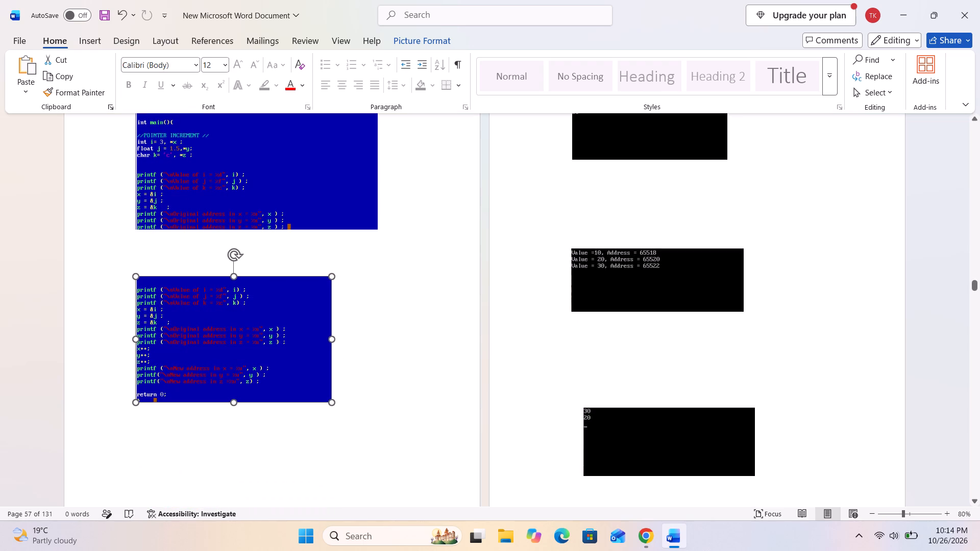
{"action": "left_click_drag", "start_coordinate": [331, 339], "coordinate": [379, 228]}
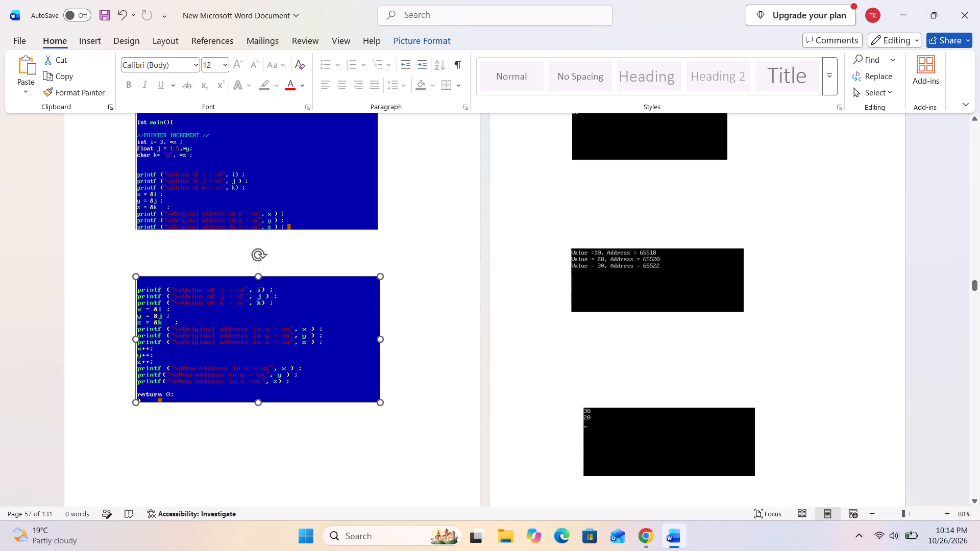
{"action": "left_click_drag", "start_coordinate": [379, 228], "coordinate": [378, 228]}
{"action": "left_click_drag", "start_coordinate": [281, 323], "coordinate": [278, 346]}
Enlarge the first output picture on page 58 by stretching its bottom edge down and its right edge outward.
{"action": "scroll", "coordinate": [649, 300], "scroll_direction": "up", "scroll_amount": 3}
{"action": "left_click", "coordinate": [615, 176]}
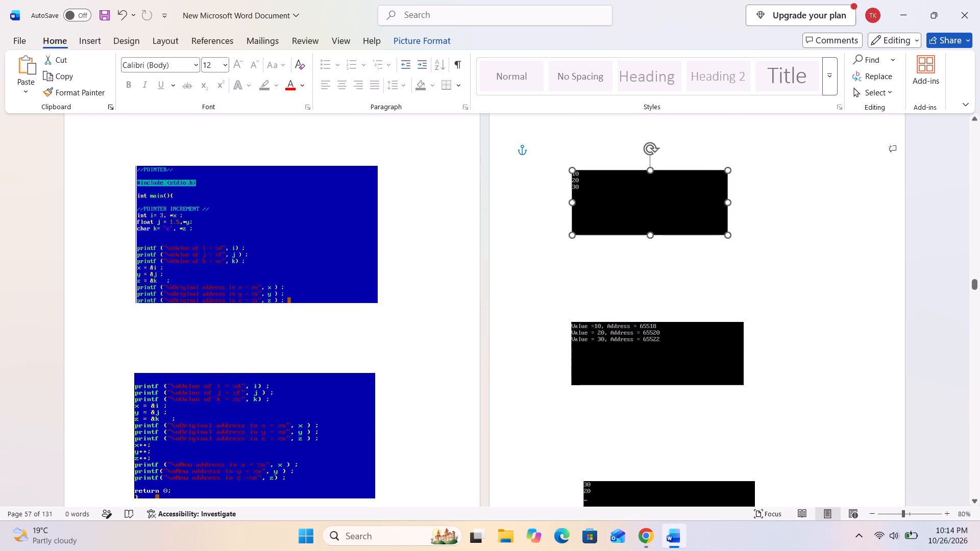
{"action": "left_click_drag", "start_coordinate": [649, 236], "coordinate": [651, 263]}
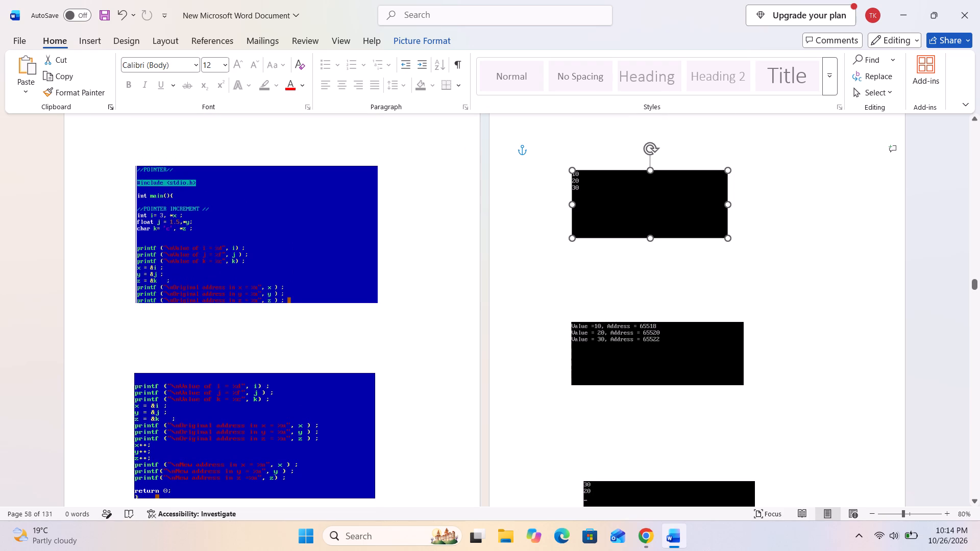
{"action": "left_click_drag", "start_coordinate": [651, 263], "coordinate": [652, 270]}
{"action": "left_click_drag", "start_coordinate": [724, 219], "coordinate": [754, 222]}
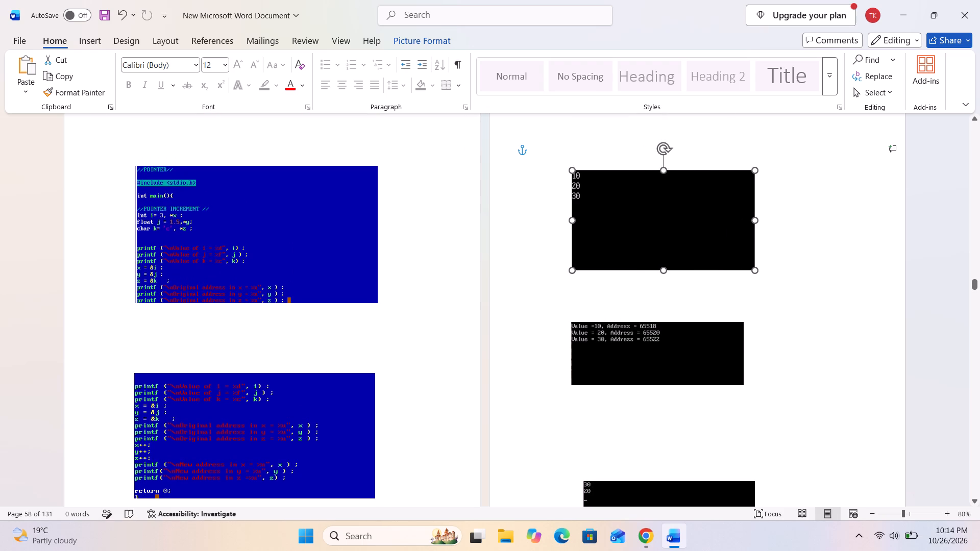
{"action": "left_click_drag", "start_coordinate": [754, 222], "coordinate": [786, 222]}
Widen the second output picture on page 58 to match the first picture's side edges, and stretch its bottom edge down.
{"action": "left_click", "coordinate": [663, 349]}
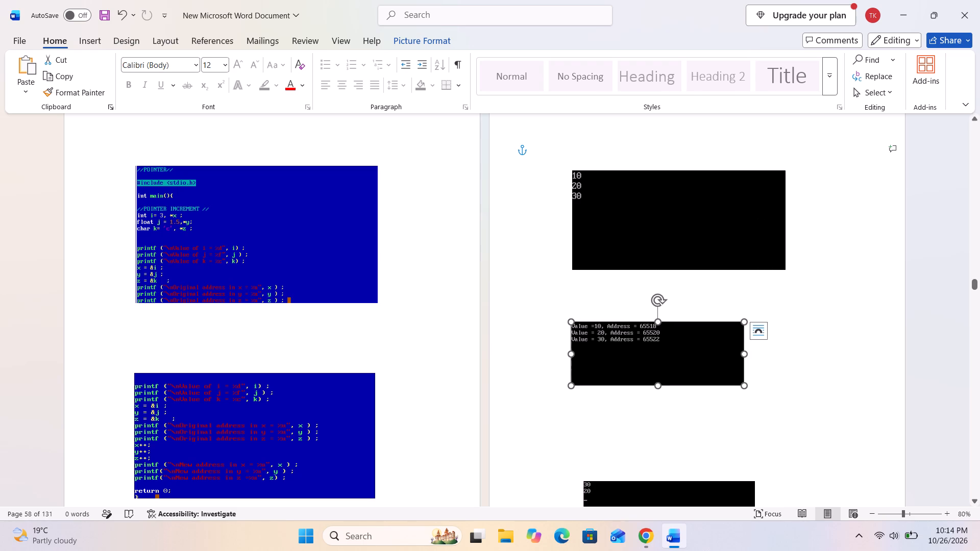
{"action": "left_click_drag", "start_coordinate": [743, 352], "coordinate": [787, 269]}
{"action": "left_click_drag", "start_coordinate": [570, 354], "coordinate": [579, 267]}
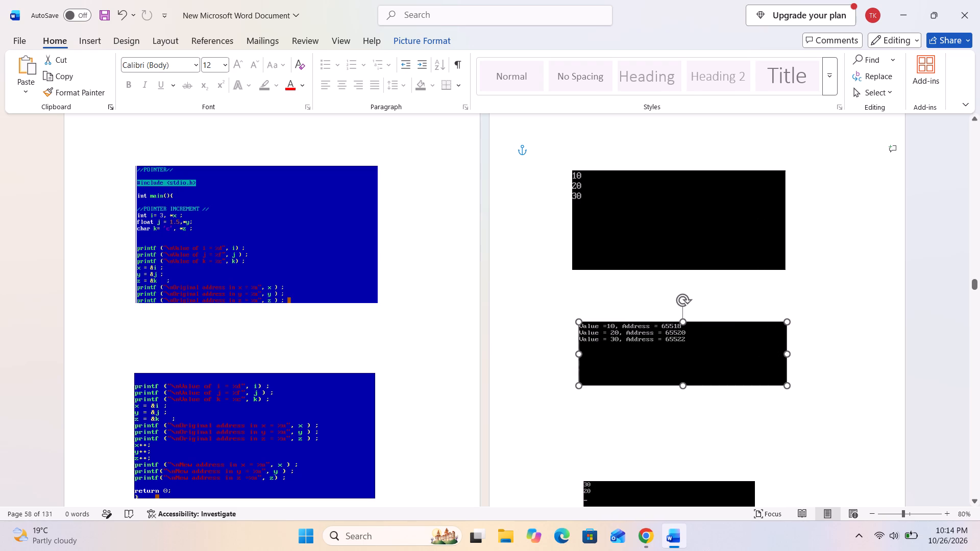
{"action": "left_click_drag", "start_coordinate": [579, 267], "coordinate": [572, 258]}
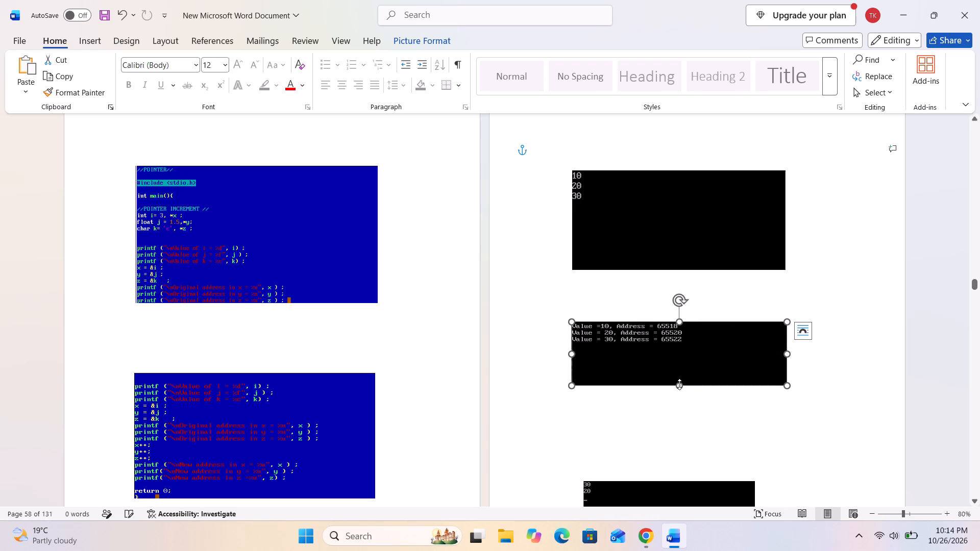
{"action": "left_click_drag", "start_coordinate": [679, 386], "coordinate": [681, 414]}
Move the third output picture on page 58 up and left, match its side edges to the second, and stretch its bottom edge down.
{"action": "scroll", "coordinate": [674, 405], "scroll_direction": "down", "scroll_amount": 8}
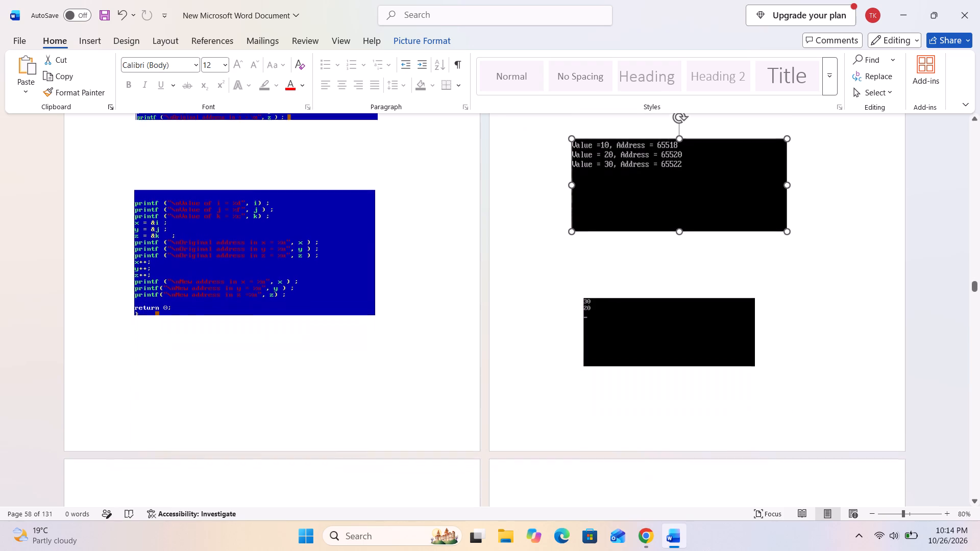
{"action": "left_click_drag", "start_coordinate": [664, 335], "coordinate": [654, 311]}
{"action": "left_click_drag", "start_coordinate": [747, 295], "coordinate": [783, 243]}
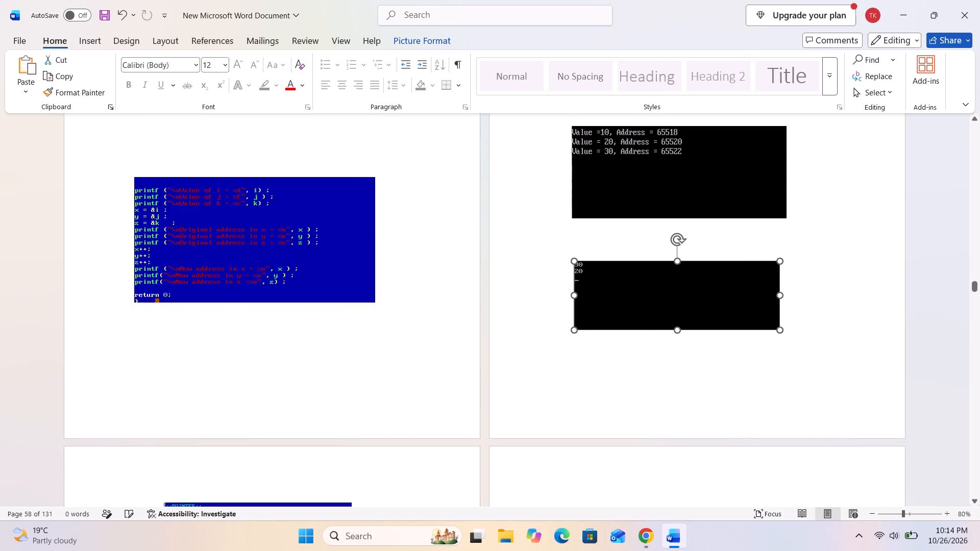
{"action": "left_click_drag", "start_coordinate": [783, 243], "coordinate": [788, 216]}
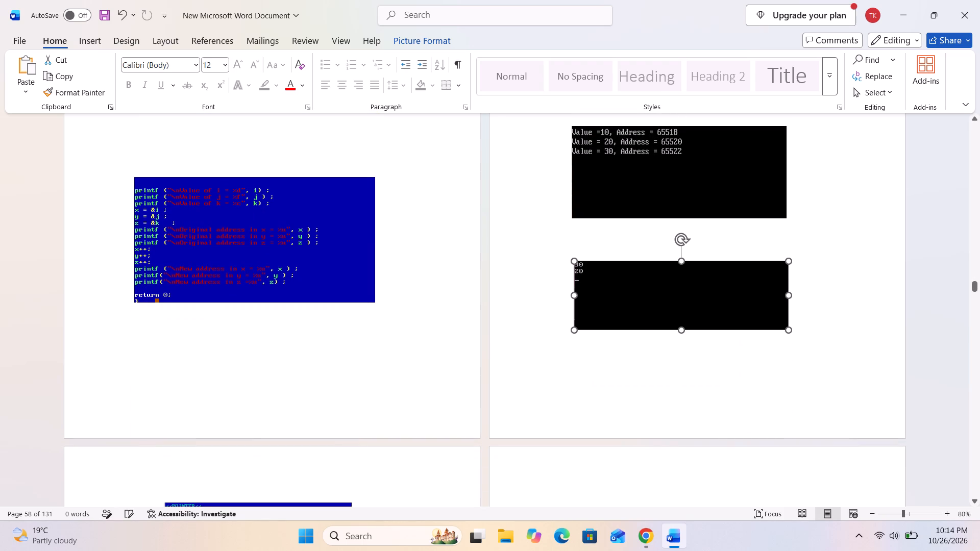
{"action": "left_click_drag", "start_coordinate": [788, 216], "coordinate": [786, 219]}
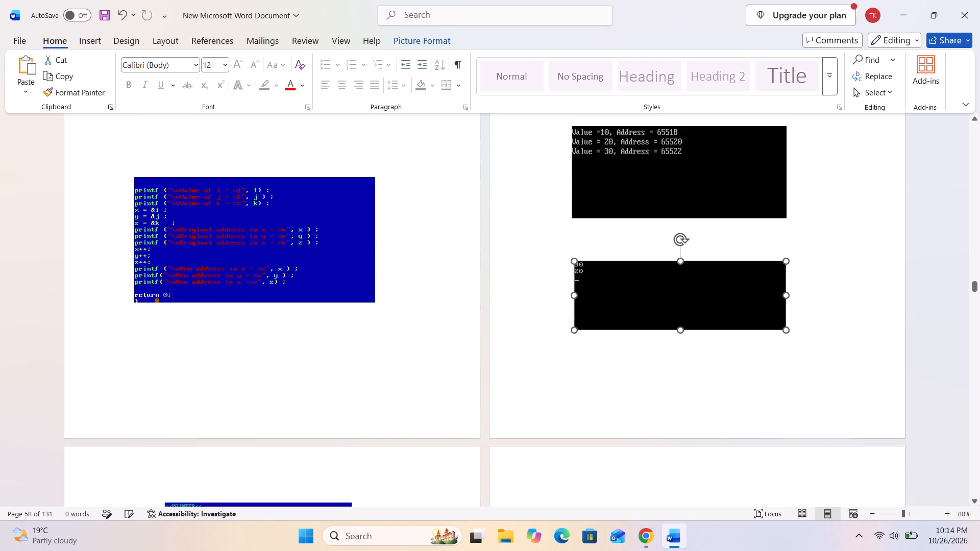
{"action": "left_click_drag", "start_coordinate": [786, 219], "coordinate": [786, 217]}
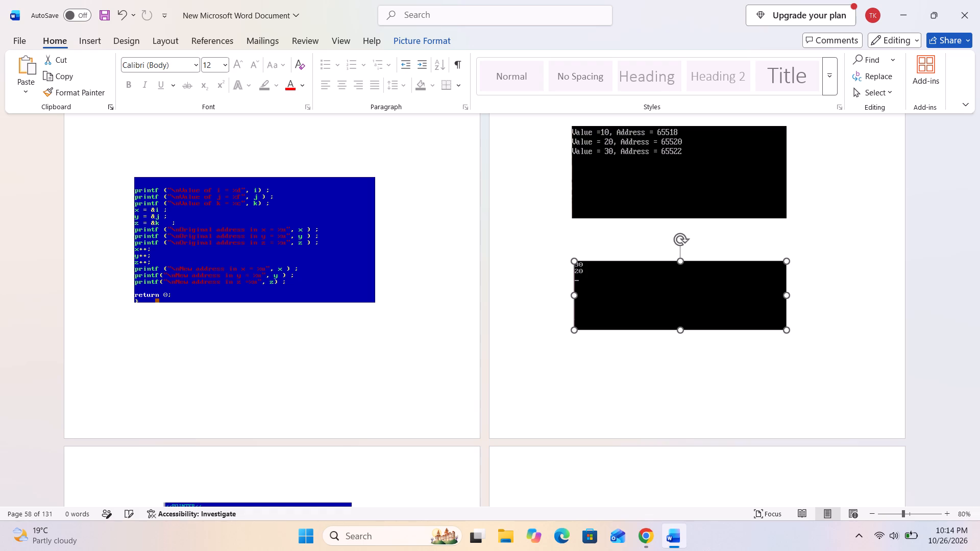
{"action": "left_click_drag", "start_coordinate": [786, 217], "coordinate": [787, 222]}
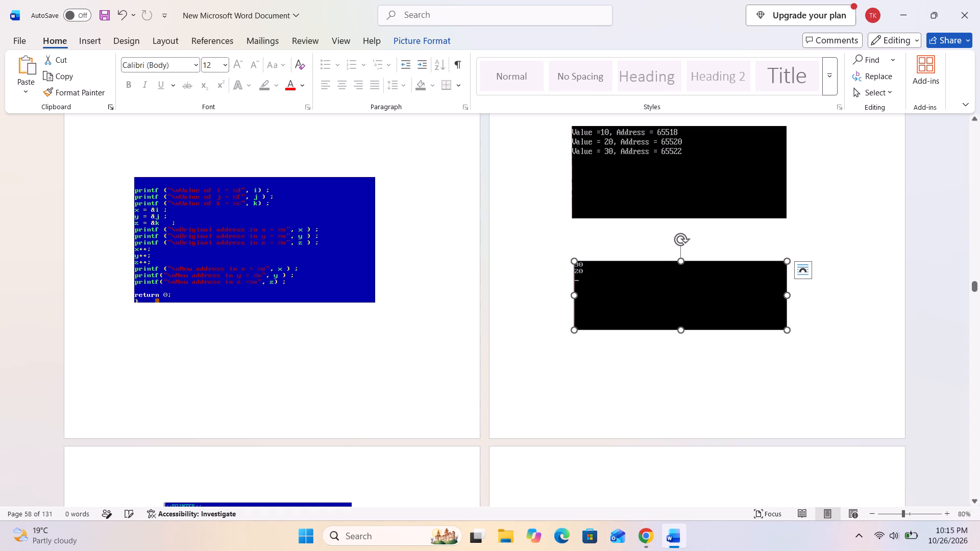
{"action": "left_click_drag", "start_coordinate": [573, 292], "coordinate": [573, 218]}
{"action": "left_click_drag", "start_coordinate": [573, 218], "coordinate": [572, 211]}
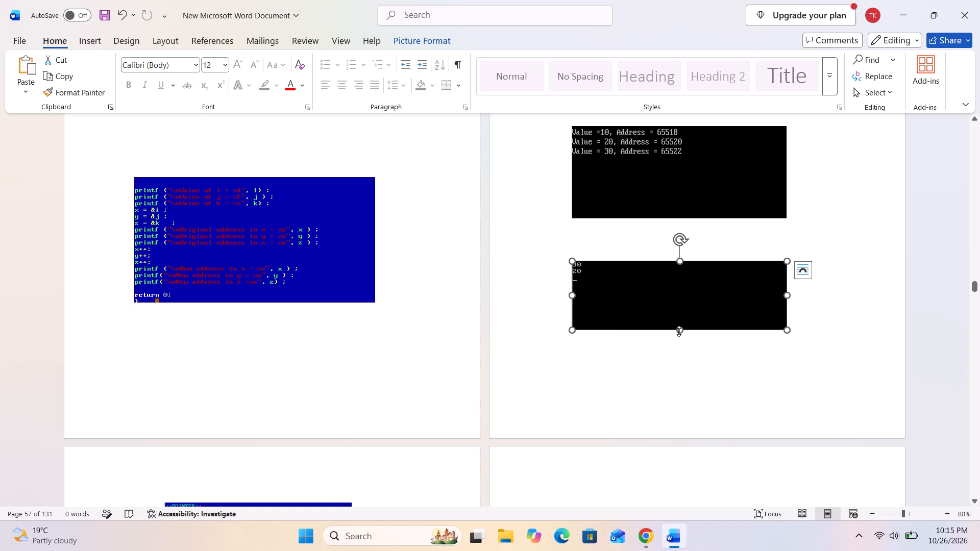
{"action": "left_click_drag", "start_coordinate": [679, 331], "coordinate": [678, 343]}
Widen the "ACCESSING ARRAY ELEMENTS USING POINTERS" code picture on page 59 to match the side edges of the picture below it.
{"action": "scroll", "coordinate": [634, 377], "scroll_direction": "down", "scroll_amount": 7}
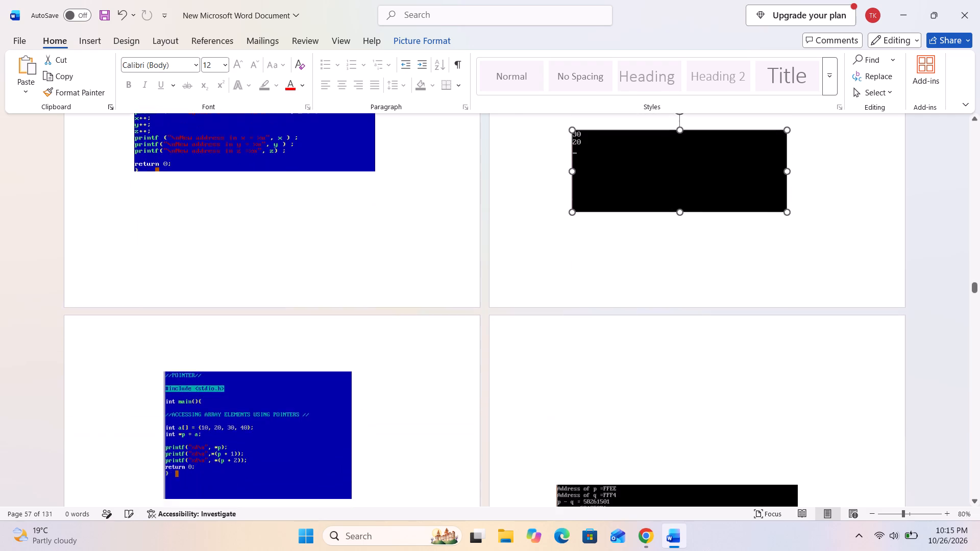
{"action": "scroll", "coordinate": [632, 377], "scroll_direction": "down", "scroll_amount": 9}
{"action": "left_click", "coordinate": [232, 215]}
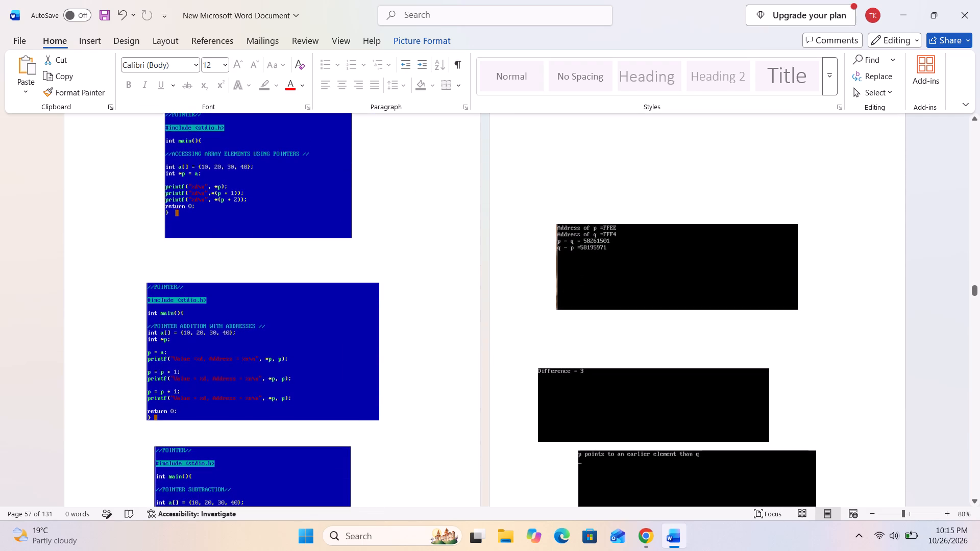
{"action": "left_click_drag", "start_coordinate": [352, 172], "coordinate": [378, 280]}
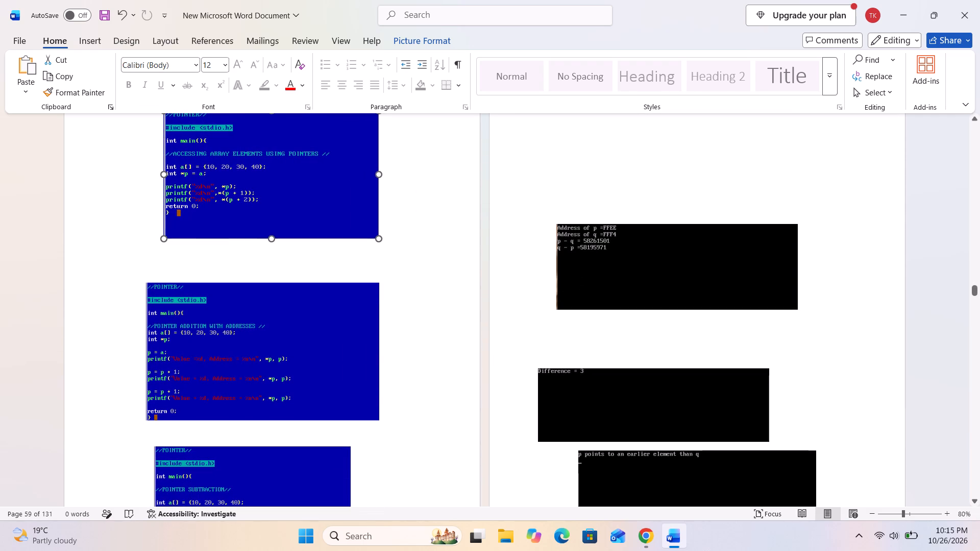
{"action": "left_click_drag", "start_coordinate": [378, 280], "coordinate": [379, 283]}
{"action": "left_click_drag", "start_coordinate": [164, 175], "coordinate": [147, 281]}
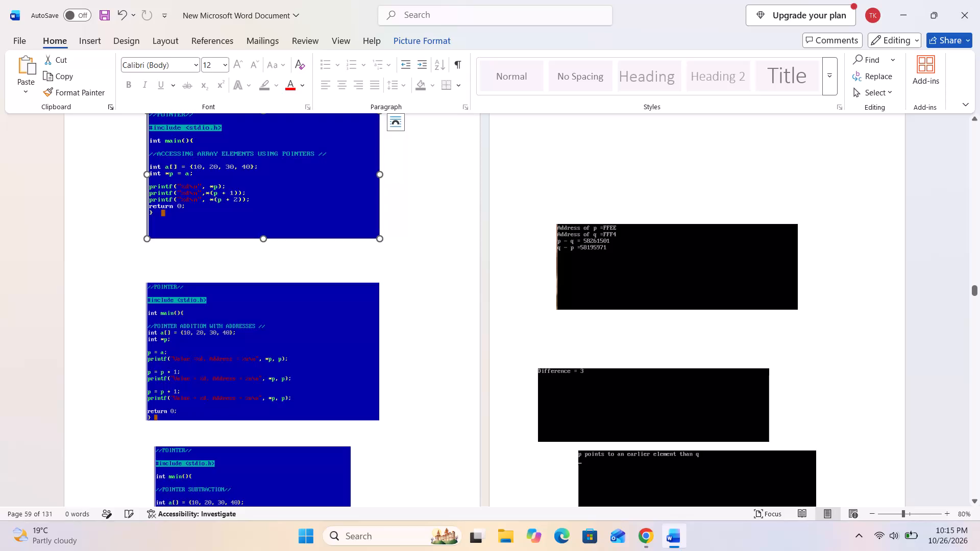
Move the "POINTER ADDITION WITH ADDRESSES" code picture on page 59 slightly up and left.
{"action": "left_click_drag", "start_coordinate": [232, 321], "coordinate": [232, 313]}
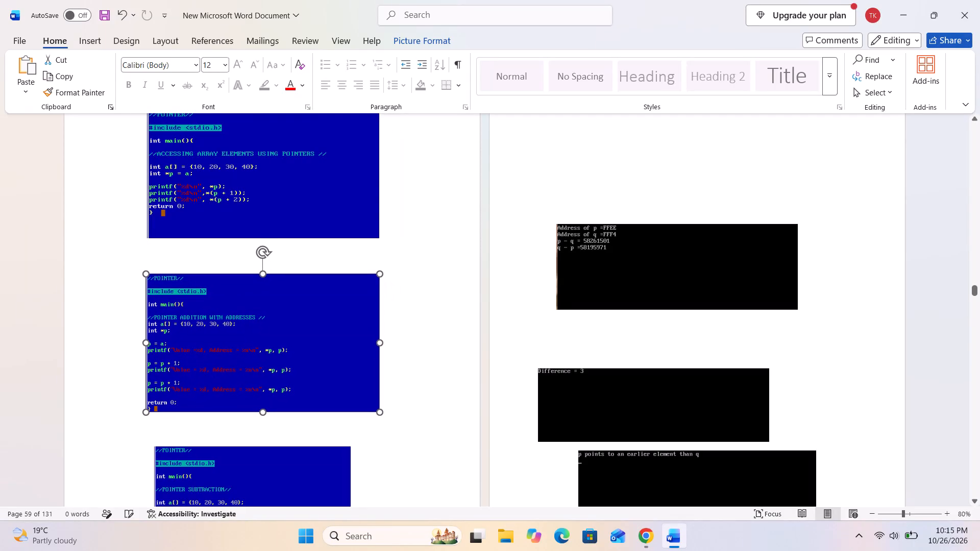
{"action": "left_click_drag", "start_coordinate": [232, 313], "coordinate": [228, 306]}
Move the "POINTER SUBTRACTION" code picture up and left, and extend its right edge to match the picture above.
{"action": "scroll", "coordinate": [226, 306], "scroll_direction": "down", "scroll_amount": 8}
{"action": "left_click_drag", "start_coordinate": [220, 327], "coordinate": [209, 303]}
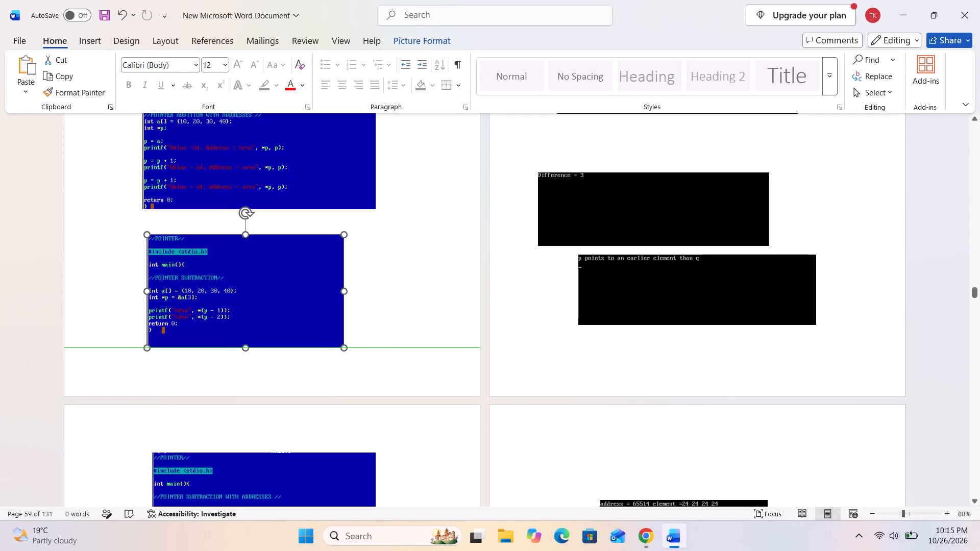
{"action": "left_click_drag", "start_coordinate": [209, 303], "coordinate": [205, 295]}
{"action": "left_click", "coordinate": [337, 291]}
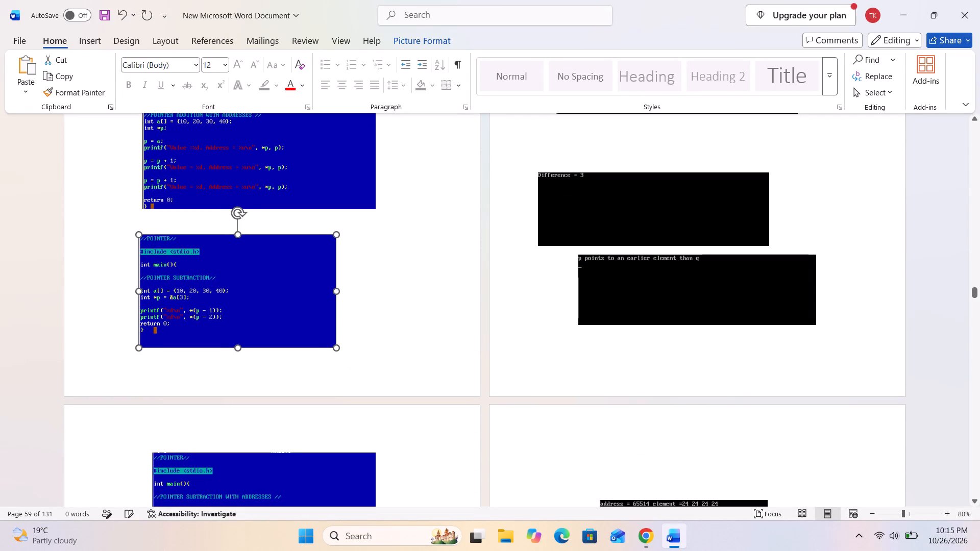
{"action": "left_click_drag", "start_coordinate": [335, 290], "coordinate": [375, 210]}
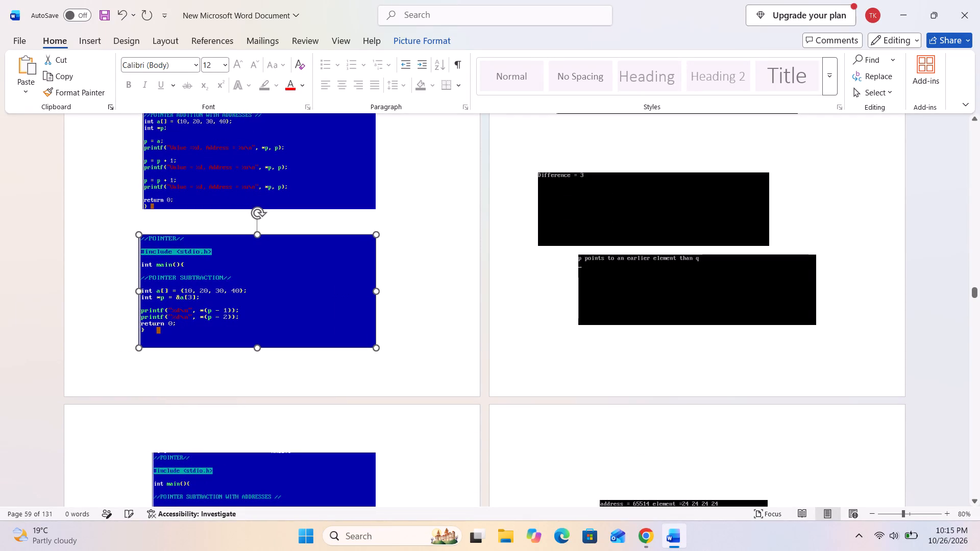
Reposition the "Address of p" and "Difference = 3" output pictures on page 60 higher and widen them to share the same side edges.
{"action": "scroll", "coordinate": [551, 260], "scroll_direction": "up", "scroll_amount": 7}
{"action": "left_click_drag", "start_coordinate": [647, 240], "coordinate": [641, 198]}
{"action": "left_click_drag", "start_coordinate": [619, 379], "coordinate": [629, 324]}
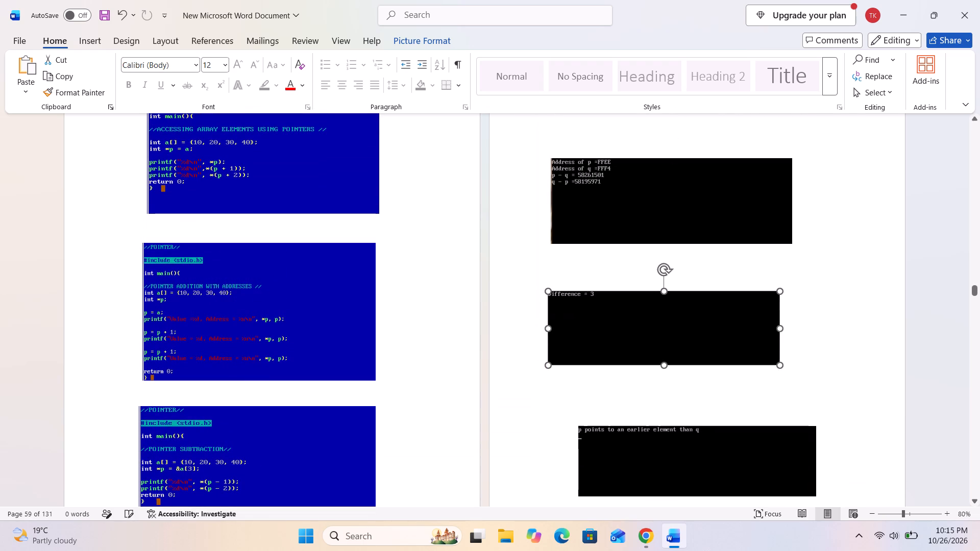
{"action": "left_click_drag", "start_coordinate": [629, 324], "coordinate": [629, 320]}
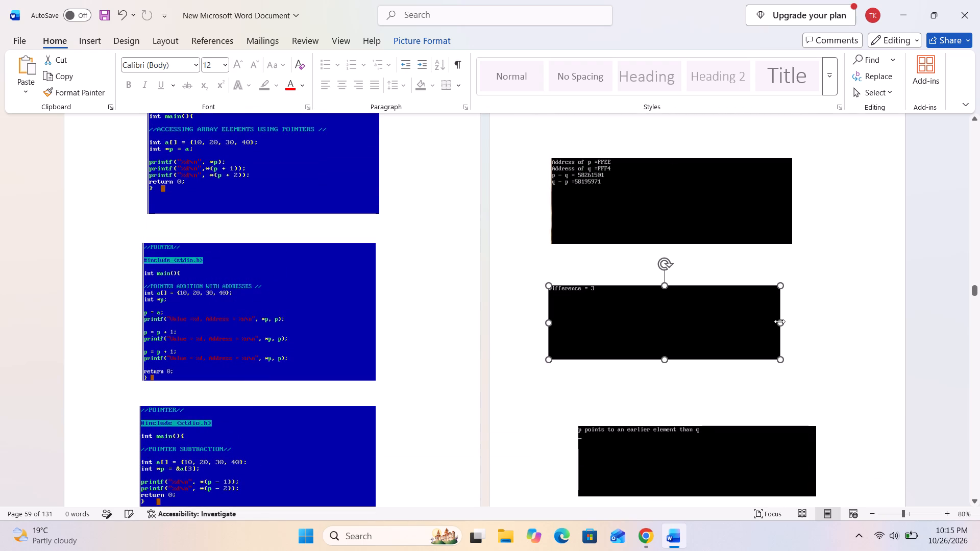
{"action": "left_click_drag", "start_coordinate": [779, 321], "coordinate": [792, 246]}
{"action": "scroll", "coordinate": [736, 336], "scroll_direction": "down", "scroll_amount": 3}
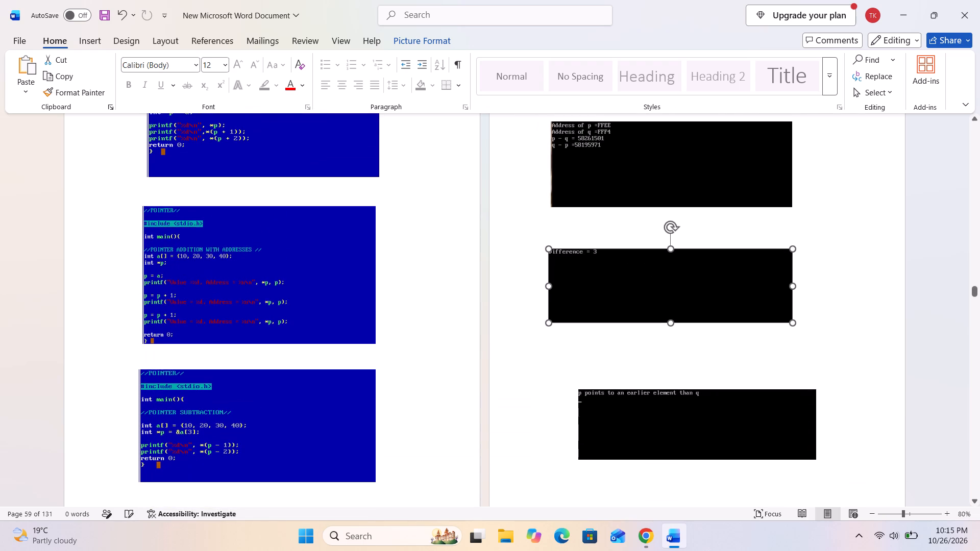
{"action": "left_click", "coordinate": [570, 130]}
{"action": "left_click_drag", "start_coordinate": [550, 127], "coordinate": [549, 213]}
Move the "p points to an earlier element than q" output picture up and left, match its side edges to those above, and stretch its bottom down.
{"action": "left_click_drag", "start_coordinate": [649, 413], "coordinate": [618, 395]}
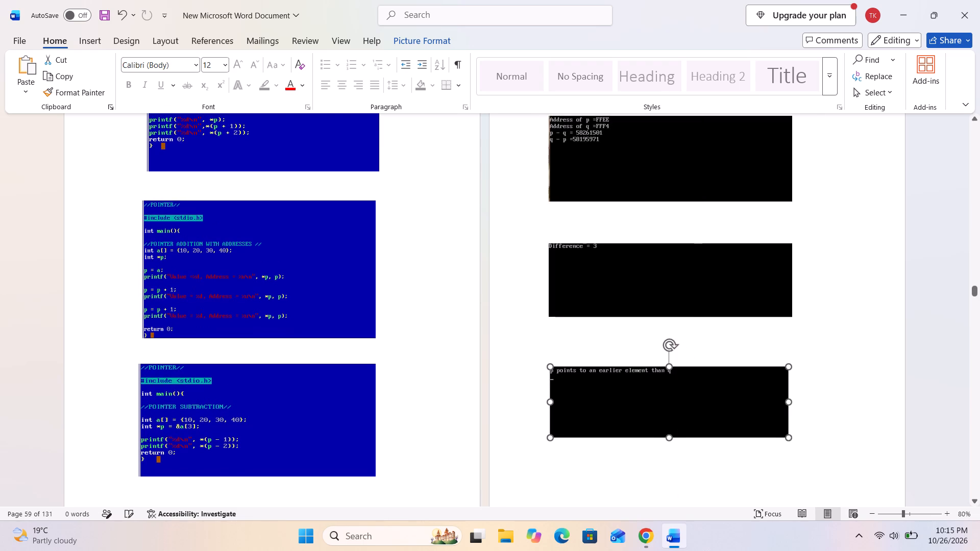
{"action": "left_click_drag", "start_coordinate": [618, 395], "coordinate": [618, 395]}
{"action": "left_click_drag", "start_coordinate": [785, 399], "coordinate": [791, 315]}
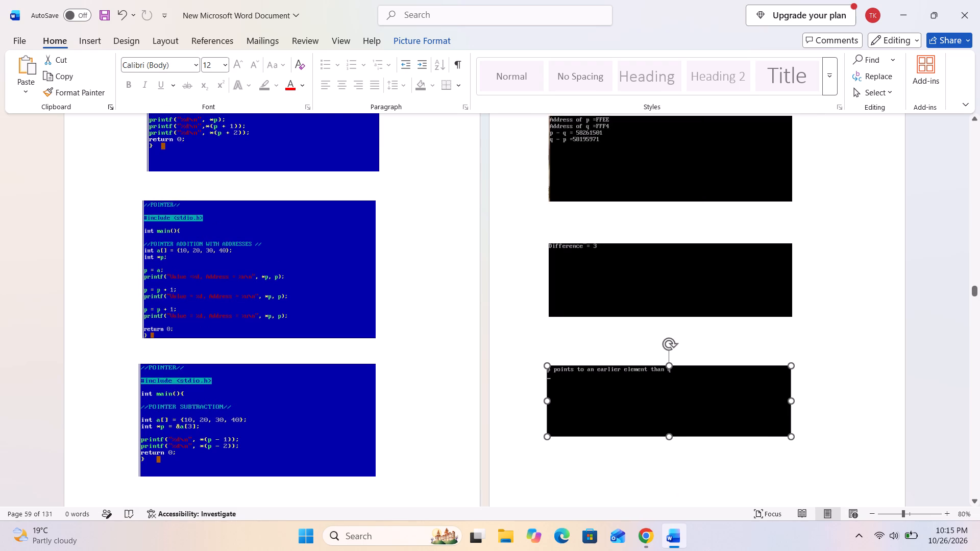
{"action": "left_click_drag", "start_coordinate": [791, 315], "coordinate": [793, 315]}
{"action": "left_click", "coordinate": [546, 400]}
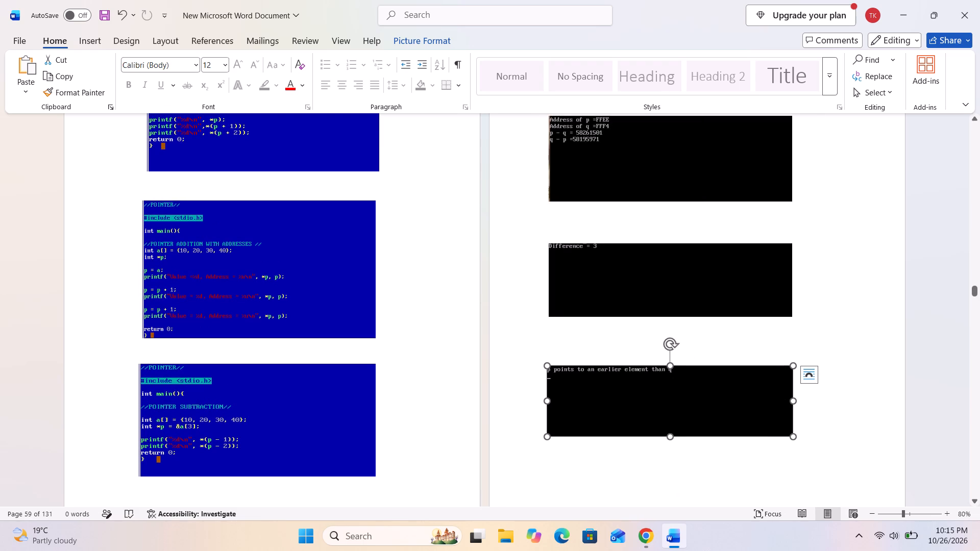
{"action": "left_click_drag", "start_coordinate": [545, 400], "coordinate": [546, 322]}
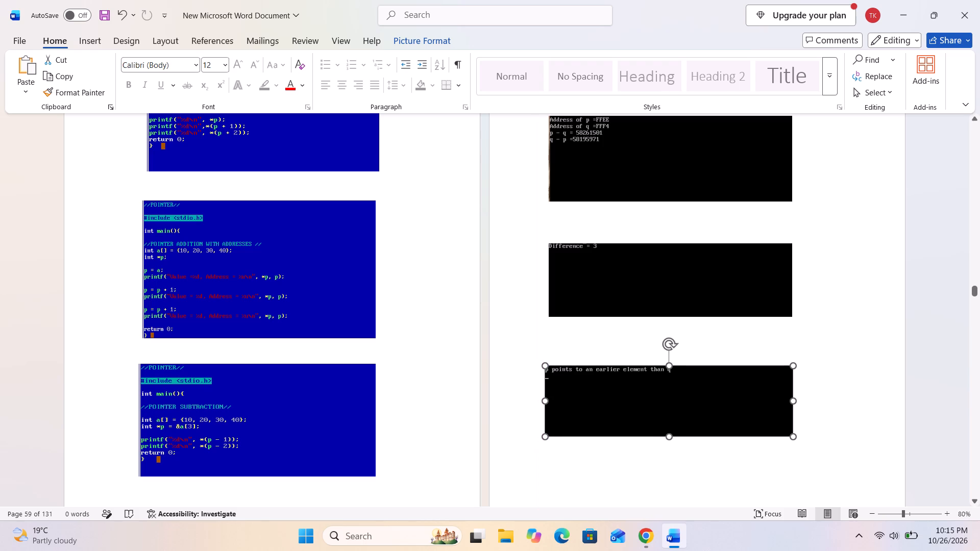
{"action": "left_click_drag", "start_coordinate": [546, 322], "coordinate": [549, 317]}
{"action": "left_click_drag", "start_coordinate": [671, 440], "coordinate": [671, 443]}
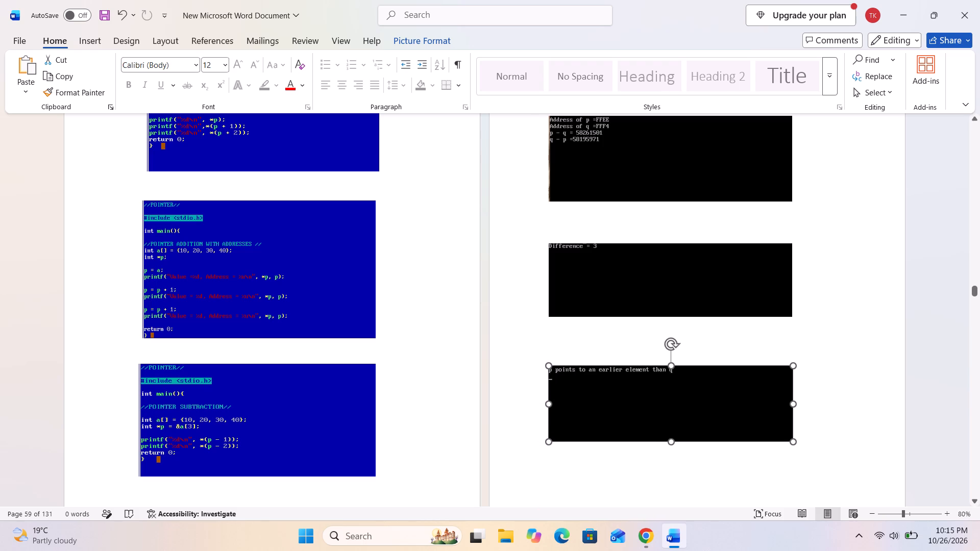
{"action": "left_click_drag", "start_coordinate": [671, 443], "coordinate": [670, 450]}
Widen the "POINTER SUBTRACTION WITH ADDRESSES" code picture on page 61 by extending its right edge outward.
{"action": "scroll", "coordinate": [635, 430], "scroll_direction": "down", "scroll_amount": 4}
{"action": "scroll", "coordinate": [584, 441], "scroll_direction": "down", "scroll_amount": 7}
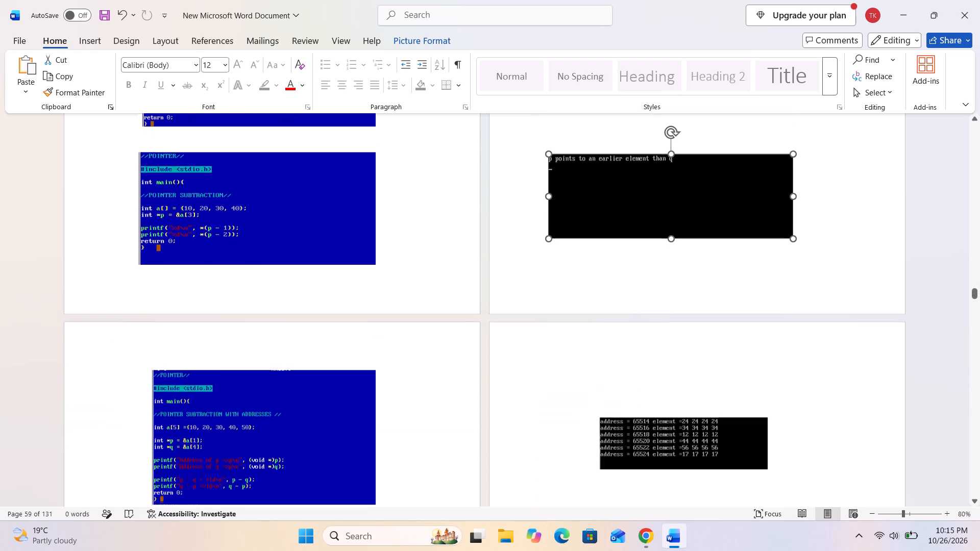
{"action": "scroll", "coordinate": [581, 442], "scroll_direction": "down", "scroll_amount": 10}
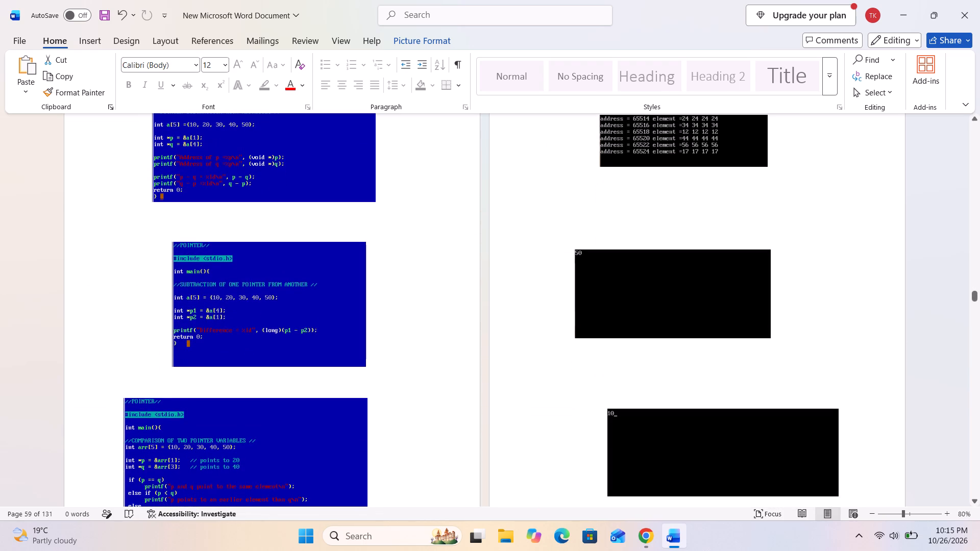
{"action": "scroll", "coordinate": [262, 183], "scroll_direction": "up", "scroll_amount": 3}
{"action": "left_click", "coordinate": [264, 211]}
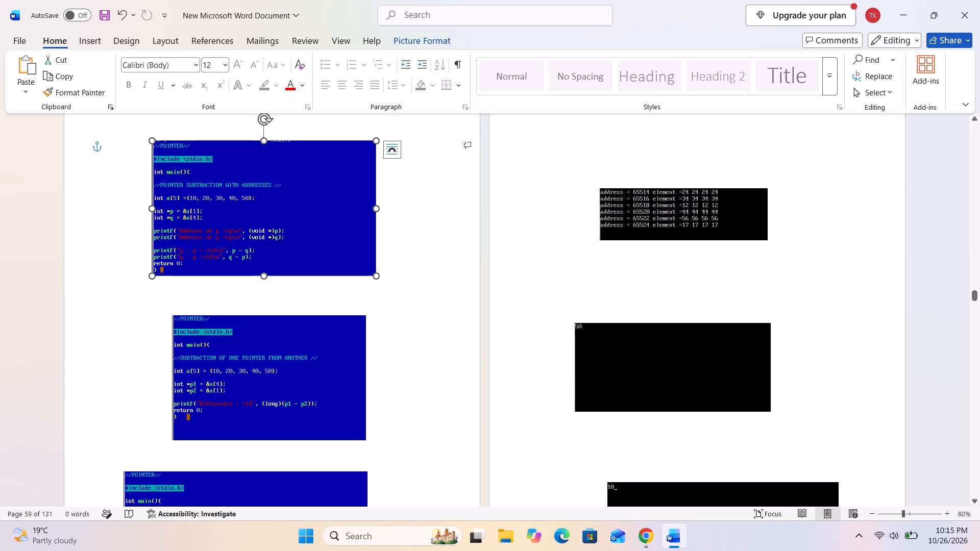
{"action": "left_click_drag", "start_coordinate": [376, 208], "coordinate": [389, 214]}
Move the "SUBTRACTION OF ONE POINTER FROM ANOTHER" code picture up and left, and widen it to match the side edges of the picture above.
{"action": "left_click_drag", "start_coordinate": [260, 357], "coordinate": [233, 342]}
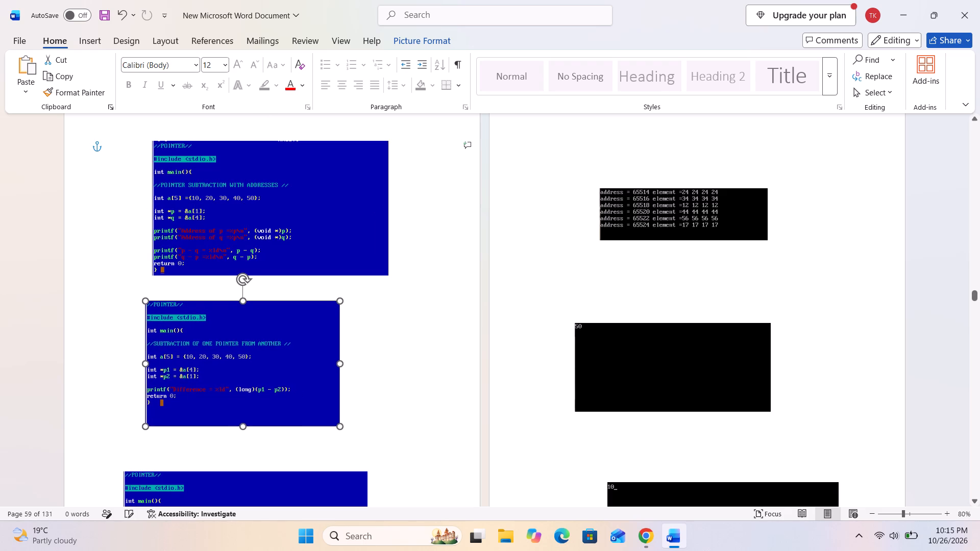
{"action": "left_click_drag", "start_coordinate": [233, 342], "coordinate": [243, 351]}
{"action": "left_click_drag", "start_coordinate": [349, 370], "coordinate": [376, 289]}
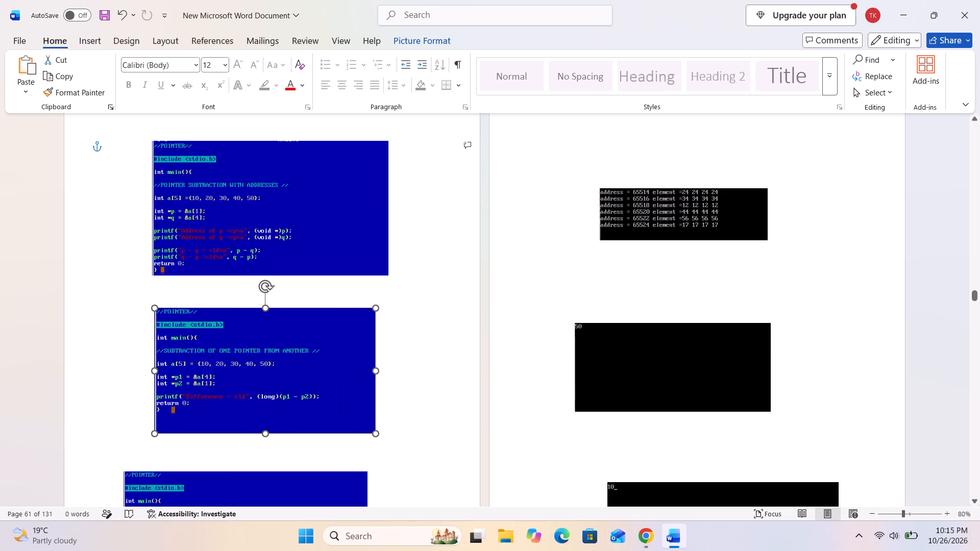
{"action": "left_click_drag", "start_coordinate": [376, 289], "coordinate": [389, 275]}
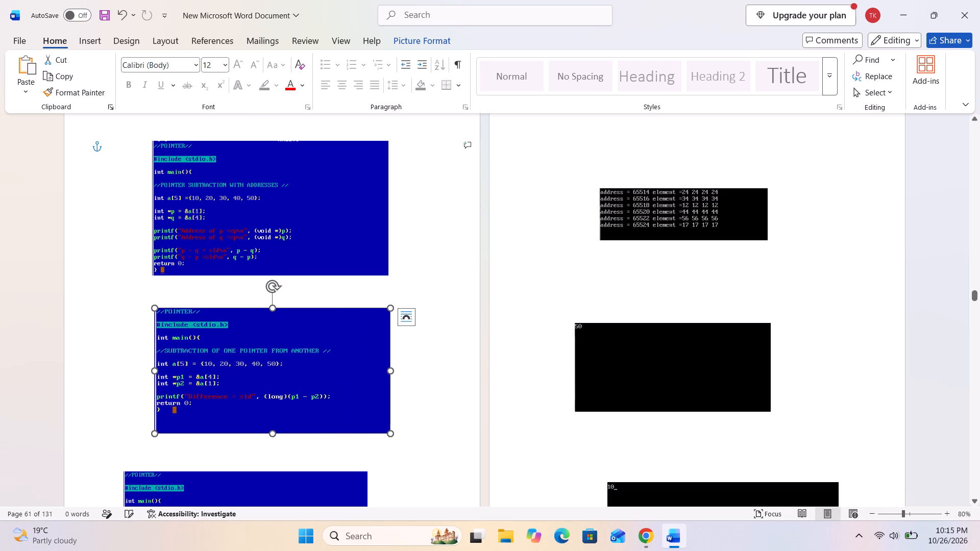
{"action": "left_click_drag", "start_coordinate": [155, 372], "coordinate": [153, 271]}
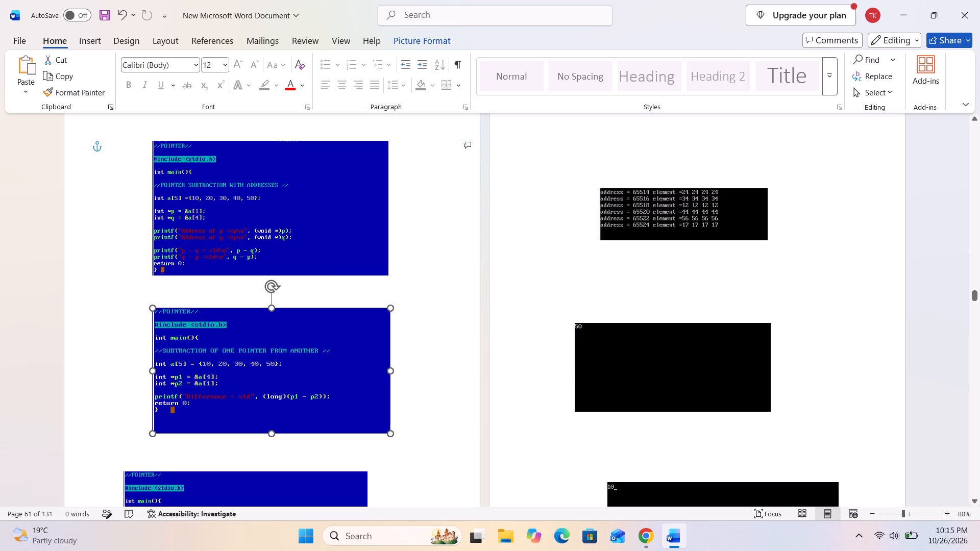
{"action": "left_click_drag", "start_coordinate": [153, 271], "coordinate": [153, 273]}
{"action": "scroll", "coordinate": [185, 392], "scroll_direction": "down", "scroll_amount": 2}
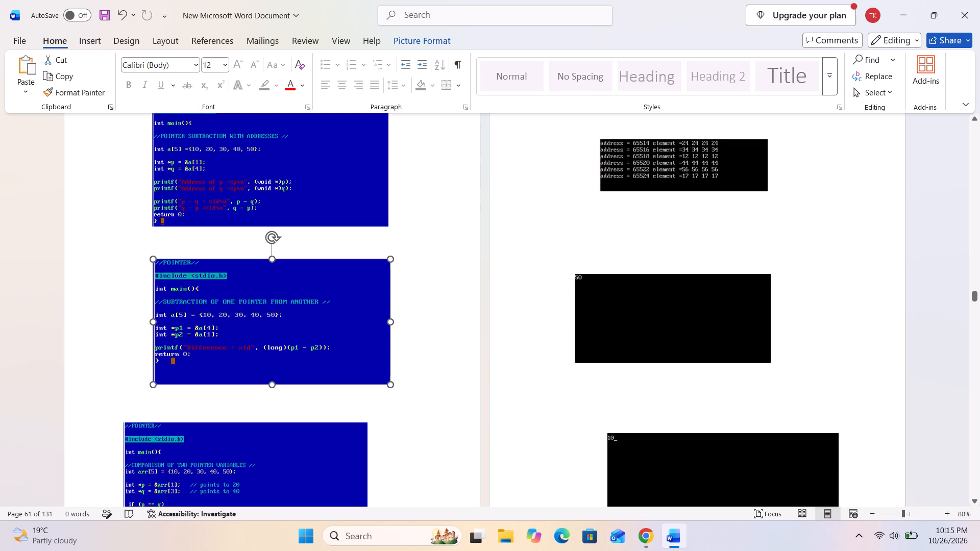
Move the "COMPARISON OF TWO POINTER VARIABLES" code picture up and right, and match its side edges to the picture above.
{"action": "scroll", "coordinate": [195, 453], "scroll_direction": "down", "scroll_amount": 4}
{"action": "left_click_drag", "start_coordinate": [213, 406], "coordinate": [233, 391]}
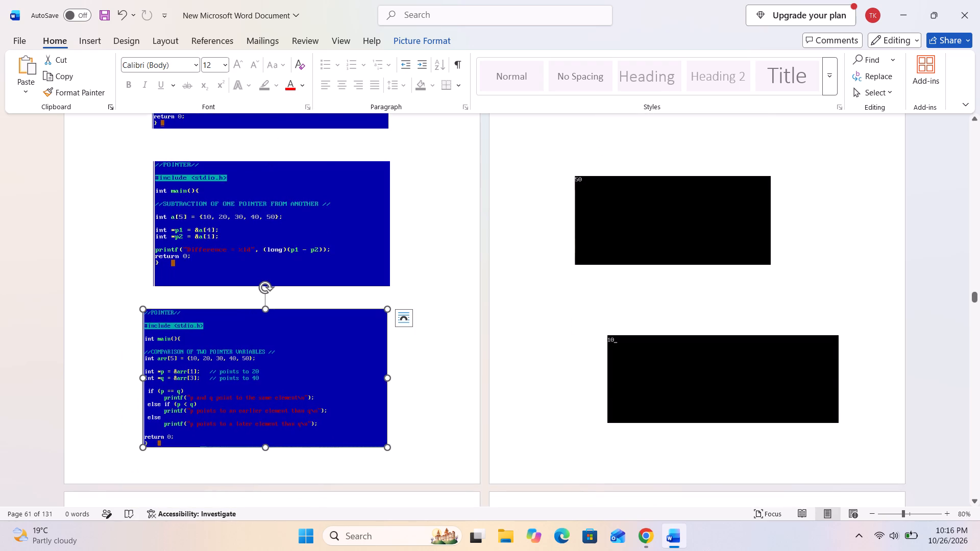
{"action": "left_click_drag", "start_coordinate": [389, 378], "coordinate": [390, 290]}
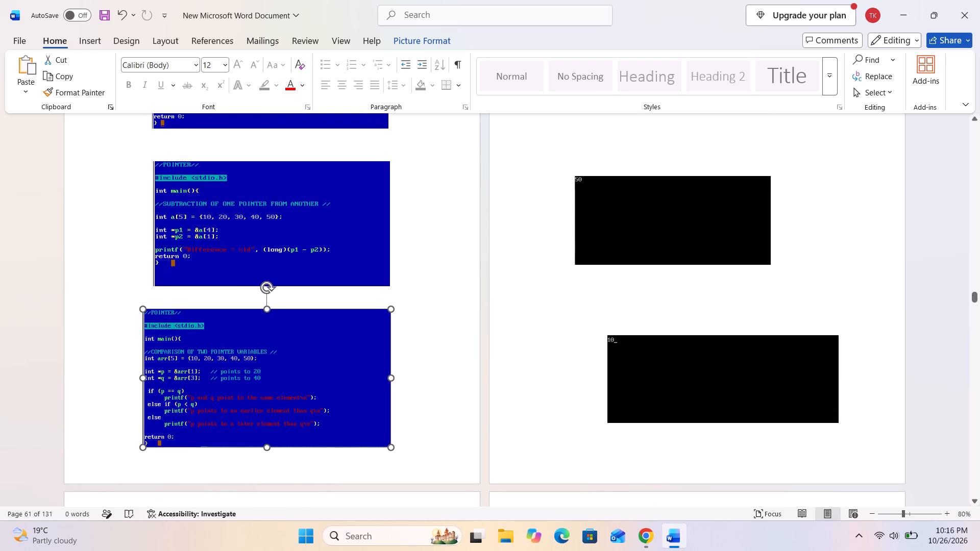
{"action": "left_click_drag", "start_coordinate": [142, 379], "coordinate": [151, 300]}
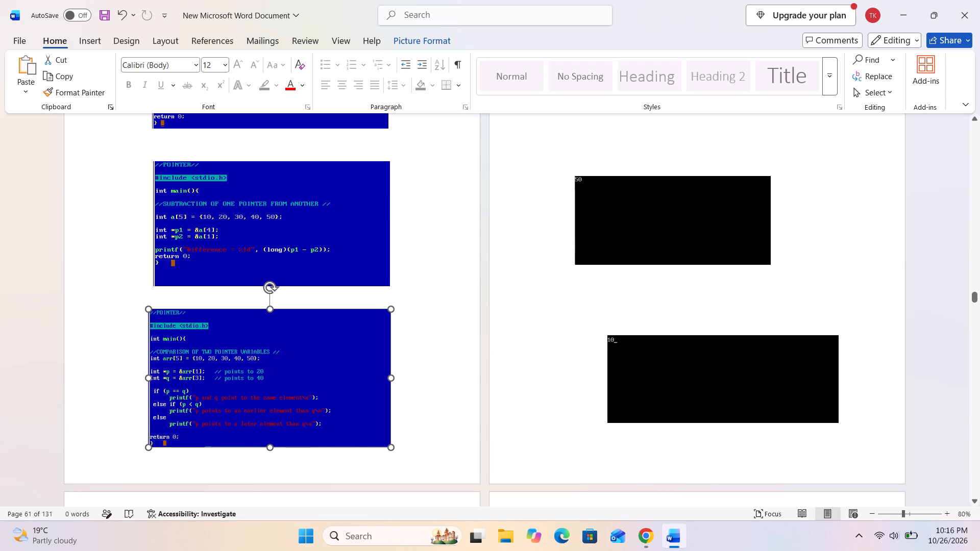
{"action": "left_click_drag", "start_coordinate": [151, 300], "coordinate": [154, 286]}
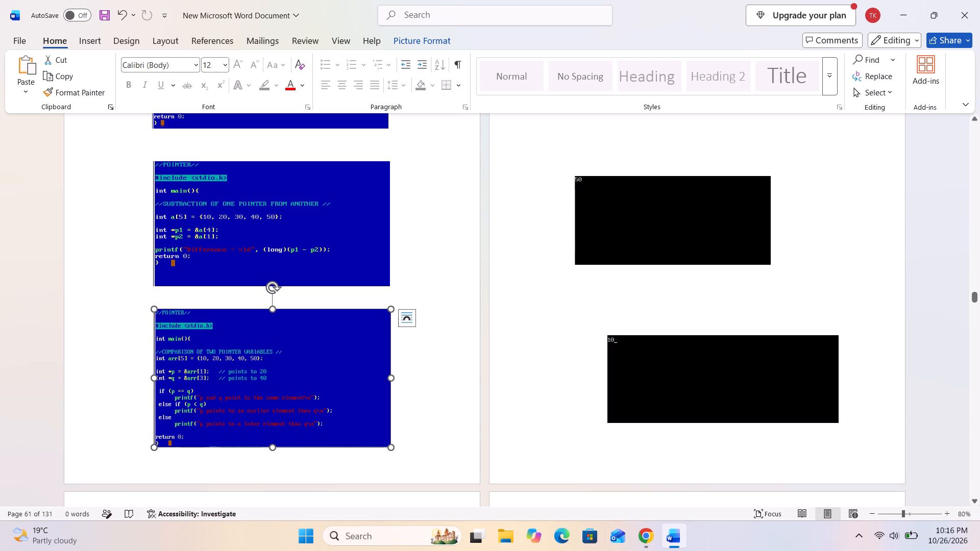
{"action": "left_click", "coordinate": [247, 386]}
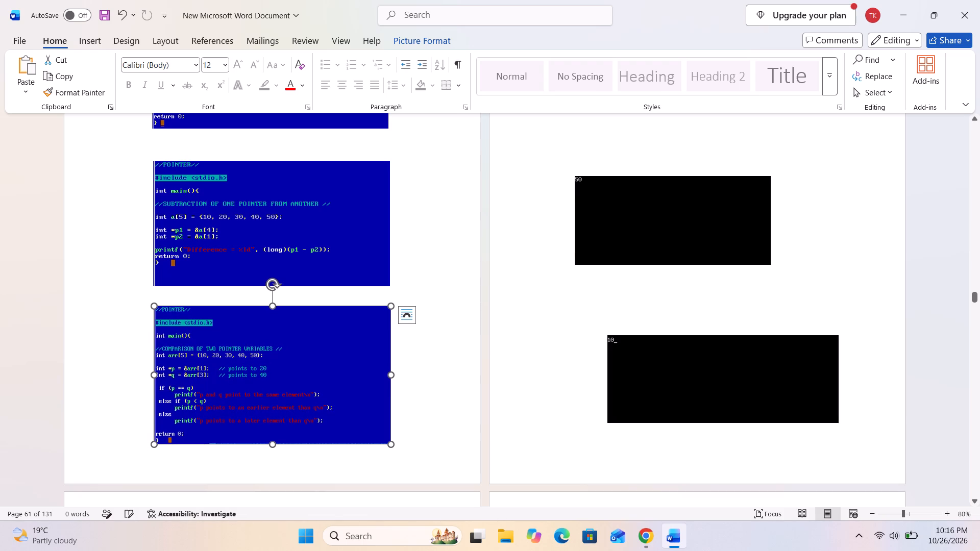
Shift the "SUBTRACTION OF ONE POINTER FROM ANOTHER" code picture slightly up to even out the gaps on page 61.
{"action": "left_click_drag", "start_coordinate": [318, 236], "coordinate": [317, 227]}
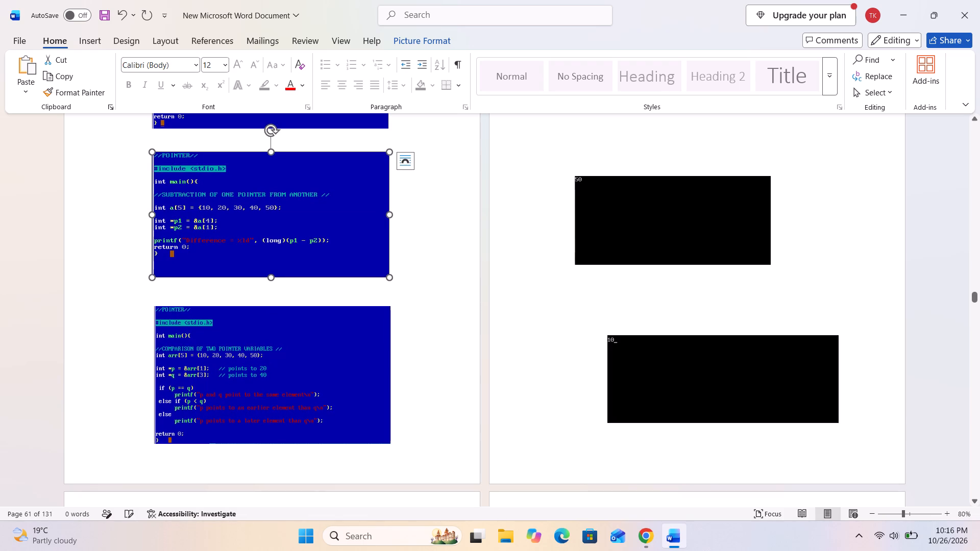
Enlarge the "address = 65514" output picture on page 62 by extending its top edge upward and its left edge outward.
{"action": "scroll", "coordinate": [619, 304], "scroll_direction": "up", "scroll_amount": 7}
{"action": "left_click", "coordinate": [642, 248]}
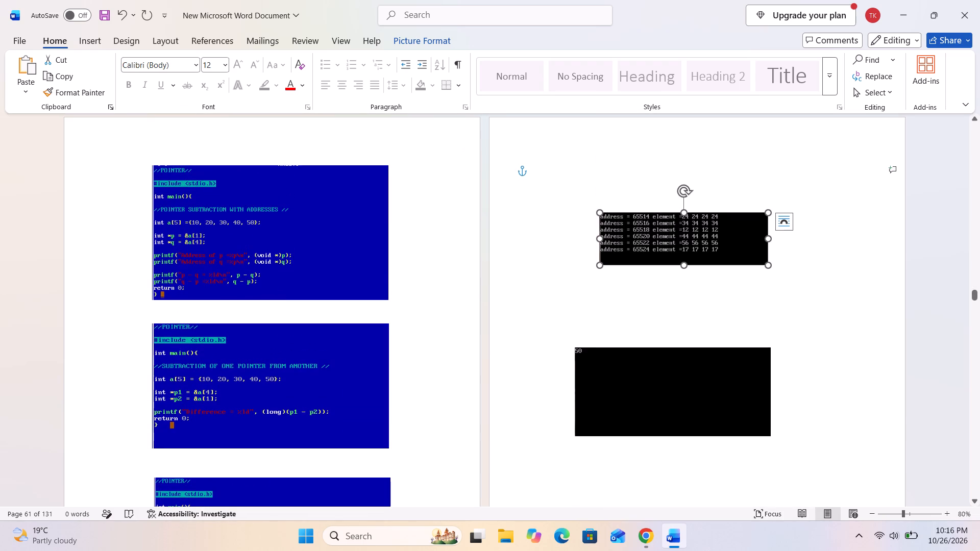
{"action": "left_click_drag", "start_coordinate": [683, 211], "coordinate": [375, 179]}
{"action": "left_click_drag", "start_coordinate": [598, 223], "coordinate": [564, 224]}
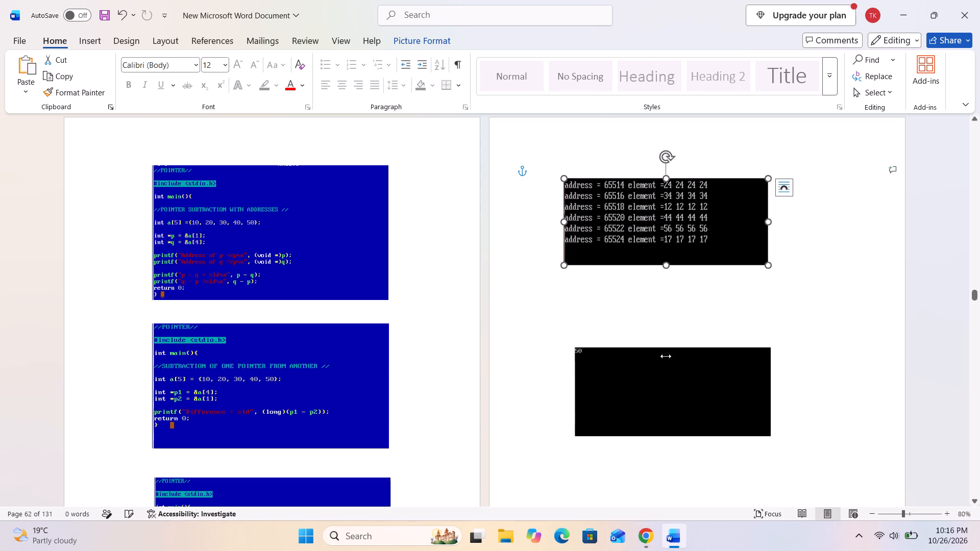
Move the "50" output picture up and left, and crop the empty black area from its bottom and right side.
{"action": "left_click_drag", "start_coordinate": [664, 380], "coordinate": [649, 336]}
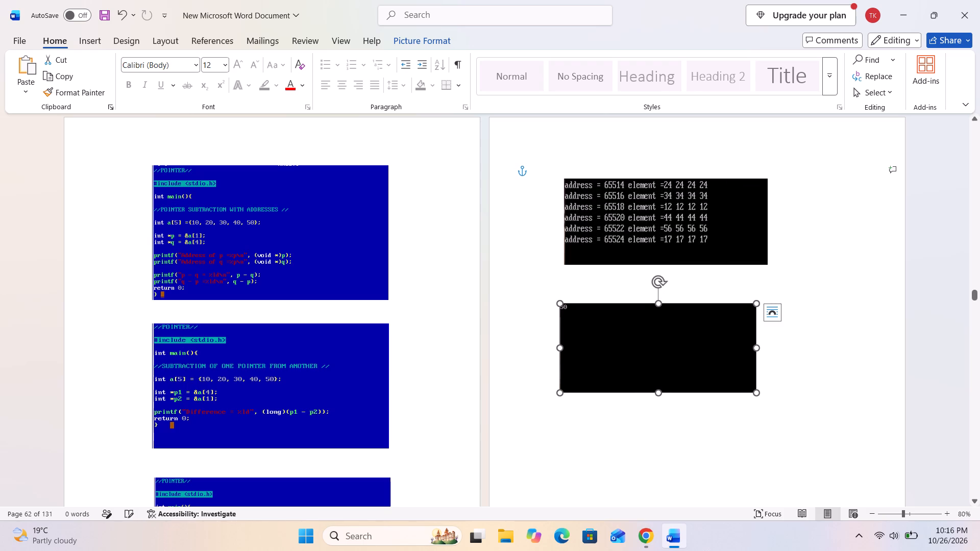
{"action": "right_click", "coordinate": [654, 371]}
{"action": "left_click", "coordinate": [691, 397]}
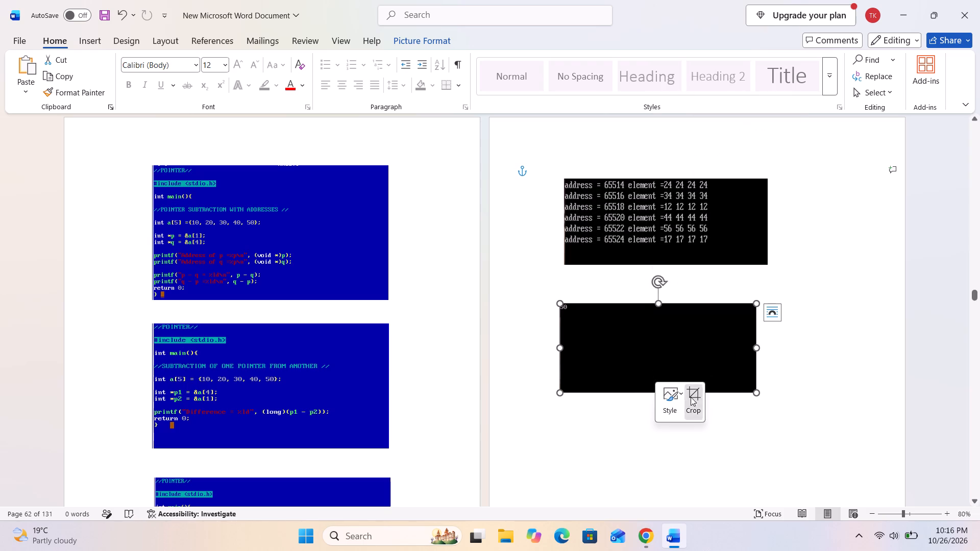
{"action": "left_click_drag", "start_coordinate": [658, 392], "coordinate": [656, 369]}
{"action": "left_click", "coordinate": [655, 429]}
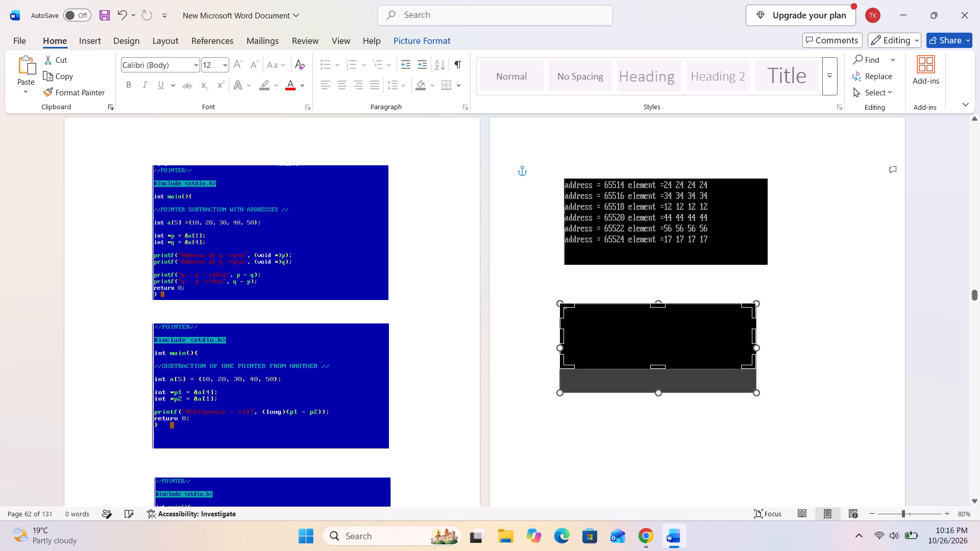
{"action": "left_click", "coordinate": [688, 352]}
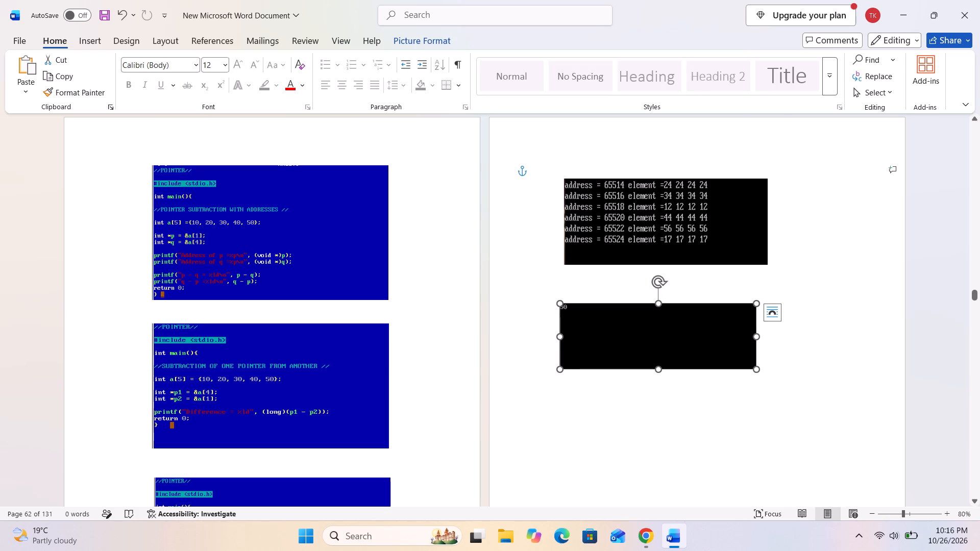
{"action": "right_click", "coordinate": [732, 346]}
{"action": "left_click", "coordinate": [772, 117]}
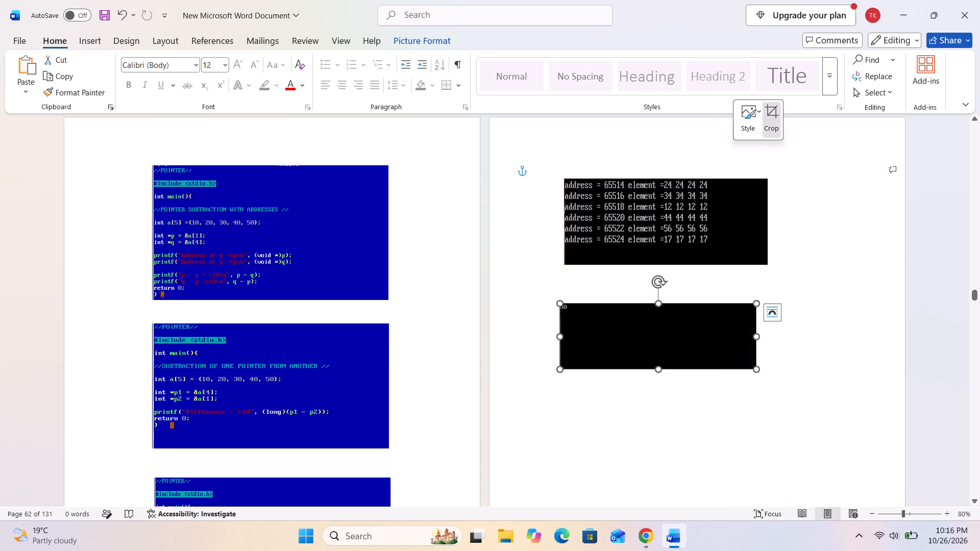
{"action": "left_click_drag", "start_coordinate": [753, 336], "coordinate": [706, 346]}
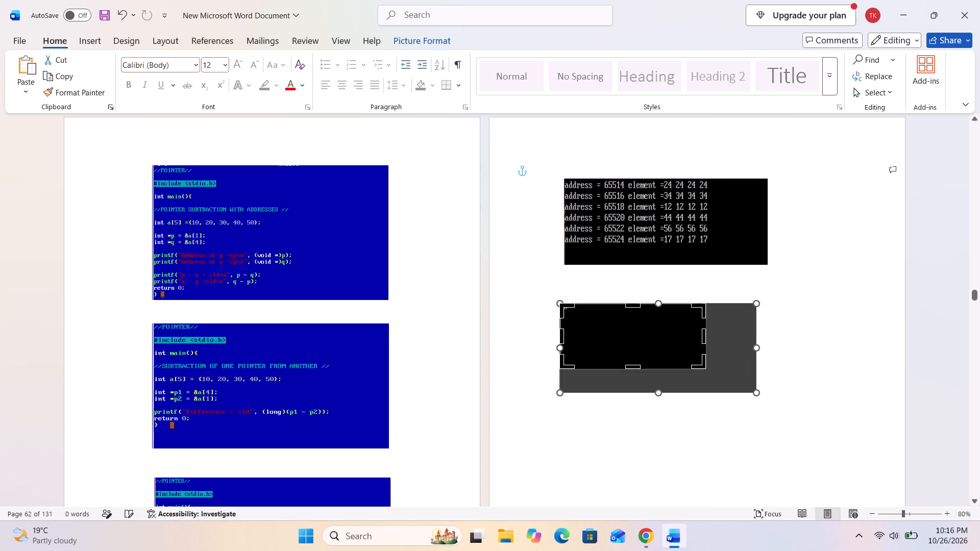
{"action": "left_click", "coordinate": [792, 315]}
{"action": "left_click", "coordinate": [691, 334]}
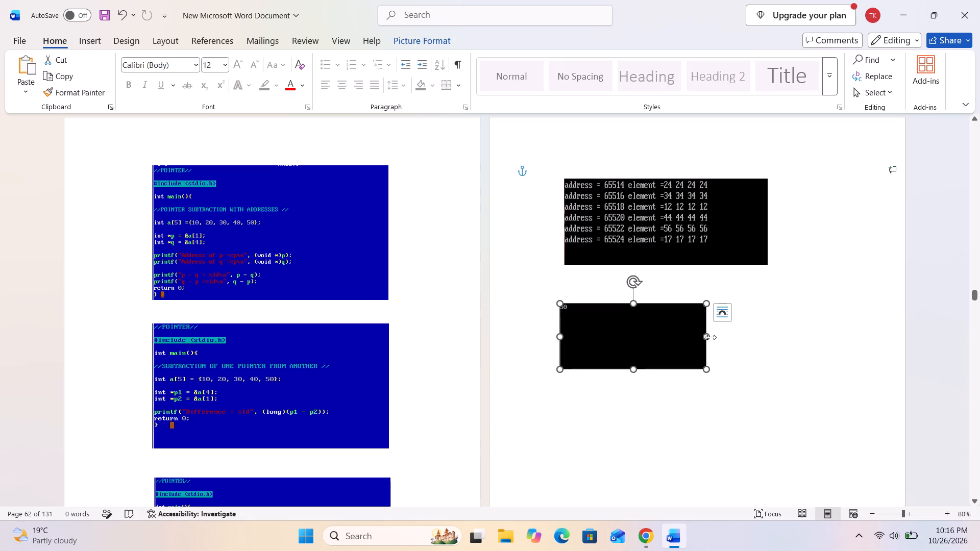
Stretch the "50" output picture downward and match its side edges to the address output picture above.
{"action": "left_click_drag", "start_coordinate": [710, 337], "coordinate": [768, 264]}
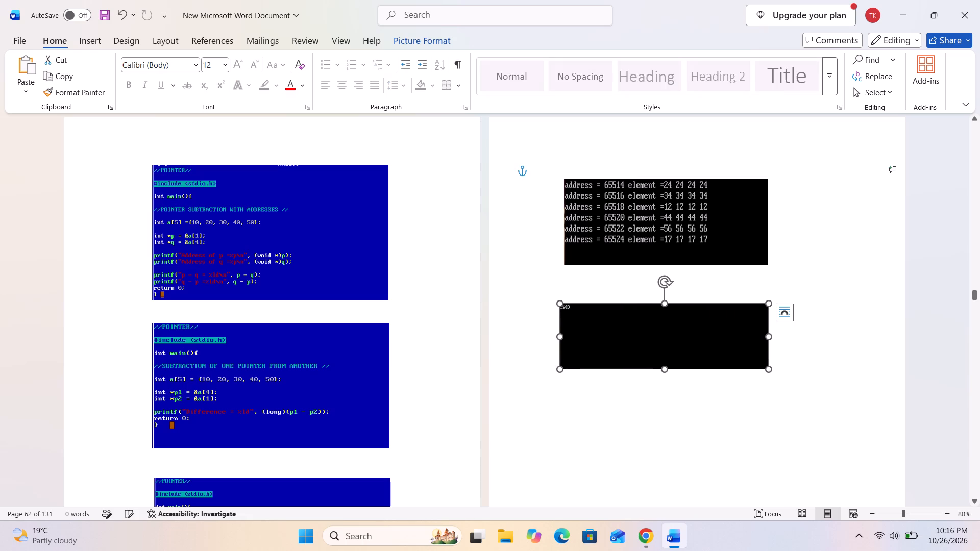
{"action": "left_click_drag", "start_coordinate": [663, 371], "coordinate": [671, 394]}
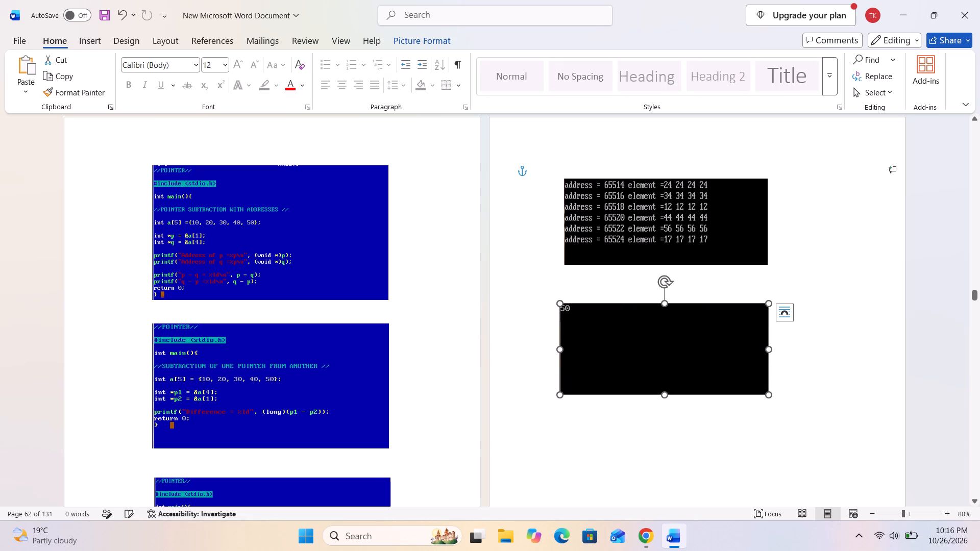
{"action": "left_click_drag", "start_coordinate": [562, 350], "coordinate": [563, 268]}
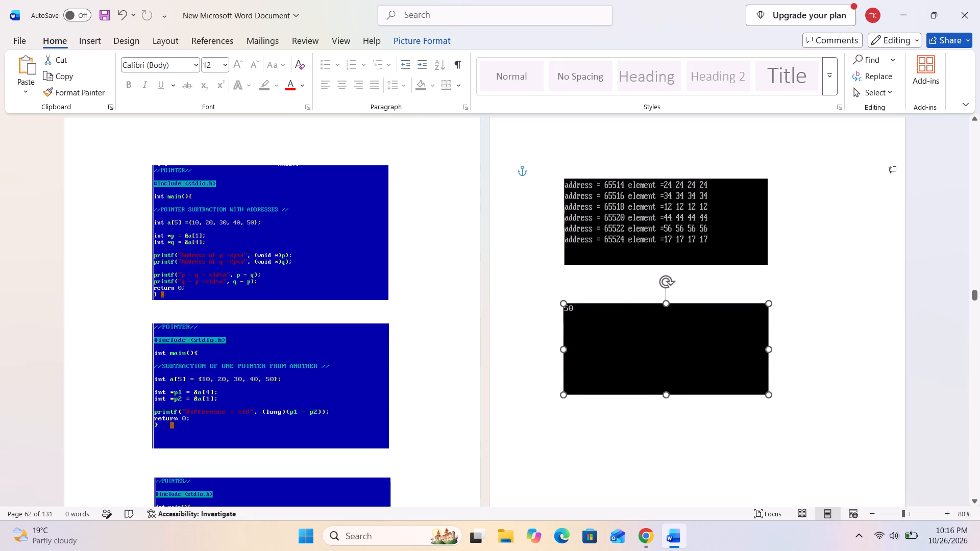
{"action": "left_click_drag", "start_coordinate": [563, 268], "coordinate": [565, 268]}
Move the "10" output picture on page 62 left, and crop the empty black area from its right side and bottom.
{"action": "scroll", "coordinate": [582, 365], "scroll_direction": "down", "scroll_amount": 9}
{"action": "left_click_drag", "start_coordinate": [636, 334], "coordinate": [572, 344]}
{"action": "right_click", "coordinate": [711, 357]}
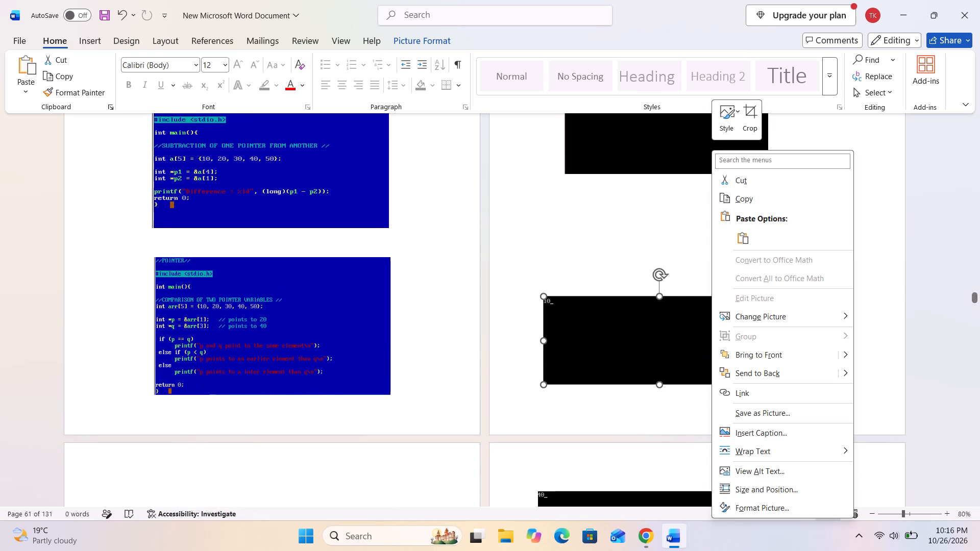
{"action": "left_click", "coordinate": [749, 119]}
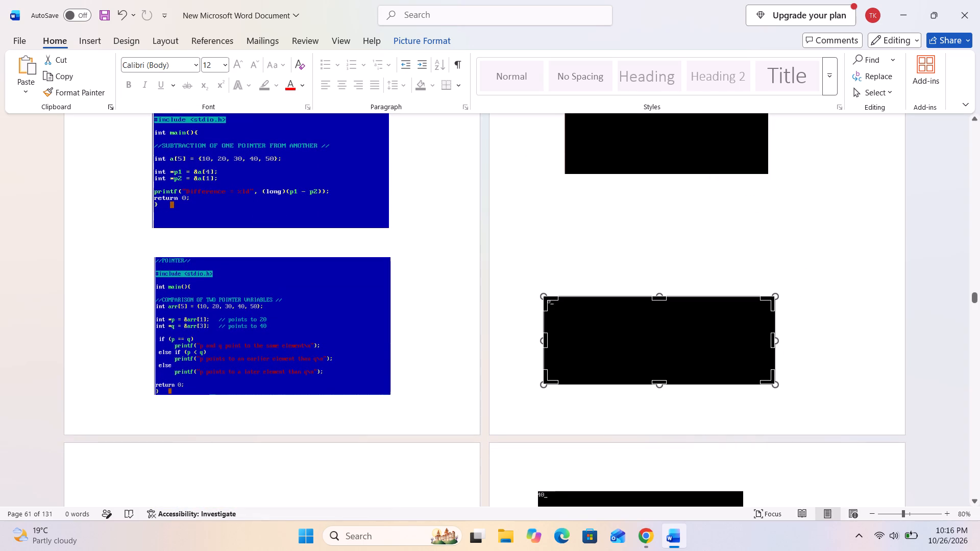
{"action": "left_click_drag", "start_coordinate": [773, 339], "coordinate": [697, 358]}
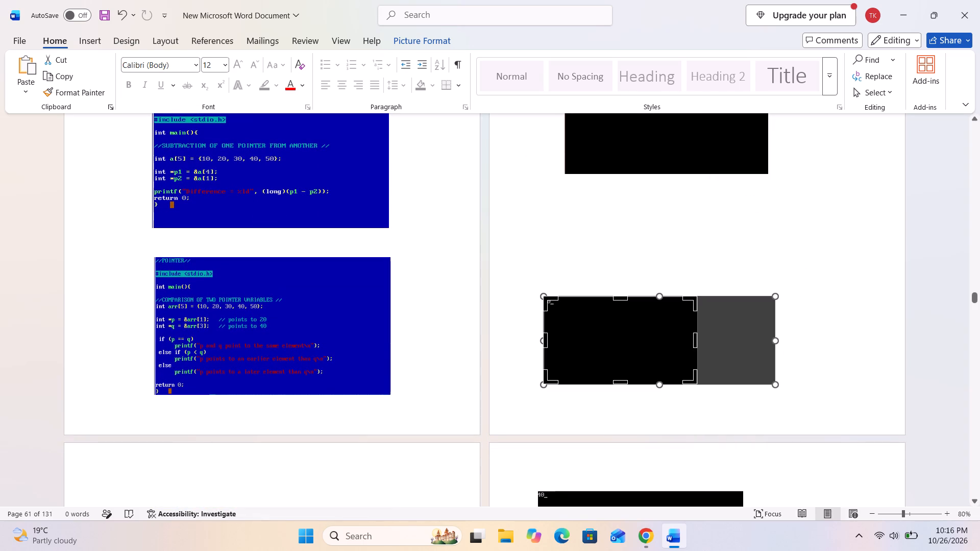
{"action": "left_click_drag", "start_coordinate": [624, 382], "coordinate": [619, 356]}
{"action": "left_click", "coordinate": [881, 247]}
Move the "10" output picture up, match its side edges to the "50" picture above, and stretch its bottom down.
{"action": "left_click_drag", "start_coordinate": [628, 347], "coordinate": [633, 337]}
{"action": "left_click_drag", "start_coordinate": [612, 485], "coordinate": [635, 431]}
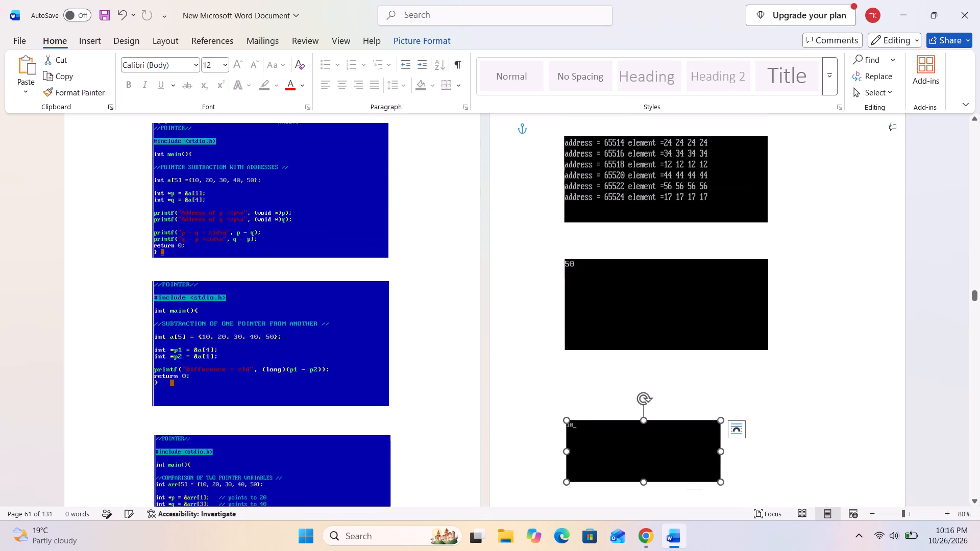
{"action": "left_click_drag", "start_coordinate": [567, 450], "coordinate": [566, 349]}
{"action": "left_click_drag", "start_coordinate": [720, 450], "coordinate": [779, 378]}
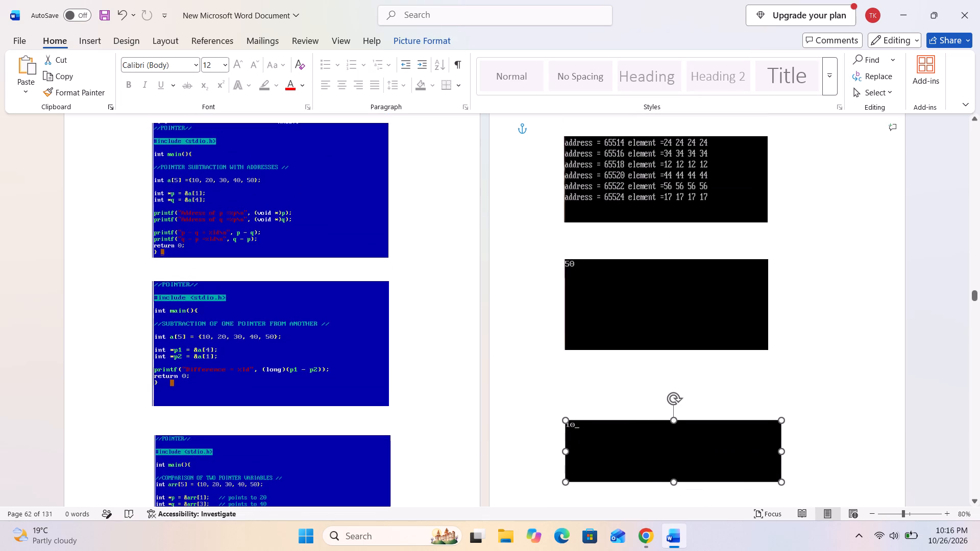
{"action": "left_click_drag", "start_coordinate": [779, 378], "coordinate": [769, 346]}
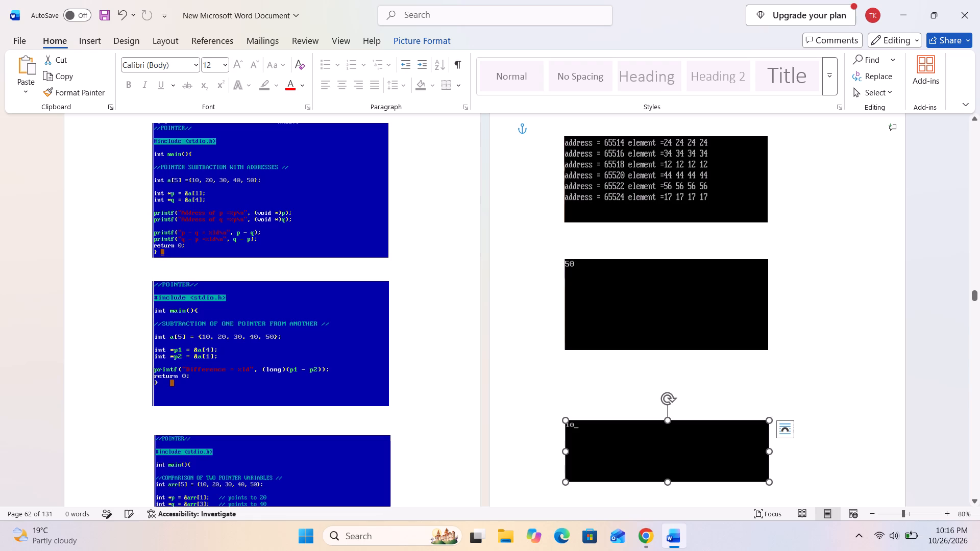
{"action": "left_click_drag", "start_coordinate": [667, 482], "coordinate": [669, 503]}
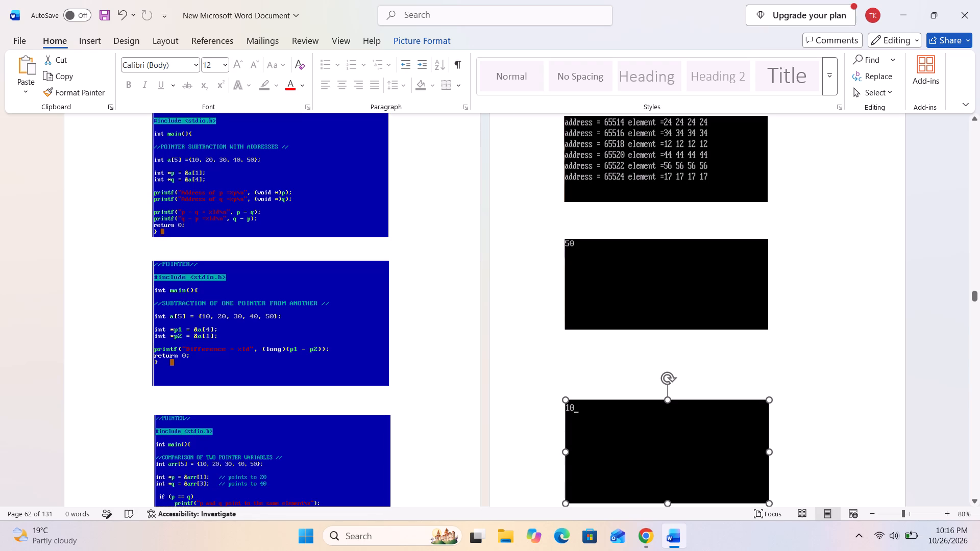
Move the "VARIABLE MODIFICATION VIA POINTERS" code picture on page 63 up and left, and match its side edges to the picture above.
{"action": "scroll", "coordinate": [628, 440], "scroll_direction": "down", "scroll_amount": 20}
{"action": "scroll", "coordinate": [628, 440], "scroll_direction": "down", "scroll_amount": 1}
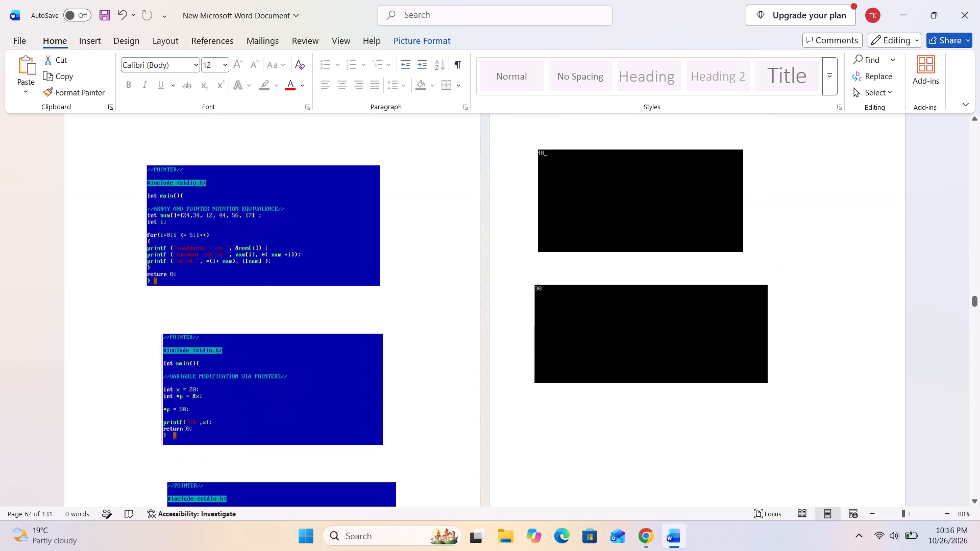
{"action": "left_click_drag", "start_coordinate": [222, 370], "coordinate": [216, 361]}
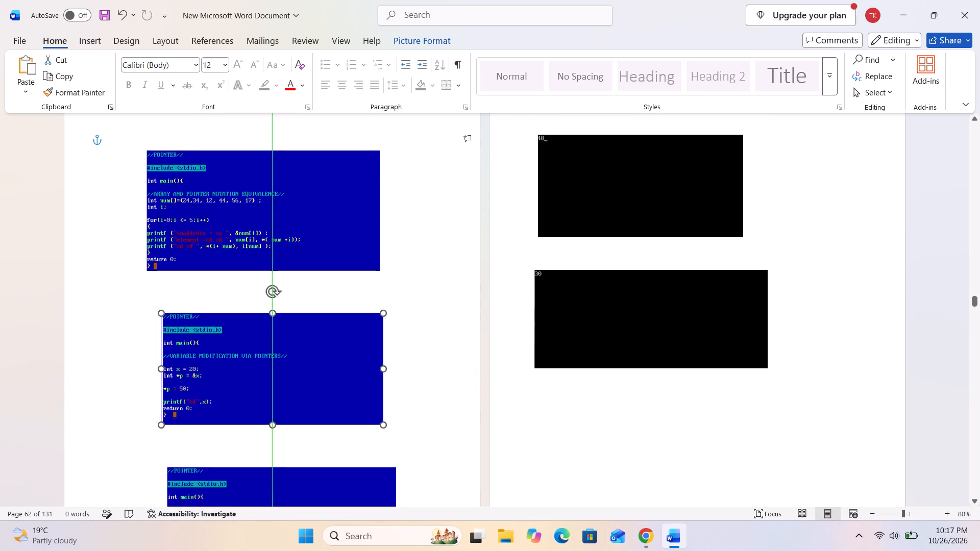
{"action": "left_click_drag", "start_coordinate": [216, 361], "coordinate": [205, 352]}
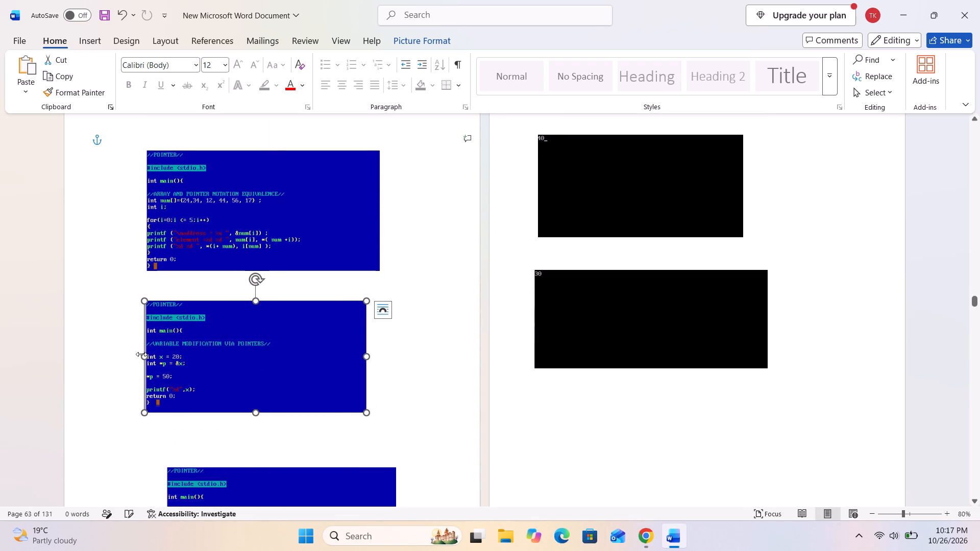
{"action": "left_click_drag", "start_coordinate": [145, 357], "coordinate": [146, 266]}
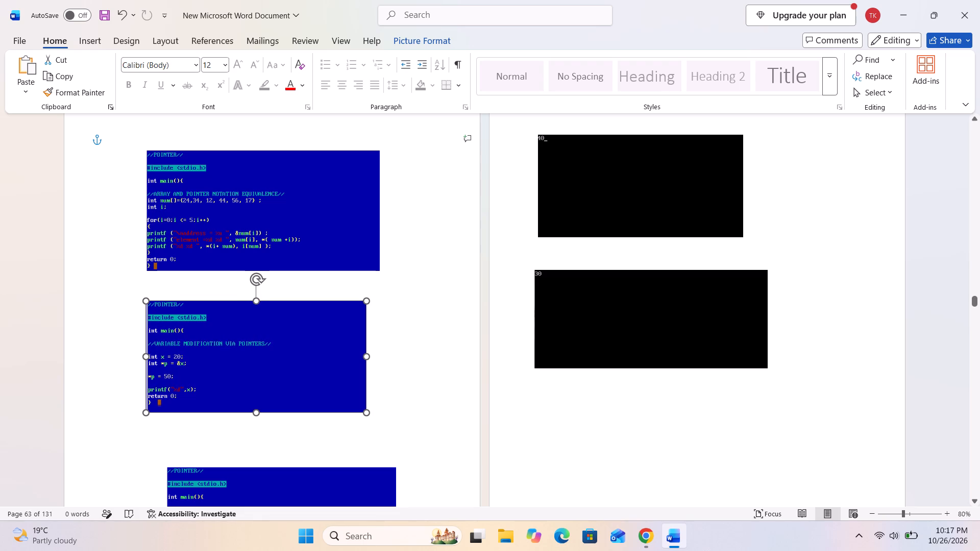
{"action": "left_click_drag", "start_coordinate": [146, 266], "coordinate": [148, 262]}
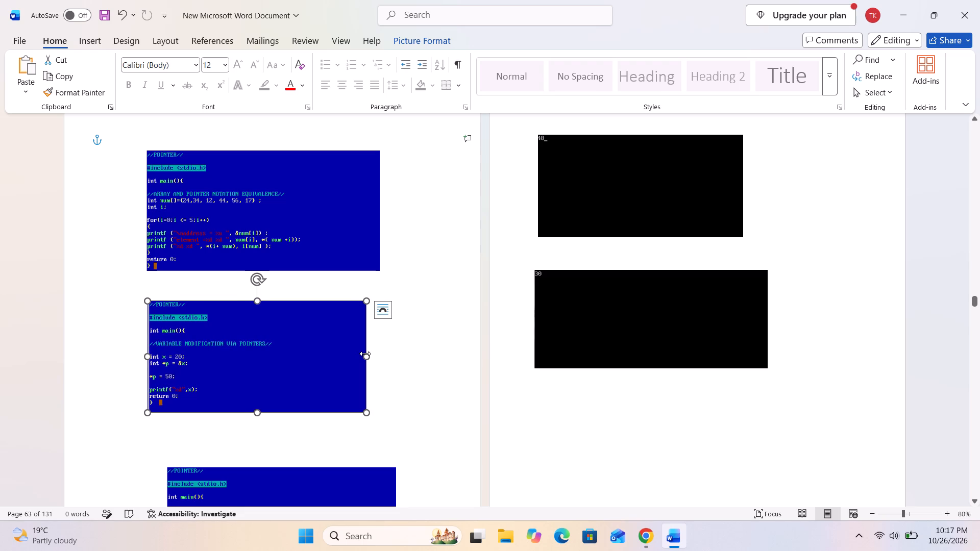
{"action": "left_click_drag", "start_coordinate": [365, 354], "coordinate": [379, 272]}
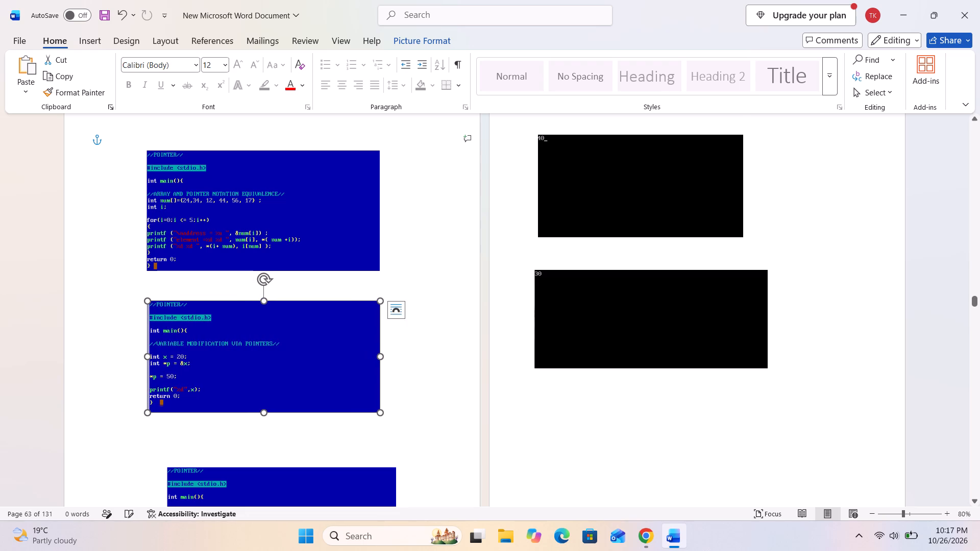
Move the "ARRAY TO POINTER IMPLICIT CONVERSION" code picture up and left, and widen it to match the side edges of the picture above.
{"action": "scroll", "coordinate": [340, 333], "scroll_direction": "down", "scroll_amount": 8}
{"action": "left_click_drag", "start_coordinate": [298, 346], "coordinate": [276, 323]}
{"action": "scroll", "coordinate": [276, 322], "scroll_direction": "down", "scroll_amount": 1}
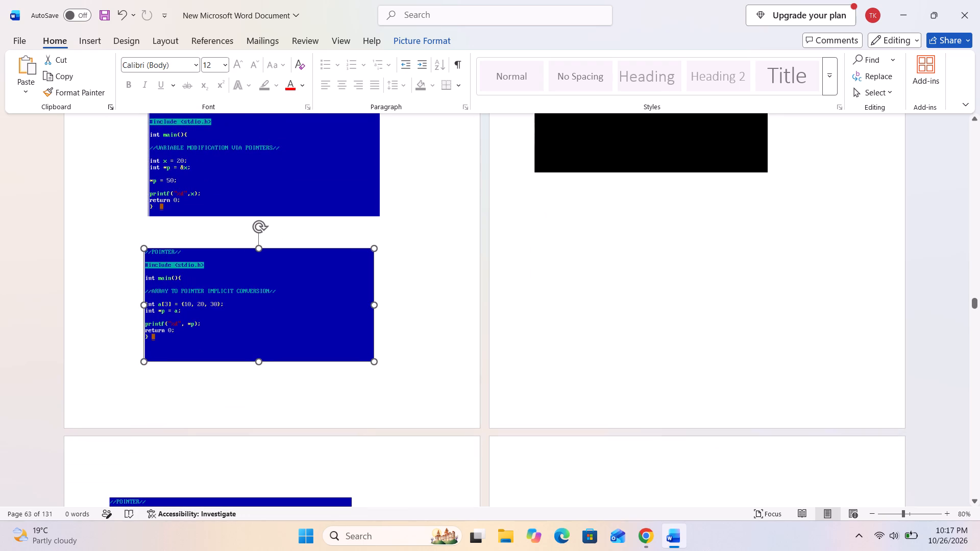
{"action": "left_click_drag", "start_coordinate": [276, 323], "coordinate": [278, 323]}
{"action": "left_click_drag", "start_coordinate": [146, 304], "coordinate": [146, 285]}
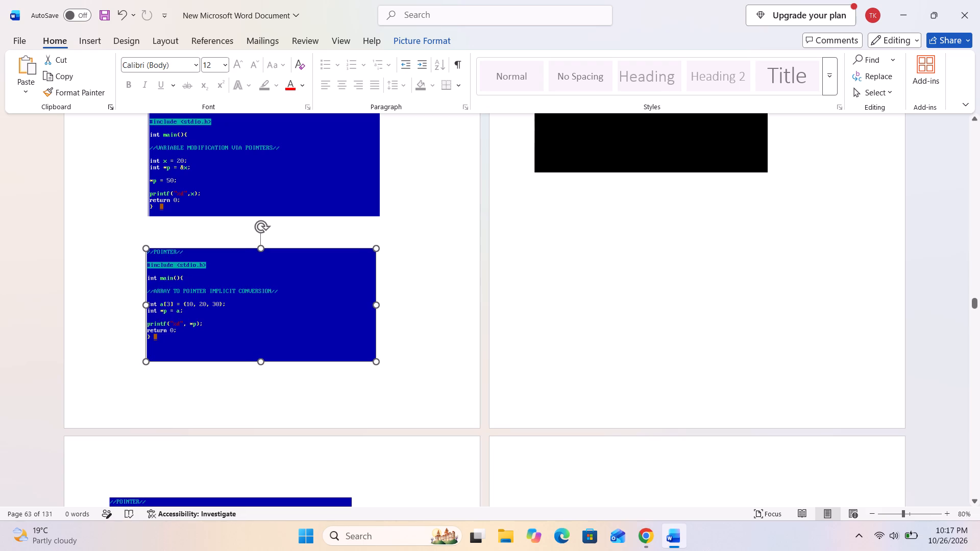
{"action": "left_click_drag", "start_coordinate": [146, 285], "coordinate": [149, 218]}
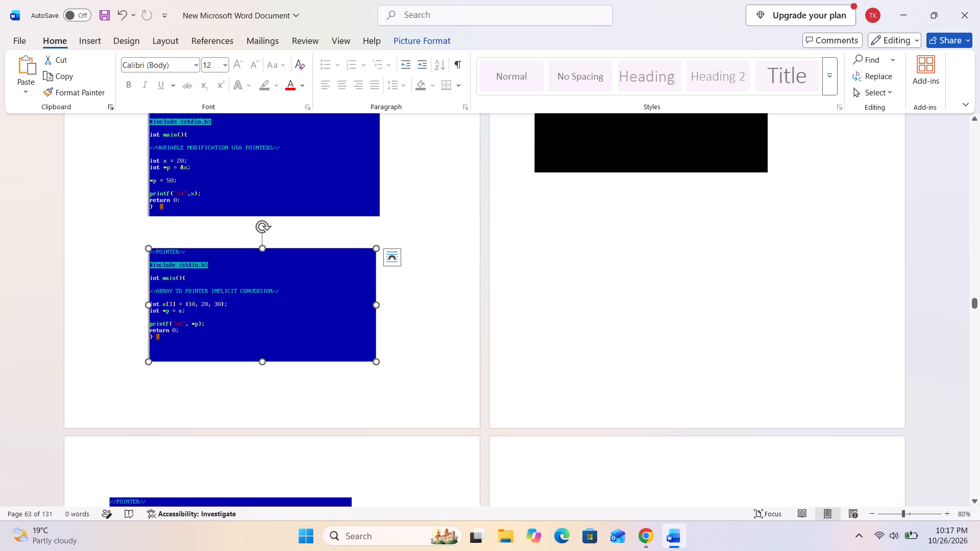
{"action": "left_click_drag", "start_coordinate": [375, 305], "coordinate": [381, 216]}
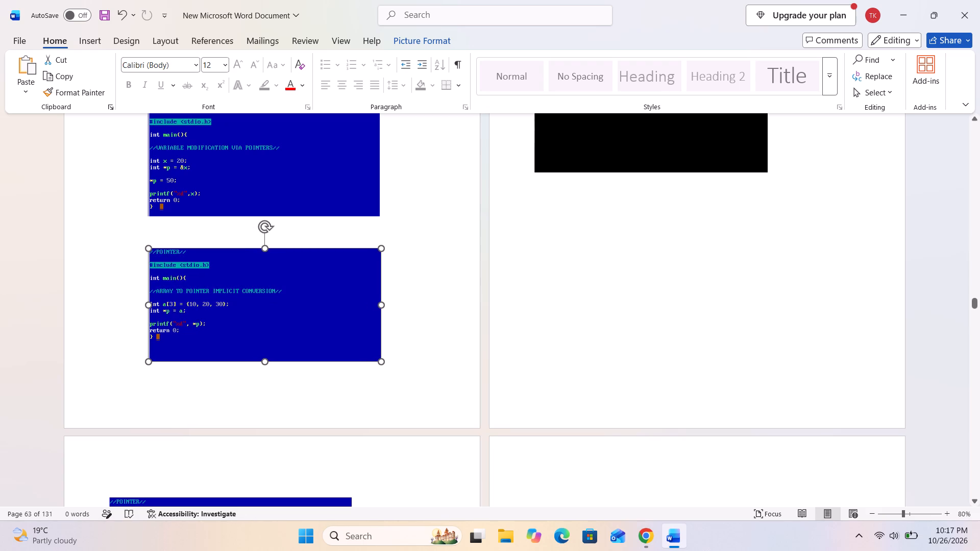
Adjust the right edge of the "ARRAY TO POINTER IMPLICIT CONVERSION" picture to line up with the code picture above it.
{"action": "left_click_drag", "start_coordinate": [381, 216], "coordinate": [379, 214]}
Move the "30" output picture on page 64 further down, and shift the "40" output picture above it down and slightly right.
{"action": "scroll", "coordinate": [577, 273], "scroll_direction": "up", "scroll_amount": 6}
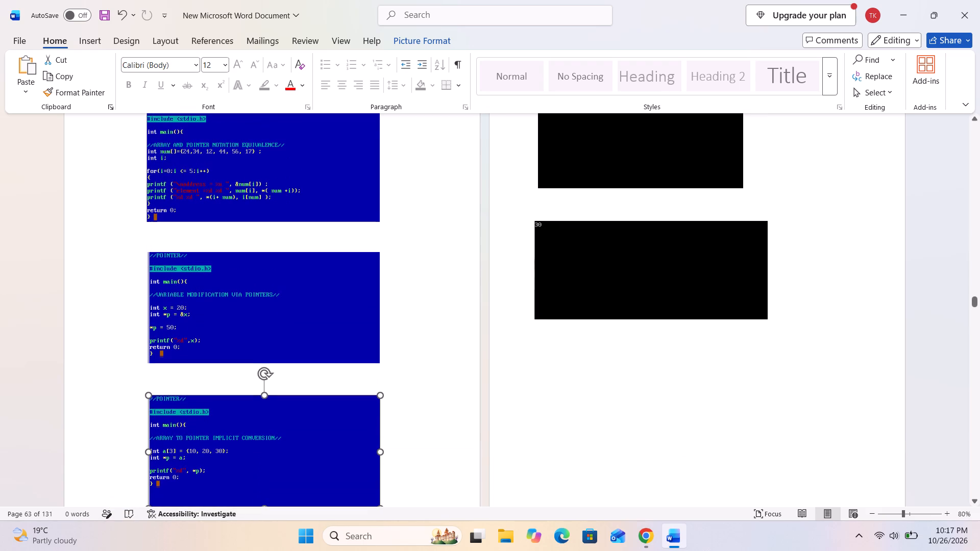
{"action": "left_click_drag", "start_coordinate": [604, 292], "coordinate": [609, 464]}
{"action": "left_click_drag", "start_coordinate": [619, 151], "coordinate": [621, 237]}
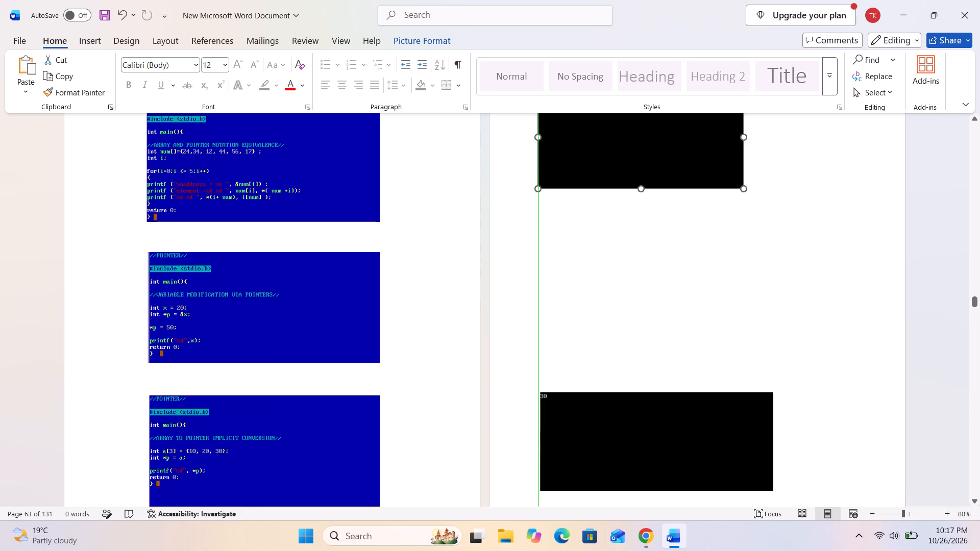
{"action": "left_click_drag", "start_coordinate": [621, 237], "coordinate": [624, 238]}
Crop the empty black area from the bottom and right side of the "40" output picture.
{"action": "scroll", "coordinate": [626, 233], "scroll_direction": "up", "scroll_amount": 4}
{"action": "right_click", "coordinate": [608, 325]}
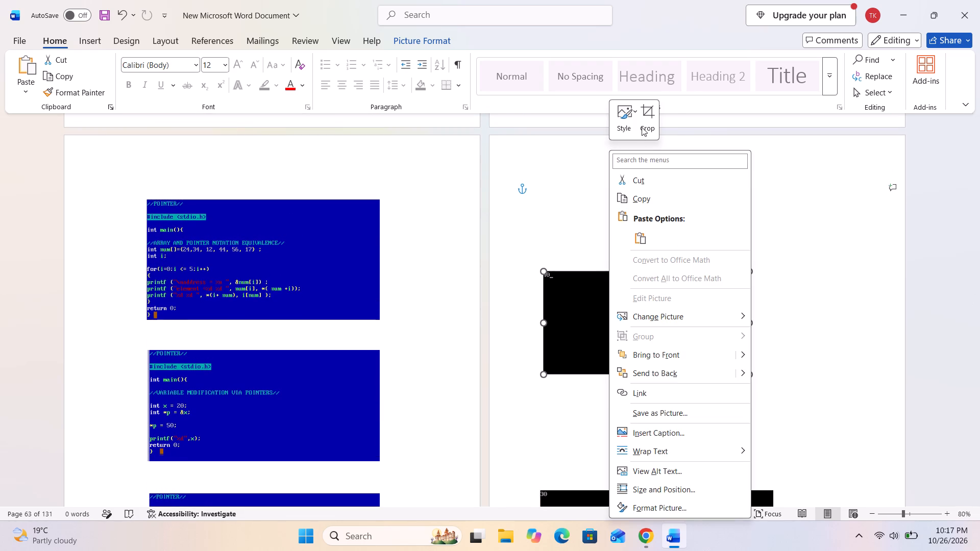
{"action": "left_click", "coordinate": [644, 122]}
{"action": "left_click", "coordinate": [648, 374]}
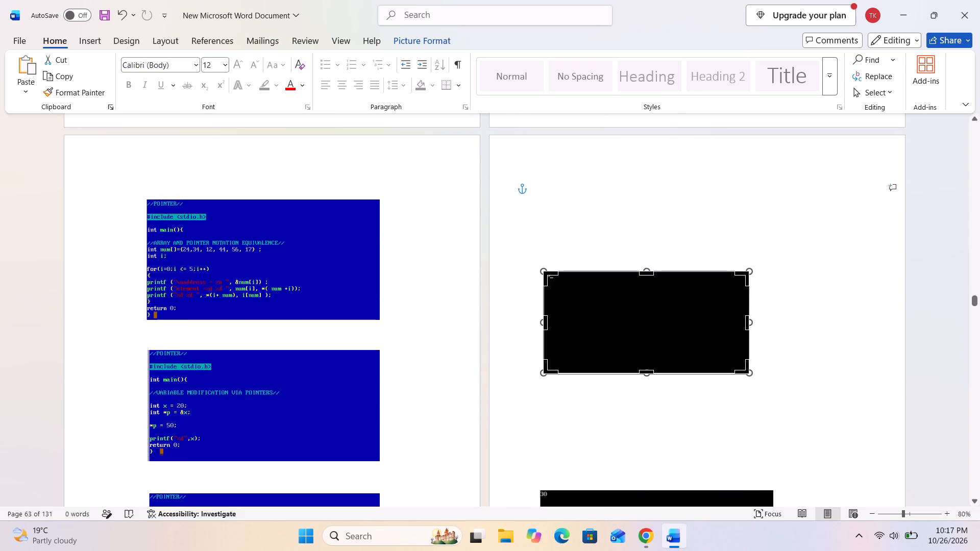
{"action": "left_click_drag", "start_coordinate": [646, 371], "coordinate": [647, 338]}
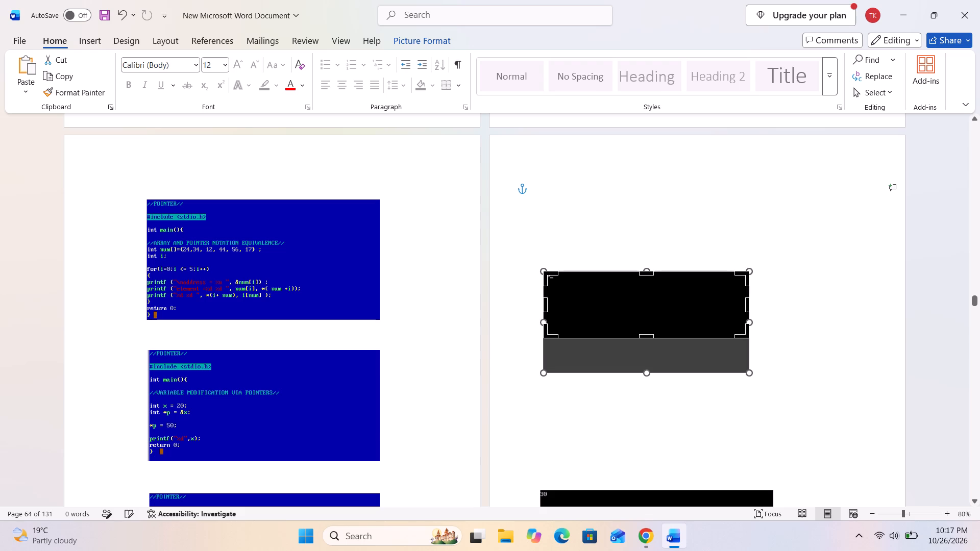
{"action": "left_click_drag", "start_coordinate": [747, 306], "coordinate": [695, 315]}
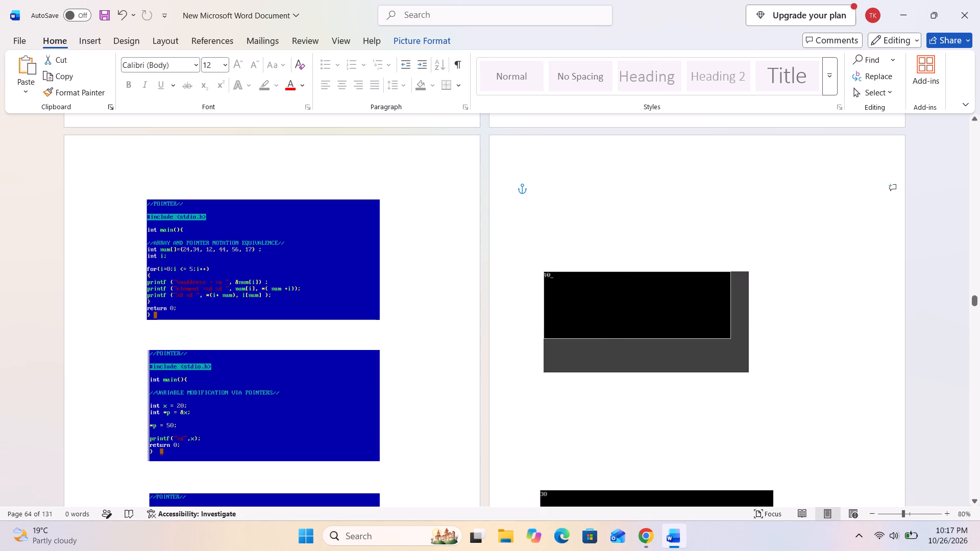
{"action": "left_click_drag", "start_coordinate": [695, 315], "coordinate": [682, 315]}
{"action": "left_click", "coordinate": [717, 411]}
Crop the empty black area from the right side and bottom of the "30" output picture on page 64.
{"action": "scroll", "coordinate": [674, 397], "scroll_direction": "down", "scroll_amount": 3}
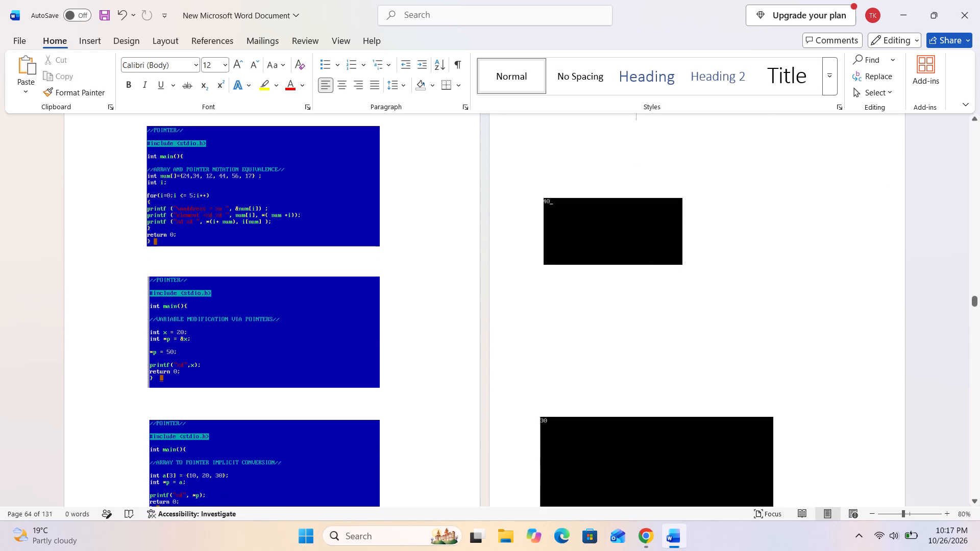
{"action": "right_click", "coordinate": [624, 431]}
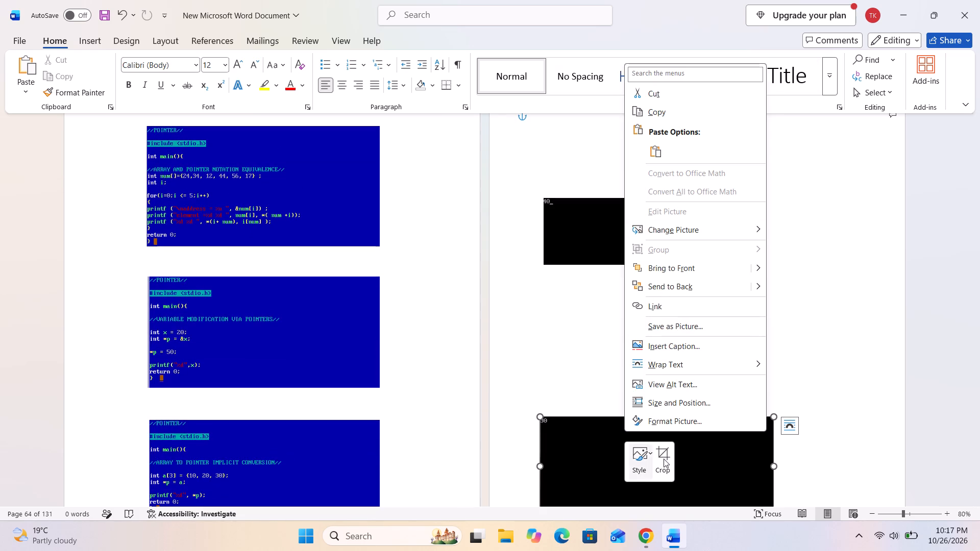
{"action": "left_click", "coordinate": [664, 459]}
{"action": "left_click_drag", "start_coordinate": [772, 467], "coordinate": [739, 473]}
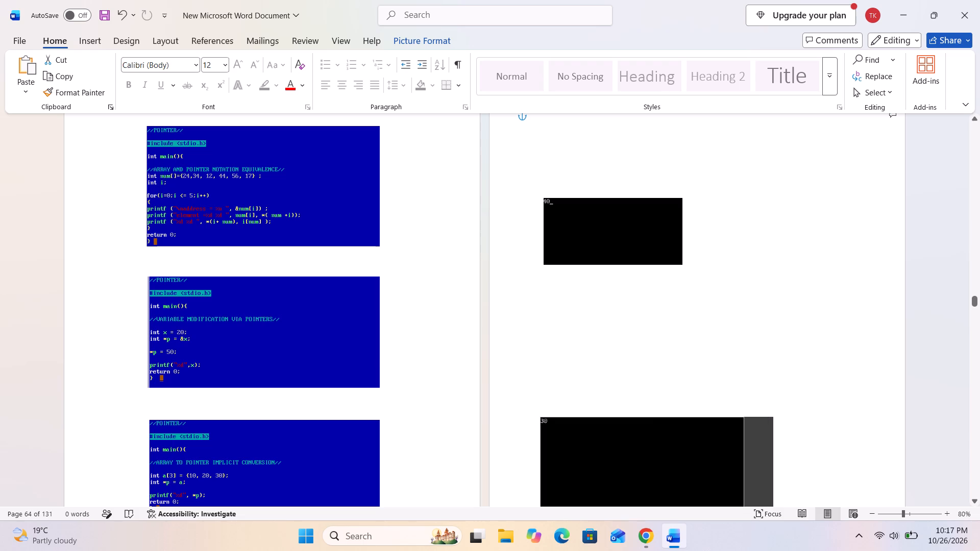
{"action": "left_click_drag", "start_coordinate": [739, 473], "coordinate": [679, 477]}
{"action": "scroll", "coordinate": [669, 473], "scroll_direction": "down", "scroll_amount": 3}
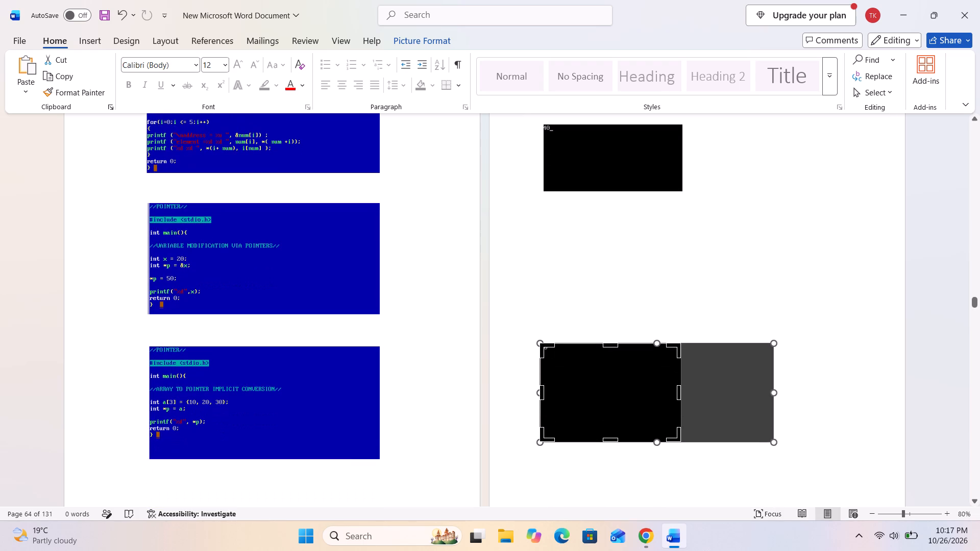
{"action": "left_click_drag", "start_coordinate": [611, 439], "coordinate": [610, 411]}
{"action": "left_click", "coordinate": [596, 468]}
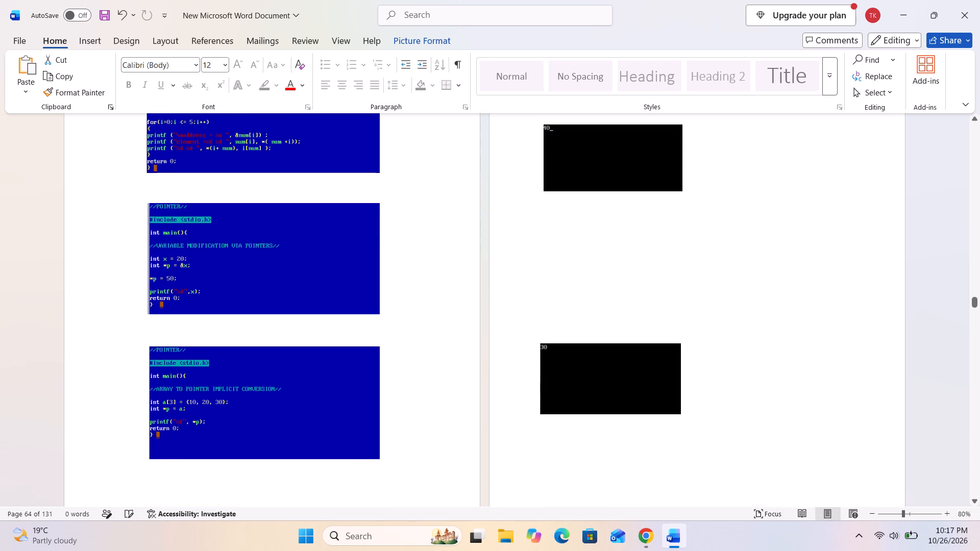
Move the "40" output picture up, enlarge it proportionally, and shift it right to centre it across page 64.
{"action": "scroll", "coordinate": [636, 245], "scroll_direction": "up", "scroll_amount": 2}
{"action": "left_click", "coordinate": [623, 303]}
{"action": "left_click_drag", "start_coordinate": [607, 280], "coordinate": [611, 241]}
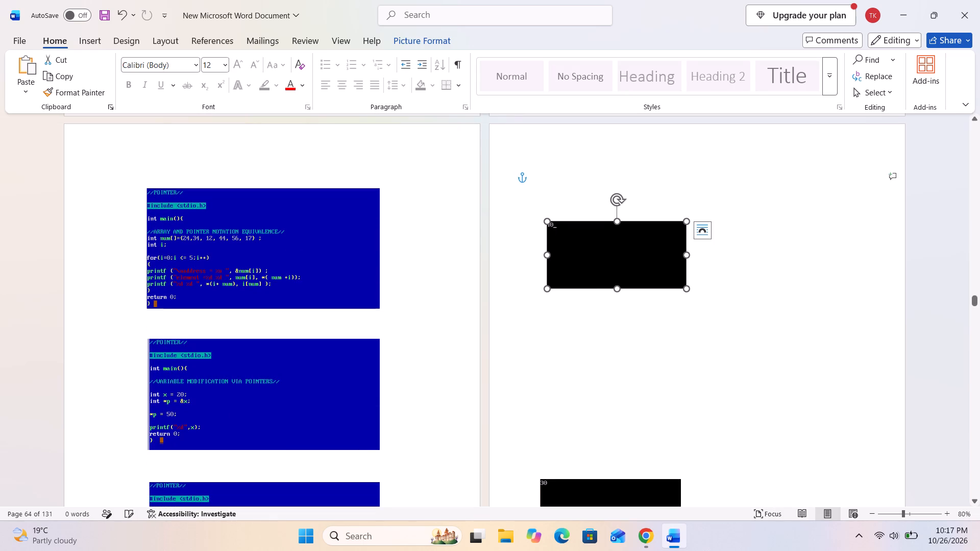
{"action": "left_click_drag", "start_coordinate": [687, 287], "coordinate": [750, 326]}
{"action": "left_click", "coordinate": [704, 385]}
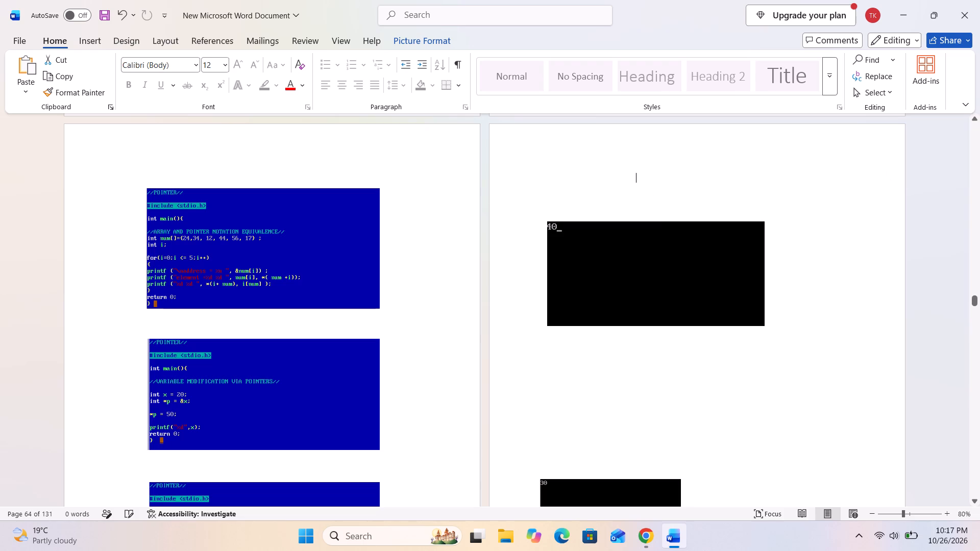
{"action": "left_click_drag", "start_coordinate": [649, 293], "coordinate": [669, 286]}
Move the "30" output picture up, match its side edges to the "40" picture above, and stretch its bottom down to a similar height.
{"action": "scroll", "coordinate": [667, 288], "scroll_direction": "down", "scroll_amount": 3}
{"action": "left_click_drag", "start_coordinate": [636, 436], "coordinate": [636, 423]}
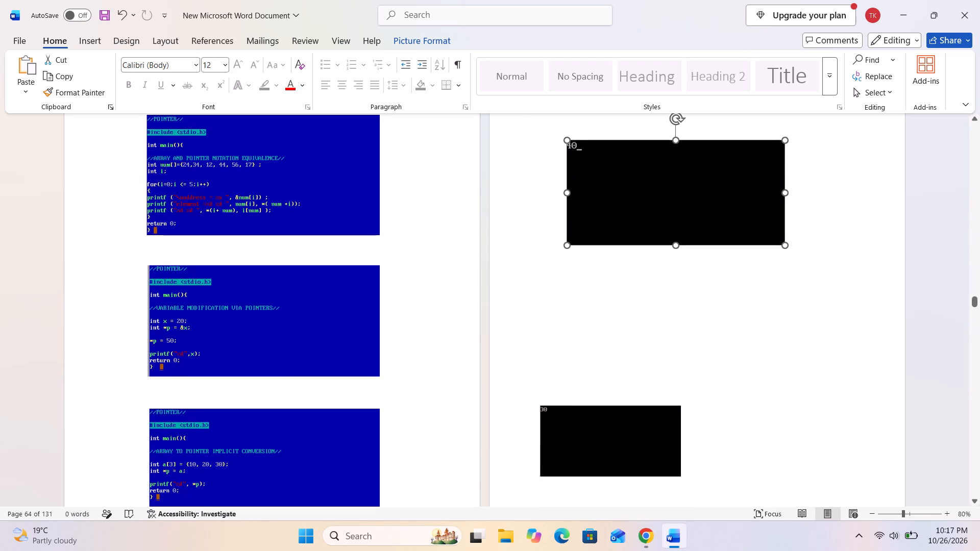
{"action": "left_click_drag", "start_coordinate": [636, 423], "coordinate": [664, 352]}
{"action": "left_click_drag", "start_coordinate": [569, 354], "coordinate": [569, 353]}
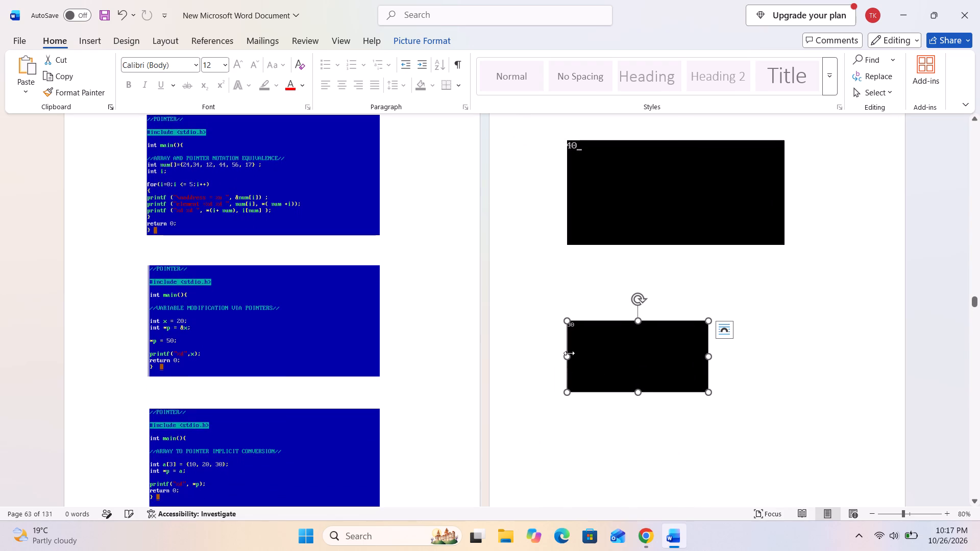
{"action": "left_click_drag", "start_coordinate": [569, 353], "coordinate": [567, 244]}
{"action": "left_click_drag", "start_coordinate": [709, 356], "coordinate": [788, 249]}
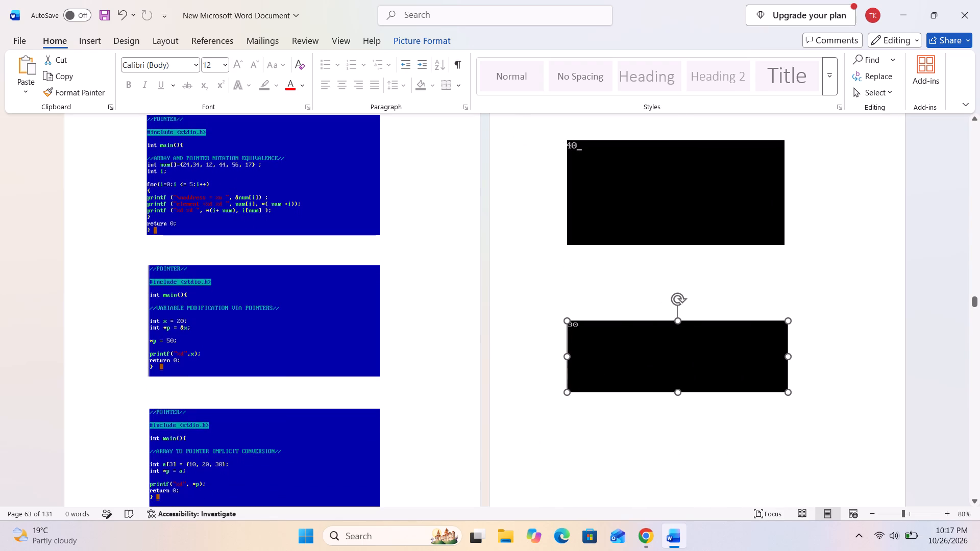
{"action": "left_click_drag", "start_coordinate": [788, 249], "coordinate": [785, 244]}
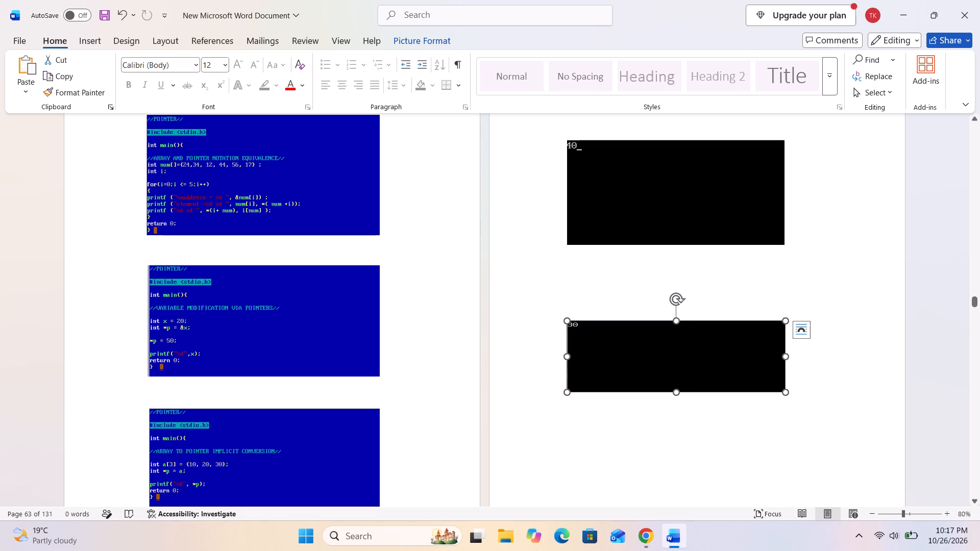
{"action": "left_click", "coordinate": [677, 395]}
{"action": "left_click_drag", "start_coordinate": [677, 391], "coordinate": [677, 404]}
{"action": "left_click_drag", "start_coordinate": [677, 404], "coordinate": [676, 425]}
Move the "POINTER DECREMENT" and "POINTER INCREMENT" code pictures on page 65 down and right, leaving a gap between them.
{"action": "scroll", "coordinate": [628, 434], "scroll_direction": "down", "scroll_amount": 4}
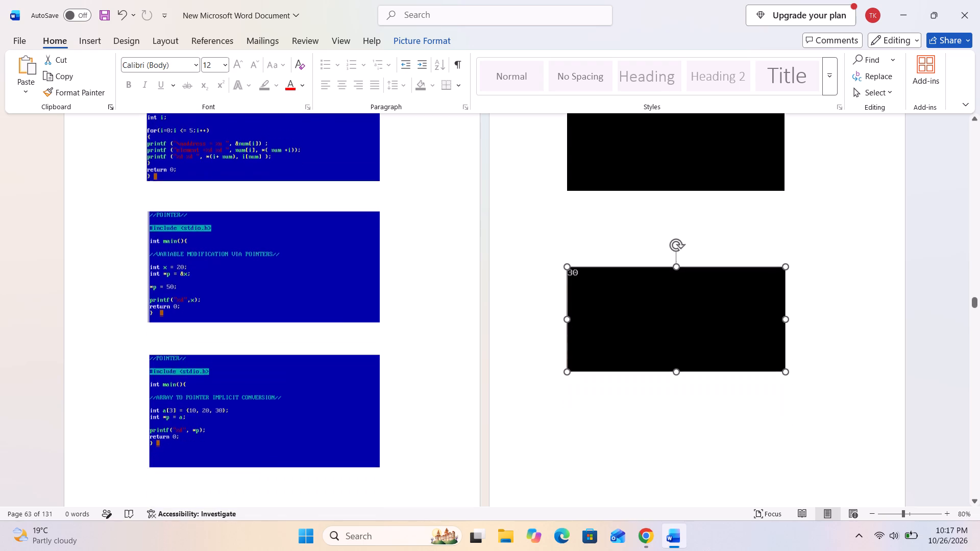
{"action": "scroll", "coordinate": [609, 433], "scroll_direction": "down", "scroll_amount": 13}
{"action": "scroll", "coordinate": [449, 394], "scroll_direction": "down", "scroll_amount": 5}
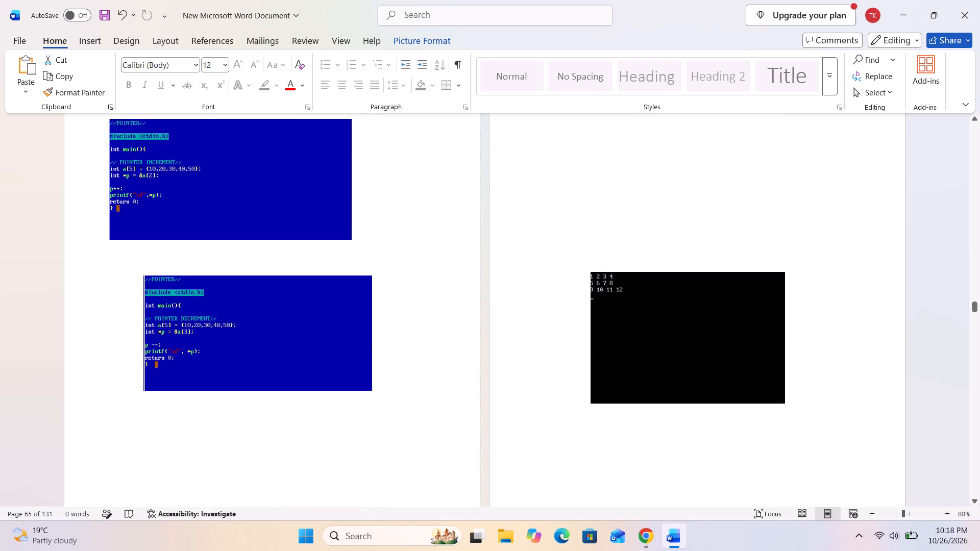
{"action": "scroll", "coordinate": [263, 353], "scroll_direction": "down", "scroll_amount": 4}
{"action": "left_click_drag", "start_coordinate": [279, 263], "coordinate": [284, 347]}
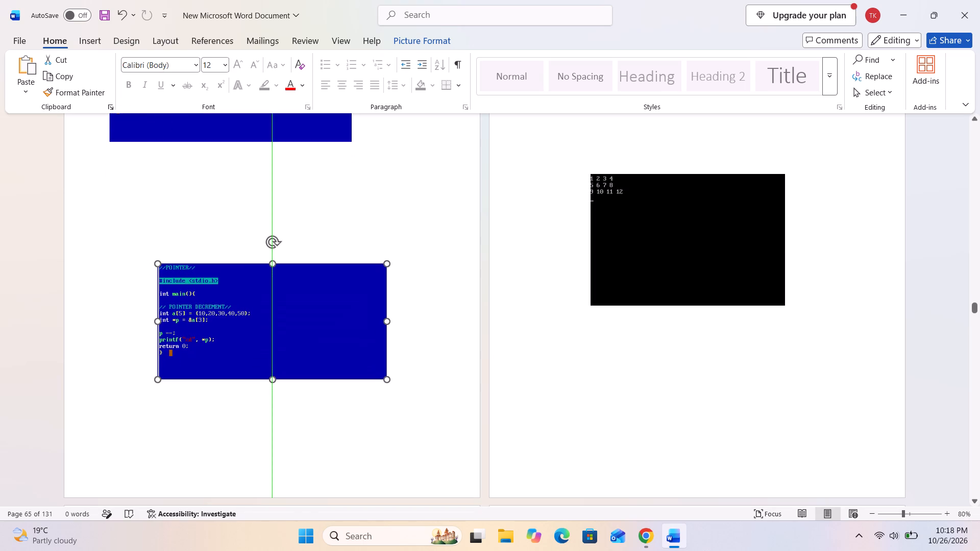
{"action": "left_click_drag", "start_coordinate": [284, 347], "coordinate": [283, 345]}
{"action": "scroll", "coordinate": [295, 204], "scroll_direction": "up", "scroll_amount": 2}
{"action": "left_click_drag", "start_coordinate": [274, 146], "coordinate": [302, 171]}
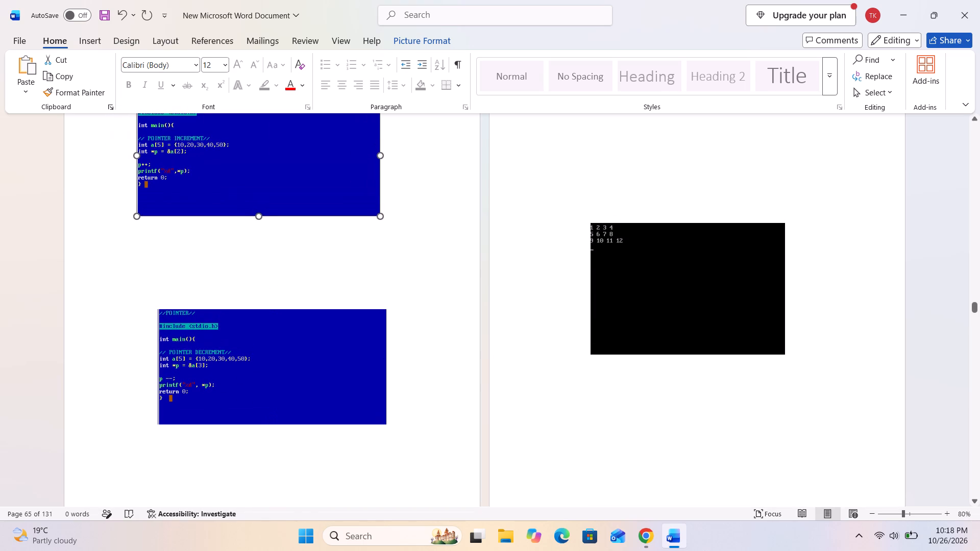
{"action": "left_click_drag", "start_coordinate": [302, 171], "coordinate": [310, 181]}
Widen the "POINTER DECREMENT" code picture to match the side edges of the "POINTER INCREMENT" picture above.
{"action": "left_click", "coordinate": [190, 375]}
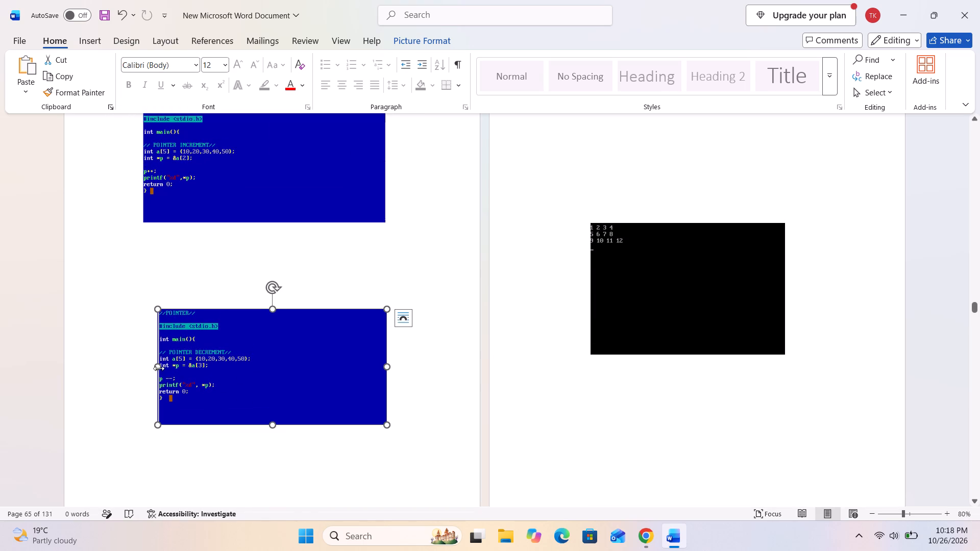
{"action": "left_click_drag", "start_coordinate": [159, 367], "coordinate": [144, 219]}
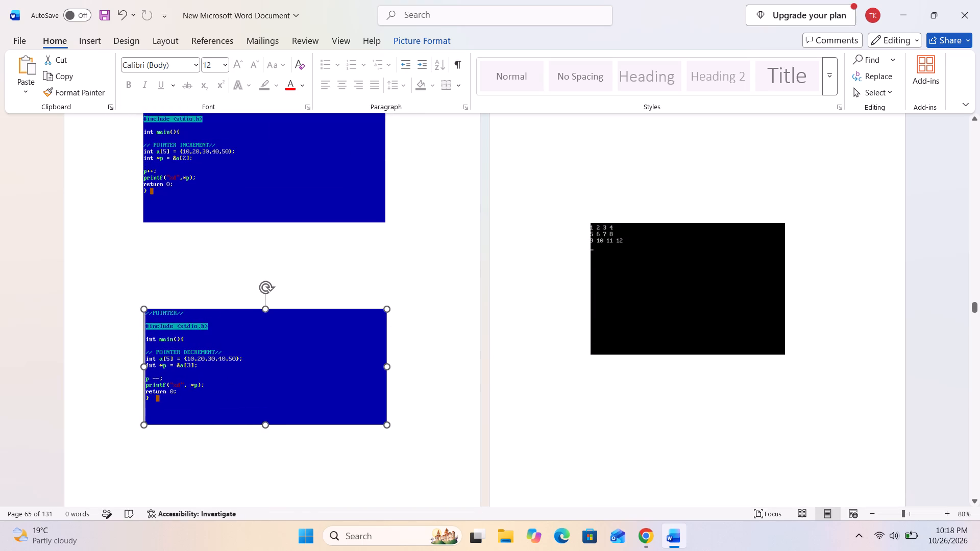
{"action": "left_click_drag", "start_coordinate": [144, 219], "coordinate": [143, 219]}
{"action": "left_click_drag", "start_coordinate": [386, 367], "coordinate": [397, 243]}
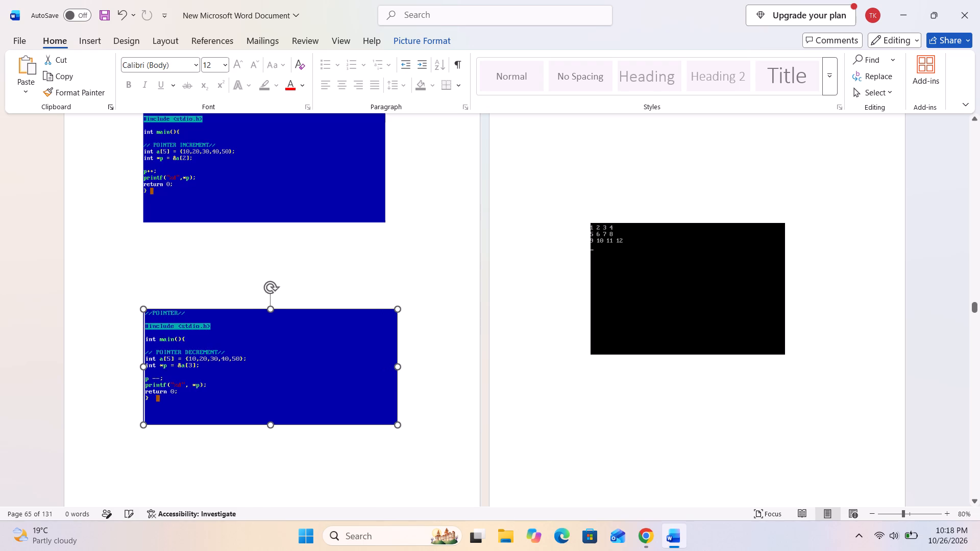
{"action": "left_click_drag", "start_coordinate": [397, 243], "coordinate": [385, 220]}
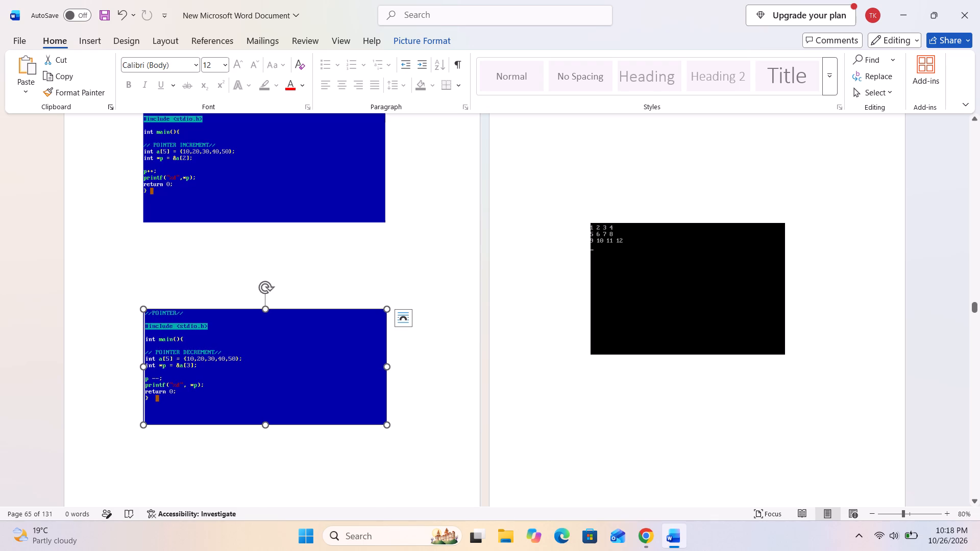
Crop the empty black area from the bottom of the "1 2 3 4" array output picture on page 66.
{"action": "left_click", "coordinate": [704, 298]}
{"action": "right_click", "coordinate": [614, 295]}
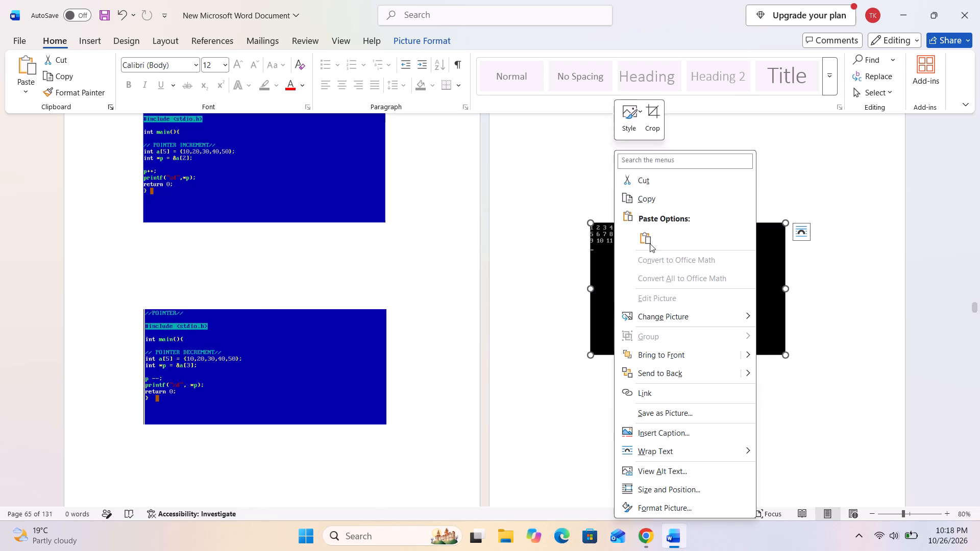
{"action": "left_click", "coordinate": [652, 112]}
{"action": "left_click_drag", "start_coordinate": [688, 352], "coordinate": [685, 325]}
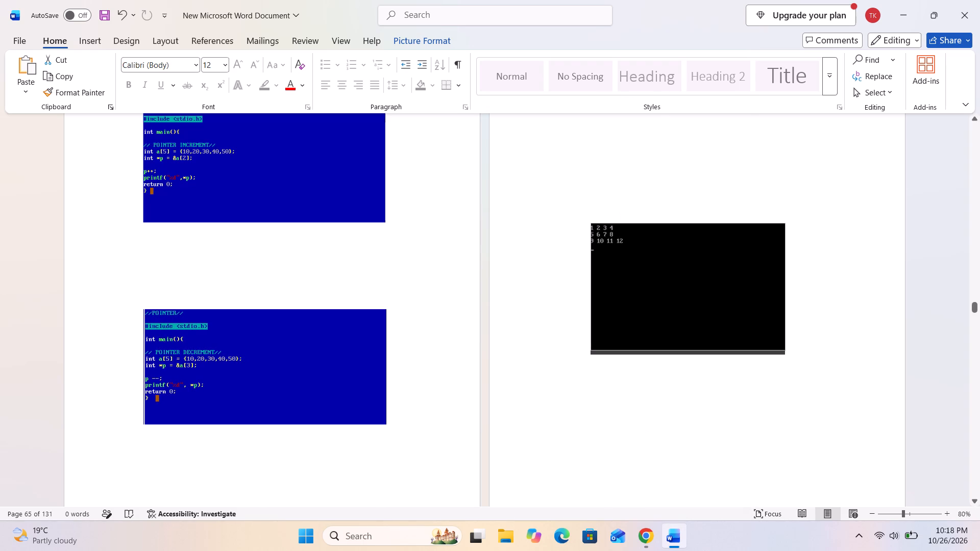
{"action": "left_click_drag", "start_coordinate": [685, 325], "coordinate": [683, 319]}
{"action": "left_click", "coordinate": [656, 392]}
Widen the "1 2 3 4" array output picture to the left and stretch its bottom edge slightly down.
{"action": "left_click", "coordinate": [606, 332]}
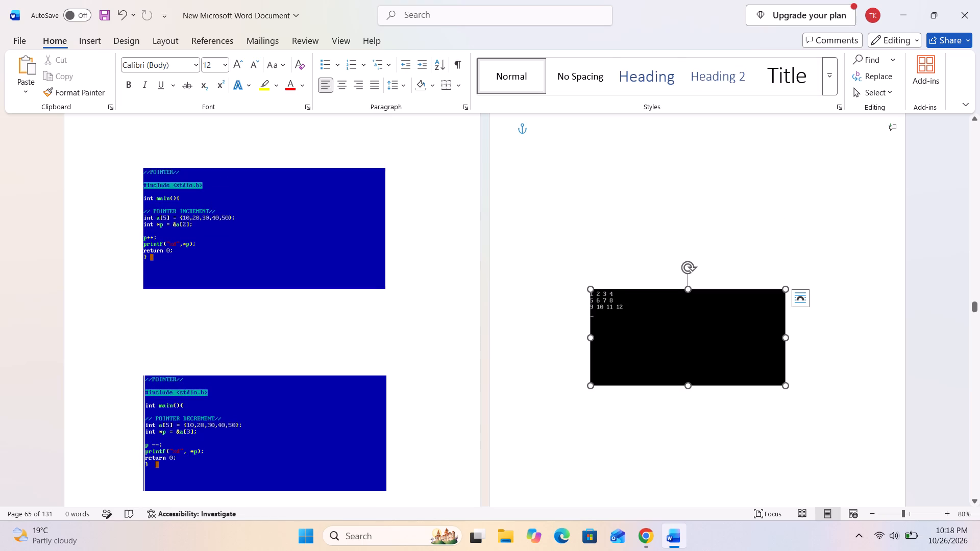
{"action": "left_click_drag", "start_coordinate": [589, 335], "coordinate": [567, 338]}
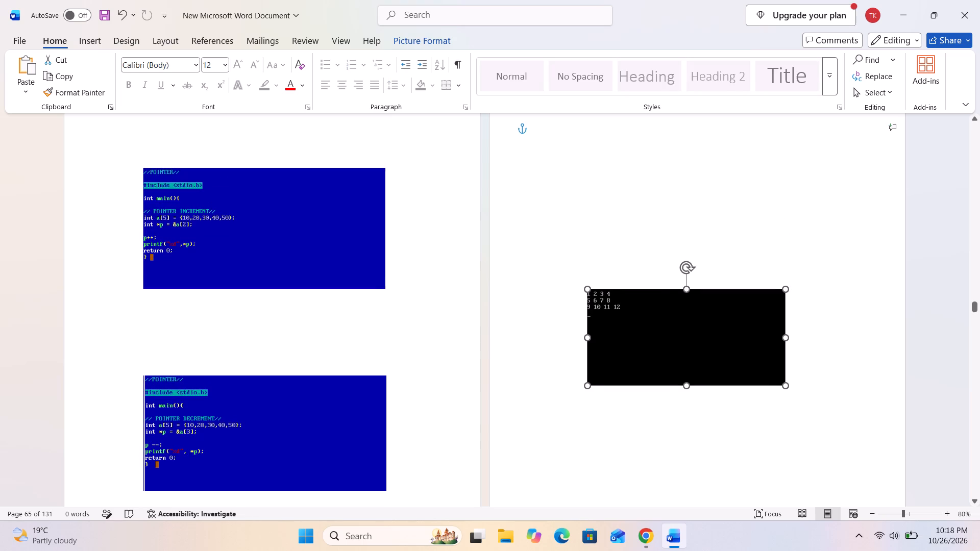
{"action": "left_click_drag", "start_coordinate": [567, 338], "coordinate": [567, 336]}
{"action": "left_click_drag", "start_coordinate": [678, 387], "coordinate": [677, 396]}
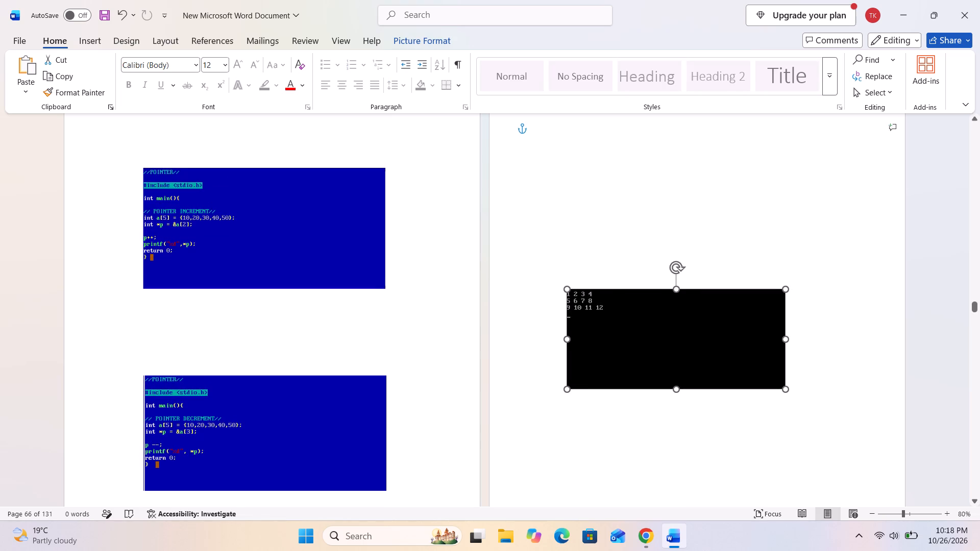
{"action": "left_click_drag", "start_coordinate": [677, 396], "coordinate": [675, 404]}
Move the two "TWO-DIMENSIONAL ARRAY" code pictures on page 67 to the right, shifting the upper one slightly down.
{"action": "scroll", "coordinate": [665, 405], "scroll_direction": "down", "scroll_amount": 11}
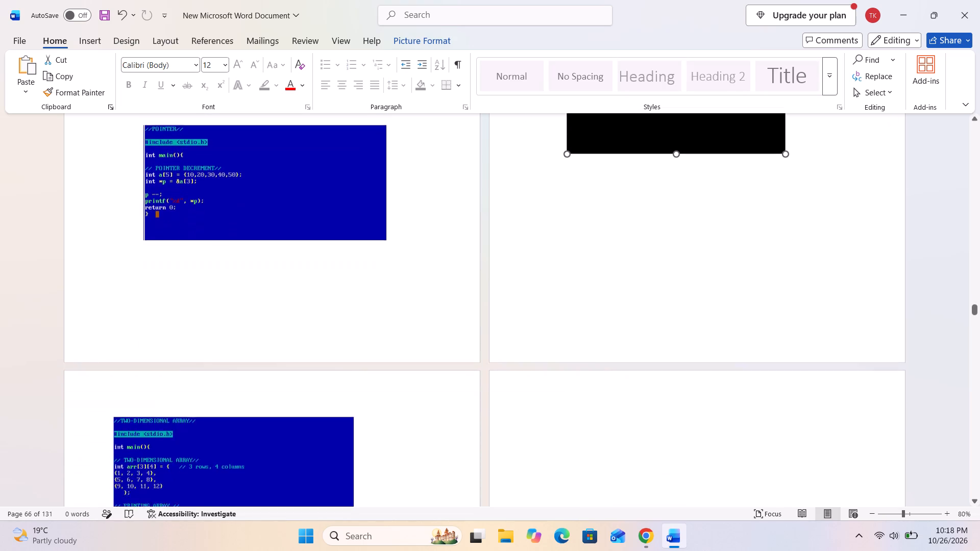
{"action": "scroll", "coordinate": [597, 396], "scroll_direction": "down", "scroll_amount": 11}
{"action": "left_click_drag", "start_coordinate": [251, 219], "coordinate": [274, 235]}
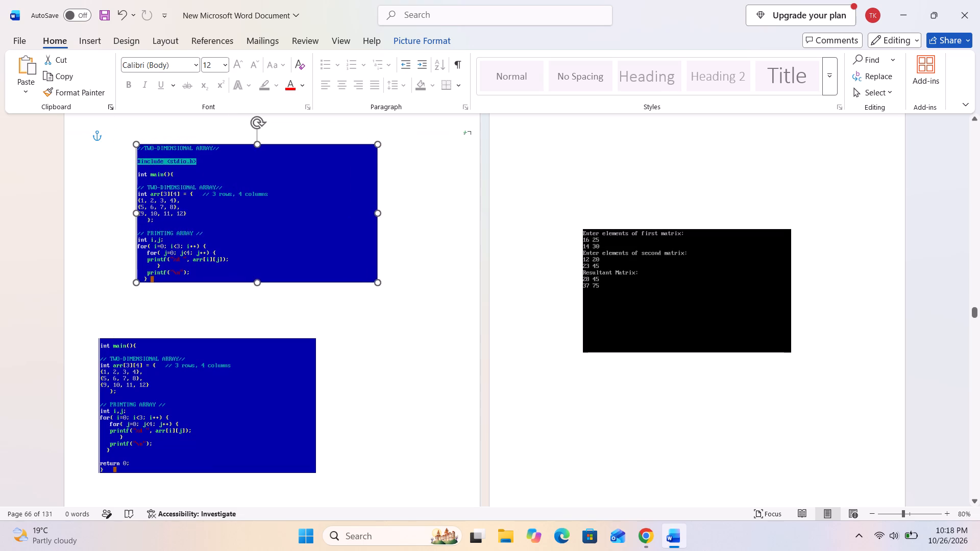
{"action": "left_click_drag", "start_coordinate": [274, 235], "coordinate": [289, 242]}
{"action": "left_click_drag", "start_coordinate": [204, 367], "coordinate": [260, 366]}
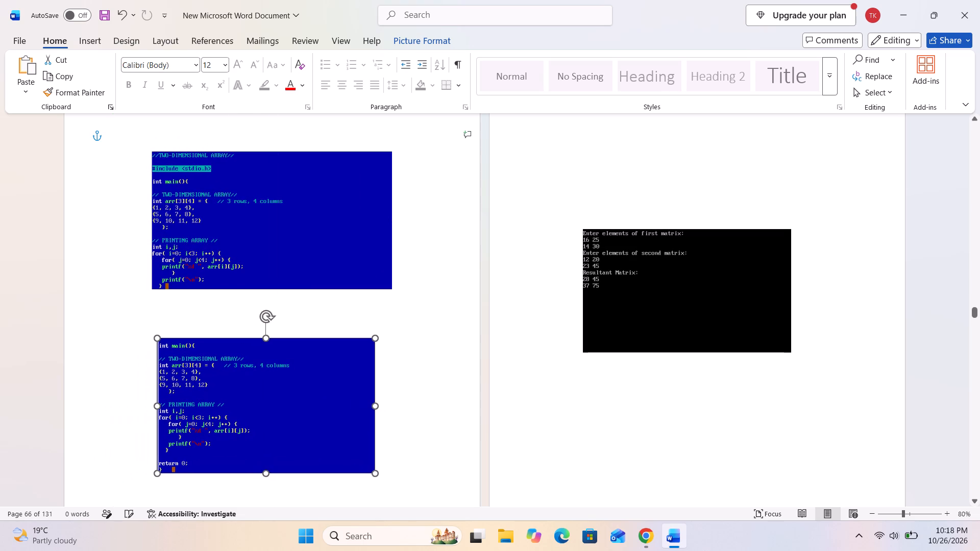
{"action": "left_click_drag", "start_coordinate": [260, 366], "coordinate": [264, 371]}
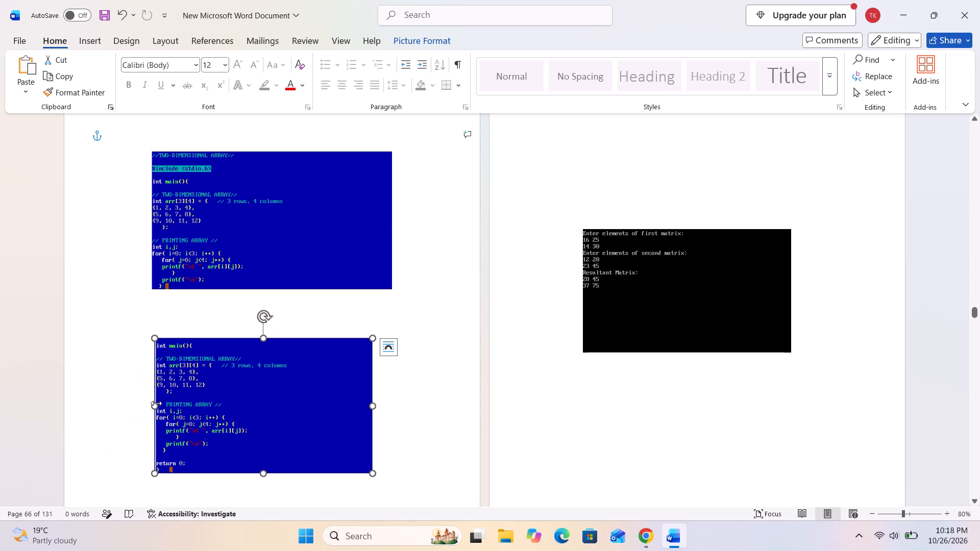
Widen the lower array-printing code picture on page 67 to match the side edges of the picture above.
{"action": "left_click_drag", "start_coordinate": [156, 403], "coordinate": [152, 286]}
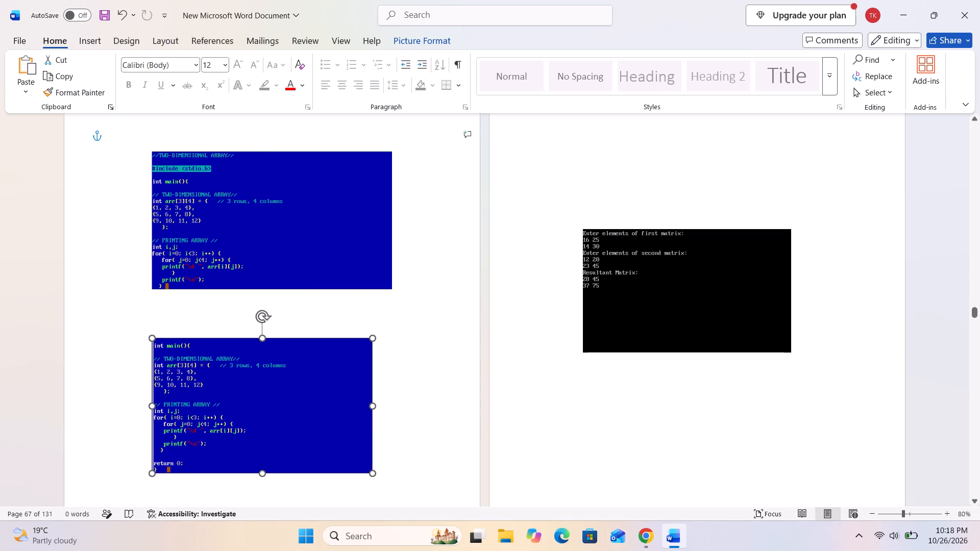
{"action": "left_click_drag", "start_coordinate": [152, 286], "coordinate": [152, 286]}
{"action": "left_click_drag", "start_coordinate": [372, 404], "coordinate": [390, 320]}
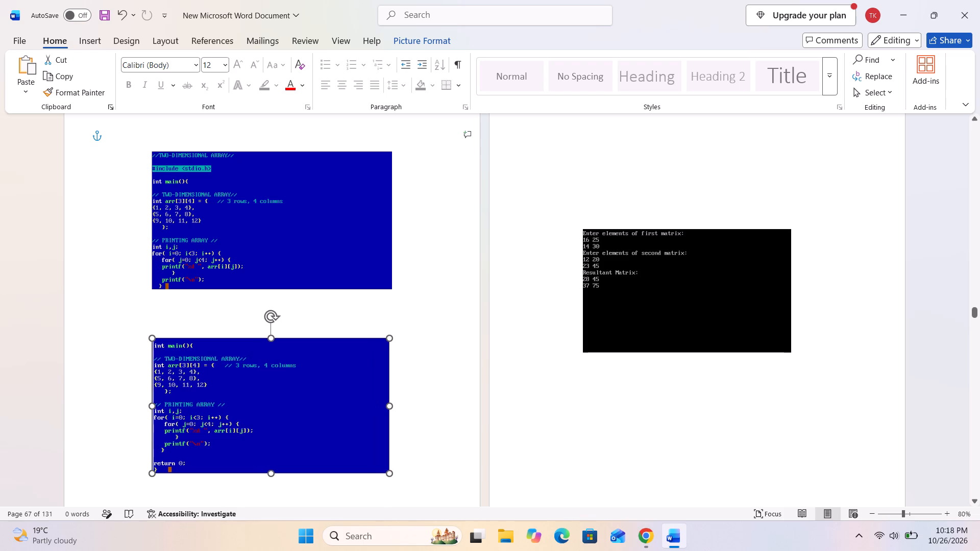
{"action": "left_click_drag", "start_coordinate": [390, 320], "coordinate": [392, 288]}
Move the "Resultant Matrix" output picture on page 68 left and down, and widen it on both sides.
{"action": "left_click_drag", "start_coordinate": [650, 323], "coordinate": [646, 341]}
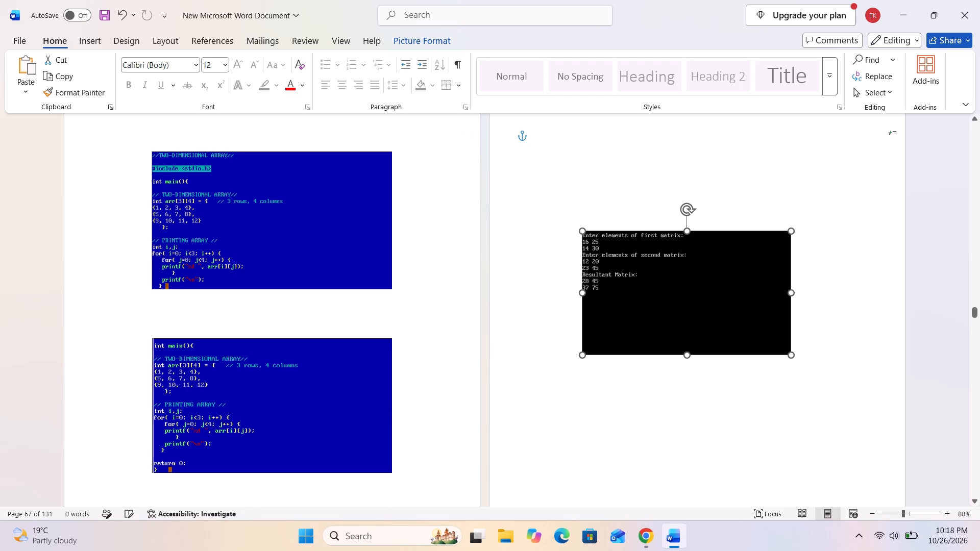
{"action": "left_click_drag", "start_coordinate": [646, 341], "coordinate": [643, 342]}
{"action": "left_click_drag", "start_coordinate": [578, 308], "coordinate": [566, 312]}
{"action": "left_click_drag", "start_coordinate": [781, 310], "coordinate": [785, 310]}
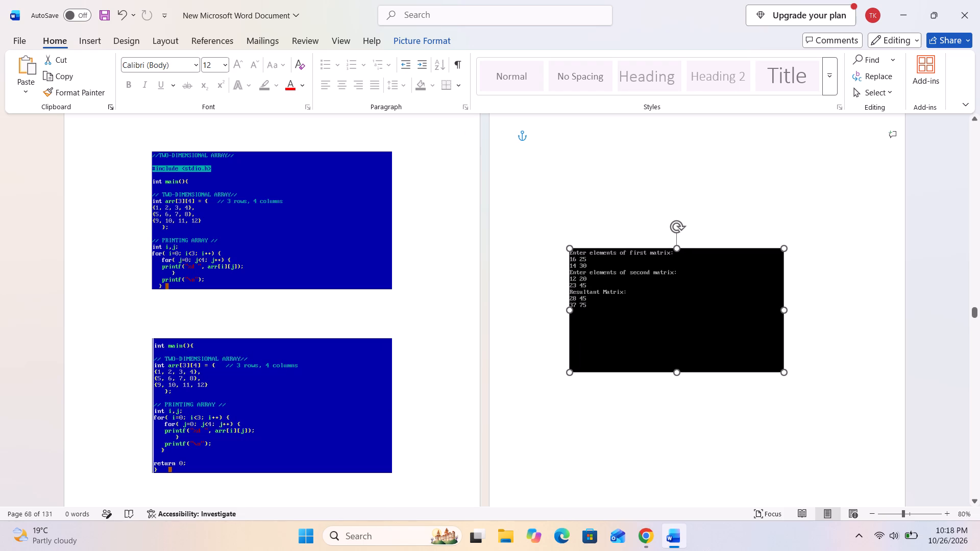
{"action": "left_click_drag", "start_coordinate": [785, 310], "coordinate": [798, 311]}
Move the bottom and middle "Matrix Addition" code pictures on page 69 down and right, leaving a gap between them.
{"action": "scroll", "coordinate": [486, 391], "scroll_direction": "down", "scroll_amount": 10}
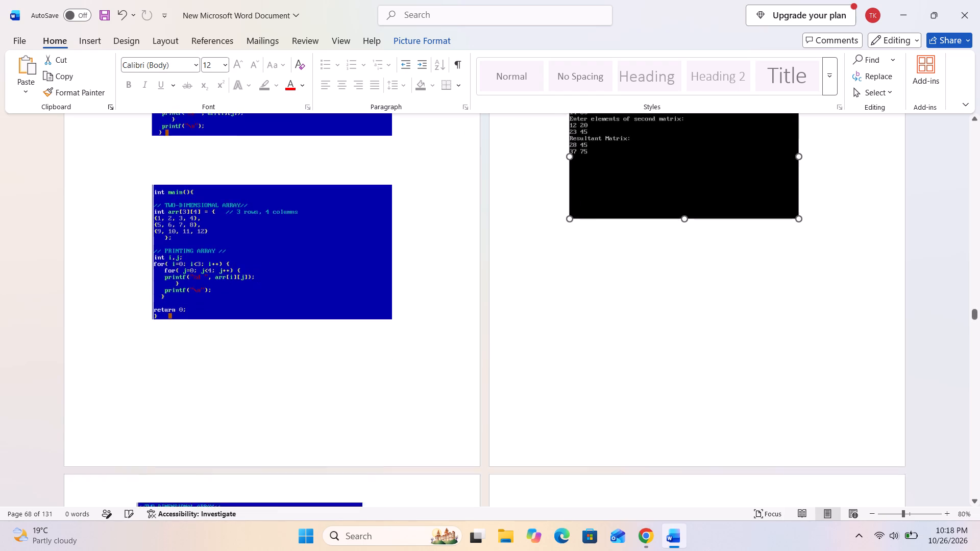
{"action": "scroll", "coordinate": [476, 385], "scroll_direction": "down", "scroll_amount": 13}
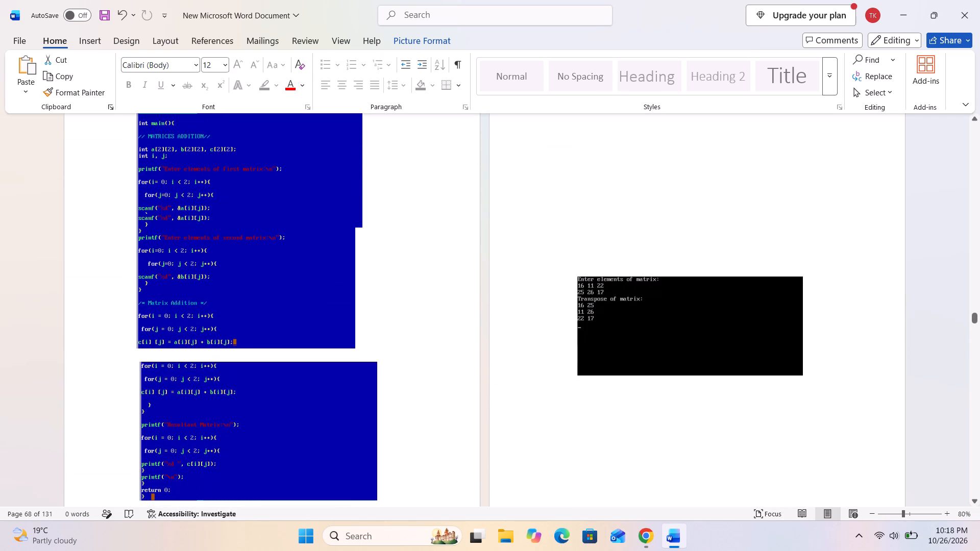
{"action": "scroll", "coordinate": [286, 425], "scroll_direction": "down", "scroll_amount": 5}
{"action": "left_click_drag", "start_coordinate": [269, 358], "coordinate": [279, 406]}
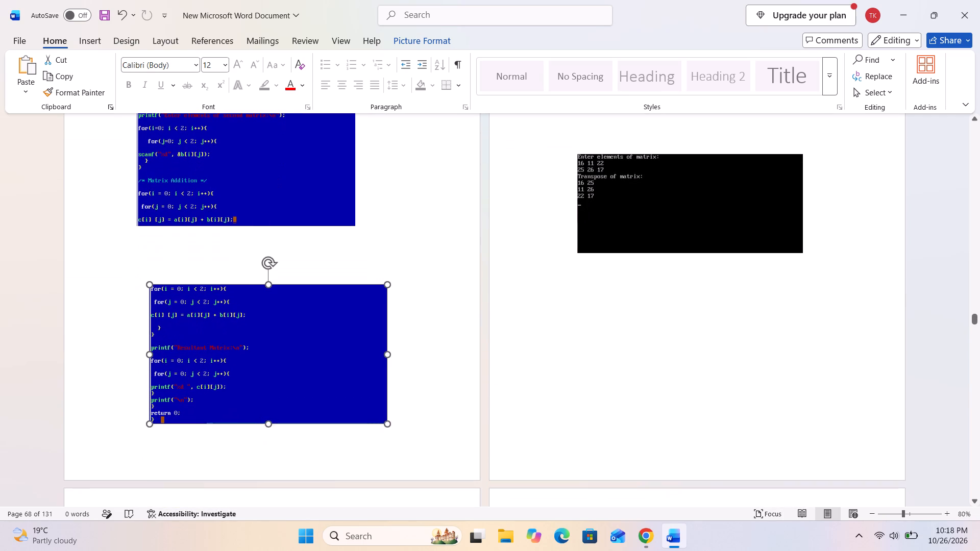
{"action": "left_click_drag", "start_coordinate": [279, 406], "coordinate": [284, 415]}
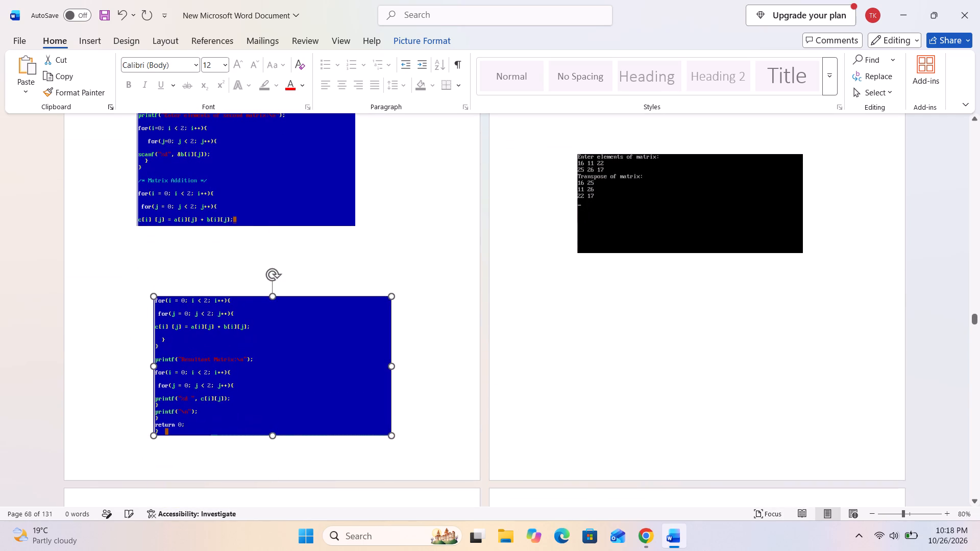
{"action": "left_click_drag", "start_coordinate": [257, 200], "coordinate": [274, 234]}
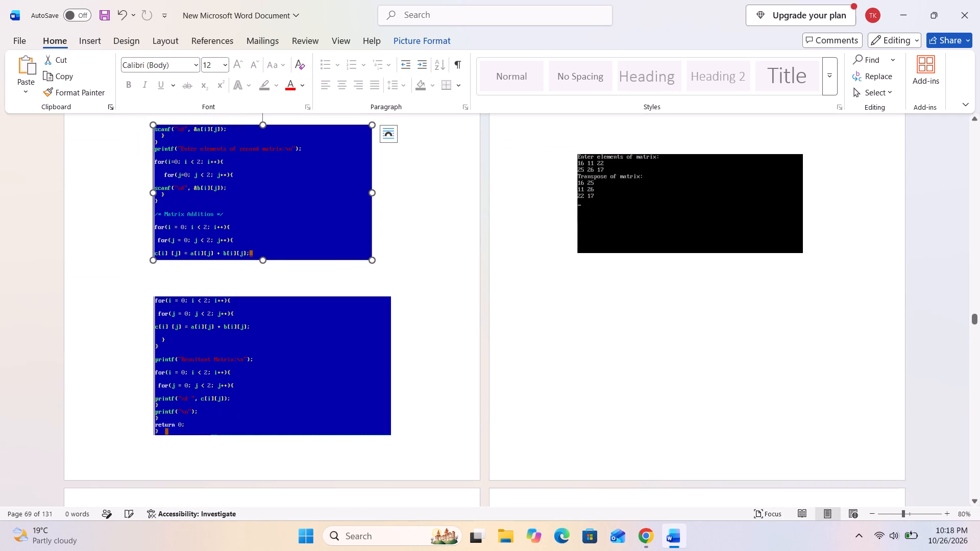
Widen the middle "Matrix Addition" code picture to match the side edges of the picture below it.
{"action": "left_click_drag", "start_coordinate": [369, 190], "coordinate": [400, 249]}
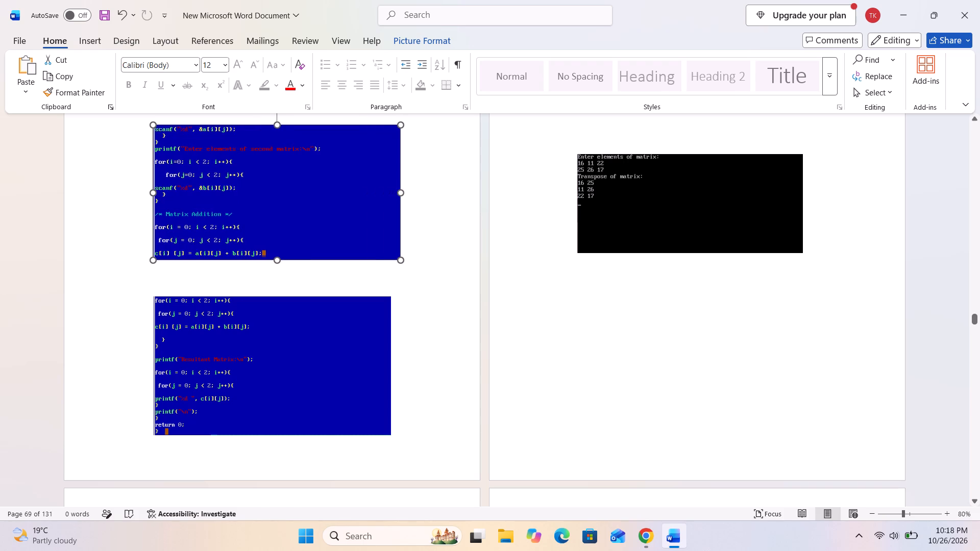
{"action": "left_click_drag", "start_coordinate": [400, 249], "coordinate": [390, 297]}
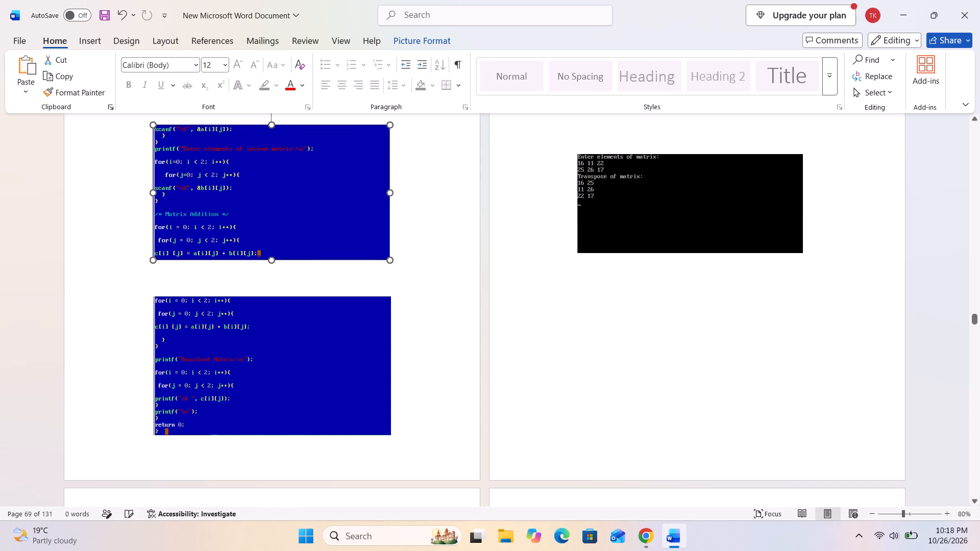
{"action": "left_click_drag", "start_coordinate": [152, 190], "coordinate": [152, 299]}
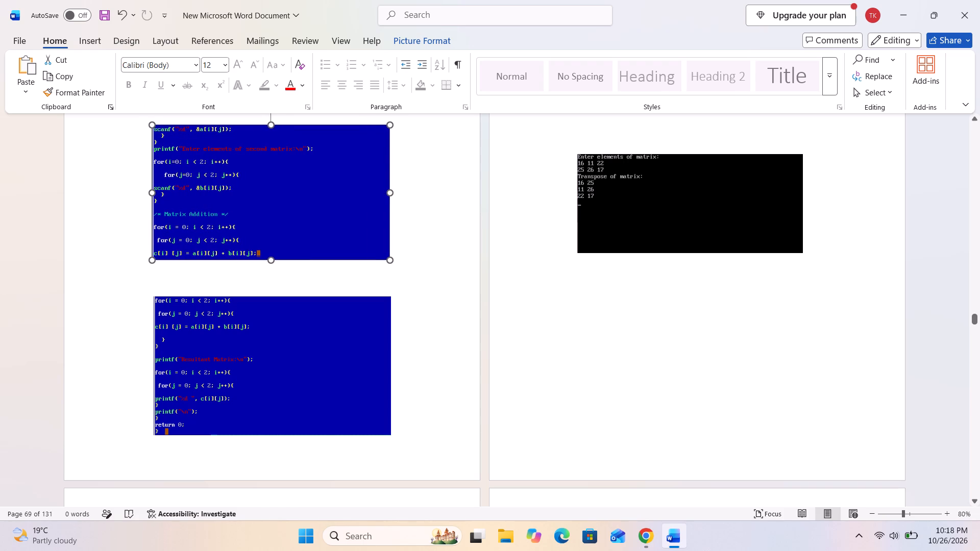
{"action": "left_click_drag", "start_coordinate": [152, 299], "coordinate": [154, 303]}
Move the "MATRICES ADDITION" code picture at the top of page 69 right and down, and widen it to match the middle picture.
{"action": "scroll", "coordinate": [177, 267], "scroll_direction": "up", "scroll_amount": 8}
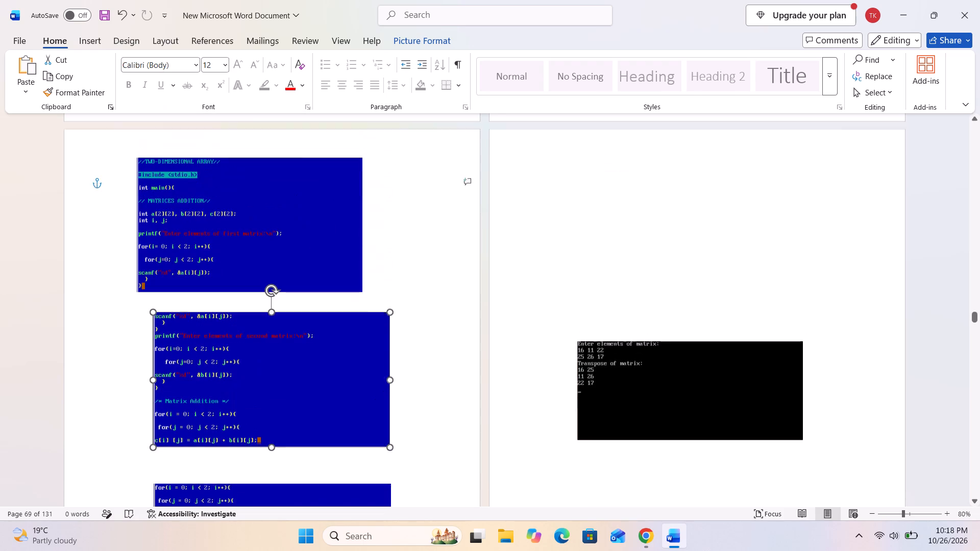
{"action": "left_click_drag", "start_coordinate": [211, 251], "coordinate": [239, 254]}
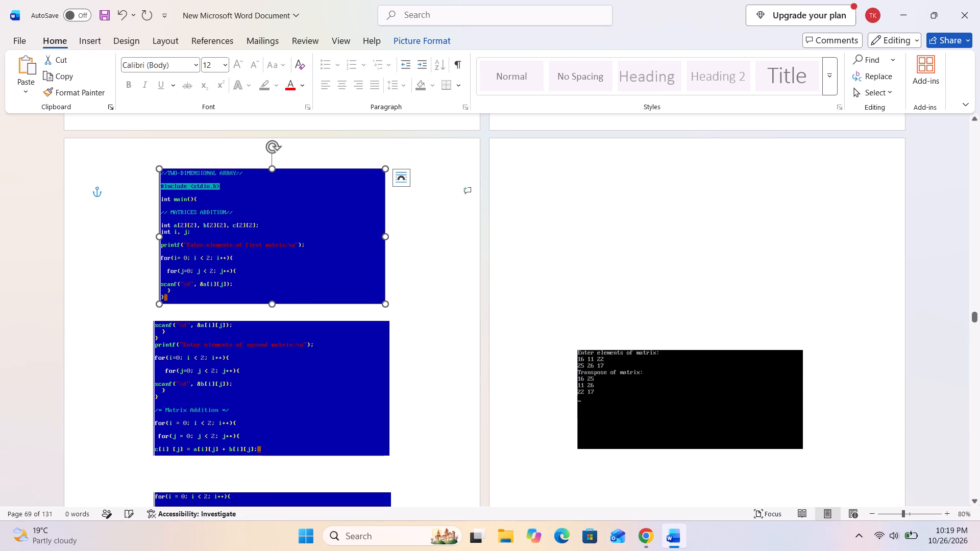
{"action": "left_click_drag", "start_coordinate": [159, 237], "coordinate": [152, 320]}
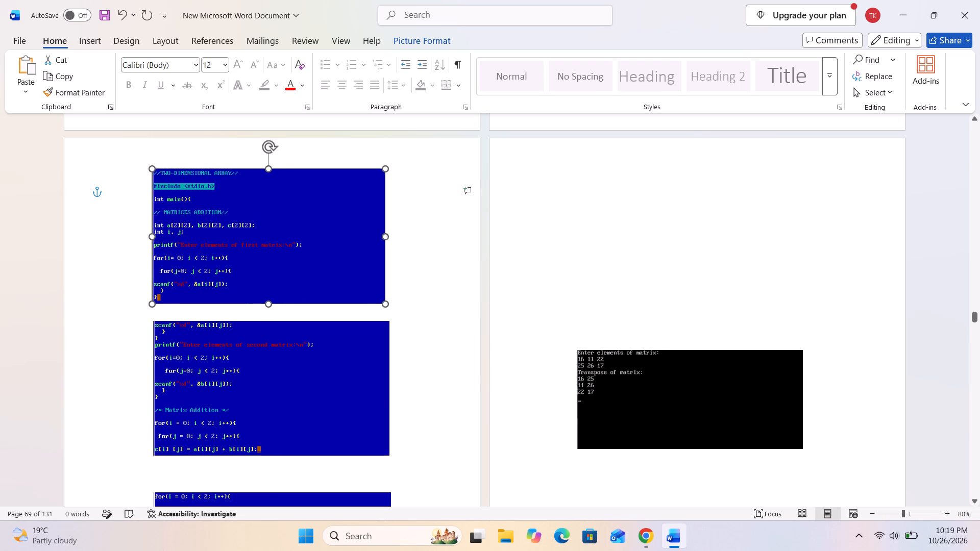
{"action": "left_click_drag", "start_coordinate": [152, 320], "coordinate": [154, 323]}
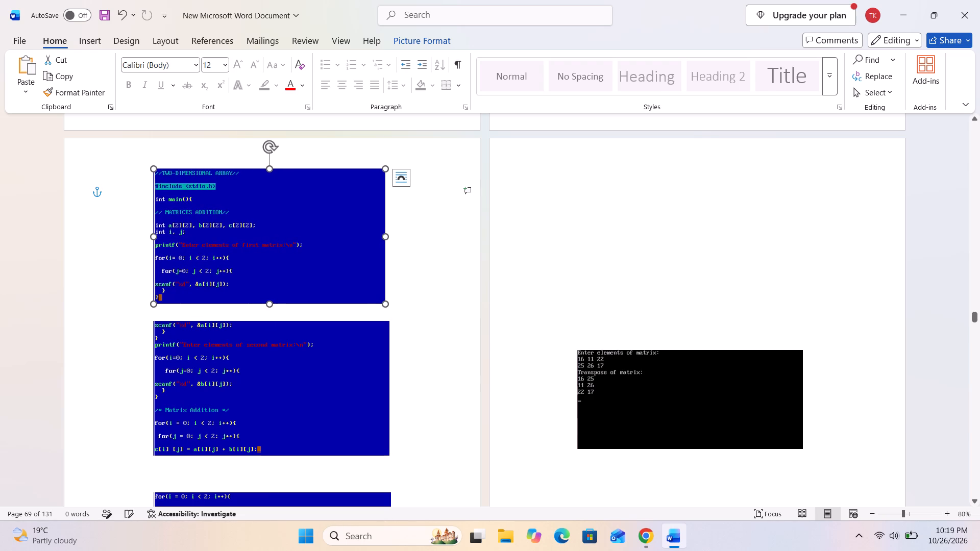
{"action": "left_click_drag", "start_coordinate": [386, 237], "coordinate": [388, 322]}
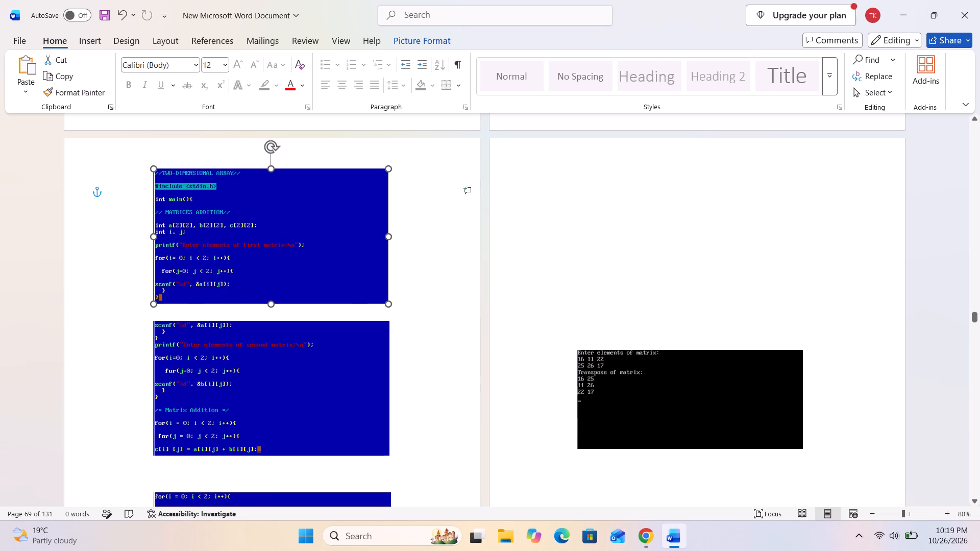
{"action": "left_click_drag", "start_coordinate": [388, 322], "coordinate": [389, 323]}
Move the "Transpose of matrix" output picture on page 70 up and left, and stretch its bottom edge down.
{"action": "left_click_drag", "start_coordinate": [650, 389], "coordinate": [644, 349]}
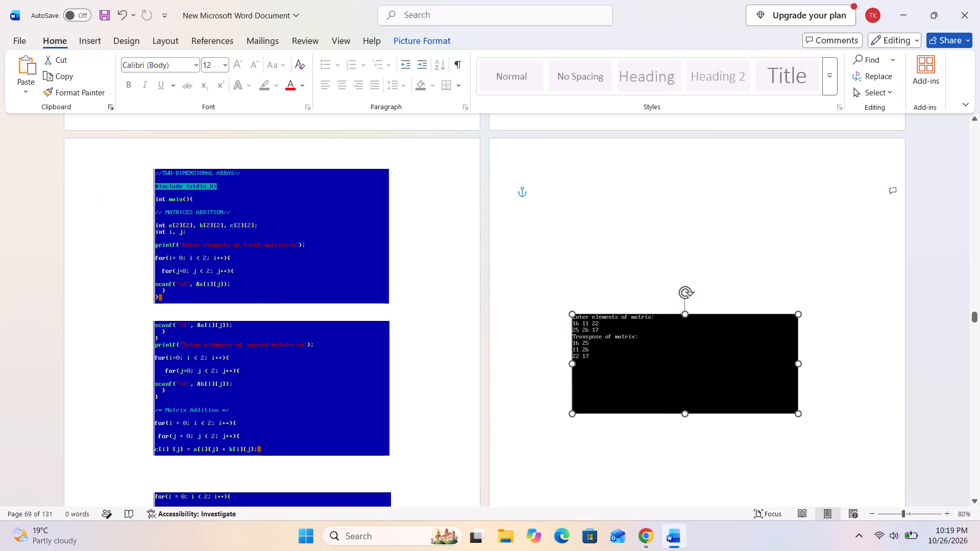
{"action": "left_click_drag", "start_coordinate": [644, 349], "coordinate": [636, 333]}
{"action": "left_click_drag", "start_coordinate": [675, 393], "coordinate": [685, 433]}
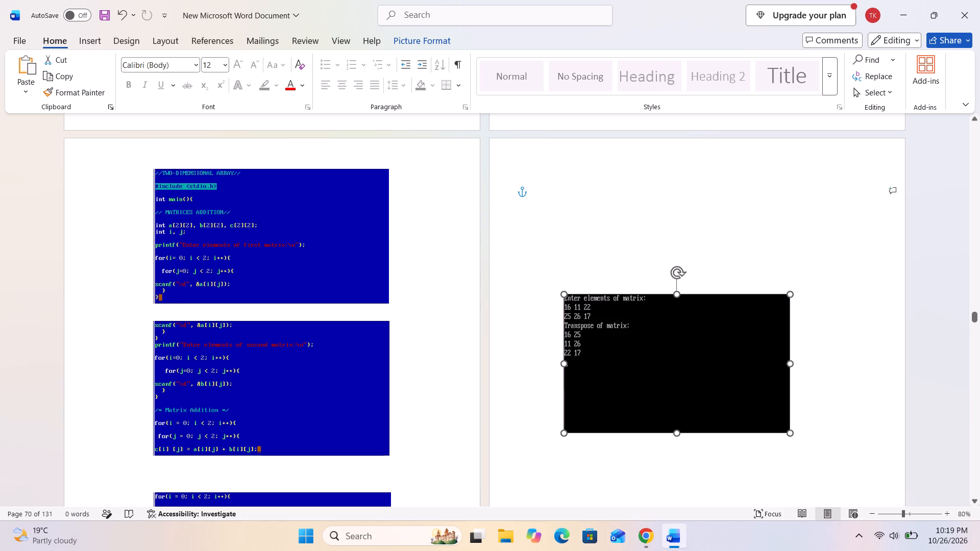
{"action": "left_click_drag", "start_coordinate": [685, 433], "coordinate": [685, 431]}
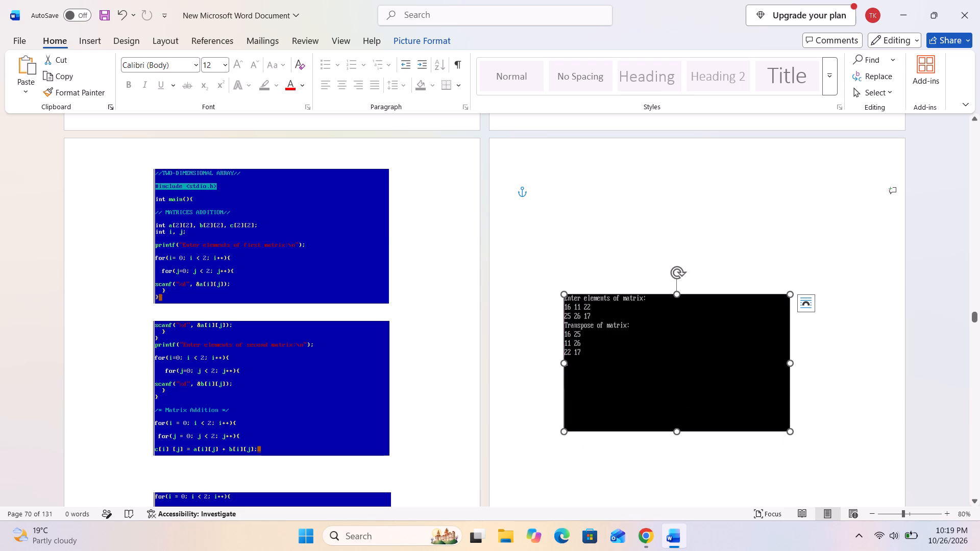
Move the two "TRANSPOSE" code pictures on page 71 to the right, the upper one slightly down and the lower one slightly up.
{"action": "scroll", "coordinate": [416, 366], "scroll_direction": "down", "scroll_amount": 20}
{"action": "scroll", "coordinate": [416, 366], "scroll_direction": "down", "scroll_amount": 4}
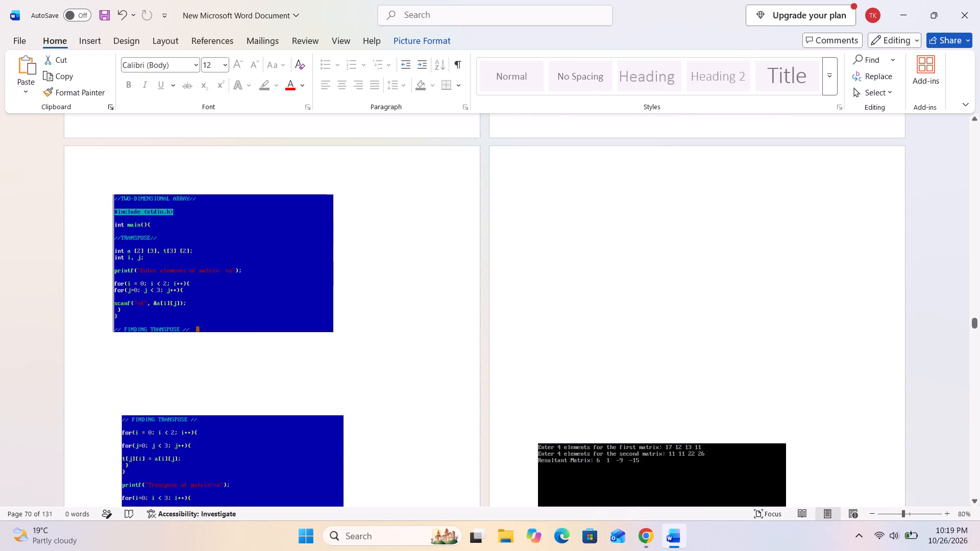
{"action": "left_click_drag", "start_coordinate": [207, 238], "coordinate": [247, 253]}
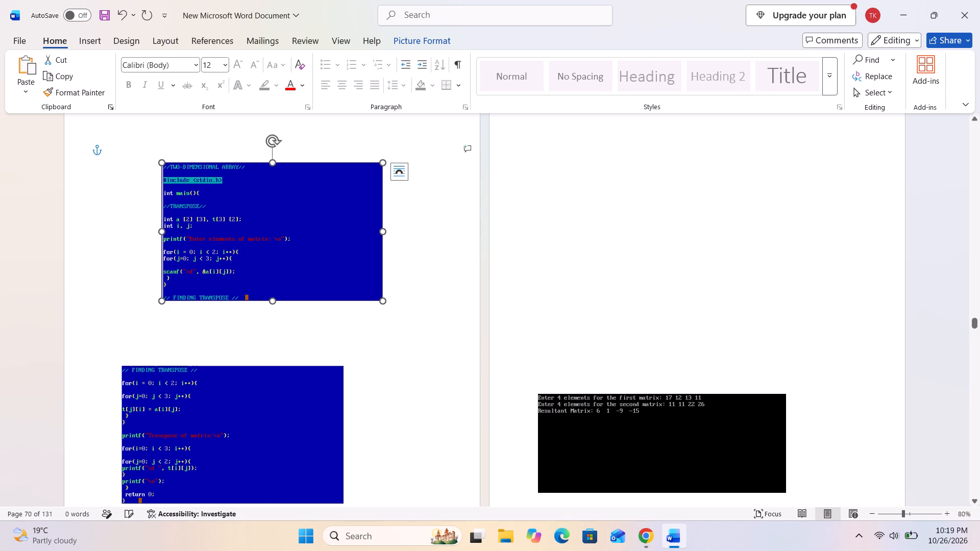
{"action": "left_click_drag", "start_coordinate": [213, 405], "coordinate": [258, 389]}
Resize the "FINDING TRANSPOSE" code picture's width to match the side edges of the picture above.
{"action": "left_click_drag", "start_coordinate": [163, 418], "coordinate": [176, 354]}
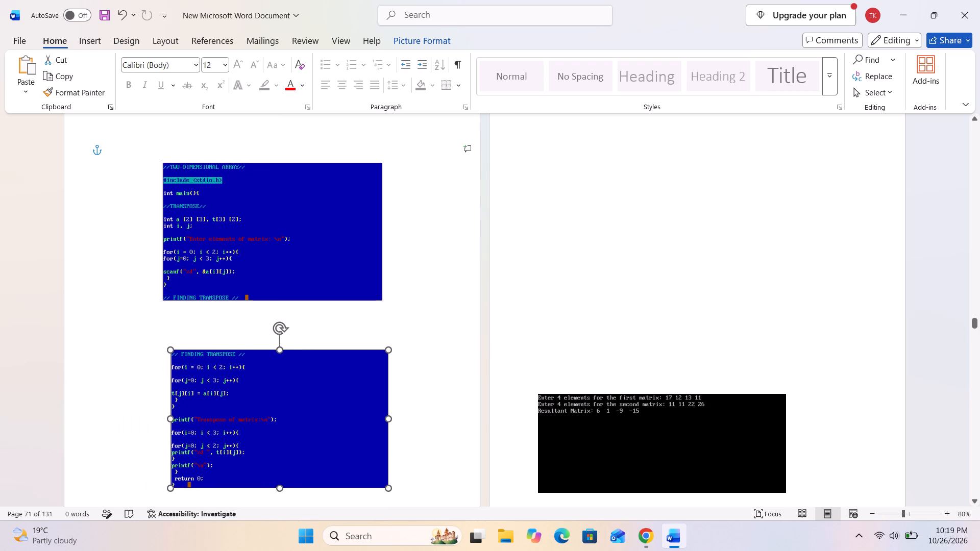
{"action": "left_click_drag", "start_coordinate": [176, 354], "coordinate": [162, 297]}
{"action": "left_click_drag", "start_coordinate": [387, 419], "coordinate": [391, 326]}
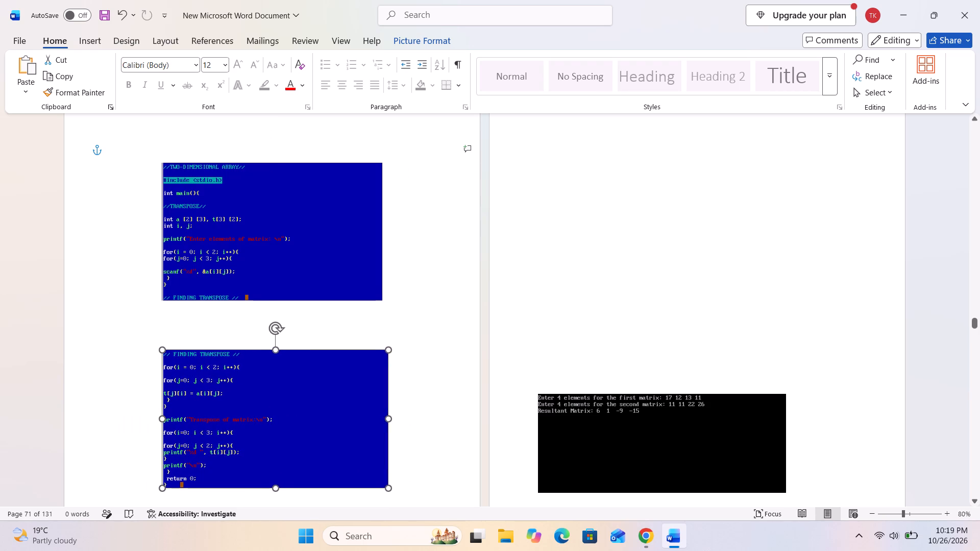
{"action": "left_click_drag", "start_coordinate": [391, 326], "coordinate": [383, 297]}
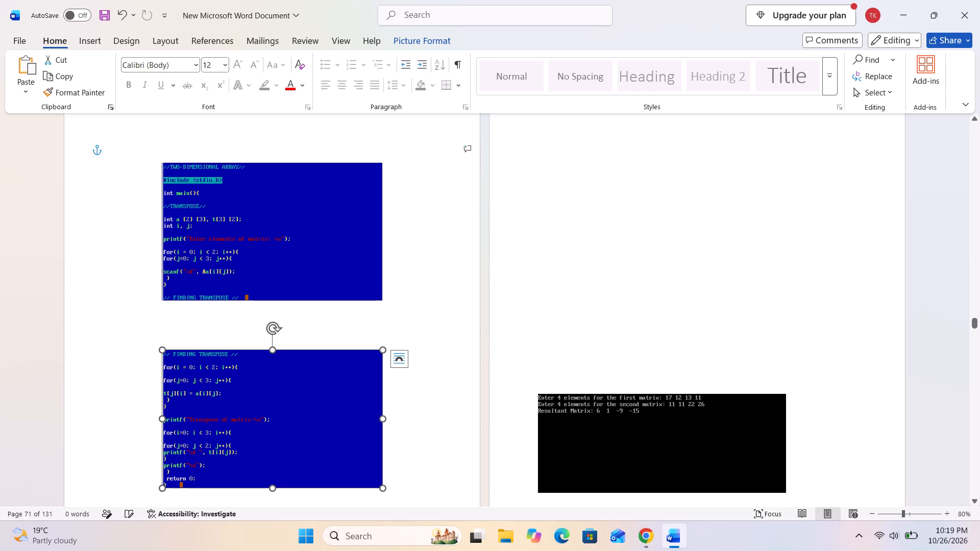
Move the "Resultant Matrix: 6 1 -9 -15" output picture on page 72 up, and stretch its bottom and right edges outward.
{"action": "left_click_drag", "start_coordinate": [612, 432], "coordinate": [621, 301]}
{"action": "left_click_drag", "start_coordinate": [672, 362], "coordinate": [673, 370]}
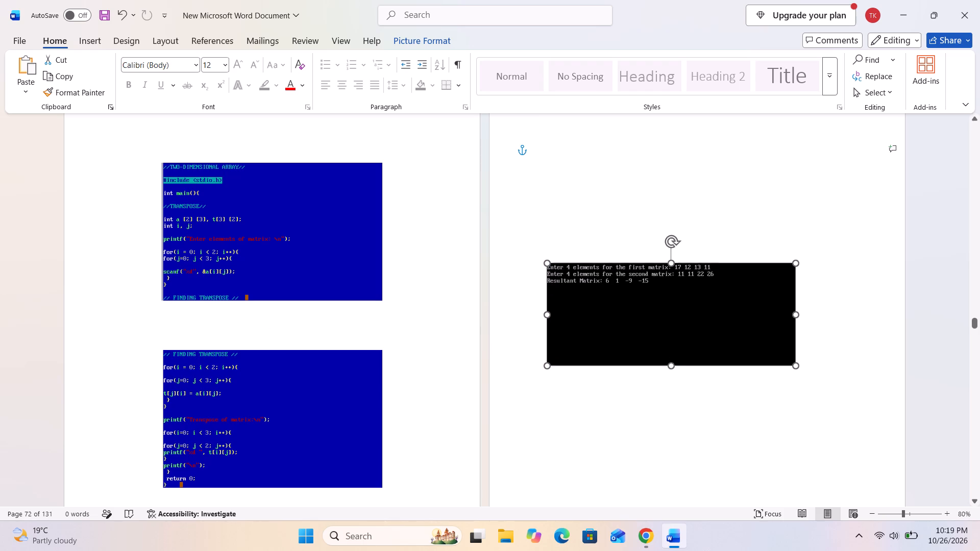
{"action": "left_click_drag", "start_coordinate": [673, 370], "coordinate": [677, 395]}
{"action": "left_click_drag", "start_coordinate": [797, 330], "coordinate": [835, 334]}
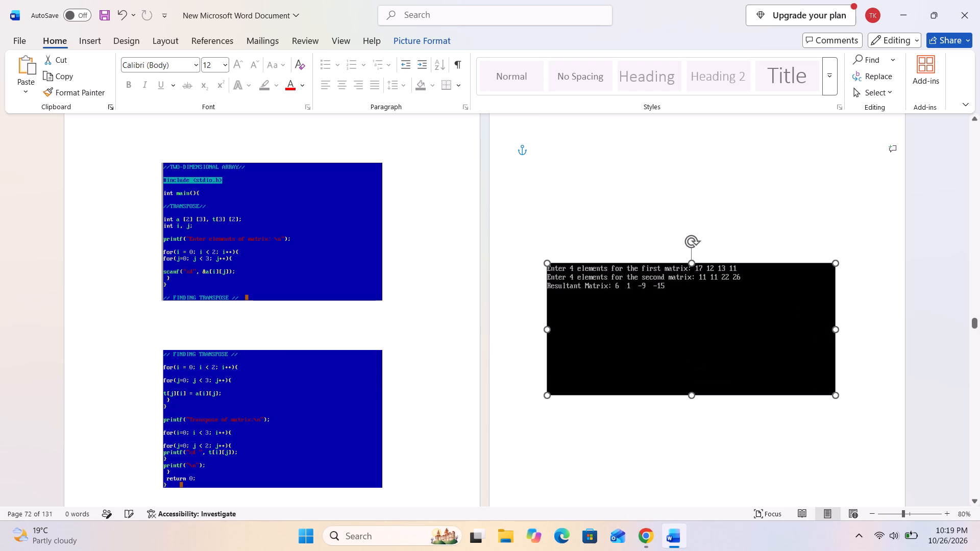
{"action": "left_click_drag", "start_coordinate": [835, 334], "coordinate": [833, 334]}
Move the two "SUBTRACTION" code pictures on page 73 down and slightly left, leaving a gap between them.
{"action": "scroll", "coordinate": [562, 358], "scroll_direction": "down", "scroll_amount": 4}
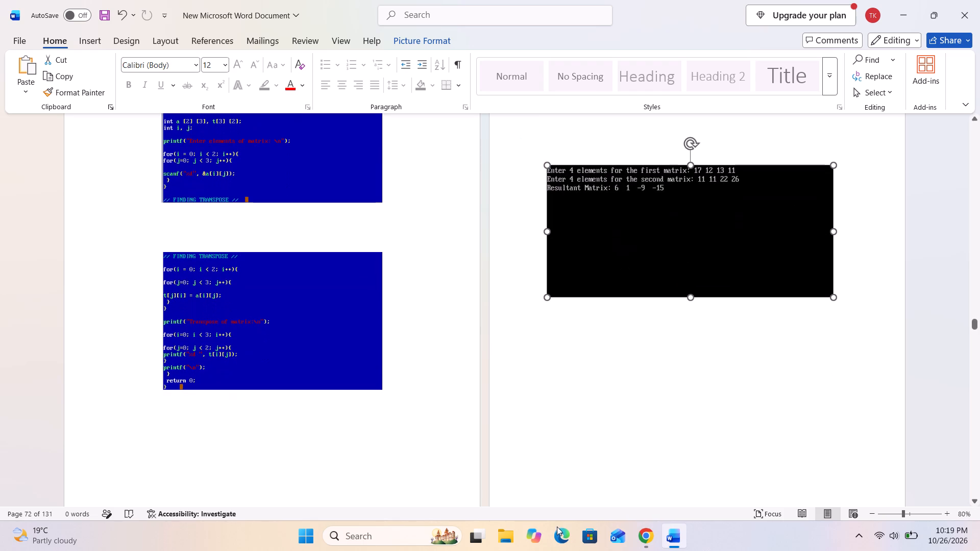
{"action": "scroll", "coordinate": [508, 475], "scroll_direction": "down", "scroll_amount": 11}
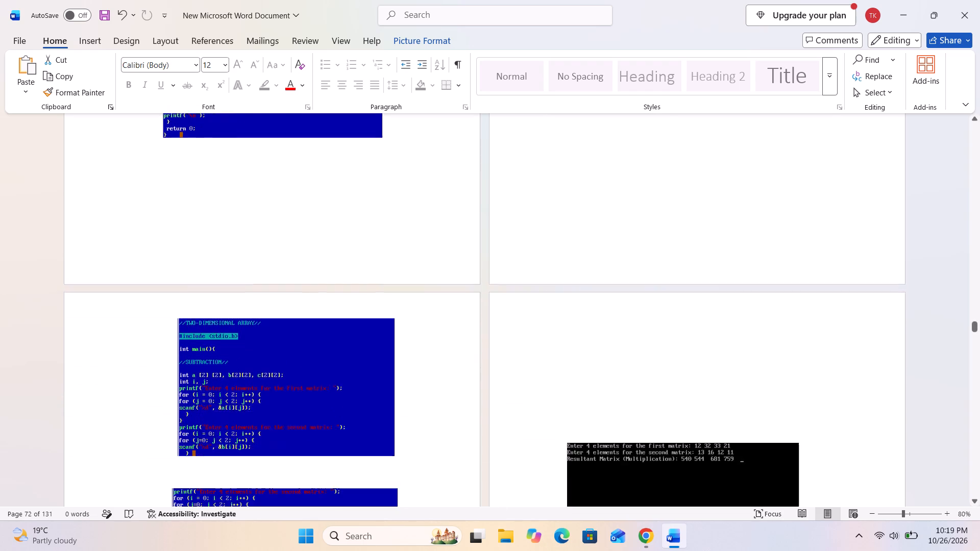
{"action": "scroll", "coordinate": [485, 448], "scroll_direction": "down", "scroll_amount": 4}
{"action": "scroll", "coordinate": [444, 422], "scroll_direction": "down", "scroll_amount": 3}
{"action": "scroll", "coordinate": [280, 347], "scroll_direction": "down", "scroll_amount": 3}
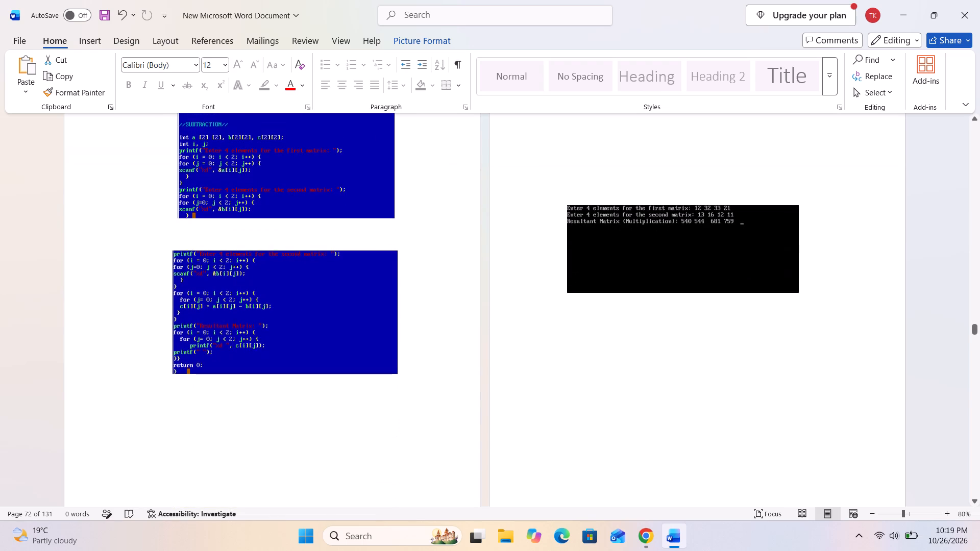
{"action": "left_click_drag", "start_coordinate": [265, 324], "coordinate": [262, 411]}
{"action": "left_click_drag", "start_coordinate": [301, 167], "coordinate": [289, 218]}
Widen the upper "SUBTRACTION" code picture to the right, and match the lower picture's left and right edges to it.
{"action": "left_click_drag", "start_coordinate": [385, 177], "coordinate": [406, 184]}
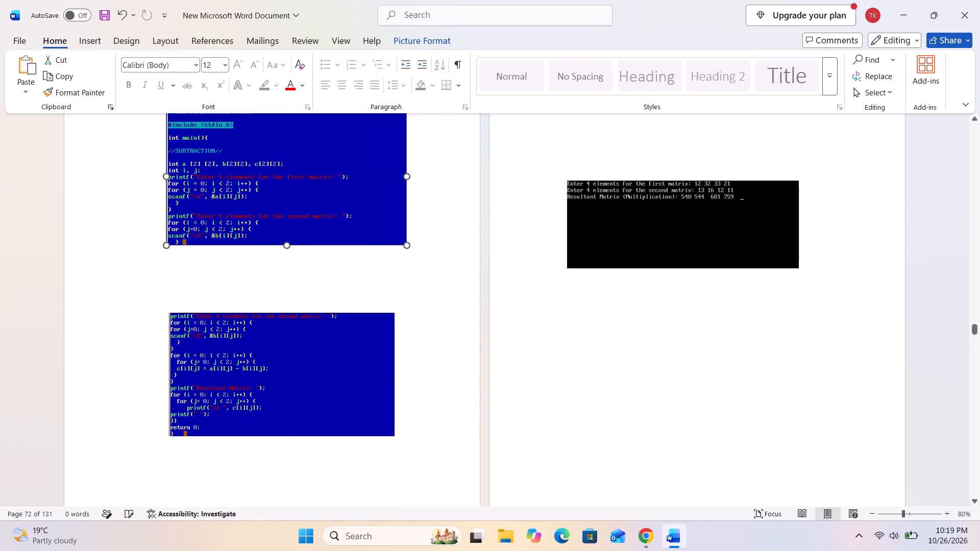
{"action": "left_click", "coordinate": [285, 365]}
{"action": "left_click_drag", "start_coordinate": [171, 372], "coordinate": [166, 245]}
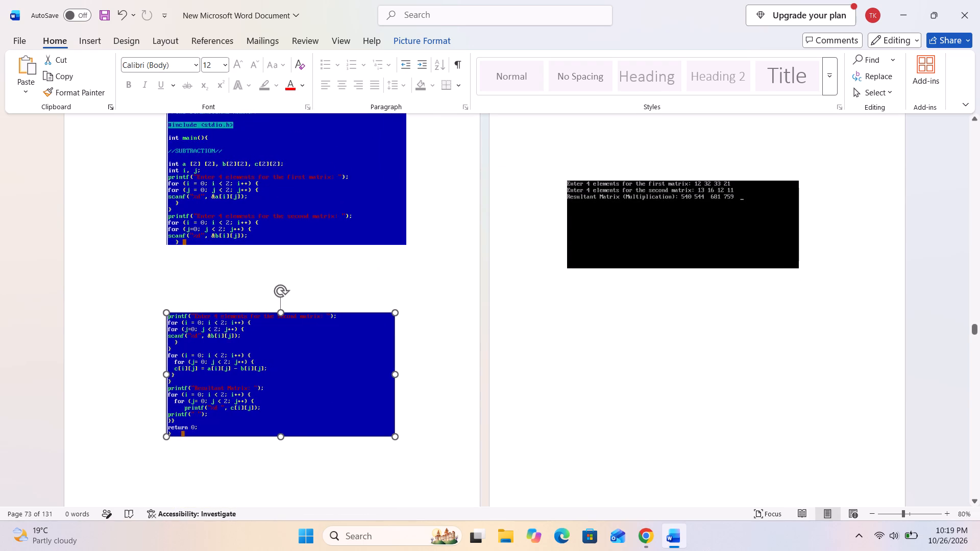
{"action": "left_click_drag", "start_coordinate": [166, 245], "coordinate": [166, 244]}
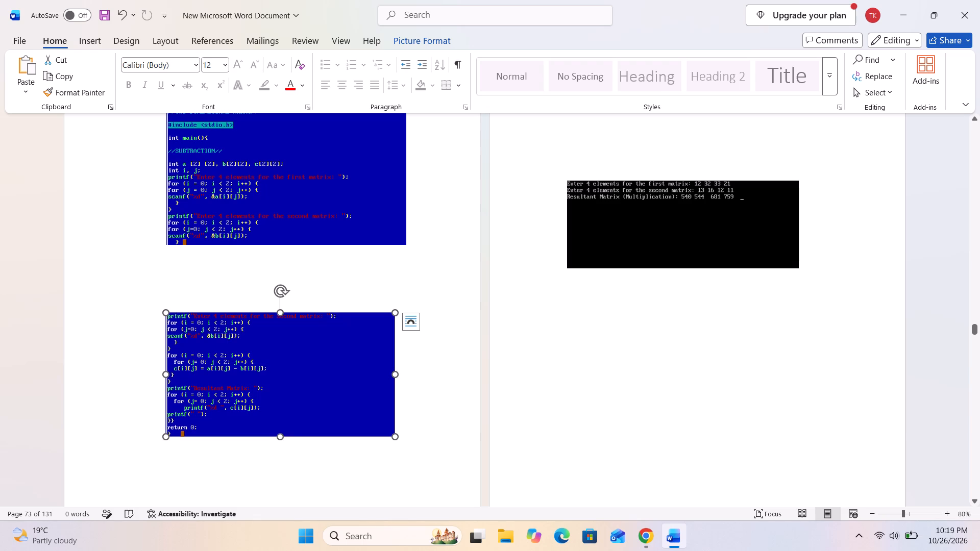
{"action": "left_click_drag", "start_coordinate": [394, 374], "coordinate": [407, 240]}
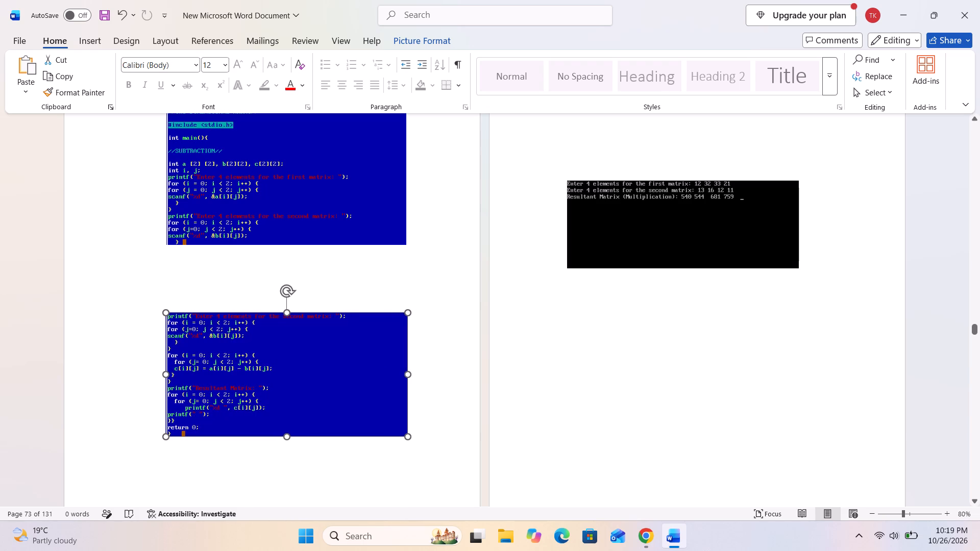
{"action": "left_click_drag", "start_coordinate": [407, 240], "coordinate": [406, 239]}
Move the "Resultant Matrix (Multiplication)" output picture on page 74 down and slightly left, and stretch its bottom and right edges outward.
{"action": "left_click_drag", "start_coordinate": [654, 245], "coordinate": [639, 280]}
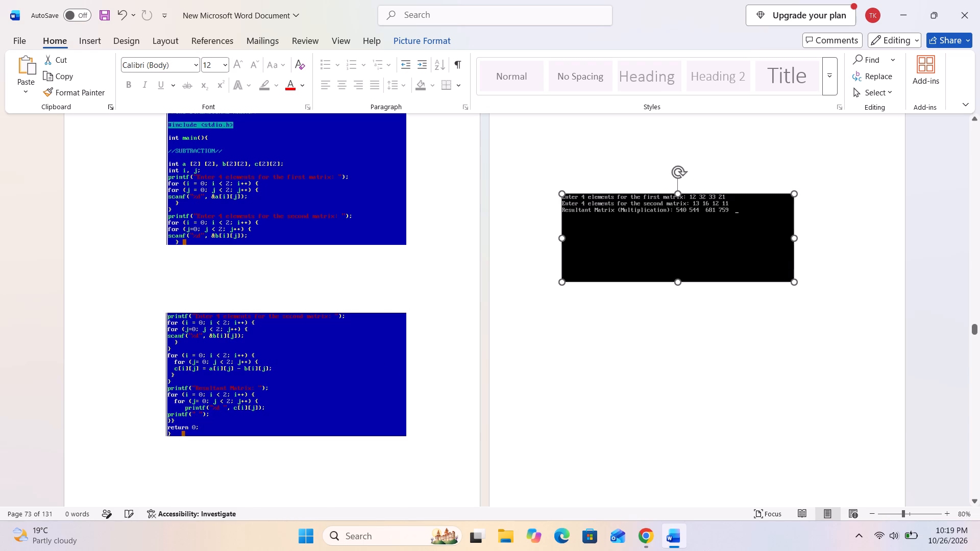
{"action": "left_click_drag", "start_coordinate": [676, 283], "coordinate": [682, 324]}
{"action": "left_click_drag", "start_coordinate": [795, 256], "coordinate": [813, 264]}
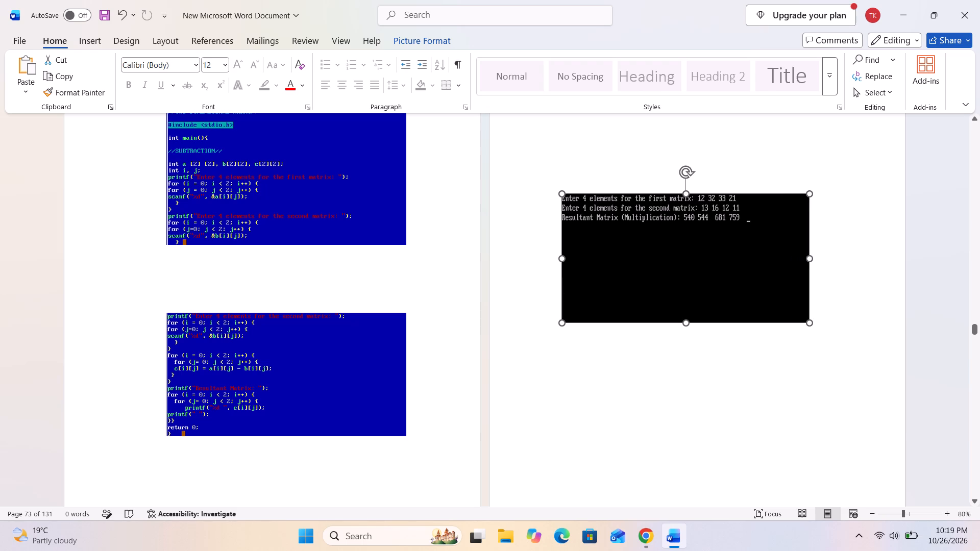
{"action": "left_click_drag", "start_coordinate": [813, 264], "coordinate": [815, 264]}
Move the upper "MULTIPLICATION" code picture on page 75 slightly down and stretch its right edge outward.
{"action": "scroll", "coordinate": [396, 350], "scroll_direction": "down", "scroll_amount": 9}
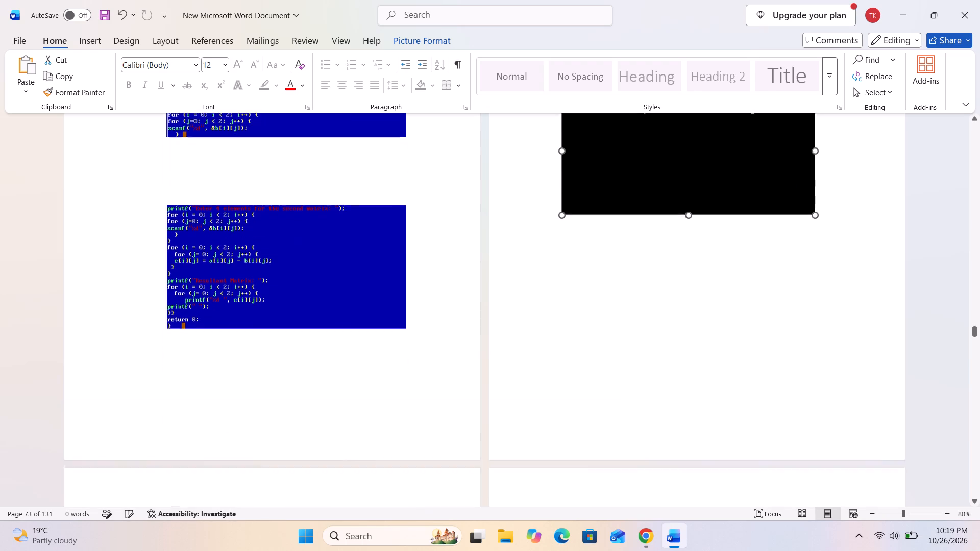
{"action": "scroll", "coordinate": [396, 350], "scroll_direction": "down", "scroll_amount": 10}
{"action": "left_click_drag", "start_coordinate": [288, 234], "coordinate": [286, 247]}
{"action": "left_click_drag", "start_coordinate": [413, 228], "coordinate": [426, 228]}
Move the lower "MULTIPLICATION" code picture right and slightly down, and fit its side edges to the picture above.
{"action": "left_click_drag", "start_coordinate": [221, 364], "coordinate": [249, 367]}
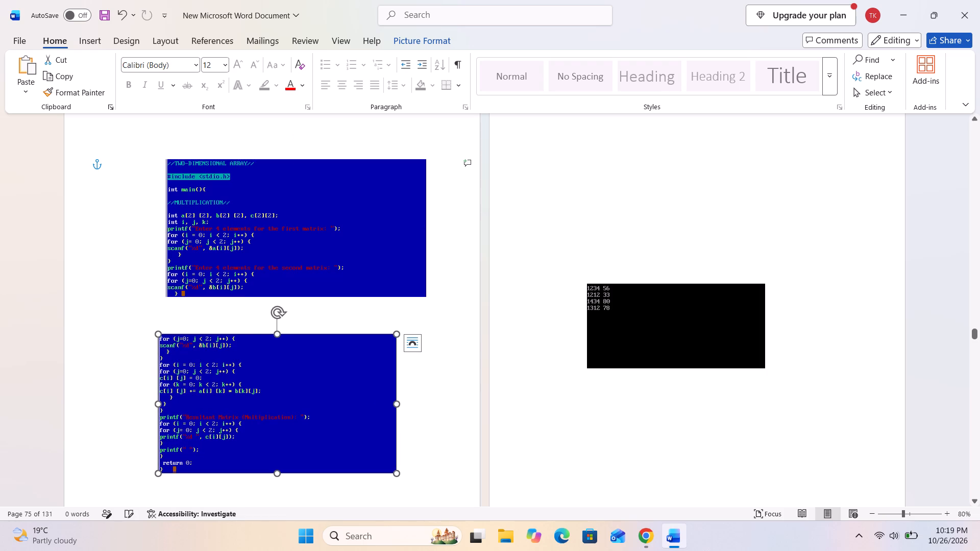
{"action": "left_click_drag", "start_coordinate": [159, 404], "coordinate": [166, 294]}
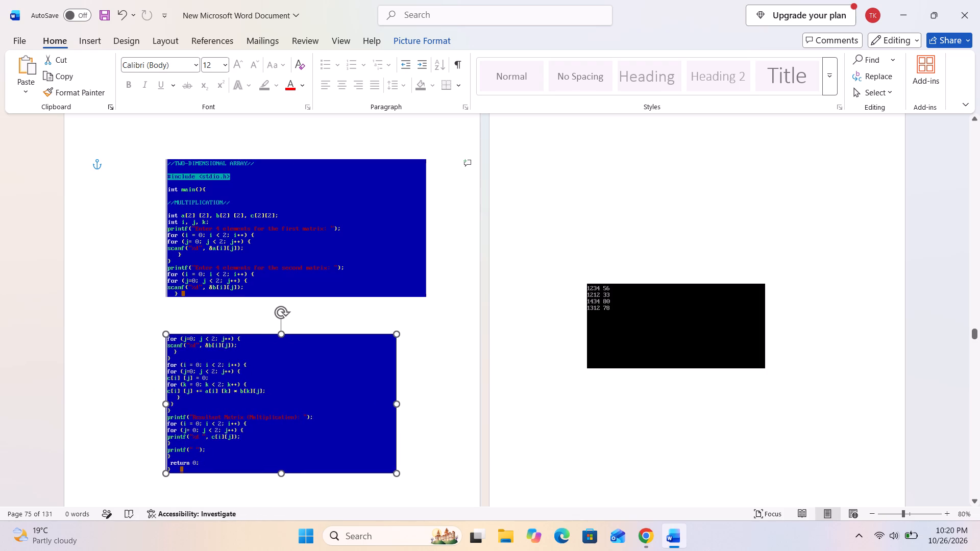
{"action": "left_click_drag", "start_coordinate": [166, 294], "coordinate": [167, 291]}
{"action": "left_click_drag", "start_coordinate": [395, 404], "coordinate": [437, 336]}
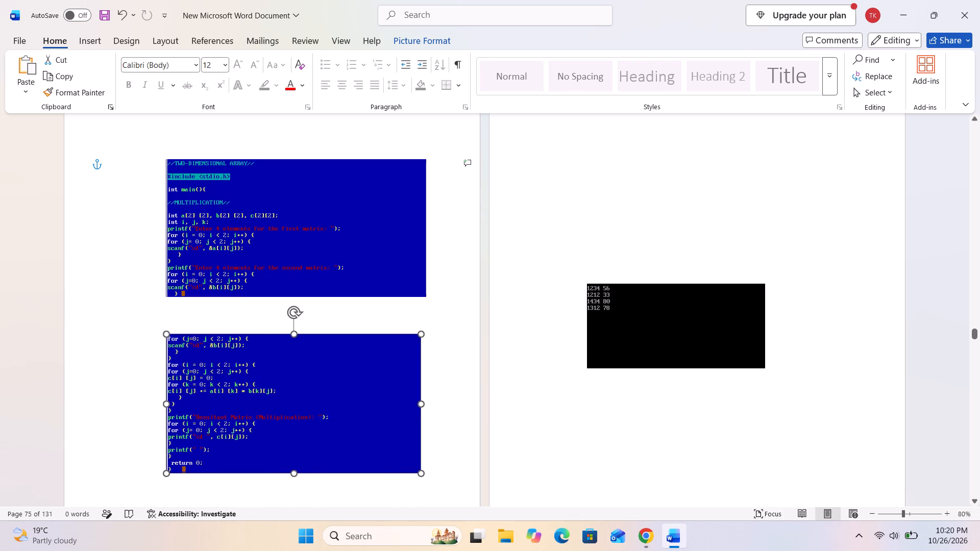
{"action": "left_click_drag", "start_coordinate": [437, 336], "coordinate": [426, 298]}
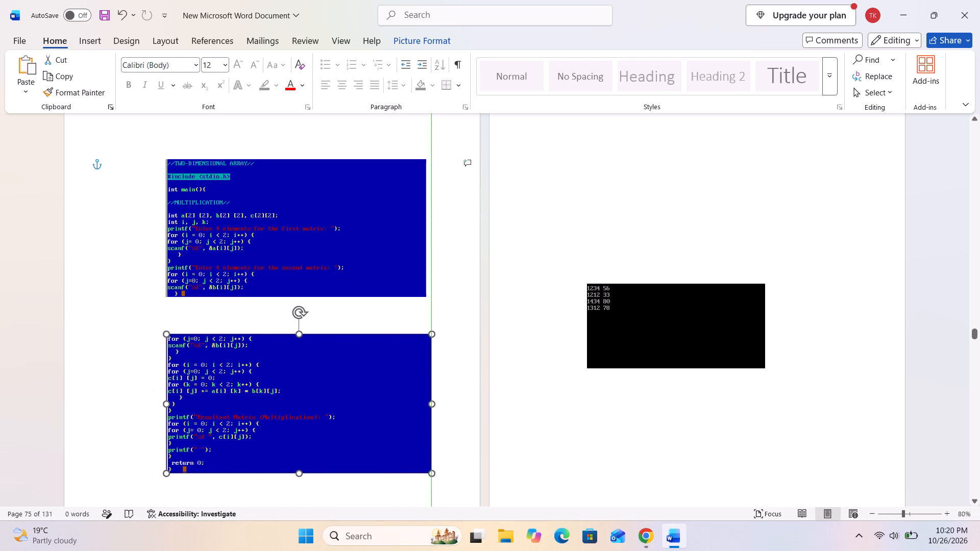
{"action": "left_click_drag", "start_coordinate": [426, 298], "coordinate": [427, 296]}
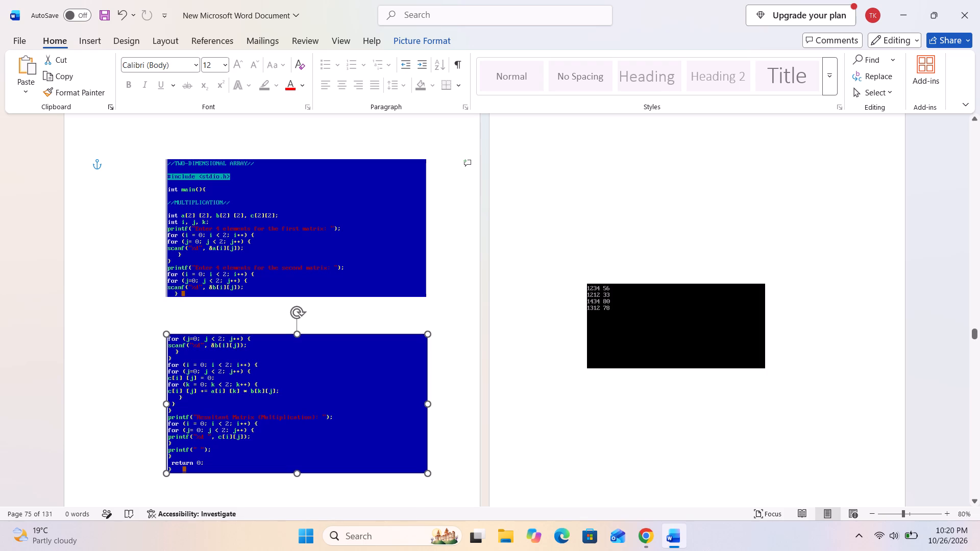
{"action": "left_click_drag", "start_coordinate": [427, 296], "coordinate": [426, 294]}
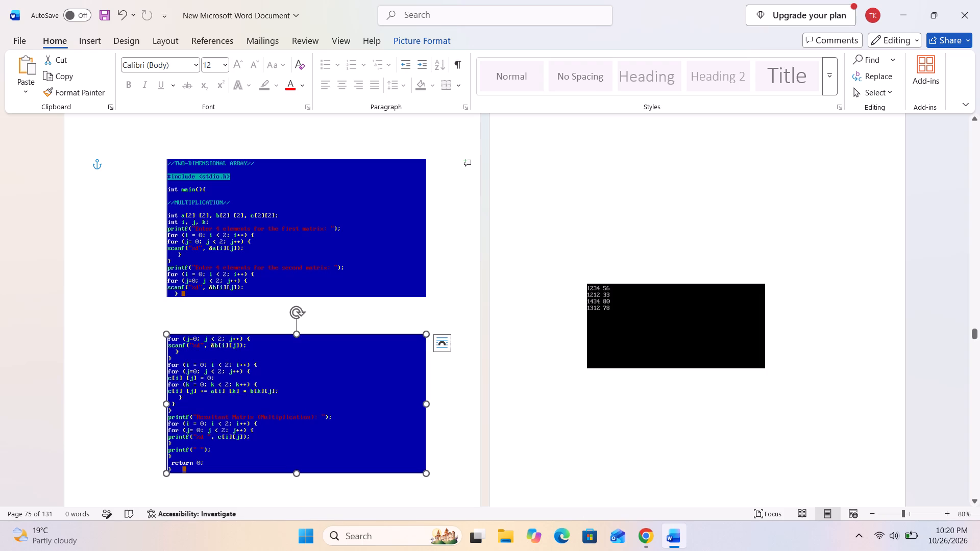
Move the "1234 56" output picture on page 76 up and left, and stretch its bottom and right edges outward.
{"action": "left_click", "coordinate": [670, 348]}
{"action": "left_click_drag", "start_coordinate": [622, 327], "coordinate": [600, 282]}
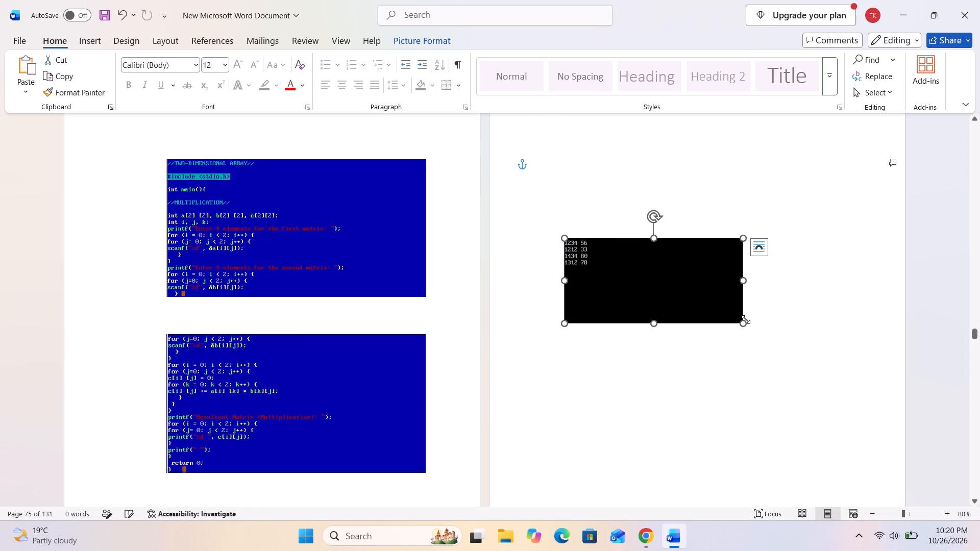
{"action": "left_click_drag", "start_coordinate": [653, 323], "coordinate": [653, 330]}
{"action": "left_click_drag", "start_coordinate": [653, 330], "coordinate": [653, 377]}
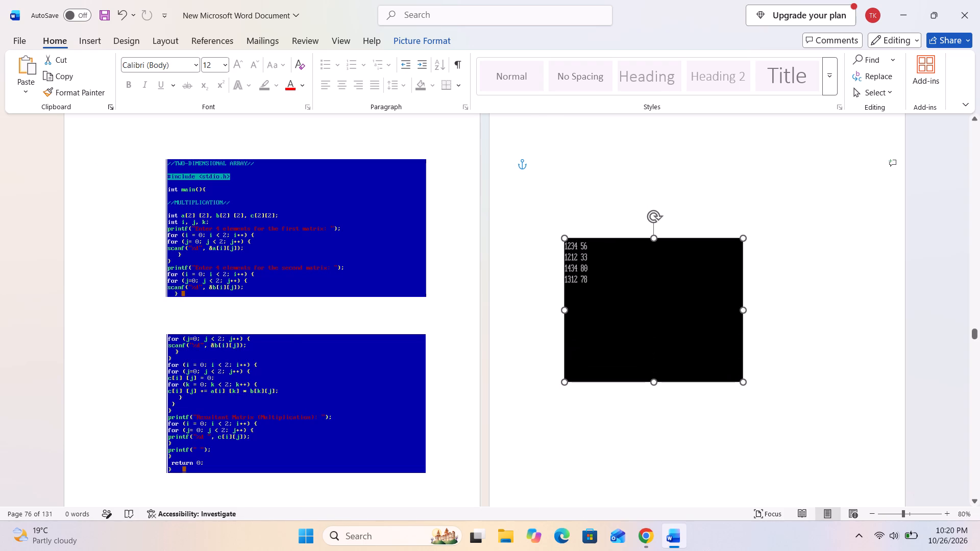
{"action": "left_click_drag", "start_coordinate": [743, 308], "coordinate": [806, 310]}
Move the lower "POINTER AND TWO-DIMENSIONAL ARRAY" code picture on page 77 down and right, and stretch its right, bottom and left edges outward.
{"action": "scroll", "coordinate": [482, 398], "scroll_direction": "down", "scroll_amount": 20}
{"action": "scroll", "coordinate": [482, 398], "scroll_direction": "down", "scroll_amount": 2}
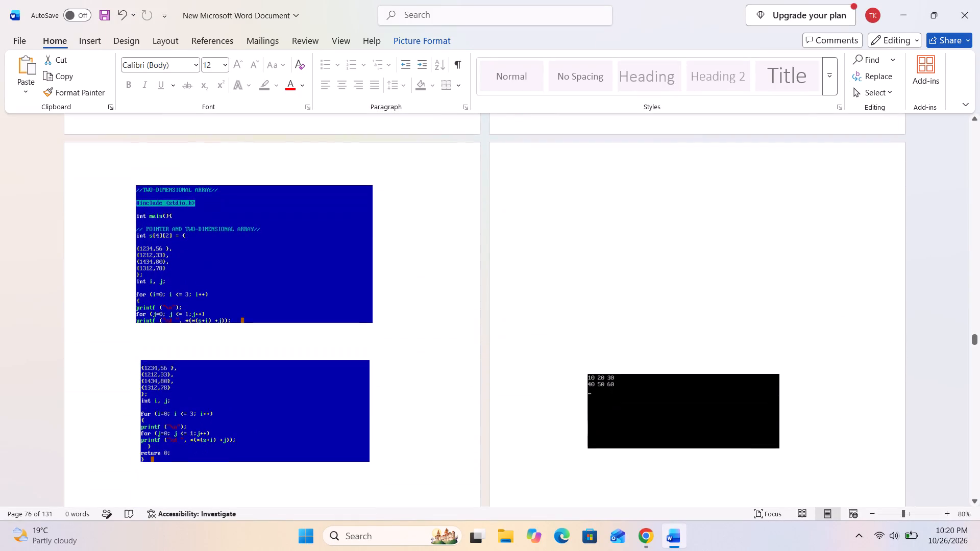
{"action": "scroll", "coordinate": [260, 390], "scroll_direction": "down", "scroll_amount": 3}
{"action": "left_click_drag", "start_coordinate": [240, 330], "coordinate": [261, 362]}
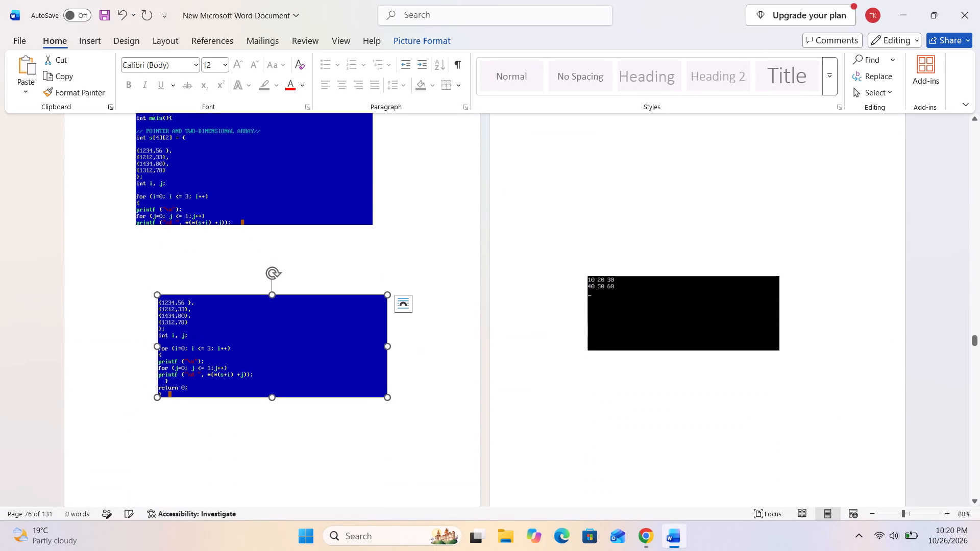
{"action": "left_click_drag", "start_coordinate": [387, 345], "coordinate": [409, 350]}
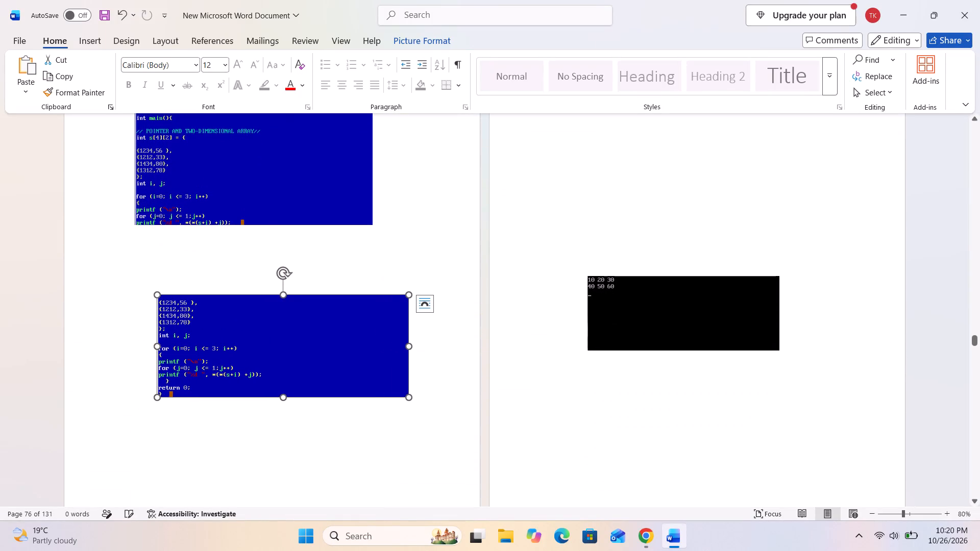
{"action": "left_click_drag", "start_coordinate": [284, 397], "coordinate": [286, 418]}
{"action": "left_click_drag", "start_coordinate": [156, 356], "coordinate": [143, 356]}
{"action": "left_click_drag", "start_coordinate": [261, 343], "coordinate": [259, 362]}
Move the upper code picture on page 77 right and slightly down, and match its side edges to the picture below.
{"action": "left_click_drag", "start_coordinate": [263, 193], "coordinate": [276, 217]}
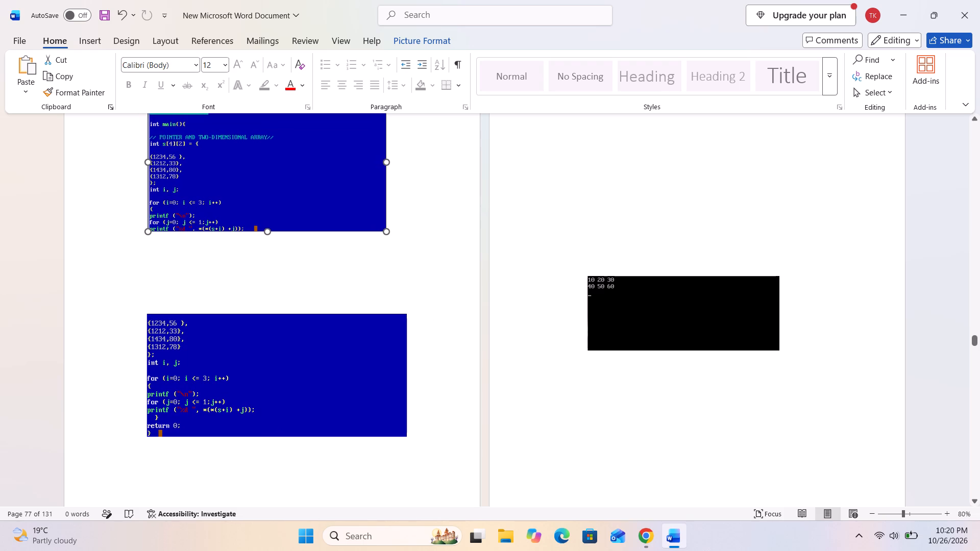
{"action": "left_click_drag", "start_coordinate": [146, 163], "coordinate": [149, 310]}
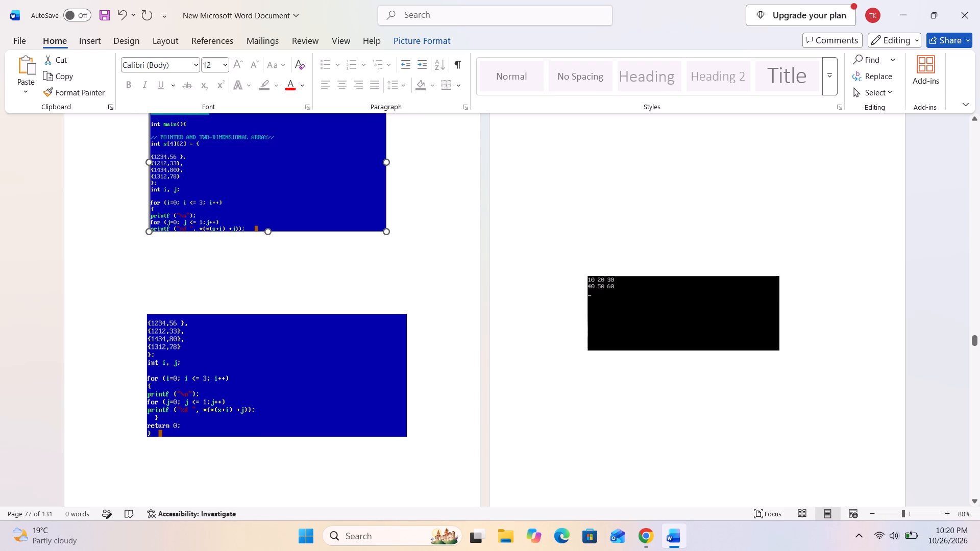
{"action": "left_click_drag", "start_coordinate": [149, 310], "coordinate": [147, 322]}
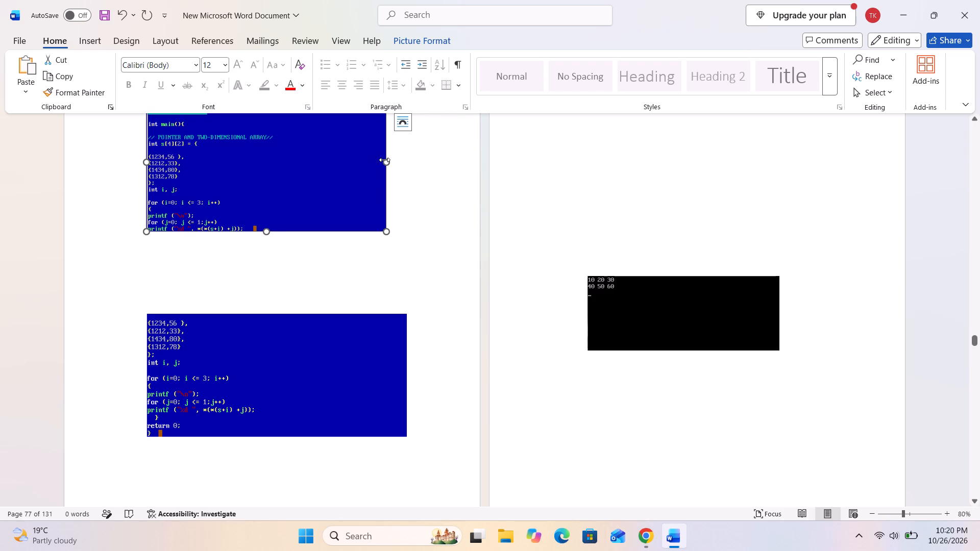
{"action": "left_click_drag", "start_coordinate": [384, 160], "coordinate": [406, 316]}
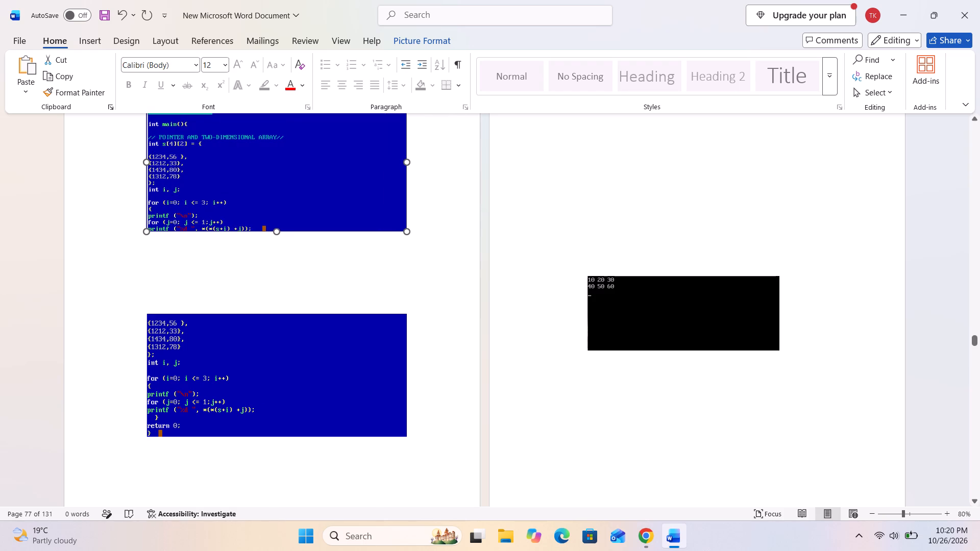
Move the "10 20 30 / 40 50 60" output picture on page 78 up and left, and stretch its bottom and right edges outward.
{"action": "left_click_drag", "start_coordinate": [606, 326], "coordinate": [584, 264]}
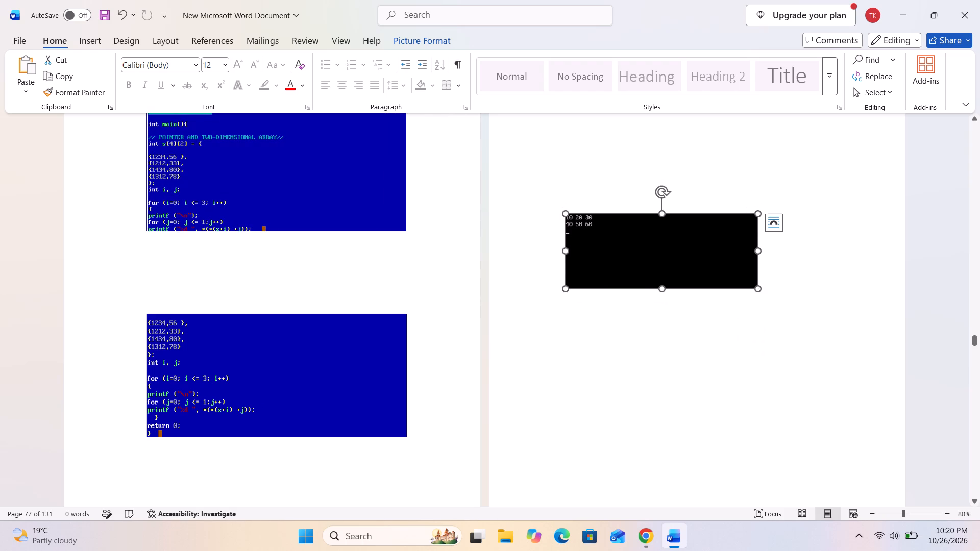
{"action": "left_click_drag", "start_coordinate": [659, 290], "coordinate": [674, 333]}
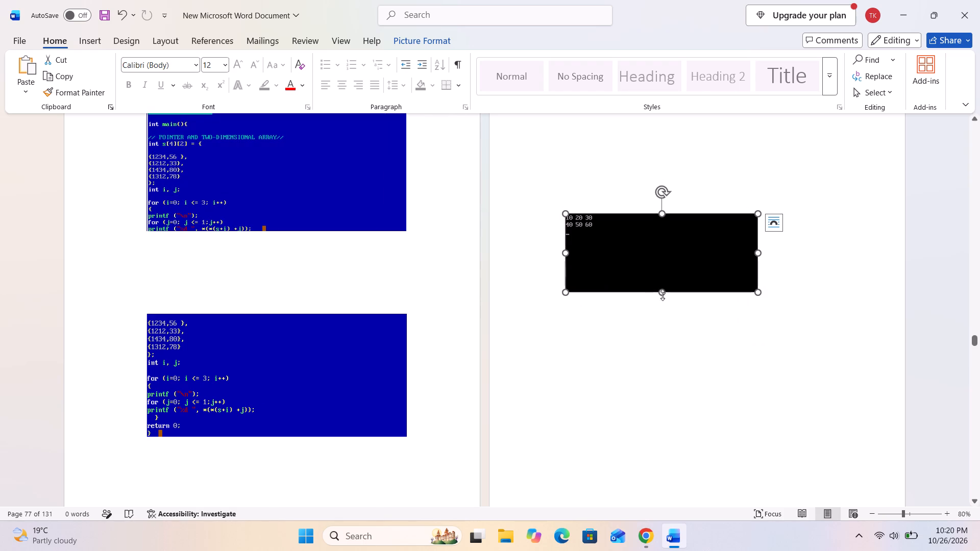
{"action": "left_click_drag", "start_coordinate": [663, 293], "coordinate": [662, 342]}
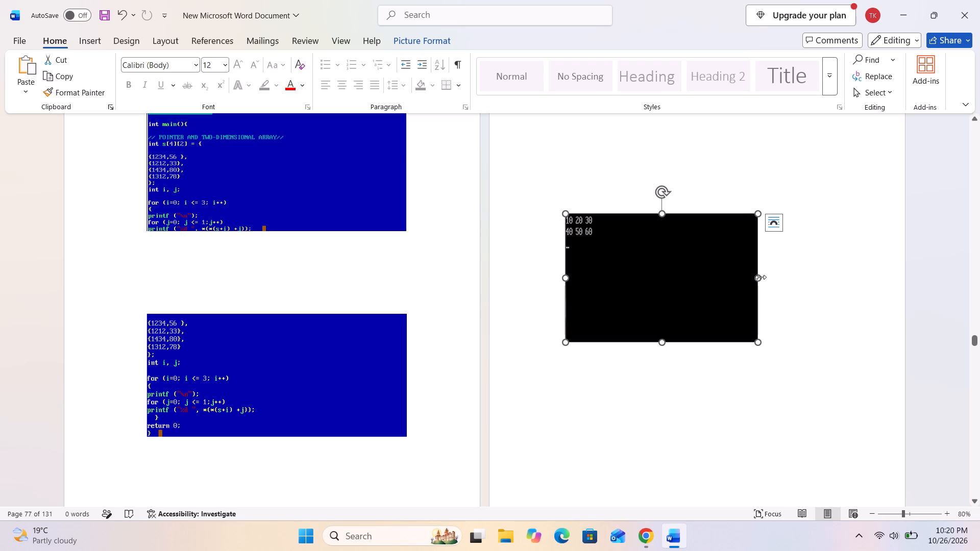
{"action": "left_click_drag", "start_coordinate": [759, 277], "coordinate": [809, 288]}
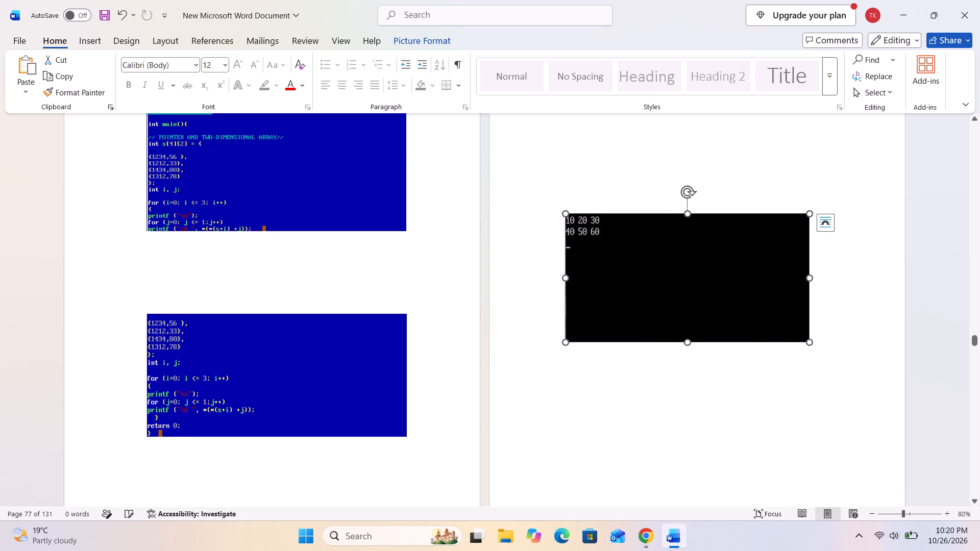
Move the two "PASSING 2D ARRAY TO A FUNCTION IN C" code pictures on page 79 right, lowering the second to widen the gap.
{"action": "scroll", "coordinate": [477, 352], "scroll_direction": "down", "scroll_amount": 19}
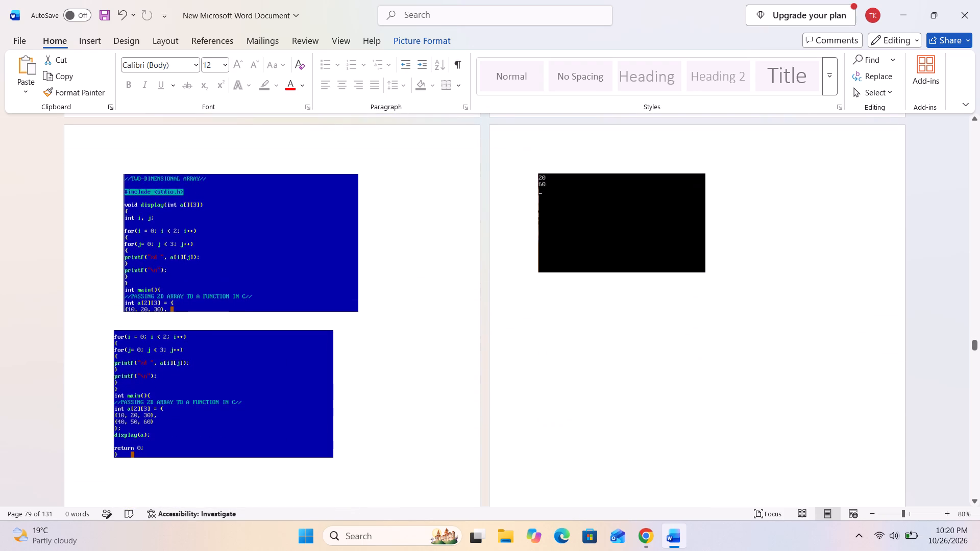
{"action": "left_click_drag", "start_coordinate": [232, 254], "coordinate": [265, 256]}
{"action": "left_click_drag", "start_coordinate": [228, 366], "coordinate": [272, 385]}
Fit the lower "PASSING 2D ARRAY" code picture's side edges to the picture above.
{"action": "left_click_drag", "start_coordinate": [153, 413], "coordinate": [157, 314]}
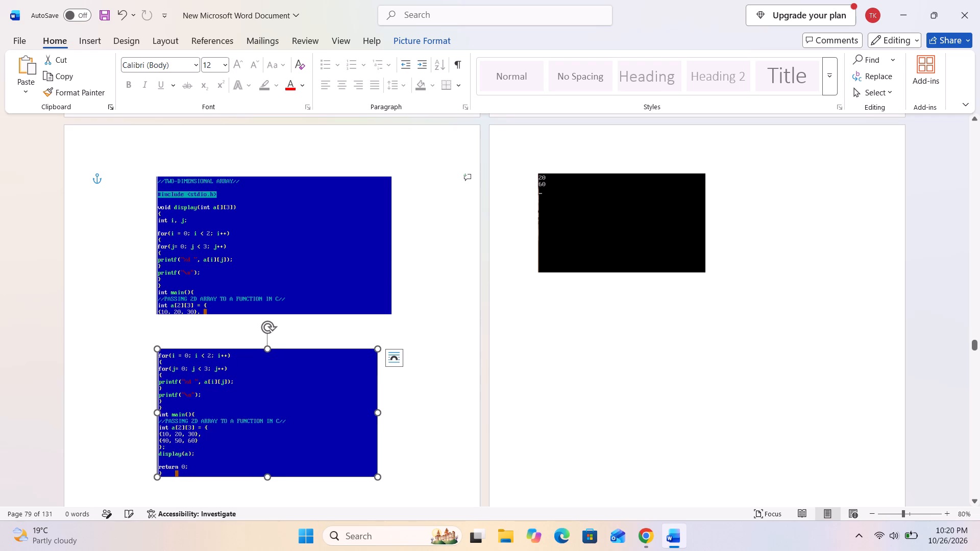
{"action": "left_click_drag", "start_coordinate": [376, 410], "coordinate": [396, 318]}
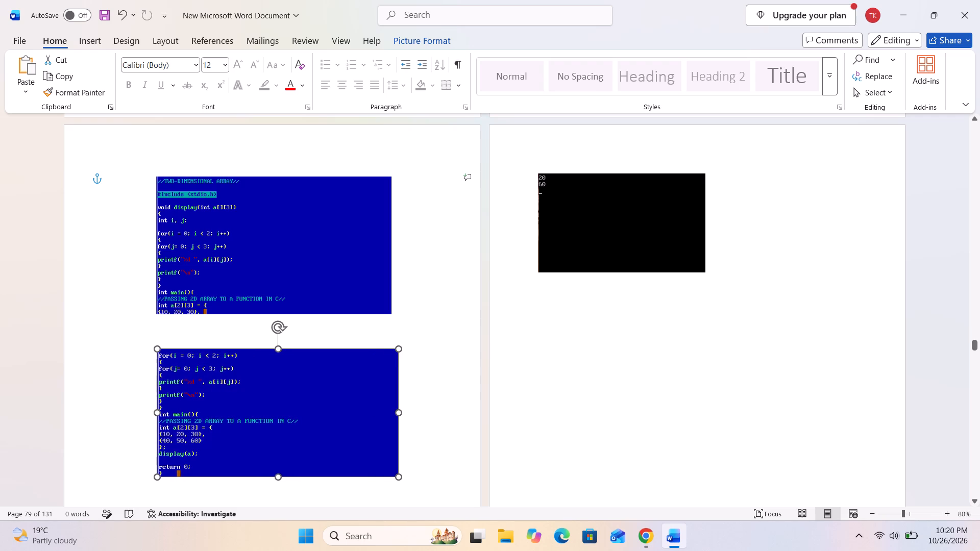
{"action": "left_click_drag", "start_coordinate": [396, 318], "coordinate": [393, 315]}
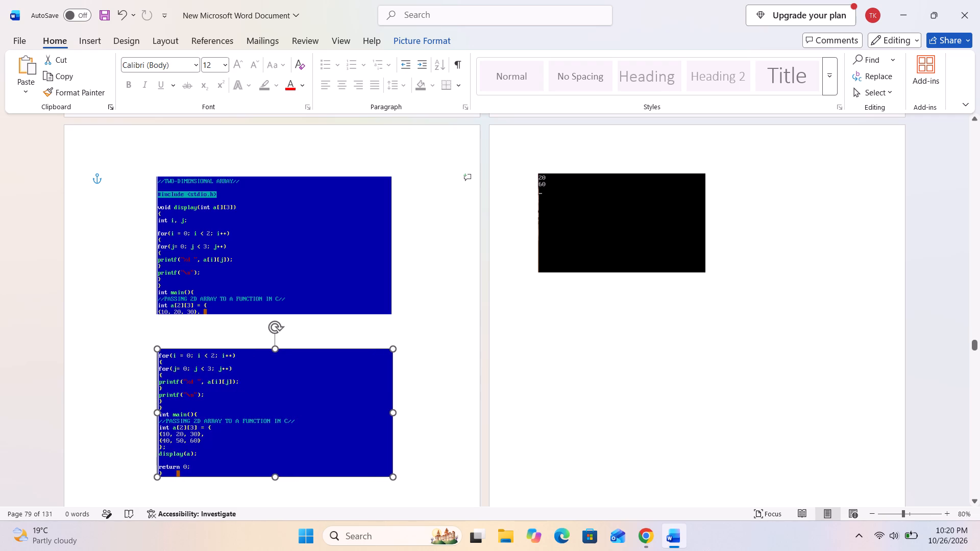
{"action": "left_click_drag", "start_coordinate": [393, 315], "coordinate": [391, 315]}
{"action": "left_click", "coordinate": [450, 350]}
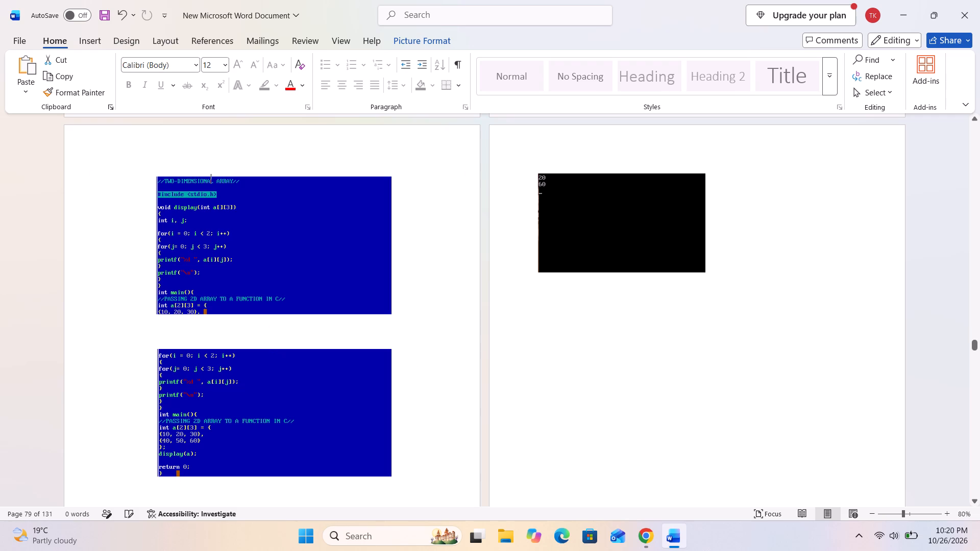
Move the "20 / 60" output picture on page 80 down and right, and stretch its right edge outward.
{"action": "left_click_drag", "start_coordinate": [610, 239], "coordinate": [615, 329]}
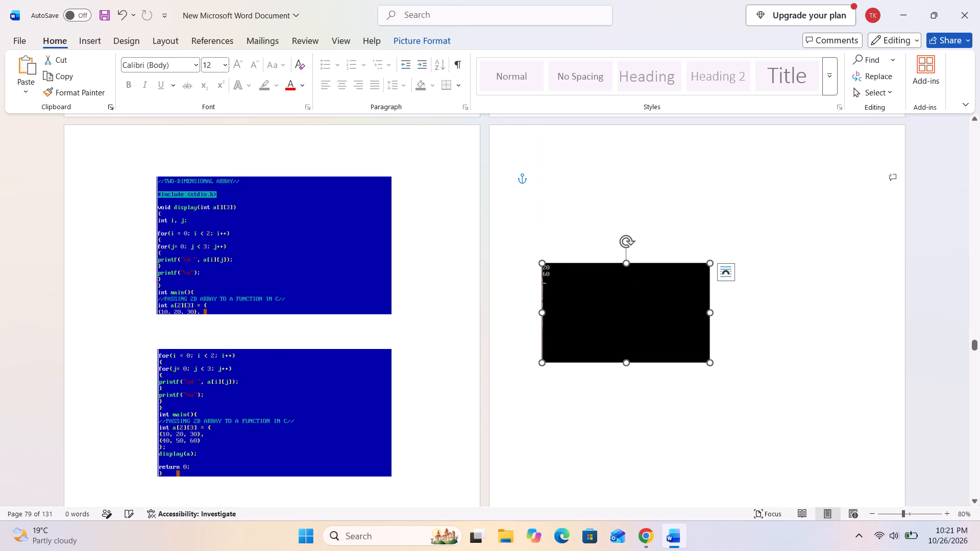
{"action": "left_click_drag", "start_coordinate": [712, 313], "coordinate": [782, 325]}
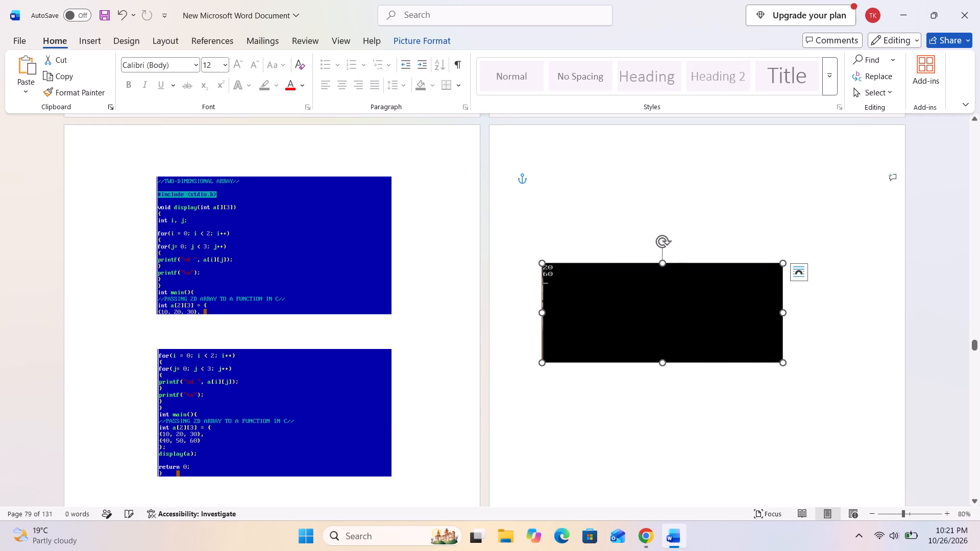
{"action": "left_click_drag", "start_coordinate": [652, 322], "coordinate": [668, 318]}
{"action": "scroll", "coordinate": [635, 318], "scroll_direction": "down", "scroll_amount": 10}
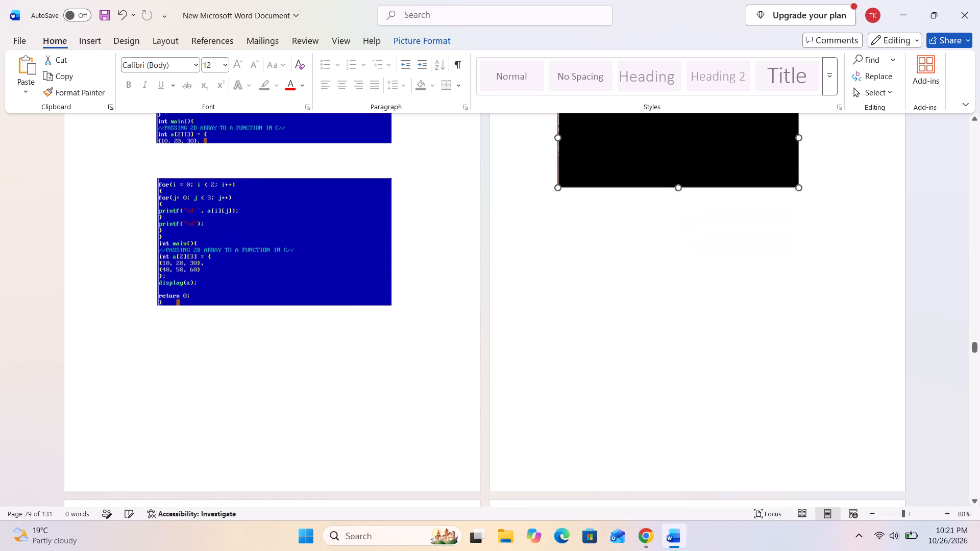
{"action": "scroll", "coordinate": [512, 334], "scroll_direction": "down", "scroll_amount": 16}
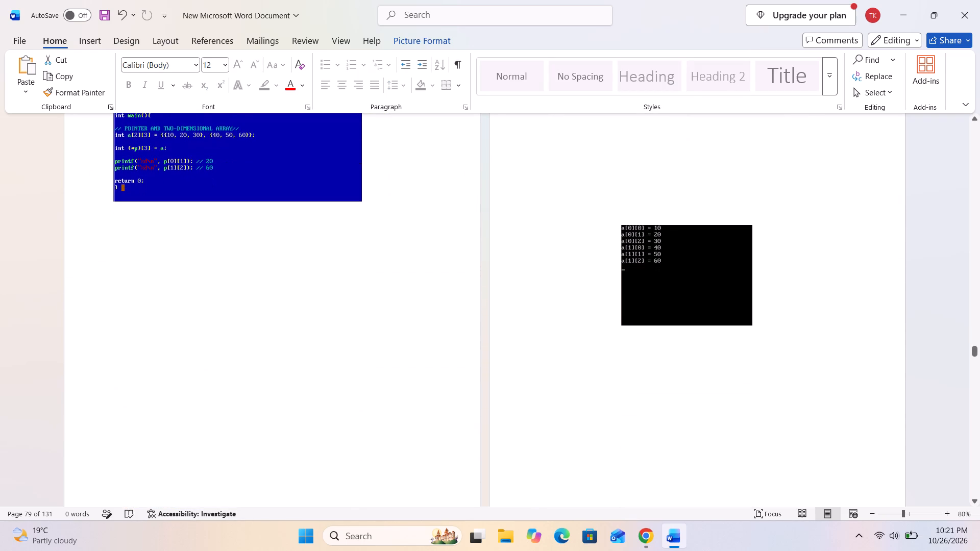
Move the "POINTER AND TWO-DIMENSIONAL ARRAY" code picture on page 81 down and right, and stretch its bottom and right edges outward.
{"action": "scroll", "coordinate": [264, 289], "scroll_direction": "up", "scroll_amount": 19}
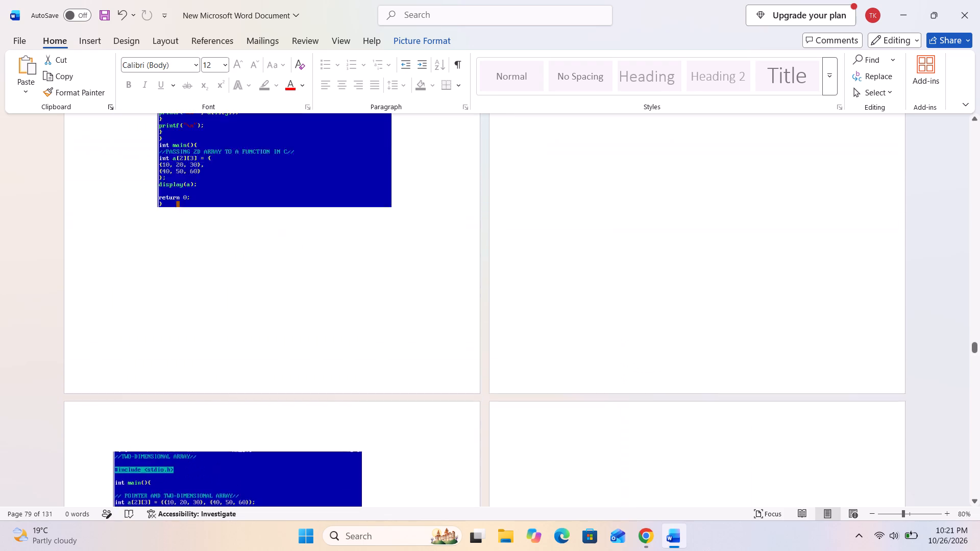
{"action": "scroll", "coordinate": [387, 288], "scroll_direction": "up", "scroll_amount": 7}
{"action": "scroll", "coordinate": [387, 287], "scroll_direction": "down", "scroll_amount": 20}
{"action": "scroll", "coordinate": [387, 287], "scroll_direction": "down", "scroll_amount": 1}
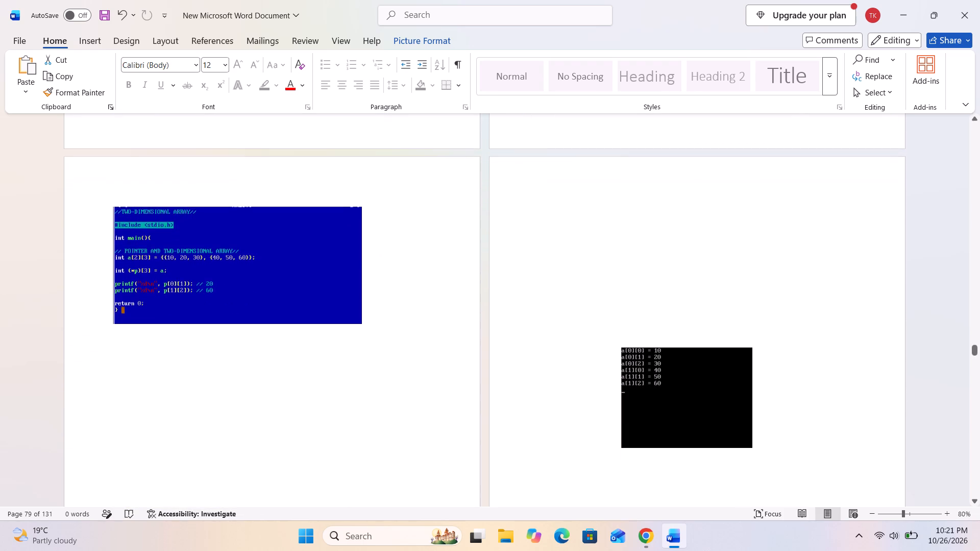
{"action": "left_click_drag", "start_coordinate": [305, 268], "coordinate": [328, 403]}
{"action": "scroll", "coordinate": [359, 357], "scroll_direction": "down", "scroll_amount": 4}
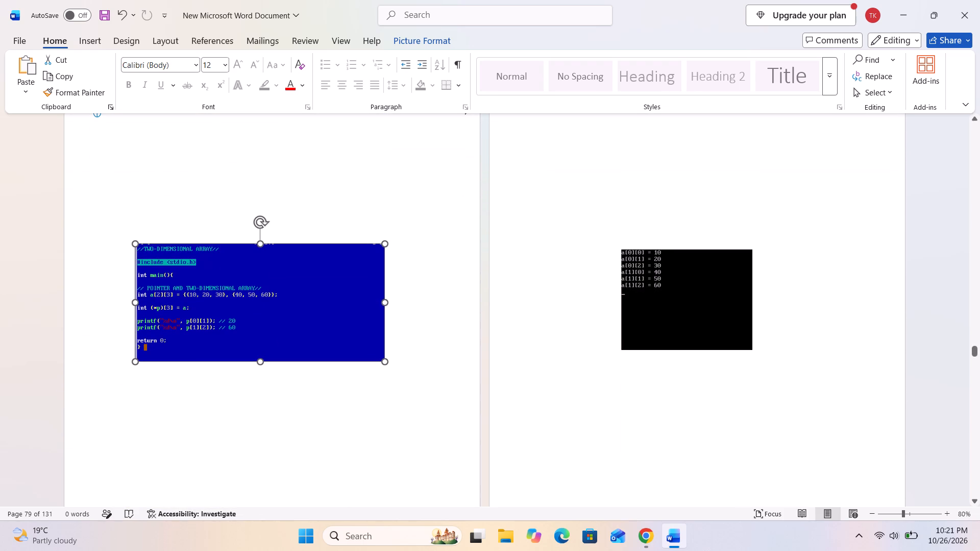
{"action": "left_click_drag", "start_coordinate": [259, 360], "coordinate": [260, 372]}
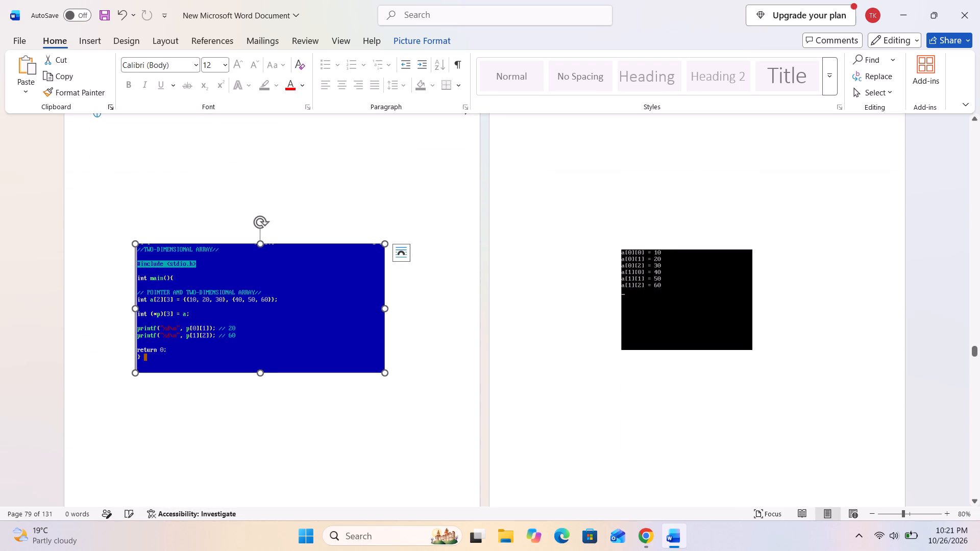
{"action": "left_click_drag", "start_coordinate": [388, 310], "coordinate": [397, 310]}
Stretch the "a[0][0] = 10" output picture on page 82 outward at both side edges and the bottom edge.
{"action": "left_click", "coordinate": [697, 293]}
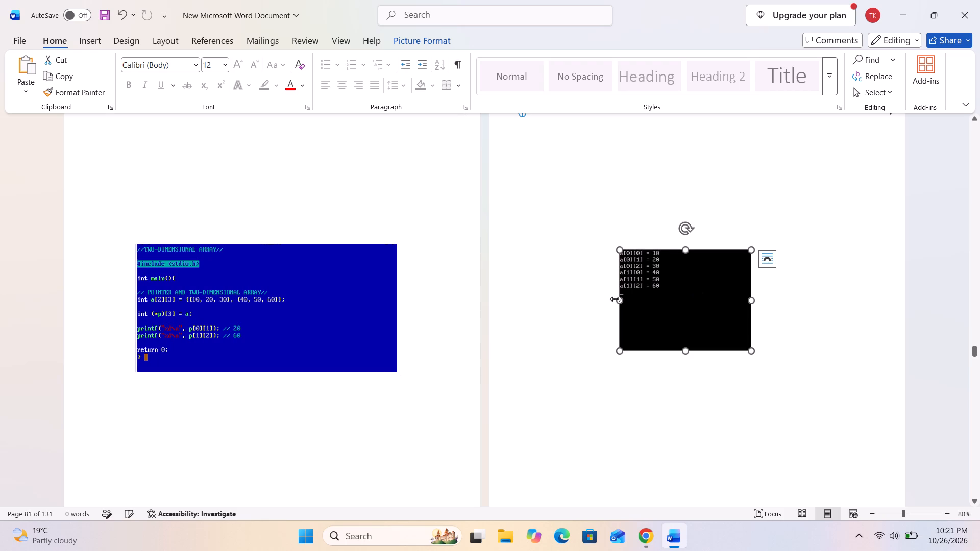
{"action": "left_click_drag", "start_coordinate": [618, 300], "coordinate": [566, 316]}
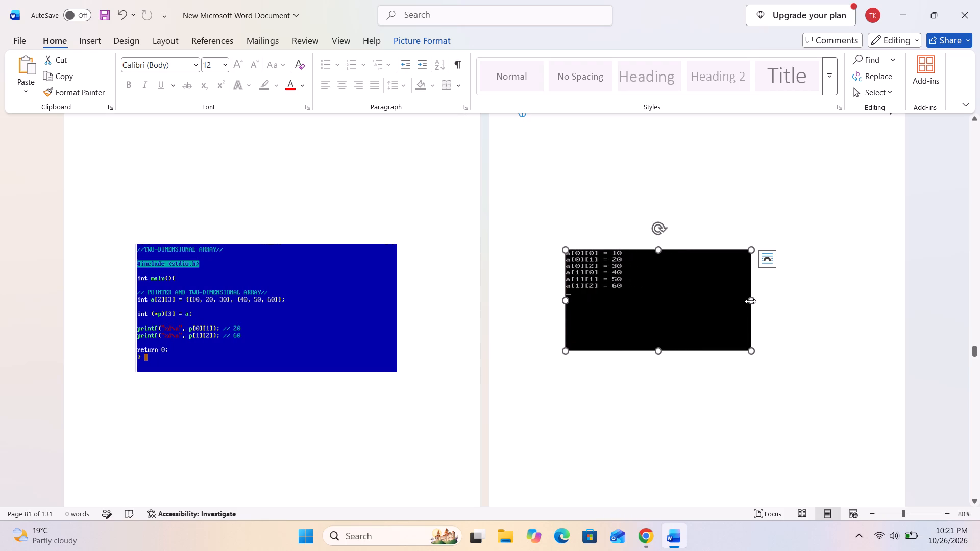
{"action": "left_click_drag", "start_coordinate": [751, 300], "coordinate": [801, 305]}
{"action": "left_click_drag", "start_coordinate": [681, 352], "coordinate": [686, 367]}
{"action": "left_click", "coordinate": [672, 402]}
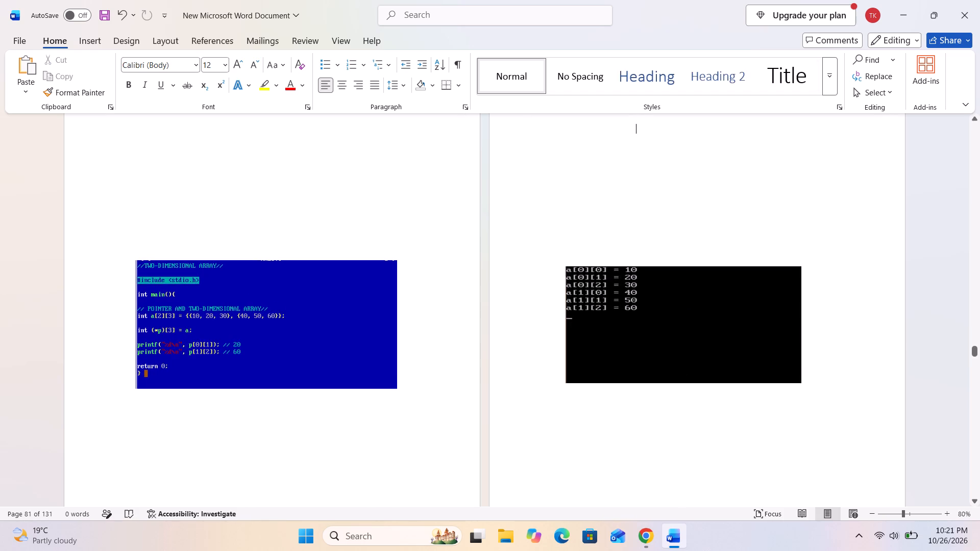
Stretch the right edge of the "POINTER ARITHMETIC" code picture on page 83 outward.
{"action": "scroll", "coordinate": [576, 373], "scroll_direction": "down", "scroll_amount": 14}
{"action": "scroll", "coordinate": [474, 347], "scroll_direction": "down", "scroll_amount": 4}
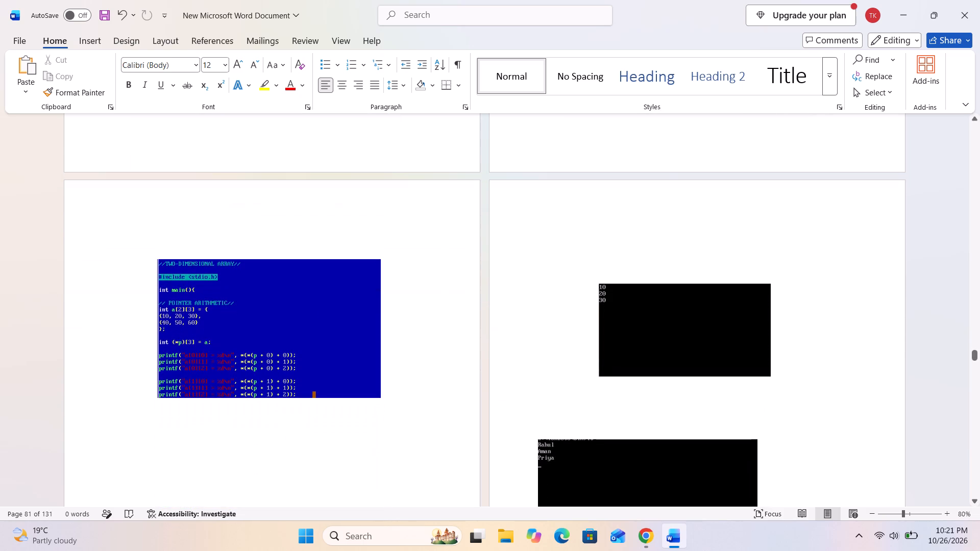
{"action": "scroll", "coordinate": [264, 341], "scroll_direction": "down", "scroll_amount": 2}
{"action": "left_click", "coordinate": [296, 290]}
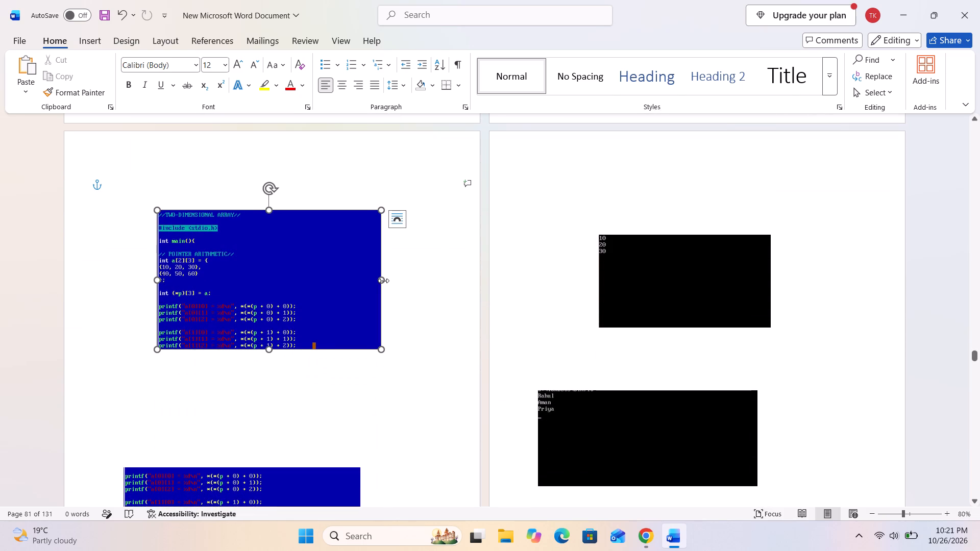
{"action": "left_click_drag", "start_coordinate": [383, 281], "coordinate": [397, 285]}
Move the lower printf code picture on page 83 up and right, fit its side edges to the picture above, and extend its bottom edge.
{"action": "scroll", "coordinate": [293, 435], "scroll_direction": "down", "scroll_amount": 5}
{"action": "left_click_drag", "start_coordinate": [254, 406], "coordinate": [278, 356]}
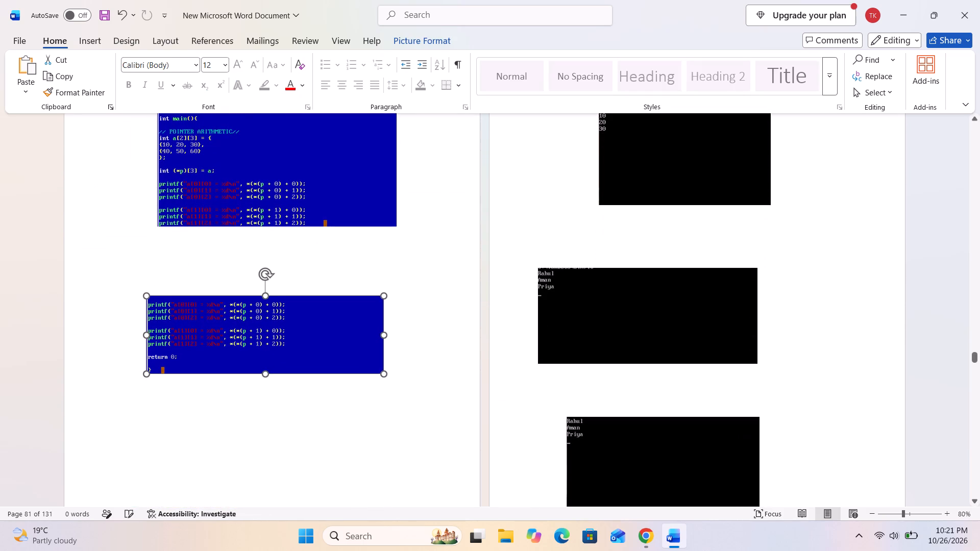
{"action": "left_click_drag", "start_coordinate": [278, 356], "coordinate": [283, 352]}
{"action": "left_click_drag", "start_coordinate": [149, 328], "coordinate": [158, 230]}
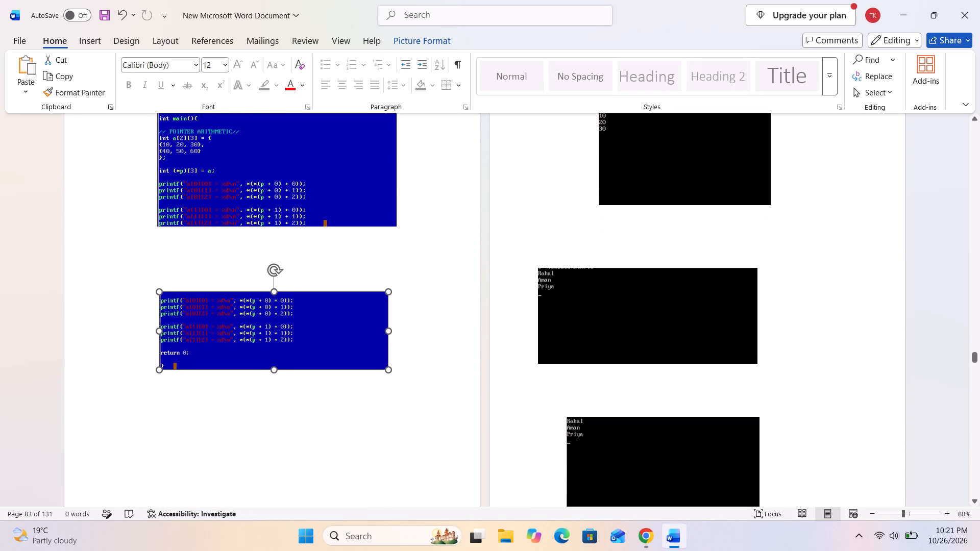
{"action": "left_click_drag", "start_coordinate": [158, 230], "coordinate": [158, 223]}
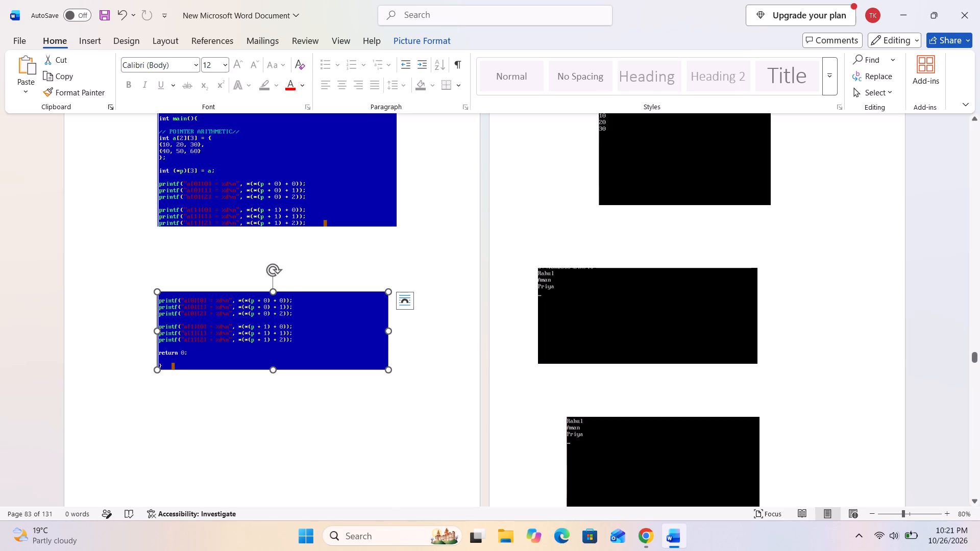
{"action": "left_click", "coordinate": [391, 327]}
{"action": "left_click_drag", "start_coordinate": [388, 329], "coordinate": [399, 228]}
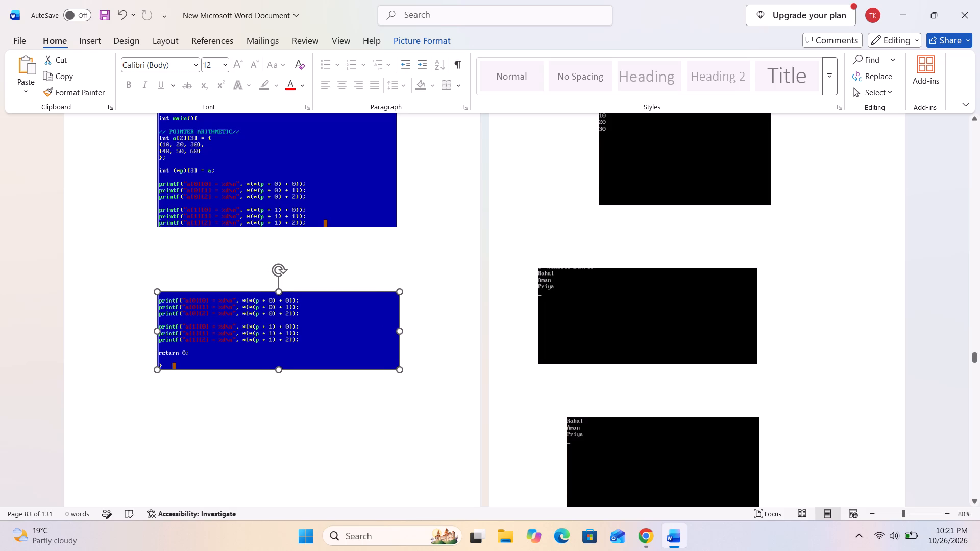
{"action": "left_click_drag", "start_coordinate": [399, 228], "coordinate": [397, 224]}
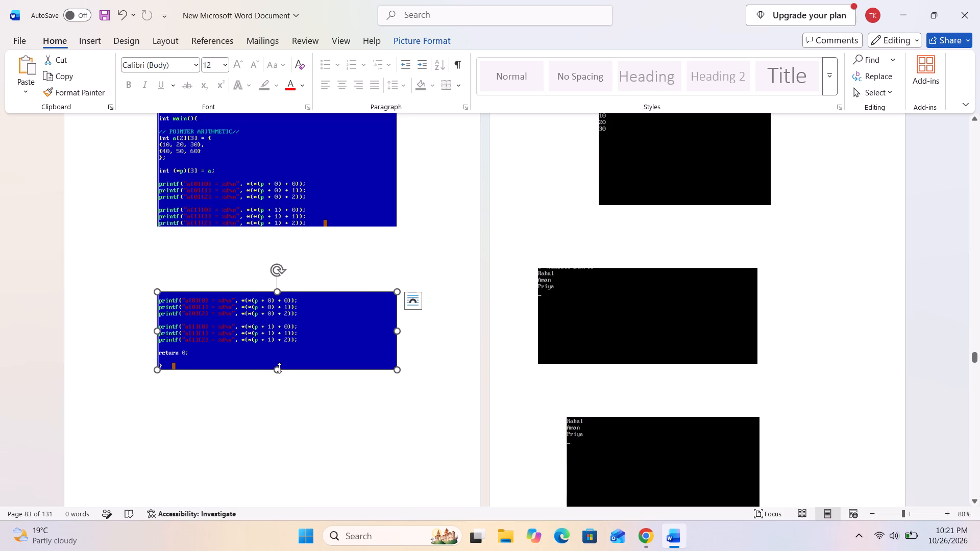
{"action": "left_click_drag", "start_coordinate": [279, 368], "coordinate": [276, 404]}
Move the "10 20 30" output picture on page 84 left and slightly up, and stretch its right and bottom edges outward.
{"action": "scroll", "coordinate": [588, 304], "scroll_direction": "up", "scroll_amount": 3}
{"action": "left_click_drag", "start_coordinate": [638, 245], "coordinate": [598, 231]}
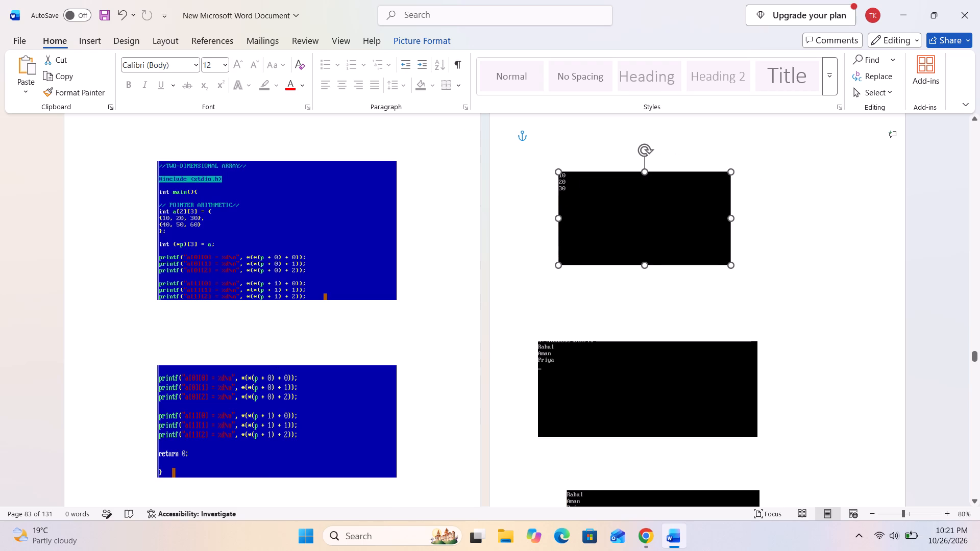
{"action": "left_click_drag", "start_coordinate": [598, 231], "coordinate": [594, 230]}
{"action": "left_click_drag", "start_coordinate": [727, 218], "coordinate": [782, 219]}
{"action": "left_click_drag", "start_coordinate": [670, 264], "coordinate": [671, 278]}
Move the middle names output picture on page 84 right and up, and fit its side edges to the "10 20 30" picture above.
{"action": "left_click_drag", "start_coordinate": [629, 364], "coordinate": [637, 353]}
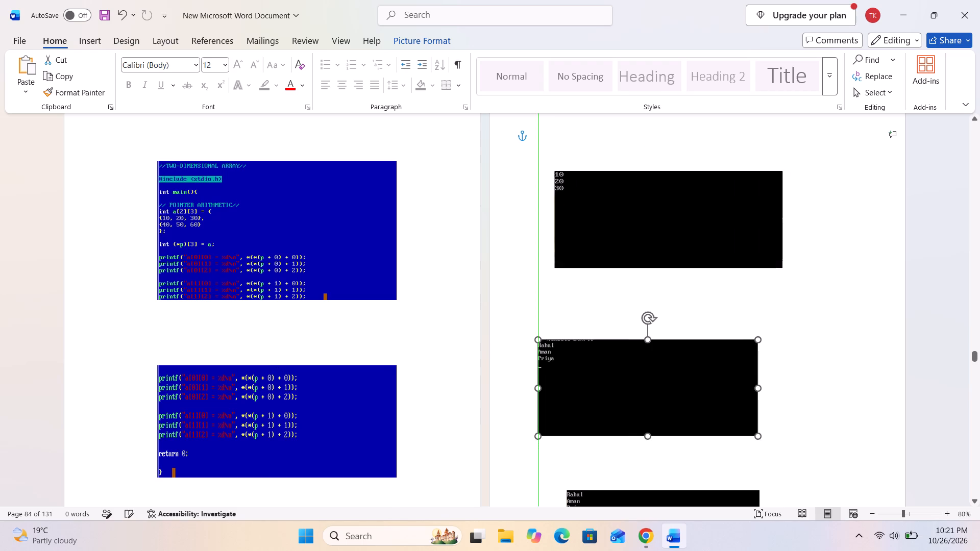
{"action": "left_click_drag", "start_coordinate": [637, 353], "coordinate": [643, 351]}
{"action": "left_click_drag", "start_coordinate": [549, 375], "coordinate": [557, 314]}
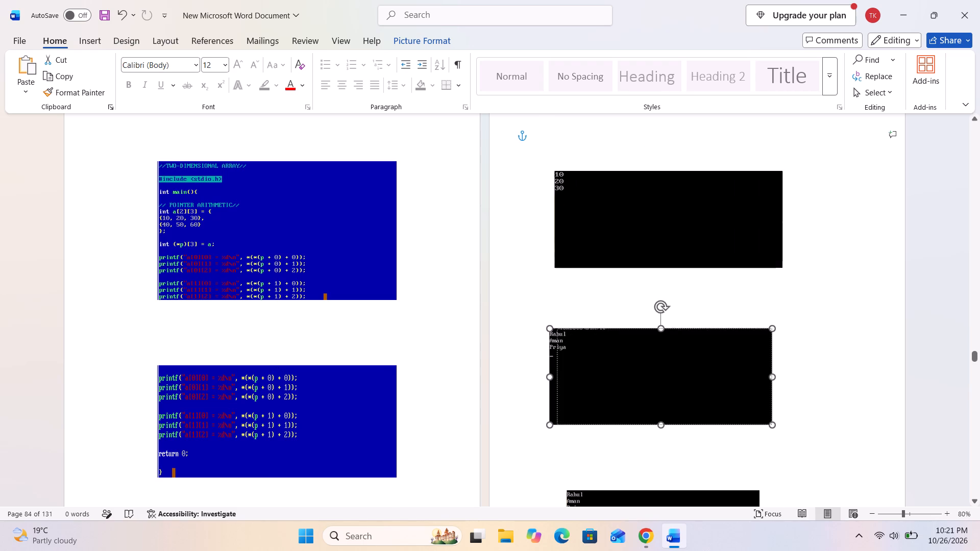
{"action": "left_click_drag", "start_coordinate": [557, 314], "coordinate": [554, 265]}
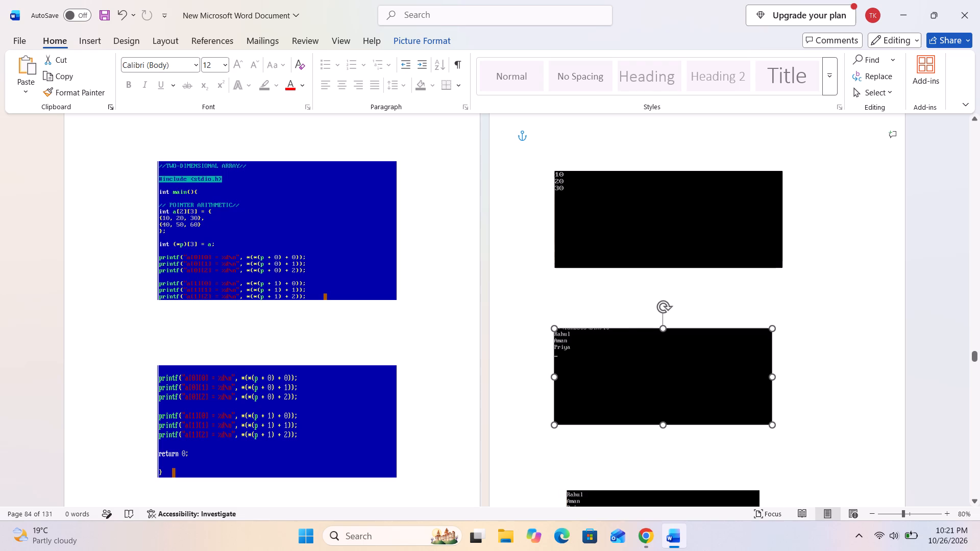
{"action": "left_click_drag", "start_coordinate": [554, 265], "coordinate": [556, 266]}
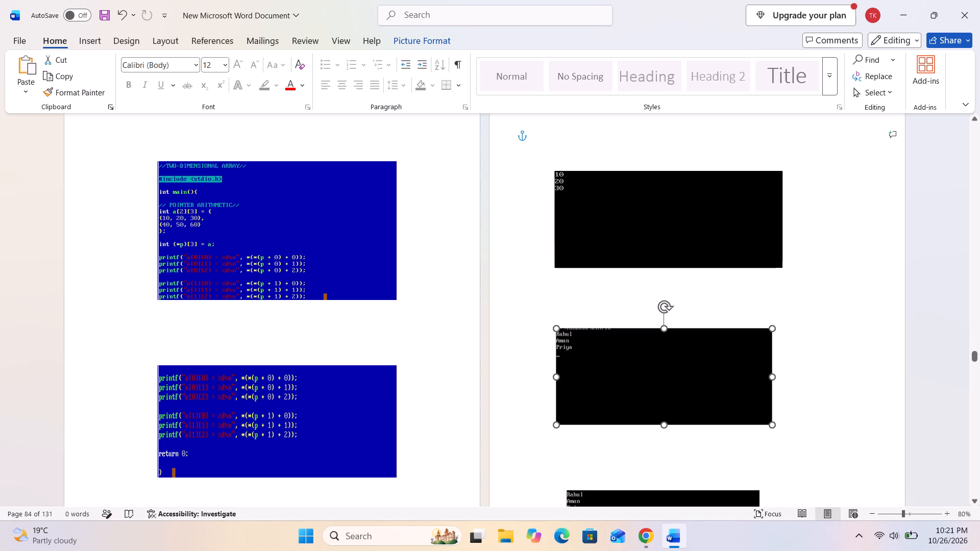
{"action": "left_click_drag", "start_coordinate": [556, 266], "coordinate": [554, 271]}
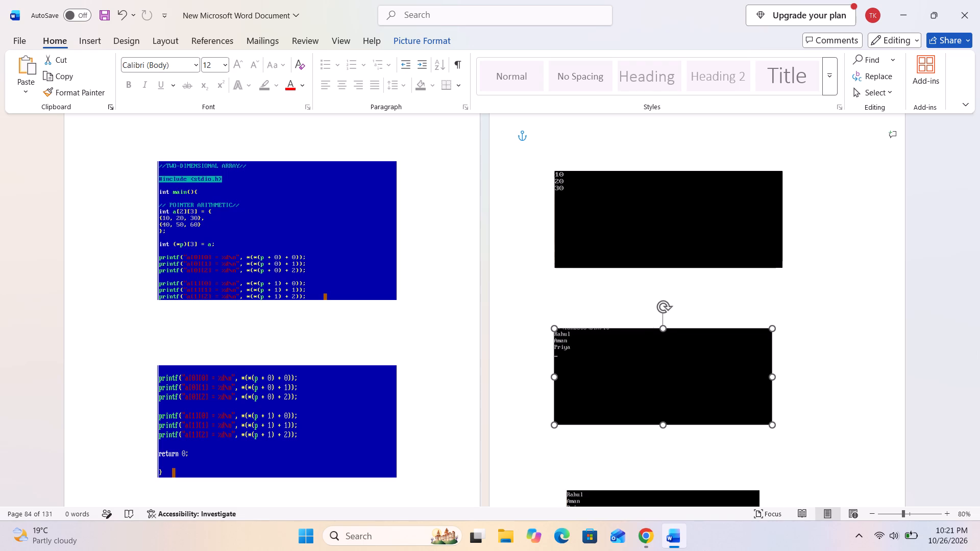
{"action": "left_click_drag", "start_coordinate": [554, 271], "coordinate": [555, 265]}
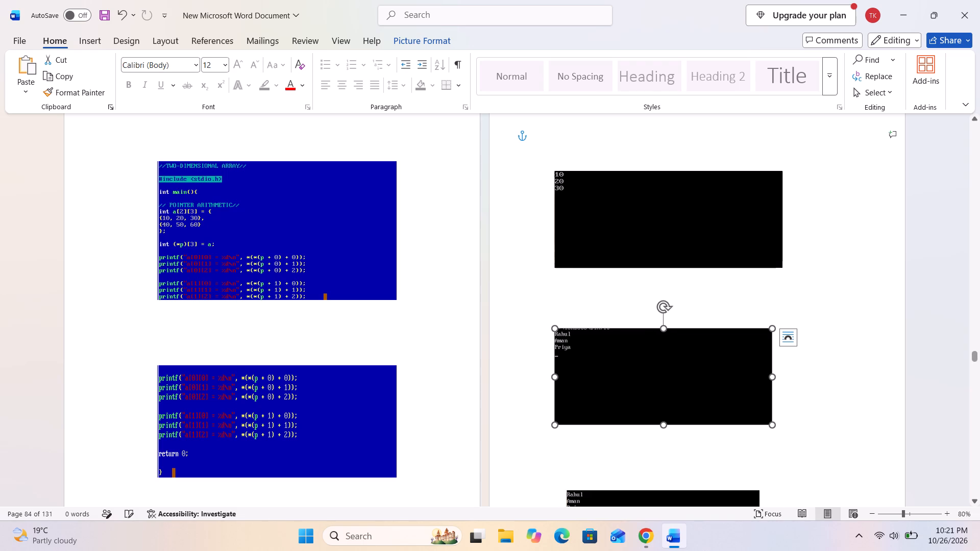
{"action": "left_click_drag", "start_coordinate": [772, 378], "coordinate": [782, 266]}
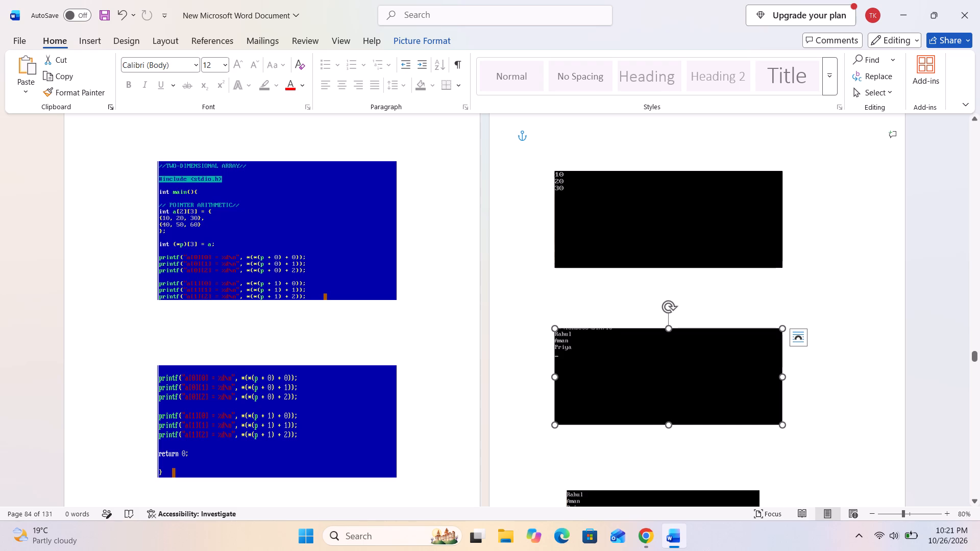
{"action": "left_click", "coordinate": [652, 456]}
Move the bottom names output picture on page 84 up and left, and fit its side edges to the picture above.
{"action": "scroll", "coordinate": [652, 452], "scroll_direction": "down", "scroll_amount": 9}
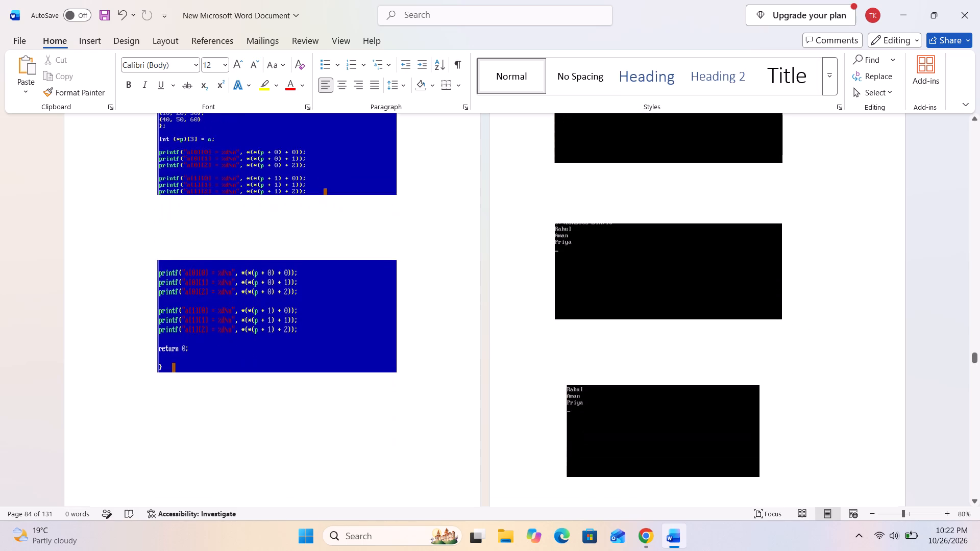
{"action": "left_click_drag", "start_coordinate": [634, 413], "coordinate": [623, 392]}
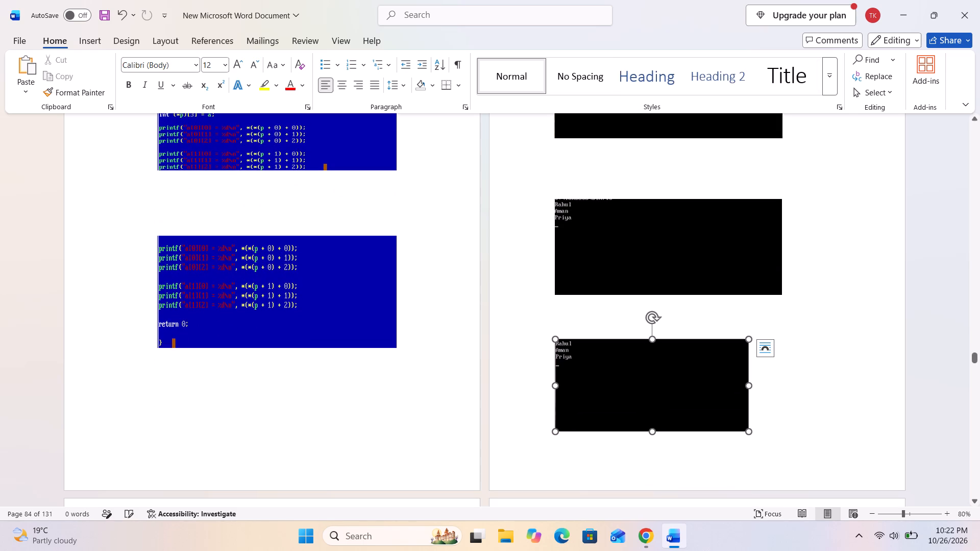
{"action": "left_click_drag", "start_coordinate": [554, 384], "coordinate": [555, 292]}
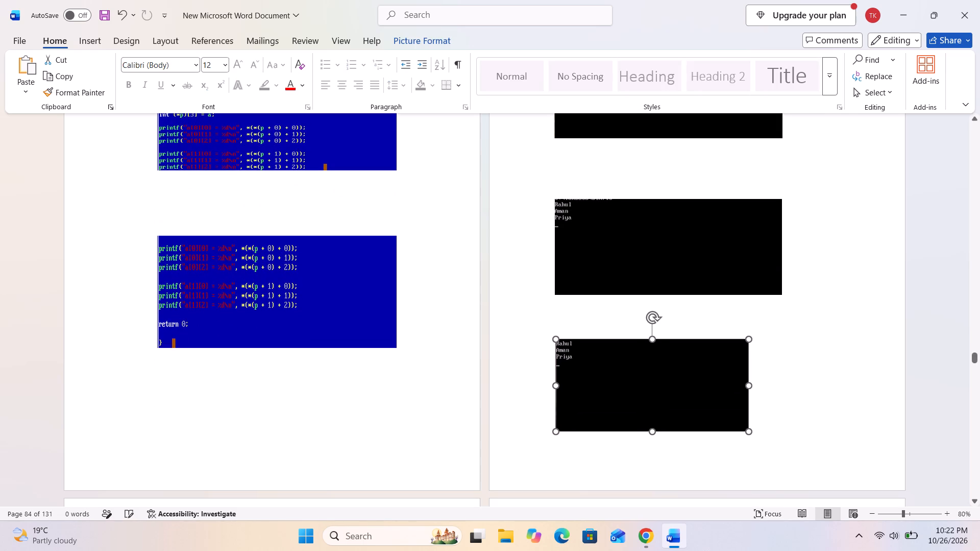
{"action": "left_click_drag", "start_coordinate": [555, 292], "coordinate": [555, 293]}
{"action": "left_click_drag", "start_coordinate": [750, 381], "coordinate": [783, 312]}
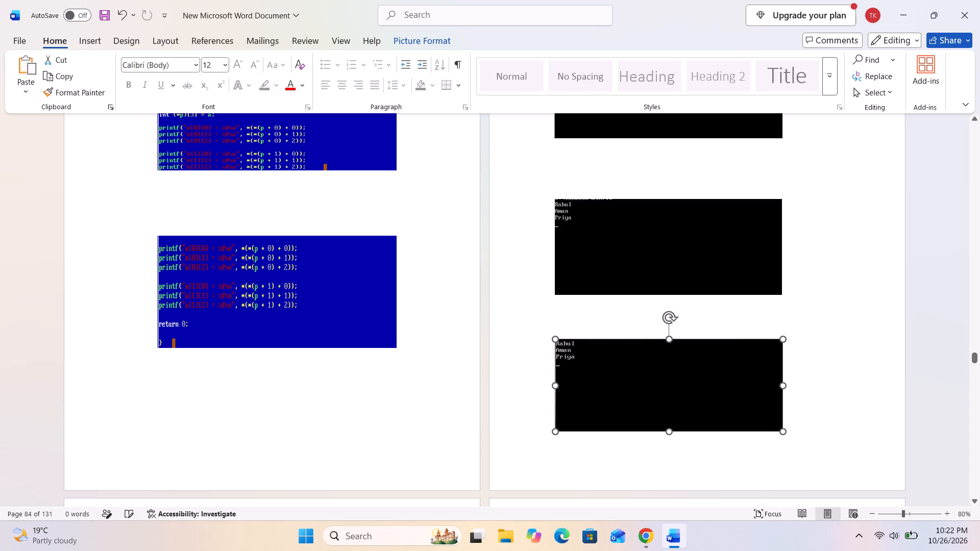
{"action": "left_click_drag", "start_coordinate": [783, 312], "coordinate": [781, 290]}
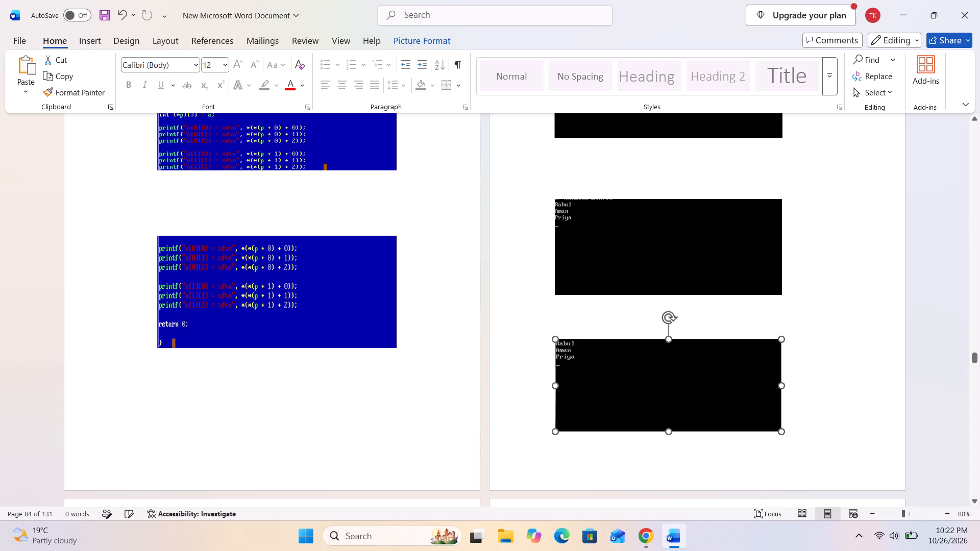
{"action": "left_click_drag", "start_coordinate": [781, 290], "coordinate": [781, 289]}
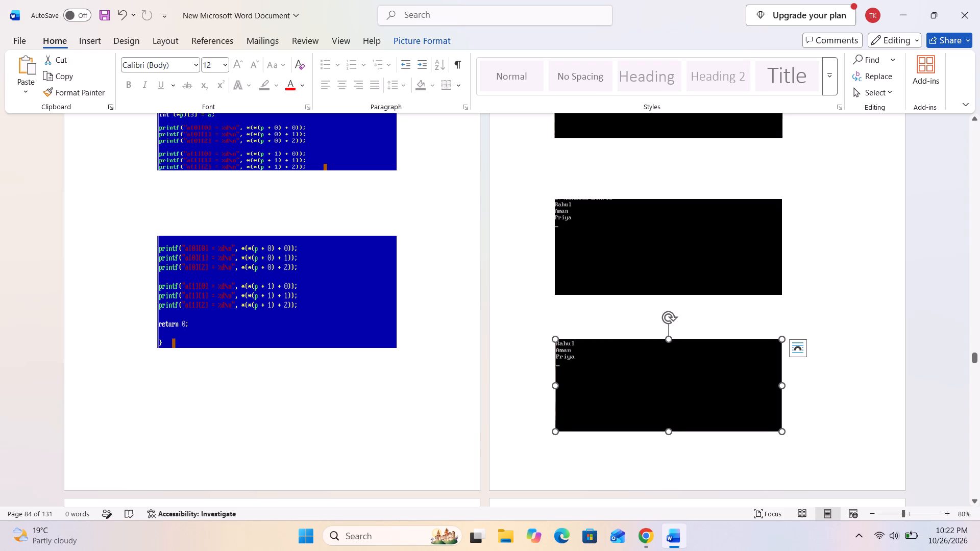
Nudge the middle names output picture on page 84 slightly up to widen the gap below it.
{"action": "left_click_drag", "start_coordinate": [652, 261], "coordinate": [652, 251]}
Move the "ARRAY OF STRINGS" code picture on page 85 right and up, fitting its side edges to the picture above.
{"action": "scroll", "coordinate": [624, 348], "scroll_direction": "down", "scroll_amount": 4}
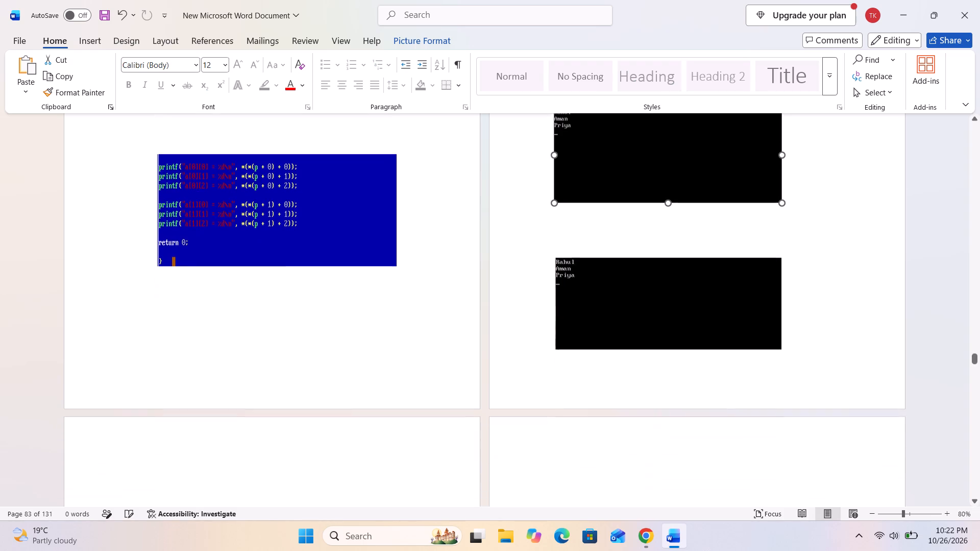
{"action": "scroll", "coordinate": [618, 352], "scroll_direction": "down", "scroll_amount": 13}
{"action": "left_click_drag", "start_coordinate": [275, 342], "coordinate": [290, 333]}
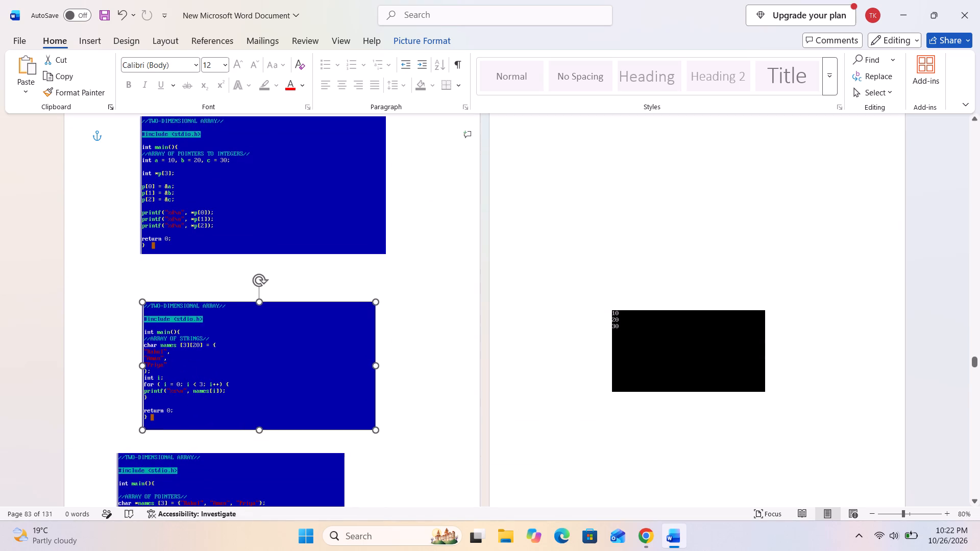
{"action": "left_click_drag", "start_coordinate": [290, 333], "coordinate": [291, 332]}
{"action": "left_click_drag", "start_coordinate": [377, 363], "coordinate": [386, 253]}
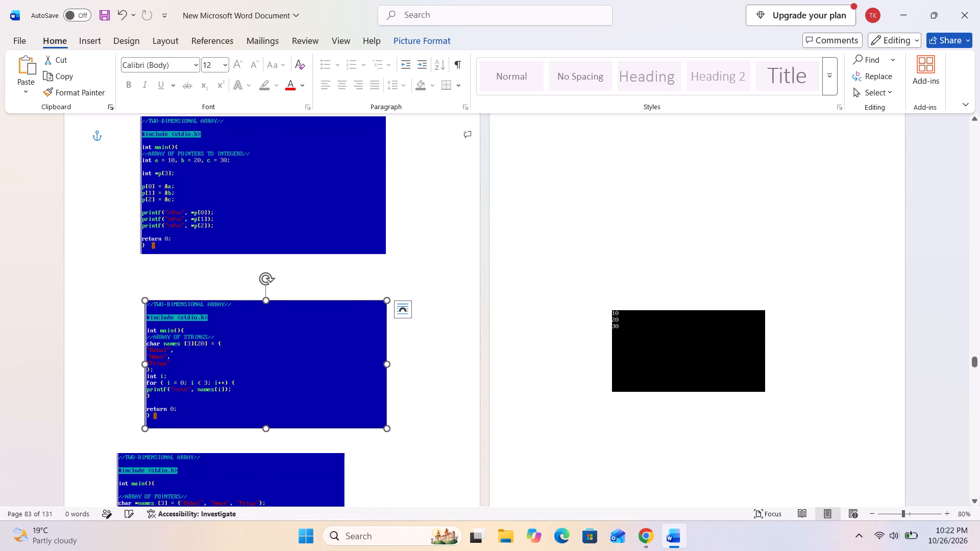
{"action": "left_click_drag", "start_coordinate": [145, 364], "coordinate": [140, 348]}
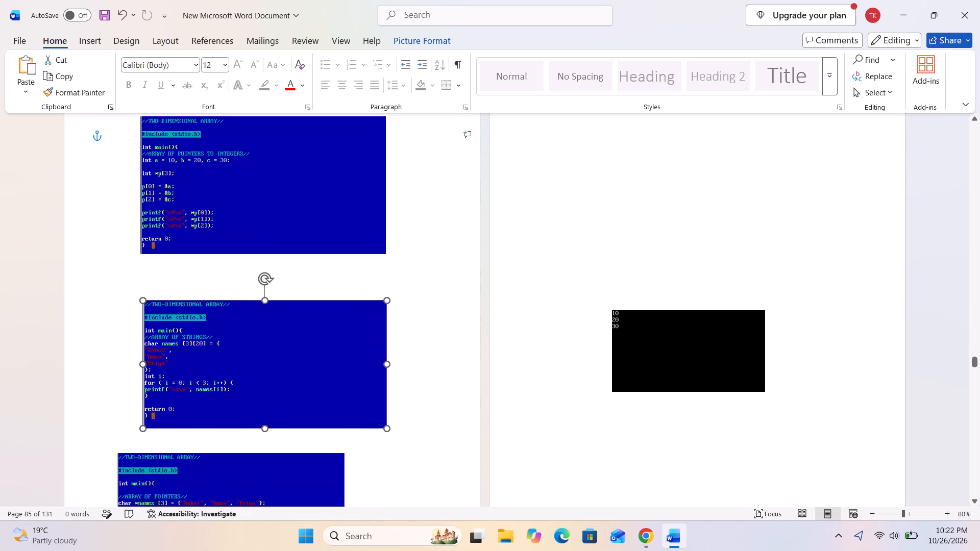
{"action": "left_click_drag", "start_coordinate": [140, 348], "coordinate": [140, 251]}
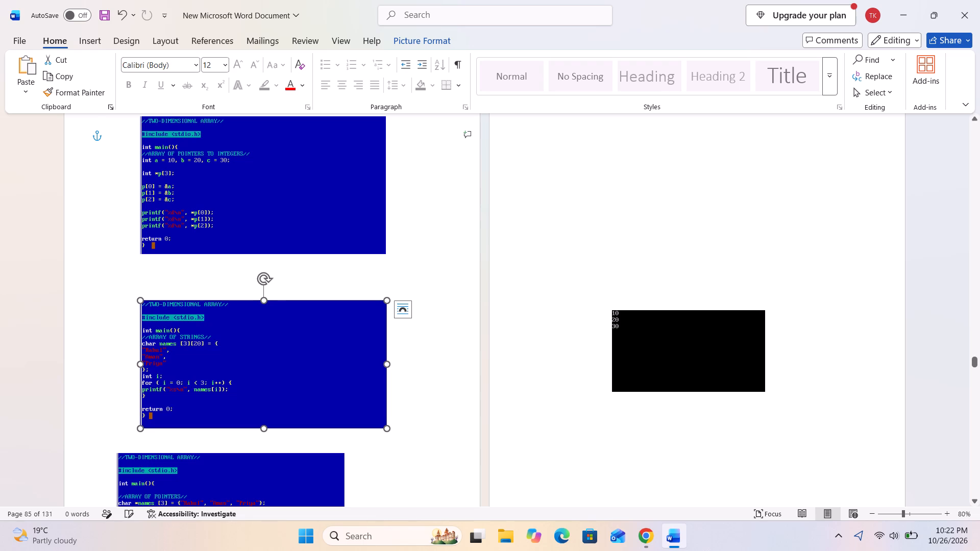
{"action": "scroll", "coordinate": [146, 360], "scroll_direction": "down", "scroll_amount": 5}
{"action": "left_click_drag", "start_coordinate": [230, 240], "coordinate": [227, 223]}
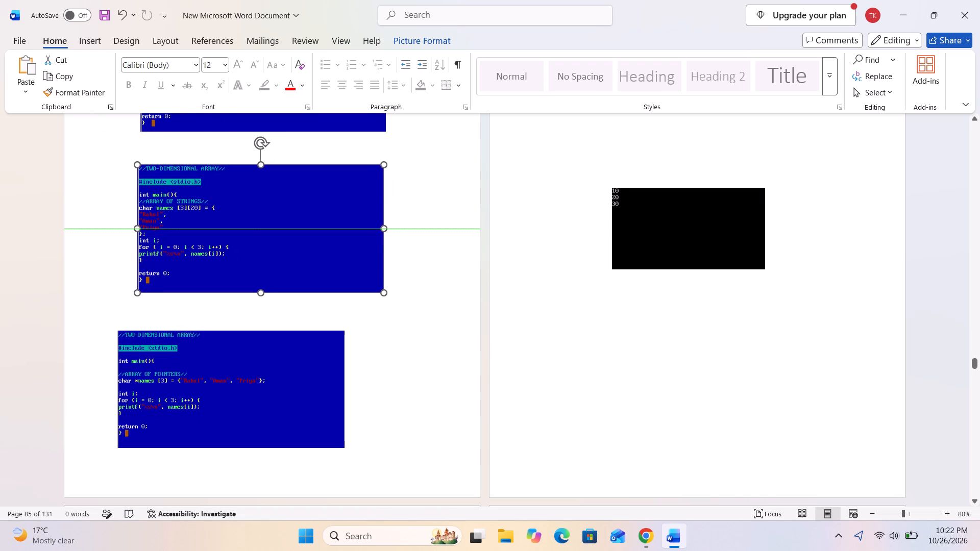
{"action": "left_click_drag", "start_coordinate": [227, 223], "coordinate": [229, 222]}
Move the "ARRAY OF POINTERS" code picture on page 85 right and up, widen it to match the picture above, and make it slightly taller.
{"action": "left_click_drag", "start_coordinate": [196, 385], "coordinate": [205, 374]}
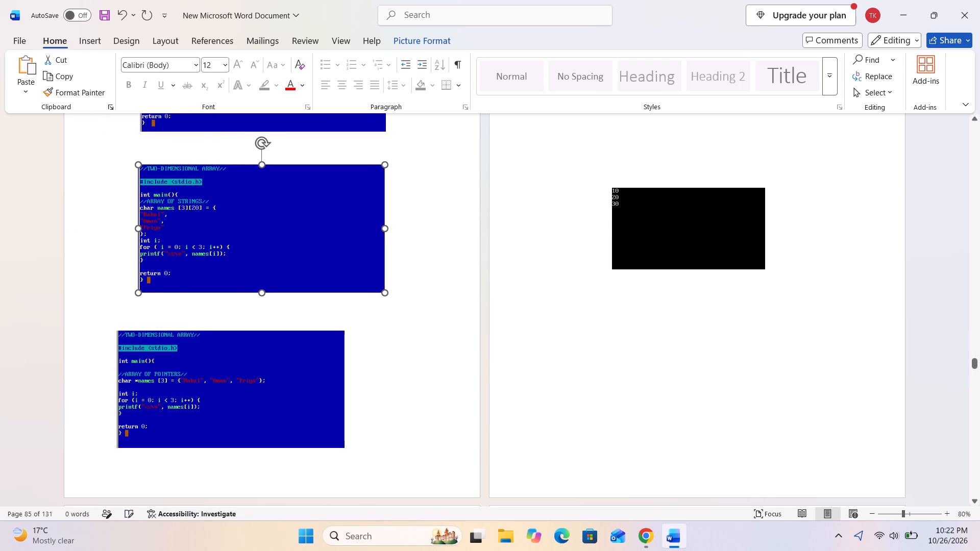
{"action": "left_click_drag", "start_coordinate": [205, 374], "coordinate": [217, 375]}
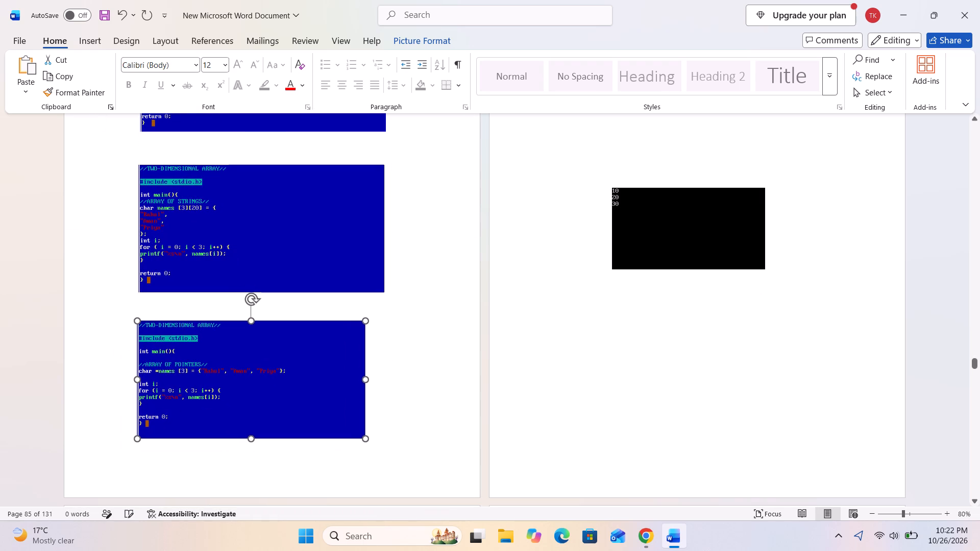
{"action": "left_click_drag", "start_coordinate": [364, 379], "coordinate": [386, 296]}
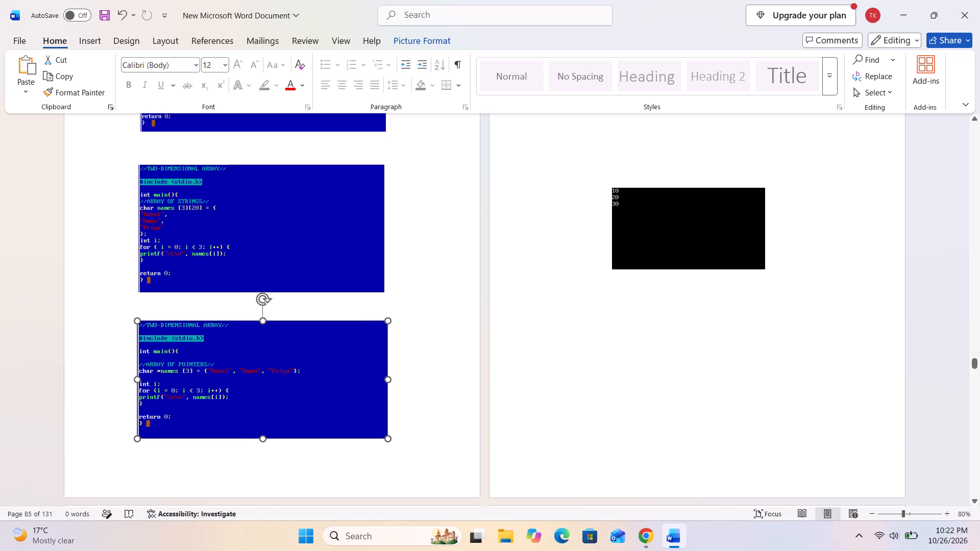
{"action": "left_click_drag", "start_coordinate": [386, 296], "coordinate": [384, 291]}
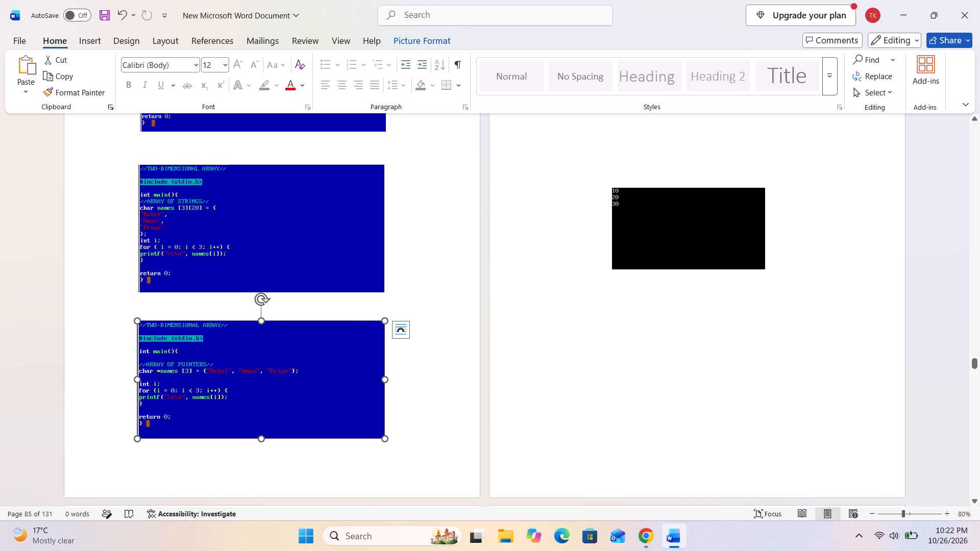
{"action": "left_click_drag", "start_coordinate": [263, 437], "coordinate": [263, 441]}
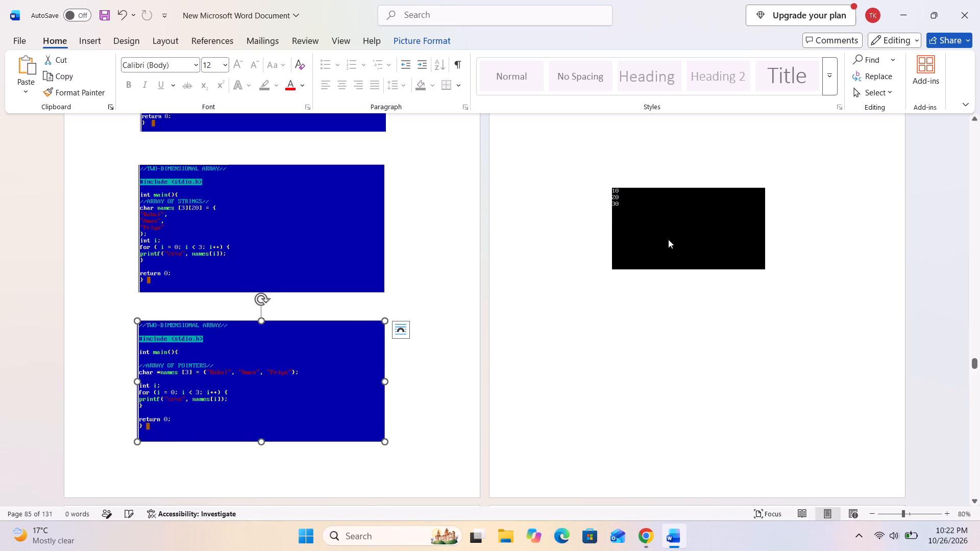
Move the "10 20 30" output picture on page 86 left and down, and enlarge it in width and height.
{"action": "left_click_drag", "start_coordinate": [667, 238], "coordinate": [598, 256]}
{"action": "left_click_drag", "start_coordinate": [701, 247], "coordinate": [799, 252]}
{"action": "left_click_drag", "start_coordinate": [682, 288], "coordinate": [683, 317]}
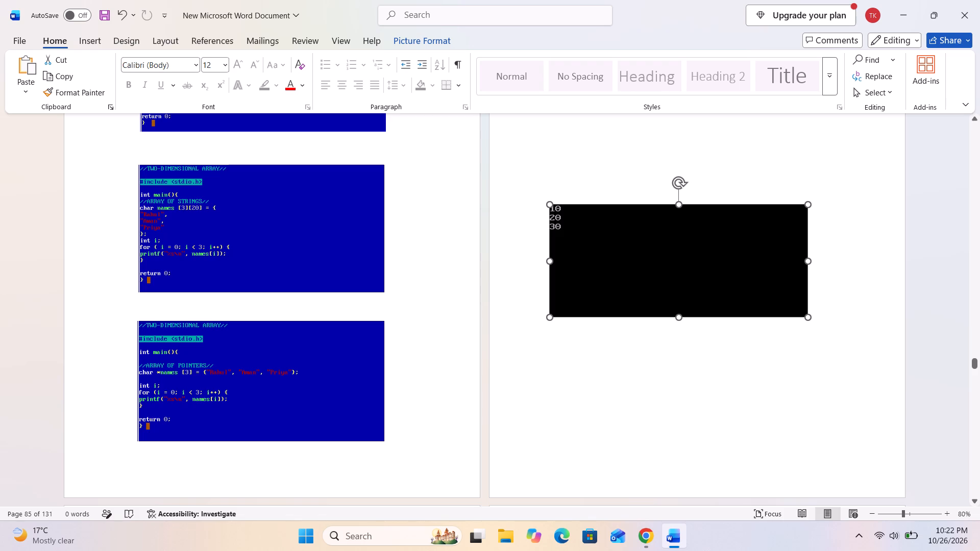
Move the "POINTER TO ARRAY" code picture on page 87 left and down, and stretch it taller from its bottom edge.
{"action": "scroll", "coordinate": [519, 386], "scroll_direction": "down", "scroll_amount": 16}
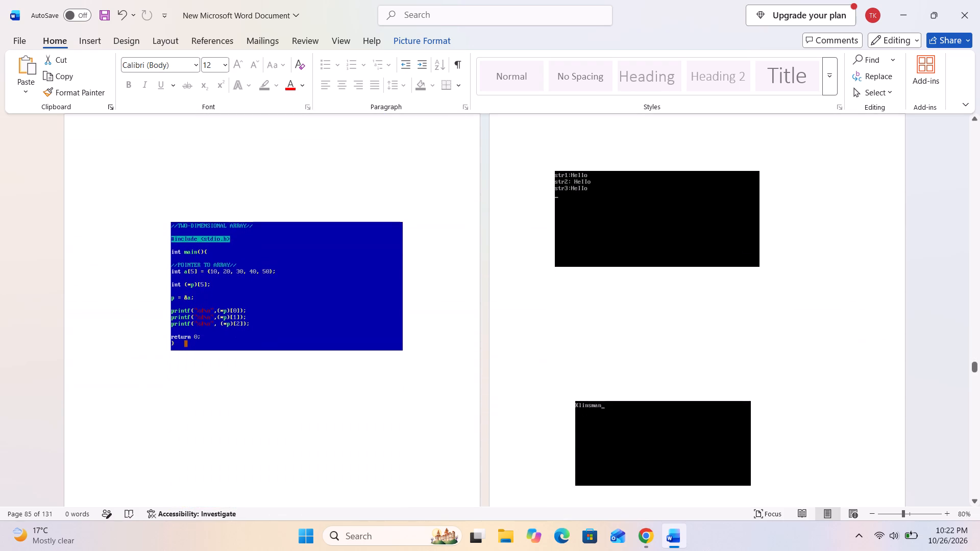
{"action": "scroll", "coordinate": [429, 369], "scroll_direction": "down", "scroll_amount": 2}
{"action": "left_click_drag", "start_coordinate": [278, 254], "coordinate": [264, 292]}
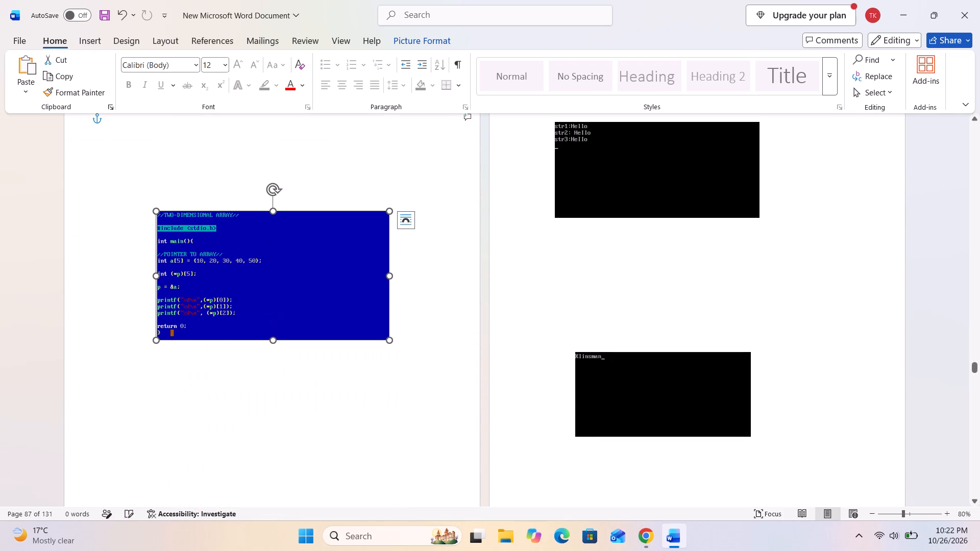
{"action": "left_click_drag", "start_coordinate": [274, 341], "coordinate": [274, 366]}
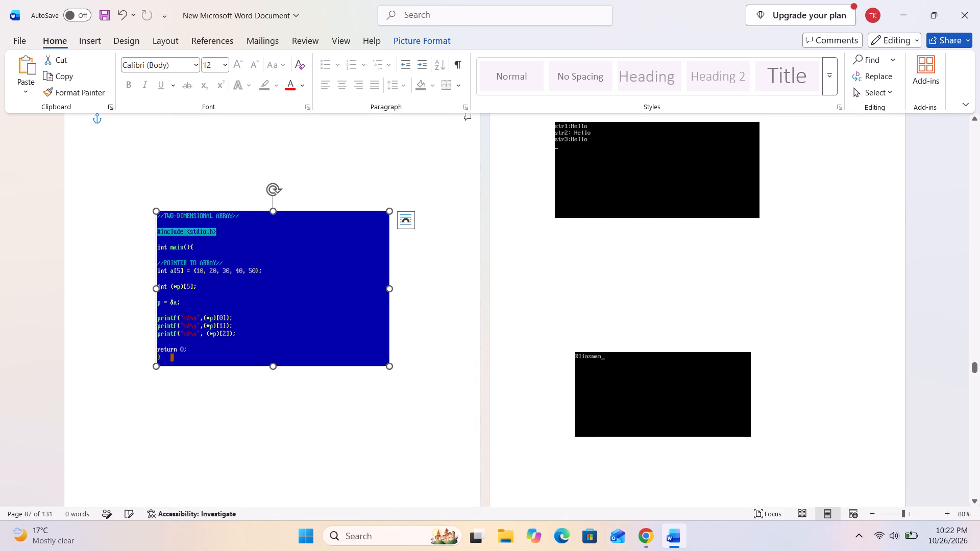
Enlarge the "str1:Hello" output picture on page 88 by extending its right and bottom edges.
{"action": "left_click", "coordinate": [675, 180]}
{"action": "left_click_drag", "start_coordinate": [762, 172], "coordinate": [771, 172]}
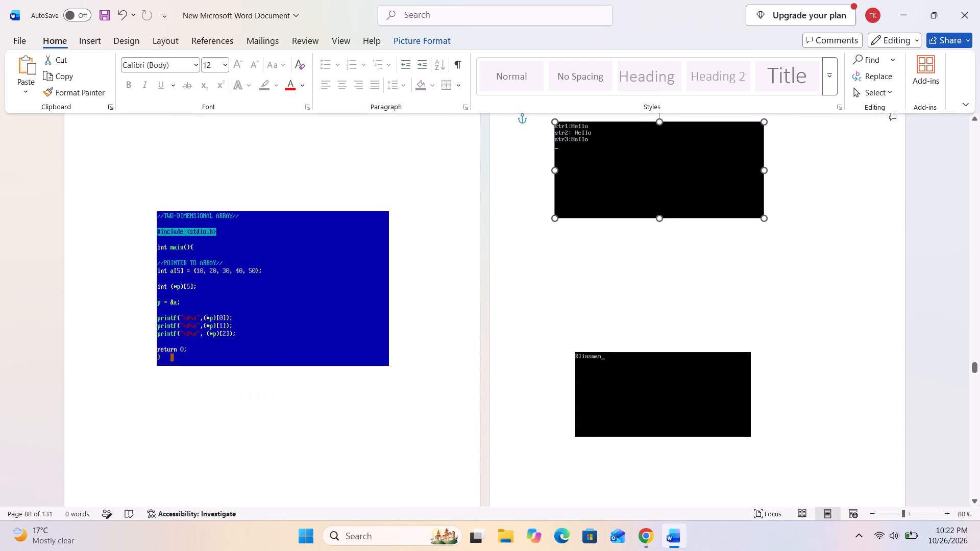
{"action": "left_click_drag", "start_coordinate": [771, 172], "coordinate": [789, 176]}
{"action": "left_click_drag", "start_coordinate": [676, 220], "coordinate": [676, 240]}
Reposition the "Klinsman" output picture on page 88 higher, fit its side edges to the picture above, and extend its bottom edge.
{"action": "left_click_drag", "start_coordinate": [671, 394], "coordinate": [650, 330]}
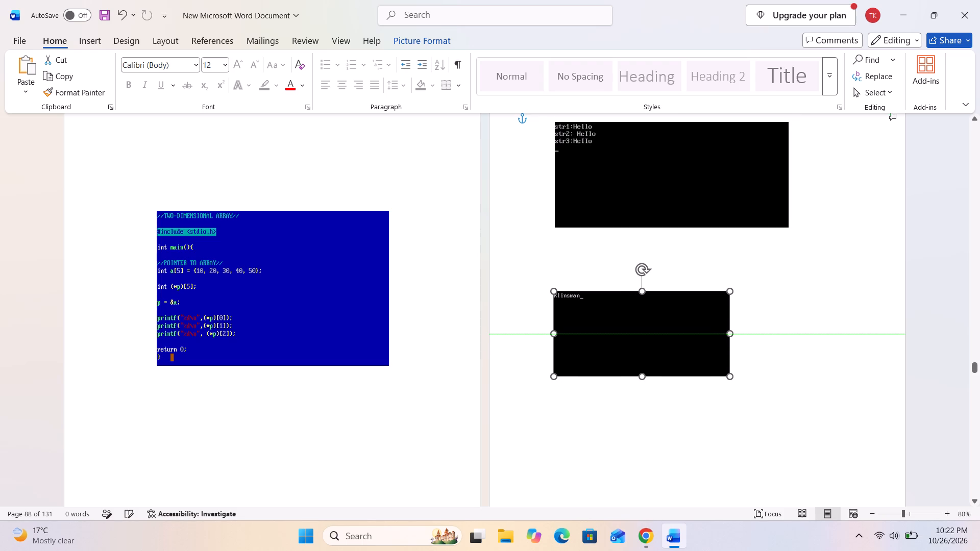
{"action": "left_click_drag", "start_coordinate": [650, 330], "coordinate": [655, 331]}
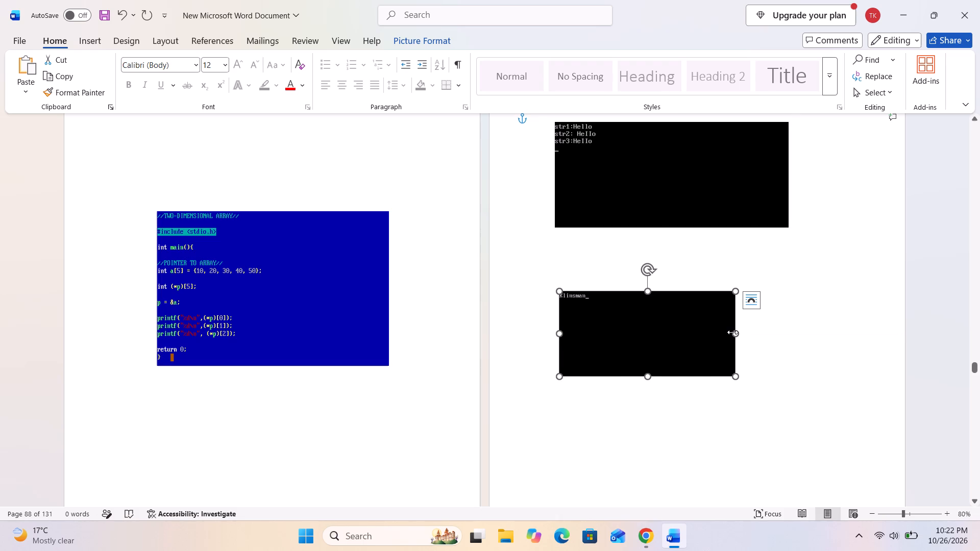
{"action": "left_click_drag", "start_coordinate": [732, 332], "coordinate": [788, 227]}
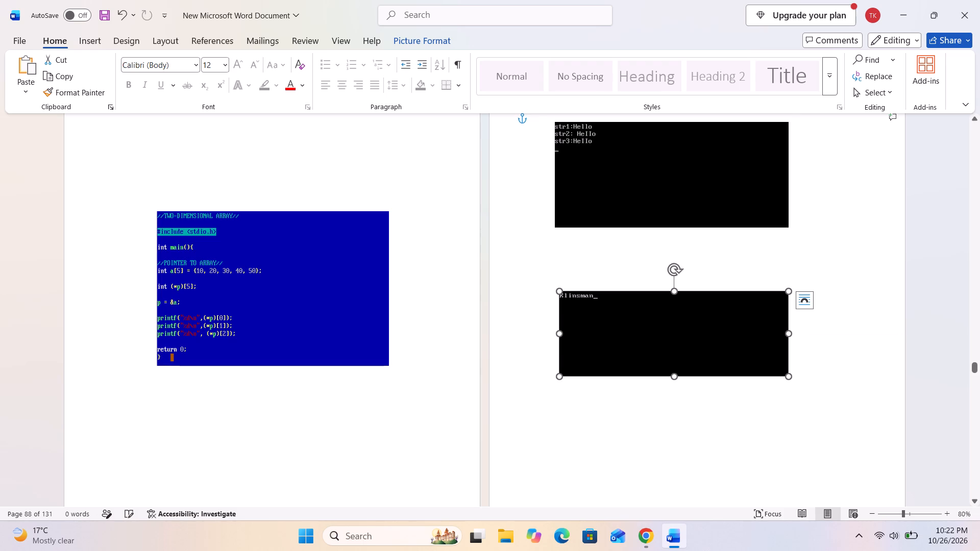
{"action": "left_click_drag", "start_coordinate": [557, 333], "coordinate": [555, 229]}
{"action": "left_click_drag", "start_coordinate": [658, 341], "coordinate": [658, 362]}
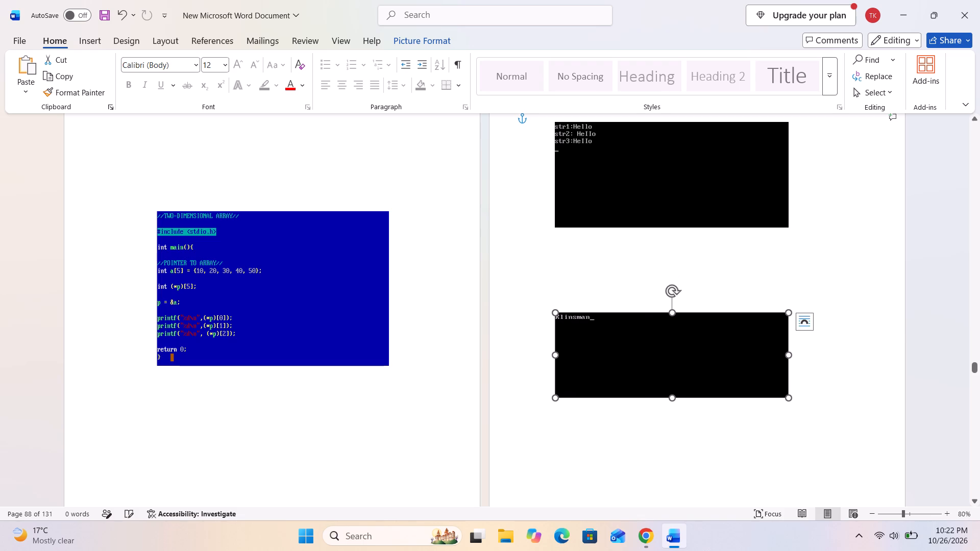
{"action": "scroll", "coordinate": [646, 356], "scroll_direction": "up", "scroll_amount": 20}
{"action": "scroll", "coordinate": [641, 346], "scroll_direction": "down", "scroll_amount": 13}
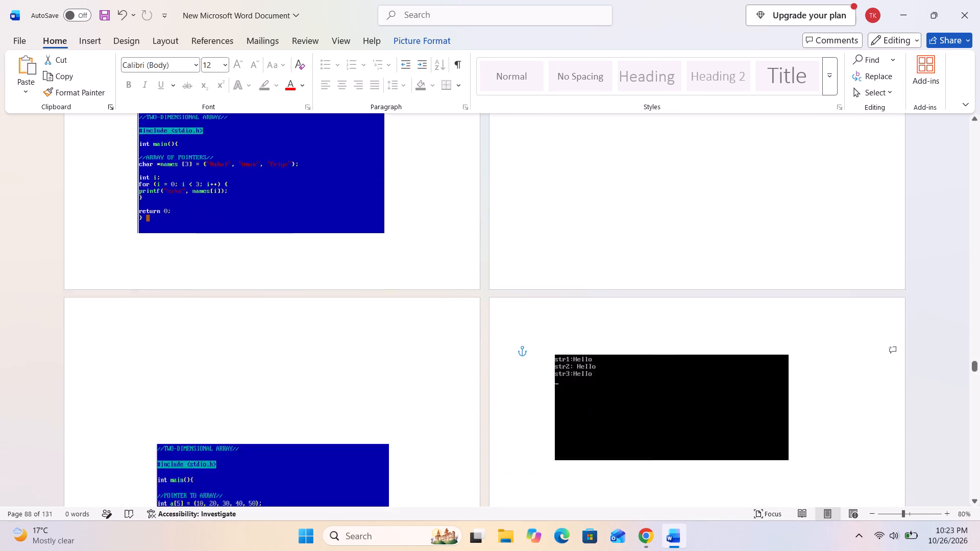
{"action": "scroll", "coordinate": [629, 339], "scroll_direction": "down", "scroll_amount": 15}
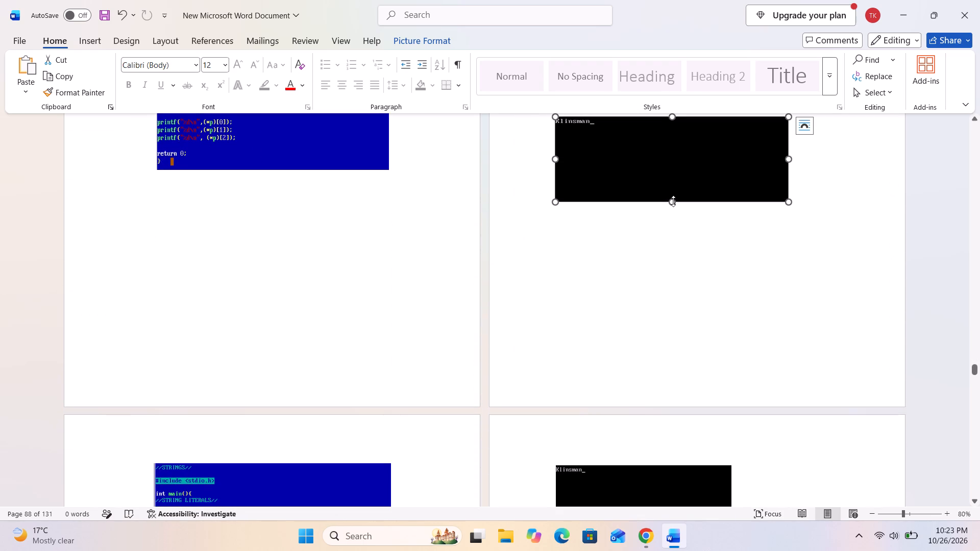
{"action": "left_click_drag", "start_coordinate": [673, 201], "coordinate": [678, 231]}
Fit the "PRINTING STRINGS" code picture's side edges on page 89 to the "STRING LITERALS" picture above, and move it up closer.
{"action": "scroll", "coordinate": [411, 350], "scroll_direction": "down", "scroll_amount": 12}
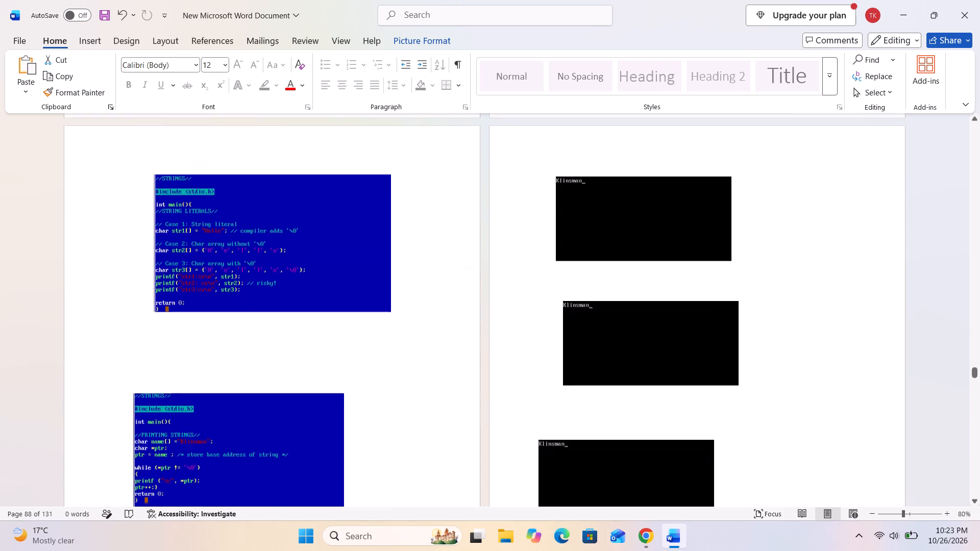
{"action": "left_click_drag", "start_coordinate": [241, 439], "coordinate": [268, 423]}
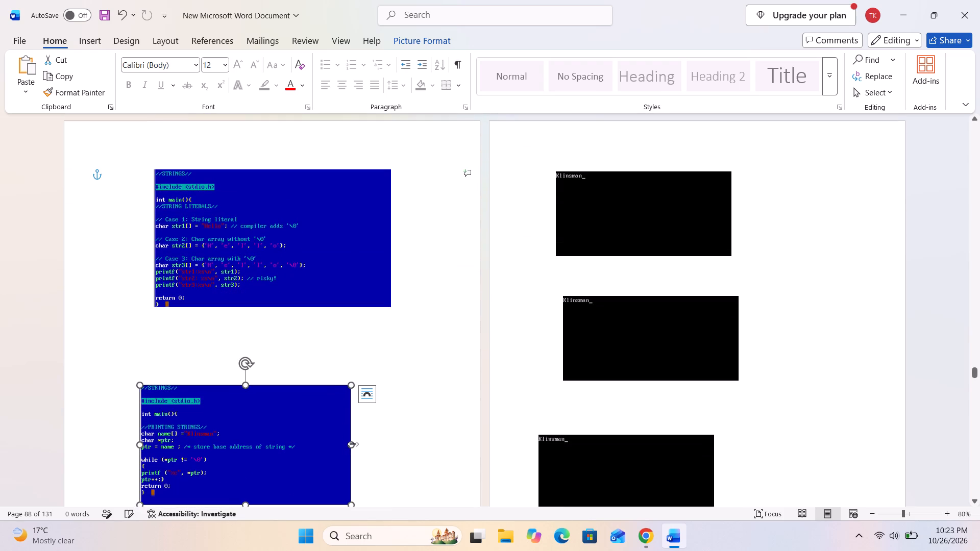
{"action": "left_click_drag", "start_coordinate": [352, 444], "coordinate": [389, 302]}
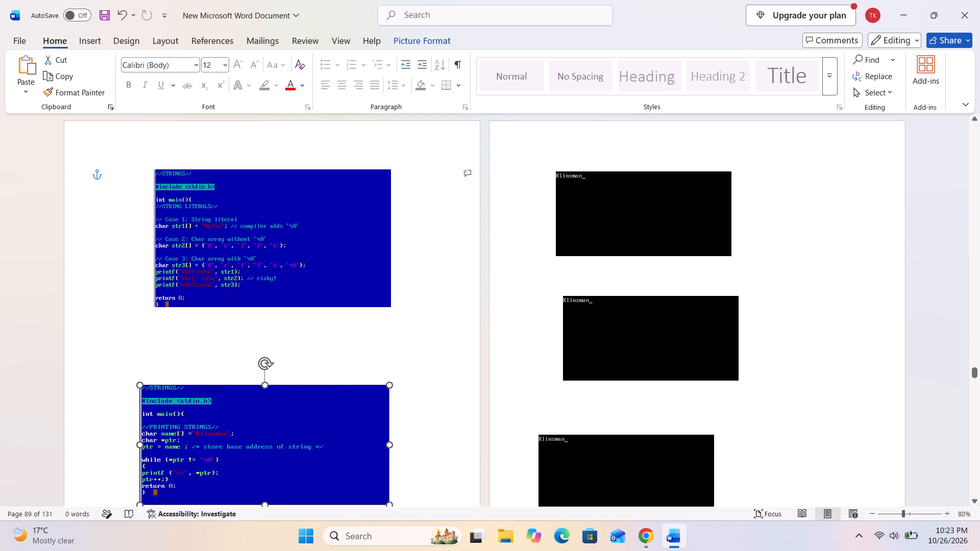
{"action": "left_click_drag", "start_coordinate": [389, 302], "coordinate": [391, 300]}
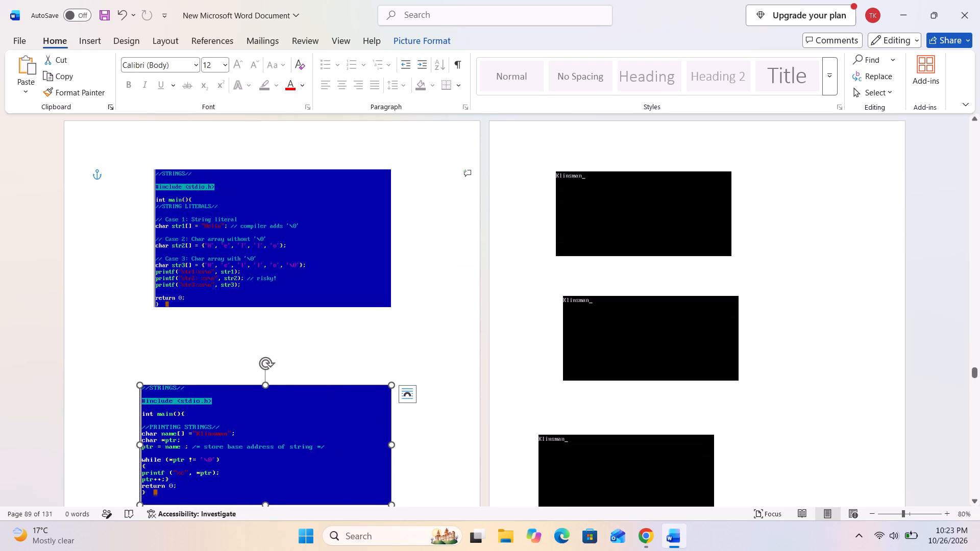
{"action": "left_click_drag", "start_coordinate": [140, 442], "coordinate": [154, 308]}
{"action": "left_click_drag", "start_coordinate": [233, 455], "coordinate": [233, 438]}
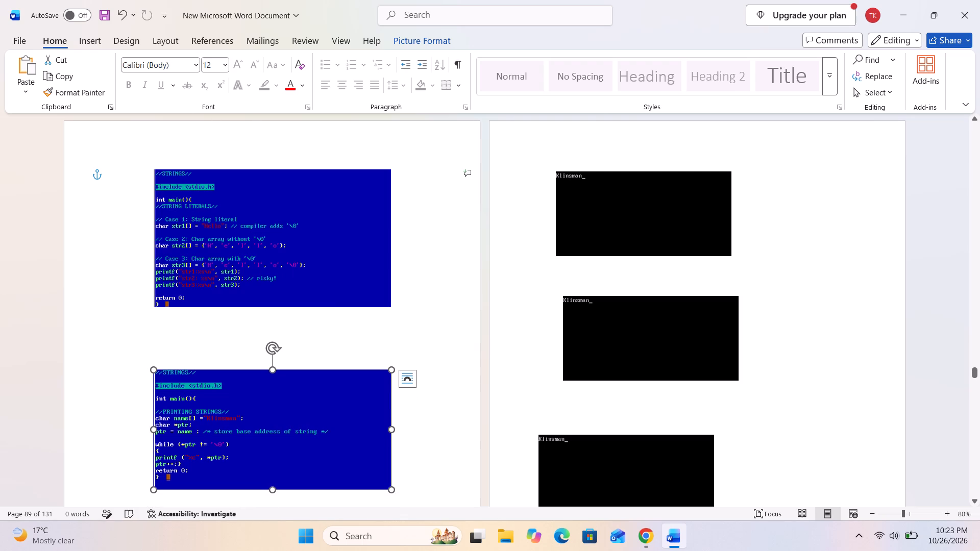
Widen the top "Klinsman" output picture on page 90 by extending its right edge.
{"action": "left_click", "coordinate": [640, 236]}
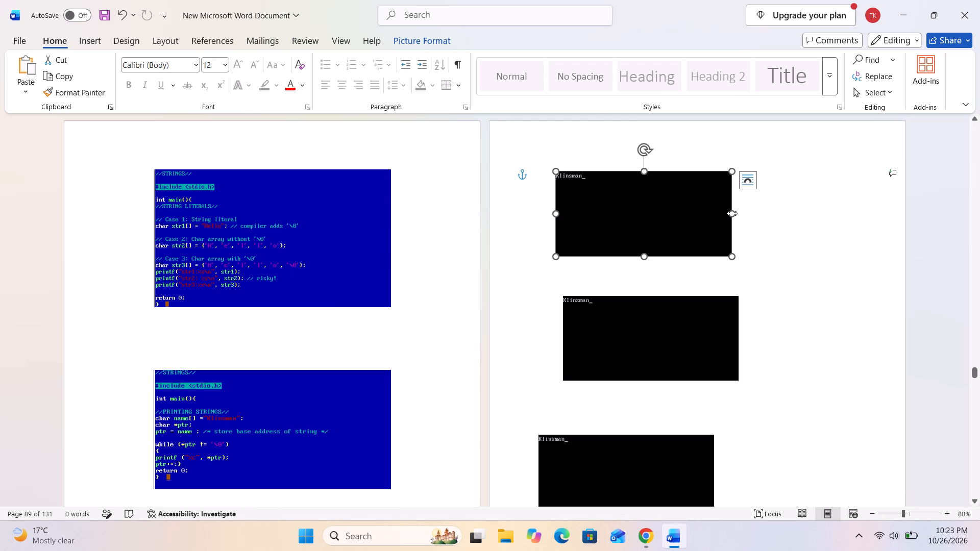
{"action": "left_click_drag", "start_coordinate": [732, 213], "coordinate": [767, 214]}
Fit the side edges of the middle "Klinsman" output picture on page 90 to the picture above.
{"action": "left_click", "coordinate": [663, 345]}
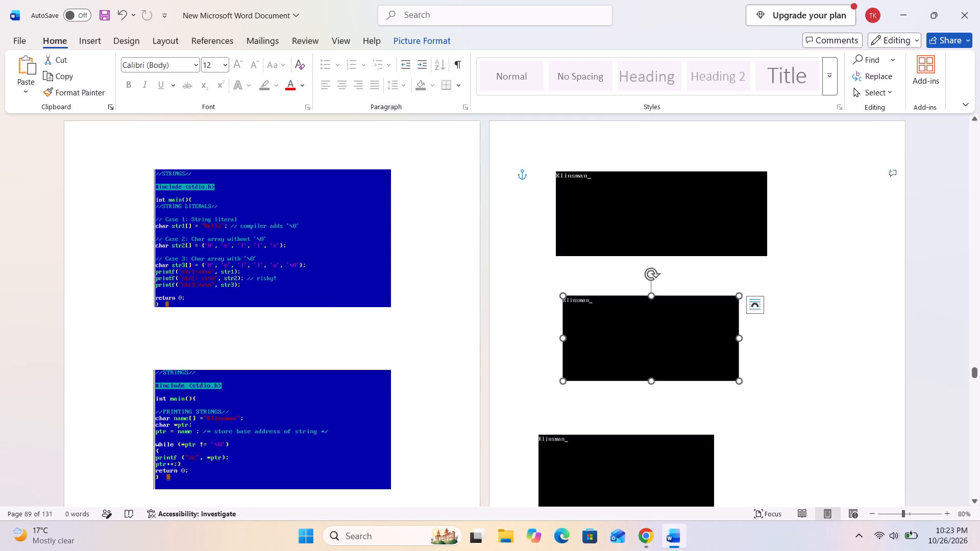
{"action": "left_click_drag", "start_coordinate": [563, 336], "coordinate": [558, 258]}
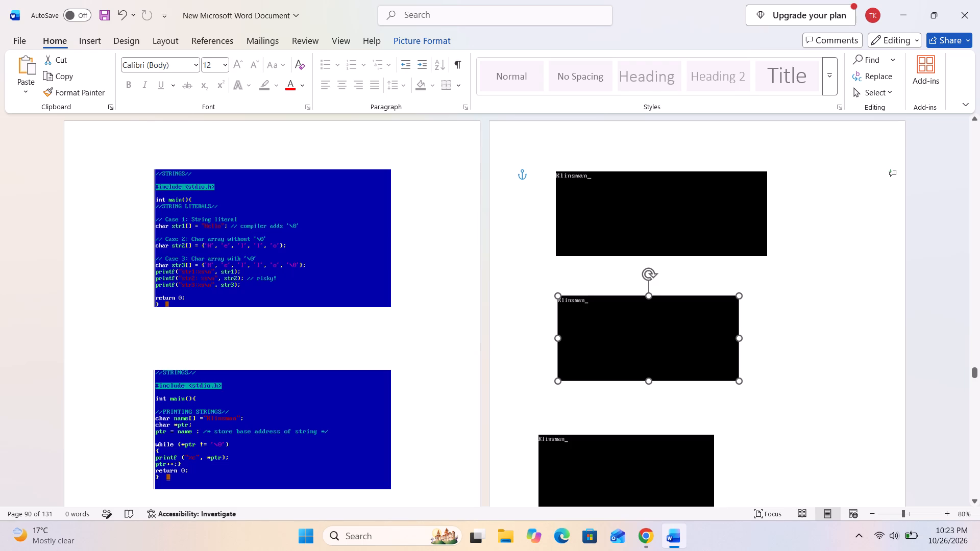
{"action": "left_click_drag", "start_coordinate": [558, 258], "coordinate": [556, 254]}
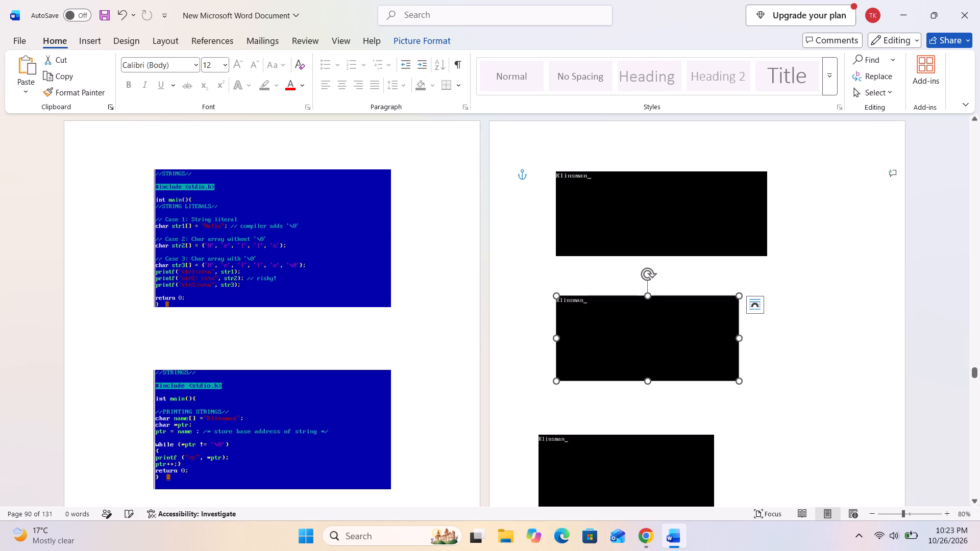
{"action": "left_click_drag", "start_coordinate": [740, 338], "coordinate": [768, 258]}
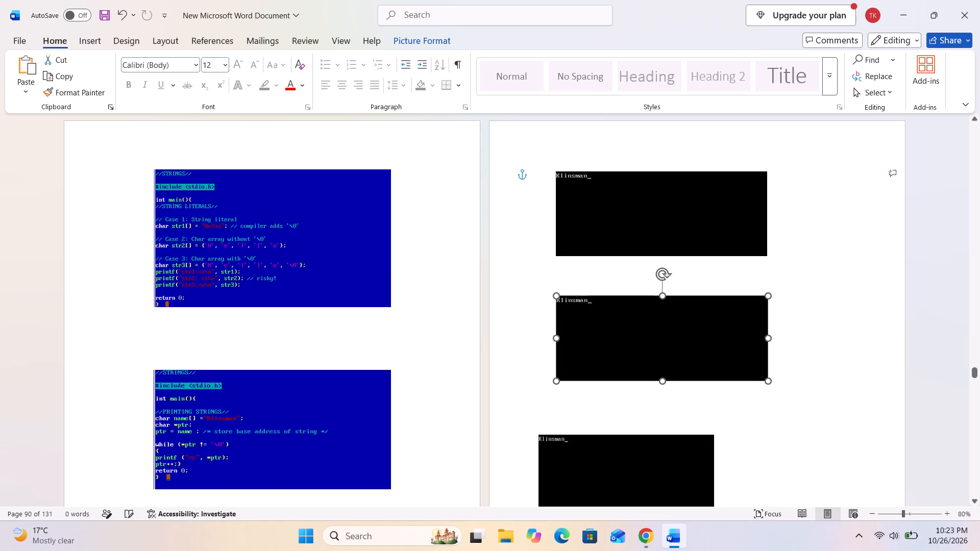
{"action": "left_click_drag", "start_coordinate": [768, 258], "coordinate": [768, 257]}
Move the bottom "Klinsman" output picture on page 90 right and up, and fit its side edges to the picture above.
{"action": "scroll", "coordinate": [619, 487], "scroll_direction": "down", "scroll_amount": 2}
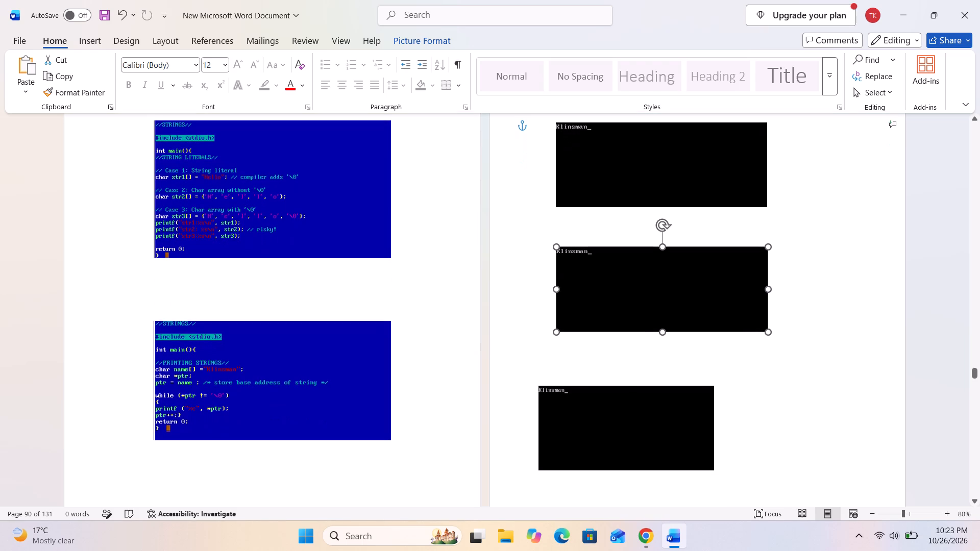
{"action": "left_click_drag", "start_coordinate": [624, 442], "coordinate": [641, 428]}
{"action": "left_click_drag", "start_coordinate": [556, 412], "coordinate": [554, 342]}
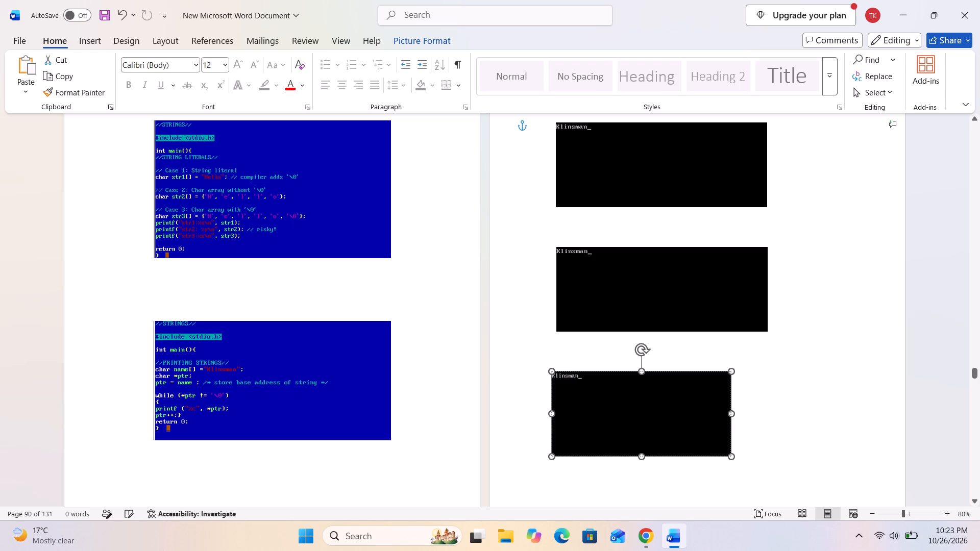
{"action": "left_click_drag", "start_coordinate": [554, 342], "coordinate": [557, 333]}
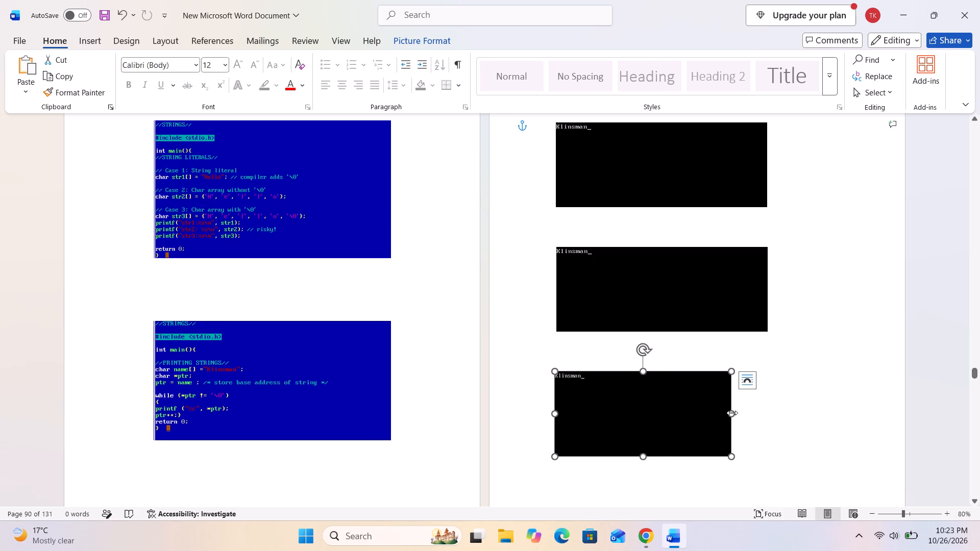
{"action": "left_click_drag", "start_coordinate": [732, 413], "coordinate": [767, 334]}
Move the top "PRINTING STRINGS" code picture on page 91 right to line up its left edge with the picture below.
{"action": "scroll", "coordinate": [554, 412], "scroll_direction": "down", "scroll_amount": 17}
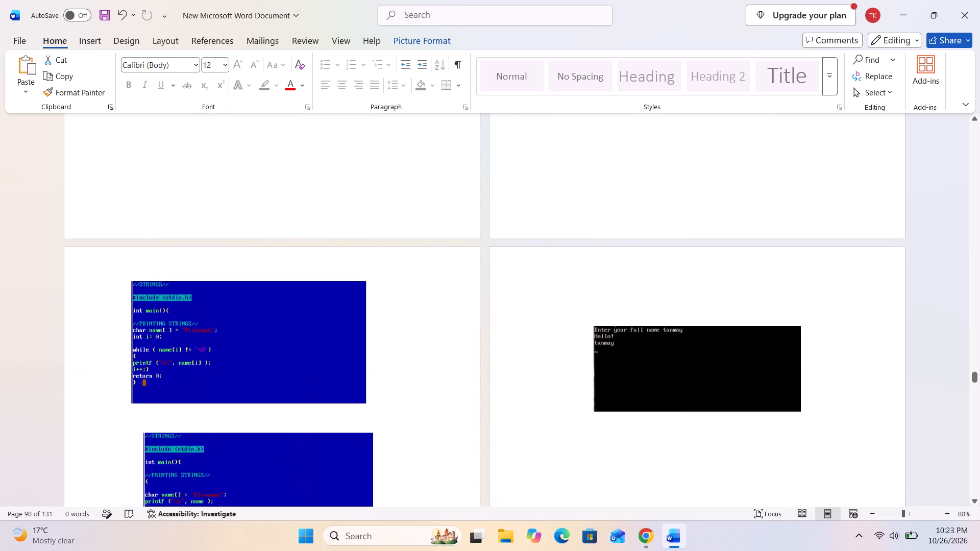
{"action": "scroll", "coordinate": [272, 457], "scroll_direction": "down", "scroll_amount": 3}
{"action": "left_click", "coordinate": [250, 396]}
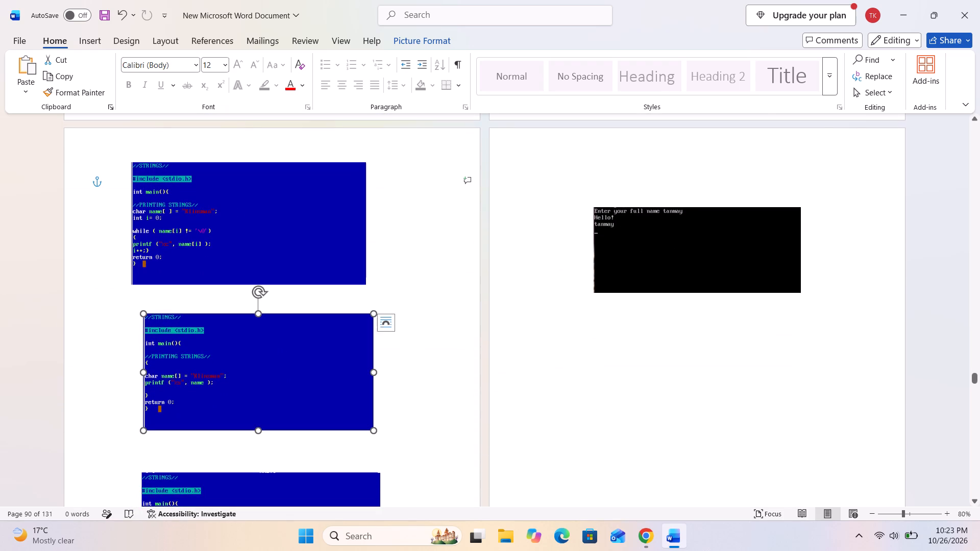
{"action": "left_click_drag", "start_coordinate": [281, 260], "coordinate": [293, 261]}
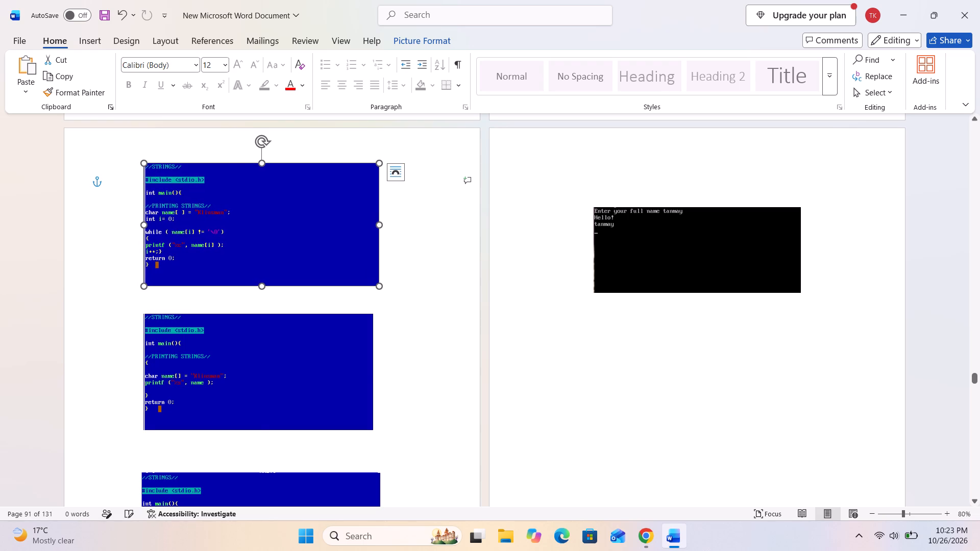
Extend the right edge of the middle "PRINTING STRINGS" code picture on page 91 to match the picture above.
{"action": "left_click", "coordinate": [331, 388]}
{"action": "left_click_drag", "start_coordinate": [375, 370], "coordinate": [382, 294]}
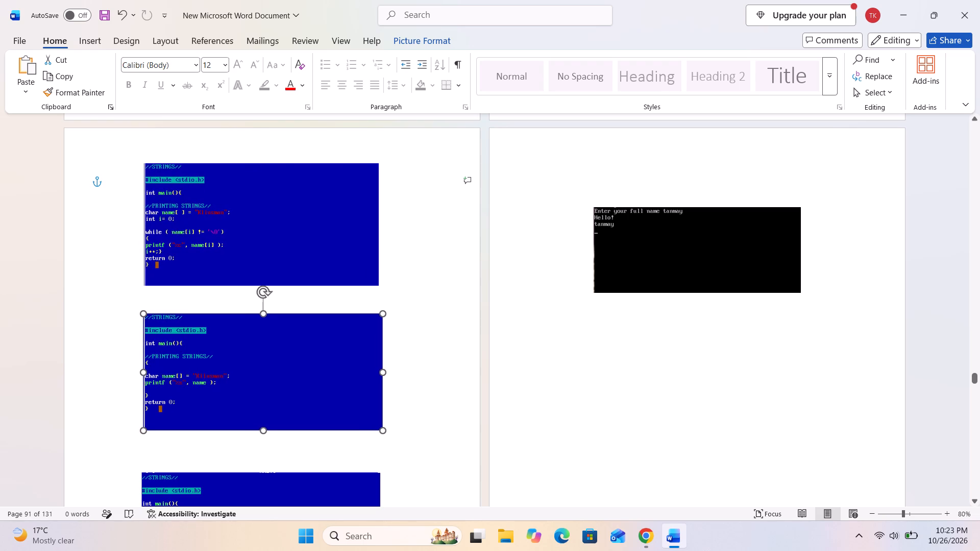
{"action": "left_click_drag", "start_coordinate": [382, 294], "coordinate": [379, 286]}
Move the bottom "PRINTING STRINGS" code picture on page 91 slightly right and up, and fit its side edges to the picture above.
{"action": "scroll", "coordinate": [186, 400], "scroll_direction": "down", "scroll_amount": 4}
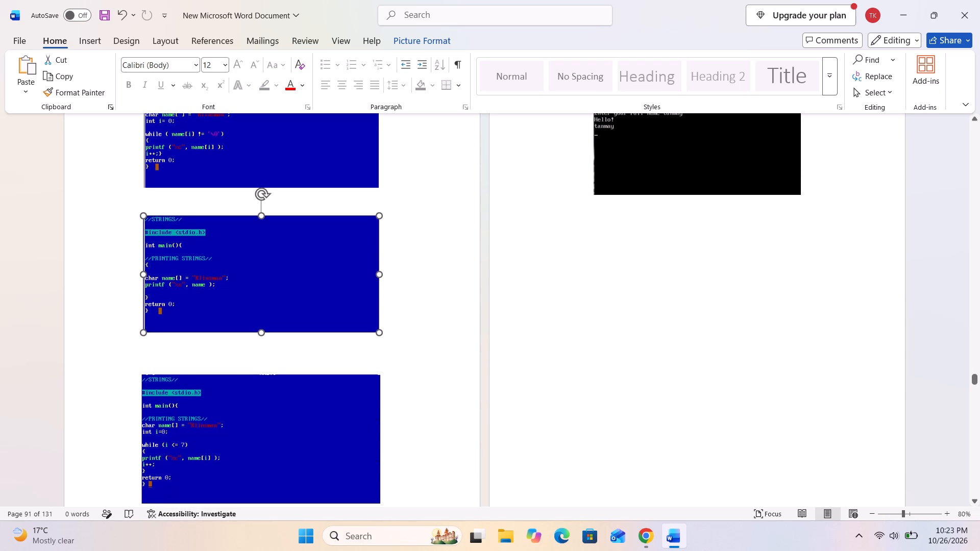
{"action": "left_click_drag", "start_coordinate": [204, 433], "coordinate": [206, 429]}
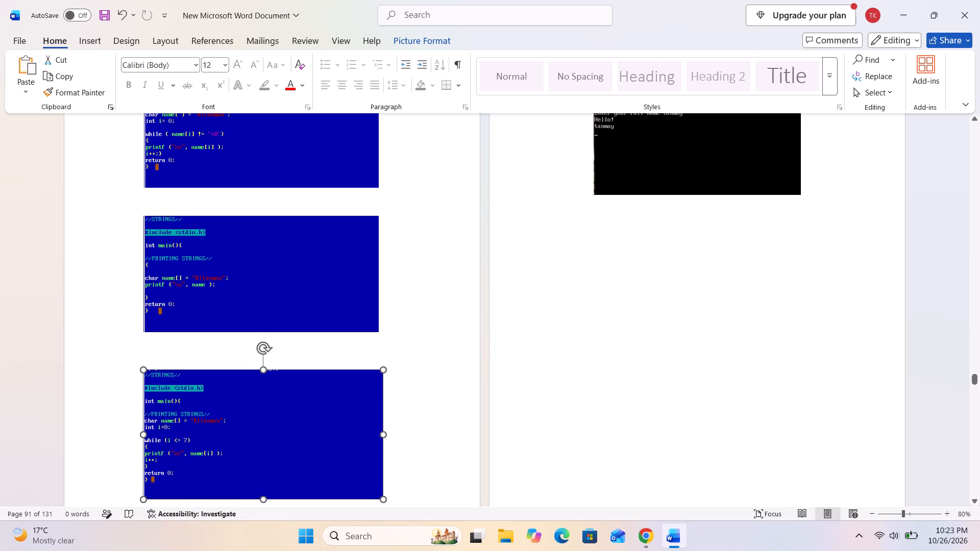
{"action": "left_click_drag", "start_coordinate": [381, 431], "coordinate": [381, 430]}
{"action": "left_click_drag", "start_coordinate": [381, 430], "coordinate": [379, 332]}
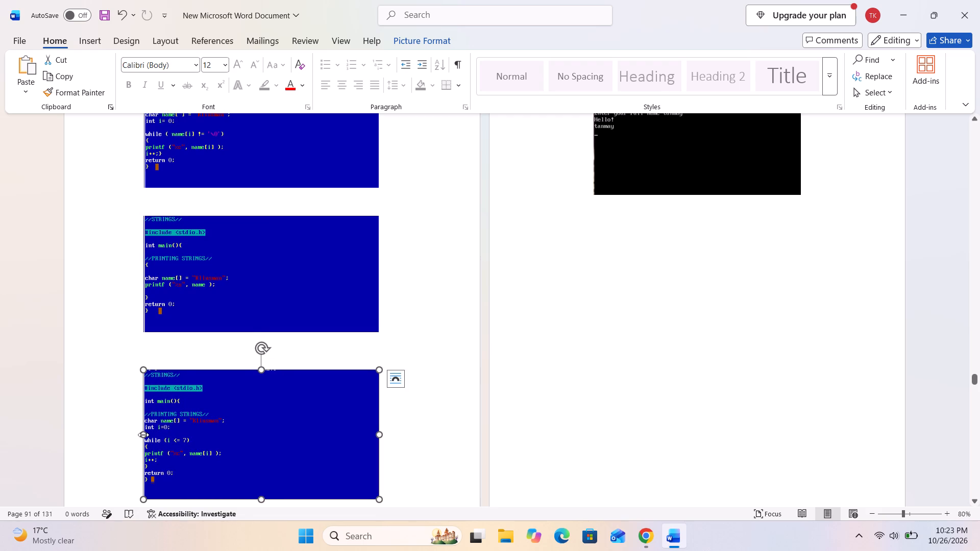
{"action": "left_click_drag", "start_coordinate": [143, 435], "coordinate": [144, 336]}
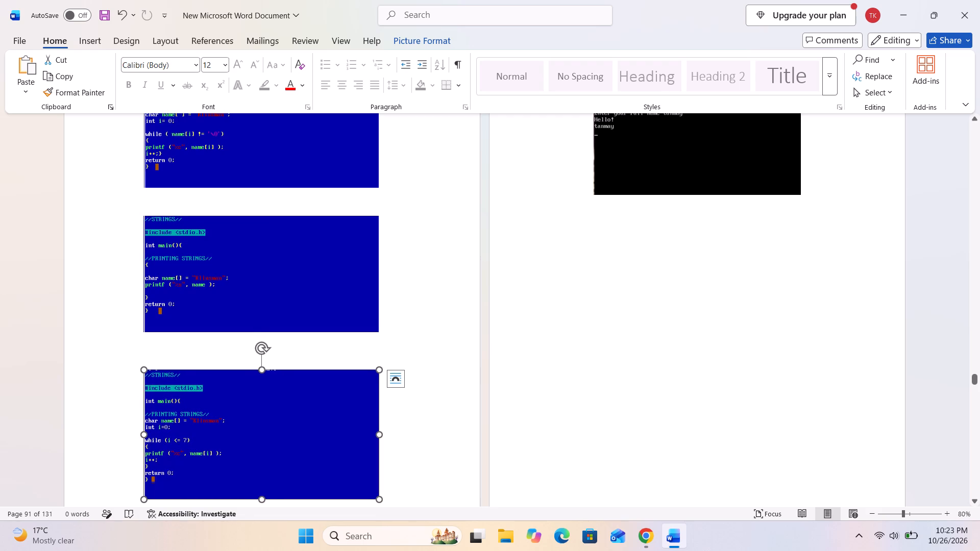
Move the "Enter your full name" output picture on page 92 left and down, and enlarge it in height and width.
{"action": "scroll", "coordinate": [643, 258], "scroll_direction": "up", "scroll_amount": 4}
{"action": "left_click_drag", "start_coordinate": [643, 257], "coordinate": [614, 335]}
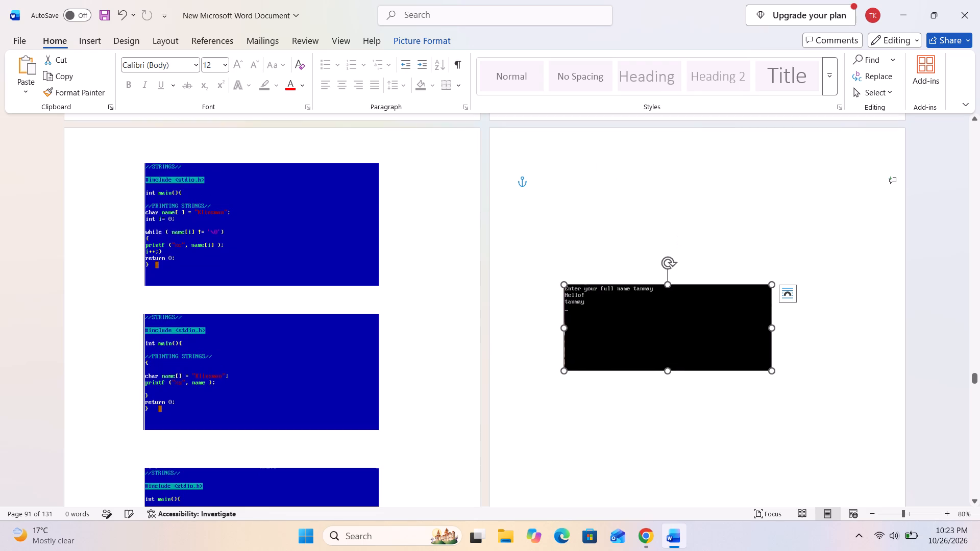
{"action": "left_click_drag", "start_coordinate": [669, 373], "coordinate": [667, 423]}
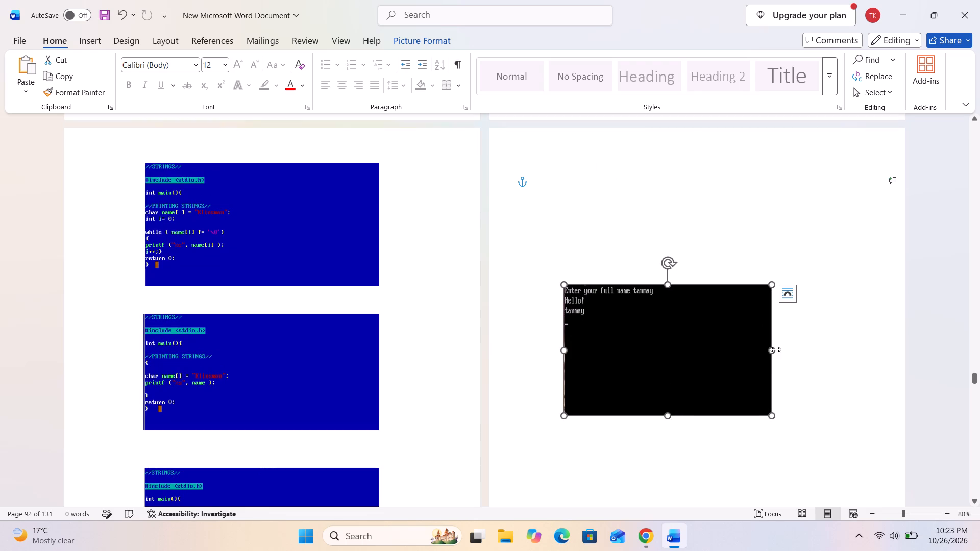
{"action": "left_click_drag", "start_coordinate": [775, 350], "coordinate": [822, 354]}
Enlarge the "PRINTING STRINGS" code picture on page 93 and reposition it lower and roughly centred on the page.
{"action": "scroll", "coordinate": [488, 447], "scroll_direction": "down", "scroll_amount": 4}
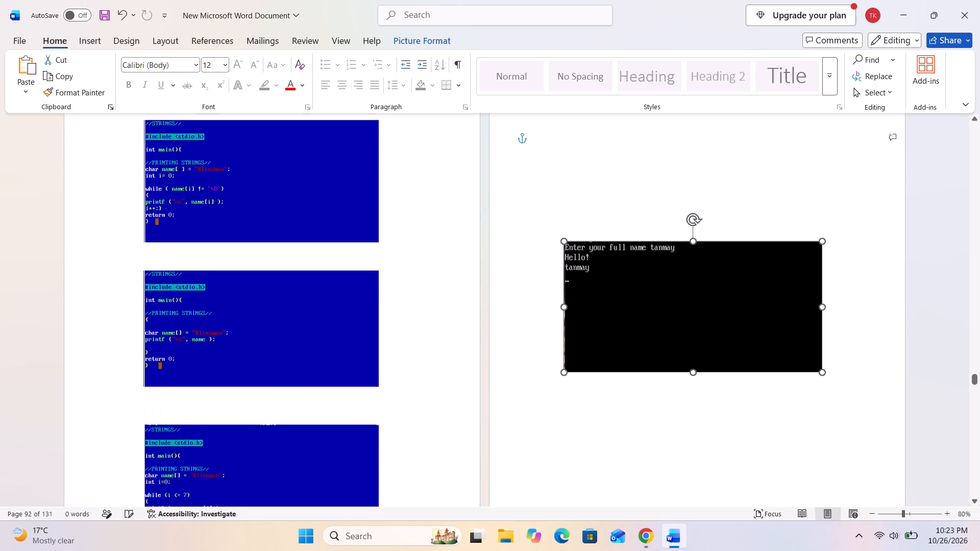
{"action": "scroll", "coordinate": [487, 445], "scroll_direction": "down", "scroll_amount": 16}
{"action": "scroll", "coordinate": [422, 412], "scroll_direction": "down", "scroll_amount": 3}
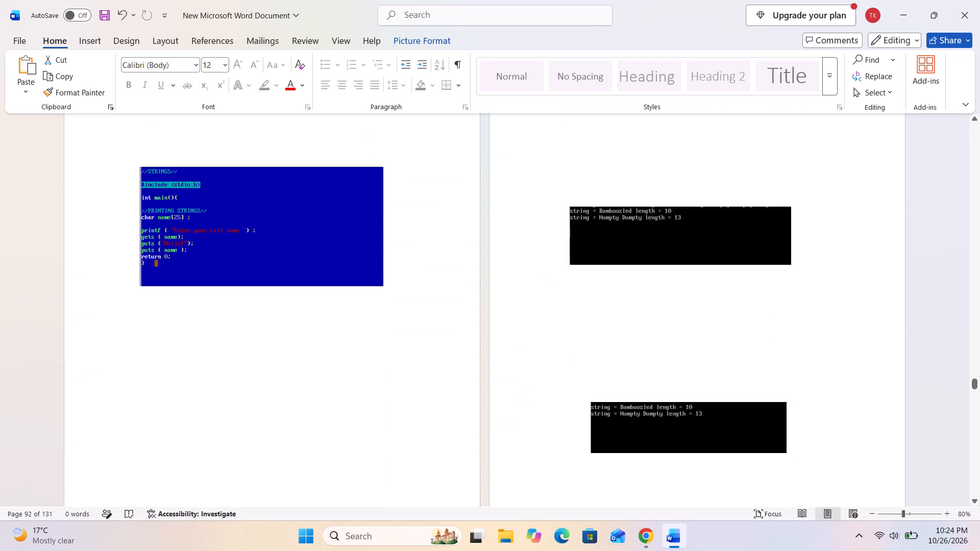
{"action": "left_click_drag", "start_coordinate": [242, 238], "coordinate": [240, 309]}
{"action": "scroll", "coordinate": [240, 309], "scroll_direction": "down", "scroll_amount": 5}
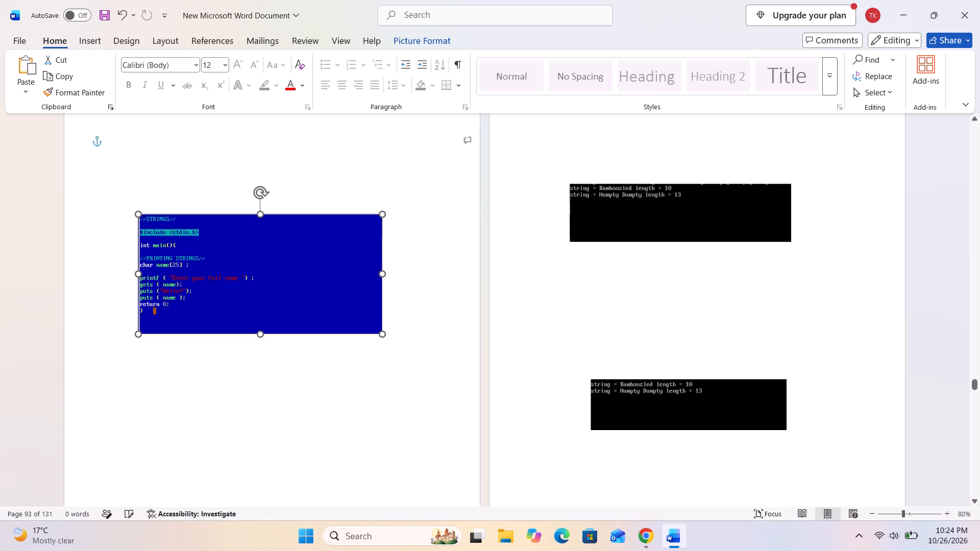
{"action": "left_click_drag", "start_coordinate": [260, 233], "coordinate": [259, 266]}
{"action": "left_click_drag", "start_coordinate": [383, 188], "coordinate": [427, 188]}
{"action": "left_click_drag", "start_coordinate": [298, 206], "coordinate": [298, 206]}
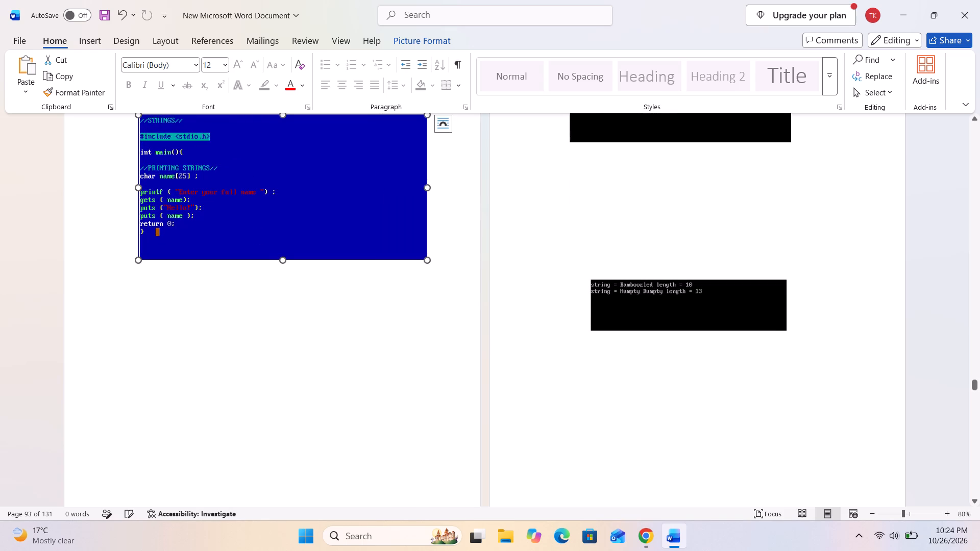
{"action": "left_click_drag", "start_coordinate": [298, 206], "coordinate": [279, 280]}
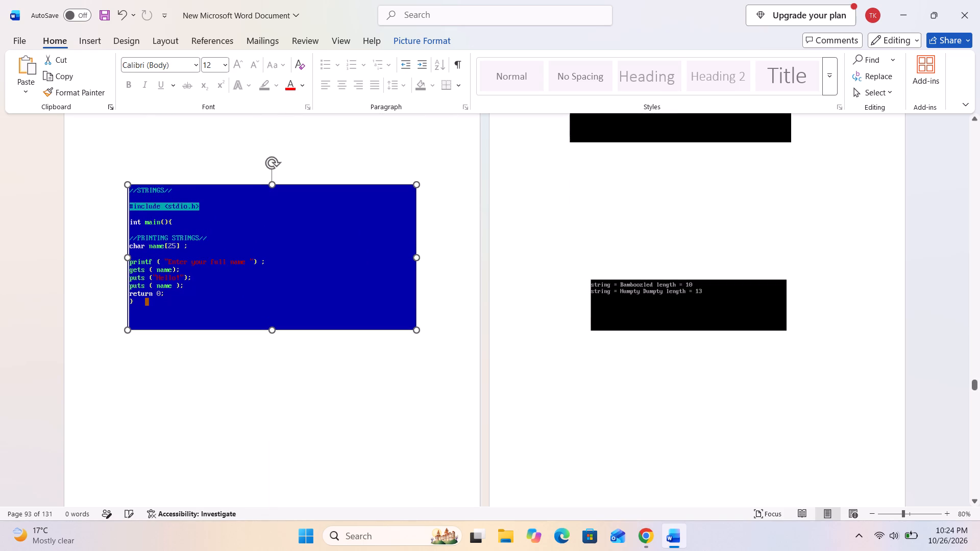
{"action": "left_click_drag", "start_coordinate": [418, 258], "coordinate": [398, 262]}
{"action": "left_click_drag", "start_coordinate": [344, 263], "coordinate": [350, 263]}
Increase the height of the upper "Bamboozled" output picture on page 94 by extending its bottom edge.
{"action": "scroll", "coordinate": [623, 295], "scroll_direction": "up", "scroll_amount": 3}
{"action": "left_click", "coordinate": [658, 208]}
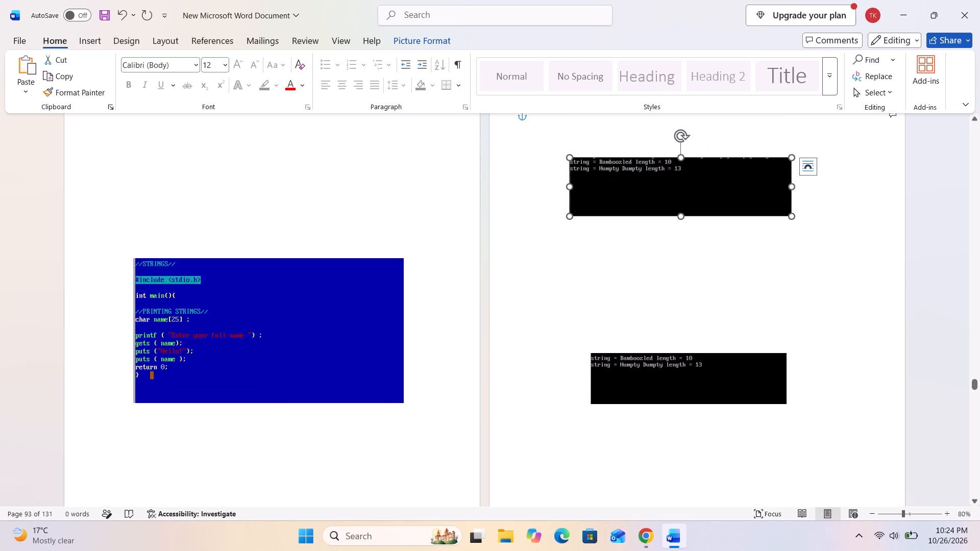
{"action": "left_click_drag", "start_coordinate": [680, 216], "coordinate": [687, 250]}
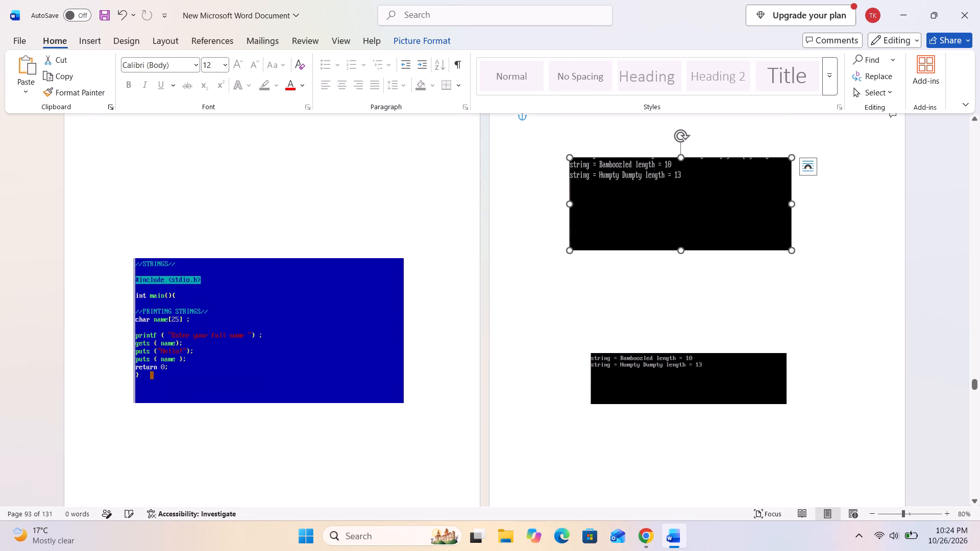
Move the lower "Bamboozled" output picture on page 94 left and up, and fit its side edges to the picture above.
{"action": "left_click_drag", "start_coordinate": [693, 374], "coordinate": [667, 342]}
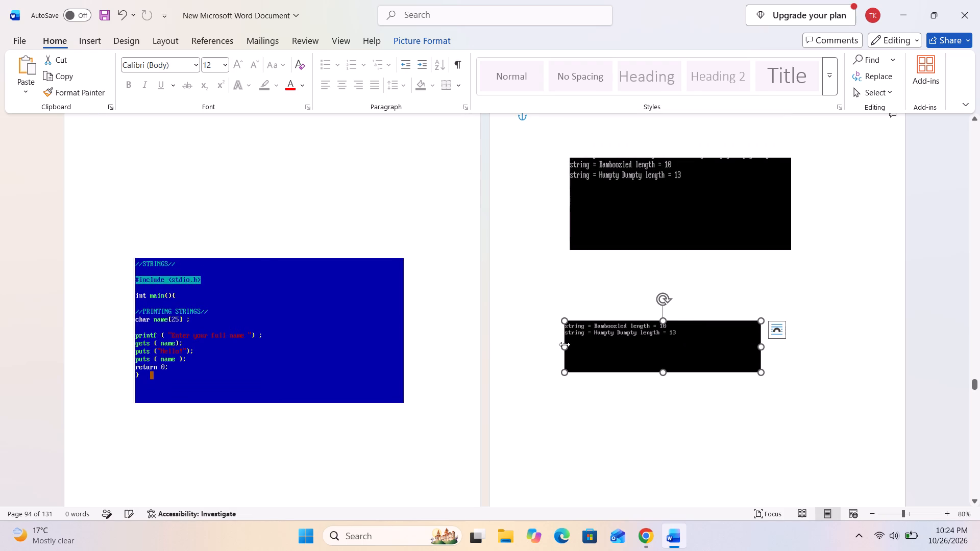
{"action": "left_click_drag", "start_coordinate": [565, 344], "coordinate": [570, 250]}
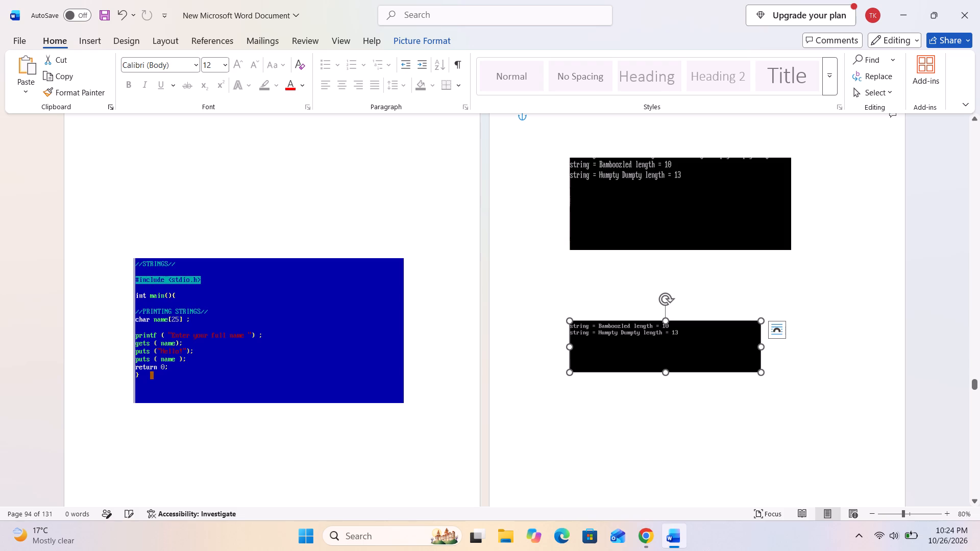
{"action": "left_click_drag", "start_coordinate": [759, 345], "coordinate": [791, 253]}
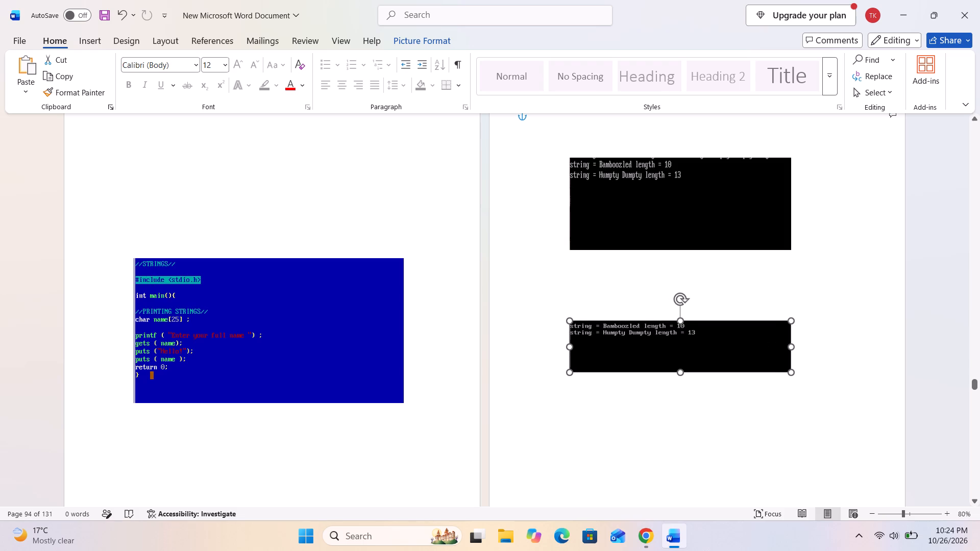
Increase the height of the lower "Bamboozled" output picture on page 94 and move it down, keeping it roughly aligned with the picture above.
{"action": "left_click_drag", "start_coordinate": [679, 371], "coordinate": [681, 400]}
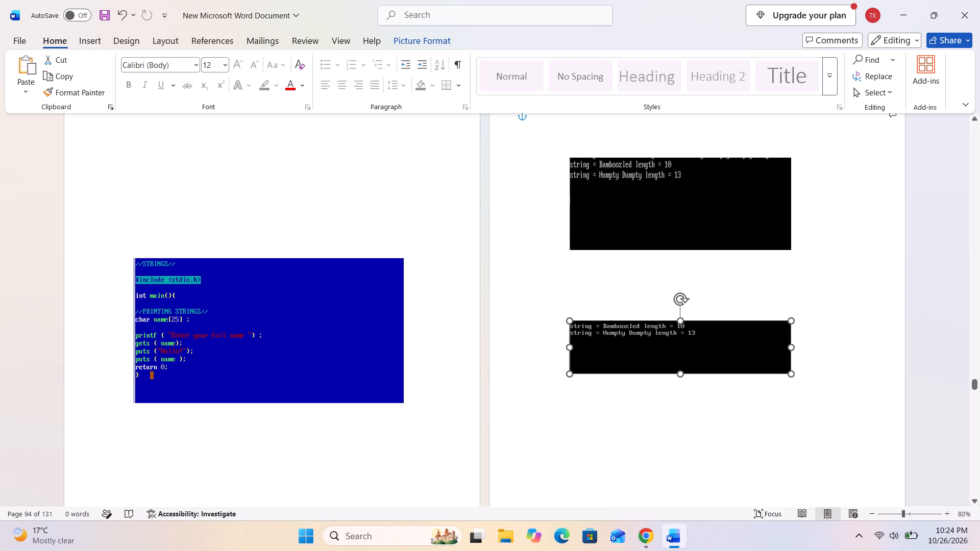
{"action": "left_click_drag", "start_coordinate": [681, 400], "coordinate": [681, 407]}
{"action": "scroll", "coordinate": [609, 413], "scroll_direction": "down", "scroll_amount": 5}
{"action": "left_click_drag", "start_coordinate": [634, 248], "coordinate": [646, 294]}
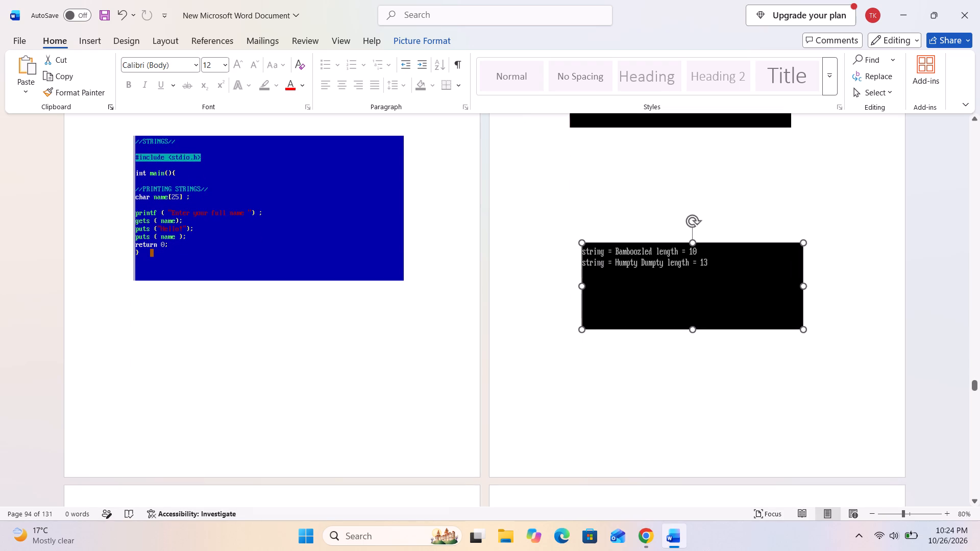
{"action": "left_click_drag", "start_coordinate": [646, 294], "coordinate": [636, 310]}
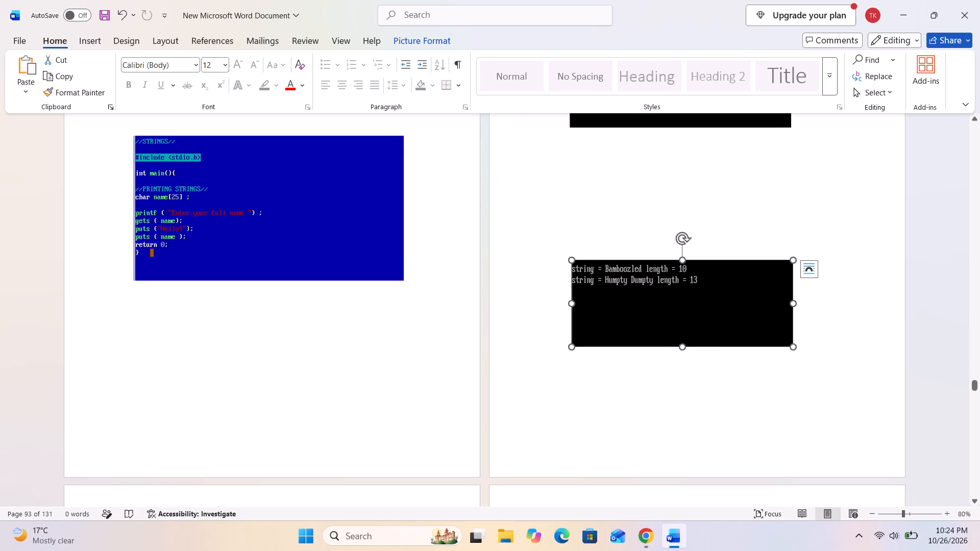
Move the middle "STRLEN()" code picture on page 95 right and fit its side edges to the picture above.
{"action": "scroll", "coordinate": [536, 421], "scroll_direction": "down", "scroll_amount": 6}
{"action": "scroll", "coordinate": [406, 394], "scroll_direction": "down", "scroll_amount": 11}
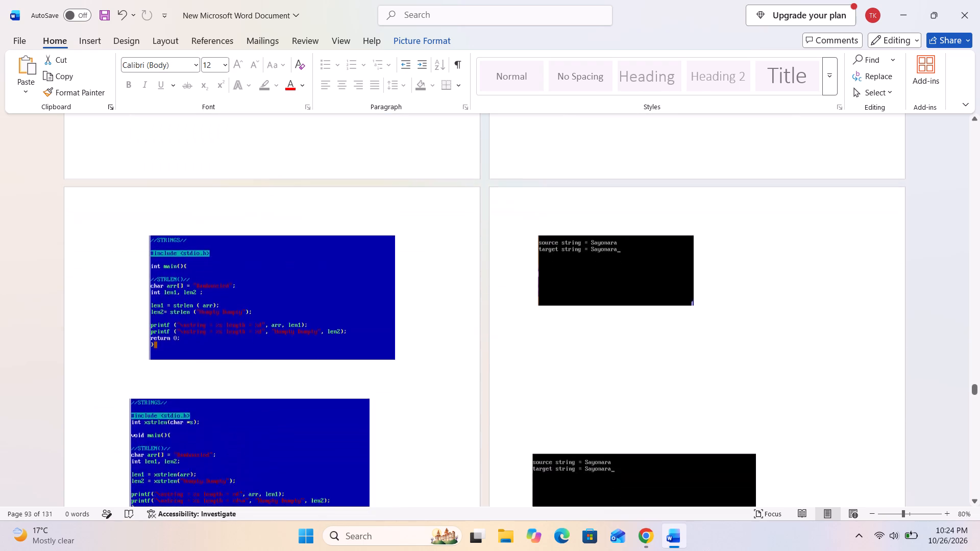
{"action": "left_click_drag", "start_coordinate": [263, 361], "coordinate": [287, 363]}
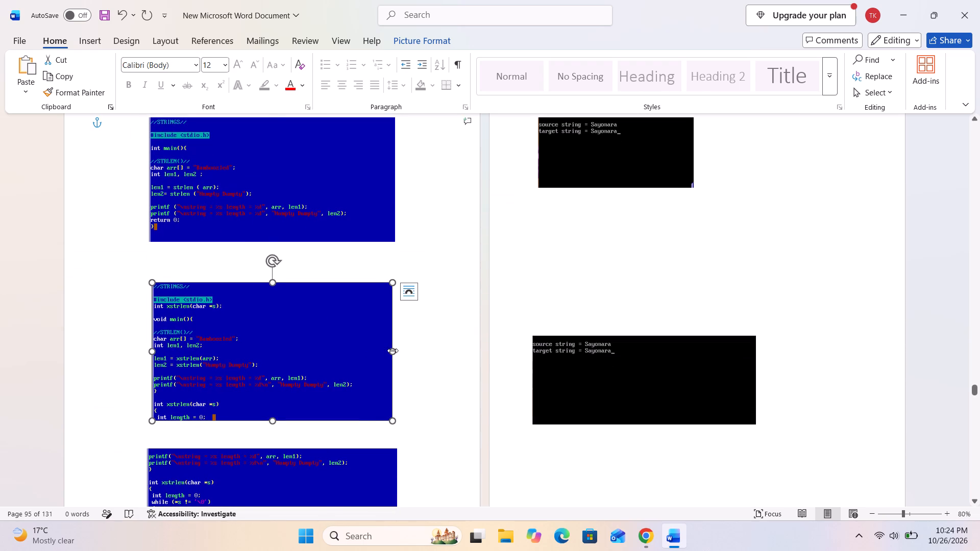
{"action": "left_click_drag", "start_coordinate": [393, 350], "coordinate": [395, 244]}
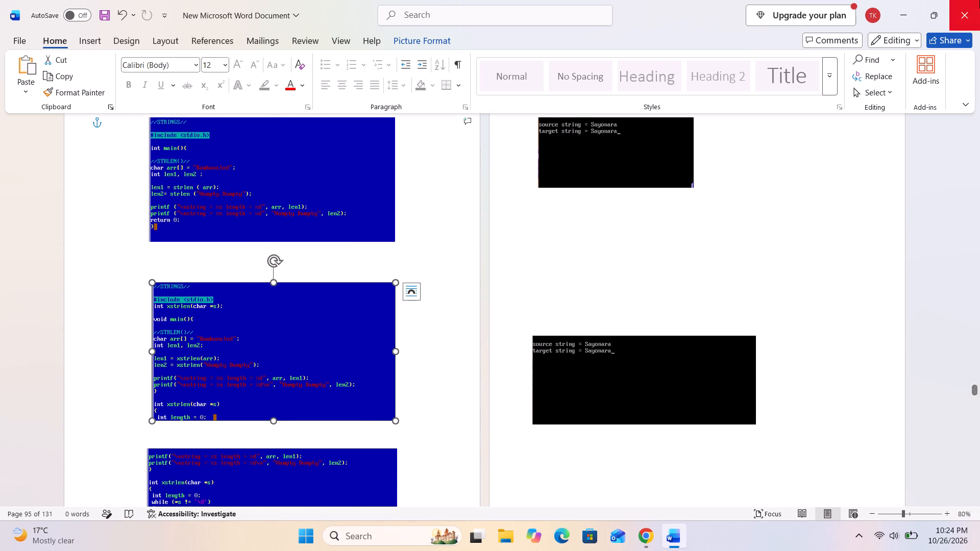
{"action": "left_click_drag", "start_coordinate": [154, 349], "coordinate": [156, 247]}
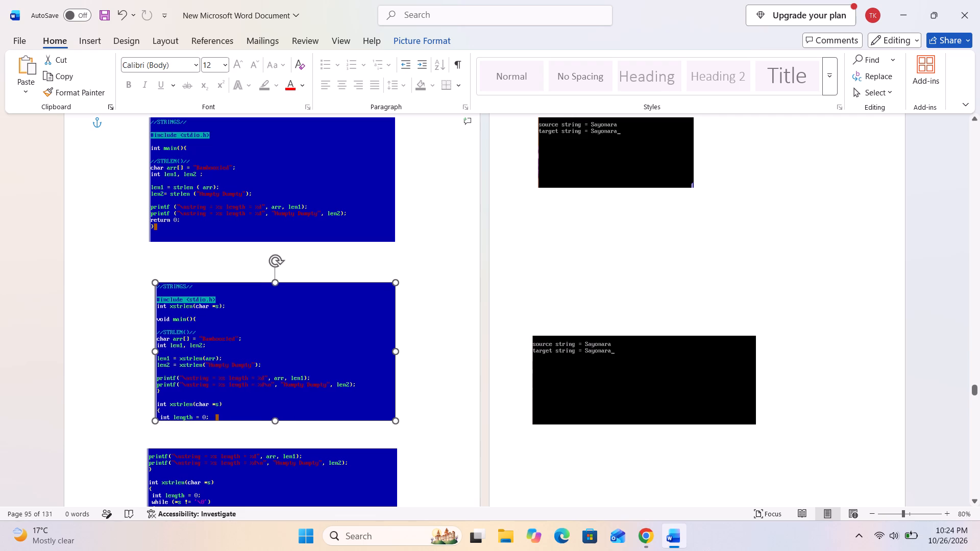
{"action": "left_click_drag", "start_coordinate": [156, 247], "coordinate": [150, 240]}
Fit the side edges of the bottom xstrlen code picture on page 95 to the picture above.
{"action": "scroll", "coordinate": [138, 266], "scroll_direction": "down", "scroll_amount": 6}
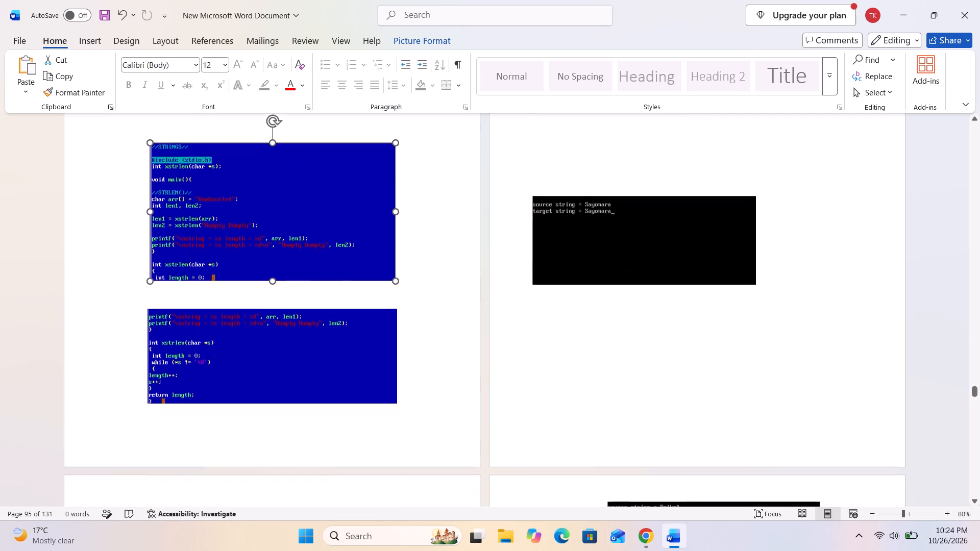
{"action": "left_click", "coordinate": [205, 348]}
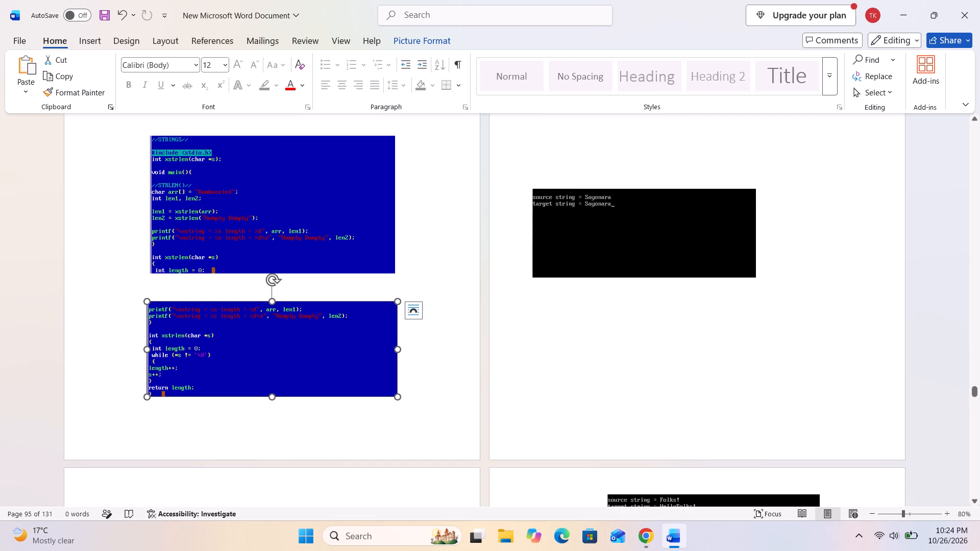
{"action": "left_click_drag", "start_coordinate": [397, 349], "coordinate": [395, 277]}
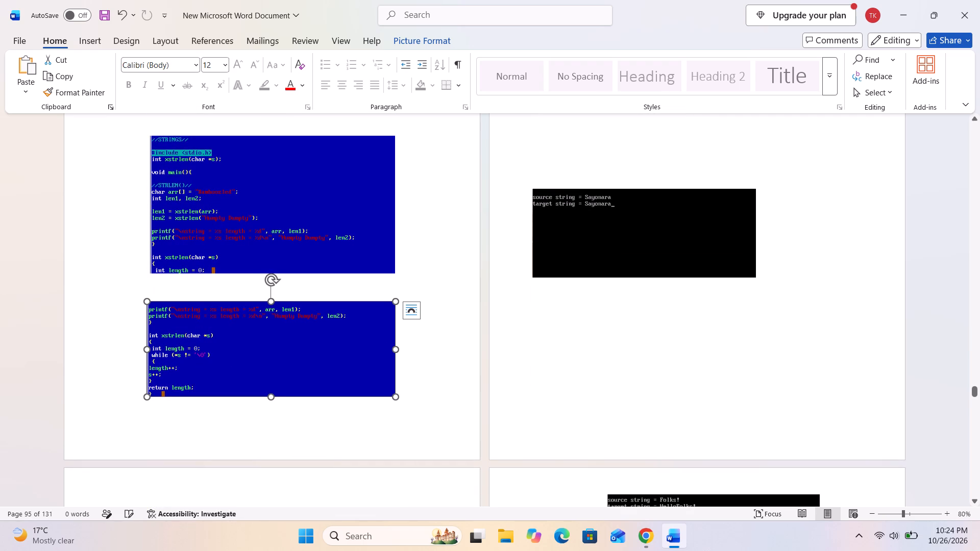
{"action": "left_click_drag", "start_coordinate": [146, 350], "coordinate": [150, 276]}
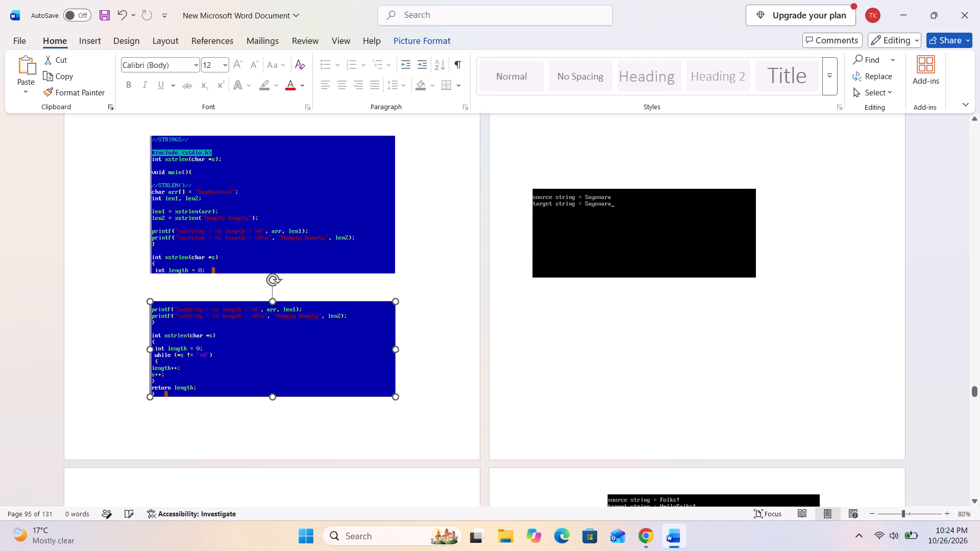
Enlarge the lower "Sayonara" output picture on page 96 in width and height, and move it right and up.
{"action": "left_click", "coordinate": [597, 263]}
{"action": "left_click_drag", "start_coordinate": [755, 233], "coordinate": [810, 240]}
{"action": "left_click_drag", "start_coordinate": [651, 279], "coordinate": [657, 318]}
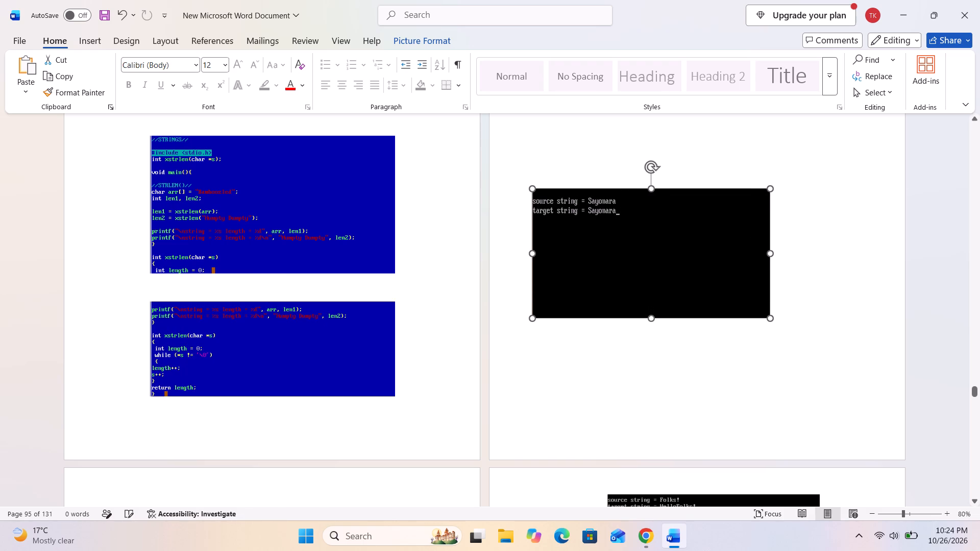
{"action": "left_click_drag", "start_coordinate": [661, 270], "coordinate": [693, 234]}
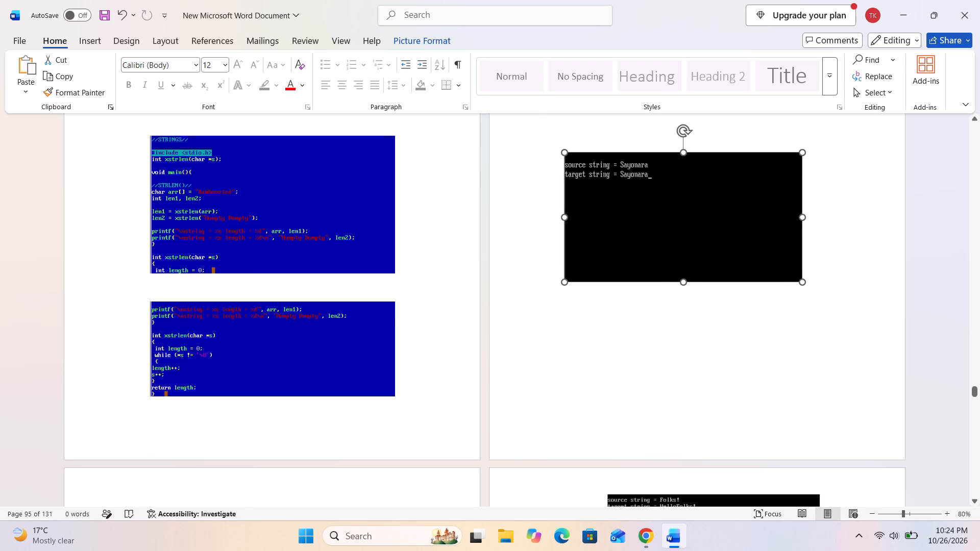
{"action": "left_click_drag", "start_coordinate": [693, 234], "coordinate": [697, 232]}
Fit the side edges of the upper "Sayonara" output picture on page 96 to the picture below and increase its height.
{"action": "scroll", "coordinate": [696, 232], "scroll_direction": "up", "scroll_amount": 4}
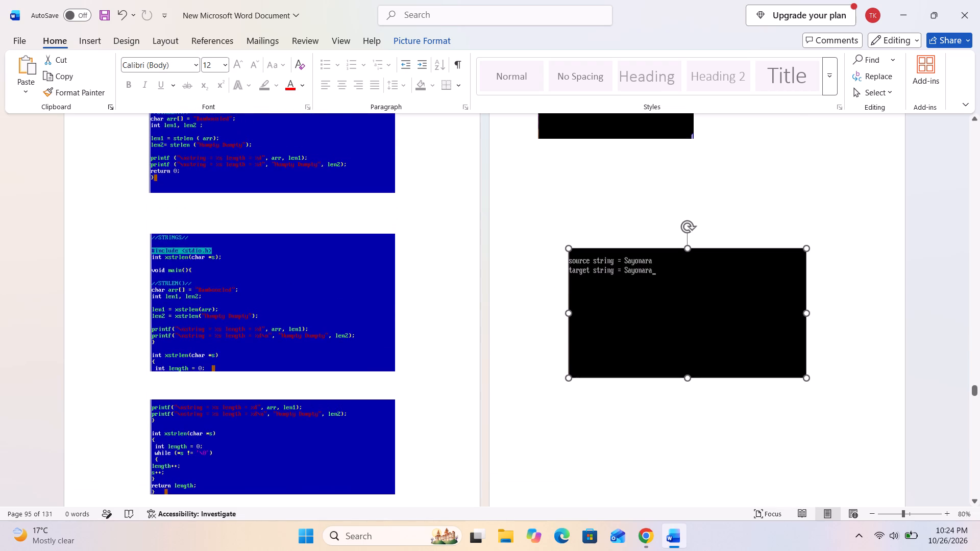
{"action": "scroll", "coordinate": [694, 237], "scroll_direction": "up", "scroll_amount": 4}
{"action": "left_click", "coordinate": [612, 220]}
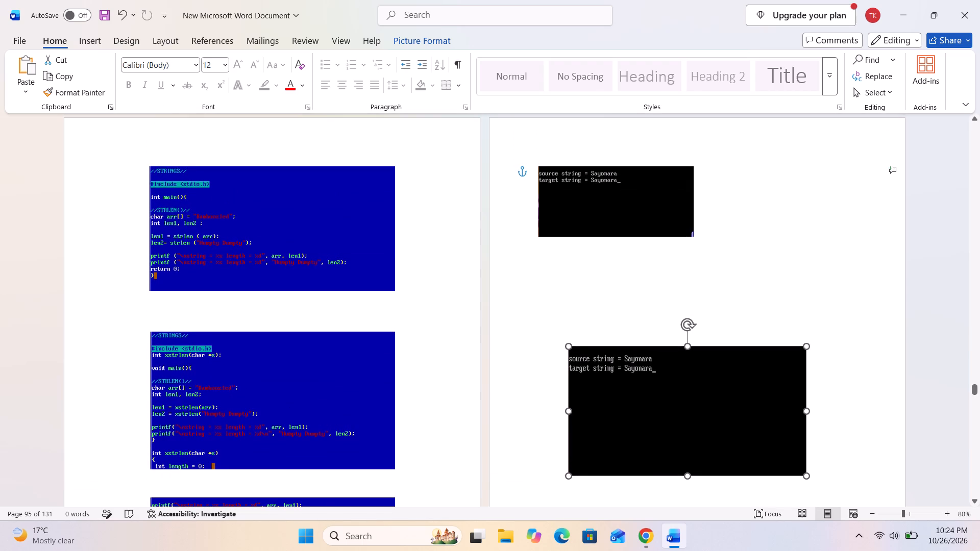
{"action": "left_click_drag", "start_coordinate": [695, 200], "coordinate": [807, 340]}
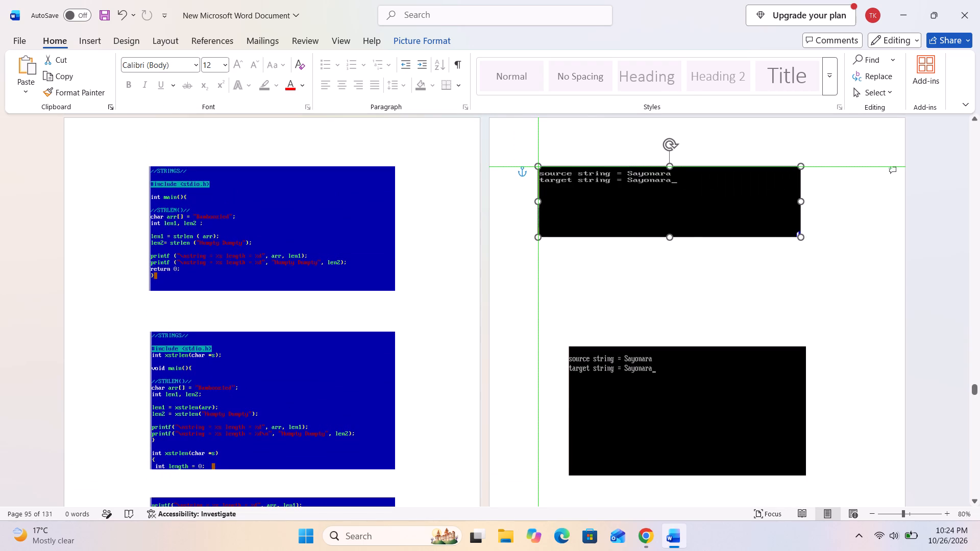
{"action": "left_click_drag", "start_coordinate": [807, 340], "coordinate": [806, 346]}
{"action": "left_click_drag", "start_coordinate": [536, 201], "coordinate": [554, 274]}
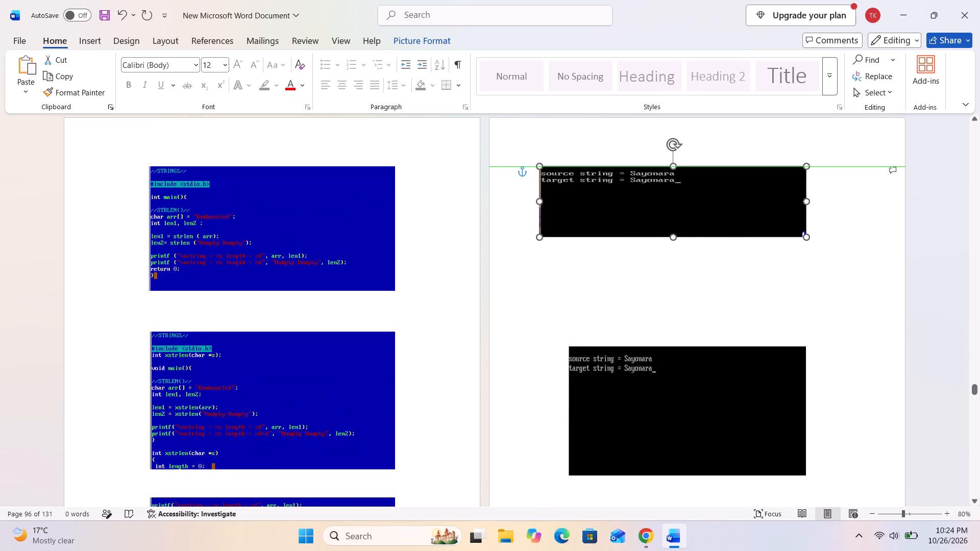
{"action": "left_click_drag", "start_coordinate": [554, 274], "coordinate": [568, 349]}
{"action": "left_click_drag", "start_coordinate": [687, 239], "coordinate": [687, 241]}
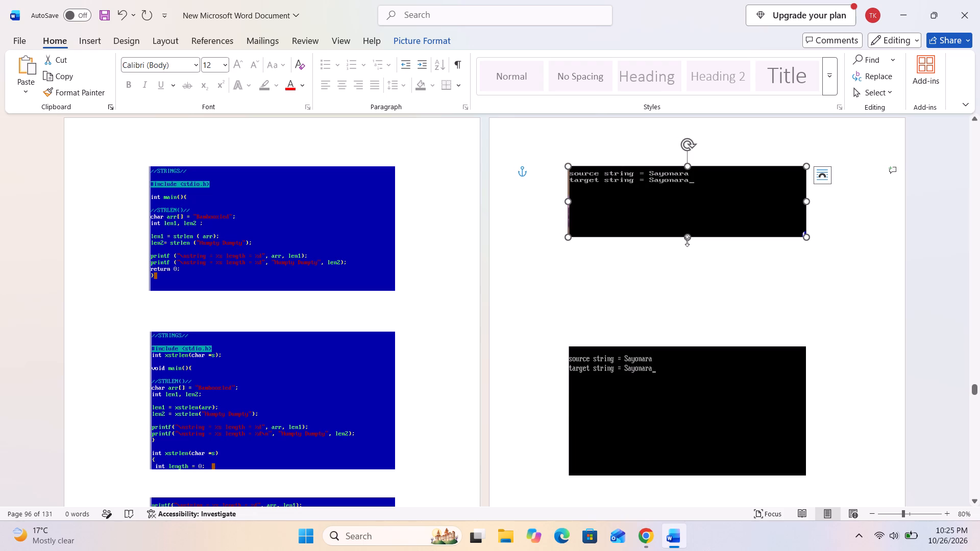
{"action": "left_click_drag", "start_coordinate": [687, 241], "coordinate": [691, 289]}
Move the upper and lower "Sayonara" output pictures down on page 96, keeping their sides aligned and a gap between them.
{"action": "scroll", "coordinate": [686, 288], "scroll_direction": "down", "scroll_amount": 3}
{"action": "left_click_drag", "start_coordinate": [681, 172], "coordinate": [681, 180]}
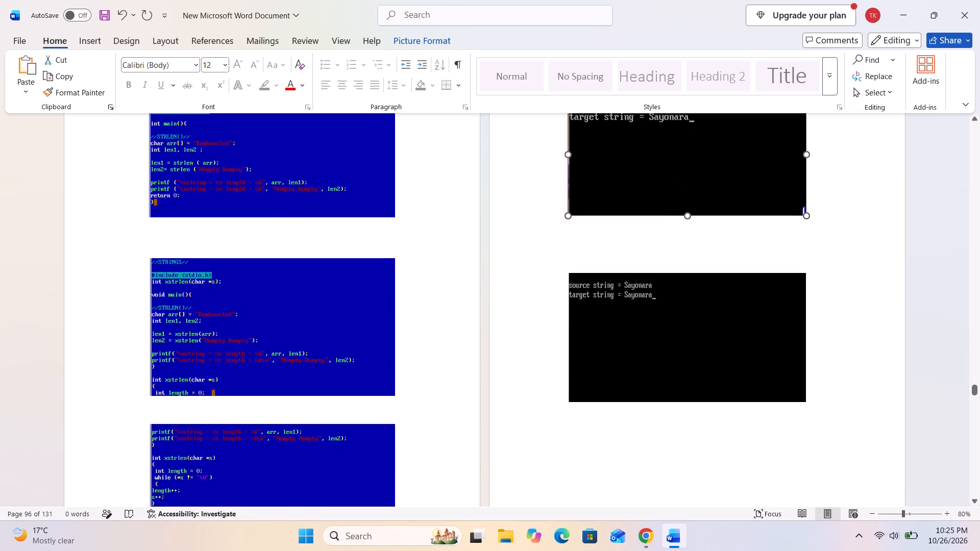
{"action": "left_click_drag", "start_coordinate": [681, 180], "coordinate": [681, 207]}
{"action": "left_click_drag", "start_coordinate": [652, 329], "coordinate": [651, 381]}
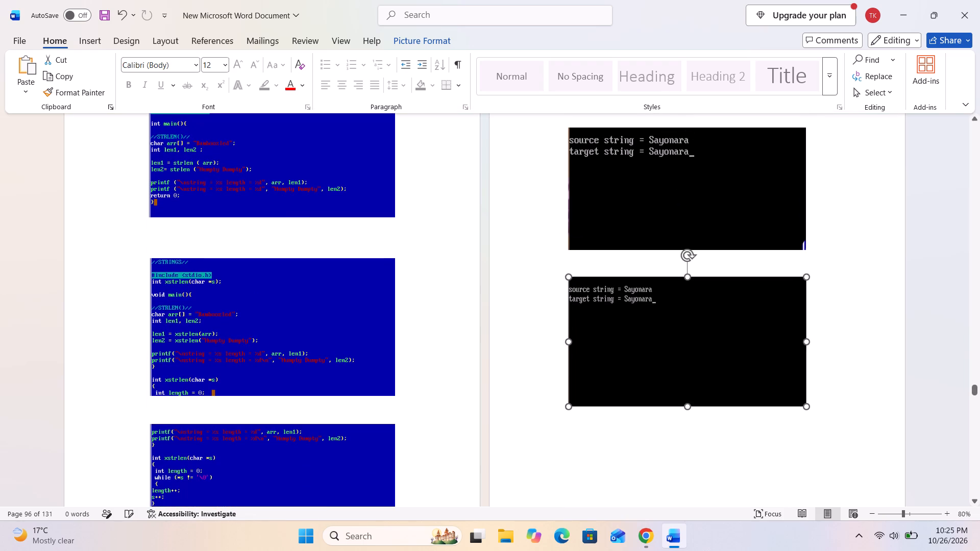
{"action": "left_click_drag", "start_coordinate": [651, 381], "coordinate": [651, 387]}
Move the middle "STRCPY()" code picture on page 97 right and fit the top picture's left edge to it.
{"action": "scroll", "coordinate": [418, 311], "scroll_direction": "down", "scroll_amount": 11}
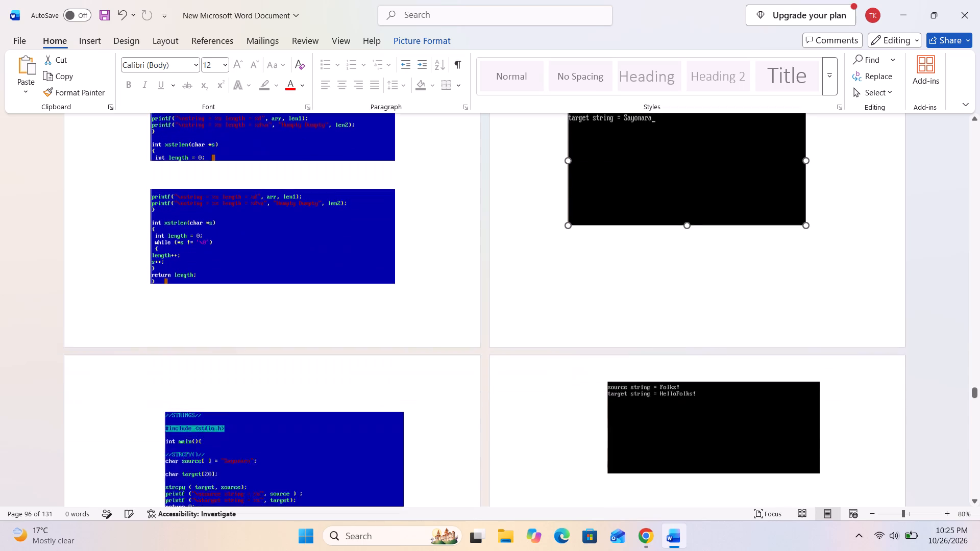
{"action": "scroll", "coordinate": [403, 307], "scroll_direction": "down", "scroll_amount": 10}
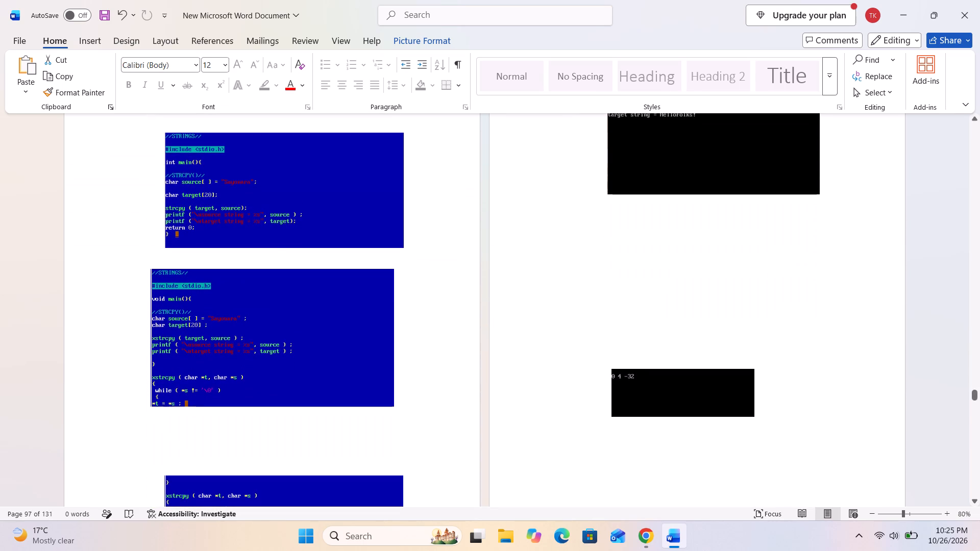
{"action": "left_click_drag", "start_coordinate": [261, 346], "coordinate": [273, 349]}
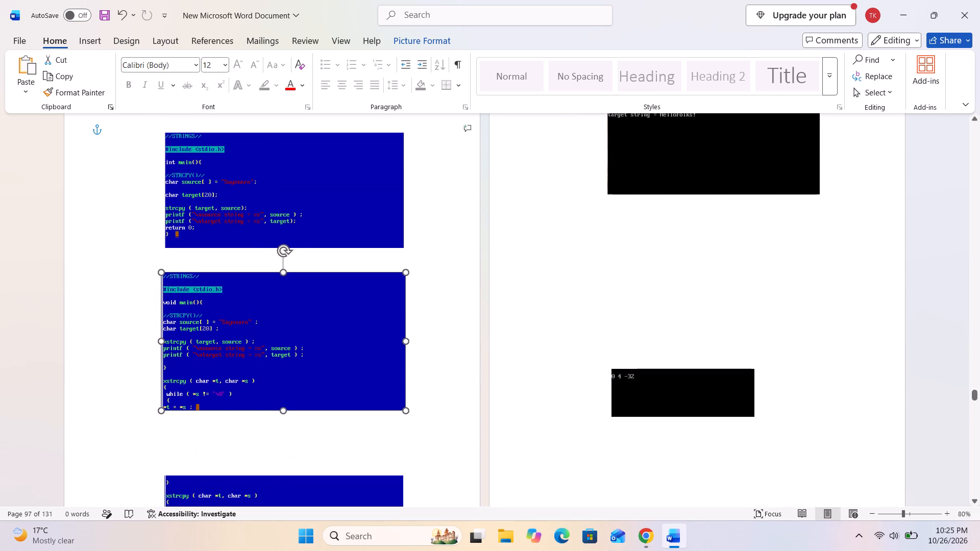
{"action": "left_click", "coordinate": [178, 213]}
{"action": "left_click_drag", "start_coordinate": [164, 188], "coordinate": [169, 263]}
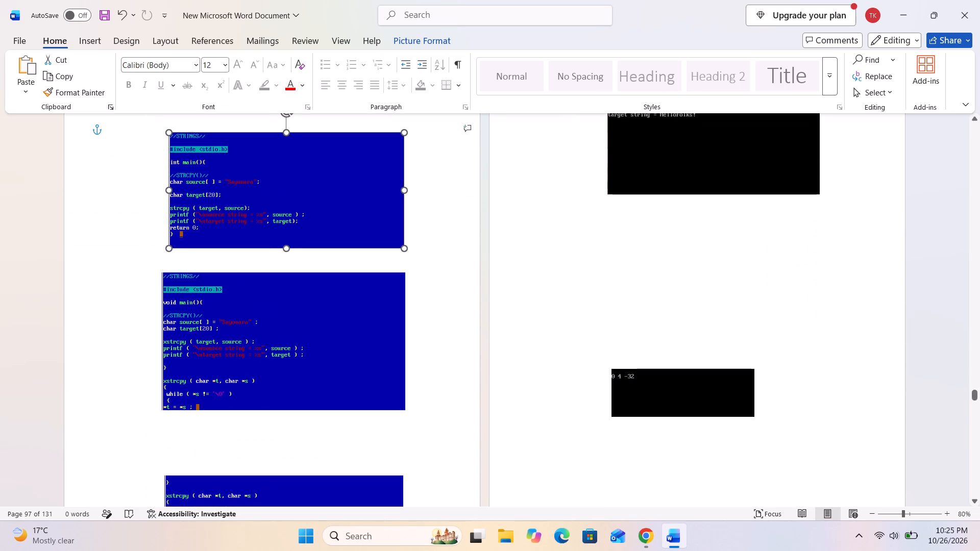
{"action": "left_click_drag", "start_coordinate": [169, 263], "coordinate": [162, 270]}
Move the bottom xstrcpy code picture on page 97 up and fit its side edges to the middle picture.
{"action": "scroll", "coordinate": [191, 369], "scroll_direction": "down", "scroll_amount": 4}
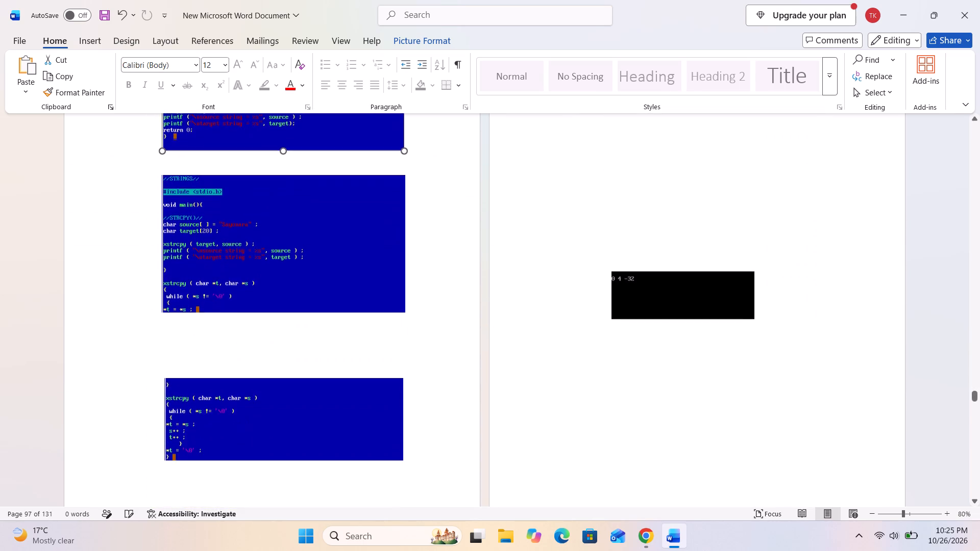
{"action": "left_click", "coordinate": [193, 406]}
{"action": "left_click_drag", "start_coordinate": [248, 414], "coordinate": [242, 398]}
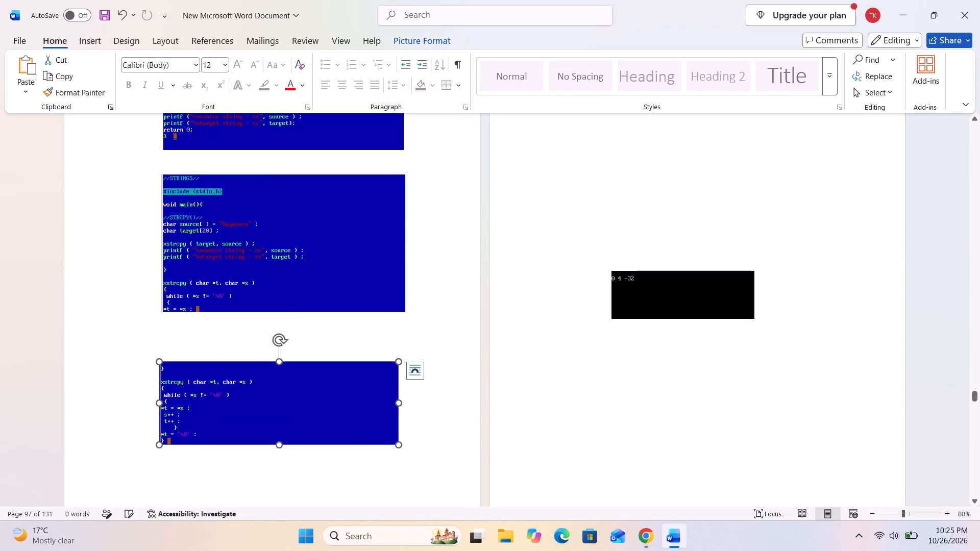
{"action": "left_click", "coordinate": [159, 397]}
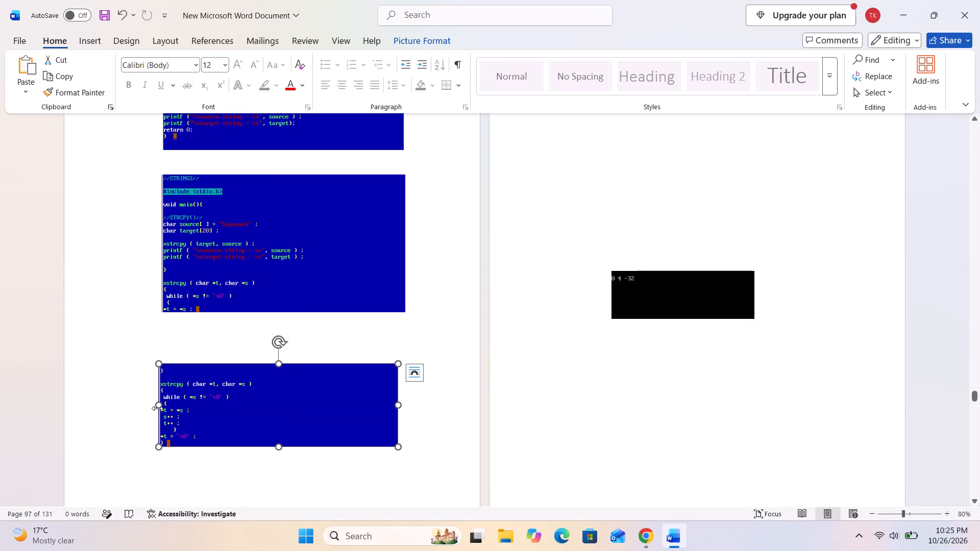
{"action": "left_click_drag", "start_coordinate": [157, 404], "coordinate": [161, 309]}
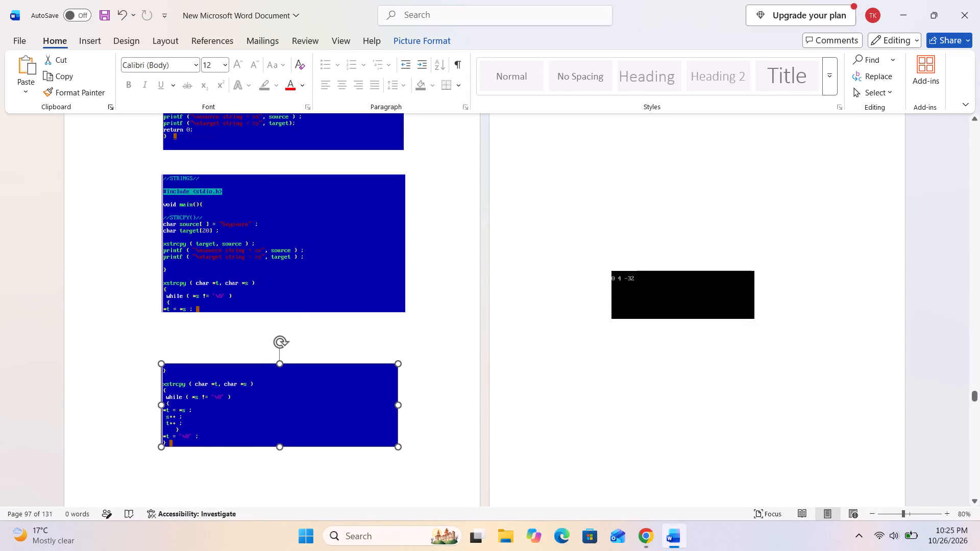
{"action": "left_click_drag", "start_coordinate": [161, 309], "coordinate": [164, 313]}
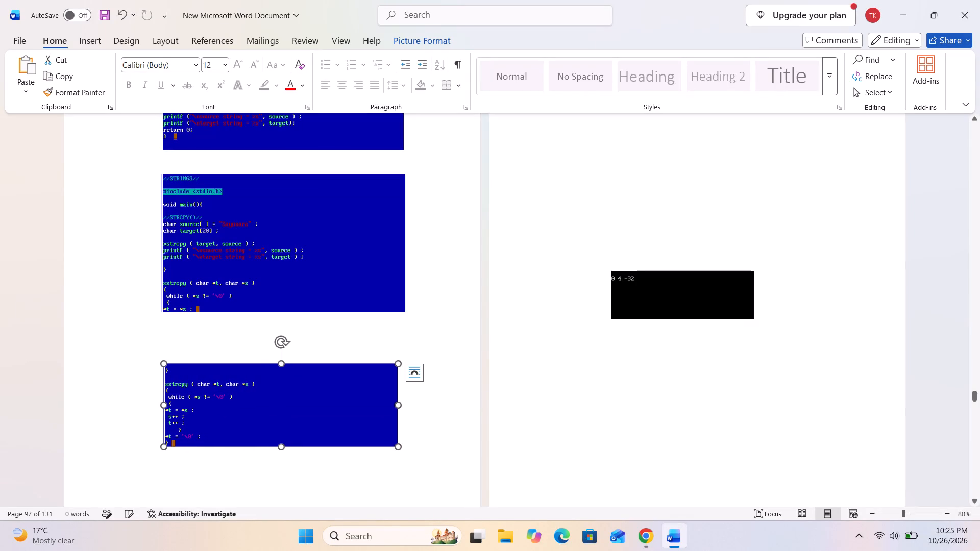
{"action": "left_click_drag", "start_coordinate": [397, 403], "coordinate": [406, 315]}
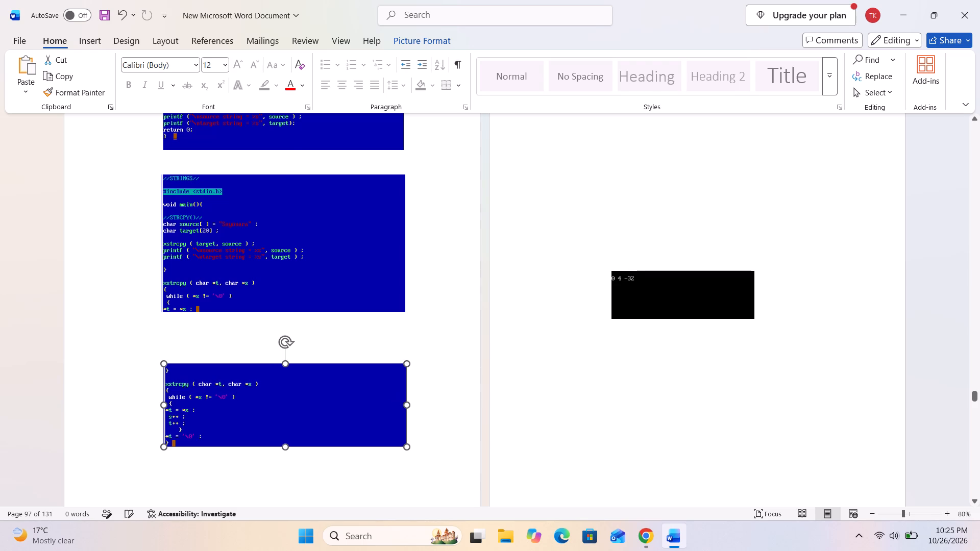
Move the middle "STRCPY()" code picture on page 97 down and align the bottom picture's left edge with it.
{"action": "left_click_drag", "start_coordinate": [266, 255], "coordinate": [264, 284]}
{"action": "left_click", "coordinate": [267, 389]}
{"action": "left_click_drag", "start_coordinate": [164, 406], "coordinate": [158, 363]}
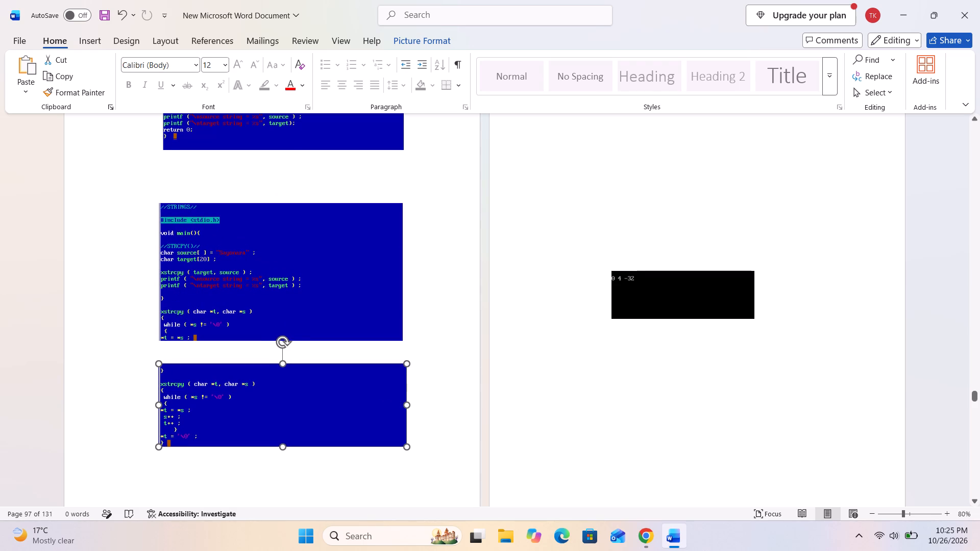
{"action": "left_click_drag", "start_coordinate": [158, 363], "coordinate": [160, 340]}
Move the "0 4 -32" output picture on page 98 up and left, and enlarge it in height and width.
{"action": "left_click", "coordinate": [659, 287]}
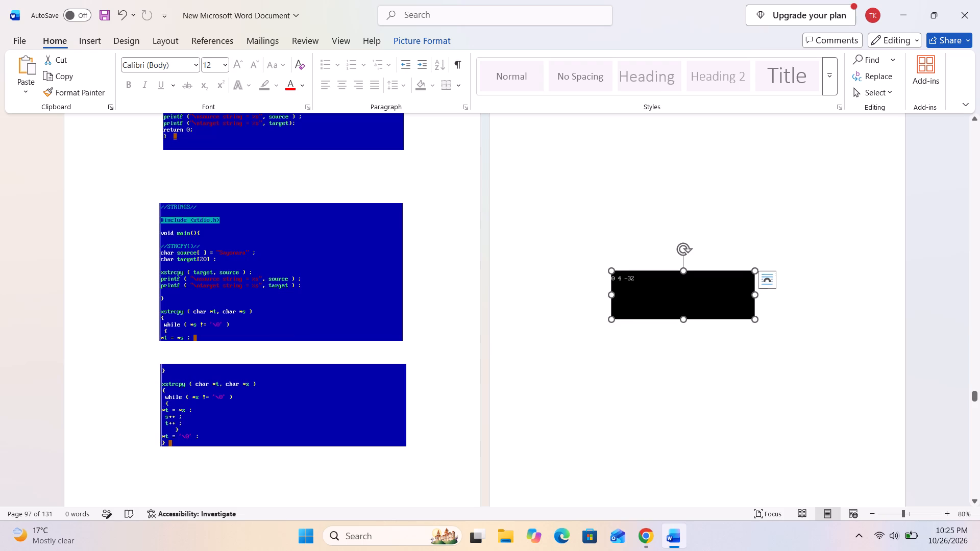
{"action": "left_click_drag", "start_coordinate": [652, 283], "coordinate": [604, 219]}
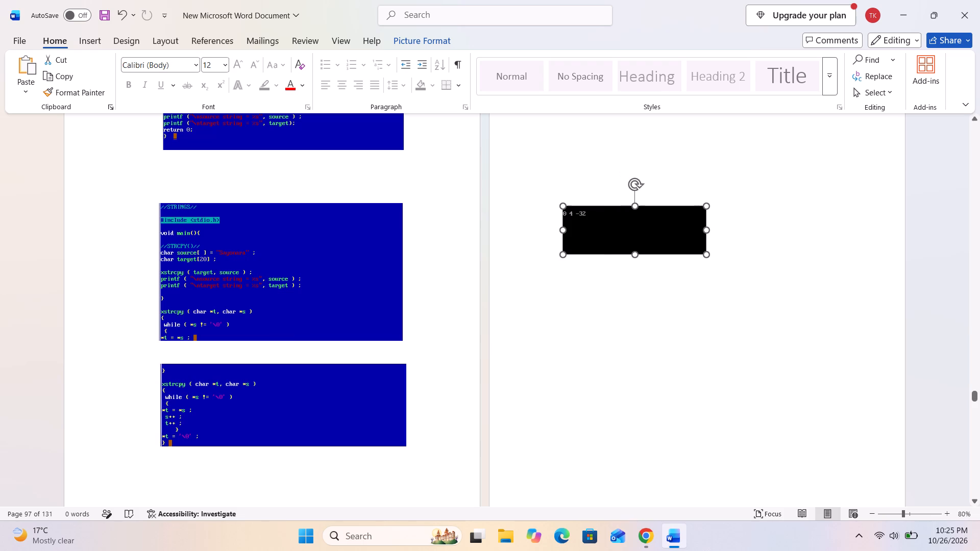
{"action": "left_click_drag", "start_coordinate": [604, 219], "coordinate": [605, 219]}
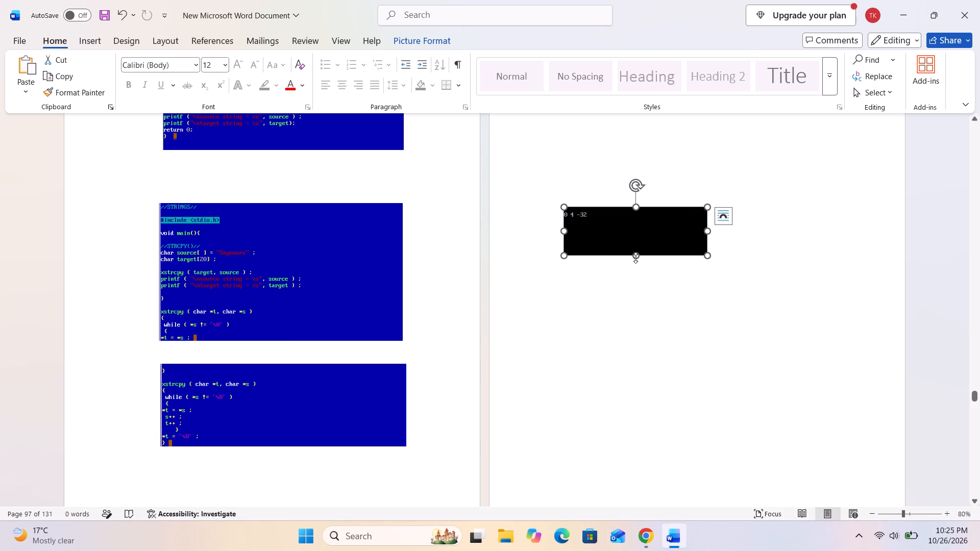
{"action": "left_click_drag", "start_coordinate": [635, 258], "coordinate": [637, 311]}
{"action": "left_click_drag", "start_coordinate": [708, 260], "coordinate": [767, 261]}
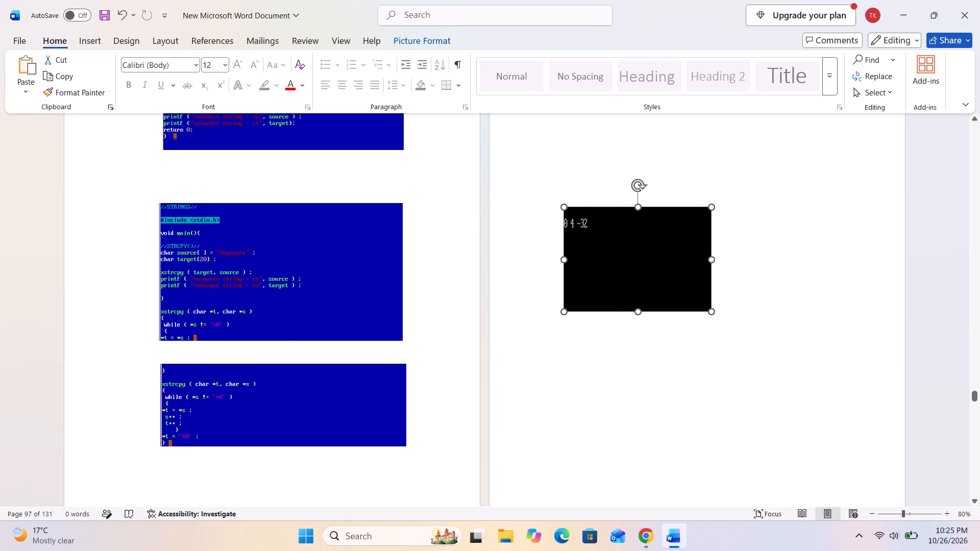
{"action": "left_click_drag", "start_coordinate": [767, 261], "coordinate": [792, 262]}
Widen the "STRCAT()" code picture on page 99 by extending its right edge.
{"action": "scroll", "coordinate": [291, 336], "scroll_direction": "down", "scroll_amount": 9}
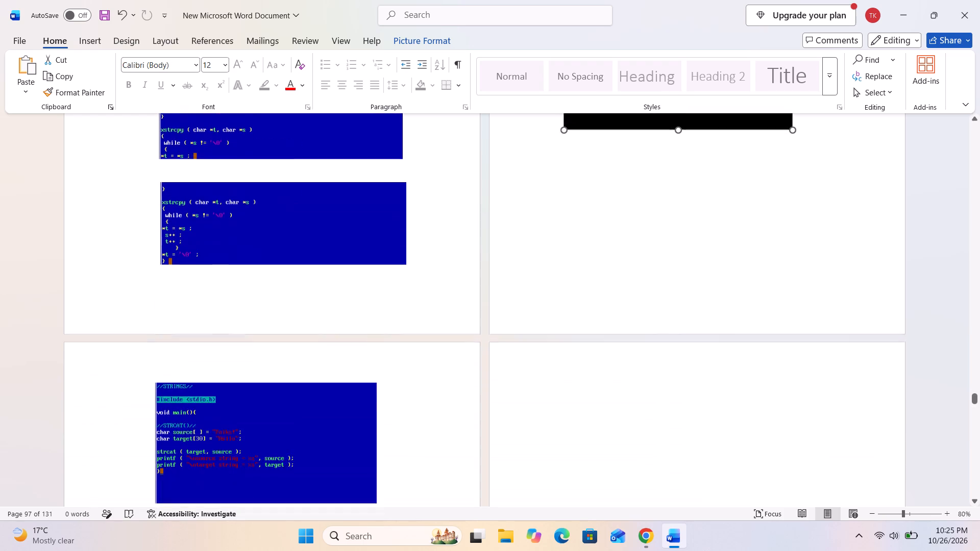
{"action": "scroll", "coordinate": [290, 336], "scroll_direction": "down", "scroll_amount": 6}
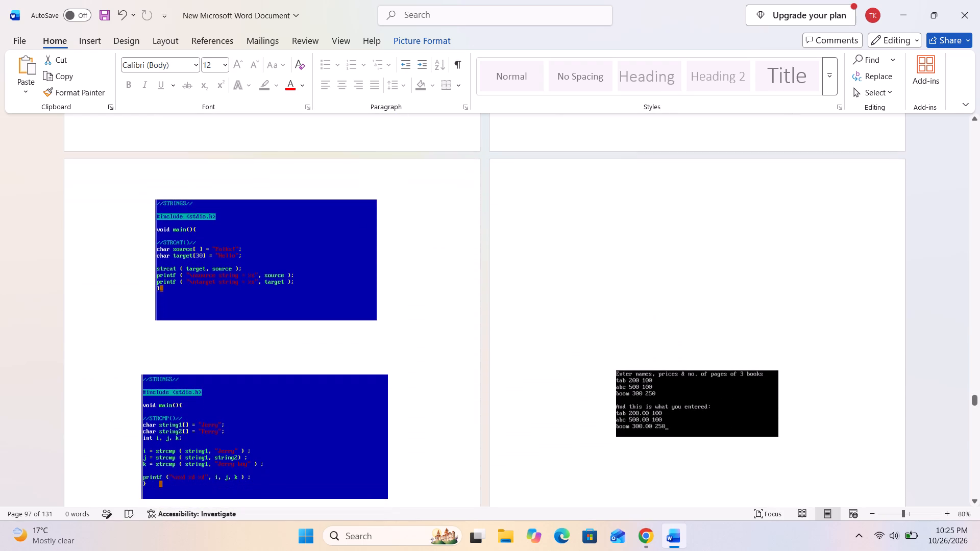
{"action": "left_click", "coordinate": [298, 296]}
{"action": "left_click_drag", "start_coordinate": [378, 258], "coordinate": [401, 271]}
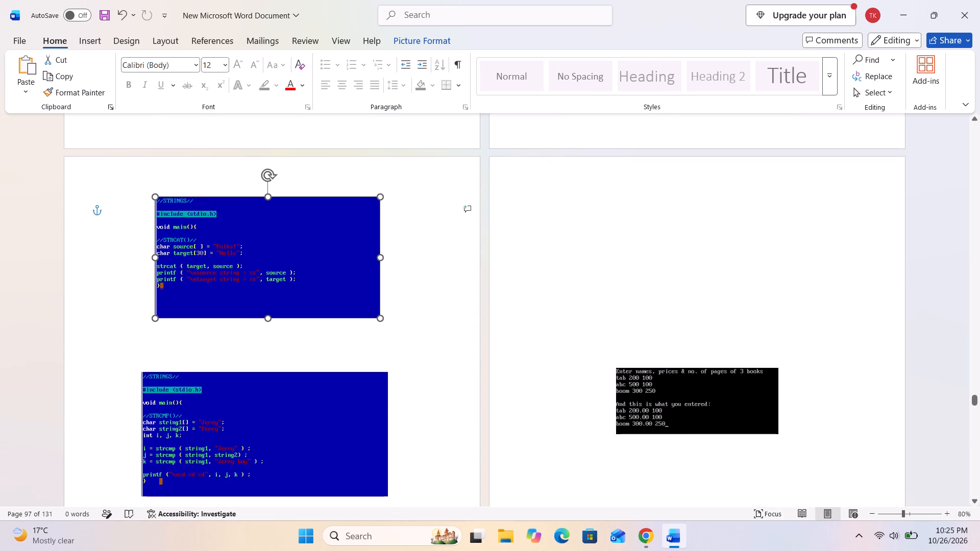
{"action": "left_click_drag", "start_coordinate": [401, 271], "coordinate": [406, 274]}
Fit the side edges of the "STRCMP()" code picture on page 99 to the picture above and move it down.
{"action": "left_click", "coordinate": [208, 432]}
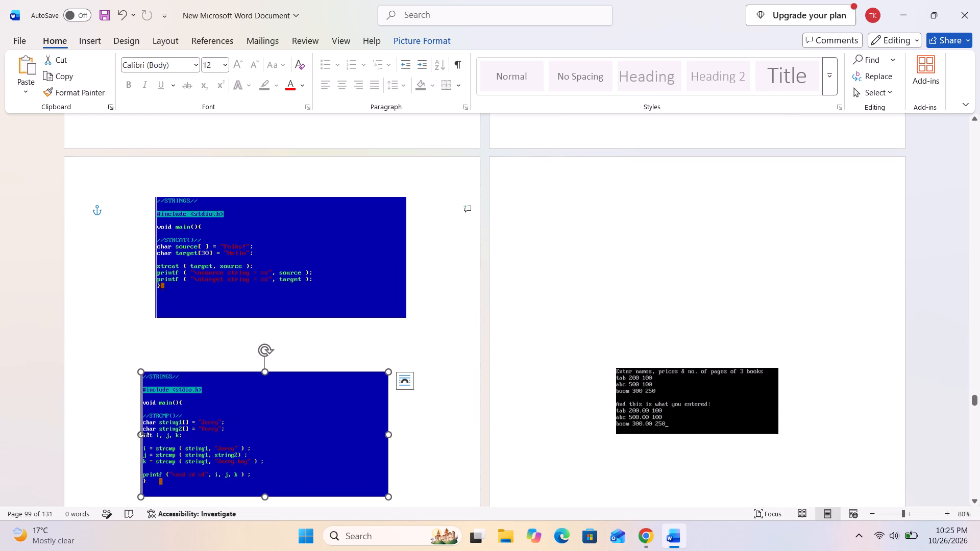
{"action": "left_click_drag", "start_coordinate": [143, 433], "coordinate": [157, 316]}
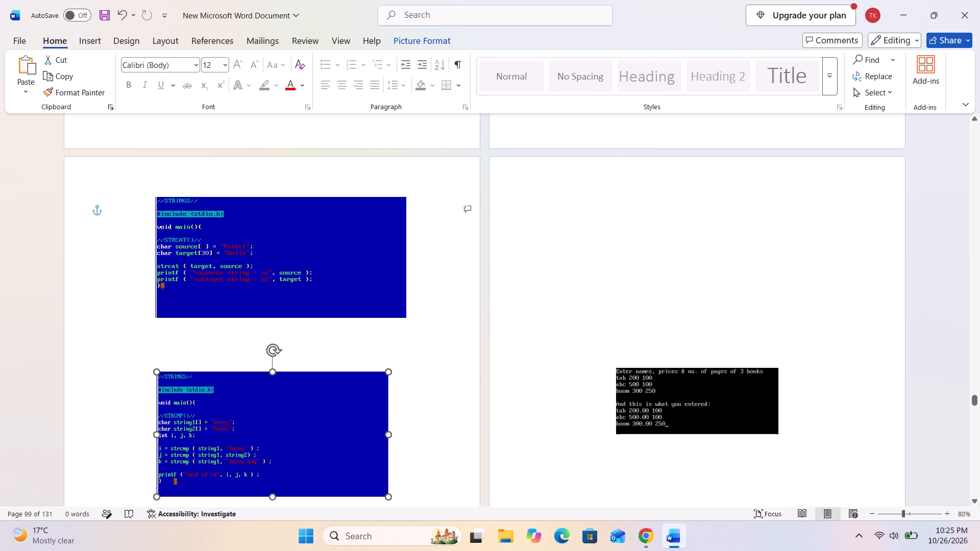
{"action": "left_click_drag", "start_coordinate": [157, 316], "coordinate": [156, 316]}
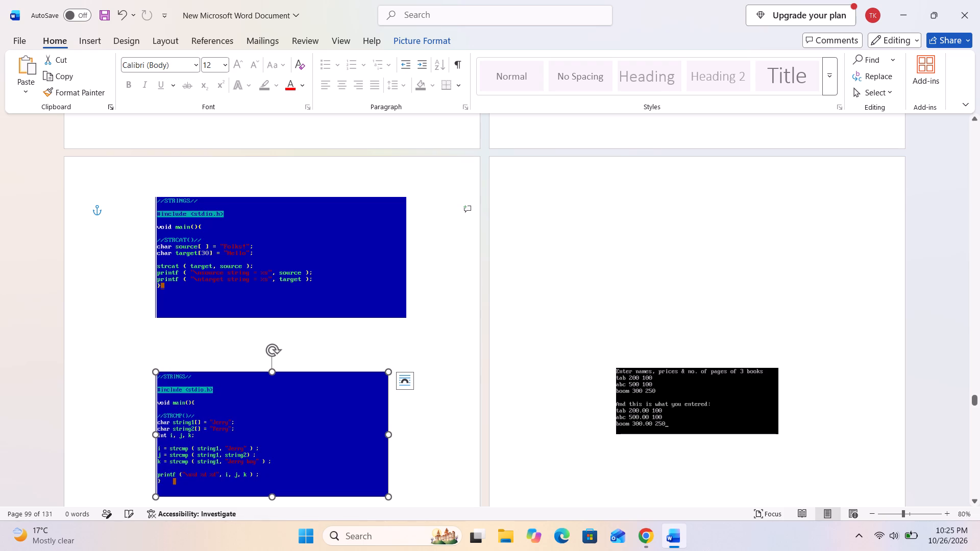
{"action": "left_click", "coordinate": [387, 430]}
{"action": "left_click_drag", "start_coordinate": [389, 434], "coordinate": [406, 320]}
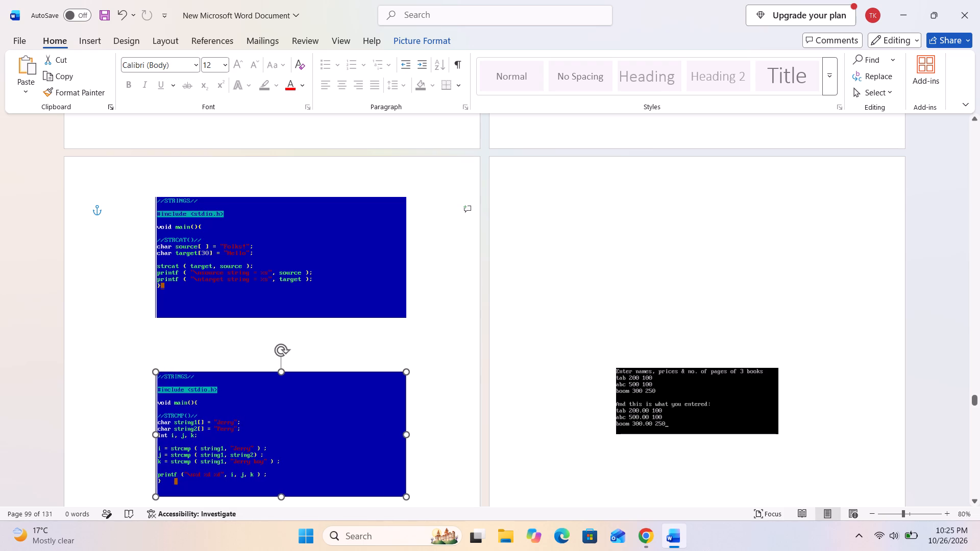
{"action": "left_click_drag", "start_coordinate": [406, 320], "coordinate": [406, 320]}
{"action": "scroll", "coordinate": [389, 363], "scroll_direction": "down", "scroll_amount": 8}
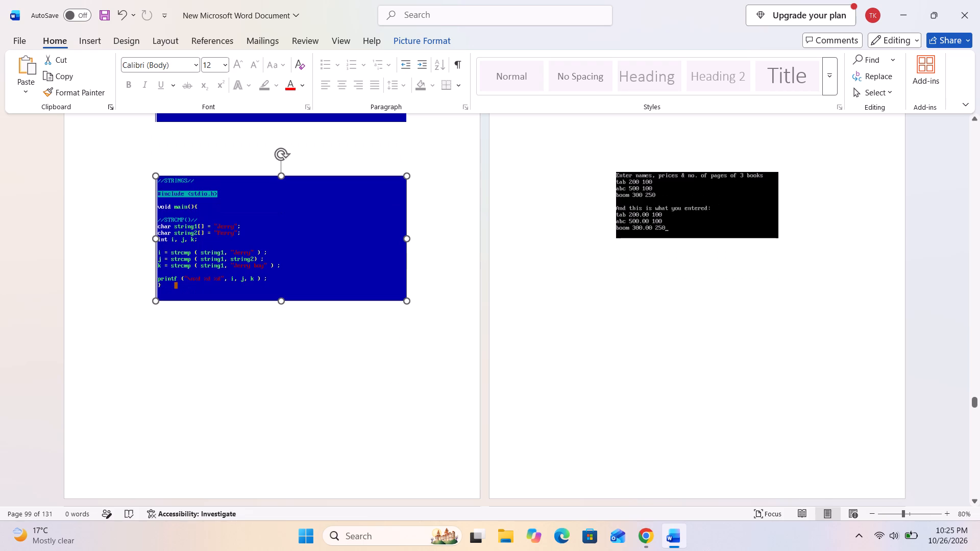
{"action": "left_click_drag", "start_coordinate": [277, 253], "coordinate": [278, 322]}
Move the "source string = Folks!" output picture on page 98 left and down, match its side edges to the picture below, and increase its height.
{"action": "scroll", "coordinate": [277, 319], "scroll_direction": "up", "scroll_amount": 4}
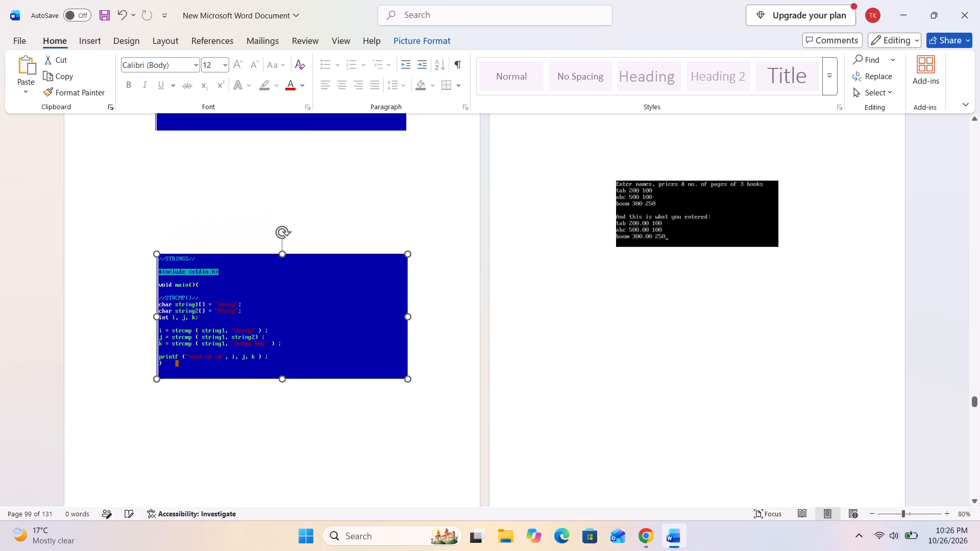
{"action": "scroll", "coordinate": [279, 205], "scroll_direction": "up", "scroll_amount": 5}
{"action": "scroll", "coordinate": [280, 220], "scroll_direction": "up", "scroll_amount": 16}
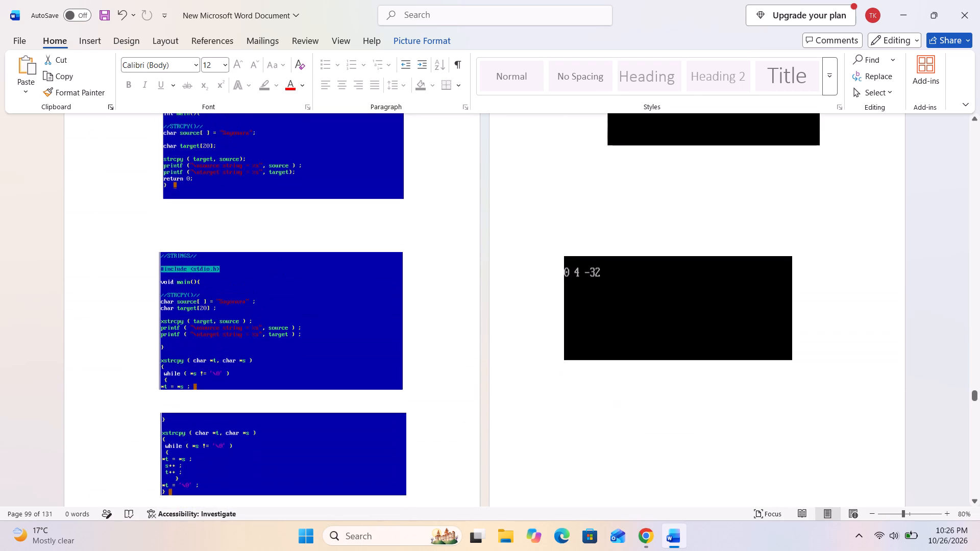
{"action": "scroll", "coordinate": [281, 227], "scroll_direction": "up", "scroll_amount": 4}
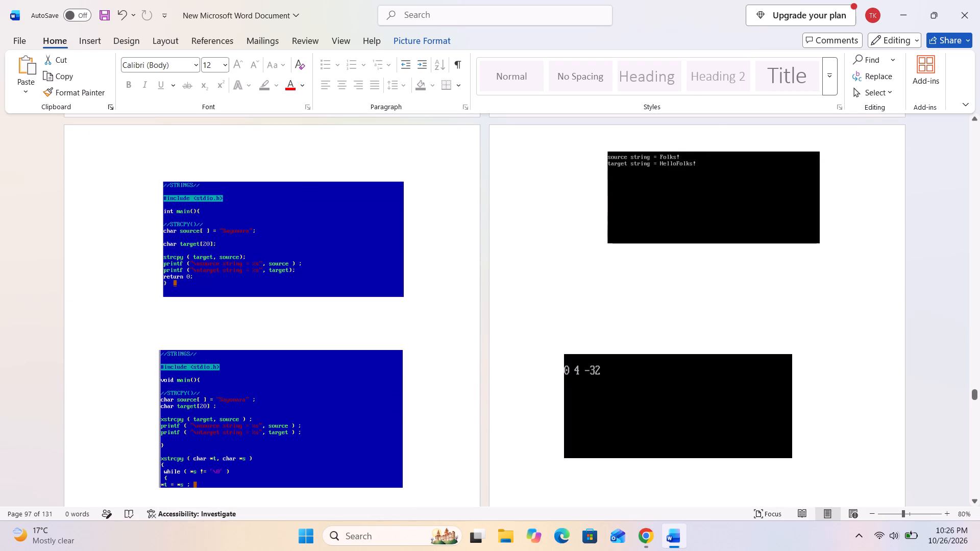
{"action": "left_click_drag", "start_coordinate": [687, 213], "coordinate": [633, 250]}
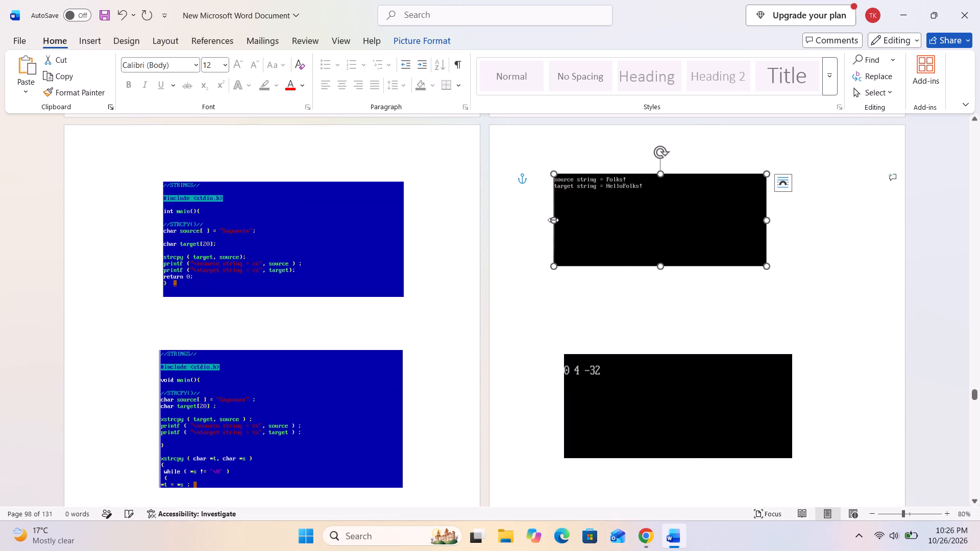
{"action": "left_click_drag", "start_coordinate": [553, 220], "coordinate": [563, 358]}
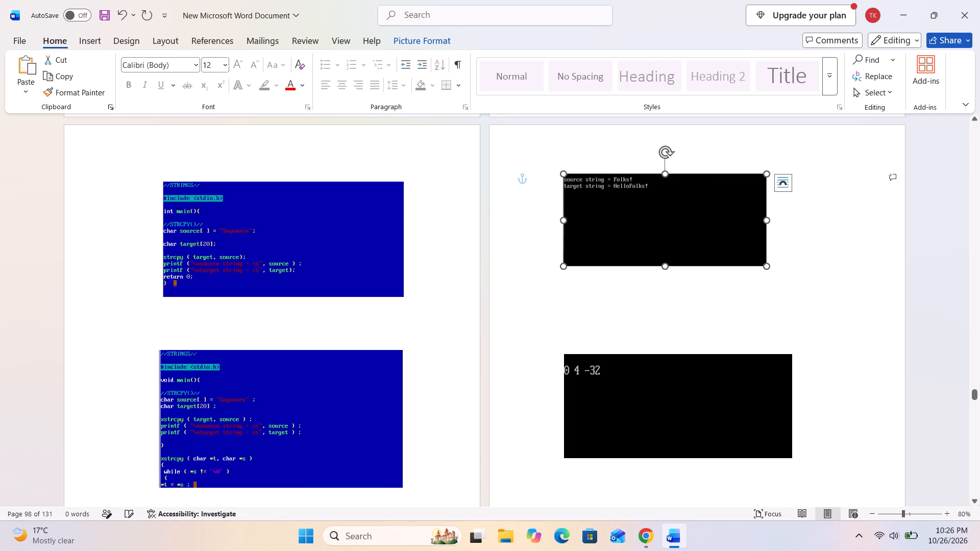
{"action": "left_click_drag", "start_coordinate": [768, 219], "coordinate": [801, 340]}
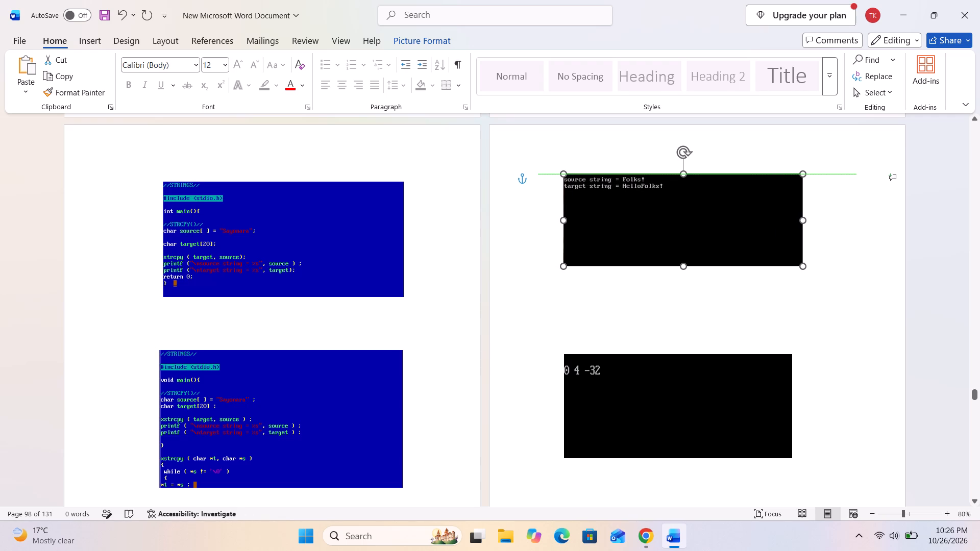
{"action": "left_click_drag", "start_coordinate": [801, 340], "coordinate": [792, 363]}
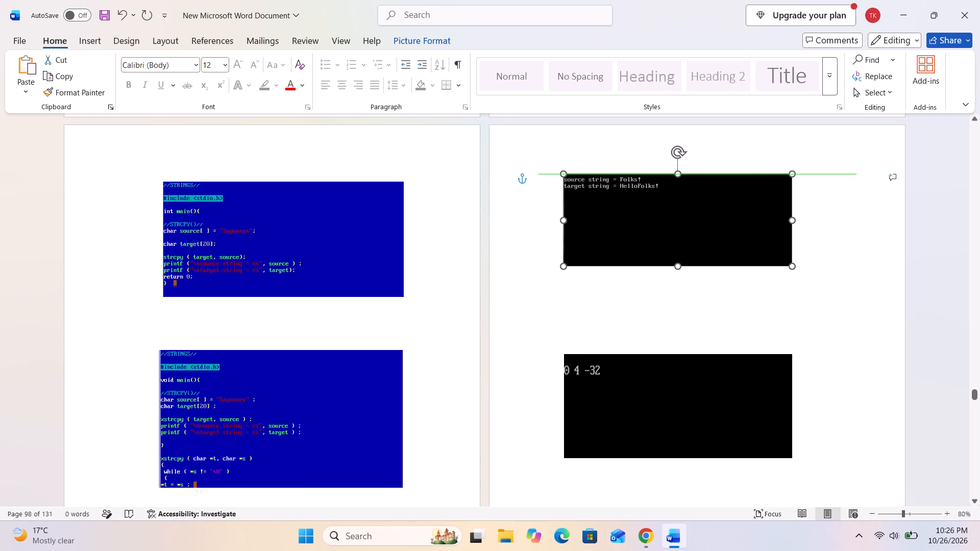
{"action": "left_click_drag", "start_coordinate": [792, 363], "coordinate": [793, 363]}
{"action": "left_click_drag", "start_coordinate": [679, 269], "coordinate": [680, 284]}
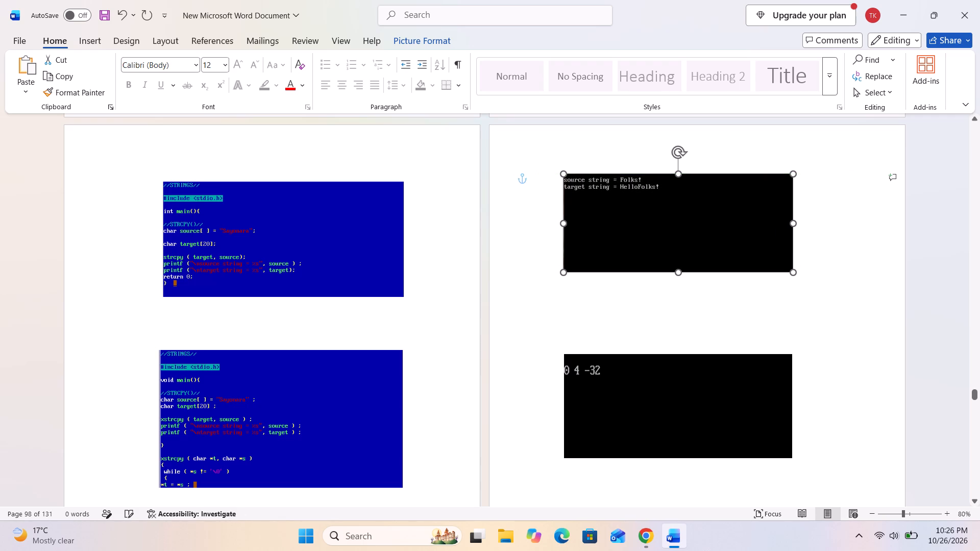
Move the "0 4 -32" output picture on page 98 down to widen the gap below the picture above.
{"action": "scroll", "coordinate": [675, 285], "scroll_direction": "down", "scroll_amount": 7}
{"action": "left_click_drag", "start_coordinate": [651, 239], "coordinate": [653, 295]}
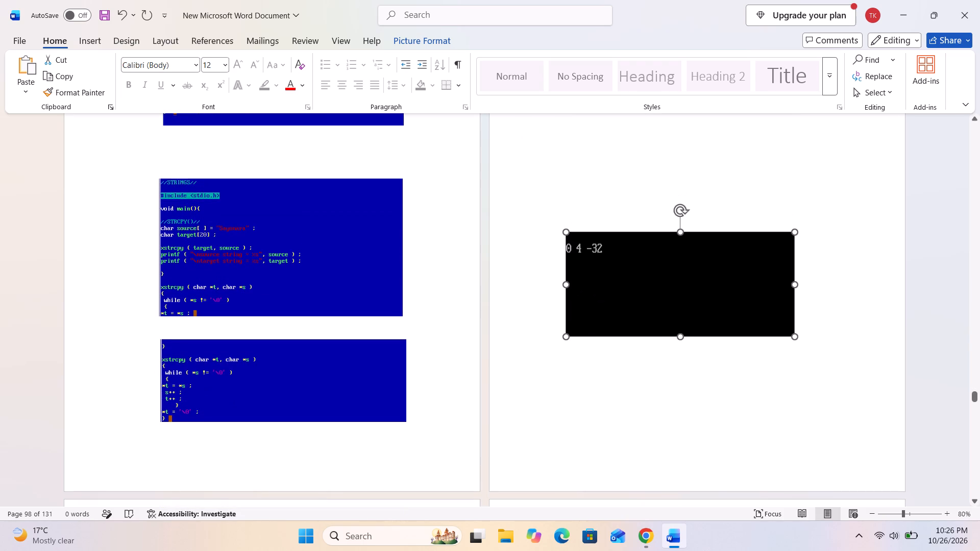
{"action": "left_click_drag", "start_coordinate": [653, 295], "coordinate": [649, 309]}
{"action": "scroll", "coordinate": [652, 288], "scroll_direction": "up", "scroll_amount": 9}
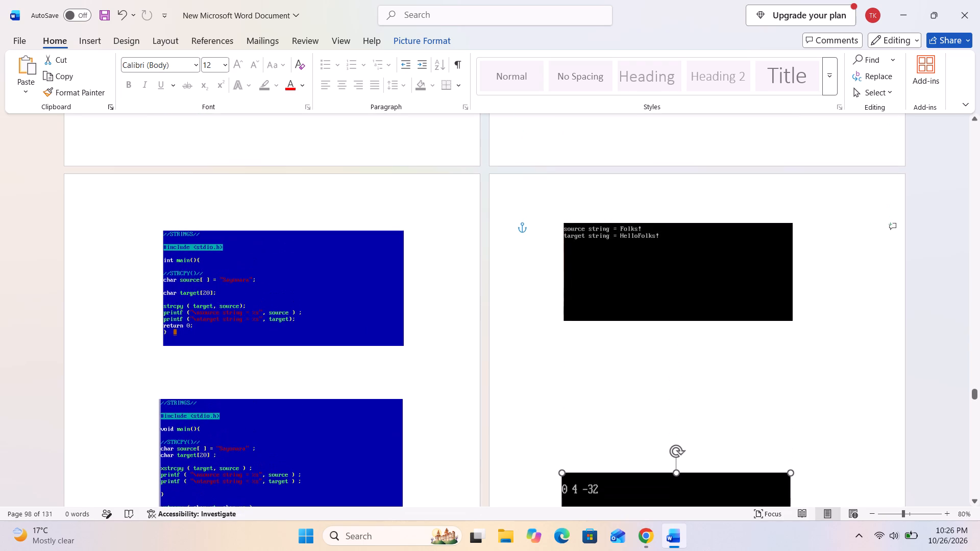
Enlarge the "Enter names, prices" output picture on page 100 by extending its left, bottom and right edges.
{"action": "scroll", "coordinate": [652, 287], "scroll_direction": "down", "scroll_amount": 2}
{"action": "scroll", "coordinate": [667, 393], "scroll_direction": "down", "scroll_amount": 17}
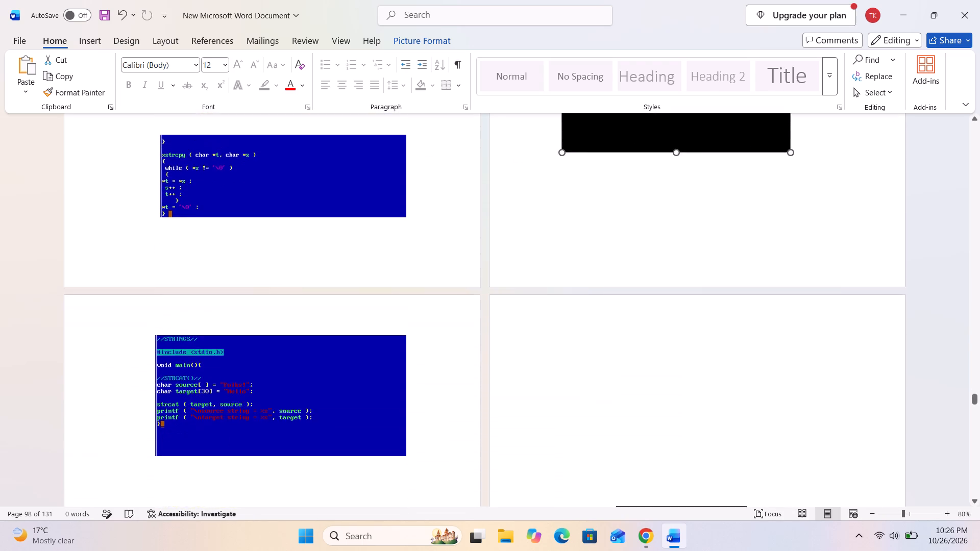
{"action": "scroll", "coordinate": [554, 337], "scroll_direction": "down", "scroll_amount": 10}
{"action": "left_click", "coordinate": [661, 257]}
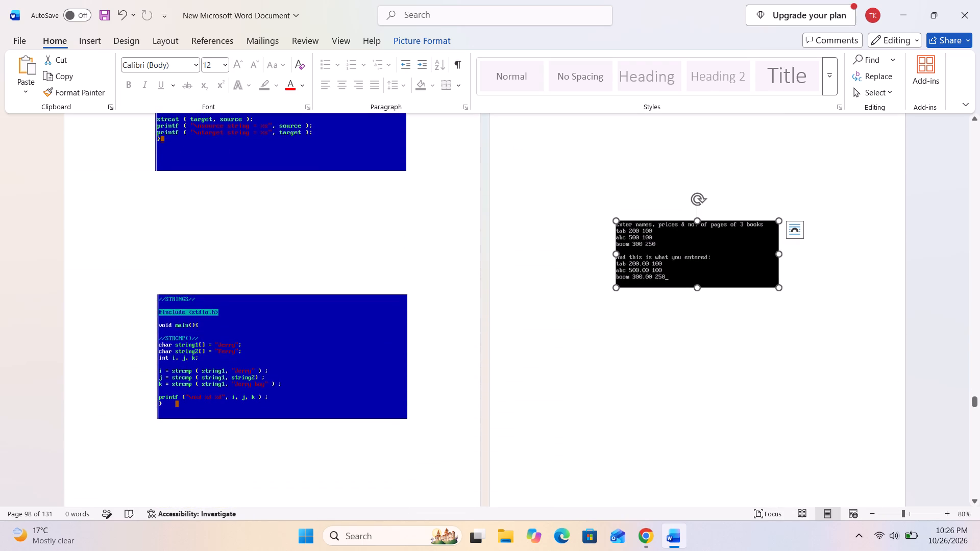
{"action": "left_click_drag", "start_coordinate": [613, 253], "coordinate": [550, 263]}
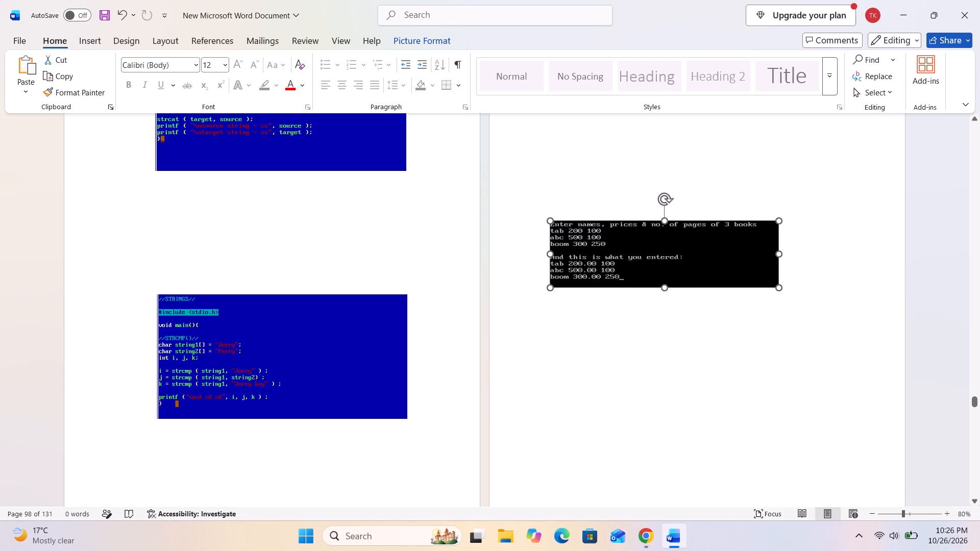
{"action": "left_click_drag", "start_coordinate": [663, 288], "coordinate": [672, 344]}
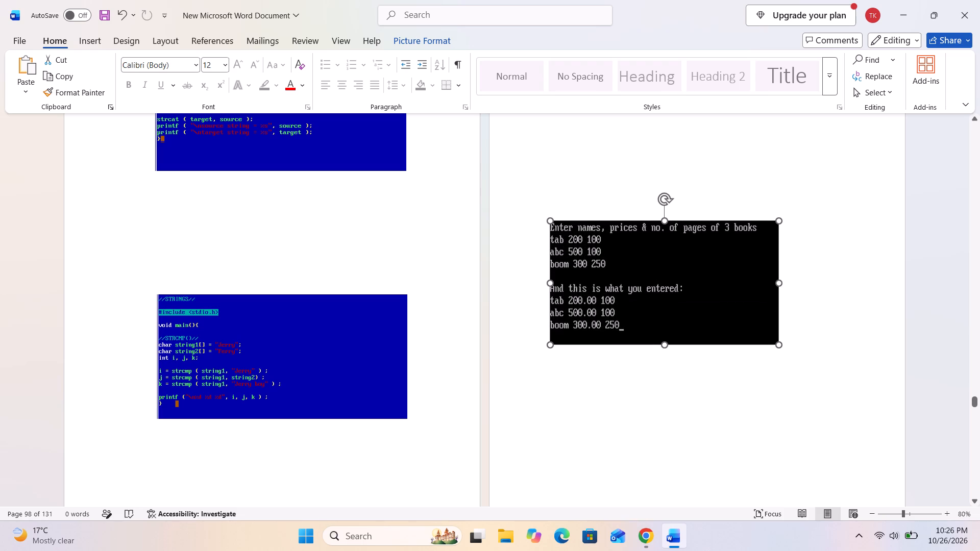
{"action": "left_click_drag", "start_coordinate": [778, 280], "coordinate": [801, 289]}
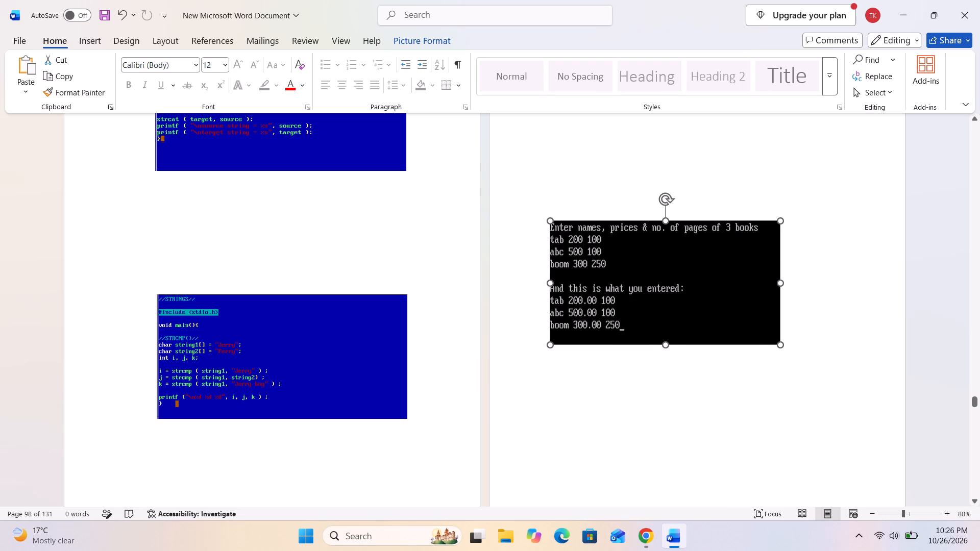
{"action": "left_click_drag", "start_coordinate": [801, 289], "coordinate": [812, 290]}
Move the top "STRUCTURE" code picture on page 101 right, toward the middle of the page.
{"action": "scroll", "coordinate": [527, 338], "scroll_direction": "down", "scroll_amount": 16}
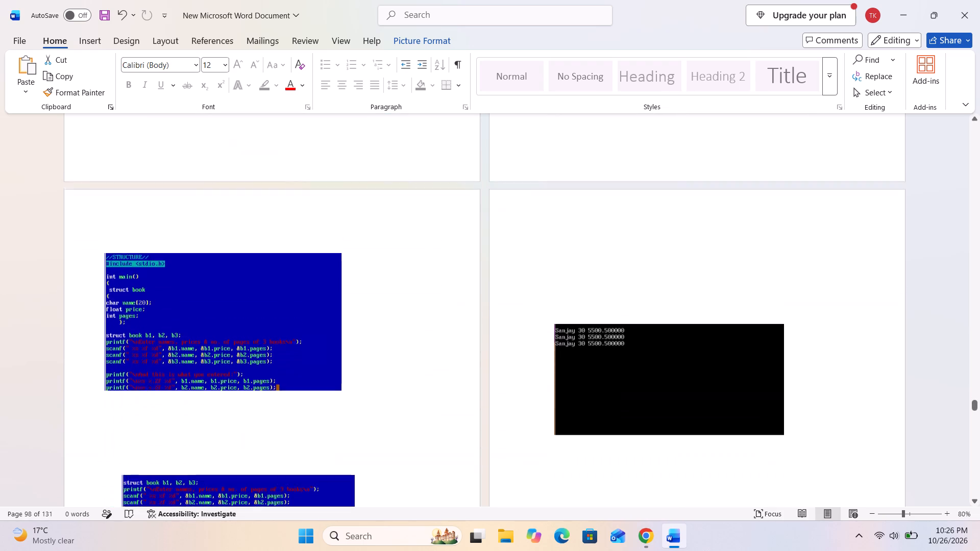
{"action": "scroll", "coordinate": [381, 303], "scroll_direction": "down", "scroll_amount": 3}
{"action": "left_click", "coordinate": [250, 233]}
{"action": "left_click_drag", "start_coordinate": [250, 250], "coordinate": [303, 252]}
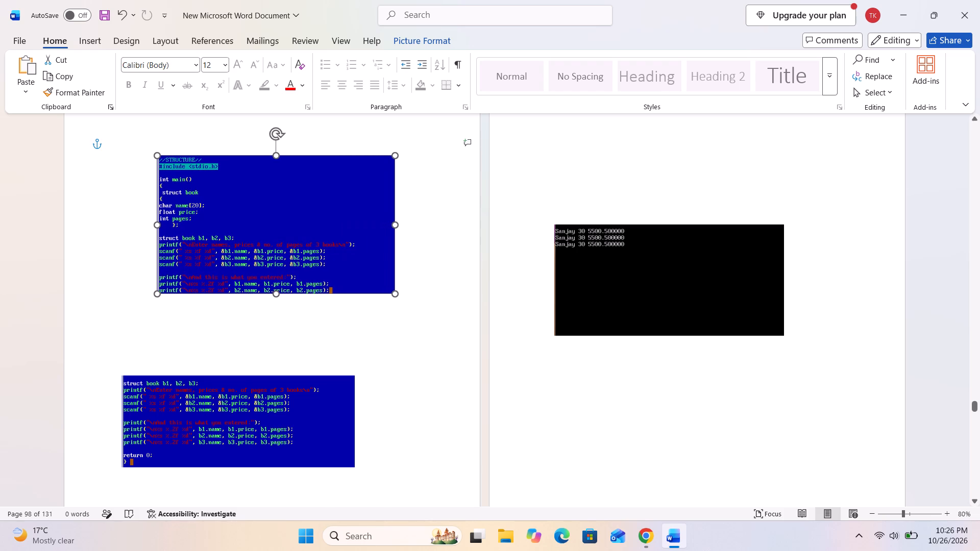
{"action": "left_click_drag", "start_coordinate": [303, 252], "coordinate": [293, 250]}
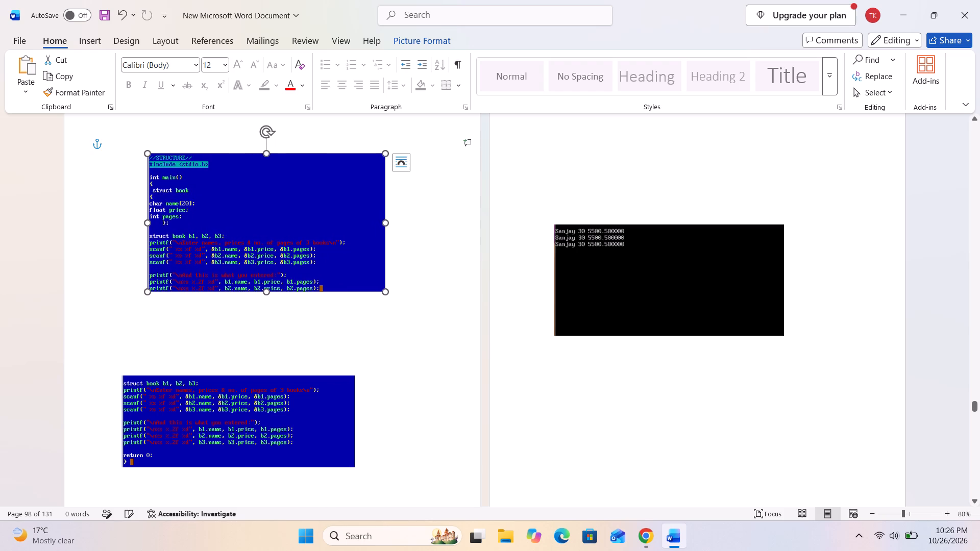
Fit the side edges of the lower "struct book" code picture on page 101 to the picture above and extend its top edge upward.
{"action": "left_click_drag", "start_coordinate": [243, 411], "coordinate": [269, 397]}
{"action": "left_click_drag", "start_coordinate": [126, 418], "coordinate": [139, 347]}
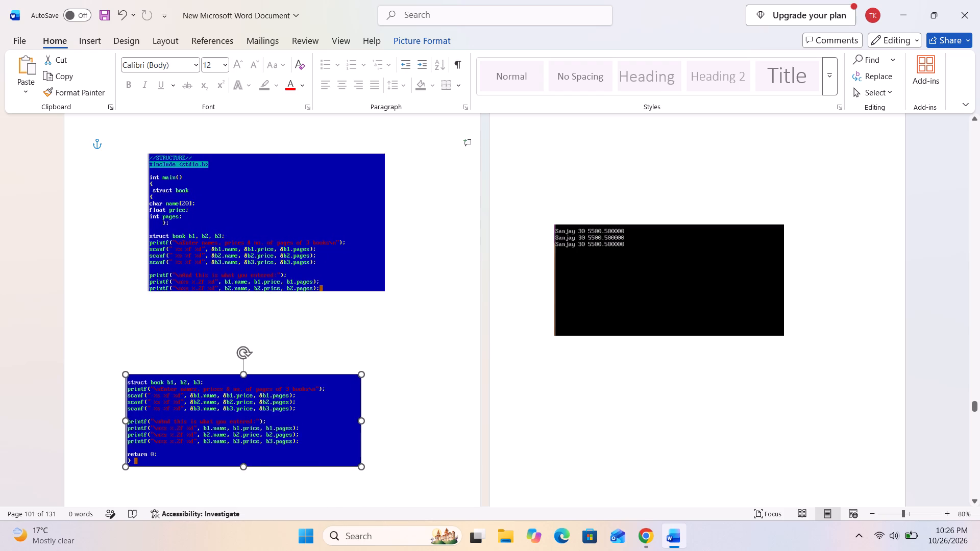
{"action": "left_click_drag", "start_coordinate": [139, 347], "coordinate": [149, 290]}
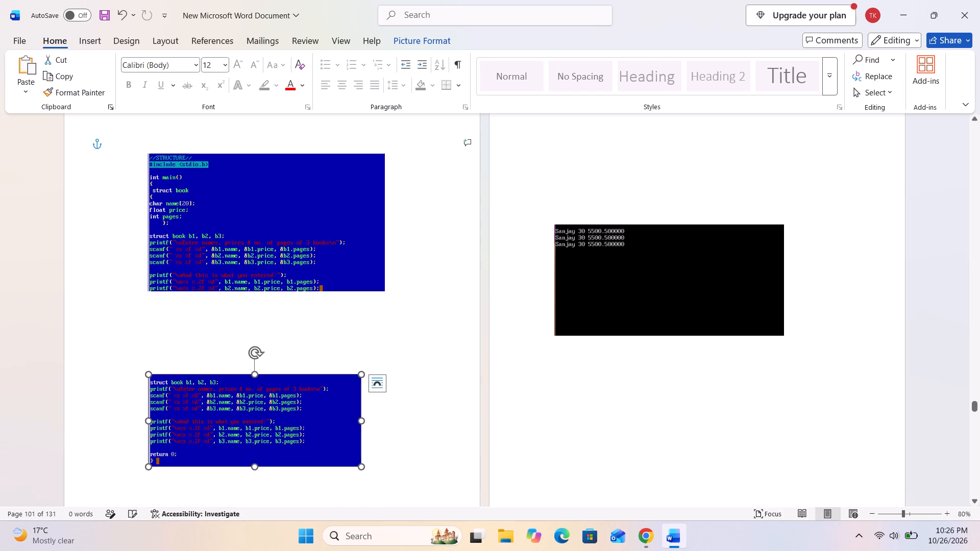
{"action": "left_click_drag", "start_coordinate": [359, 424], "coordinate": [386, 291]}
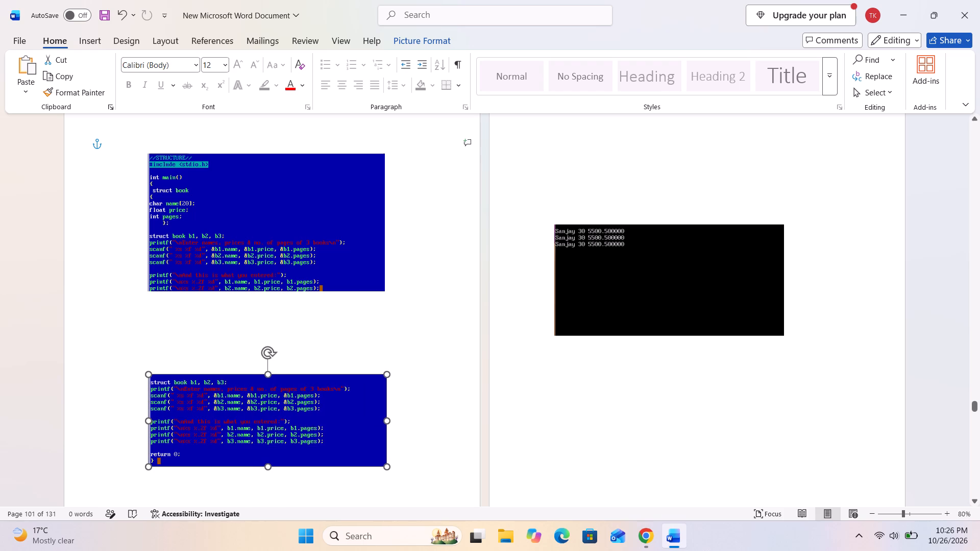
{"action": "left_click_drag", "start_coordinate": [386, 291], "coordinate": [385, 290]}
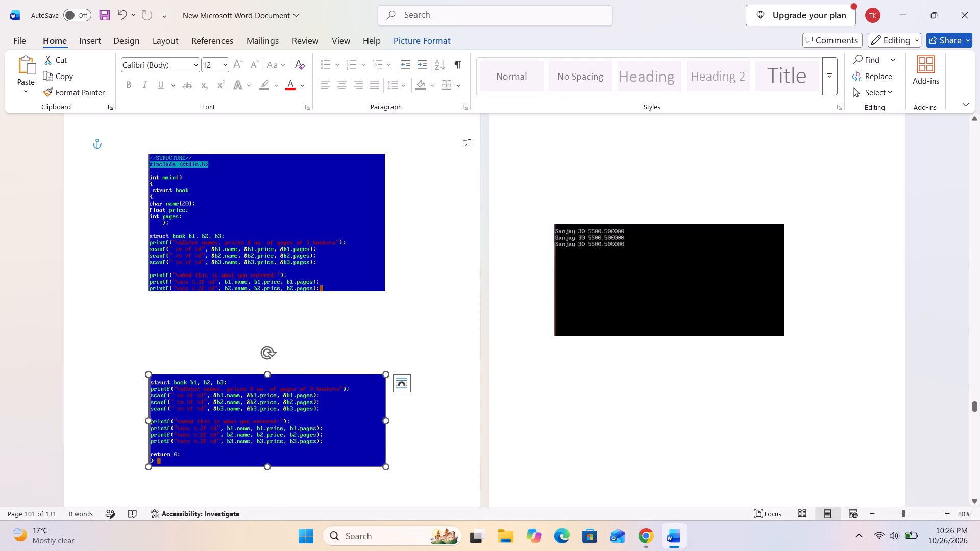
{"action": "left_click_drag", "start_coordinate": [267, 376], "coordinate": [267, 354]}
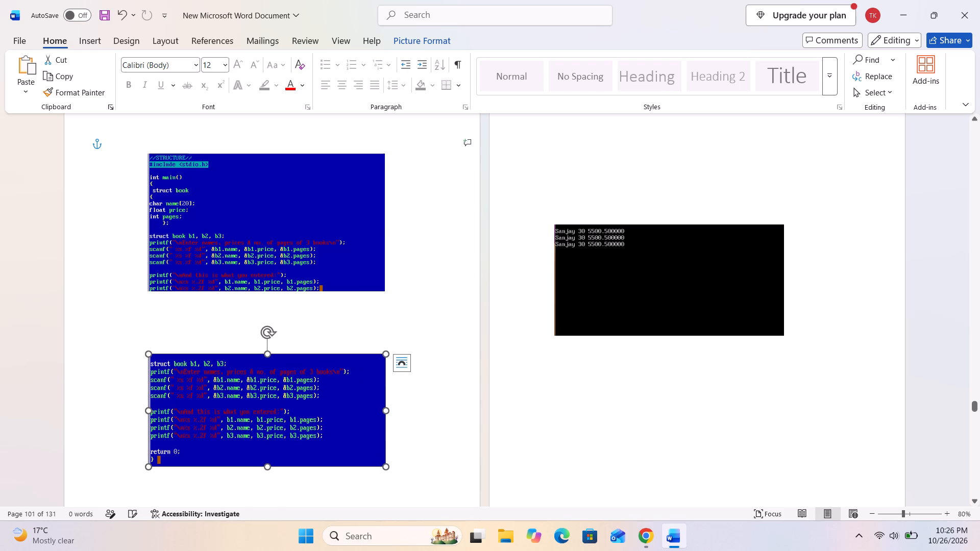
Widen the "Sanjay 30 5500.500000" output picture on page 102 at its left edge, move it right, and extend its bottom edge.
{"action": "left_click", "coordinate": [605, 299]}
{"action": "left_click_drag", "start_coordinate": [556, 281], "coordinate": [548, 283]}
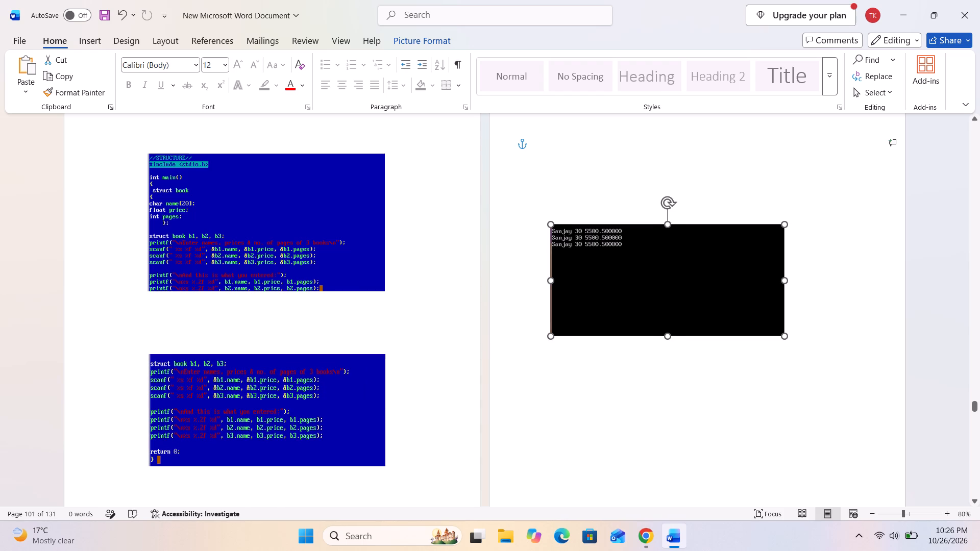
{"action": "left_click_drag", "start_coordinate": [548, 283], "coordinate": [543, 283]}
{"action": "left_click_drag", "start_coordinate": [669, 300], "coordinate": [689, 297]}
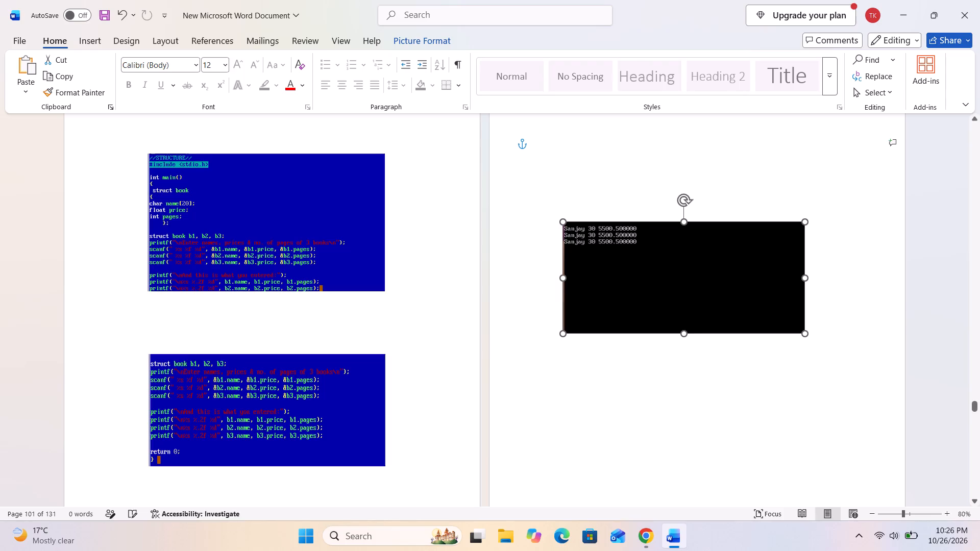
{"action": "left_click_drag", "start_coordinate": [683, 336], "coordinate": [684, 362]}
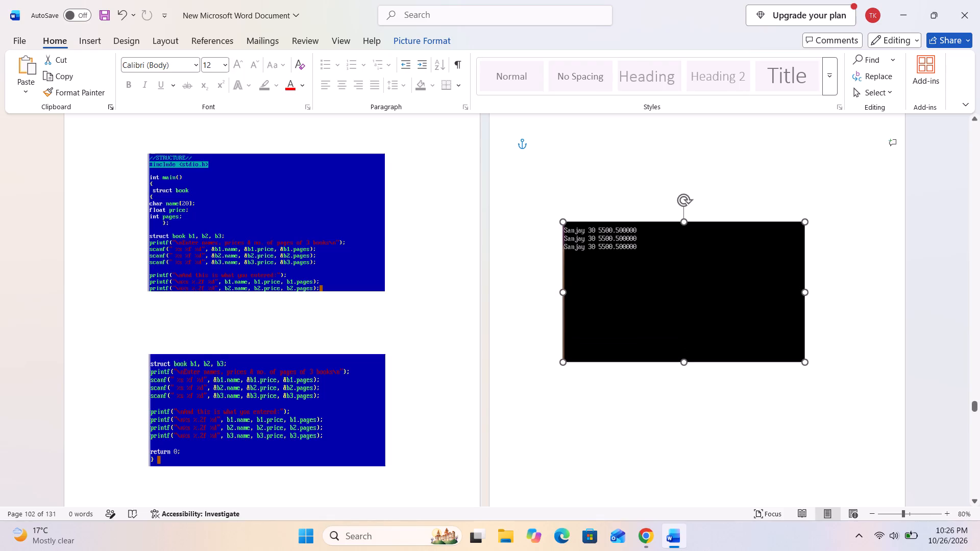
Move the top "STRUCTURE" code picture on page 103 right and slightly up.
{"action": "scroll", "coordinate": [619, 338], "scroll_direction": "down", "scroll_amount": 20}
{"action": "scroll", "coordinate": [619, 338], "scroll_direction": "down", "scroll_amount": 6}
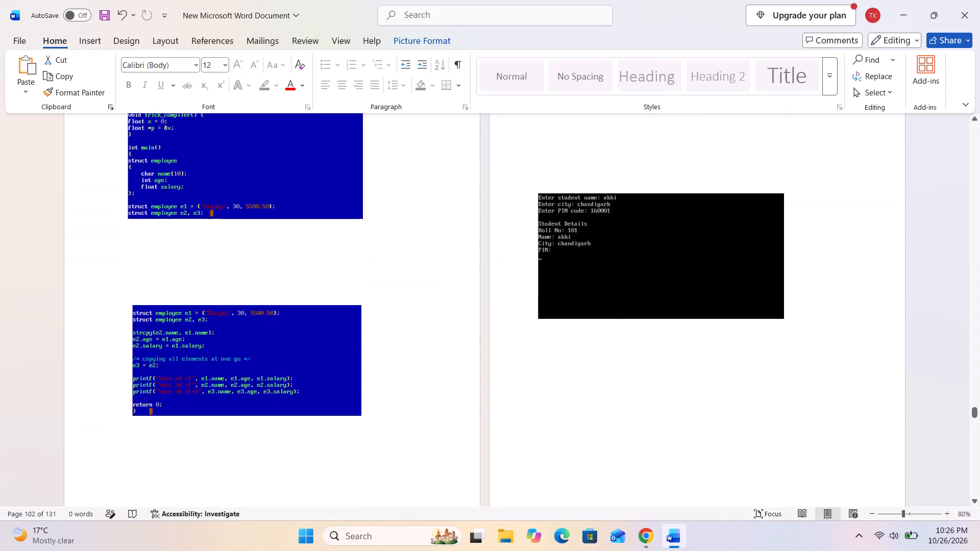
{"action": "scroll", "coordinate": [280, 191], "scroll_direction": "up", "scroll_amount": 4}
{"action": "left_click_drag", "start_coordinate": [265, 238], "coordinate": [289, 237]}
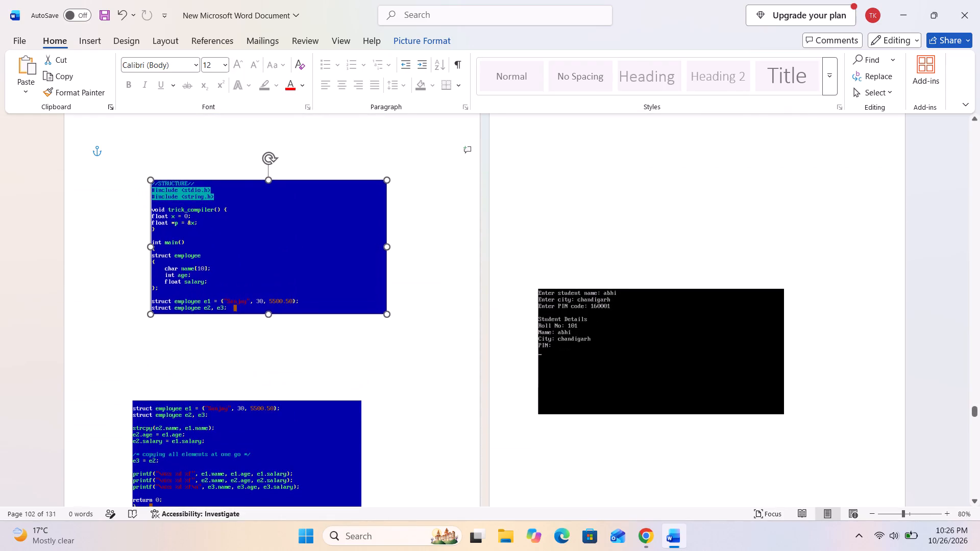
{"action": "left_click_drag", "start_coordinate": [289, 237], "coordinate": [288, 228]}
Move the lower "struct employee" code picture on page 103 right and up, and fit its side edges to the picture above.
{"action": "left_click_drag", "start_coordinate": [235, 432], "coordinate": [255, 414]}
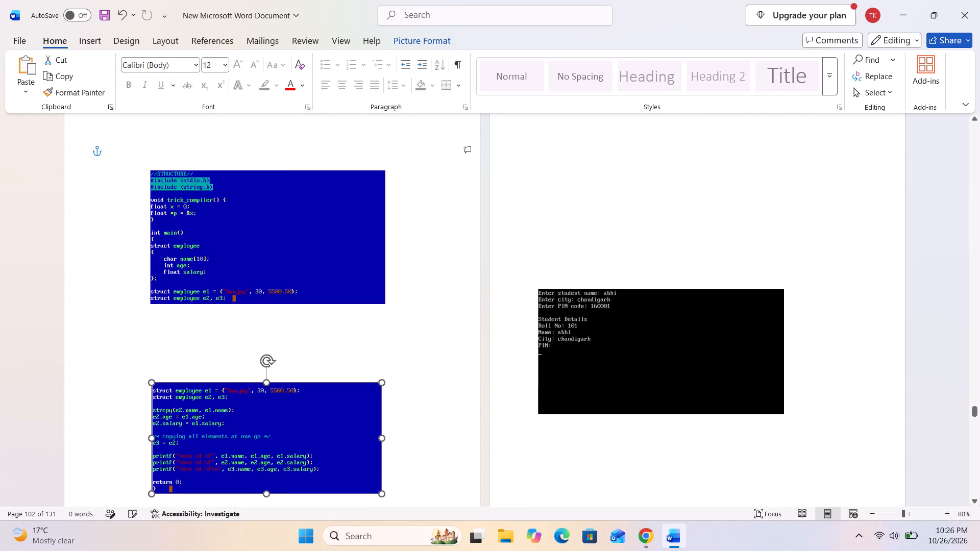
{"action": "left_click_drag", "start_coordinate": [381, 437], "coordinate": [386, 305]}
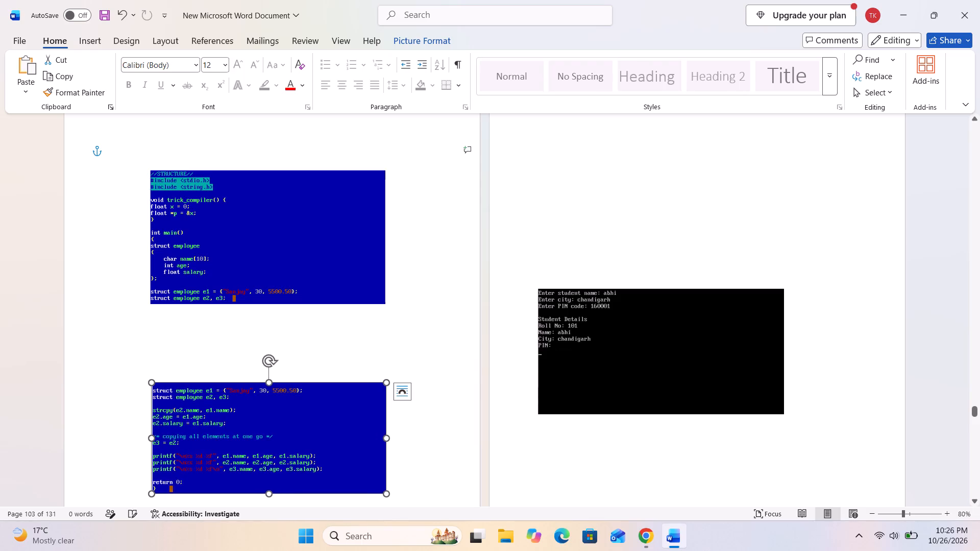
{"action": "left_click_drag", "start_coordinate": [151, 437], "coordinate": [152, 303]}
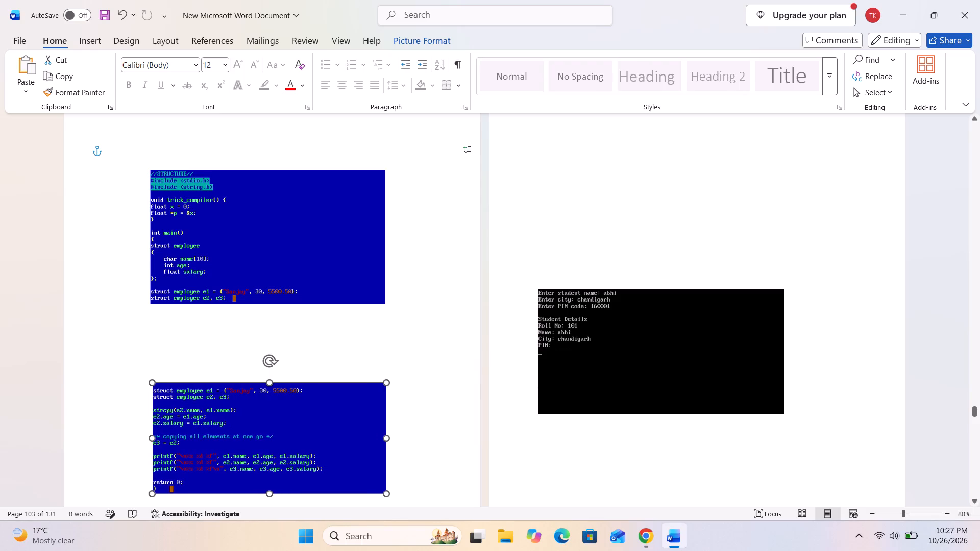
{"action": "left_click_drag", "start_coordinate": [152, 303], "coordinate": [150, 300]}
Move the "Enter student name" output picture on page 104 up, and enlarge it by extending its bottom and right edges.
{"action": "left_click_drag", "start_coordinate": [633, 346], "coordinate": [633, 346]}
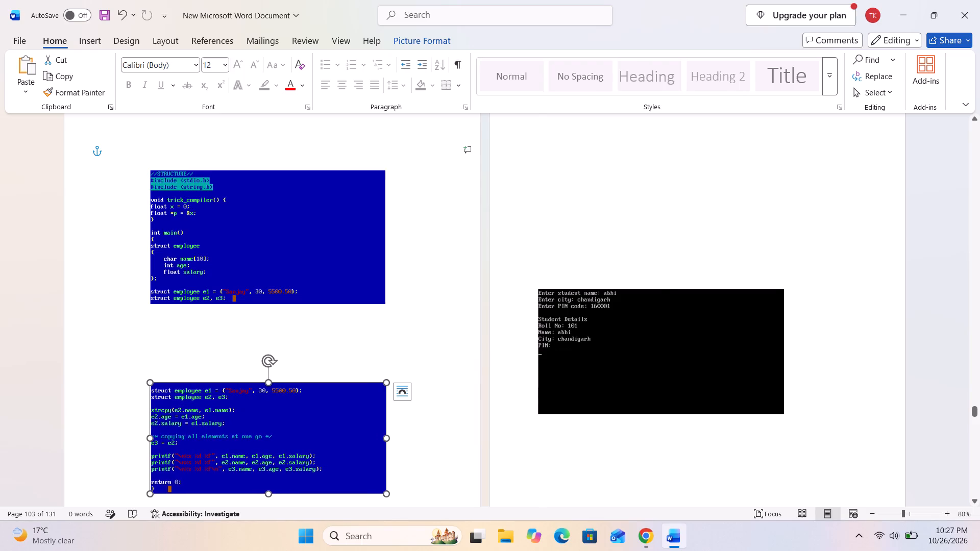
{"action": "left_click_drag", "start_coordinate": [633, 346], "coordinate": [630, 292]}
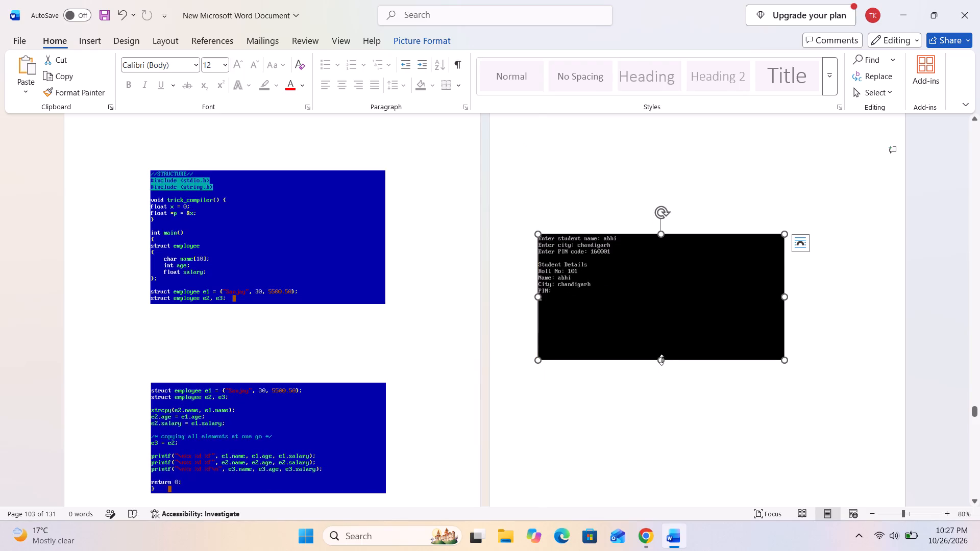
{"action": "left_click_drag", "start_coordinate": [660, 360], "coordinate": [659, 379]}
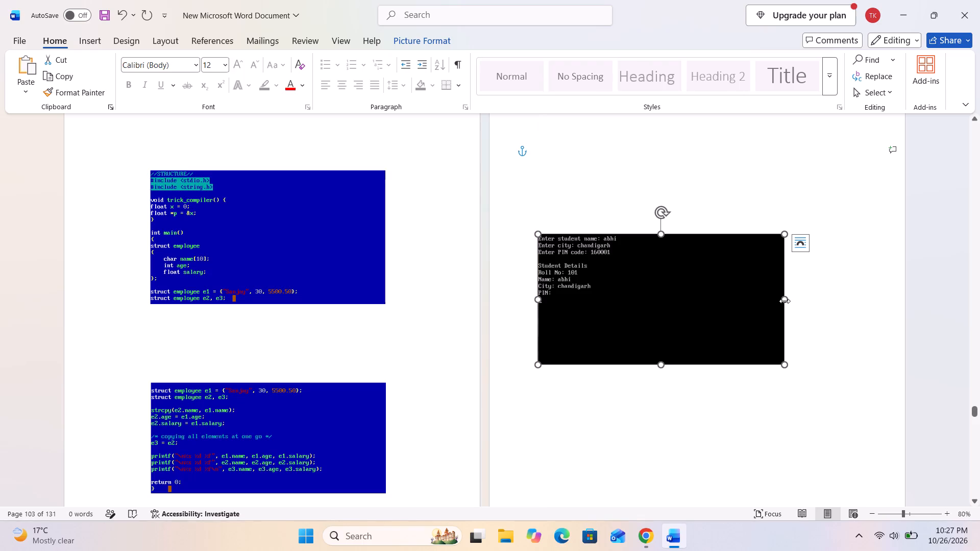
{"action": "left_click_drag", "start_coordinate": [785, 299], "coordinate": [816, 299]}
{"action": "scroll", "coordinate": [511, 328], "scroll_direction": "down", "scroll_amount": 10}
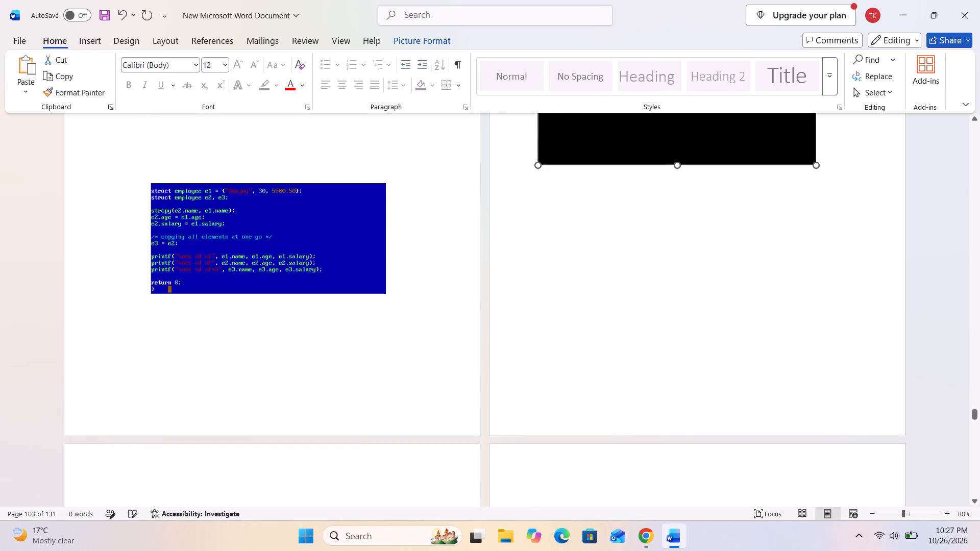
Move the top "STRUCTURE" code picture on page 105 right.
{"action": "scroll", "coordinate": [489, 333], "scroll_direction": "down", "scroll_amount": 10}
{"action": "scroll", "coordinate": [194, 366], "scroll_direction": "down", "scroll_amount": 2}
{"action": "left_click_drag", "start_coordinate": [243, 269], "coordinate": [291, 274]}
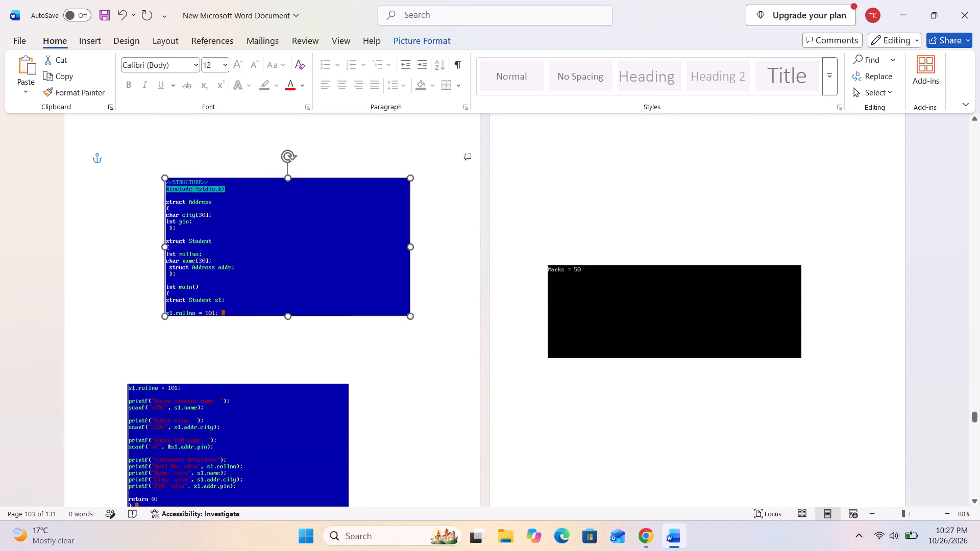
{"action": "left_click_drag", "start_coordinate": [291, 274], "coordinate": [268, 269]}
Move the lower "s1.rollno = 101;" code picture on page 105 right and up, and fit its side edges to the picture above.
{"action": "left_click_drag", "start_coordinate": [229, 446], "coordinate": [258, 430]}
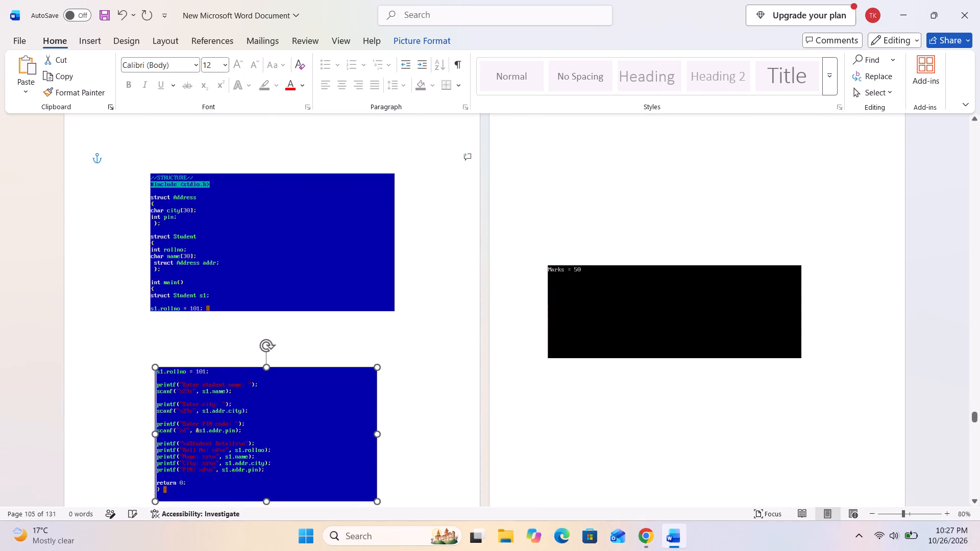
{"action": "left_click_drag", "start_coordinate": [258, 430], "coordinate": [260, 427]}
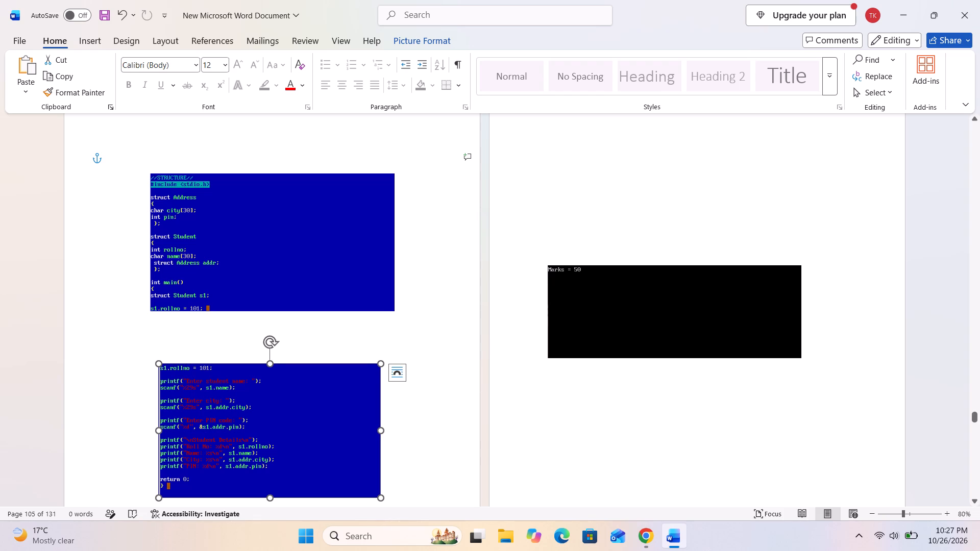
{"action": "left_click_drag", "start_coordinate": [379, 428], "coordinate": [395, 311]}
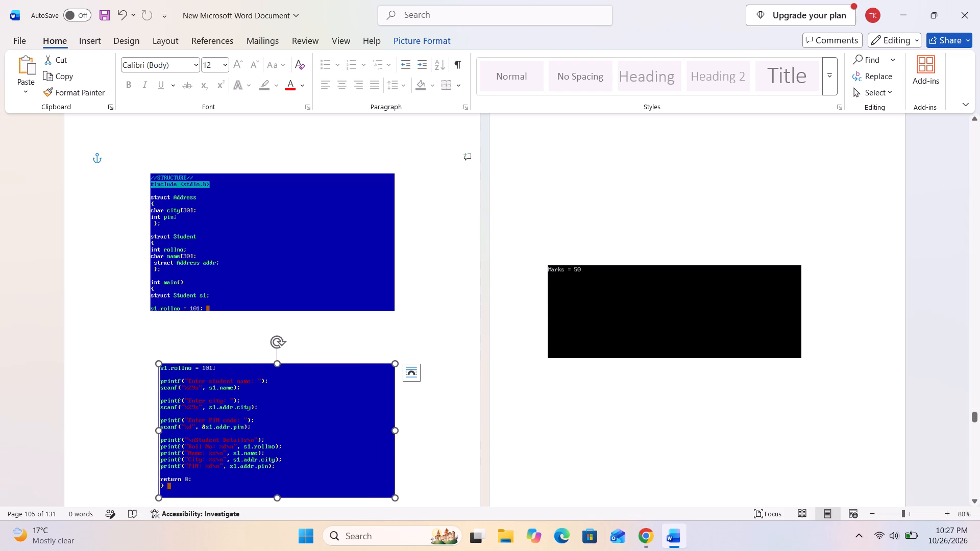
{"action": "left_click_drag", "start_coordinate": [157, 430], "coordinate": [151, 312]}
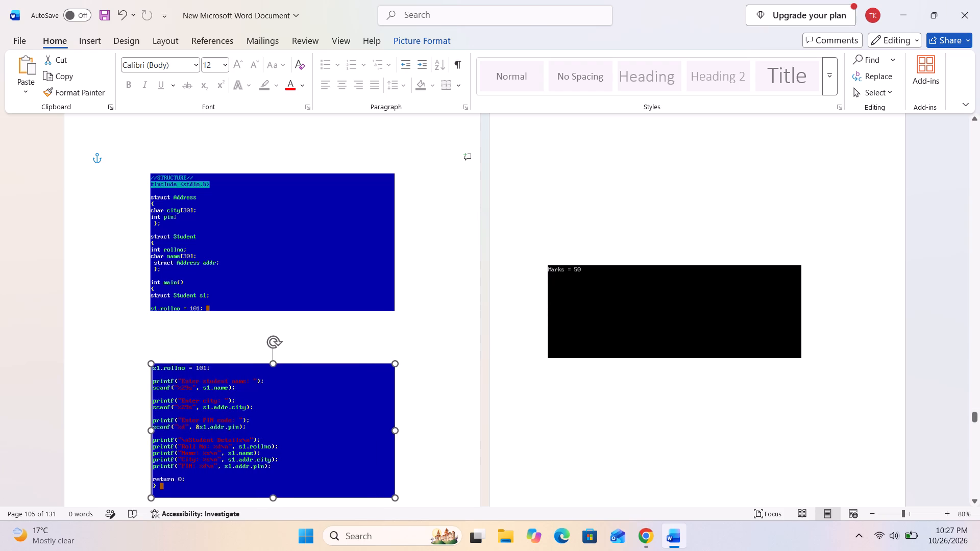
{"action": "left_click_drag", "start_coordinate": [151, 312], "coordinate": [151, 310]}
Extend the bottom edge of the "Marks = 50" output picture on page 106, and move the picture slightly up.
{"action": "left_click", "coordinate": [565, 379]}
{"action": "left_click", "coordinate": [605, 331]}
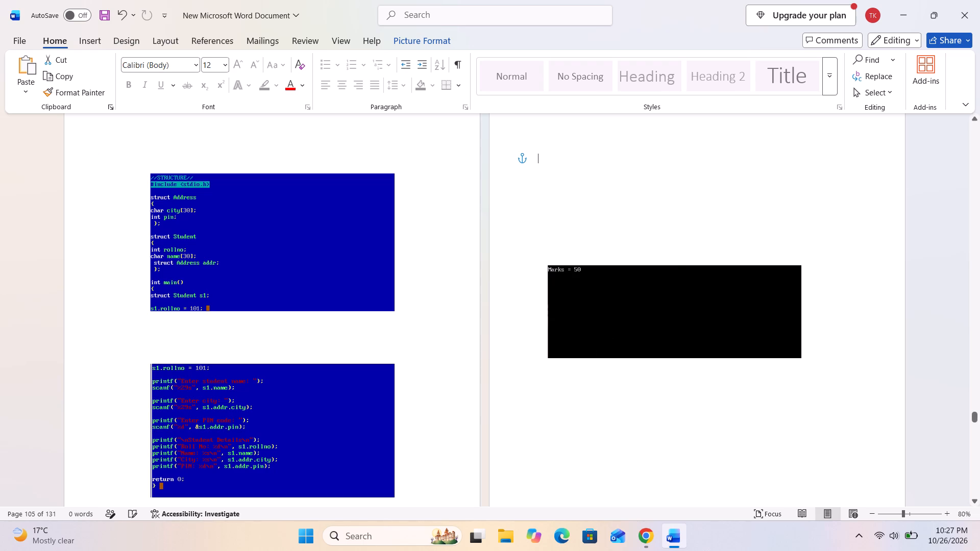
{"action": "left_click_drag", "start_coordinate": [674, 358], "coordinate": [675, 384]}
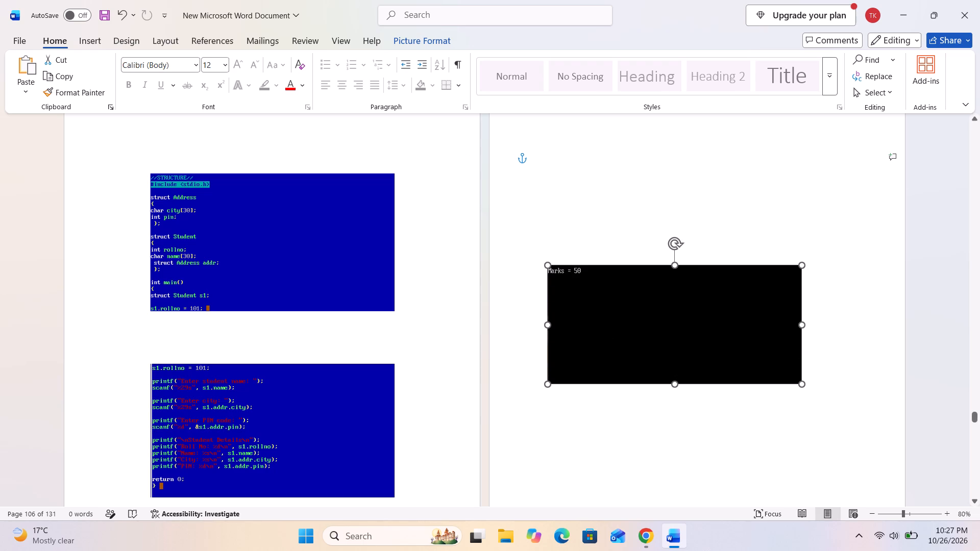
{"action": "left_click_drag", "start_coordinate": [675, 384], "coordinate": [676, 387]}
{"action": "left_click_drag", "start_coordinate": [649, 350], "coordinate": [648, 344]}
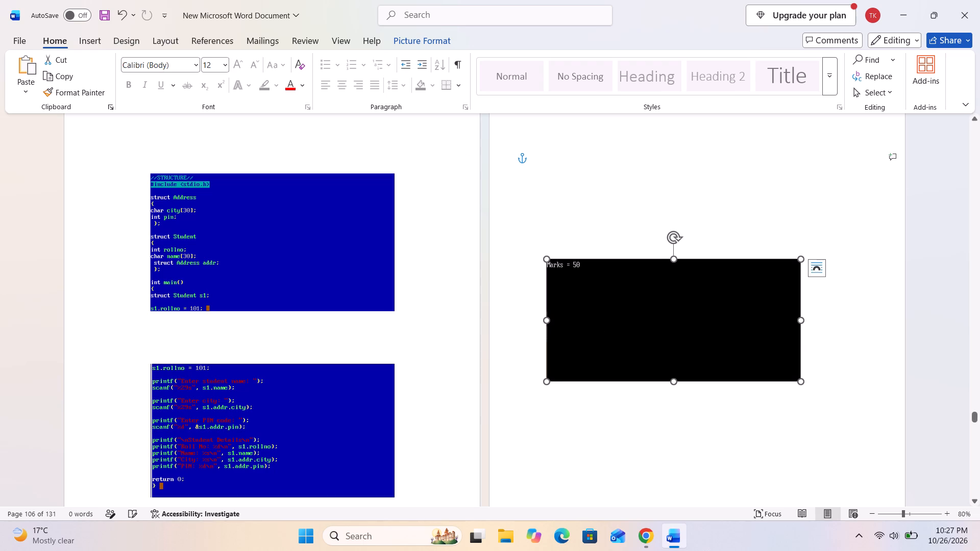
Move the top "STRUCTURE" code picture on page 107 right and slightly down.
{"action": "scroll", "coordinate": [375, 419], "scroll_direction": "down", "scroll_amount": 20}
{"action": "scroll", "coordinate": [356, 407], "scroll_direction": "down", "scroll_amount": 3}
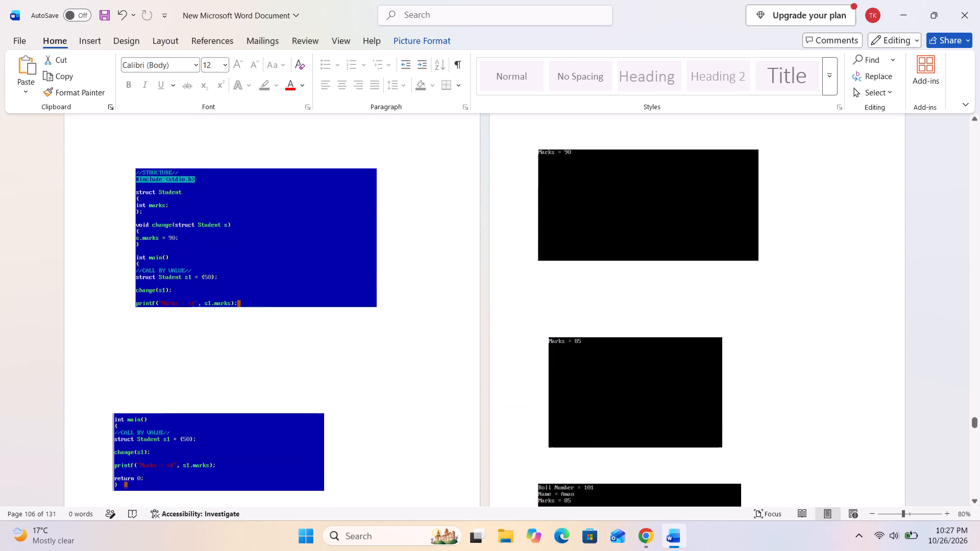
{"action": "left_click_drag", "start_coordinate": [274, 249], "coordinate": [285, 265]}
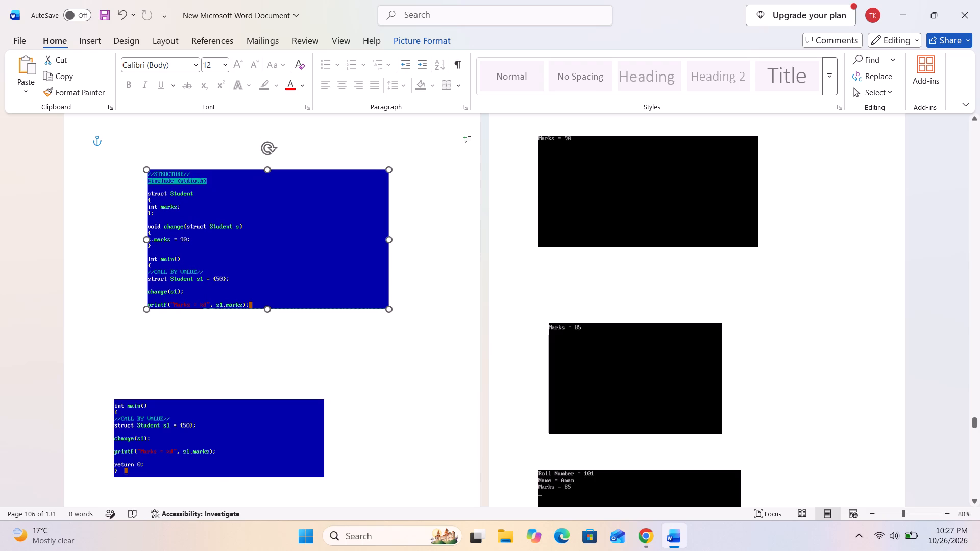
Move the lower "int main()" code picture on page 107 right and up, fit its sides to the picture above, and extend its bottom edge.
{"action": "left_click_drag", "start_coordinate": [192, 460], "coordinate": [224, 439]}
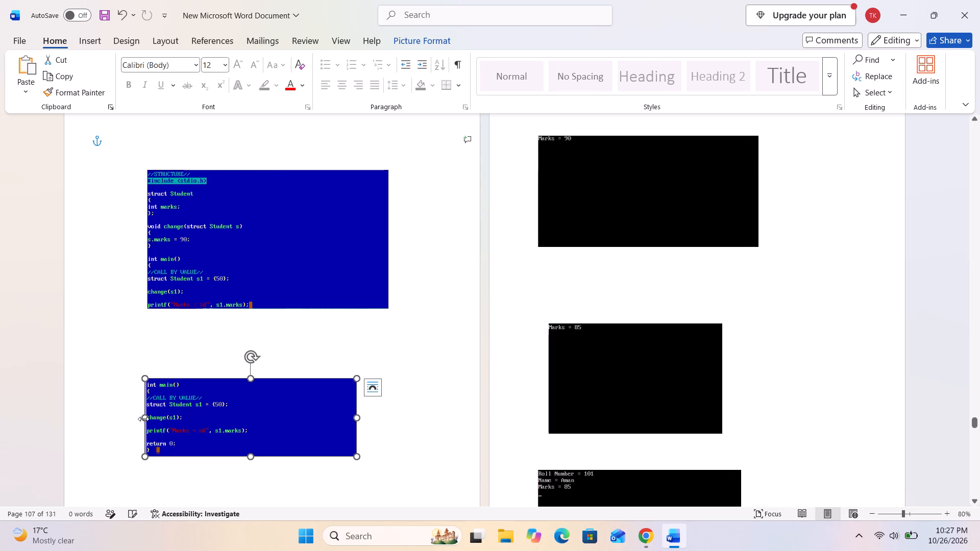
{"action": "left_click_drag", "start_coordinate": [143, 418], "coordinate": [148, 307]}
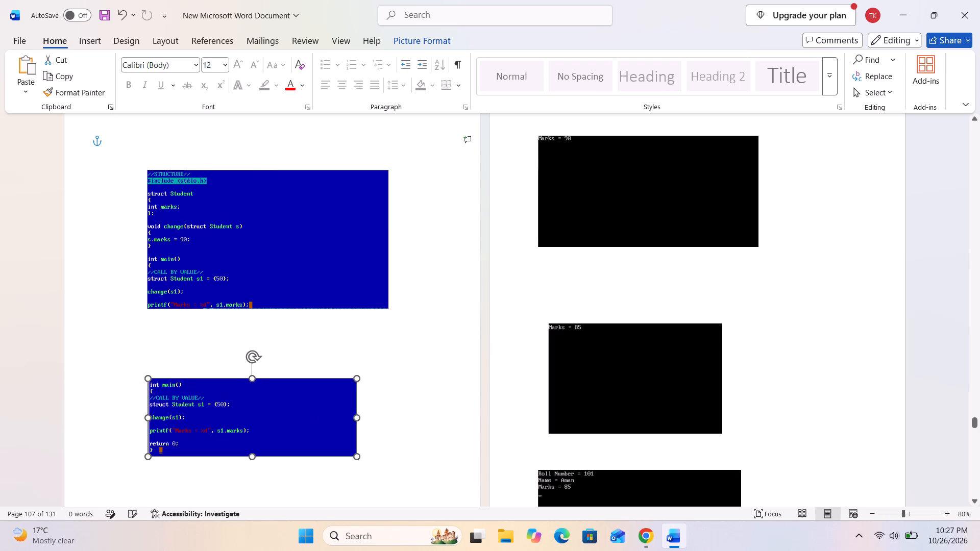
{"action": "left_click_drag", "start_coordinate": [148, 307], "coordinate": [148, 306]}
{"action": "left_click_drag", "start_coordinate": [356, 416], "coordinate": [388, 308]}
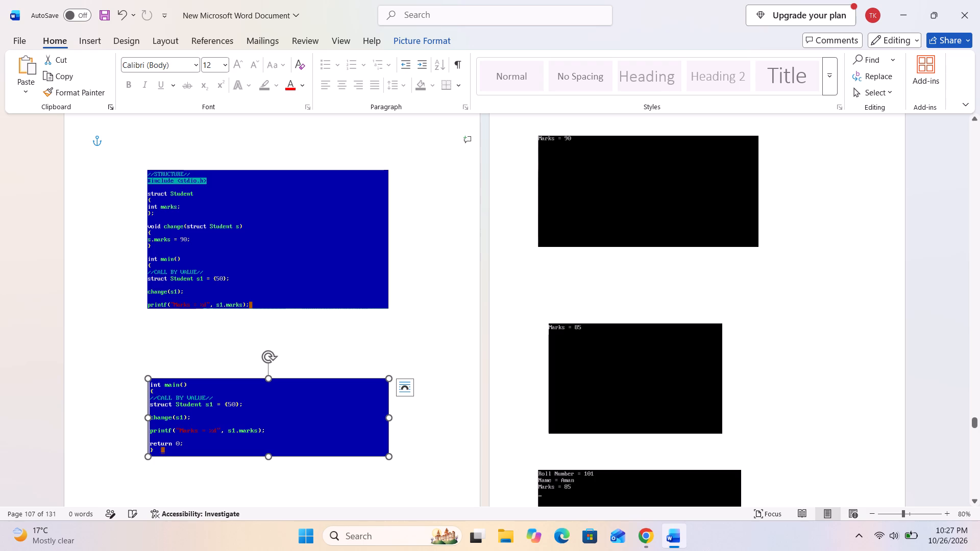
{"action": "left_click_drag", "start_coordinate": [269, 457], "coordinate": [269, 470]}
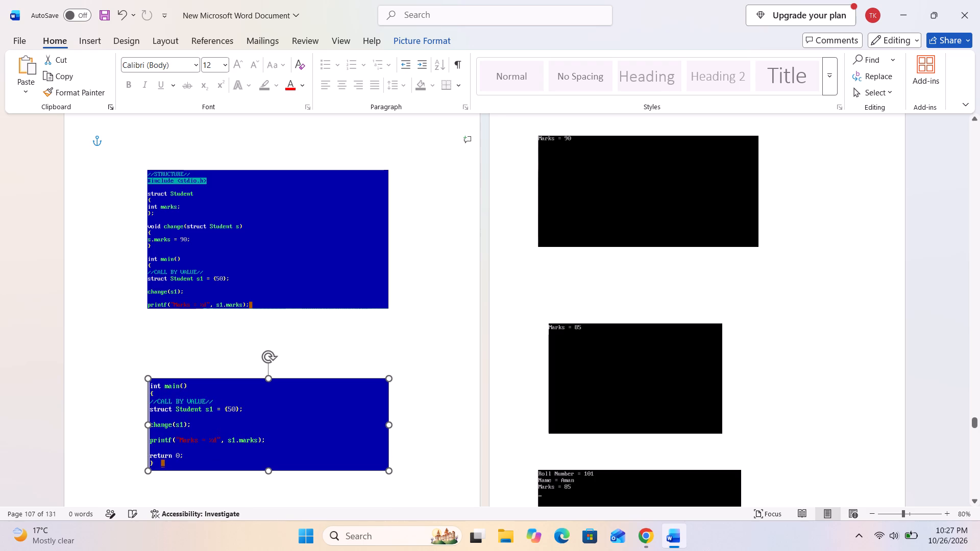
Move the "Marks = 90" output picture on page 108 right and slightly down, and crop a strip off its bottom.
{"action": "scroll", "coordinate": [610, 359], "scroll_direction": "up", "scroll_amount": 3}
{"action": "left_click_drag", "start_coordinate": [620, 299], "coordinate": [636, 309]}
{"action": "right_click", "coordinate": [634, 309]}
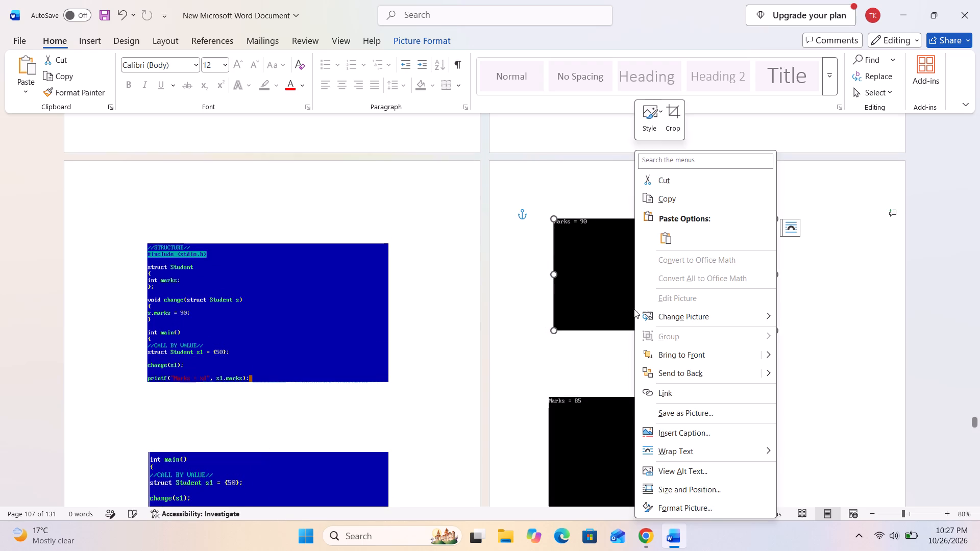
{"action": "left_click", "coordinate": [677, 128]}
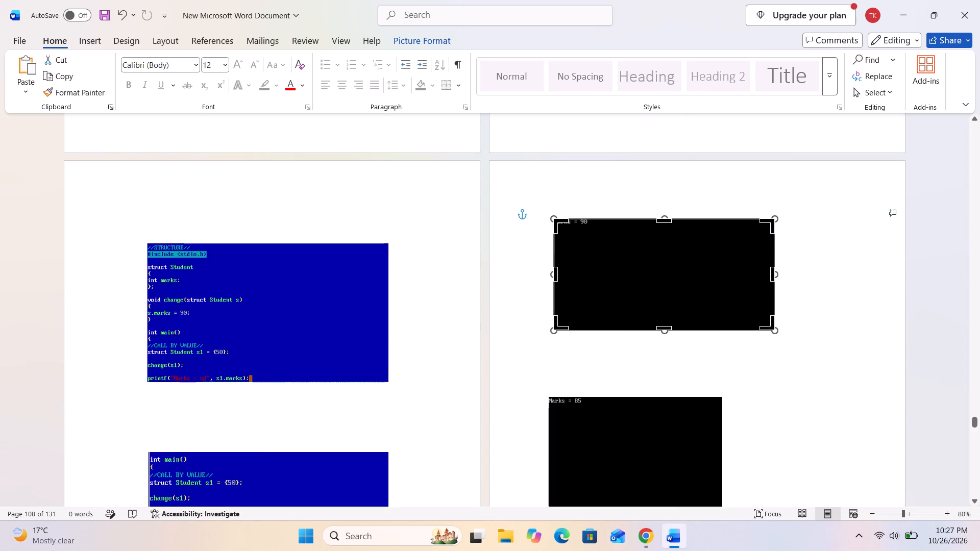
{"action": "left_click_drag", "start_coordinate": [667, 328], "coordinate": [668, 299]}
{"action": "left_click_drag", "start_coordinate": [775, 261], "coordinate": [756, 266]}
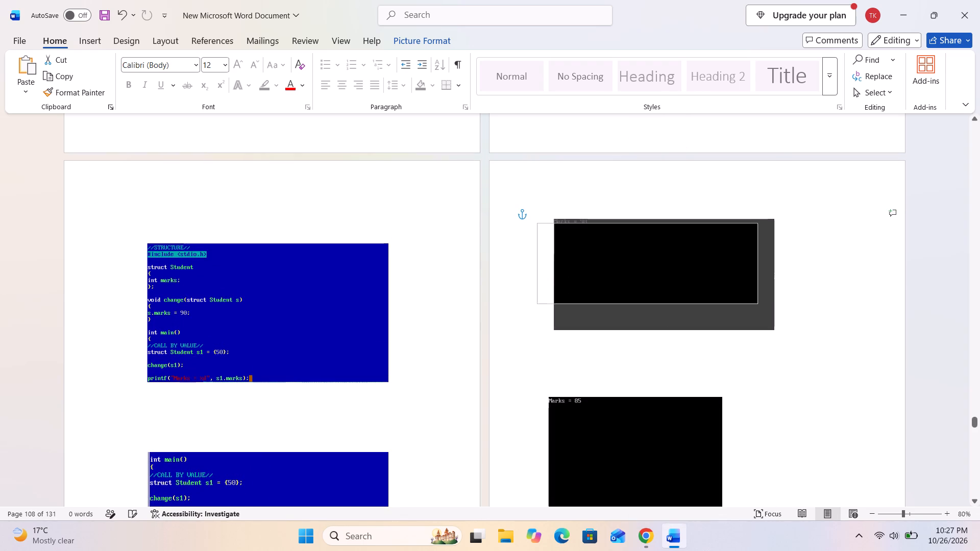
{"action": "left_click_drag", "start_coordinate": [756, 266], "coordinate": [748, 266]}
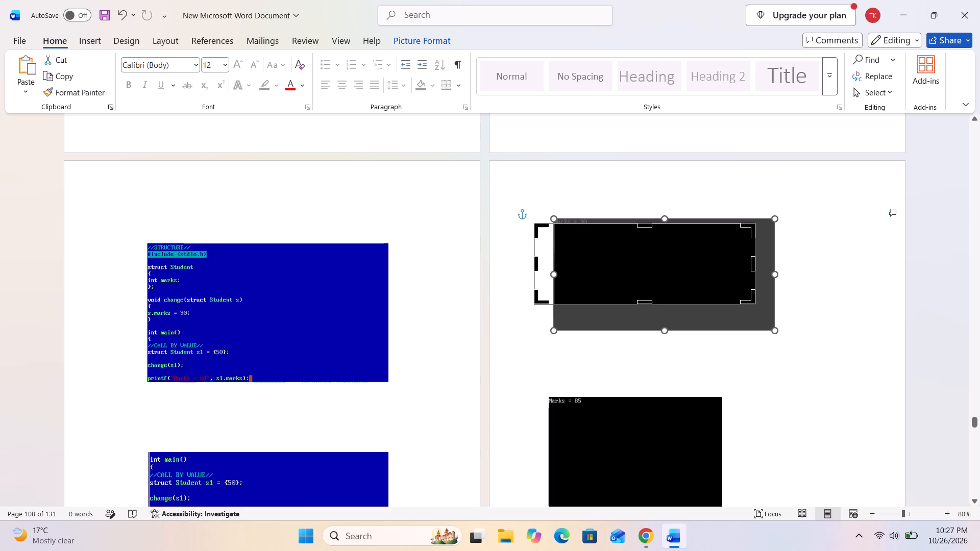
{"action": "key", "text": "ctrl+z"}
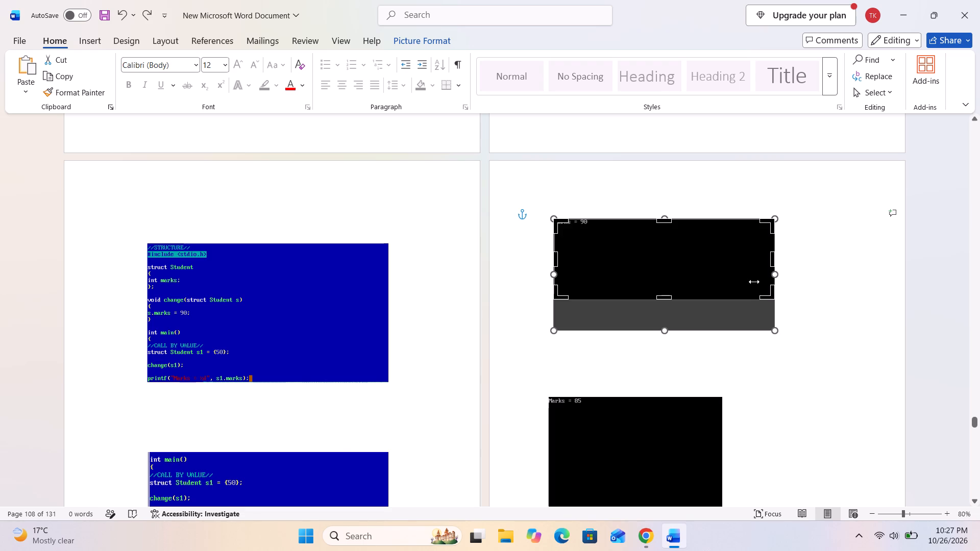
Crop the empty right part off the "Marks = 90" output picture on page 108.
{"action": "left_click_drag", "start_coordinate": [772, 259], "coordinate": [719, 267]}
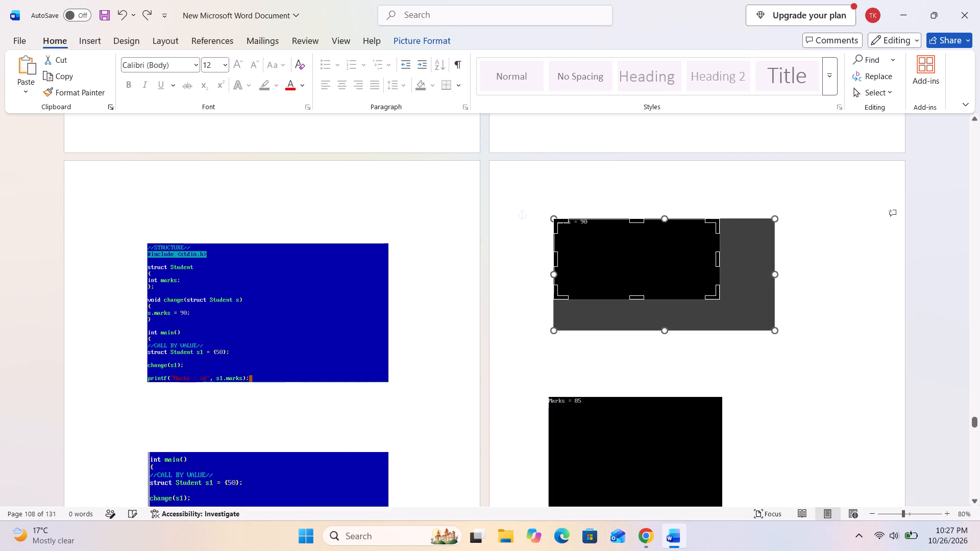
{"action": "left_click", "coordinate": [760, 367]}
Enlarge the cropped "Marks = 90" picture by extending its bottom and right edges, and move it right.
{"action": "left_click", "coordinate": [618, 285]}
{"action": "left_click_drag", "start_coordinate": [638, 300], "coordinate": [639, 327]}
{"action": "left_click_drag", "start_coordinate": [639, 303], "coordinate": [639, 321]}
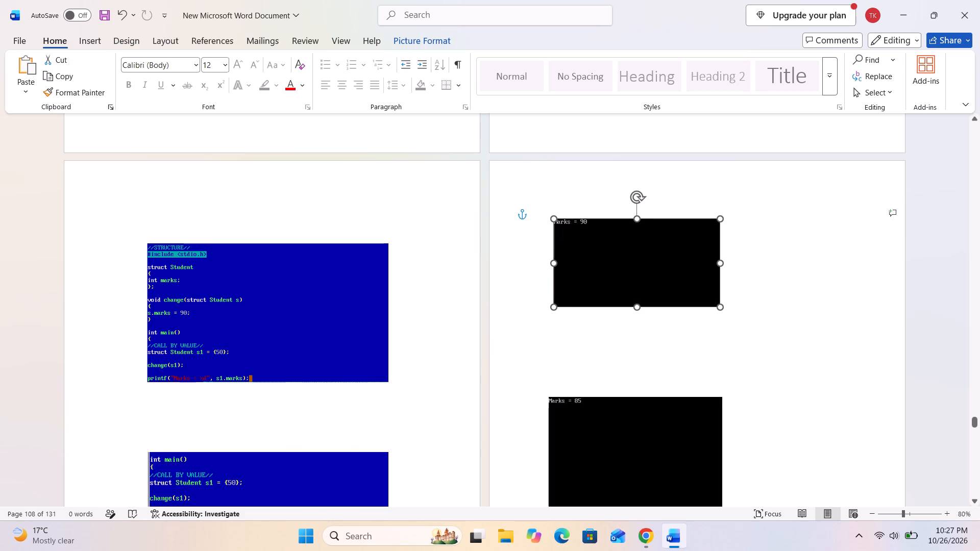
{"action": "left_click_drag", "start_coordinate": [639, 321], "coordinate": [643, 323]}
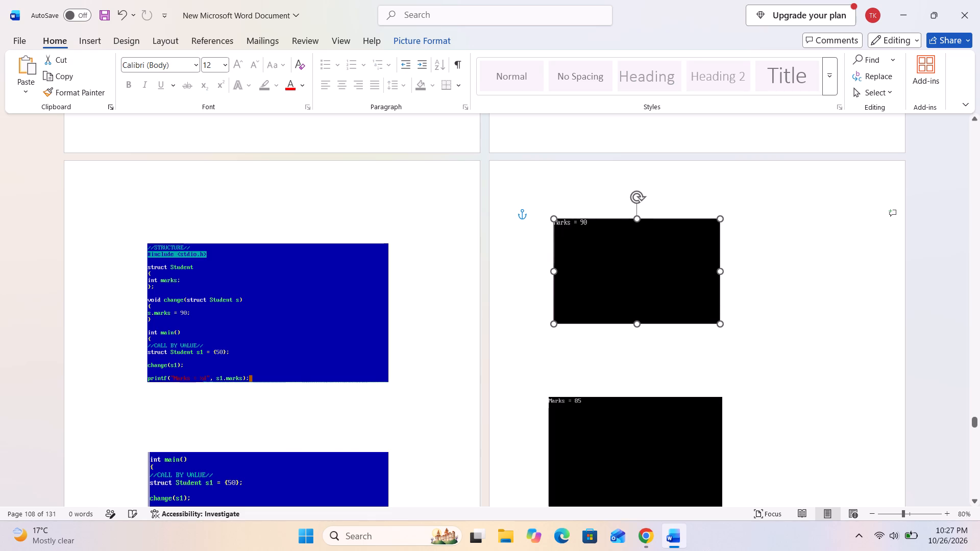
{"action": "left_click_drag", "start_coordinate": [720, 271], "coordinate": [789, 275]}
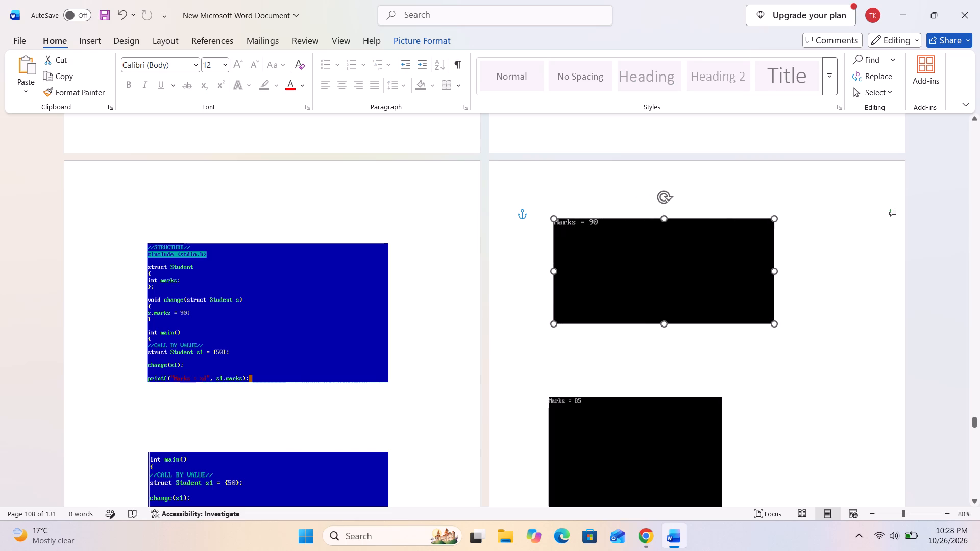
{"action": "left_click_drag", "start_coordinate": [618, 272], "coordinate": [636, 271]}
{"action": "left_click_drag", "start_coordinate": [636, 272], "coordinate": [661, 271]}
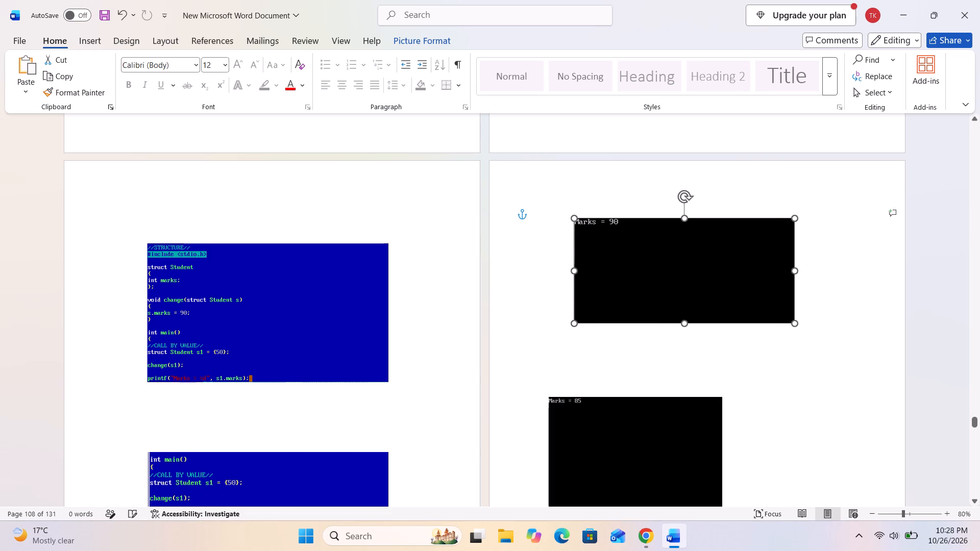
{"action": "left_click_drag", "start_coordinate": [661, 271], "coordinate": [661, 274]}
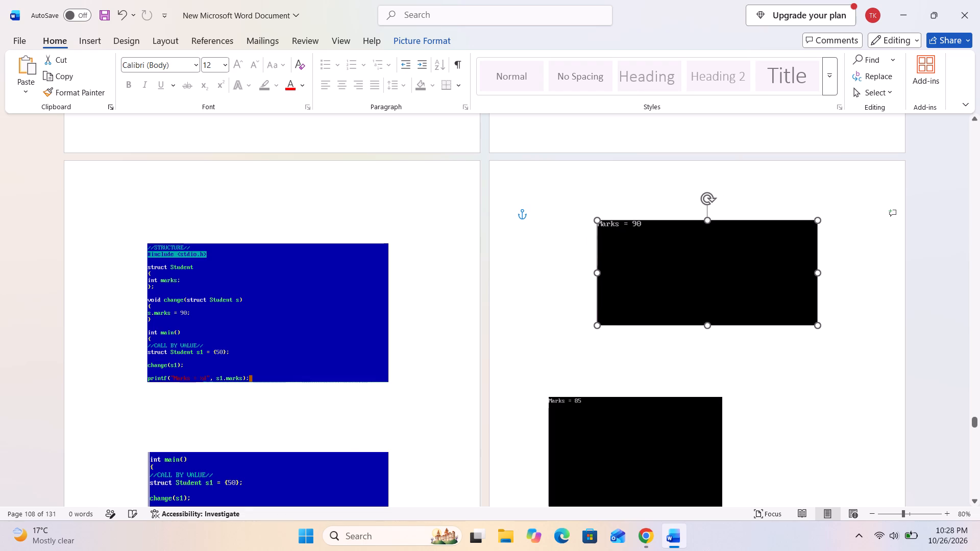
Move the "Marks = 85" output picture on page 108 right and up, fit its sides to the picture above, and slightly extend its bottom edge.
{"action": "left_click_drag", "start_coordinate": [642, 429], "coordinate": [712, 391]}
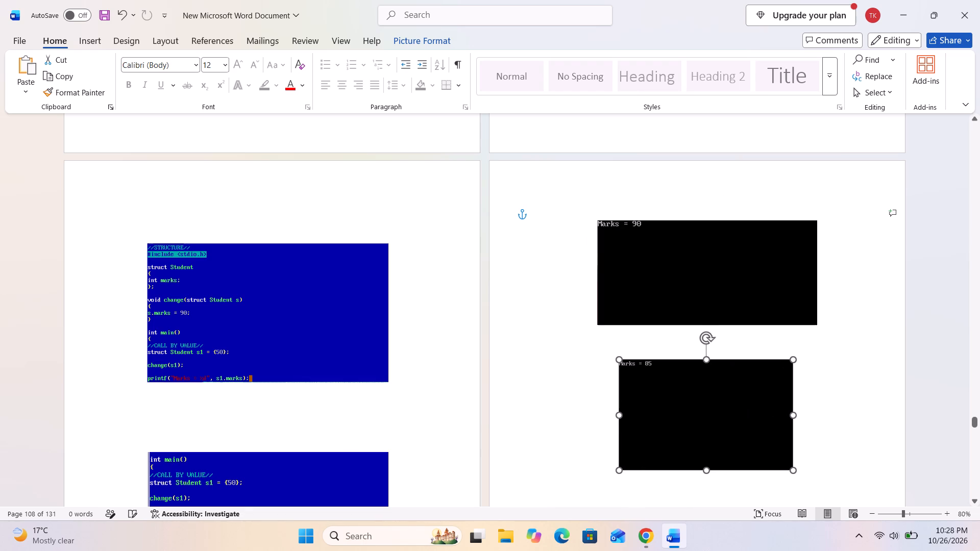
{"action": "left_click_drag", "start_coordinate": [619, 413], "coordinate": [602, 327]}
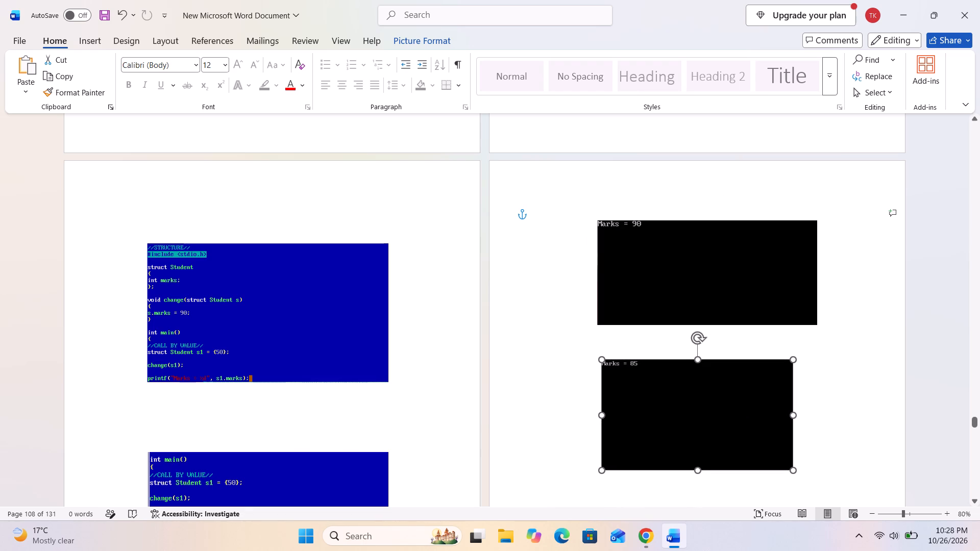
{"action": "left_click_drag", "start_coordinate": [602, 327], "coordinate": [598, 323]}
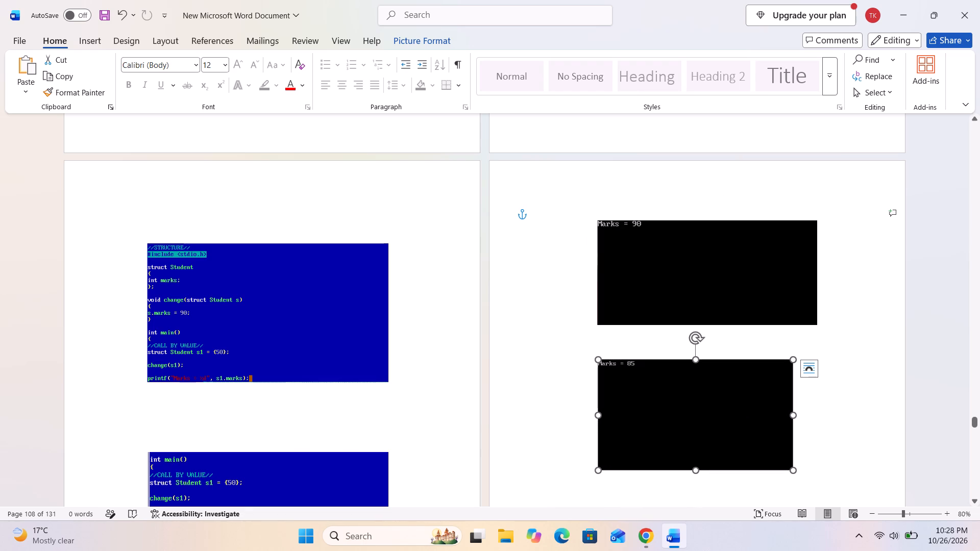
{"action": "left_click_drag", "start_coordinate": [795, 414], "coordinate": [815, 323]}
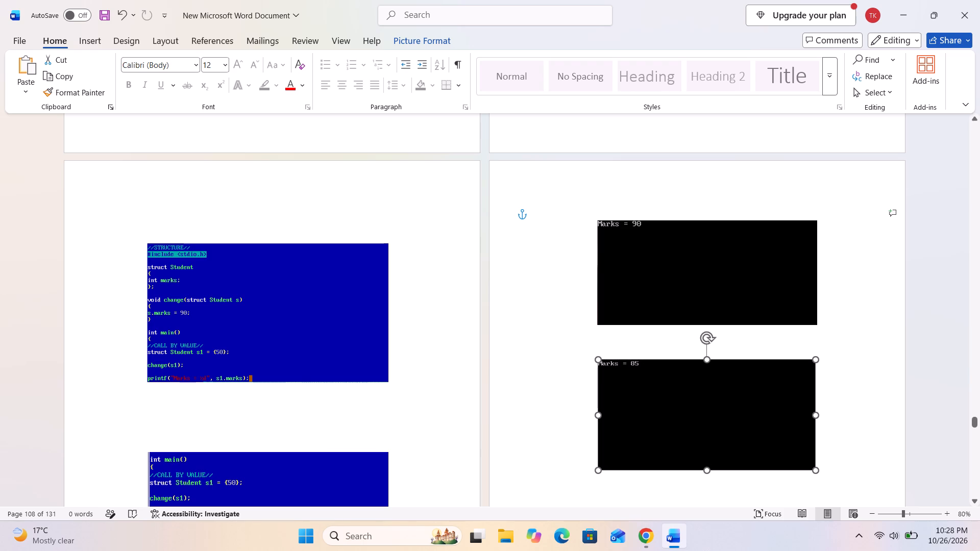
{"action": "left_click_drag", "start_coordinate": [815, 323], "coordinate": [817, 321]}
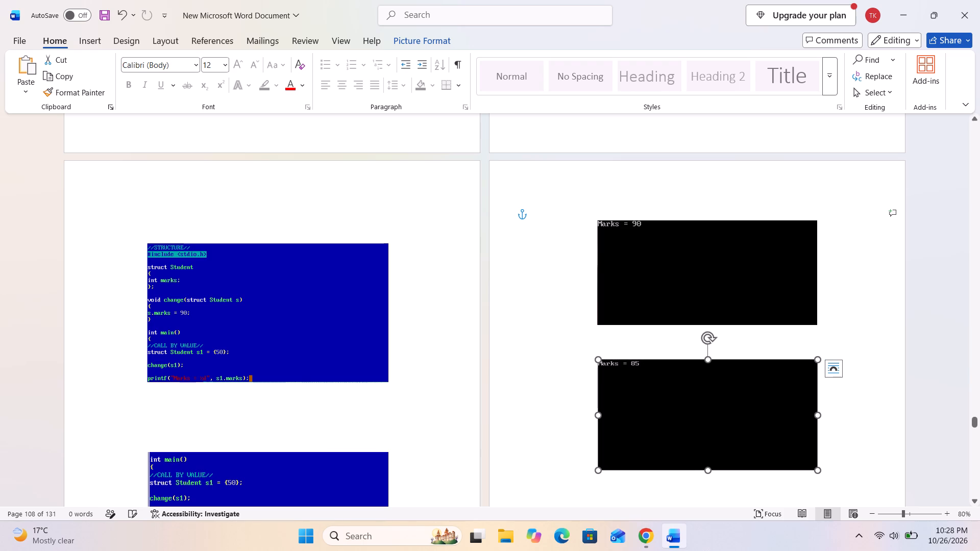
{"action": "left_click", "coordinate": [710, 471]}
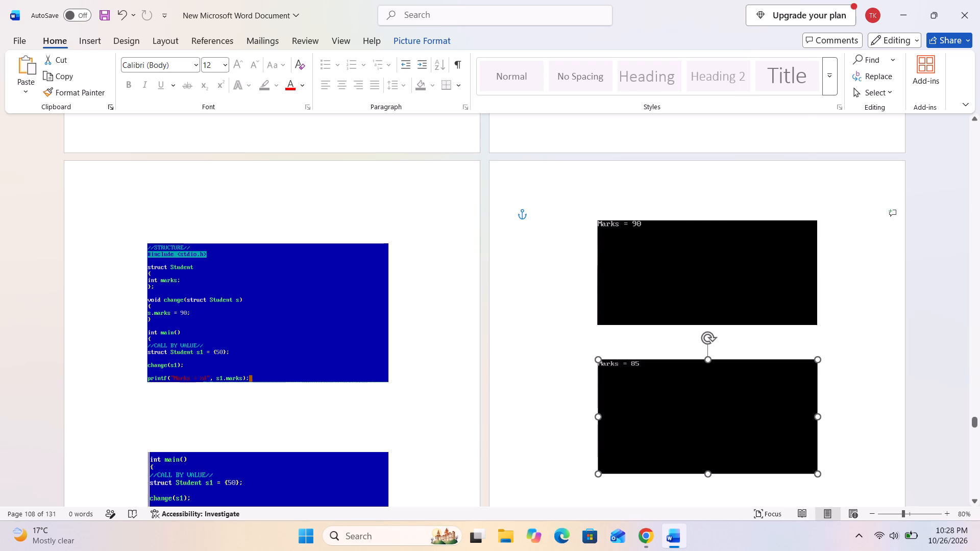
Crop the empty lower part off the "Marks = 85" output picture on page 108.
{"action": "right_click", "coordinate": [666, 420]}
{"action": "left_click", "coordinate": [706, 444]}
{"action": "left_click_drag", "start_coordinate": [707, 470], "coordinate": [706, 438]}
{"action": "left_click", "coordinate": [547, 444]}
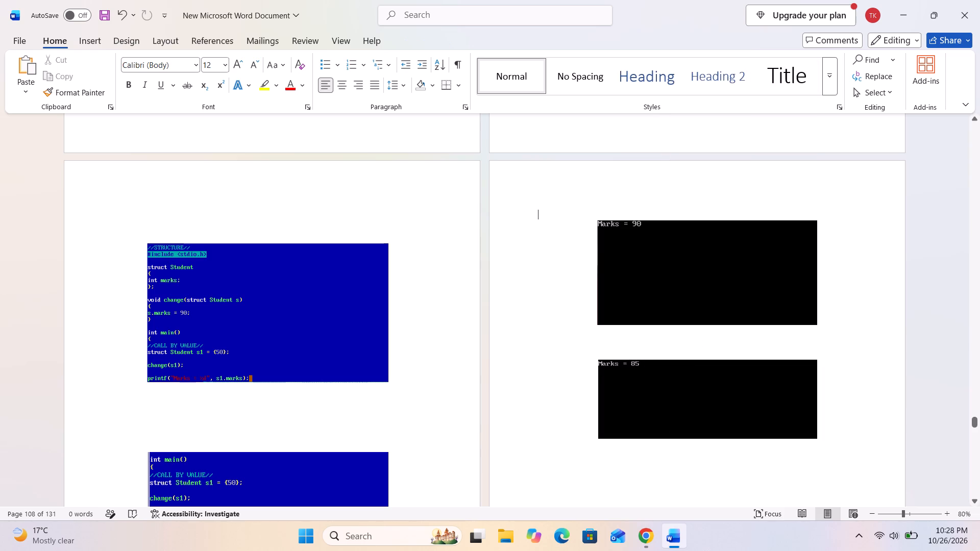
Move the "Marks = 85" output picture on page 108 slightly down and refit its left and right sides to the picture above.
{"action": "left_click_drag", "start_coordinate": [673, 406], "coordinate": [678, 419]}
{"action": "scroll", "coordinate": [559, 447], "scroll_direction": "down", "scroll_amount": 3}
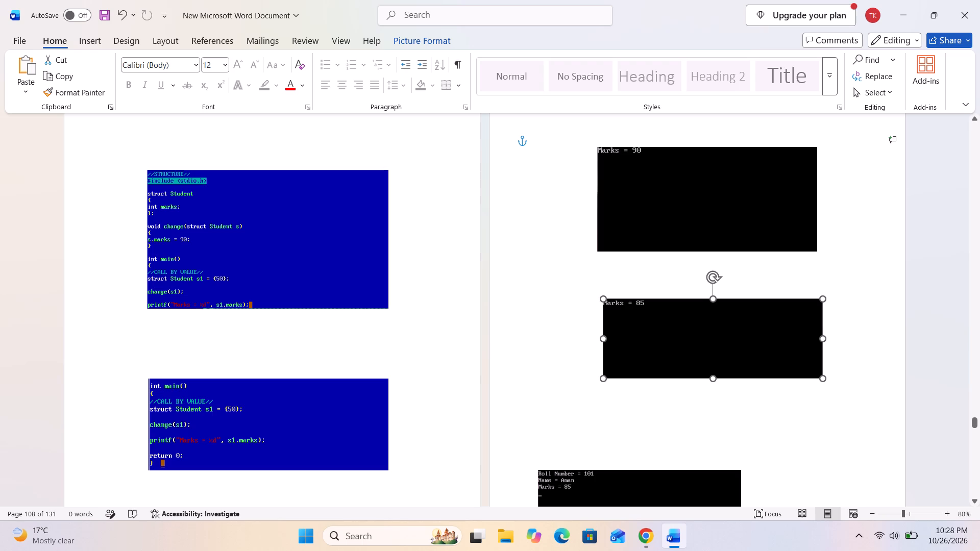
{"action": "left_click_drag", "start_coordinate": [601, 338], "coordinate": [599, 250]}
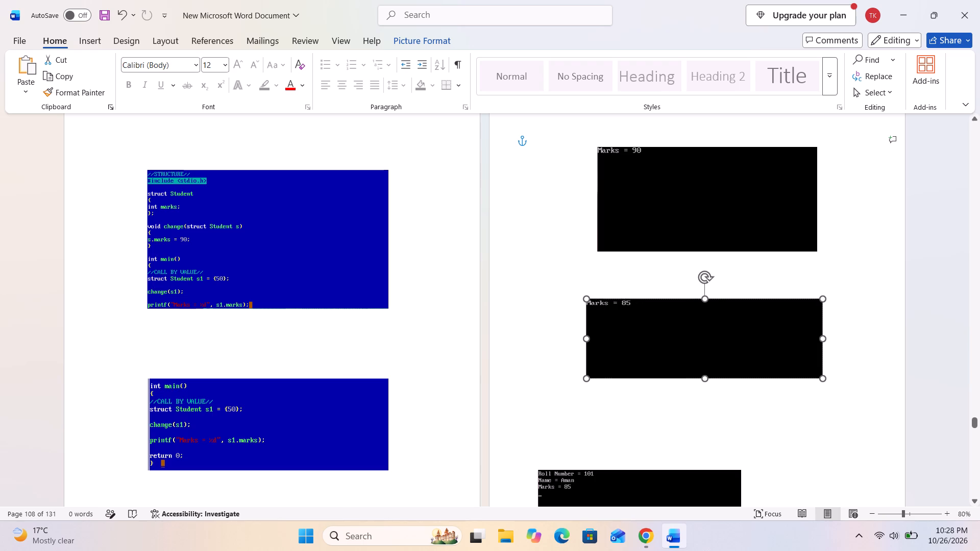
{"action": "left_click_drag", "start_coordinate": [599, 250], "coordinate": [598, 255]}
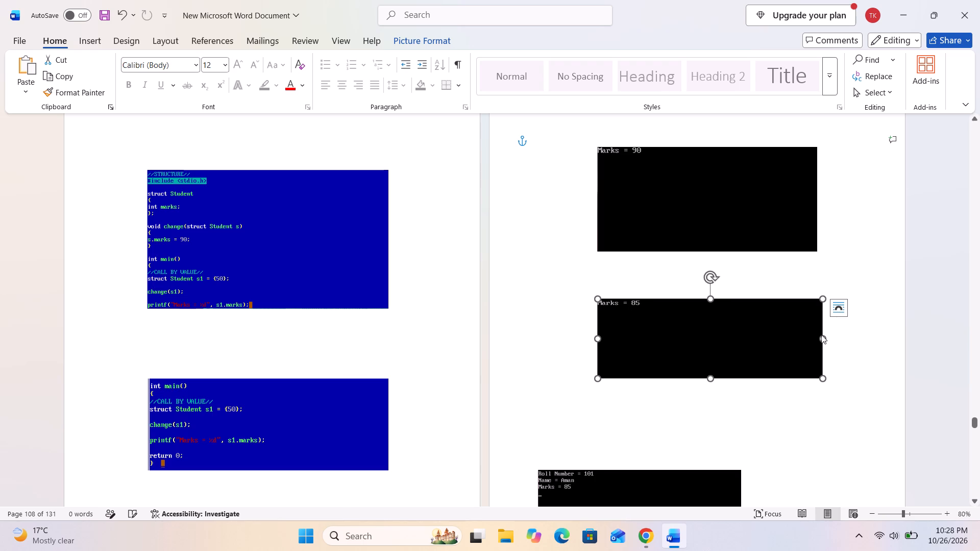
{"action": "left_click_drag", "start_coordinate": [821, 336], "coordinate": [817, 252]}
Move the "Roll Number = 101" output picture on page 108 up under the "Marks = 85" picture and fit its sides to it.
{"action": "scroll", "coordinate": [680, 460], "scroll_direction": "down", "scroll_amount": 2}
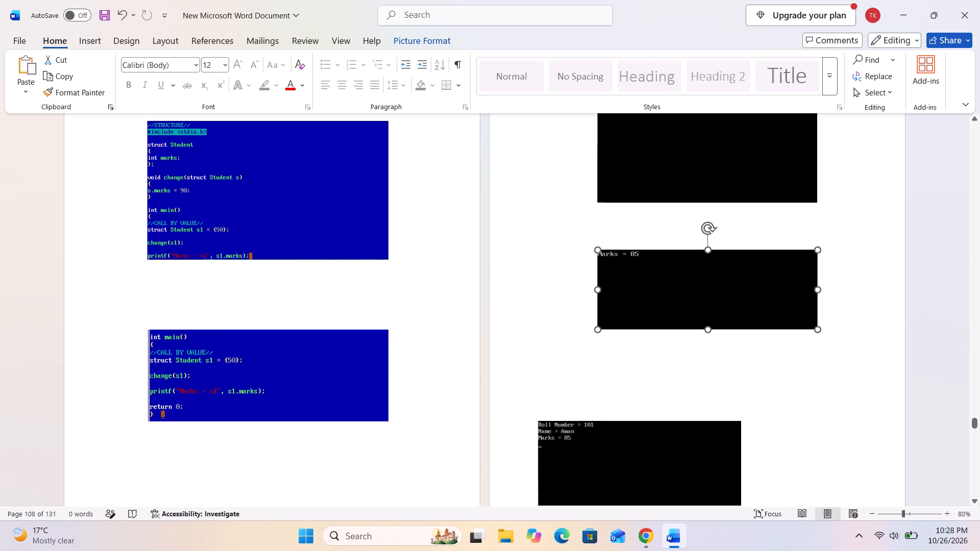
{"action": "left_click_drag", "start_coordinate": [597, 462], "coordinate": [660, 420]}
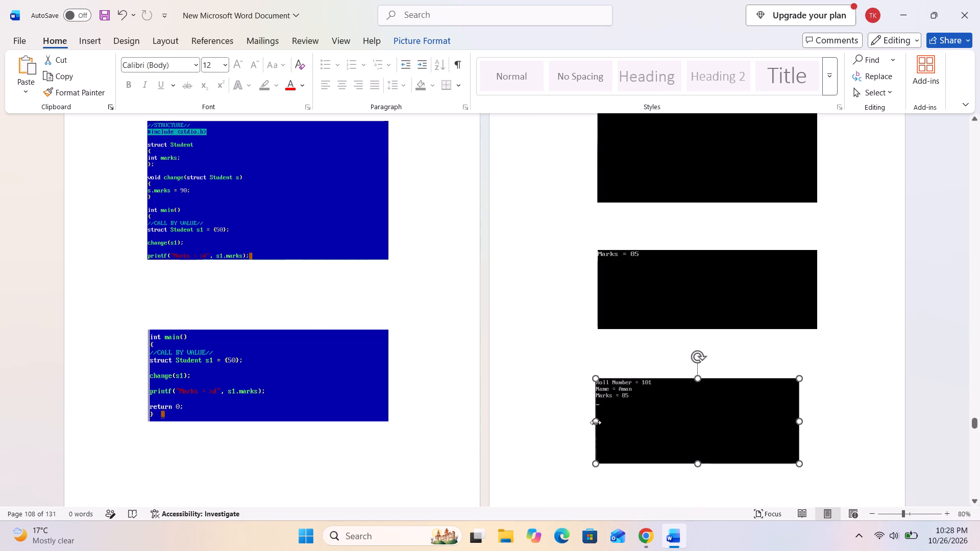
{"action": "left_click_drag", "start_coordinate": [596, 422], "coordinate": [598, 326]}
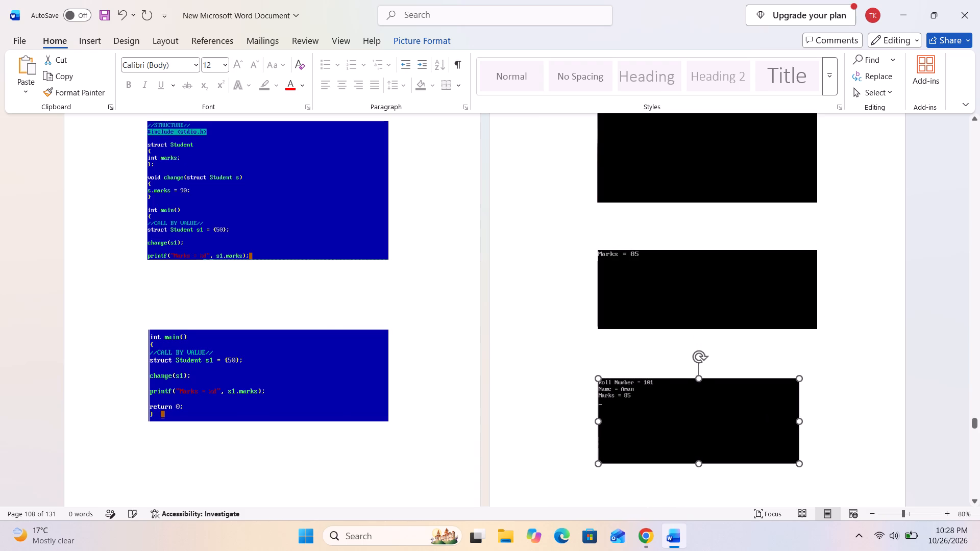
{"action": "left_click_drag", "start_coordinate": [598, 326], "coordinate": [598, 327]}
{"action": "left_click_drag", "start_coordinate": [799, 420], "coordinate": [817, 330]}
Move the call-by-reference code picture on page 109 up towards the top of the page.
{"action": "scroll", "coordinate": [683, 416], "scroll_direction": "down", "scroll_amount": 8}
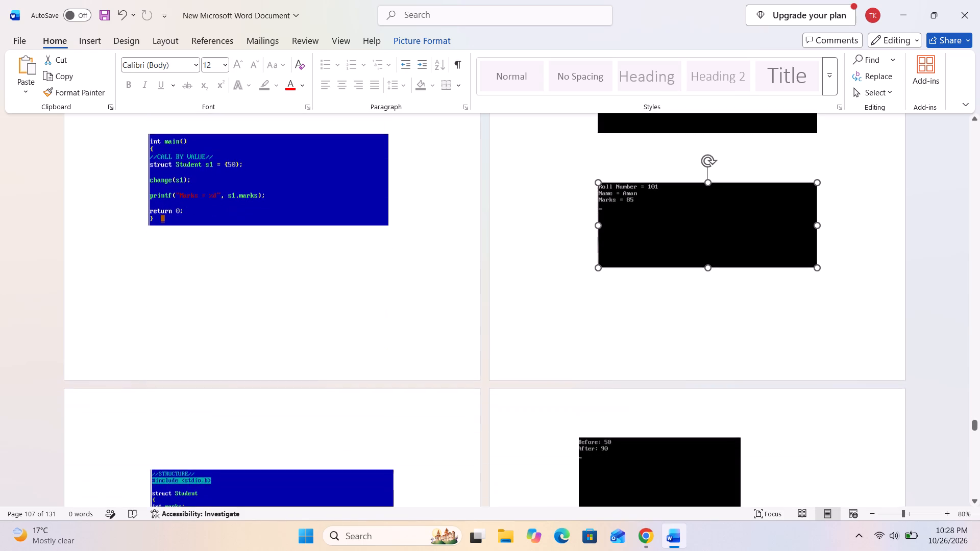
{"action": "scroll", "coordinate": [448, 473], "scroll_direction": "down", "scroll_amount": 12}
{"action": "scroll", "coordinate": [355, 475], "scroll_direction": "down", "scroll_amount": 2}
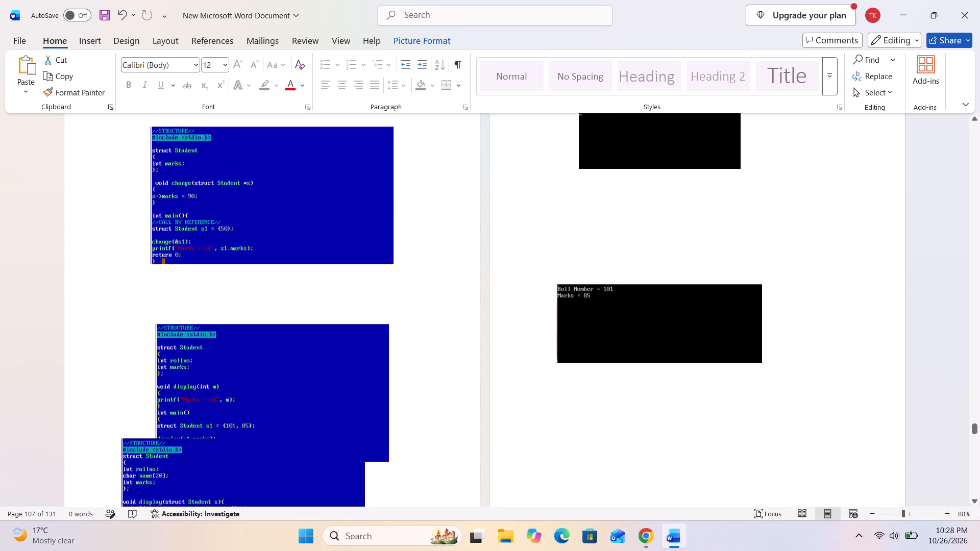
{"action": "scroll", "coordinate": [341, 465], "scroll_direction": "down", "scroll_amount": 2}
{"action": "scroll", "coordinate": [341, 465], "scroll_direction": "up", "scroll_amount": 6}
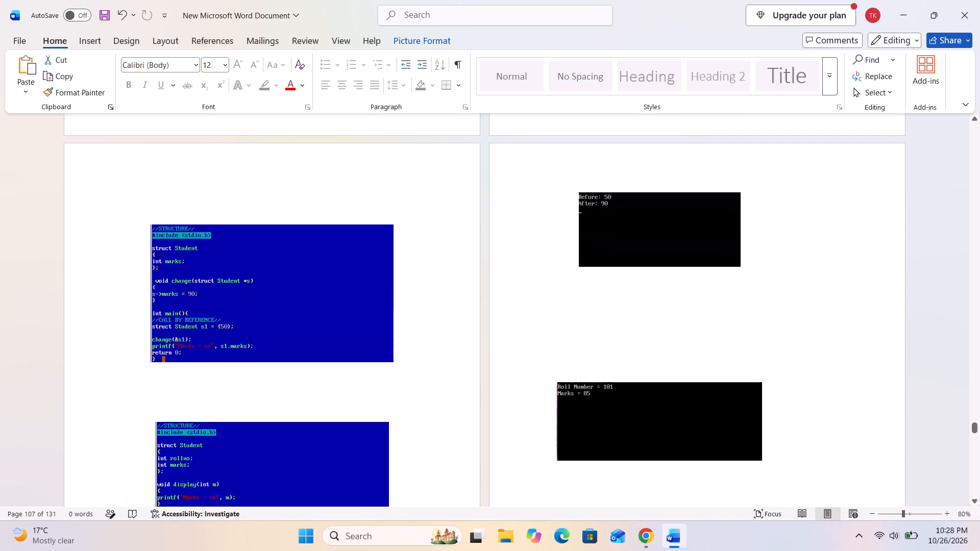
{"action": "left_click_drag", "start_coordinate": [313, 316], "coordinate": [317, 288]}
Move the "display(int m)" code picture on page 109 up below the call-by-reference picture and fit its left and right sides to it.
{"action": "left_click_drag", "start_coordinate": [265, 467], "coordinate": [260, 431]}
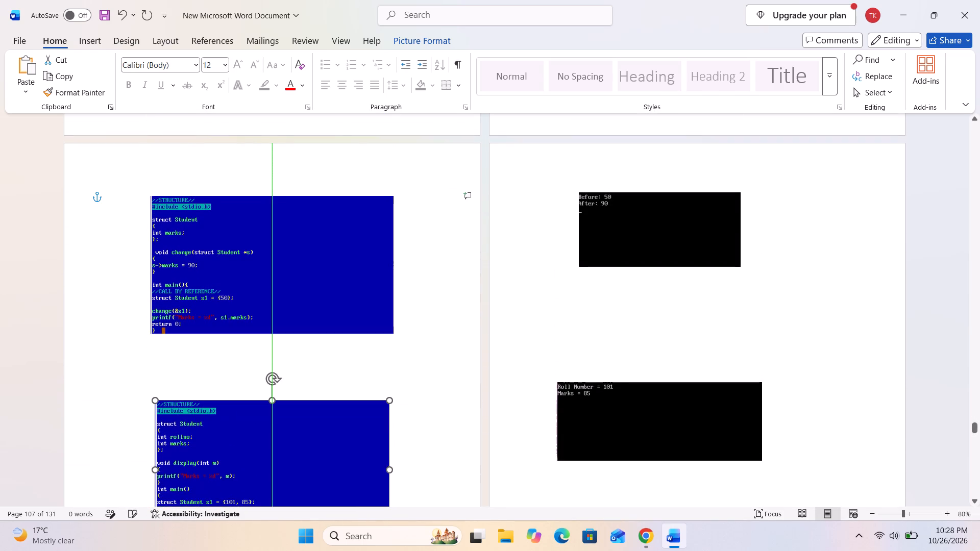
{"action": "left_click_drag", "start_coordinate": [260, 431], "coordinate": [258, 397]}
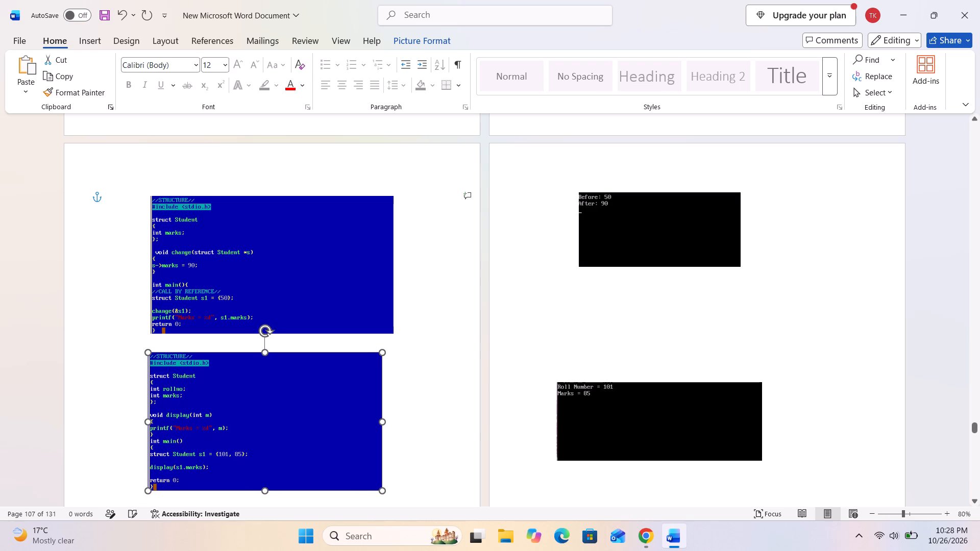
{"action": "left_click_drag", "start_coordinate": [258, 397], "coordinate": [259, 397]}
{"action": "left_click_drag", "start_coordinate": [382, 422], "coordinate": [395, 365]}
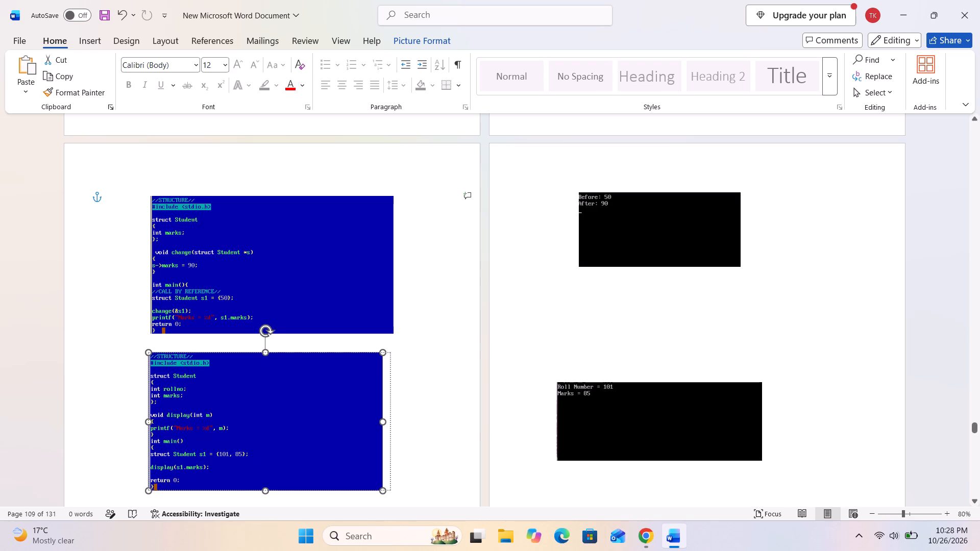
{"action": "left_click_drag", "start_coordinate": [395, 365], "coordinate": [394, 335]}
{"action": "scroll", "coordinate": [218, 406], "scroll_direction": "down", "scroll_amount": 4}
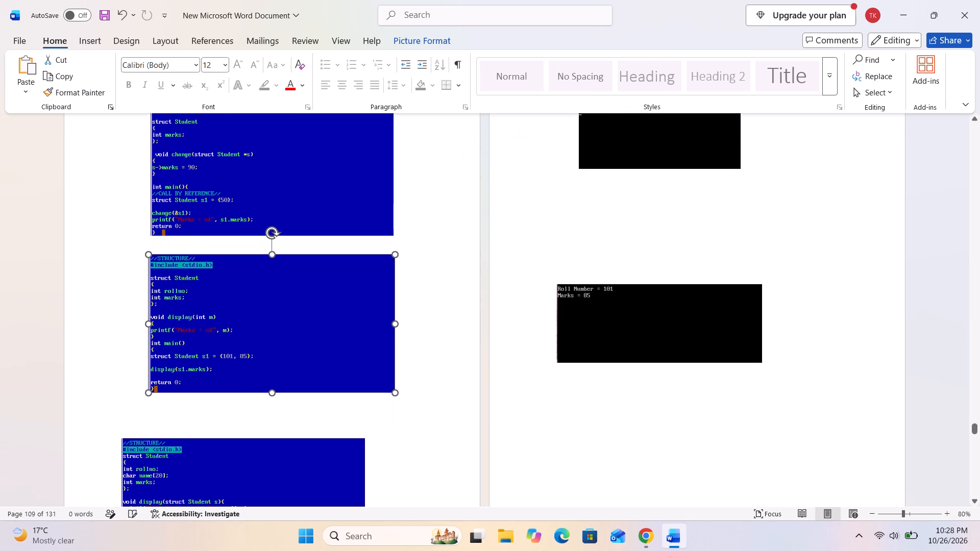
{"action": "left_click", "coordinate": [224, 432]}
{"action": "left_click", "coordinate": [171, 361]}
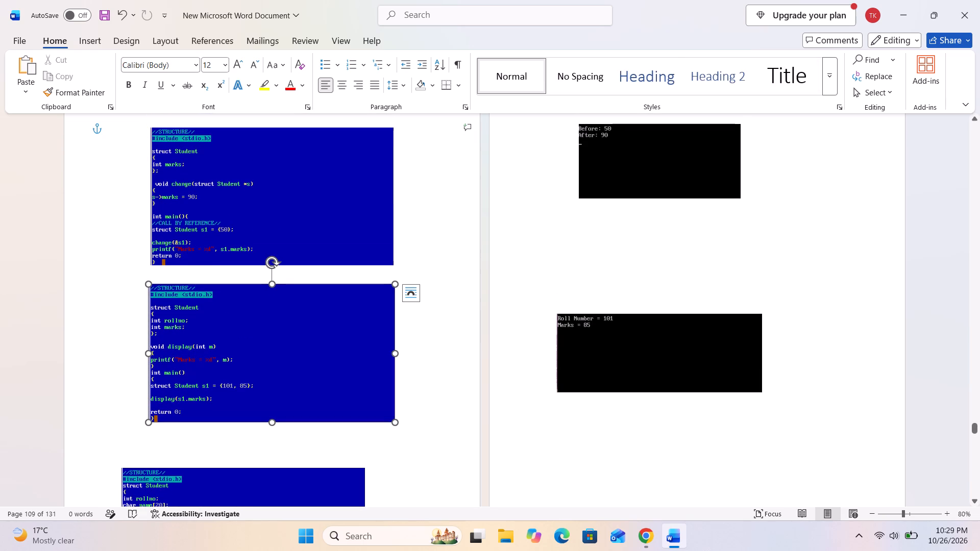
{"action": "left_click_drag", "start_coordinate": [149, 350], "coordinate": [152, 265]}
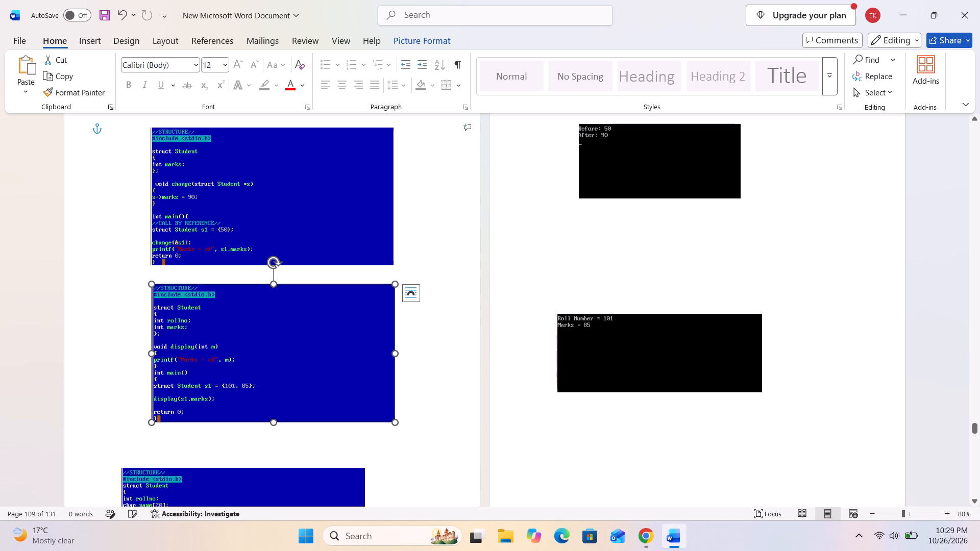
Move the whole-structure code picture on page 109 up and right, lining it up below the "display(int m)" picture.
{"action": "scroll", "coordinate": [159, 414], "scroll_direction": "down", "scroll_amount": 6}
{"action": "left_click_drag", "start_coordinate": [212, 398], "coordinate": [242, 375]}
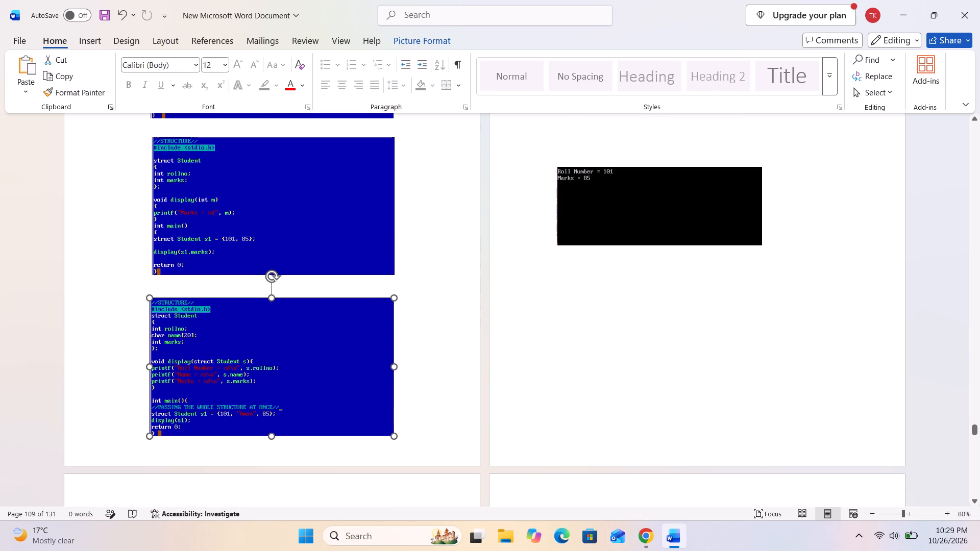
{"action": "left_click_drag", "start_coordinate": [242, 375], "coordinate": [245, 375]}
Move the call-by-reference code picture on page 109 slightly further up and right.
{"action": "scroll", "coordinate": [170, 369], "scroll_direction": "up", "scroll_amount": 2}
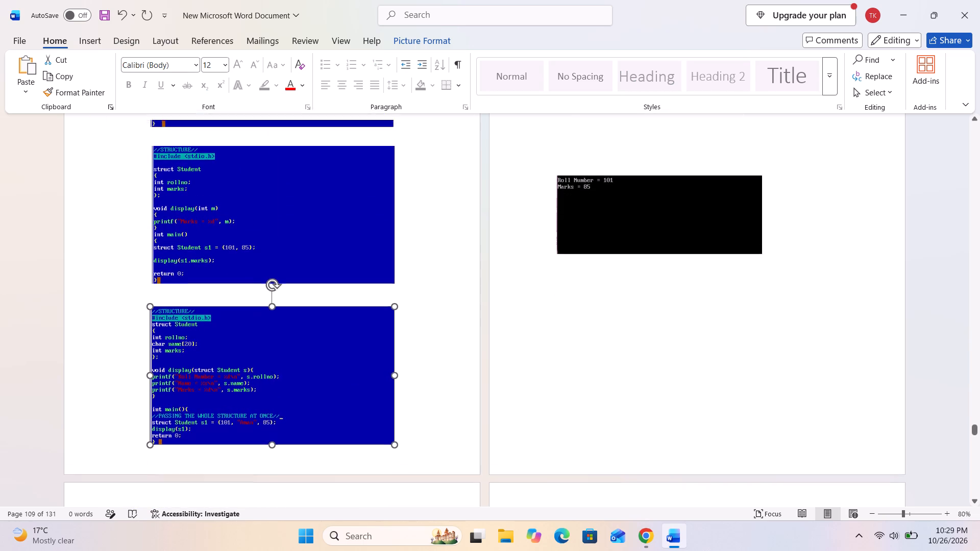
{"action": "scroll", "coordinate": [170, 369], "scroll_direction": "up", "scroll_amount": 8}
{"action": "left_click_drag", "start_coordinate": [266, 334], "coordinate": [266, 333]}
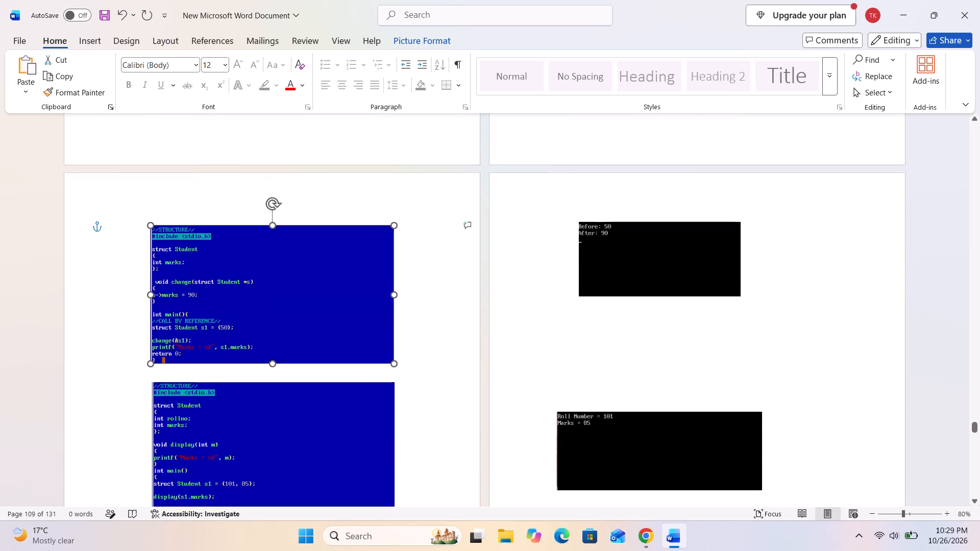
{"action": "left_click_drag", "start_coordinate": [266, 333], "coordinate": [271, 319]}
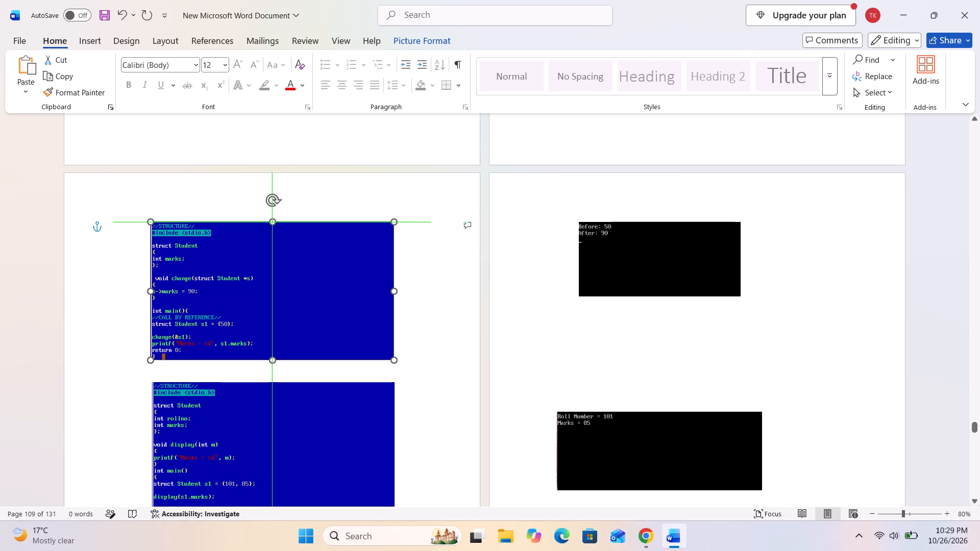
{"action": "left_click_drag", "start_coordinate": [271, 319], "coordinate": [271, 318]}
{"action": "left_click_drag", "start_coordinate": [306, 317], "coordinate": [305, 302]}
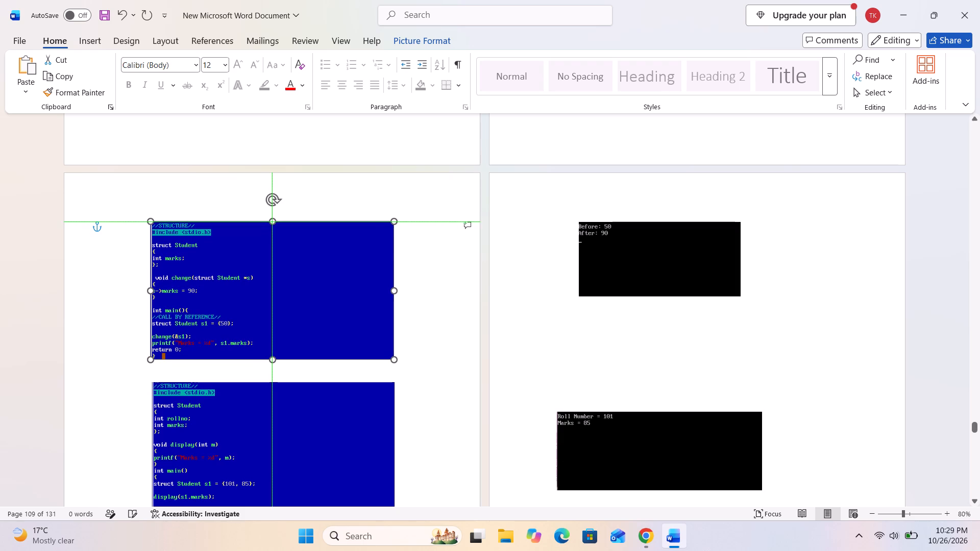
{"action": "left_click_drag", "start_coordinate": [305, 302], "coordinate": [309, 302]}
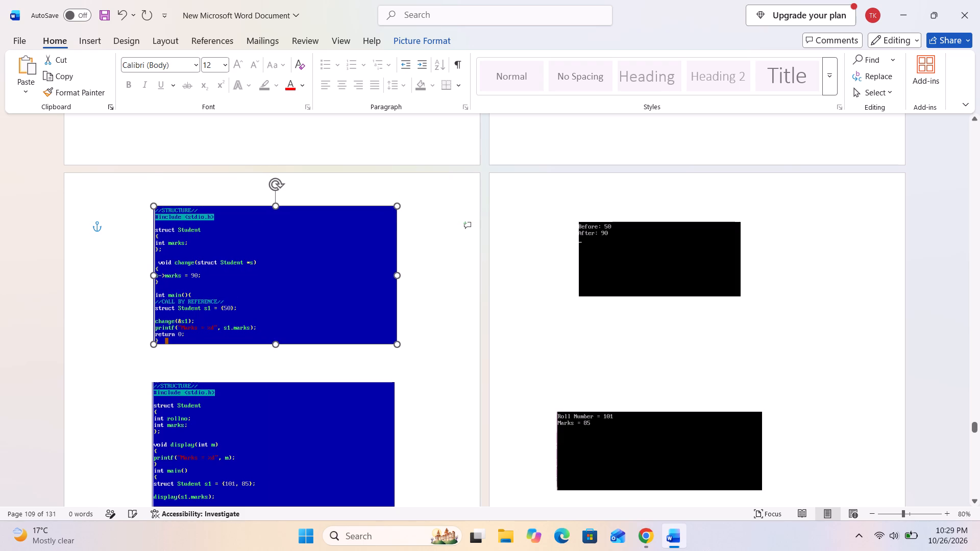
{"action": "left_click_drag", "start_coordinate": [309, 302], "coordinate": [309, 309]}
Move the second and third code pictures on page 109 up and slightly right, aligning them below the first with narrow, similar gaps.
{"action": "left_click_drag", "start_coordinate": [256, 443], "coordinate": [256, 427]}
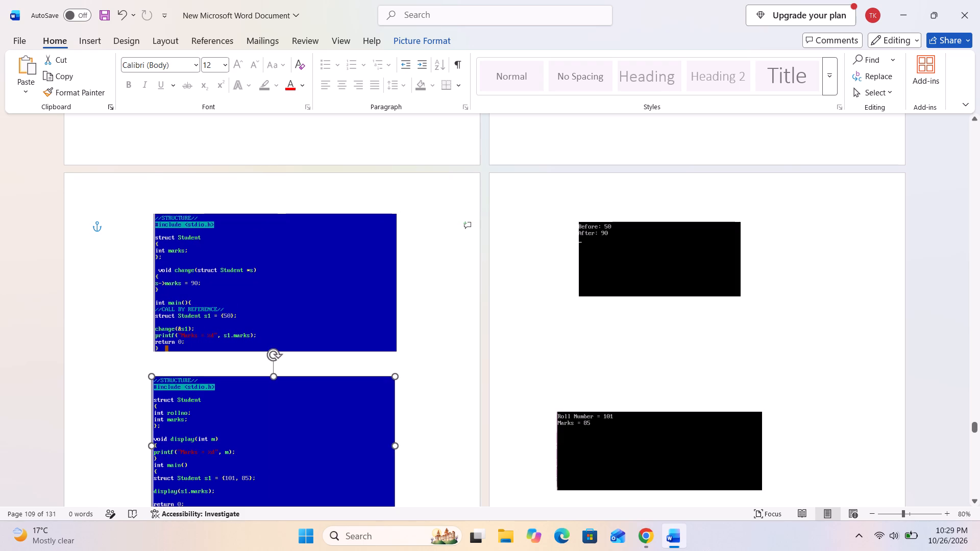
{"action": "left_click_drag", "start_coordinate": [256, 427], "coordinate": [258, 425]}
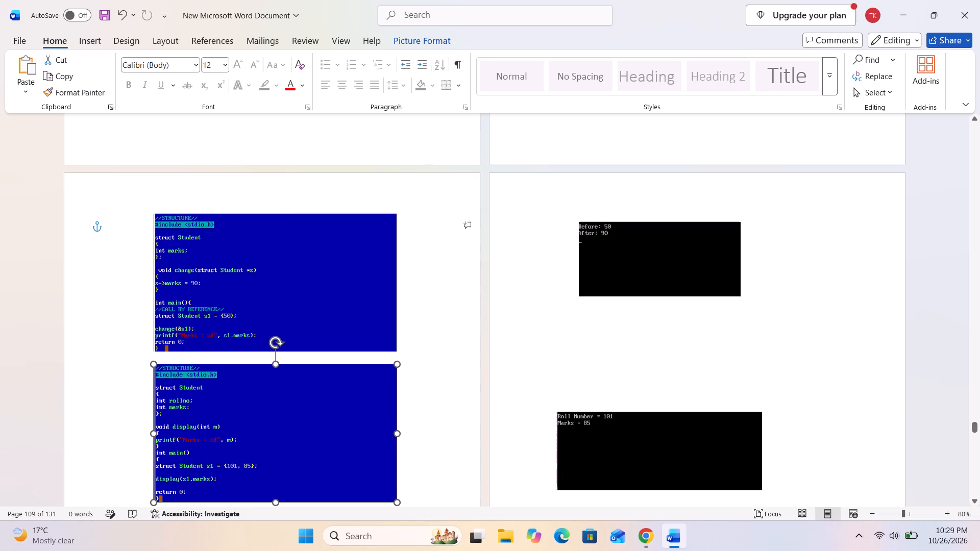
{"action": "left_click_drag", "start_coordinate": [258, 425], "coordinate": [258, 427]}
{"action": "scroll", "coordinate": [251, 419], "scroll_direction": "down", "scroll_amount": 7}
{"action": "left_click_drag", "start_coordinate": [251, 416], "coordinate": [252, 399]}
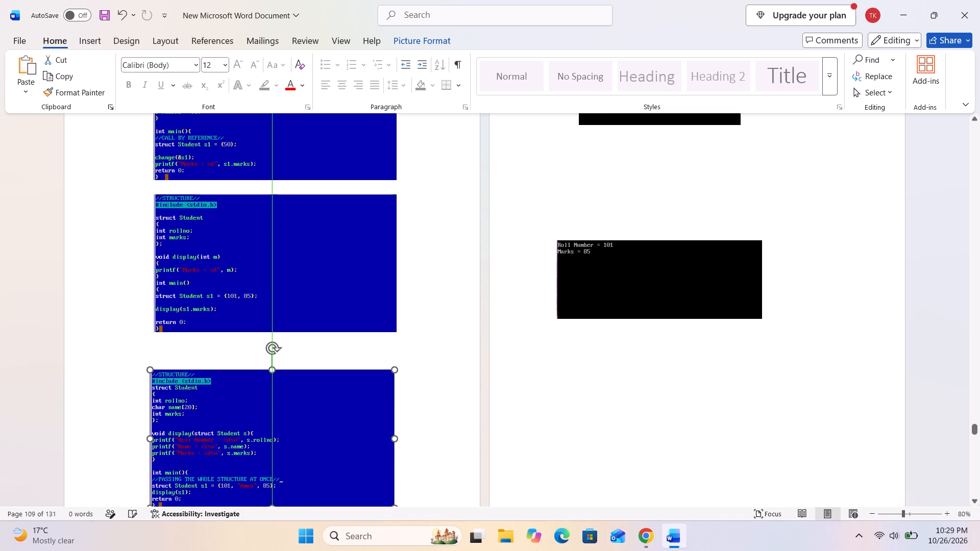
{"action": "left_click_drag", "start_coordinate": [252, 399], "coordinate": [251, 383]}
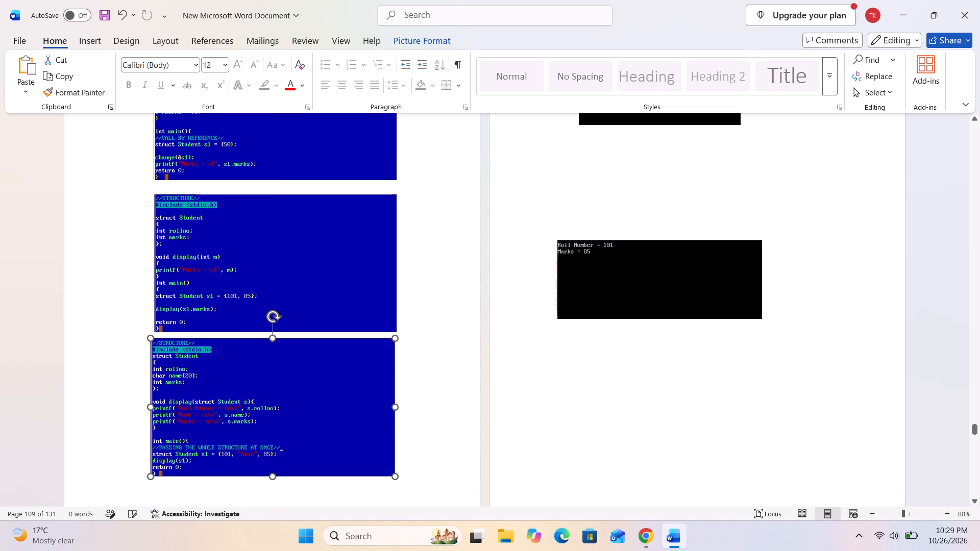
{"action": "left_click_drag", "start_coordinate": [251, 383], "coordinate": [253, 393]}
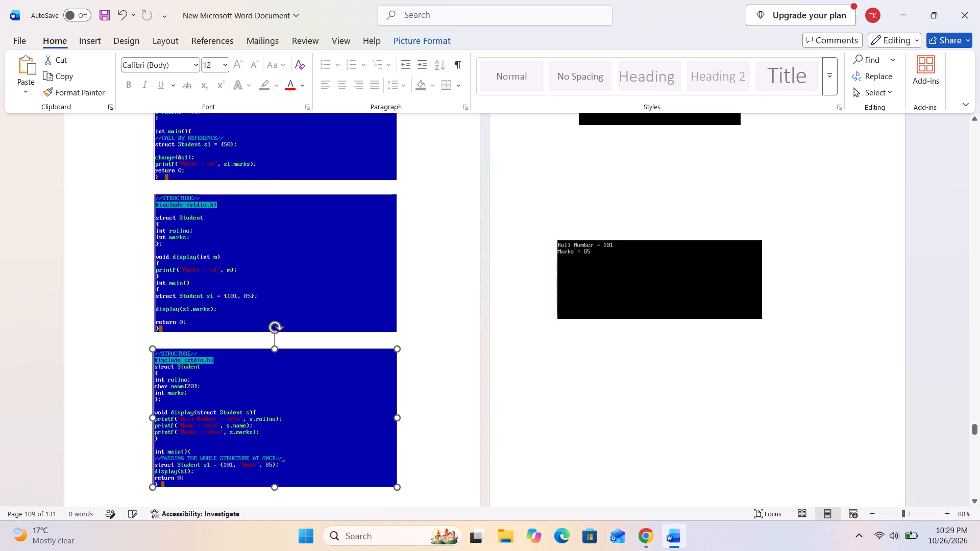
{"action": "left_click", "coordinate": [560, 410]}
Enlarge the "Before: 50 / After: 90" output picture on page 110 by extending its right, left and bottom edges, and move it down and left.
{"action": "scroll", "coordinate": [554, 409], "scroll_direction": "up", "scroll_amount": 3}
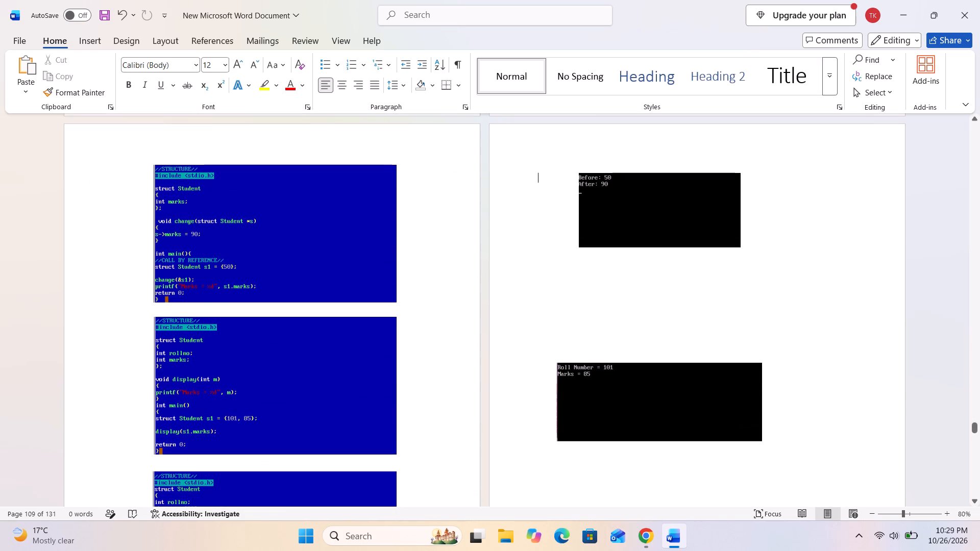
{"action": "left_click", "coordinate": [632, 232]}
{"action": "left_click_drag", "start_coordinate": [740, 210], "coordinate": [807, 245]}
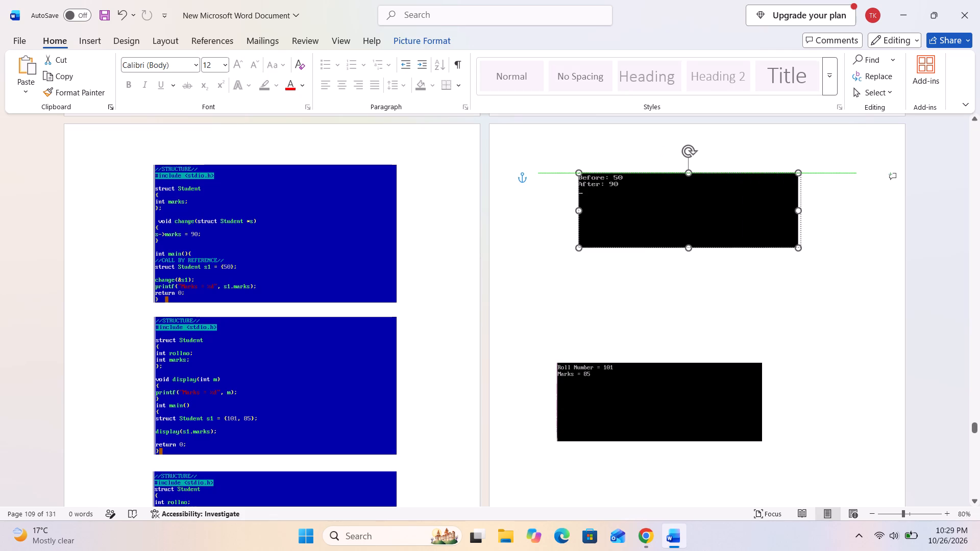
{"action": "left_click_drag", "start_coordinate": [807, 245], "coordinate": [807, 245]}
{"action": "left_click_drag", "start_coordinate": [577, 210], "coordinate": [568, 213]}
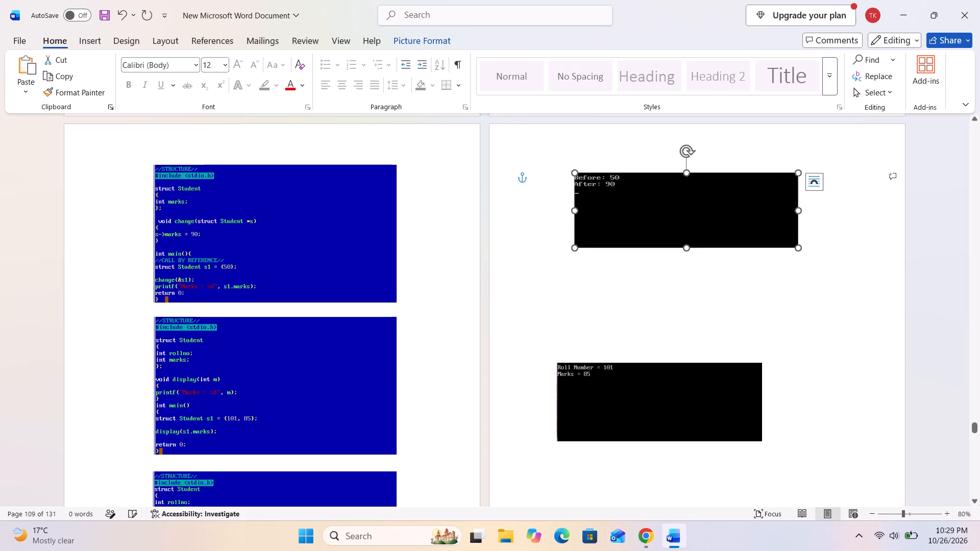
{"action": "left_click_drag", "start_coordinate": [685, 248], "coordinate": [689, 283]}
{"action": "left_click_drag", "start_coordinate": [678, 242], "coordinate": [676, 244]}
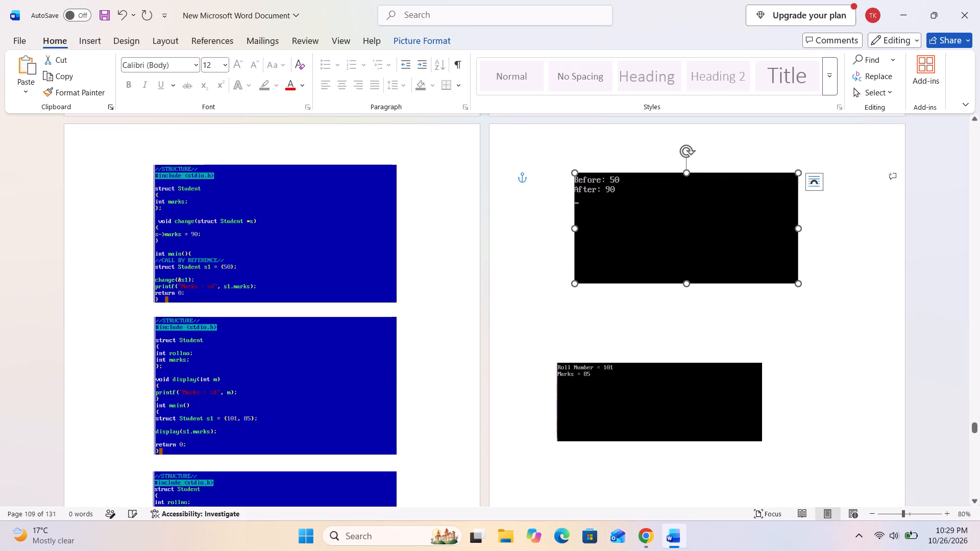
{"action": "left_click_drag", "start_coordinate": [676, 244], "coordinate": [665, 279]}
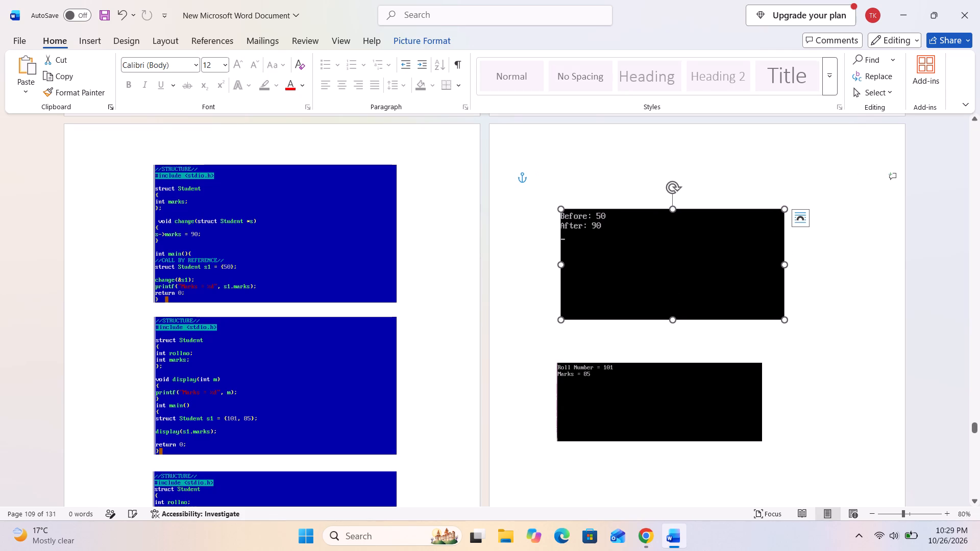
Enlarge the "Roll Number = 101 / Marks = 85" output picture on page 110, matching the width of the picture above, and move it down.
{"action": "scroll", "coordinate": [649, 382], "scroll_direction": "down", "scroll_amount": 2}
{"action": "left_click", "coordinate": [622, 372]}
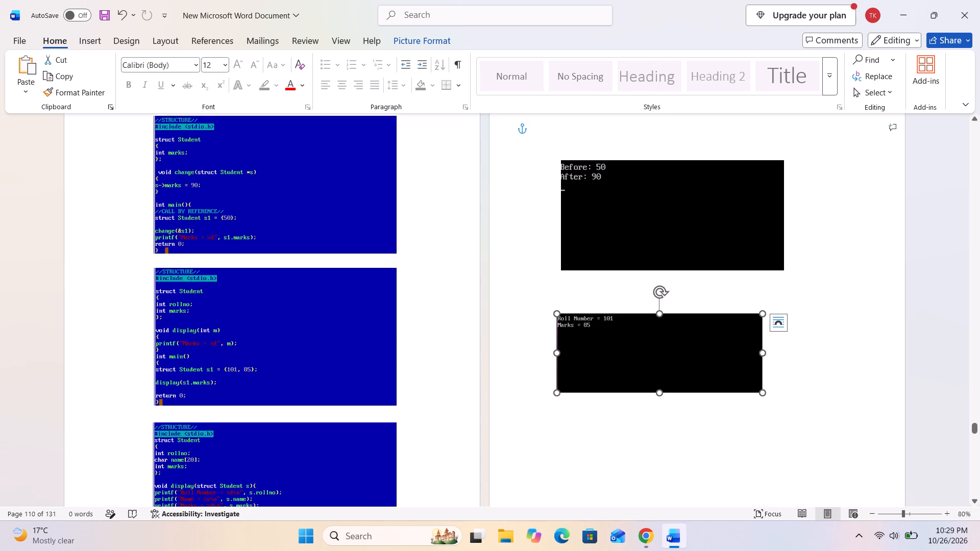
{"action": "left_click_drag", "start_coordinate": [658, 393], "coordinate": [664, 430]}
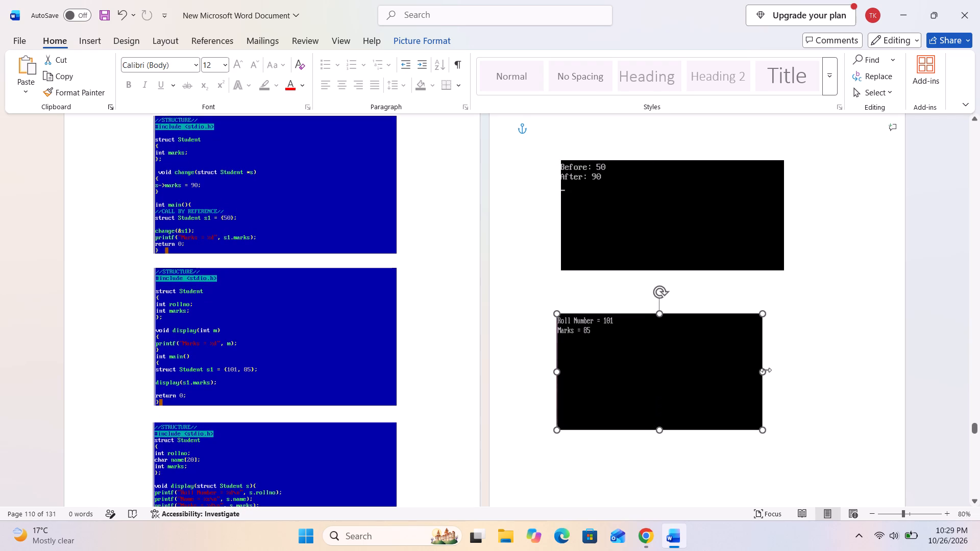
{"action": "left_click_drag", "start_coordinate": [766, 370], "coordinate": [784, 270]}
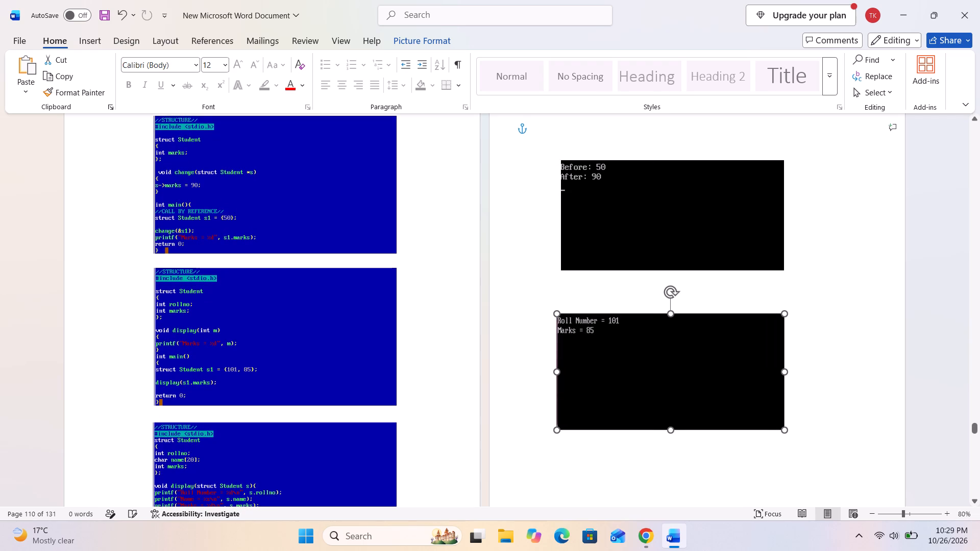
{"action": "left_click_drag", "start_coordinate": [556, 370], "coordinate": [563, 270]}
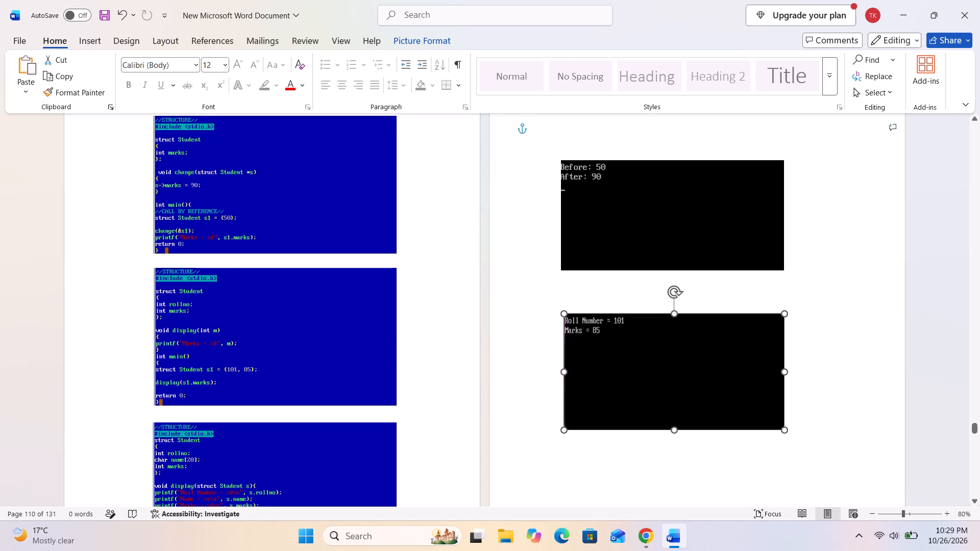
{"action": "left_click_drag", "start_coordinate": [563, 270], "coordinate": [562, 270]}
{"action": "scroll", "coordinate": [527, 350], "scroll_direction": "down", "scroll_amount": 3}
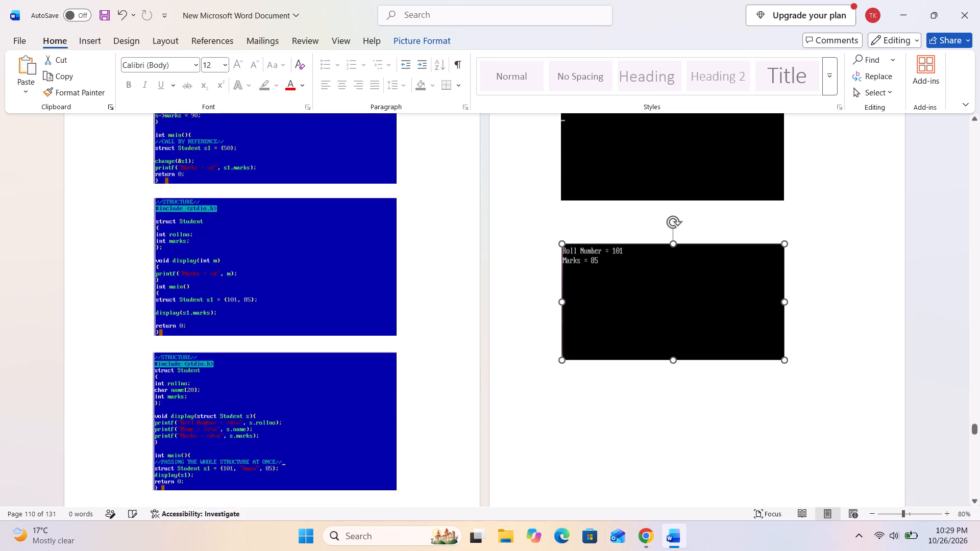
{"action": "scroll", "coordinate": [526, 351], "scroll_direction": "down", "scroll_amount": 13}
{"action": "scroll", "coordinate": [520, 352], "scroll_direction": "up", "scroll_amount": 13}
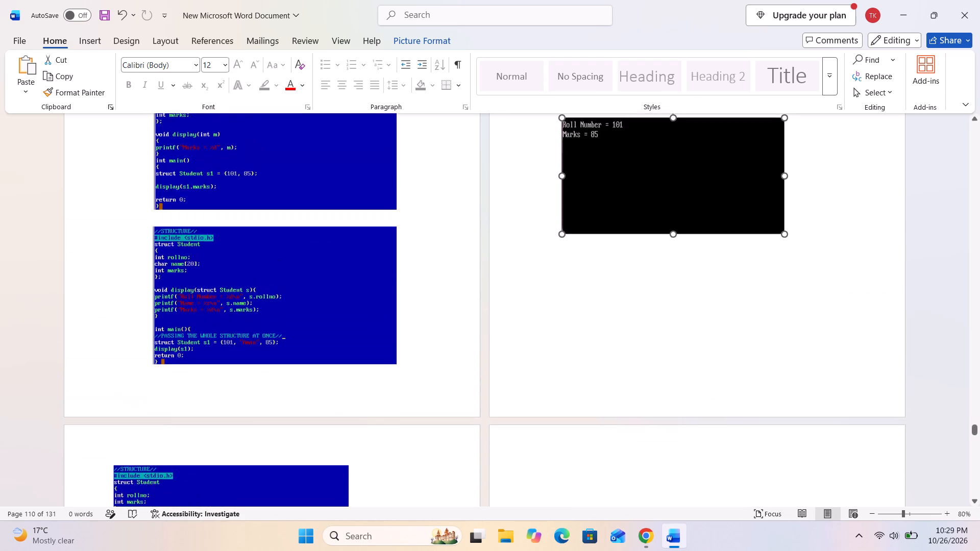
{"action": "scroll", "coordinate": [518, 352], "scroll_direction": "up", "scroll_amount": 2}
{"action": "left_click_drag", "start_coordinate": [646, 358], "coordinate": [645, 418]}
Move the first call-by-reference code picture on page 111 right and slightly down.
{"action": "scroll", "coordinate": [424, 383], "scroll_direction": "down", "scroll_amount": 20}
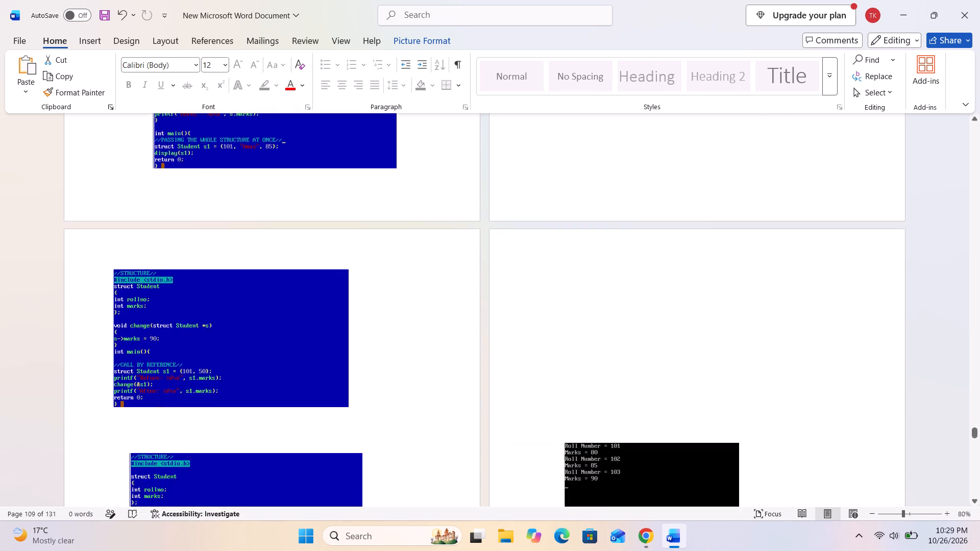
{"action": "scroll", "coordinate": [404, 375], "scroll_direction": "down", "scroll_amount": 1}
{"action": "left_click_drag", "start_coordinate": [263, 223], "coordinate": [279, 238]}
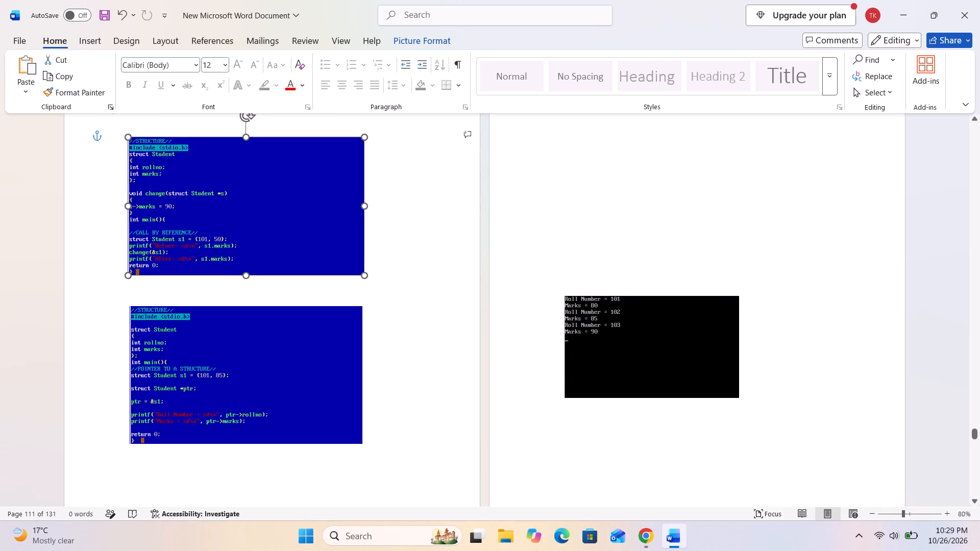
{"action": "left_click_drag", "start_coordinate": [279, 238], "coordinate": [296, 239]}
Move the pointer-to-a-structure code picture on page 111 right and align its side edges with the code picture above.
{"action": "left_click", "coordinate": [211, 396]}
{"action": "left_click_drag", "start_coordinate": [211, 396], "coordinate": [228, 399]}
{"action": "left_click_drag", "start_coordinate": [381, 379], "coordinate": [386, 289]}
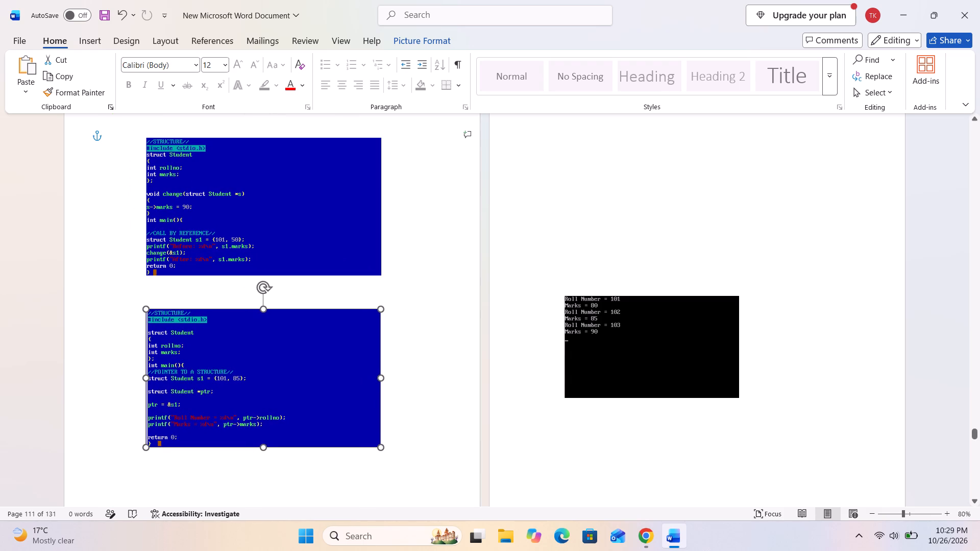
{"action": "left_click_drag", "start_coordinate": [386, 289], "coordinate": [382, 277]}
{"action": "left_click_drag", "start_coordinate": [148, 378], "coordinate": [143, 365]}
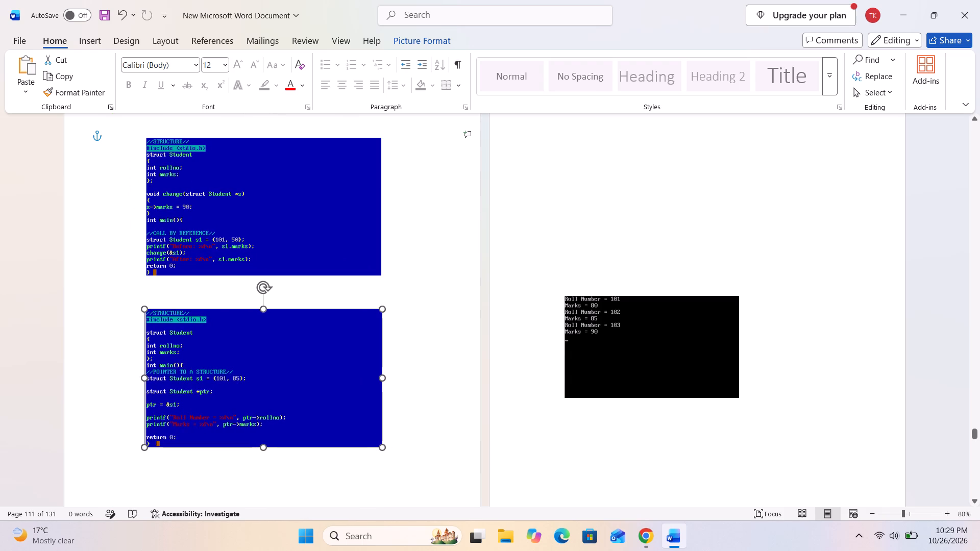
{"action": "left_click_drag", "start_coordinate": [143, 365], "coordinate": [146, 275]}
Move the three-student roll number and marks output picture on page 112 up and left, and extend its right and bottom edges.
{"action": "left_click", "coordinate": [609, 333]}
{"action": "left_click_drag", "start_coordinate": [605, 332], "coordinate": [588, 266]}
{"action": "left_click", "coordinate": [657, 318]}
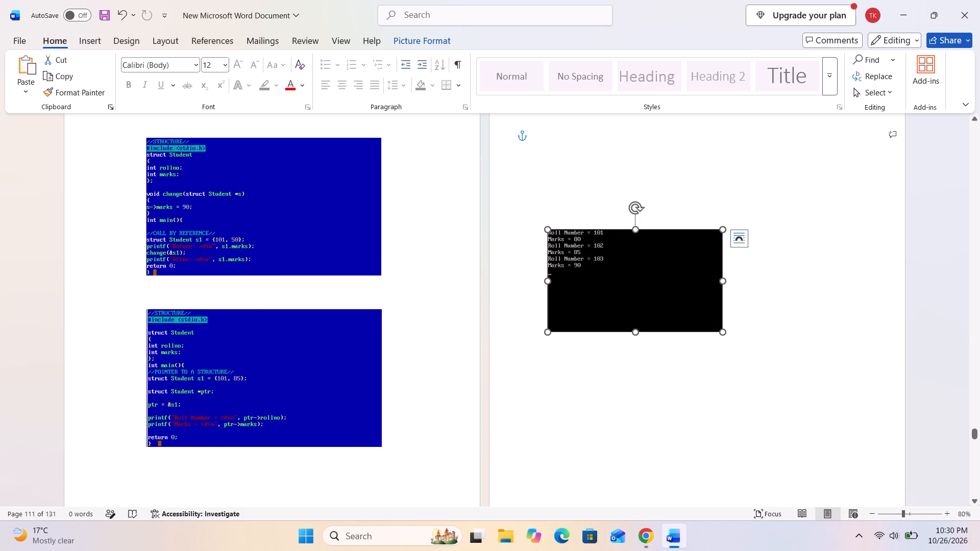
{"action": "left_click_drag", "start_coordinate": [725, 279], "coordinate": [785, 291]}
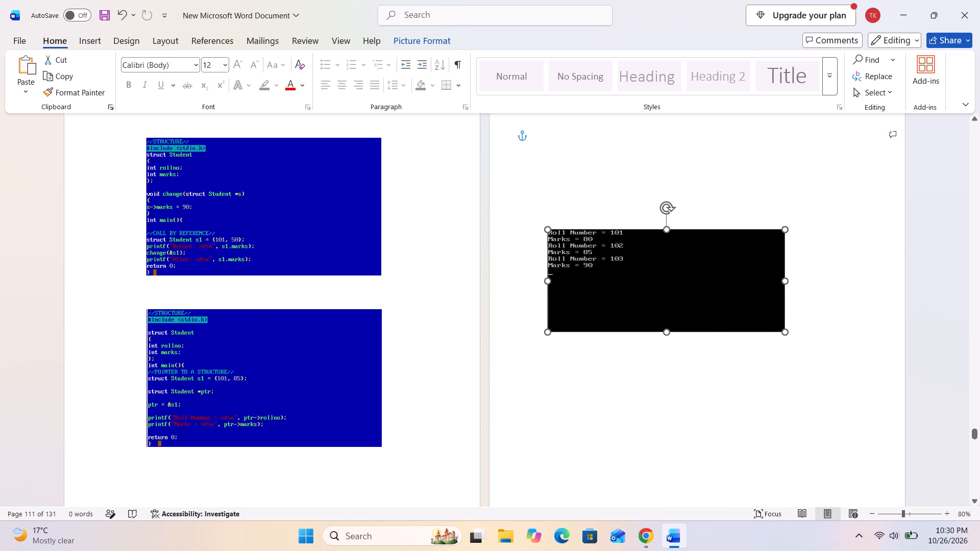
{"action": "left_click_drag", "start_coordinate": [665, 333], "coordinate": [672, 355]}
Move the upper array-of-structures code picture on page 113 right.
{"action": "scroll", "coordinate": [582, 413], "scroll_direction": "down", "scroll_amount": 19}
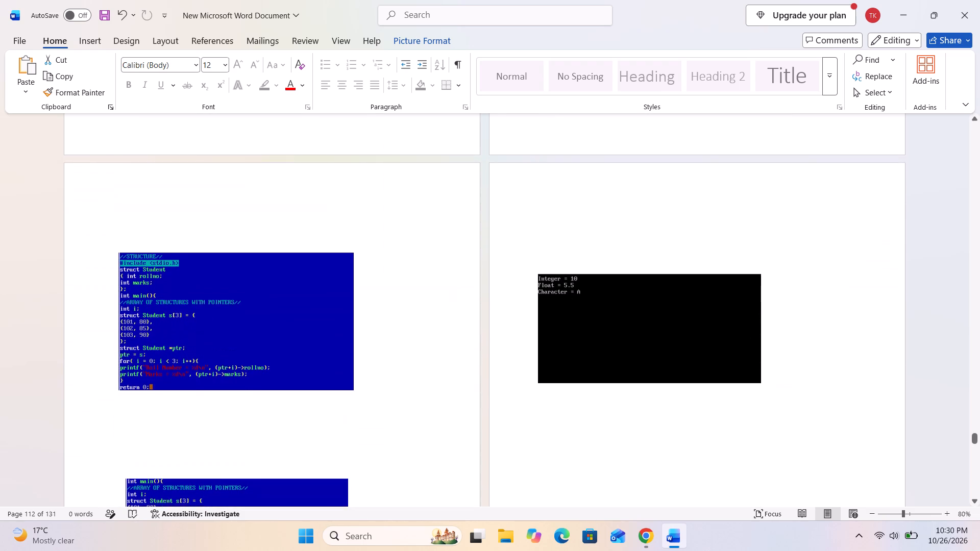
{"action": "scroll", "coordinate": [500, 387], "scroll_direction": "down", "scroll_amount": 4}
{"action": "left_click_drag", "start_coordinate": [187, 238], "coordinate": [220, 240]}
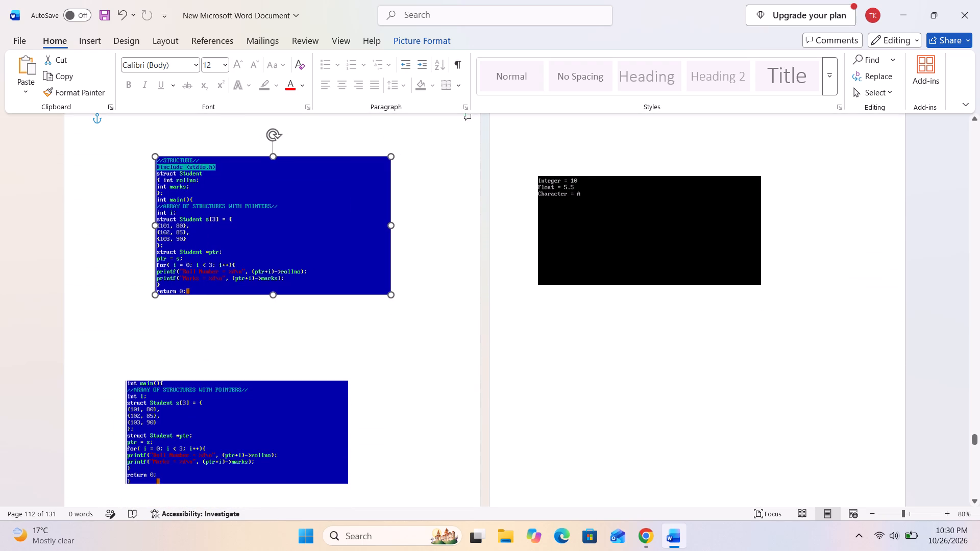
{"action": "left_click_drag", "start_coordinate": [220, 240], "coordinate": [219, 240]}
Move the lower code picture on page 113 up and right, match its width to the upper one, and extend its bottom edge slightly.
{"action": "left_click_drag", "start_coordinate": [239, 426], "coordinate": [269, 406]}
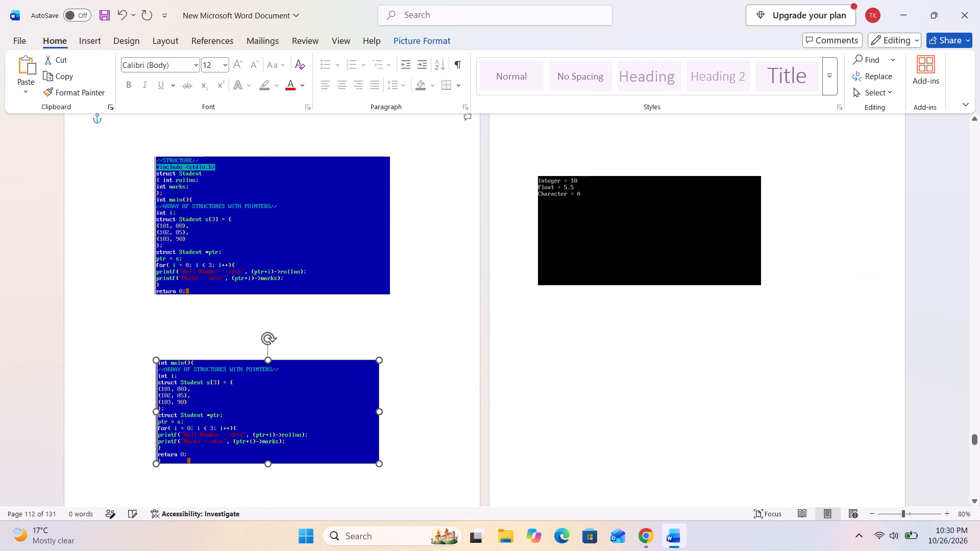
{"action": "left_click_drag", "start_coordinate": [157, 414], "coordinate": [156, 292]}
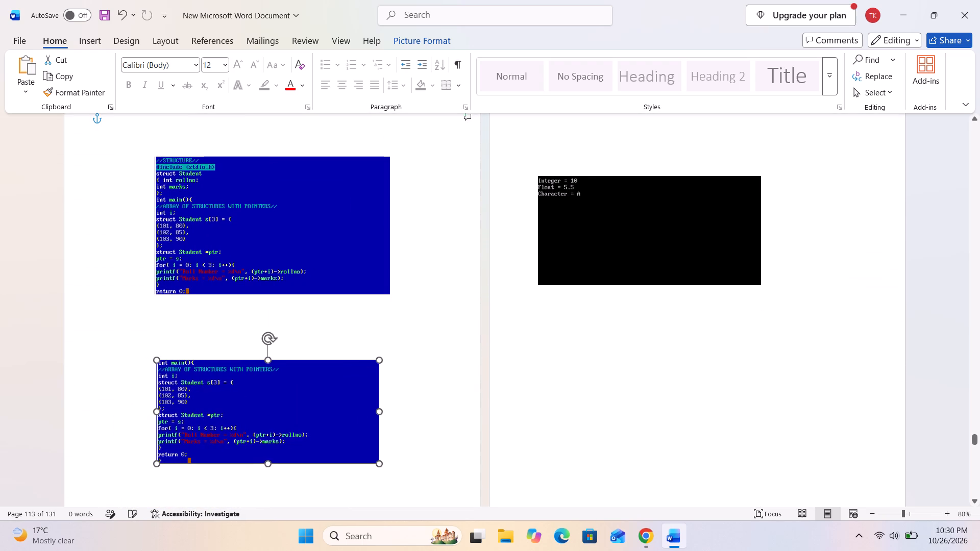
{"action": "left_click_drag", "start_coordinate": [156, 292], "coordinate": [155, 294]}
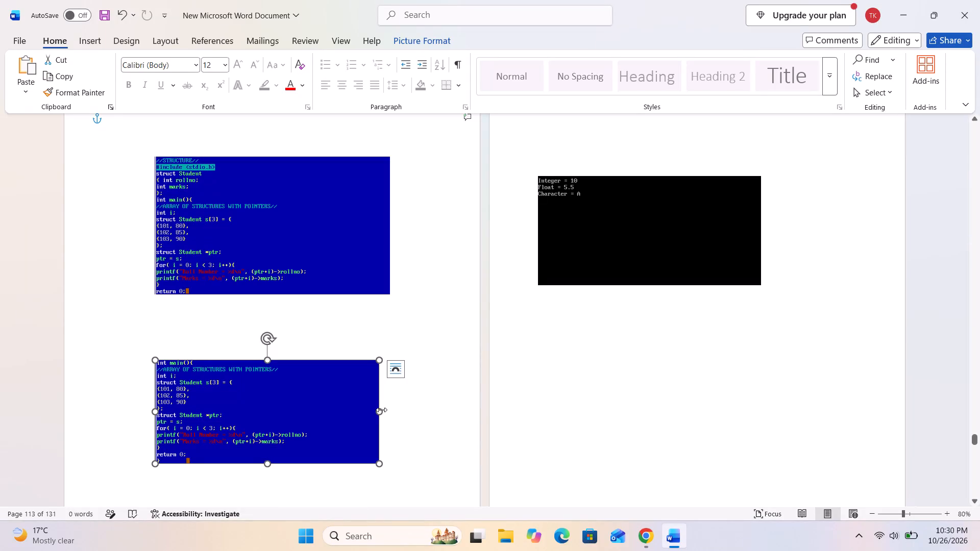
{"action": "left_click_drag", "start_coordinate": [381, 410], "coordinate": [390, 295]}
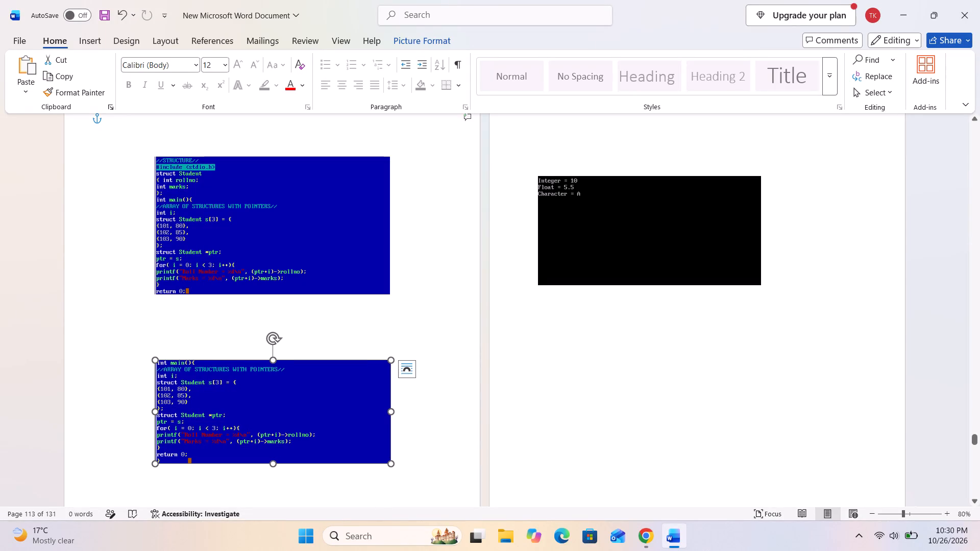
{"action": "left_click_drag", "start_coordinate": [272, 464], "coordinate": [273, 474]}
Move the "Integer = 10 / Float = 5.5" output picture on page 114 down and extend its right and bottom edges.
{"action": "left_click_drag", "start_coordinate": [619, 251], "coordinate": [616, 263]}
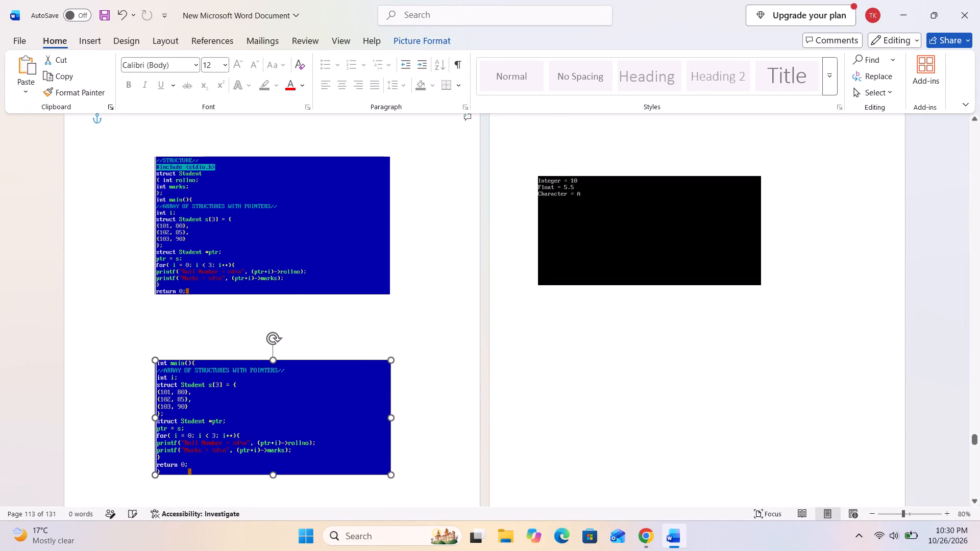
{"action": "left_click_drag", "start_coordinate": [616, 263], "coordinate": [612, 324]}
{"action": "left_click_drag", "start_coordinate": [764, 304], "coordinate": [793, 308]}
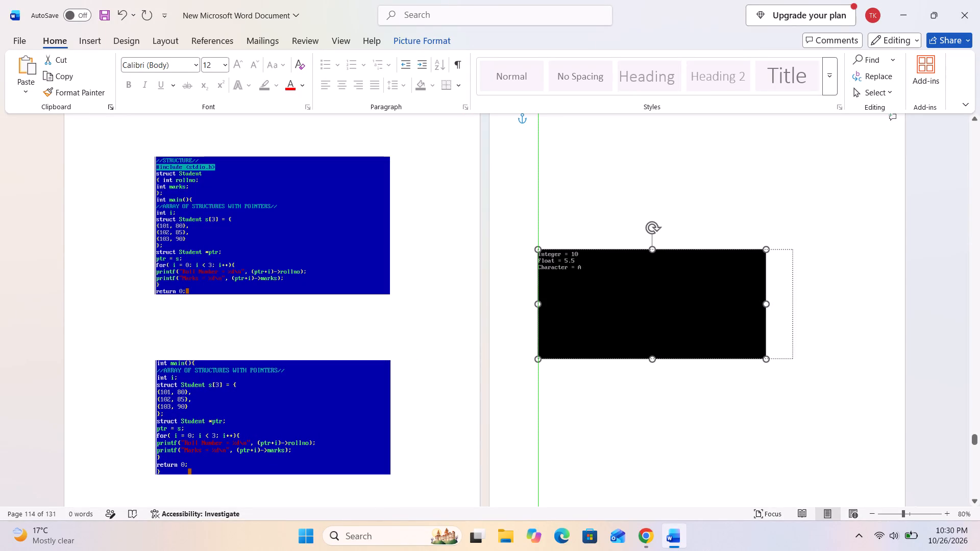
{"action": "left_click_drag", "start_coordinate": [793, 308], "coordinate": [801, 308]}
{"action": "left_click_drag", "start_coordinate": [671, 362], "coordinate": [673, 385]}
Move the unions code picture on page 115 down and slightly left, and widen it by extending its right edge.
{"action": "scroll", "coordinate": [595, 365], "scroll_direction": "down", "scroll_amount": 19}
{"action": "scroll", "coordinate": [441, 364], "scroll_direction": "down", "scroll_amount": 1}
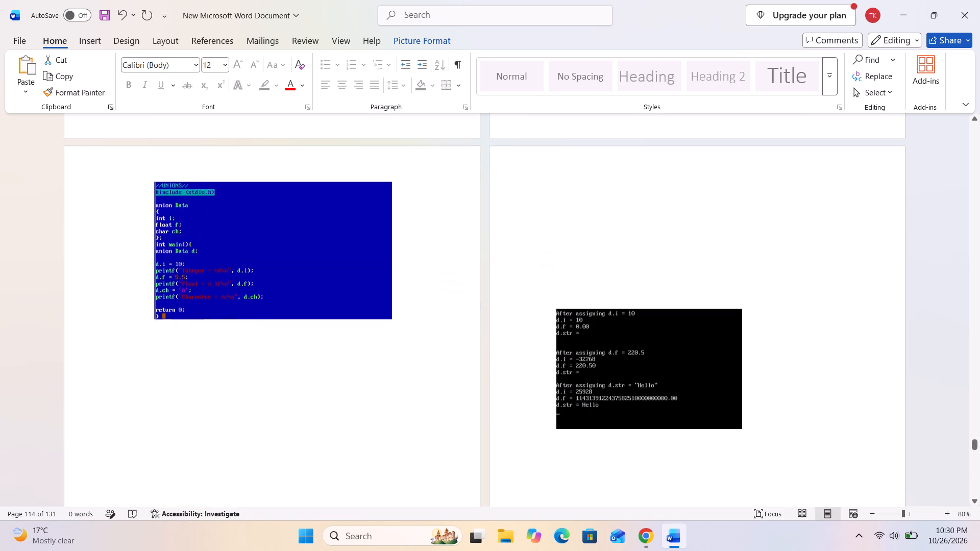
{"action": "scroll", "coordinate": [441, 364], "scroll_direction": "down", "scroll_amount": 2}
{"action": "scroll", "coordinate": [350, 339], "scroll_direction": "up", "scroll_amount": 6}
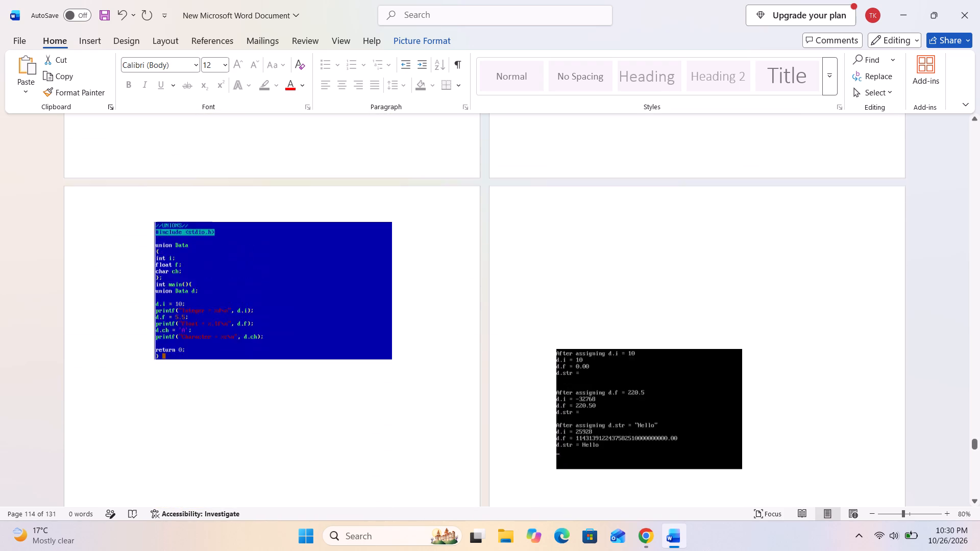
{"action": "scroll", "coordinate": [349, 338], "scroll_direction": "up", "scroll_amount": 4}
{"action": "scroll", "coordinate": [348, 339], "scroll_direction": "down", "scroll_amount": 11}
{"action": "left_click_drag", "start_coordinate": [294, 168], "coordinate": [287, 310]}
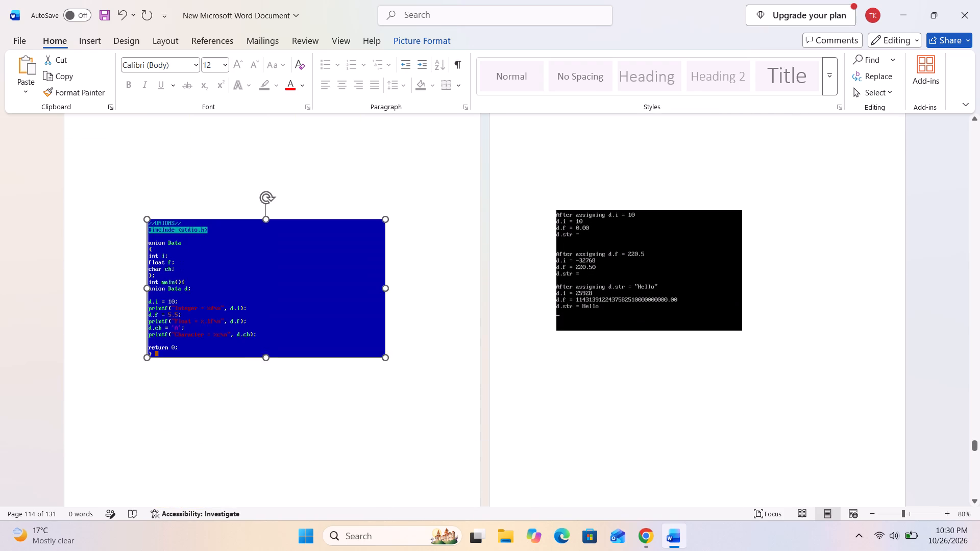
{"action": "left_click_drag", "start_coordinate": [287, 310], "coordinate": [287, 330]}
{"action": "left_click_drag", "start_coordinate": [386, 312], "coordinate": [394, 314]}
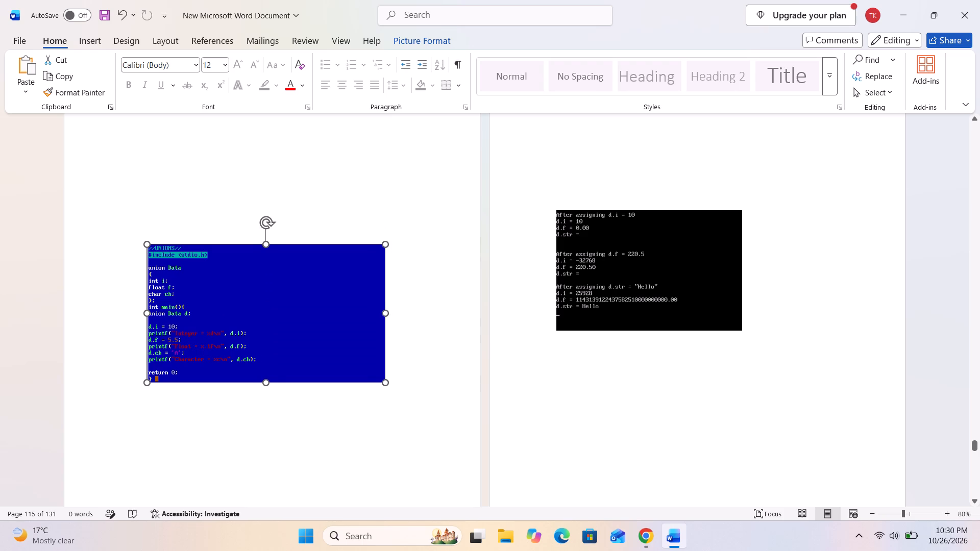
{"action": "left_click_drag", "start_coordinate": [394, 314], "coordinate": [401, 316]}
Widen the "After assigning d.i = 10" output picture on page 116 by its right edge, and move it down and slightly right.
{"action": "left_click", "coordinate": [589, 258]}
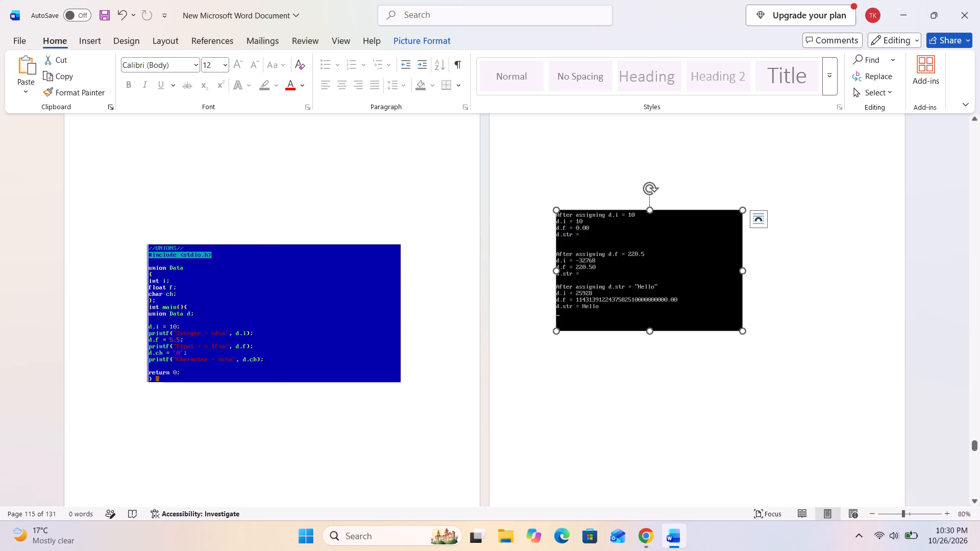
{"action": "left_click_drag", "start_coordinate": [745, 270], "coordinate": [779, 283]}
{"action": "left_click_drag", "start_coordinate": [746, 270], "coordinate": [795, 286]}
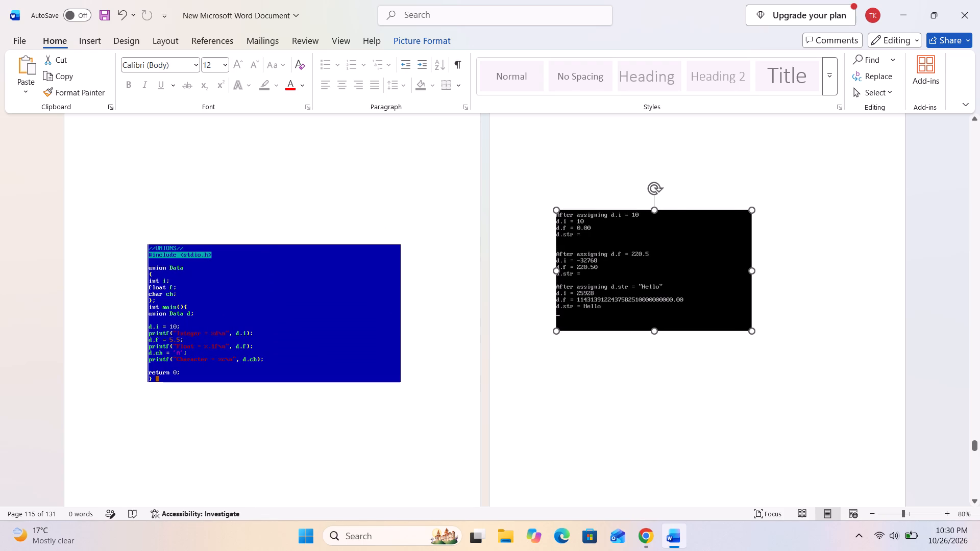
{"action": "left_click_drag", "start_coordinate": [795, 286], "coordinate": [802, 310]}
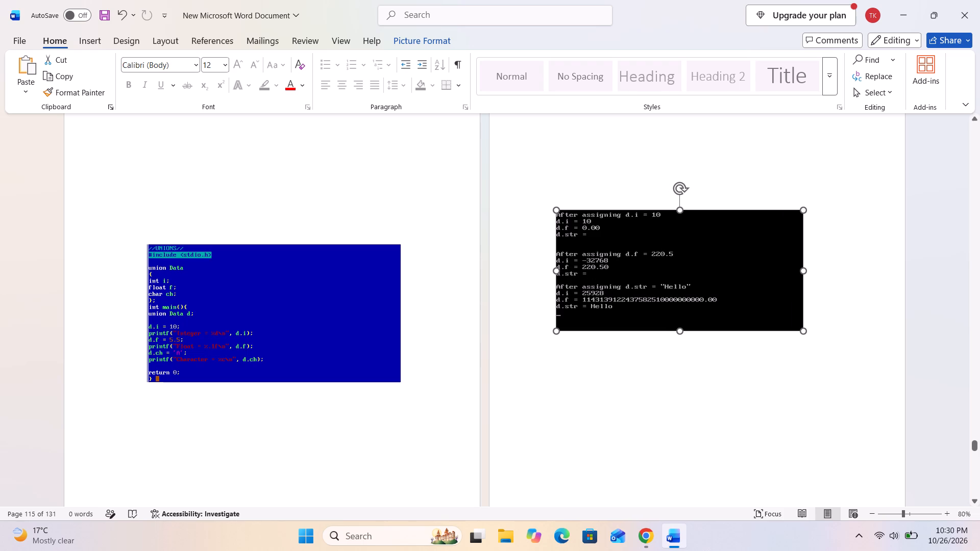
{"action": "left_click_drag", "start_coordinate": [802, 310], "coordinate": [803, 310]}
{"action": "left_click_drag", "start_coordinate": [717, 270], "coordinate": [724, 298]}
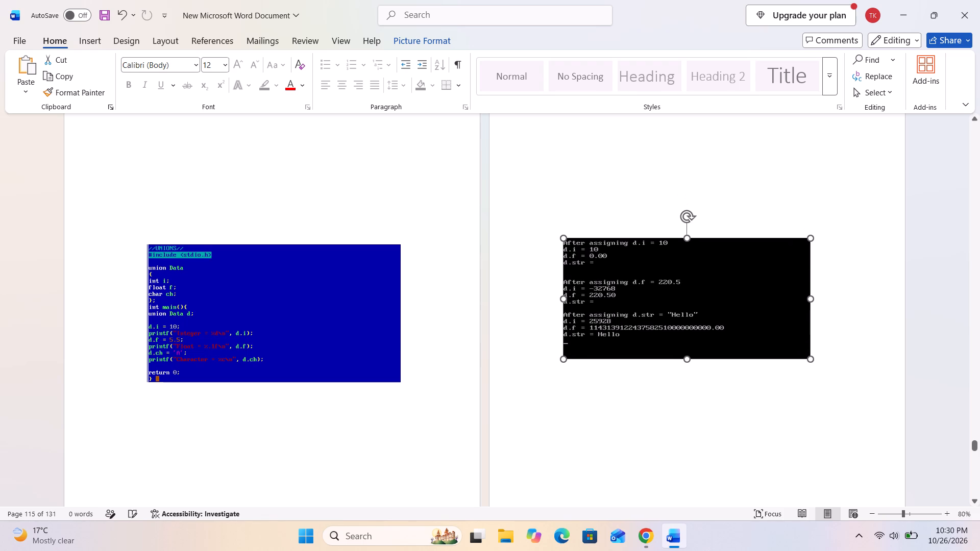
{"action": "left_click_drag", "start_coordinate": [724, 298], "coordinate": [723, 307]}
Move the upper unions code picture on page 117 slightly right and down.
{"action": "scroll", "coordinate": [545, 312], "scroll_direction": "down", "scroll_amount": 16}
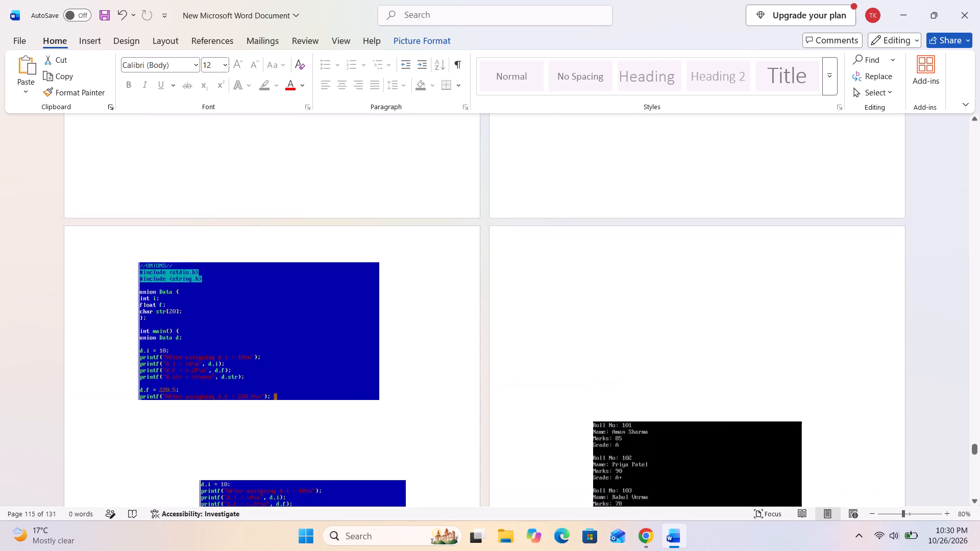
{"action": "scroll", "coordinate": [442, 298], "scroll_direction": "down", "scroll_amount": 6}
{"action": "left_click_drag", "start_coordinate": [293, 182], "coordinate": [302, 210]}
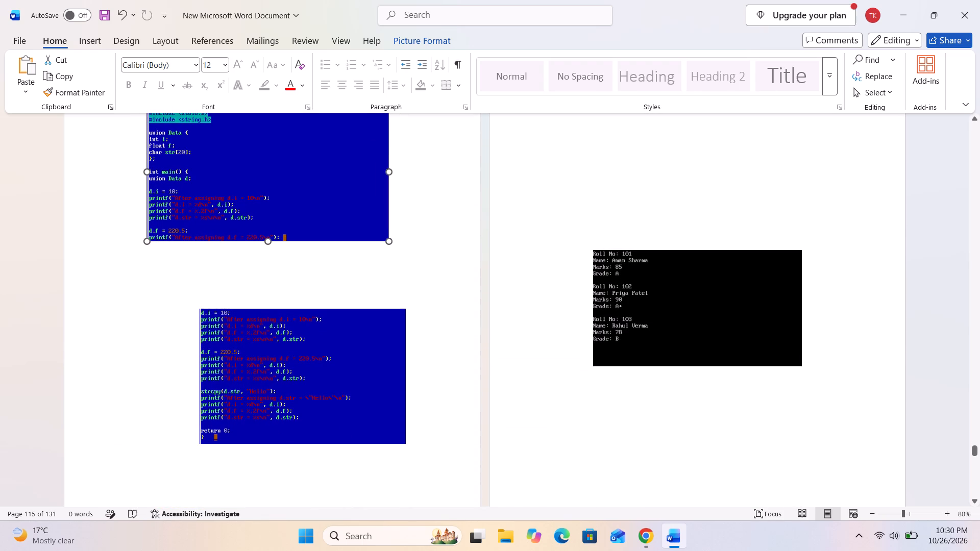
{"action": "left_click_drag", "start_coordinate": [302, 210], "coordinate": [302, 211]}
Move the lower code picture on page 117 left and extend its side edges to match the width of the upper one.
{"action": "left_click_drag", "start_coordinate": [338, 380], "coordinate": [303, 379]}
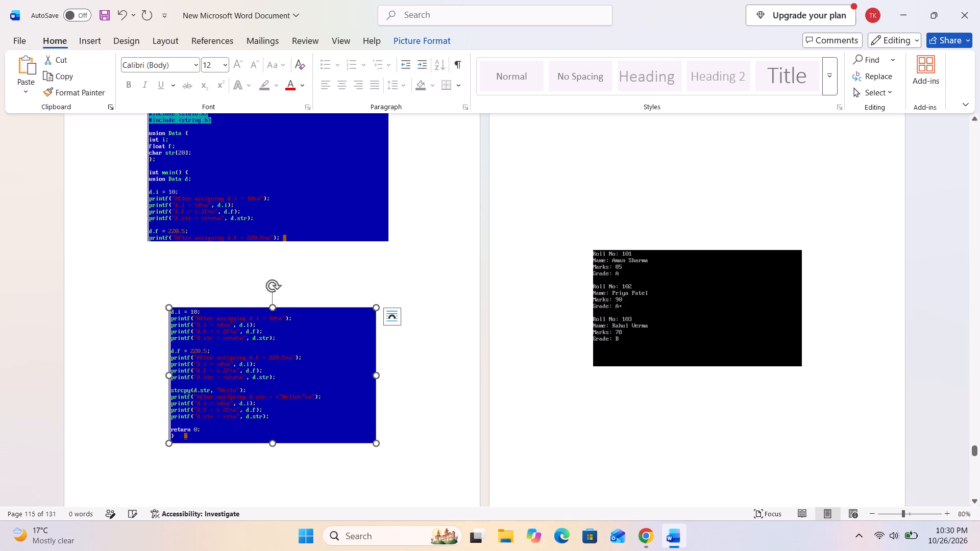
{"action": "left_click_drag", "start_coordinate": [169, 373], "coordinate": [157, 249]}
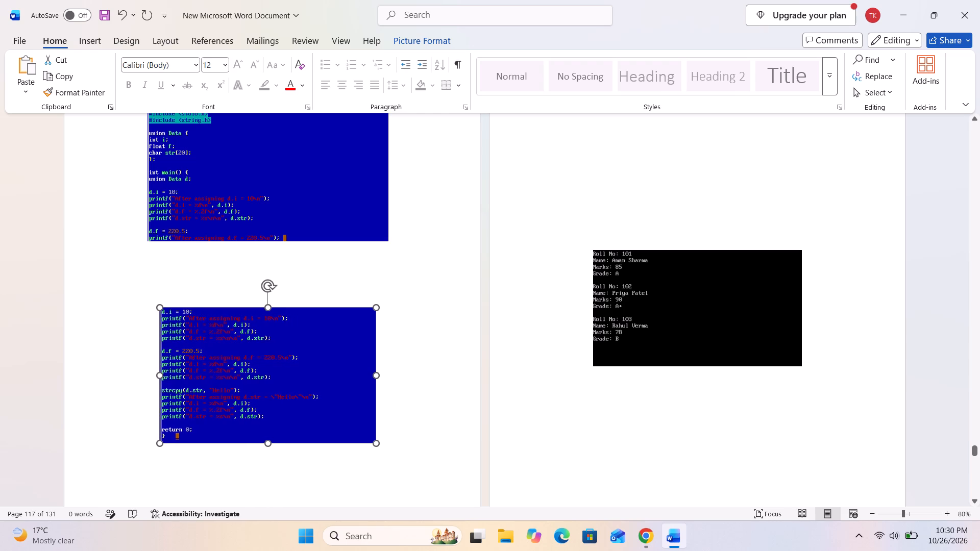
{"action": "left_click_drag", "start_coordinate": [157, 249], "coordinate": [148, 238]}
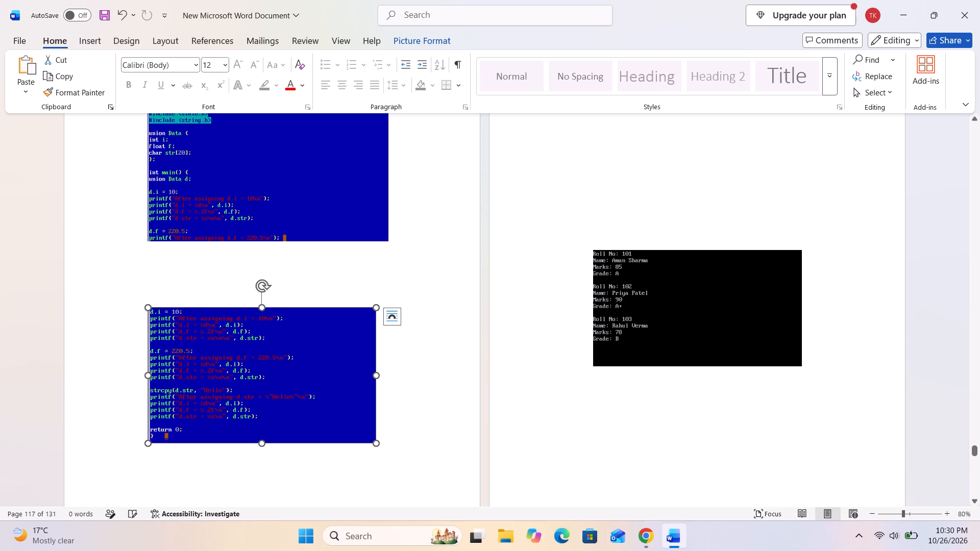
{"action": "left_click_drag", "start_coordinate": [373, 373], "coordinate": [389, 244]}
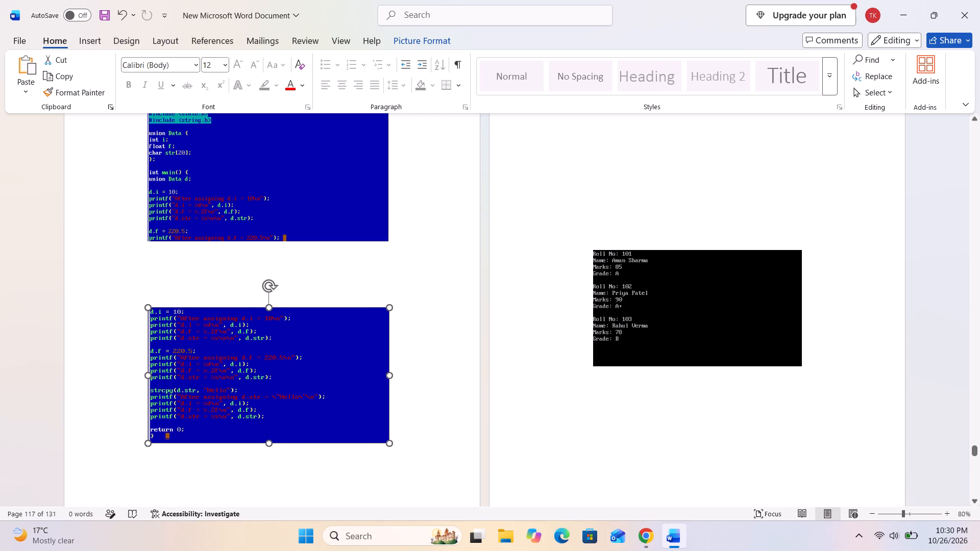
{"action": "left_click_drag", "start_coordinate": [389, 244], "coordinate": [389, 243]}
Widen the student roll number, marks and grade output picture on page 118 by extending its left edge.
{"action": "left_click", "coordinate": [651, 291]}
{"action": "left_click_drag", "start_coordinate": [592, 307], "coordinate": [568, 307]}
Widen the file handling code picture on page 119 by extending its right edge.
{"action": "scroll", "coordinate": [569, 329], "scroll_direction": "down", "scroll_amount": 19}
{"action": "scroll", "coordinate": [397, 352], "scroll_direction": "down", "scroll_amount": 4}
{"action": "left_click", "coordinate": [194, 337]}
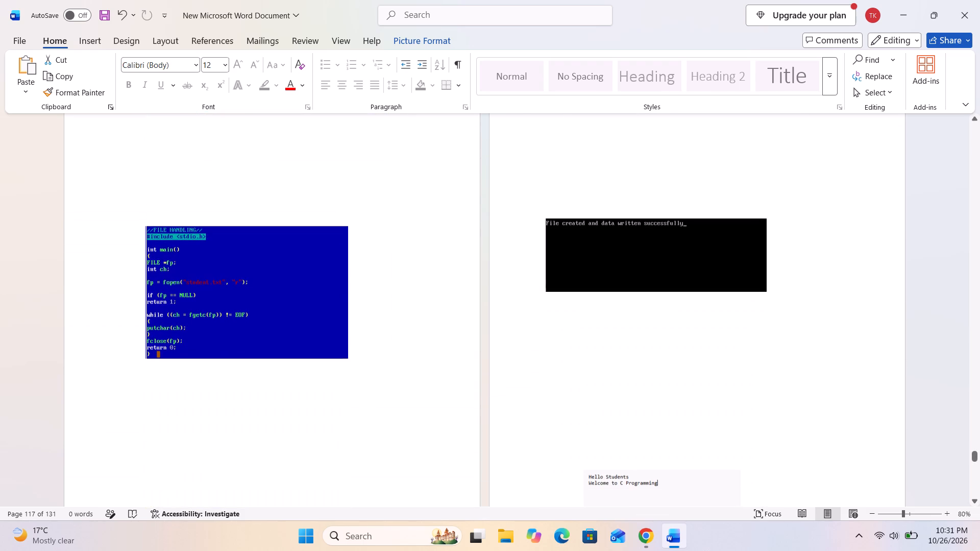
{"action": "left_click_drag", "start_coordinate": [350, 293], "coordinate": [372, 298]}
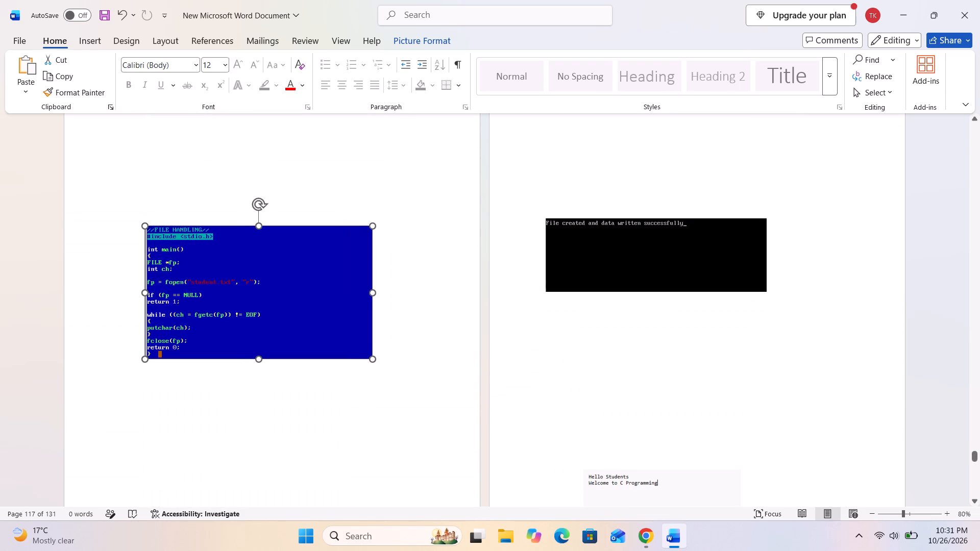
{"action": "left_click_drag", "start_coordinate": [372, 298], "coordinate": [383, 300]}
Enlarge the "File created and data written successfully" output picture on page 120 by extending its bottom and right edges.
{"action": "left_click", "coordinate": [661, 281]}
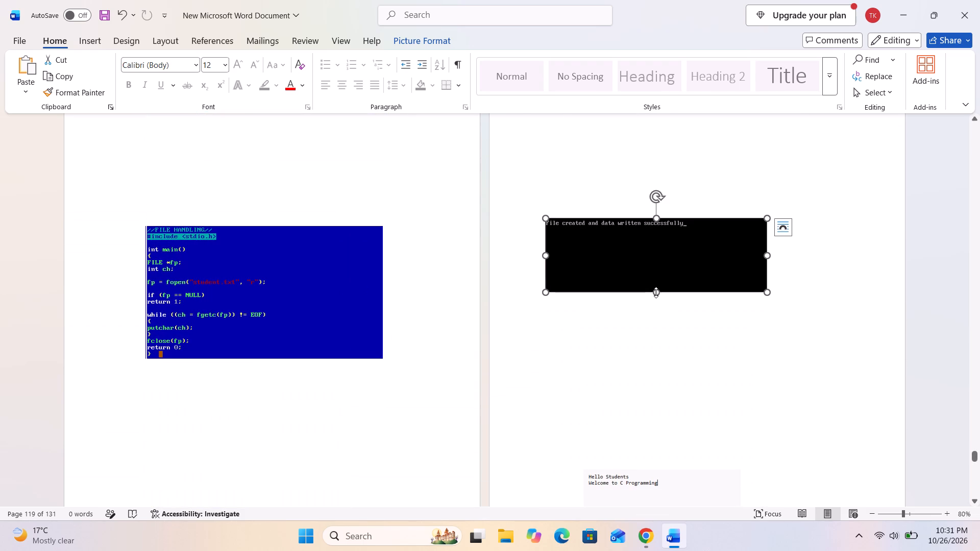
{"action": "left_click_drag", "start_coordinate": [656, 292], "coordinate": [659, 324]}
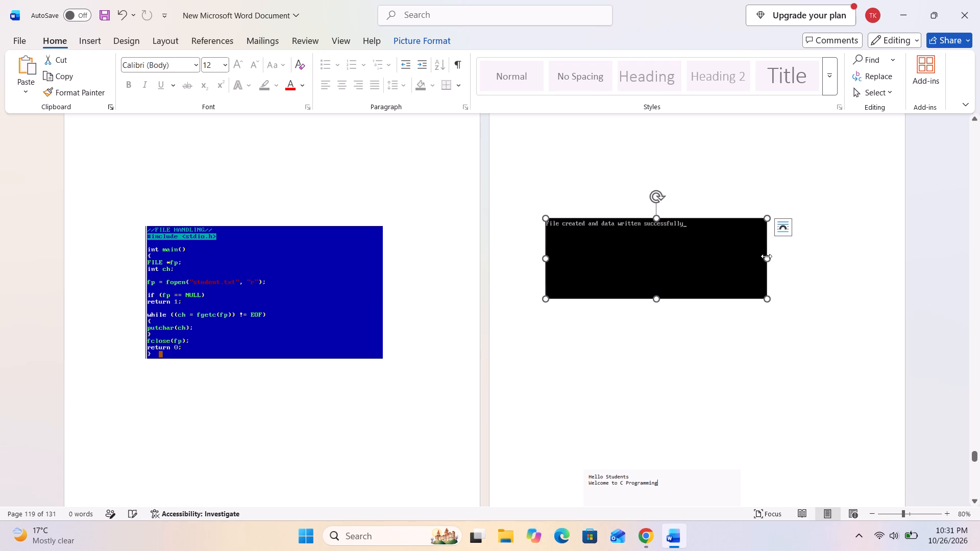
{"action": "left_click_drag", "start_coordinate": [766, 256], "coordinate": [806, 271]}
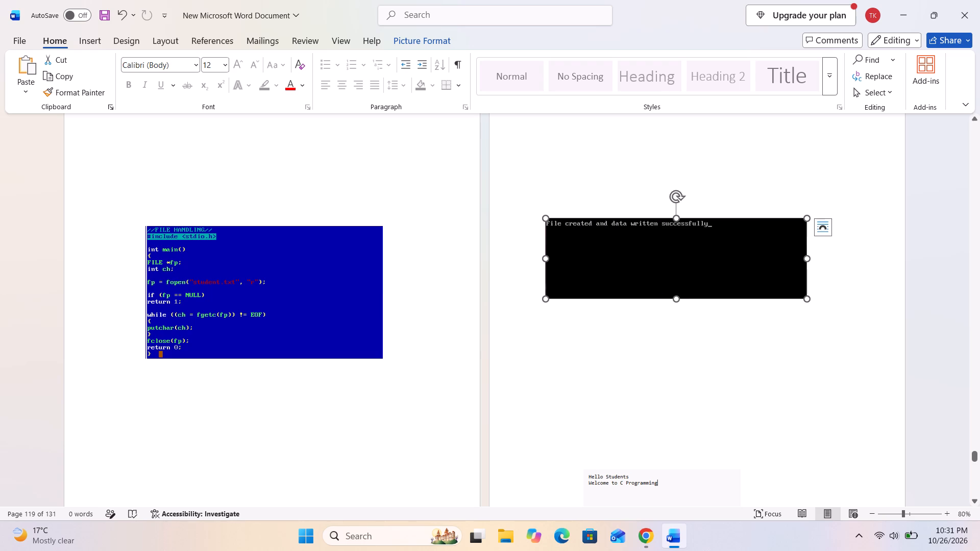
Move the "Hello Students" text picture on page 120 up beneath the black output and extend its side edges to match that picture's width.
{"action": "left_click", "coordinate": [631, 474]}
{"action": "left_click_drag", "start_coordinate": [638, 487], "coordinate": [605, 387]}
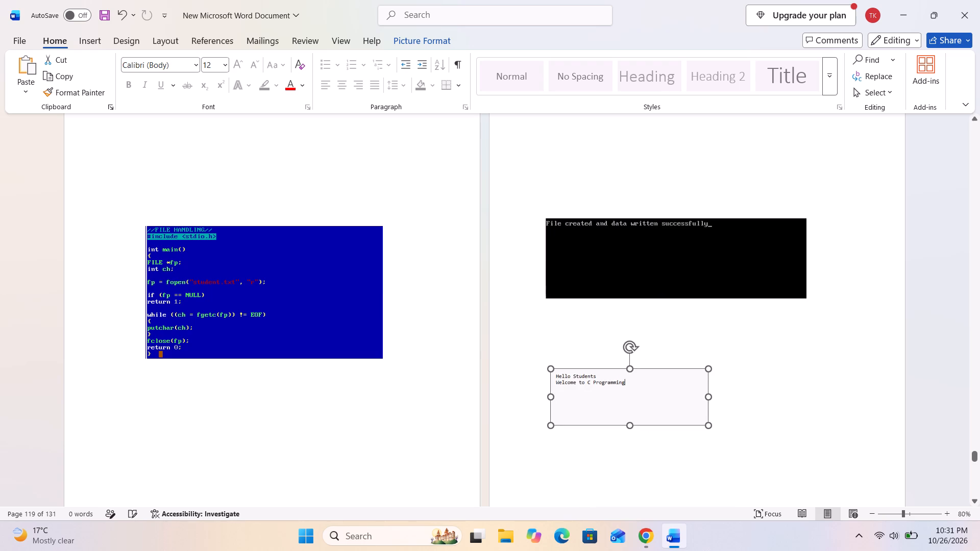
{"action": "left_click_drag", "start_coordinate": [708, 396], "coordinate": [789, 395]}
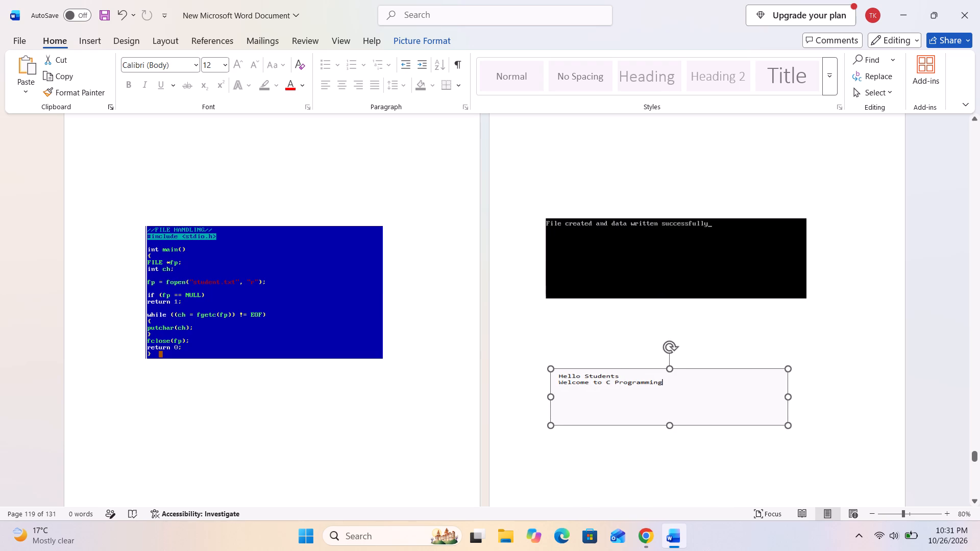
{"action": "left_click_drag", "start_coordinate": [789, 395], "coordinate": [799, 395]}
{"action": "left_click", "coordinate": [552, 395]}
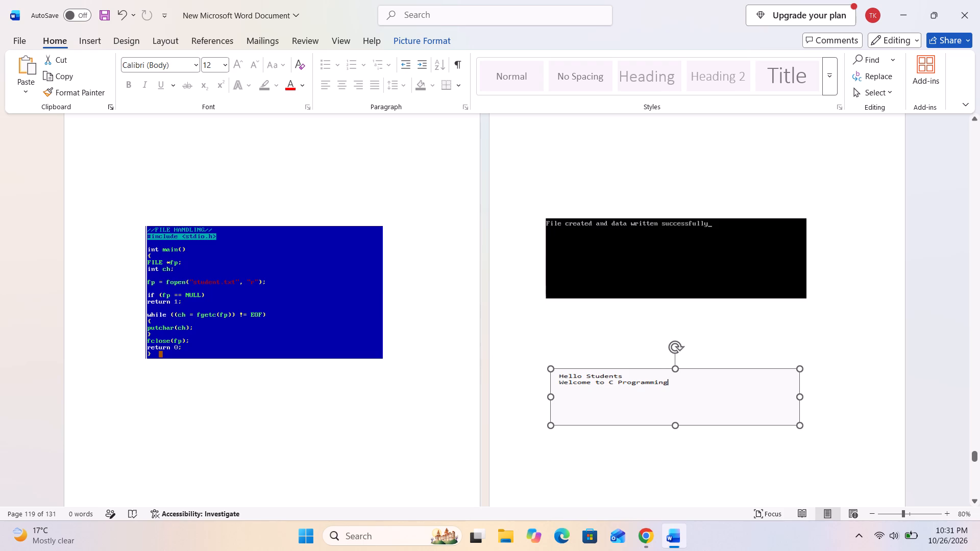
{"action": "scroll", "coordinate": [544, 414], "scroll_direction": "down", "scroll_amount": 3}
{"action": "left_click_drag", "start_coordinate": [618, 337], "coordinate": [623, 339]}
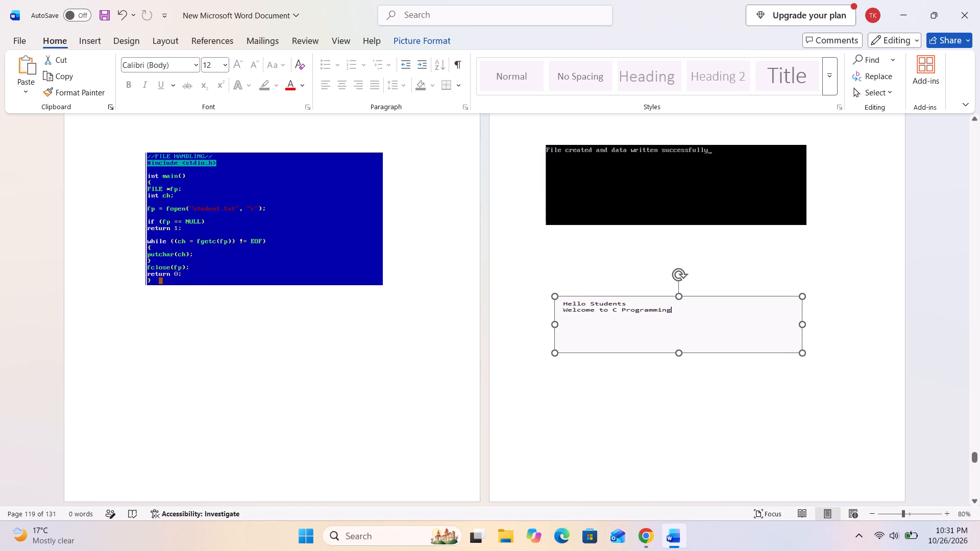
{"action": "left_click_drag", "start_coordinate": [623, 339], "coordinate": [619, 344]}
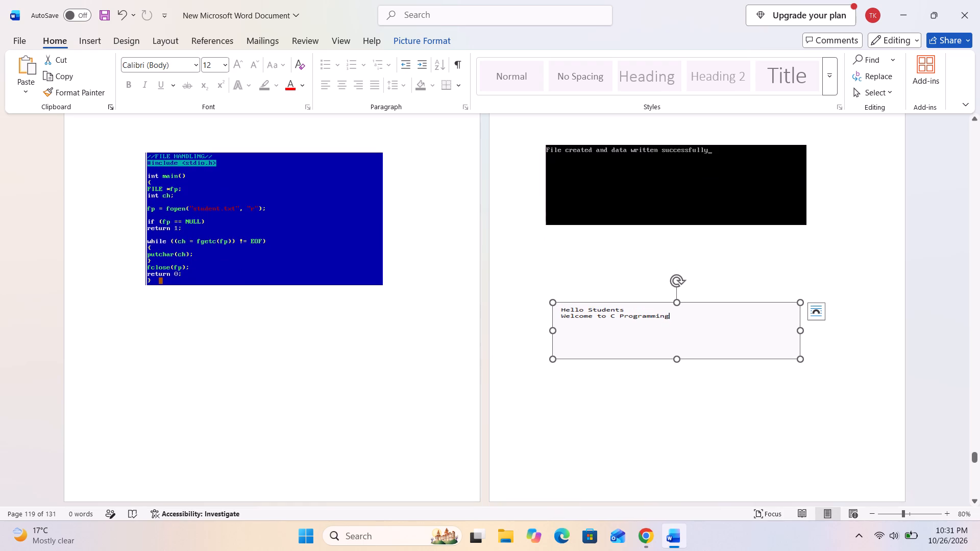
{"action": "left_click_drag", "start_coordinate": [801, 329], "coordinate": [807, 227]}
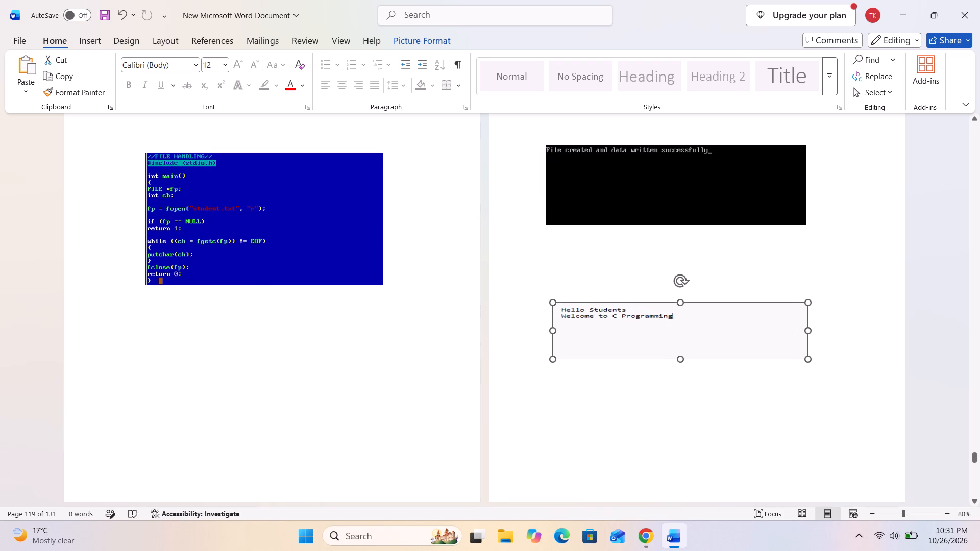
{"action": "left_click_drag", "start_coordinate": [807, 227], "coordinate": [807, 223]}
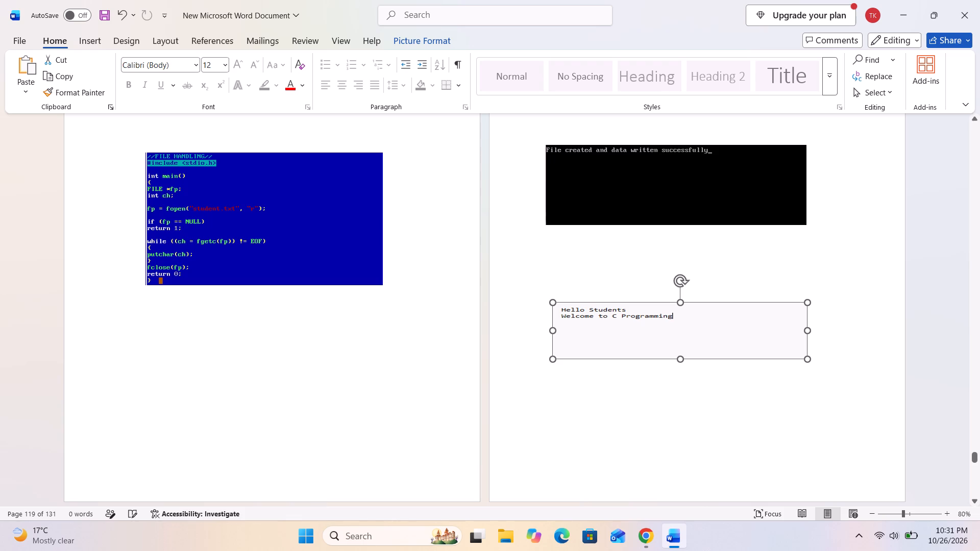
{"action": "left_click_drag", "start_coordinate": [553, 331], "coordinate": [547, 227]}
Move the file handling code picture on page 121 down from the top of the page.
{"action": "scroll", "coordinate": [417, 394], "scroll_direction": "down", "scroll_amount": 19}
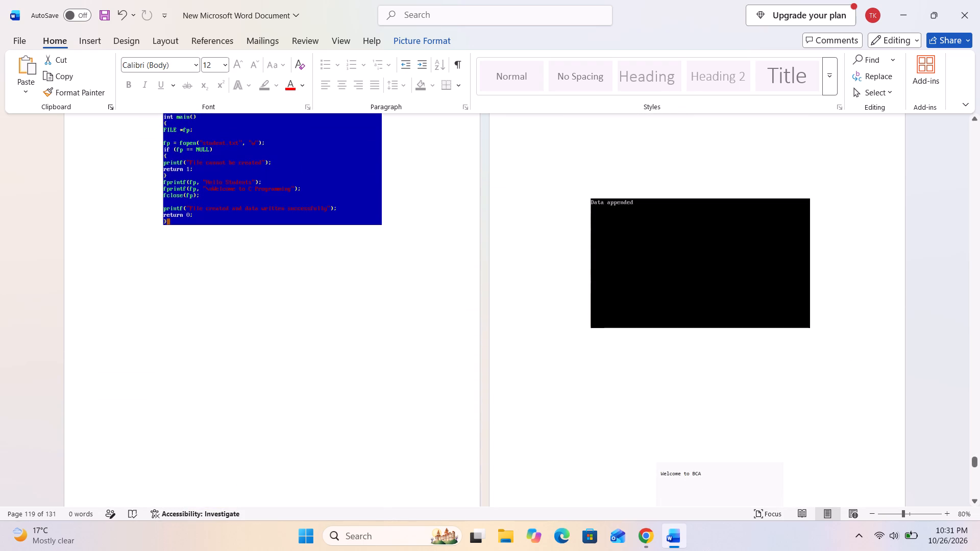
{"action": "left_click_drag", "start_coordinate": [255, 190], "coordinate": [255, 309]}
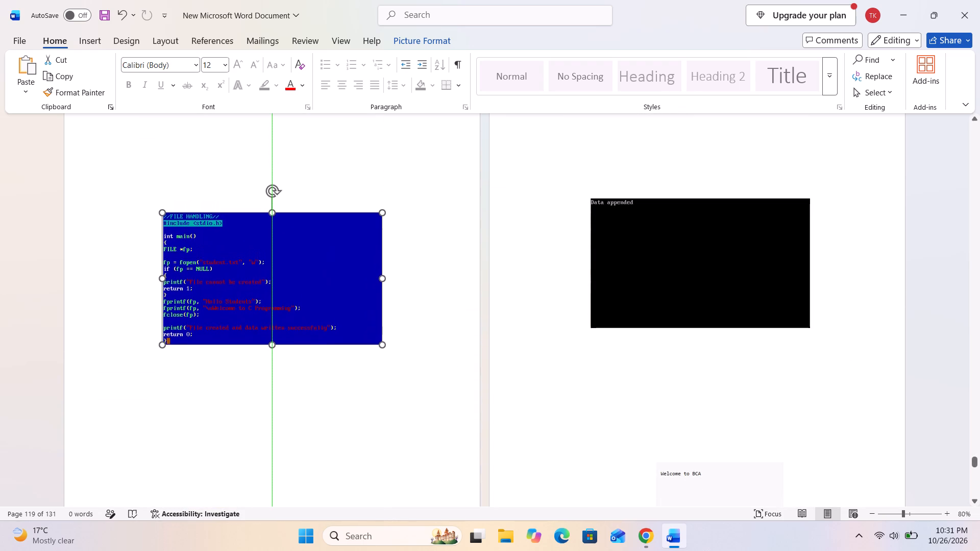
{"action": "left_click_drag", "start_coordinate": [255, 309], "coordinate": [255, 315]}
Move the "Data appended" output picture on page 122 left and slightly up, and widen it by its right edge.
{"action": "left_click_drag", "start_coordinate": [645, 276], "coordinate": [626, 257]}
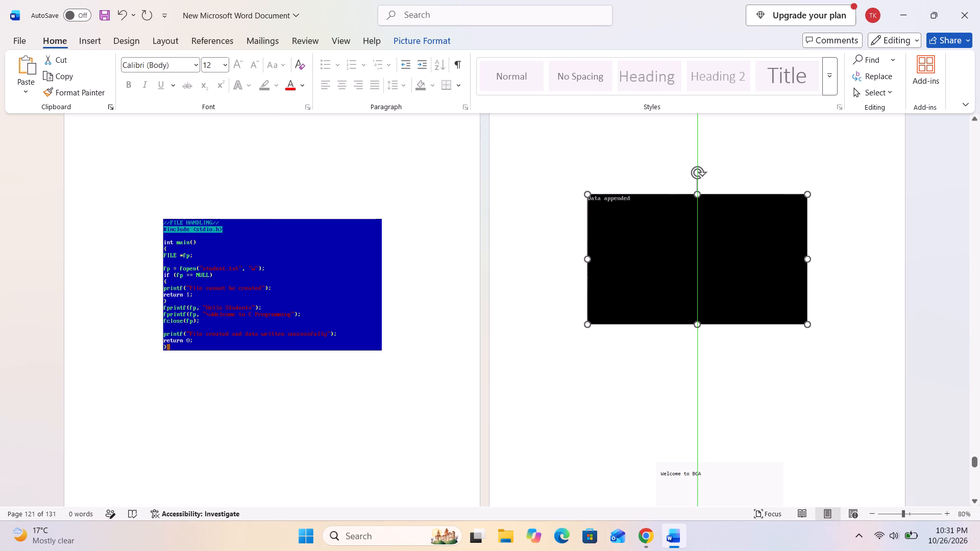
{"action": "left_click_drag", "start_coordinate": [626, 257], "coordinate": [616, 252]}
{"action": "left_click_drag", "start_coordinate": [781, 239], "coordinate": [782, 239]}
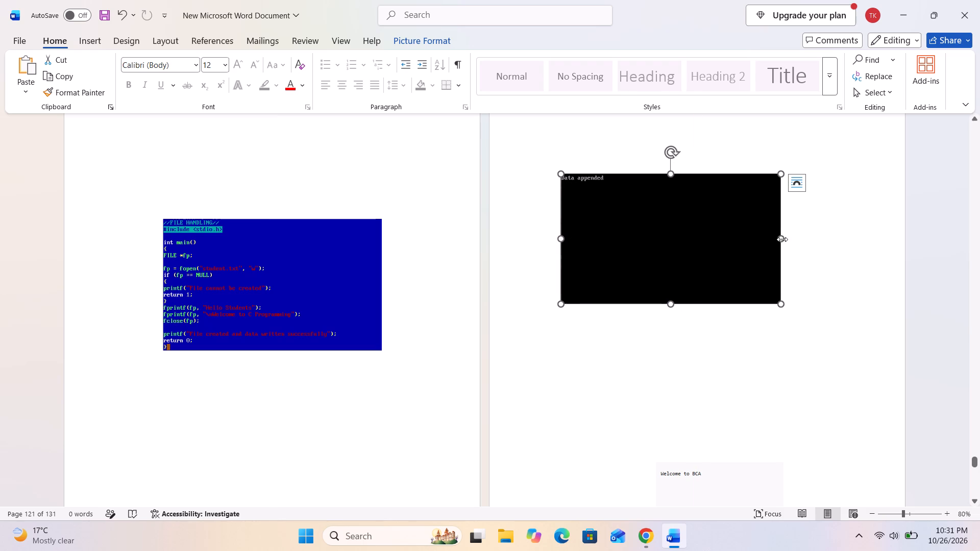
{"action": "left_click_drag", "start_coordinate": [782, 239], "coordinate": [806, 242]}
Move the "Welcome to BCA" picture on page 122 up and left, and extend its side edges to match the output above.
{"action": "left_click_drag", "start_coordinate": [687, 464], "coordinate": [621, 403]}
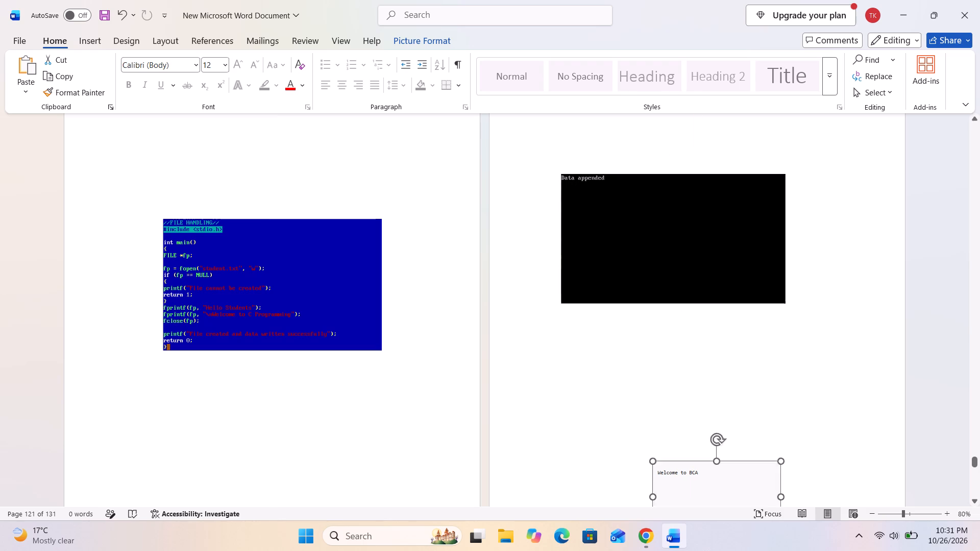
{"action": "left_click_drag", "start_coordinate": [621, 403], "coordinate": [605, 386]}
{"action": "left_click_drag", "start_coordinate": [576, 418], "coordinate": [567, 376]}
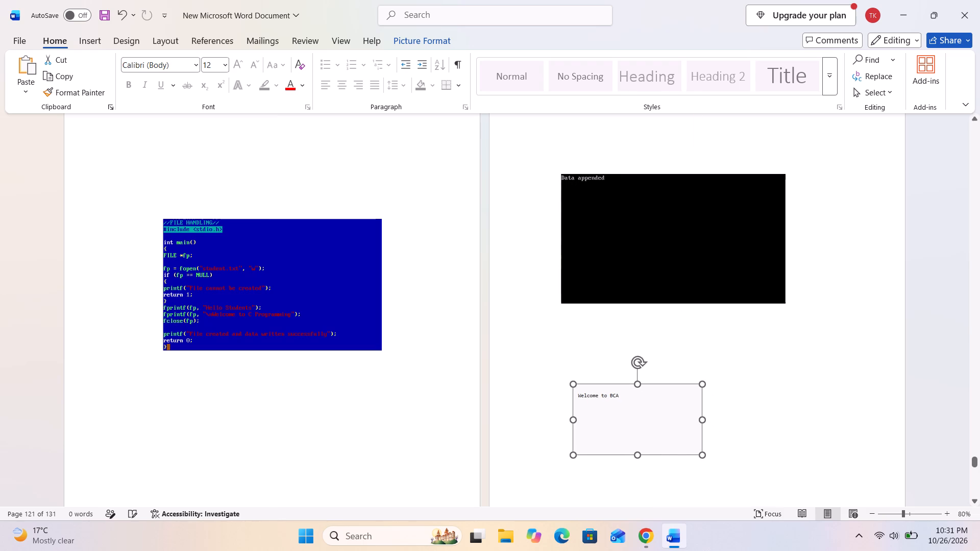
{"action": "left_click_drag", "start_coordinate": [567, 376], "coordinate": [561, 304]}
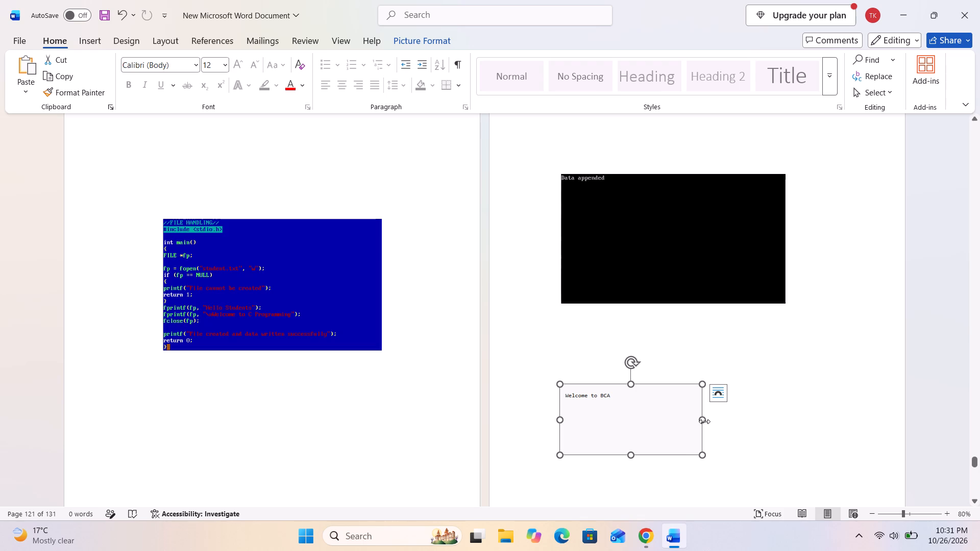
{"action": "left_click_drag", "start_coordinate": [704, 421], "coordinate": [786, 304]}
{"action": "left_click", "coordinate": [496, 379]}
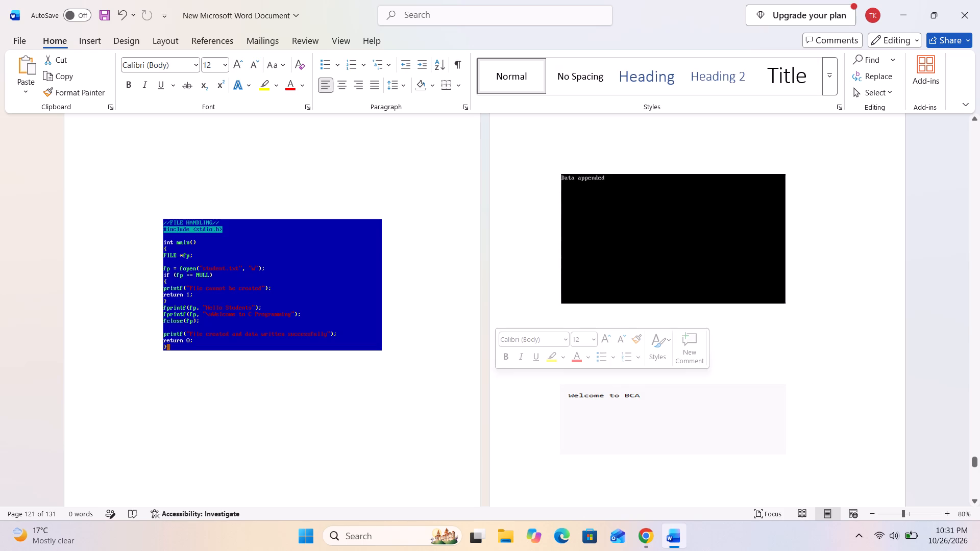
Move the file handling code picture on page 123 down and slightly right, and widen it by its right edge.
{"action": "scroll", "coordinate": [521, 443], "scroll_direction": "down", "scroll_amount": 8}
{"action": "scroll", "coordinate": [434, 404], "scroll_direction": "down", "scroll_amount": 5}
{"action": "scroll", "coordinate": [326, 403], "scroll_direction": "down", "scroll_amount": 5}
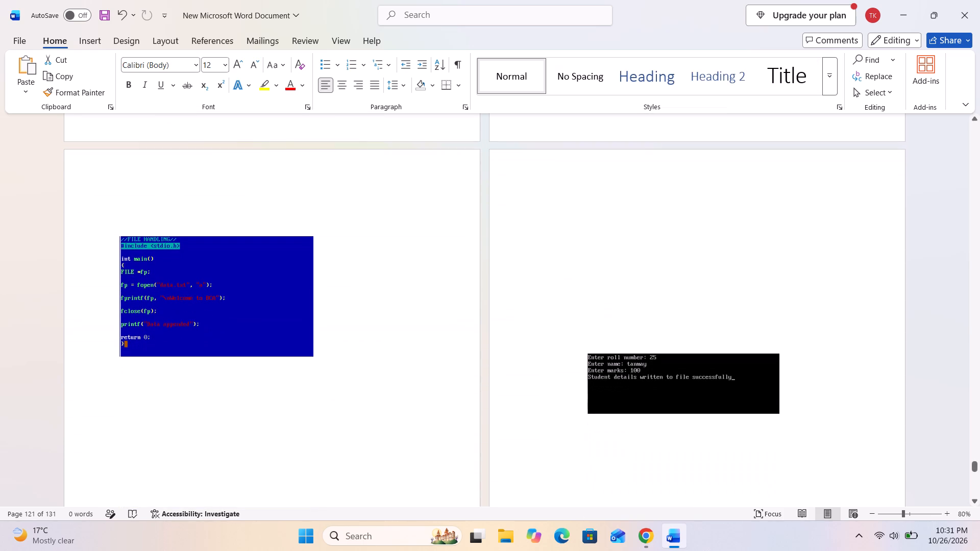
{"action": "scroll", "coordinate": [226, 311], "scroll_direction": "down", "scroll_amount": 3}
{"action": "left_click_drag", "start_coordinate": [235, 242], "coordinate": [250, 339]}
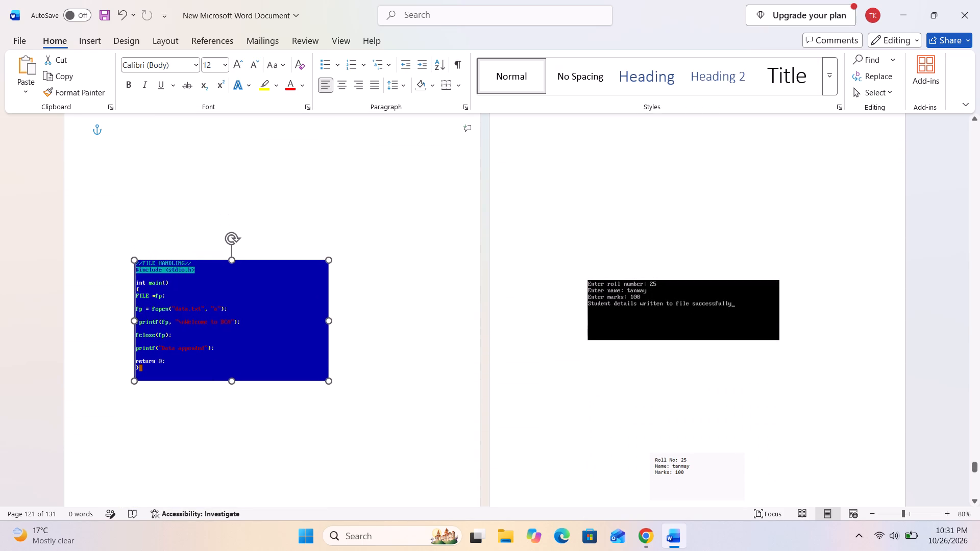
{"action": "left_click_drag", "start_coordinate": [329, 319], "coordinate": [388, 338]}
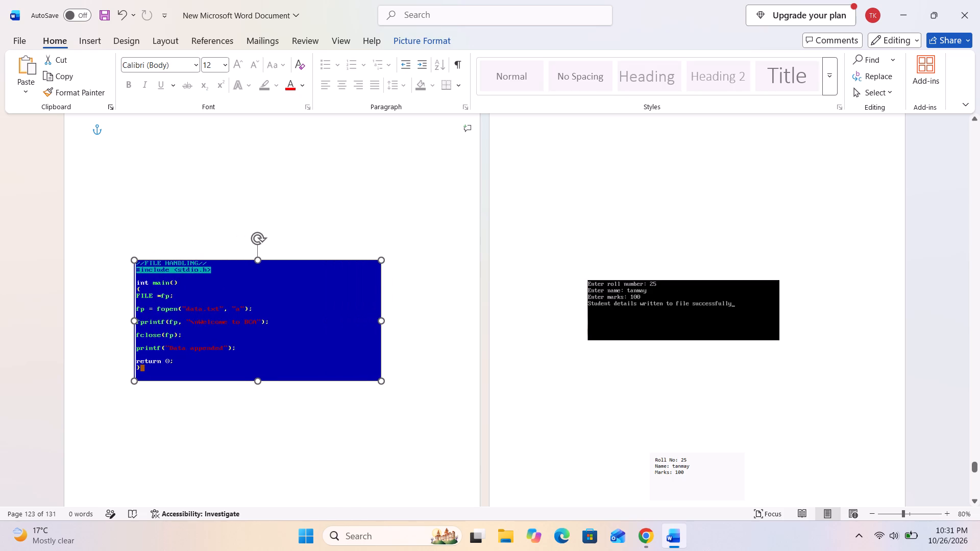
{"action": "left_click_drag", "start_coordinate": [388, 338], "coordinate": [392, 338]}
Switch to YouTube in Chrome, confirm continued playback, start the "Mix - Kishore Kumar" playlist, and return to the Word document.
{"action": "left_click", "coordinate": [641, 539]}
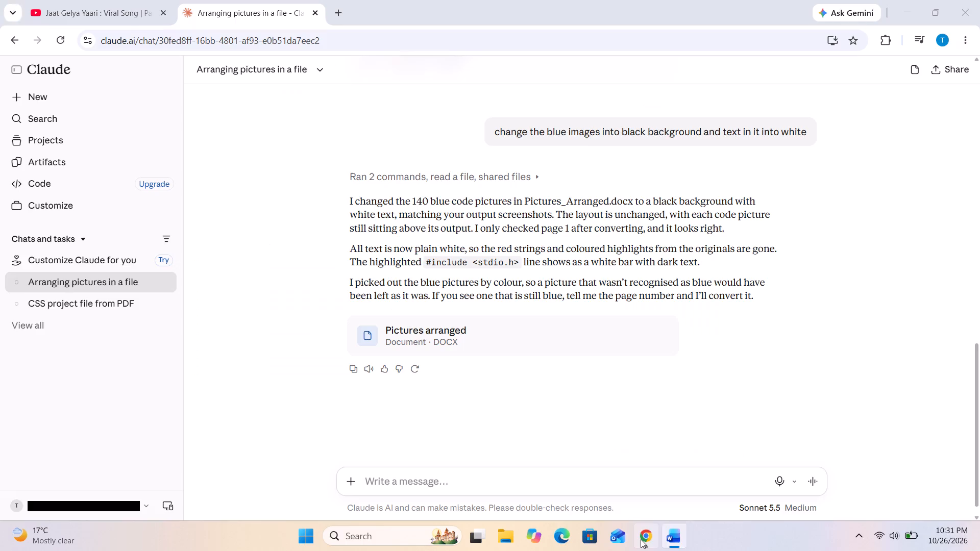
{"action": "left_click", "coordinate": [141, 14]}
{"action": "left_click", "coordinate": [557, 317]}
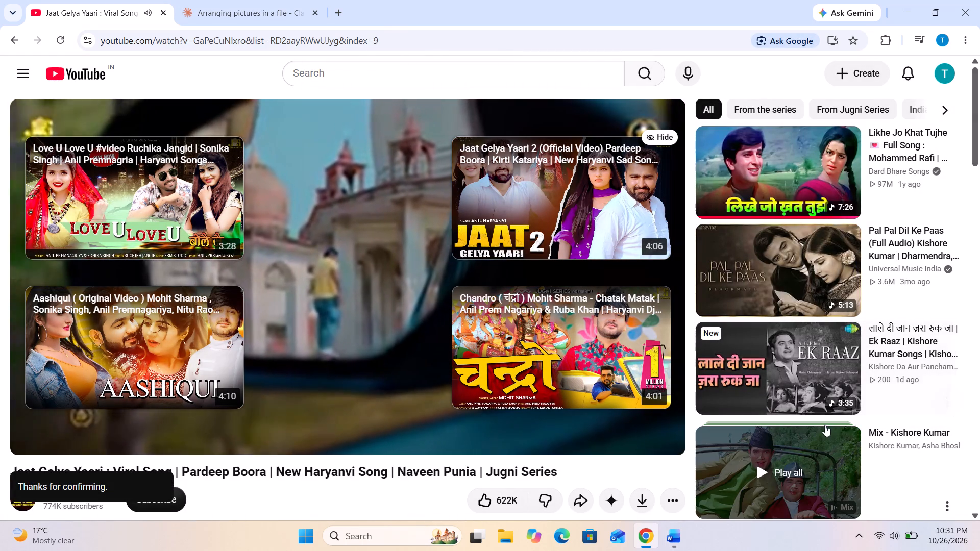
{"action": "left_click", "coordinate": [867, 436]}
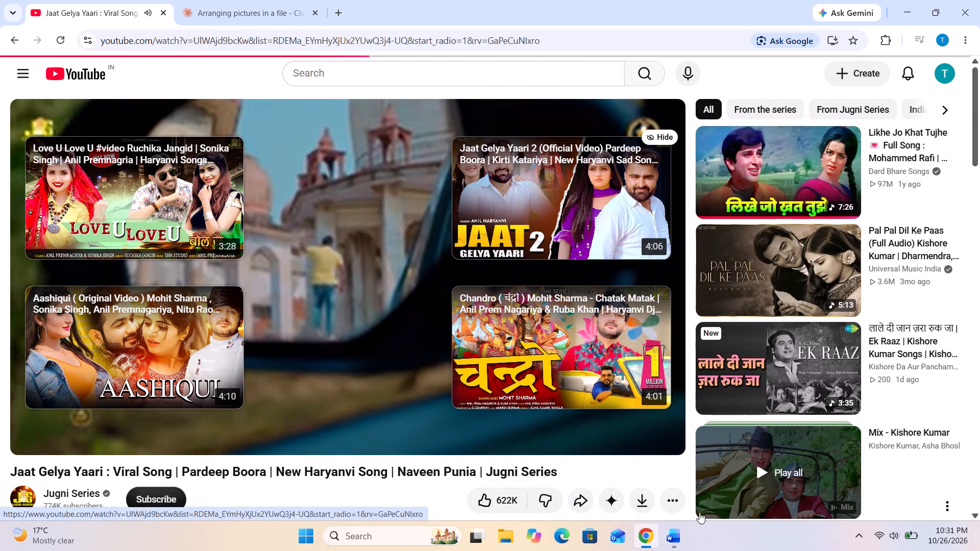
{"action": "left_click", "coordinate": [668, 526]}
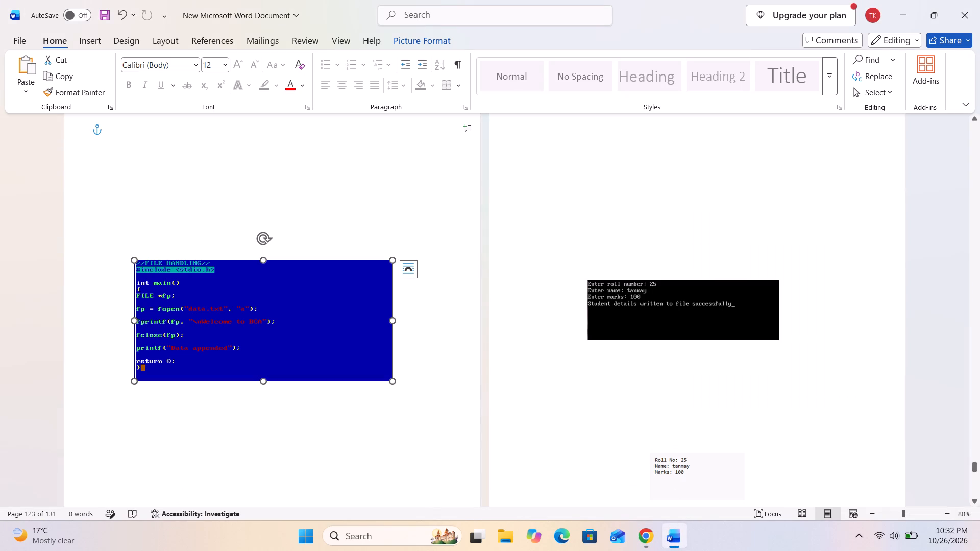
Move the "Student details written to file successfully" output picture on page 124 up and left, and extend its right and bottom edges.
{"action": "left_click_drag", "start_coordinate": [659, 305], "coordinate": [618, 194]}
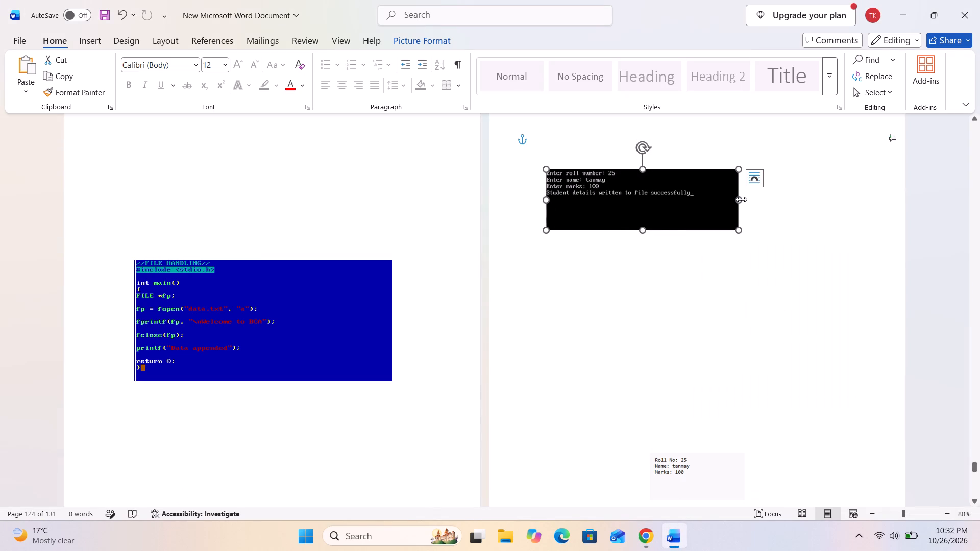
{"action": "left_click_drag", "start_coordinate": [741, 199], "coordinate": [808, 211]}
{"action": "left_click_drag", "start_coordinate": [678, 233], "coordinate": [679, 240]}
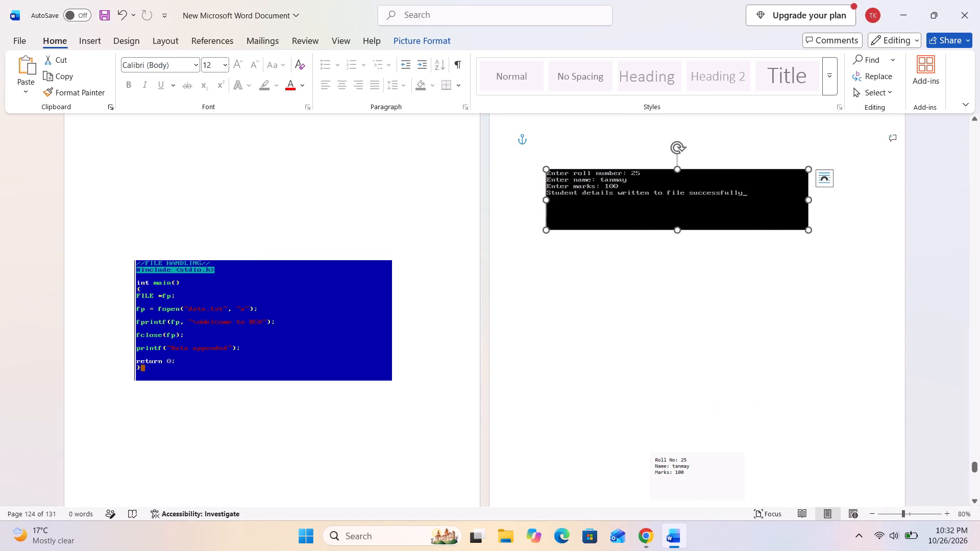
{"action": "left_click_drag", "start_coordinate": [679, 240], "coordinate": [682, 269]}
Move the white roll number and marks picture on page 124 up and left, and extend its side edges to match the output above.
{"action": "left_click_drag", "start_coordinate": [670, 465], "coordinate": [590, 372]}
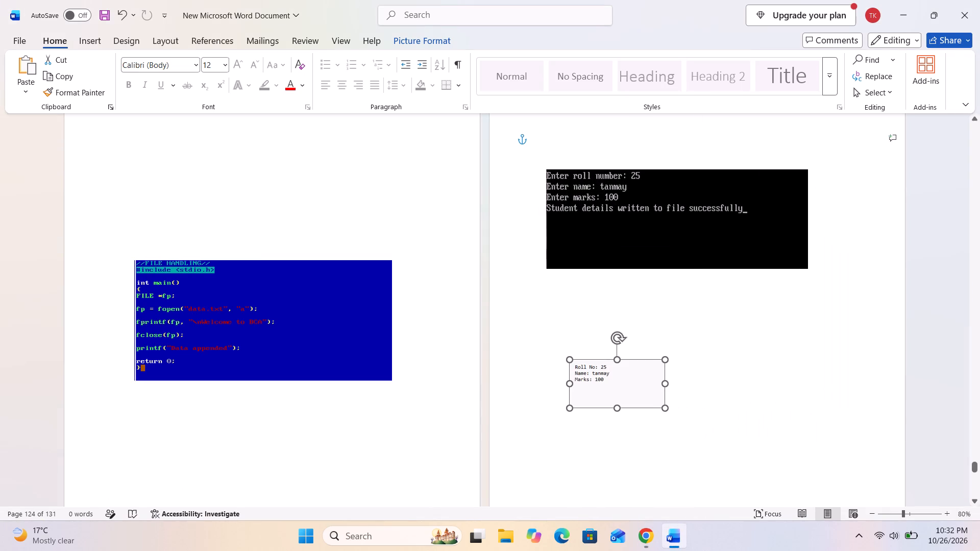
{"action": "left_click_drag", "start_coordinate": [590, 372], "coordinate": [589, 371]}
{"action": "left_click_drag", "start_coordinate": [570, 383], "coordinate": [549, 271]}
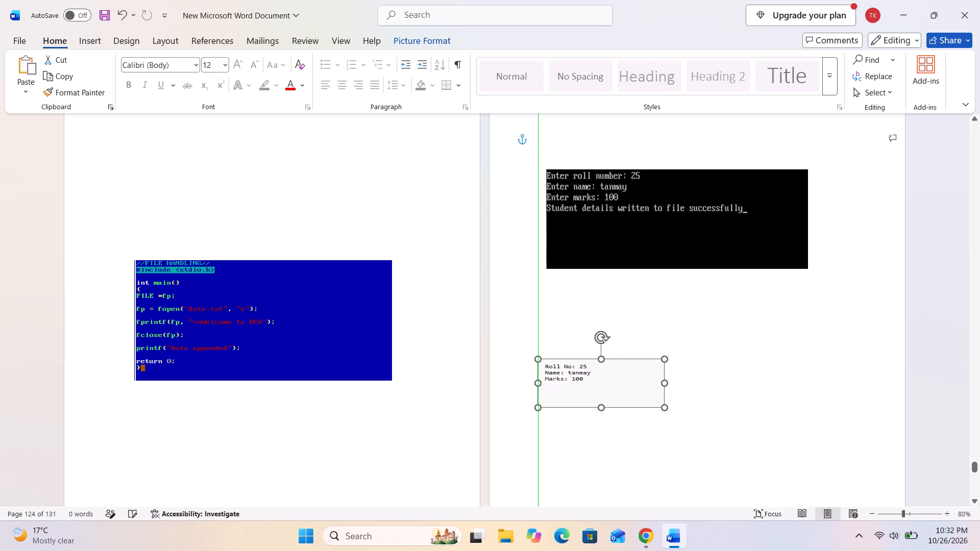
{"action": "left_click_drag", "start_coordinate": [549, 271], "coordinate": [551, 264]}
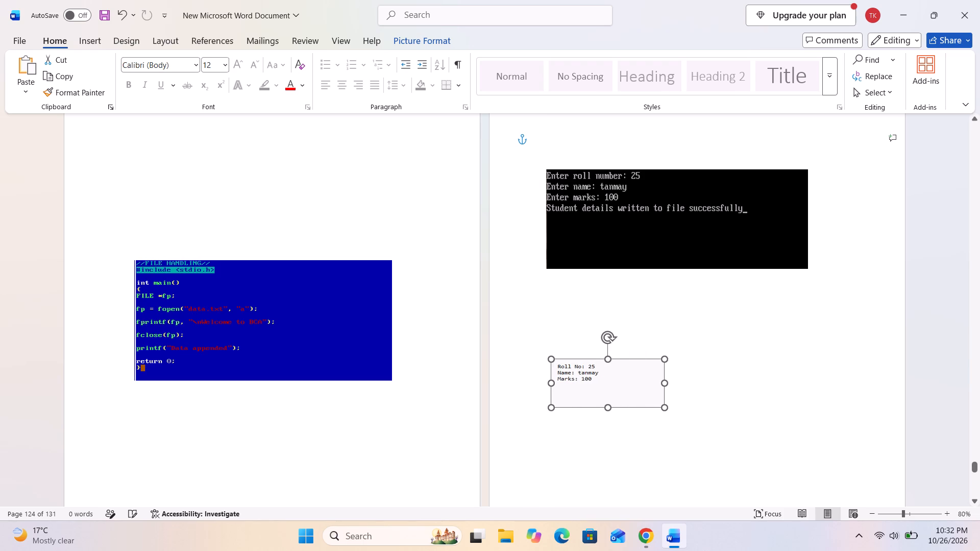
{"action": "left_click_drag", "start_coordinate": [551, 264], "coordinate": [548, 269]}
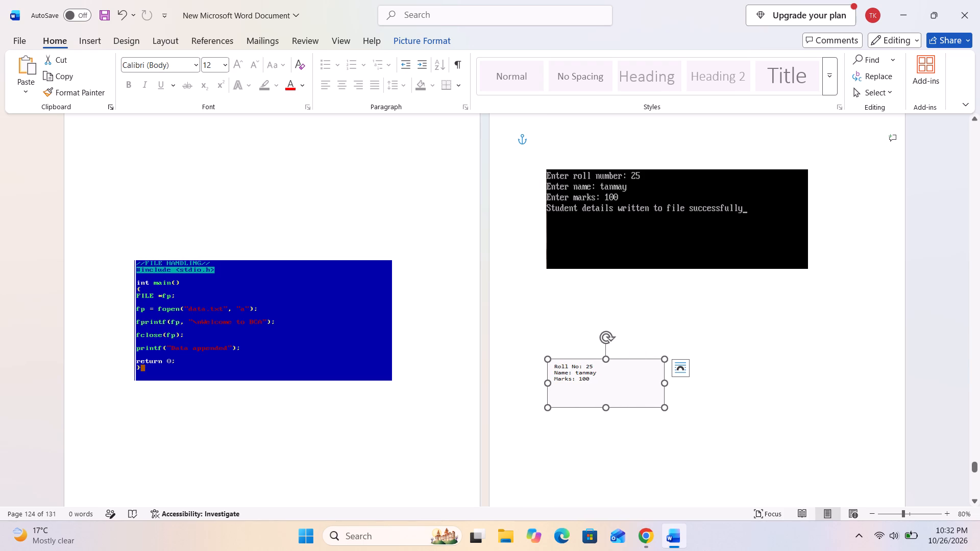
{"action": "left_click_drag", "start_coordinate": [665, 381], "coordinate": [808, 268]}
Move the upper file handling code picture on page 125 right and slightly up.
{"action": "scroll", "coordinate": [704, 332], "scroll_direction": "down", "scroll_amount": 14}
{"action": "scroll", "coordinate": [326, 324], "scroll_direction": "down", "scroll_amount": 4}
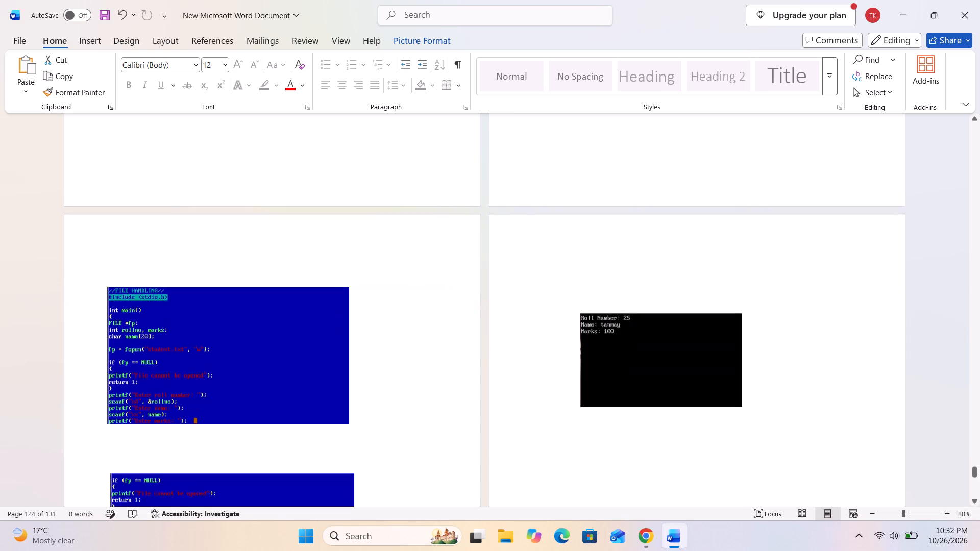
{"action": "scroll", "coordinate": [324, 327], "scroll_direction": "down", "scroll_amount": 5}
{"action": "left_click_drag", "start_coordinate": [231, 220], "coordinate": [281, 215]}
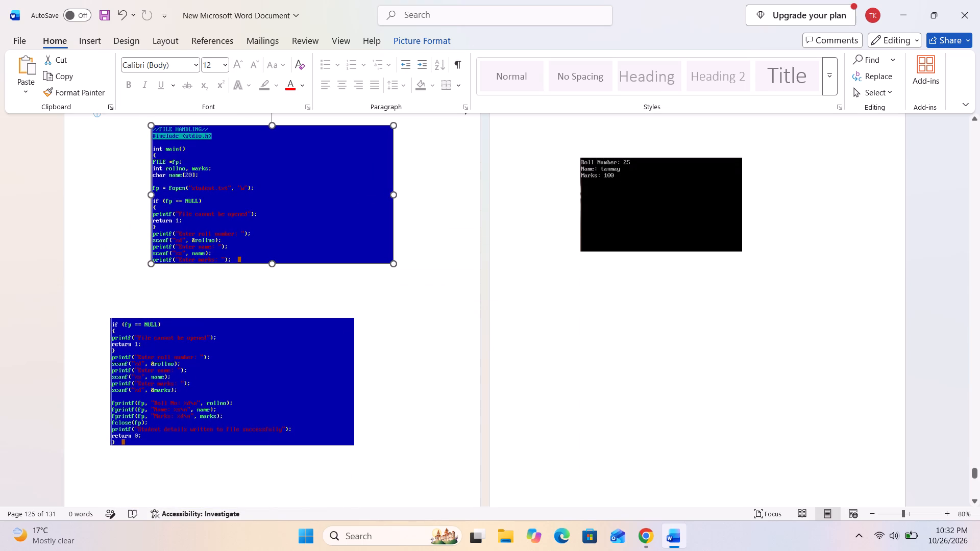
Move the lower file handling code picture on page 125 right and adjust its side edges to match the picture above.
{"action": "left_click_drag", "start_coordinate": [223, 365], "coordinate": [268, 366]}
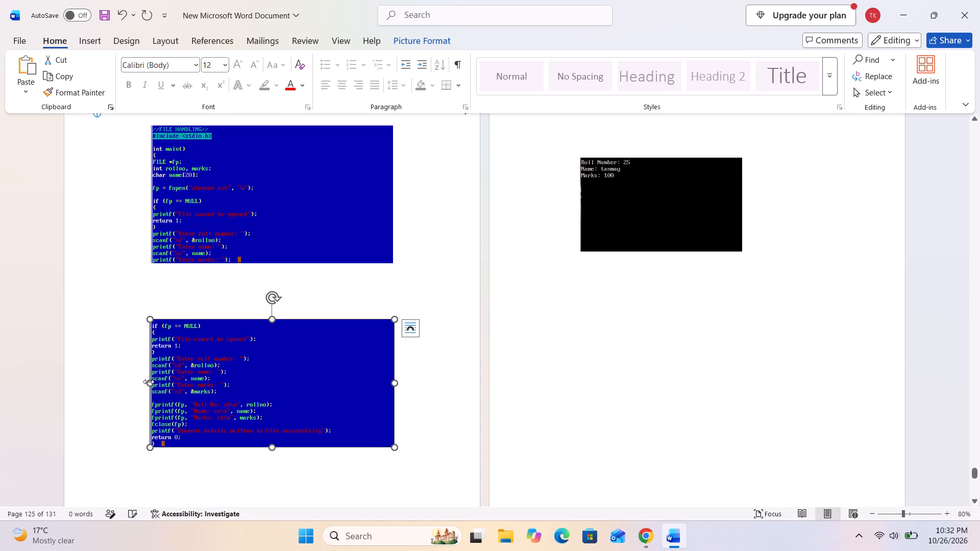
{"action": "left_click_drag", "start_coordinate": [148, 382], "coordinate": [152, 264]}
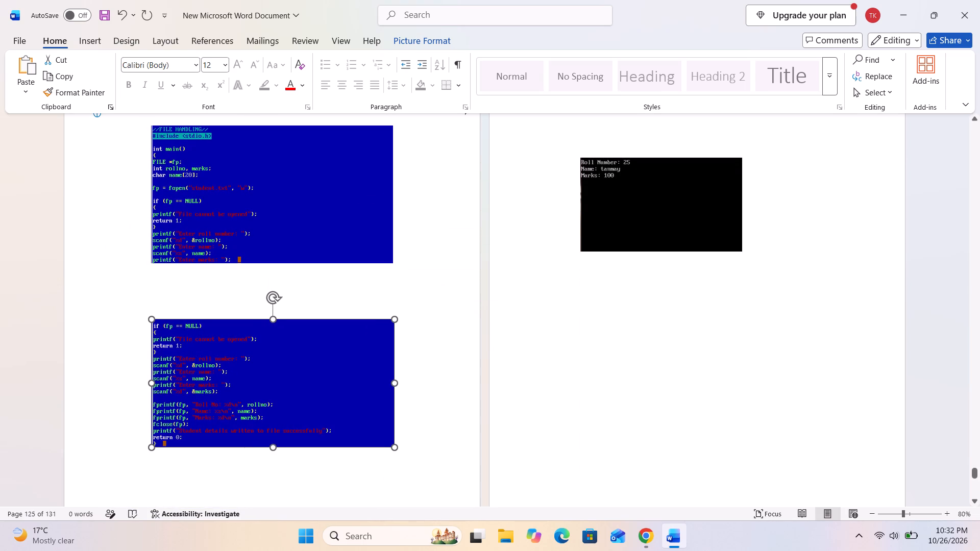
{"action": "left_click_drag", "start_coordinate": [395, 385], "coordinate": [399, 266]}
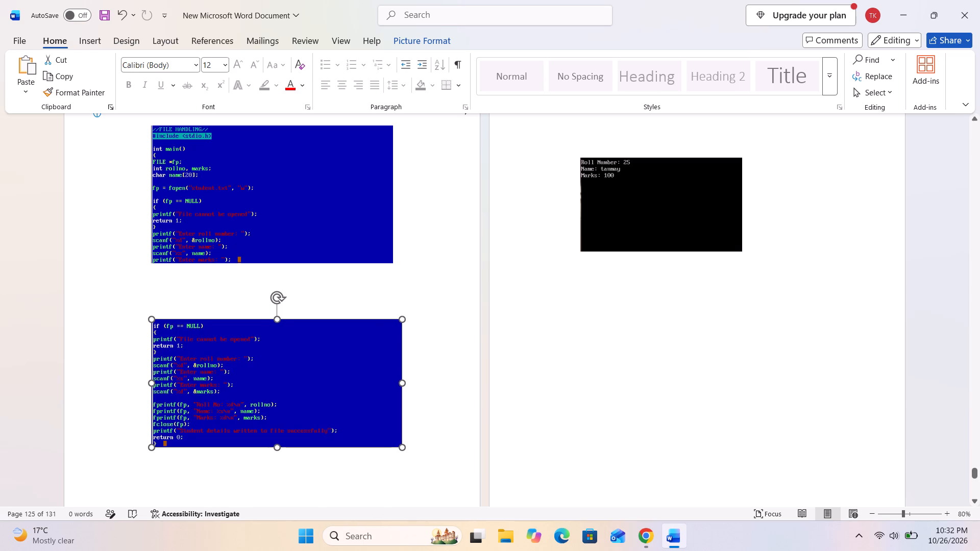
{"action": "left_click_drag", "start_coordinate": [399, 266], "coordinate": [393, 265]}
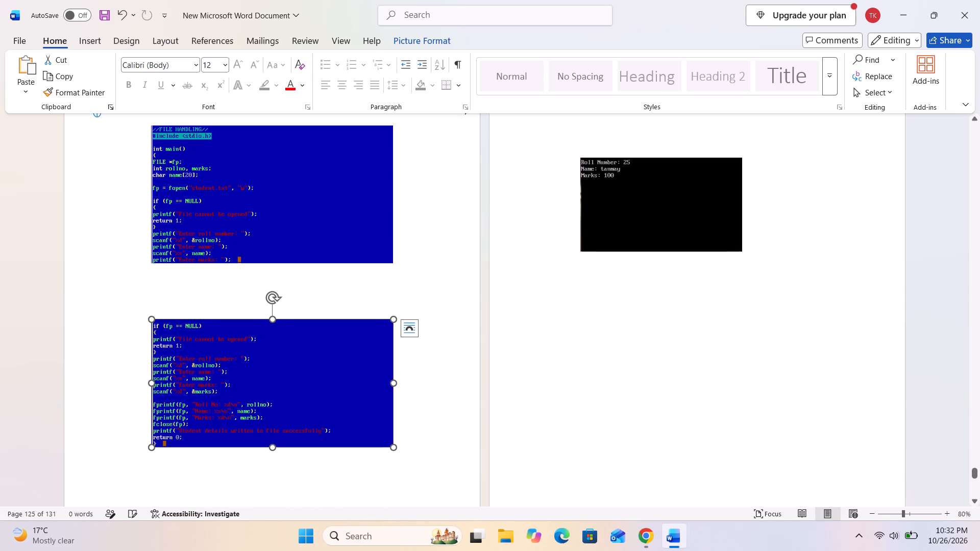
Move the roll number, name and marks output picture on page 126 left and down, and extend its right and bottom edges.
{"action": "left_click_drag", "start_coordinate": [663, 191], "coordinate": [626, 272]}
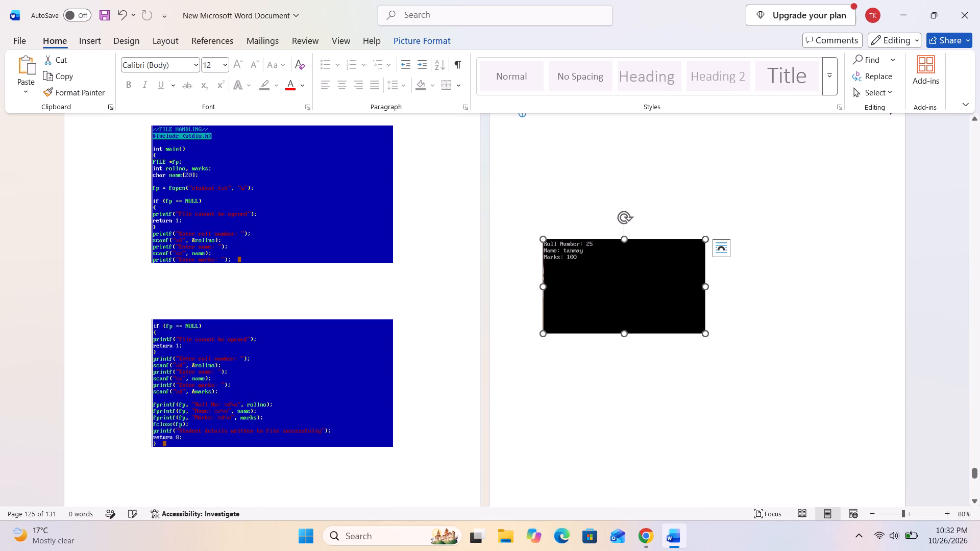
{"action": "left_click_drag", "start_coordinate": [706, 286], "coordinate": [757, 285]}
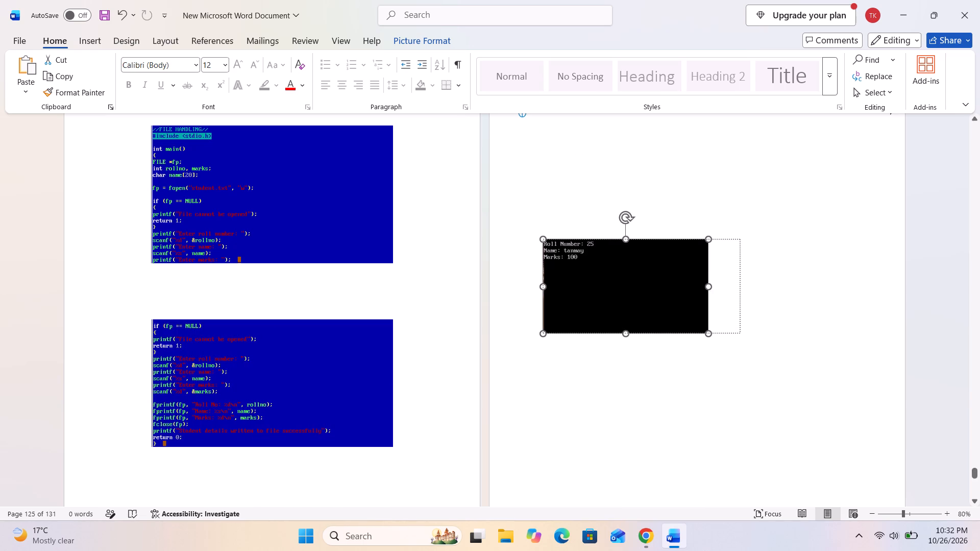
{"action": "left_click_drag", "start_coordinate": [757, 285], "coordinate": [783, 290]}
{"action": "left_click_drag", "start_coordinate": [648, 284], "coordinate": [664, 284]}
{"action": "left_click_drag", "start_coordinate": [665, 331], "coordinate": [669, 356]}
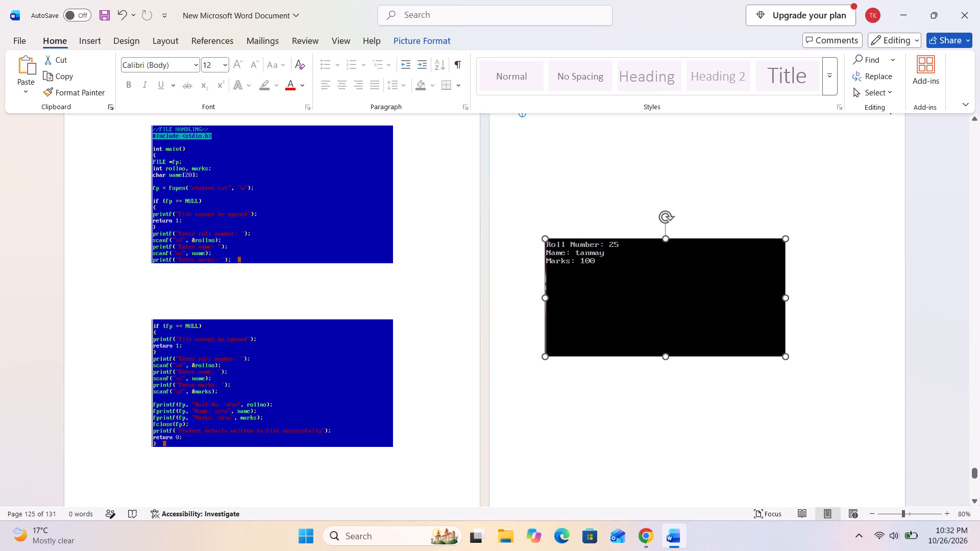
{"action": "left_click_drag", "start_coordinate": [669, 356], "coordinate": [669, 360]}
{"action": "left_click_drag", "start_coordinate": [651, 323], "coordinate": [652, 319]}
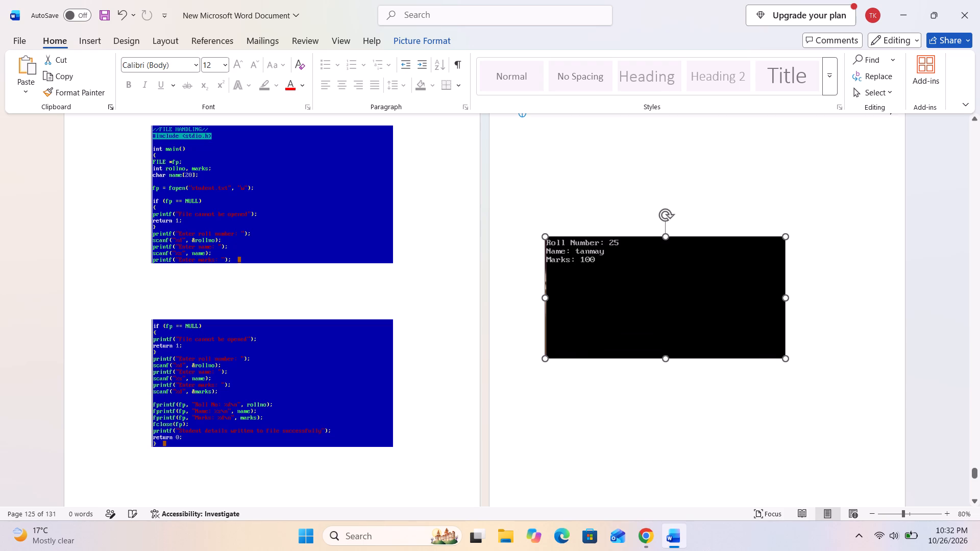
{"action": "left_click_drag", "start_coordinate": [652, 319], "coordinate": [667, 315]}
Extend the right edge of the upper file handling code picture on page 127 slightly.
{"action": "scroll", "coordinate": [482, 333], "scroll_direction": "down", "scroll_amount": 20}
{"action": "scroll", "coordinate": [482, 333], "scroll_direction": "down", "scroll_amount": 5}
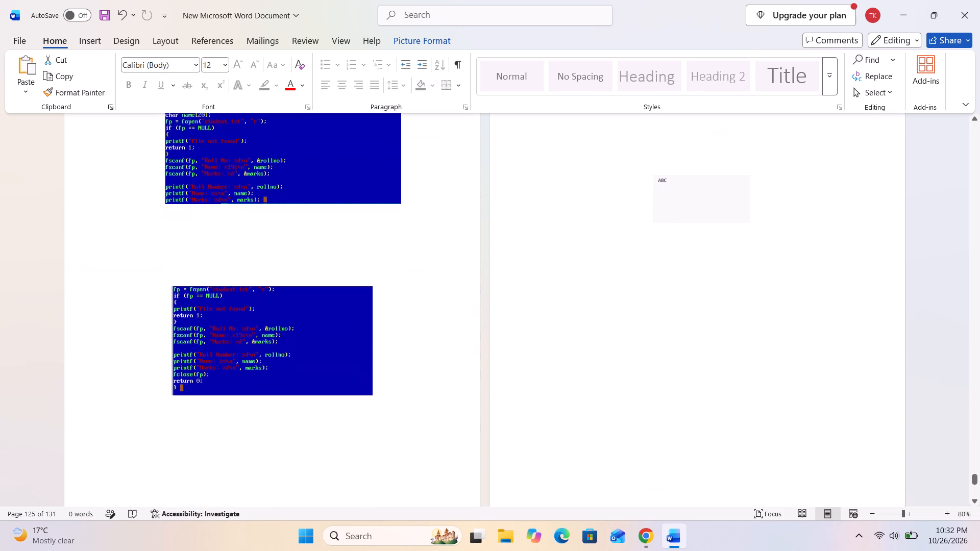
{"action": "scroll", "coordinate": [455, 320], "scroll_direction": "up", "scroll_amount": 4}
{"action": "left_click", "coordinate": [294, 256]}
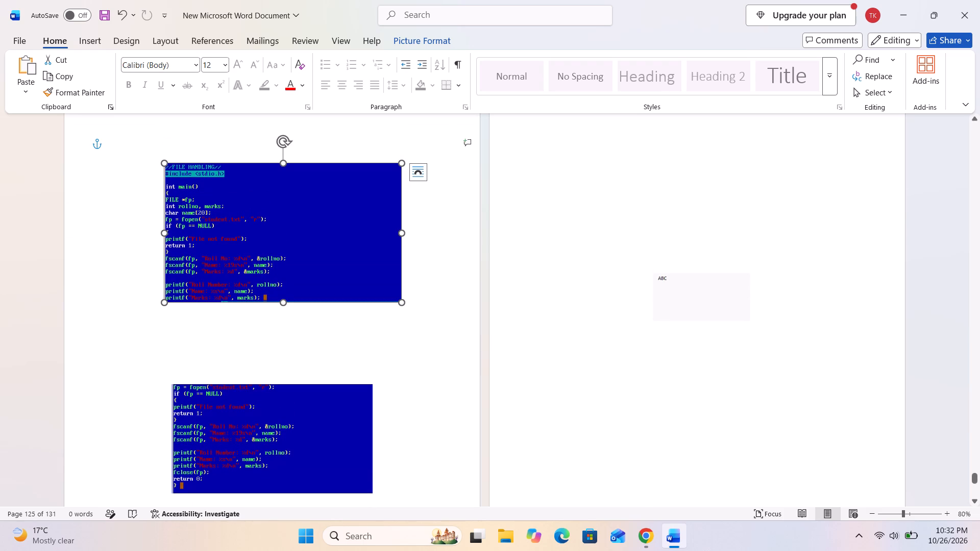
{"action": "left_click_drag", "start_coordinate": [400, 231], "coordinate": [411, 242]}
Move the lower code picture on page 127 up and left, and extend its side edges to match the picture above.
{"action": "left_click_drag", "start_coordinate": [259, 429], "coordinate": [258, 427]}
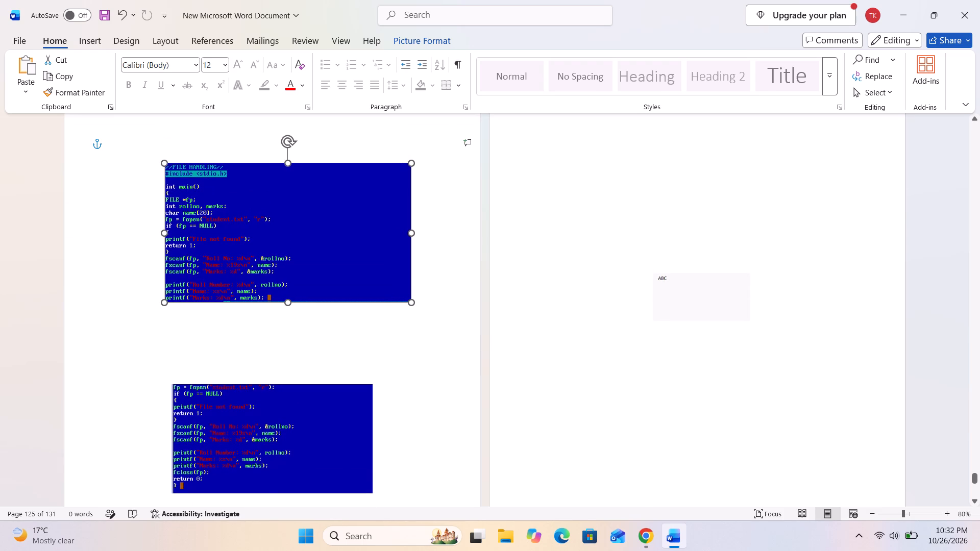
{"action": "left_click_drag", "start_coordinate": [258, 427], "coordinate": [253, 408]}
{"action": "left_click_drag", "start_coordinate": [174, 416], "coordinate": [166, 302]}
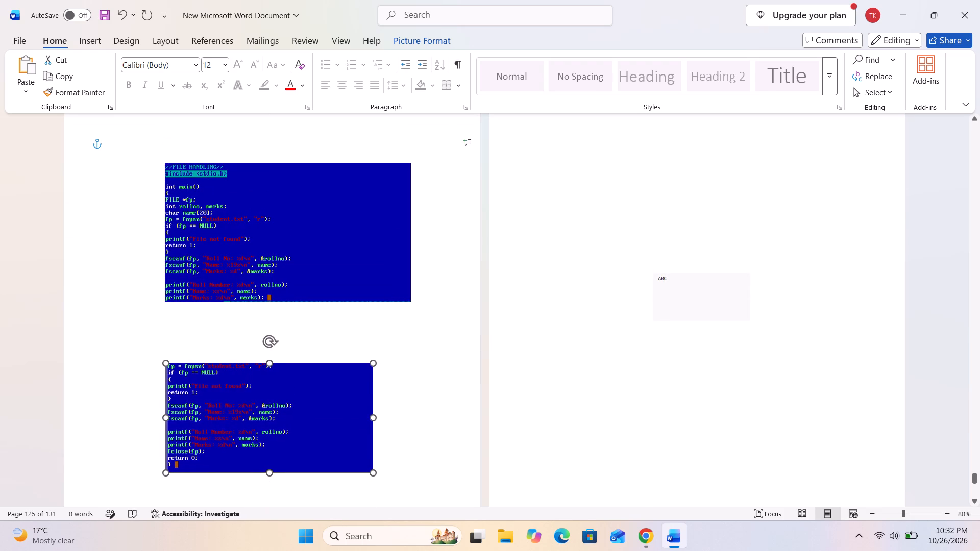
{"action": "left_click_drag", "start_coordinate": [166, 302], "coordinate": [165, 300]}
{"action": "left_click_drag", "start_coordinate": [371, 414], "coordinate": [405, 350]}
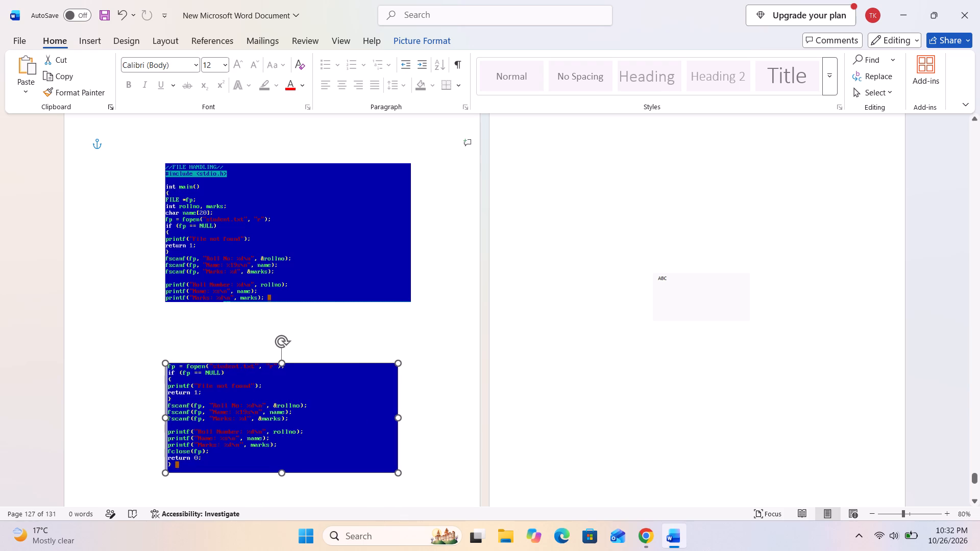
{"action": "left_click_drag", "start_coordinate": [405, 350], "coordinate": [411, 301]}
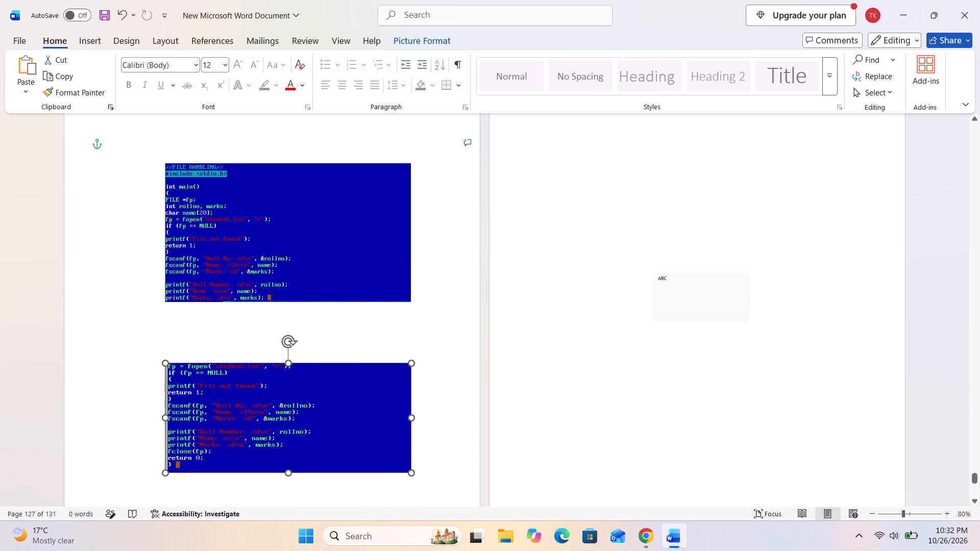
Enlarge the white ABC output picture on page 128 by extending its left, right and bottom edges.
{"action": "left_click", "coordinate": [682, 296]}
{"action": "left_click_drag", "start_coordinate": [651, 295], "coordinate": [581, 292]}
{"action": "left_click_drag", "start_coordinate": [665, 323], "coordinate": [667, 353]}
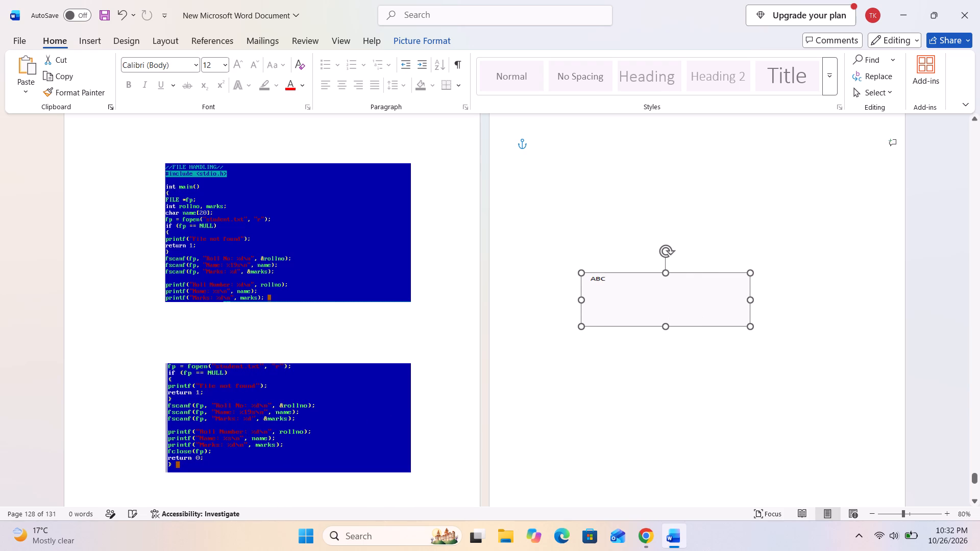
{"action": "left_click_drag", "start_coordinate": [750, 299], "coordinate": [785, 304]}
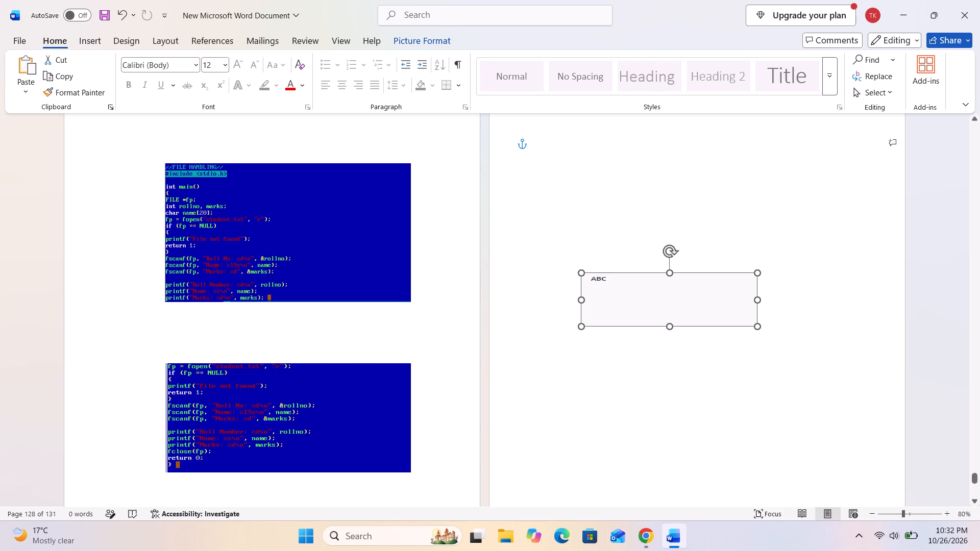
{"action": "left_click_drag", "start_coordinate": [671, 327], "coordinate": [674, 360]}
{"action": "left_click_drag", "start_coordinate": [759, 319], "coordinate": [774, 319]}
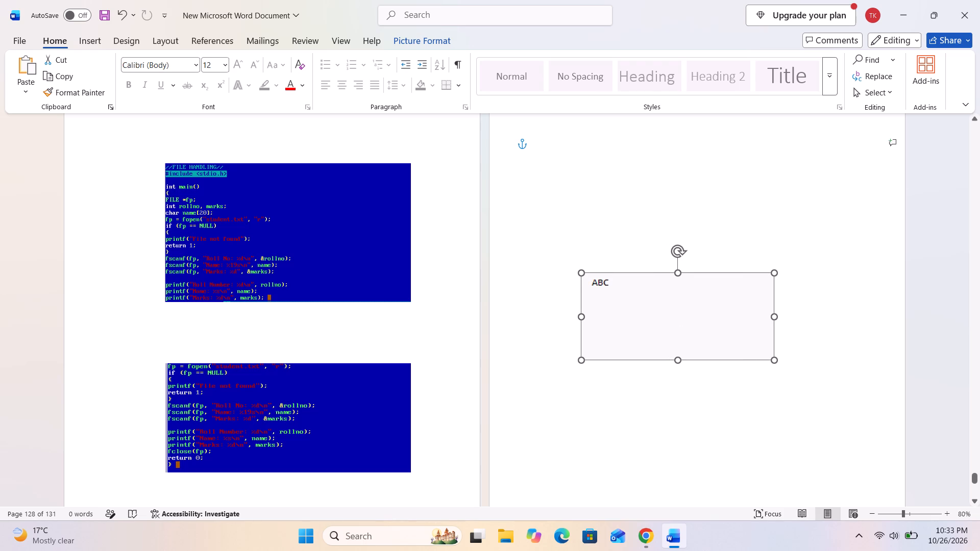
{"action": "left_click_drag", "start_coordinate": [774, 319], "coordinate": [780, 320]}
Move the fputc file handling code picture on page 129 down and slightly left, and extend both side edges outward.
{"action": "scroll", "coordinate": [552, 429], "scroll_direction": "down", "scroll_amount": 16}
{"action": "scroll", "coordinate": [524, 407], "scroll_direction": "down", "scroll_amount": 5}
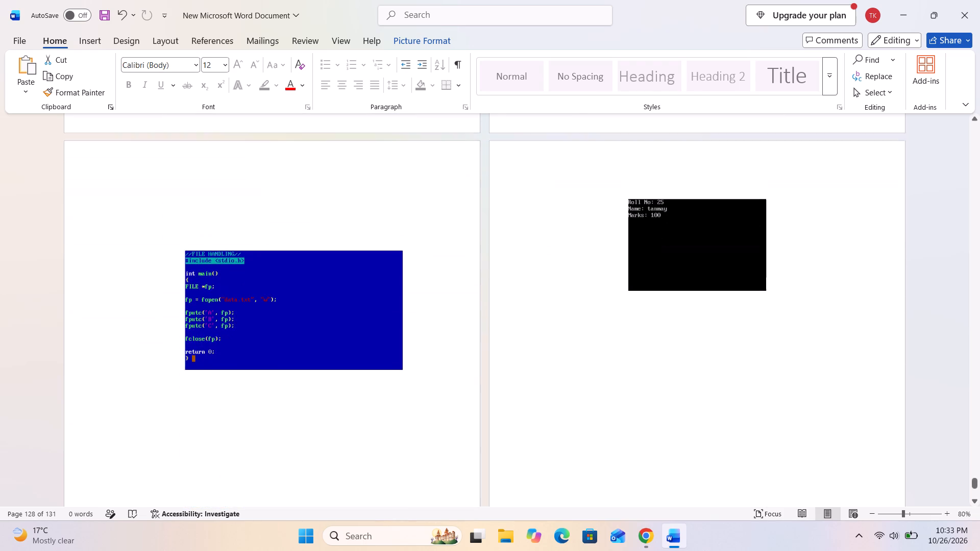
{"action": "scroll", "coordinate": [518, 402], "scroll_direction": "down", "scroll_amount": 15}
{"action": "scroll", "coordinate": [509, 397], "scroll_direction": "up", "scroll_amount": 4}
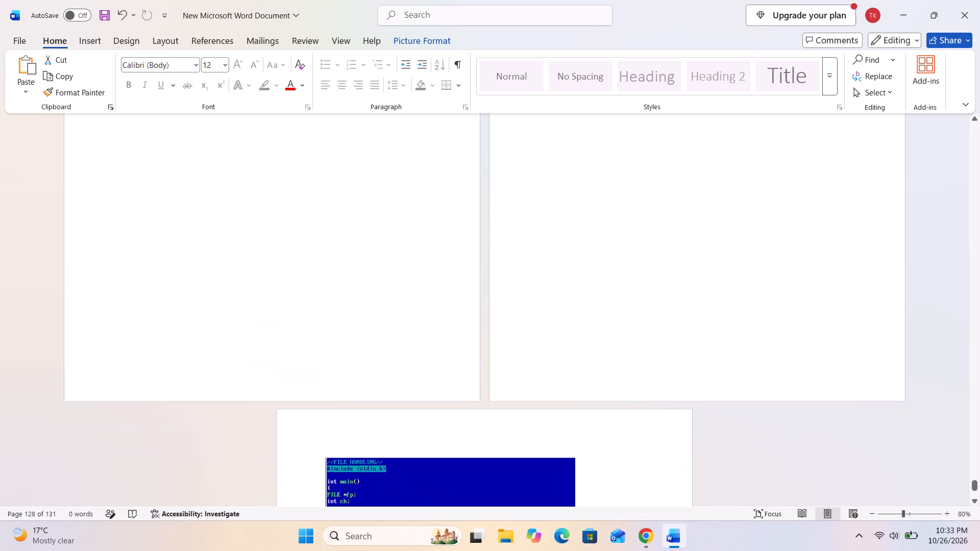
{"action": "scroll", "coordinate": [509, 397], "scroll_direction": "up", "scroll_amount": 4}
{"action": "scroll", "coordinate": [508, 397], "scroll_direction": "down", "scroll_amount": 1}
{"action": "scroll", "coordinate": [508, 397], "scroll_direction": "up", "scroll_amount": 9}
{"action": "left_click_drag", "start_coordinate": [270, 340], "coordinate": [262, 412]}
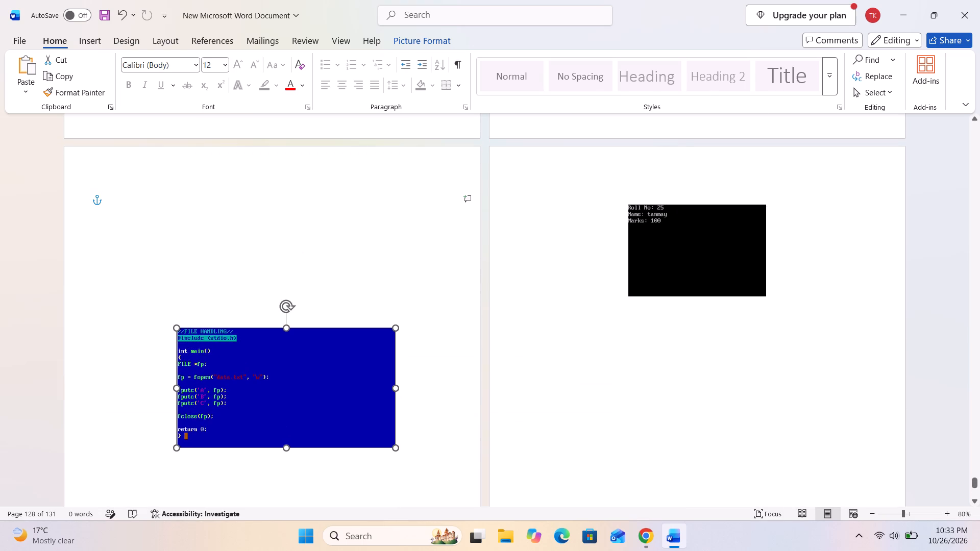
{"action": "left_click_drag", "start_coordinate": [395, 387], "coordinate": [416, 392]}
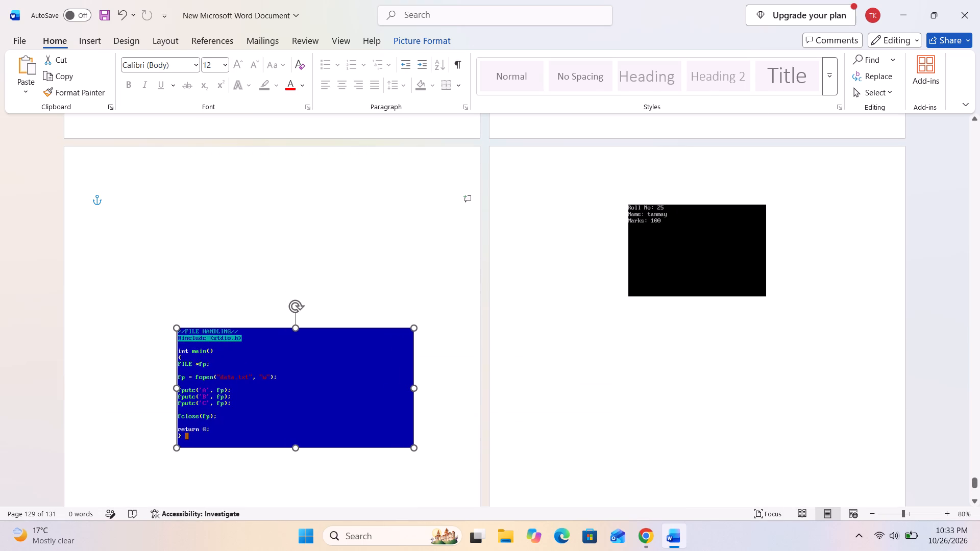
{"action": "left_click_drag", "start_coordinate": [416, 392], "coordinate": [415, 392]}
{"action": "left_click_drag", "start_coordinate": [176, 386], "coordinate": [156, 387]}
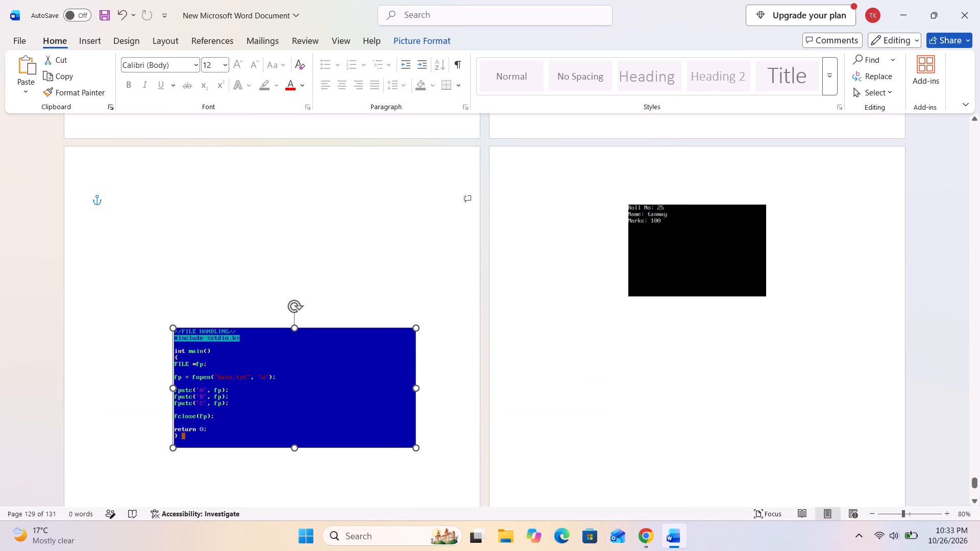
{"action": "left_click_drag", "start_coordinate": [156, 387], "coordinate": [141, 384]}
Move the black roll number and marks output picture on page 130 left and down, and extend its right and bottom edges.
{"action": "left_click_drag", "start_coordinate": [673, 275], "coordinate": [618, 319]}
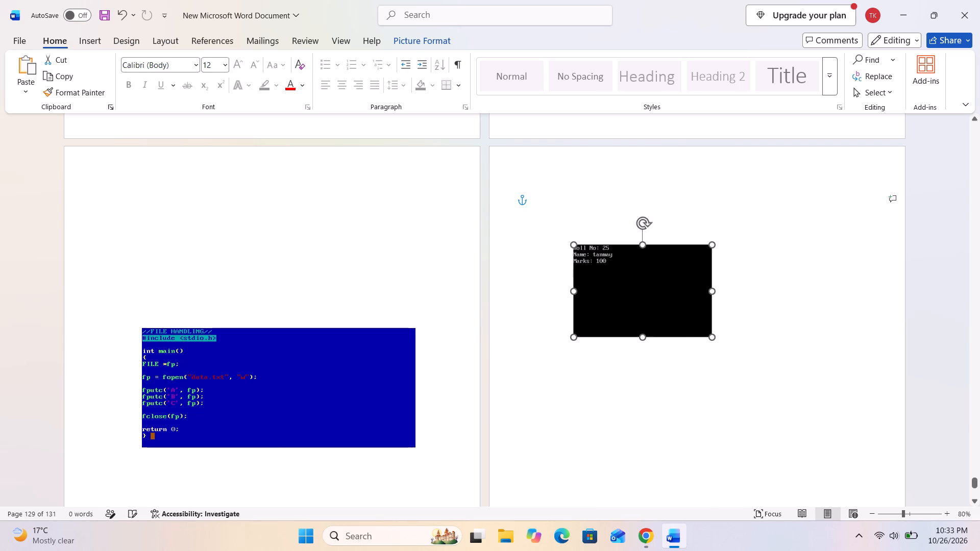
{"action": "left_click_drag", "start_coordinate": [618, 319], "coordinate": [608, 335]}
{"action": "left_click_drag", "start_coordinate": [700, 311], "coordinate": [803, 316]}
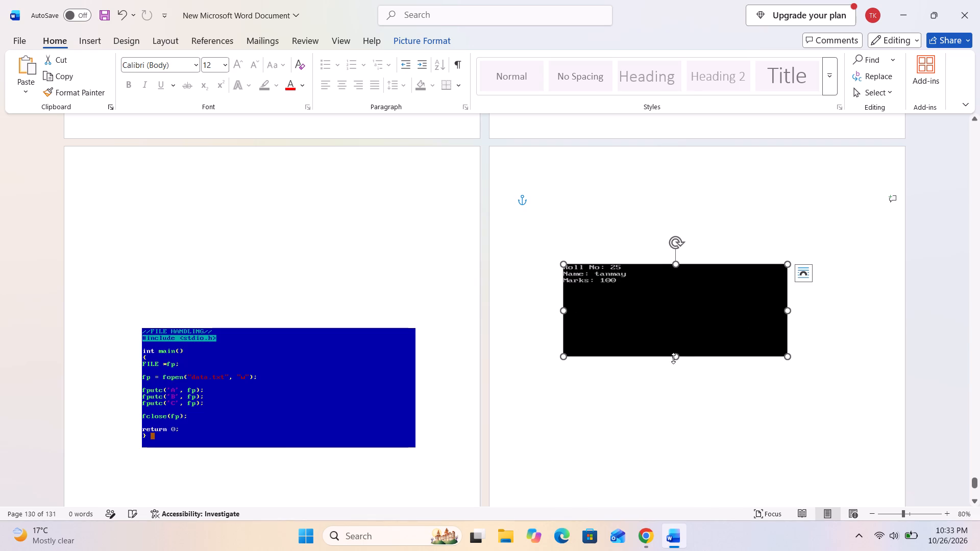
{"action": "left_click_drag", "start_coordinate": [673, 358], "coordinate": [674, 404]}
{"action": "scroll", "coordinate": [660, 390], "scroll_direction": "down", "scroll_amount": 8}
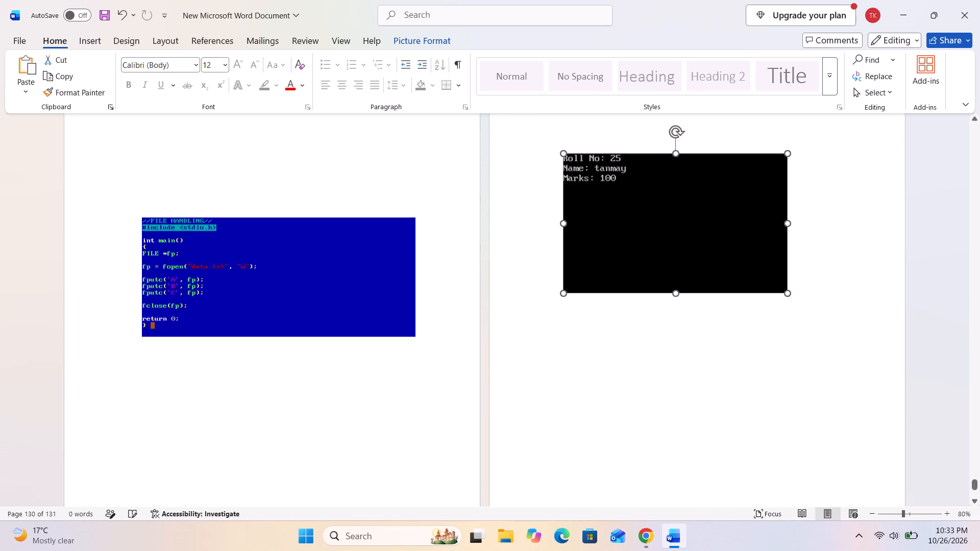
{"action": "left_click_drag", "start_coordinate": [645, 183], "coordinate": [648, 230]}
Move the fgetc file handling code picture on page 131 down and slightly right, and extend all four edges outward.
{"action": "scroll", "coordinate": [647, 230], "scroll_direction": "down", "scroll_amount": 10}
{"action": "scroll", "coordinate": [489, 361], "scroll_direction": "down", "scroll_amount": 5}
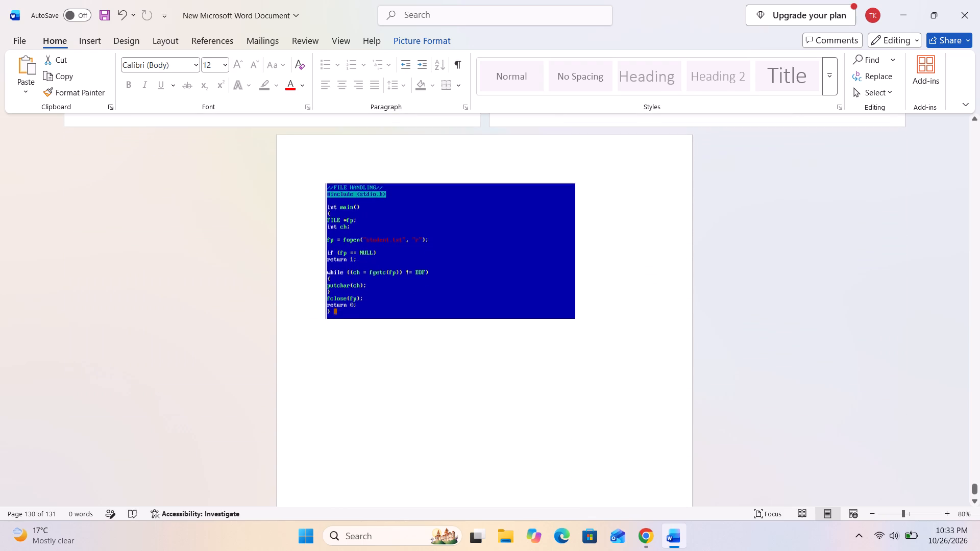
{"action": "left_click_drag", "start_coordinate": [468, 269], "coordinate": [484, 373]}
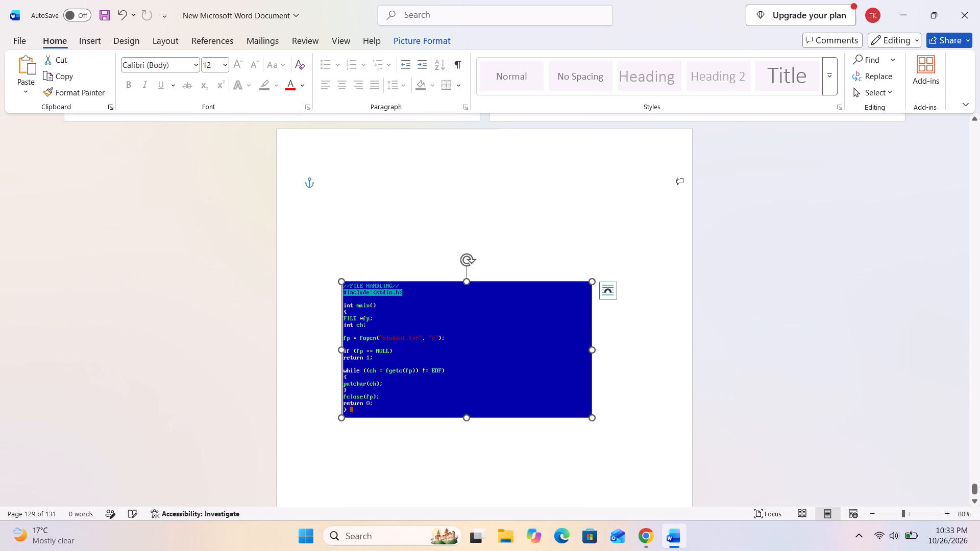
{"action": "left_click_drag", "start_coordinate": [592, 349], "coordinate": [618, 351]}
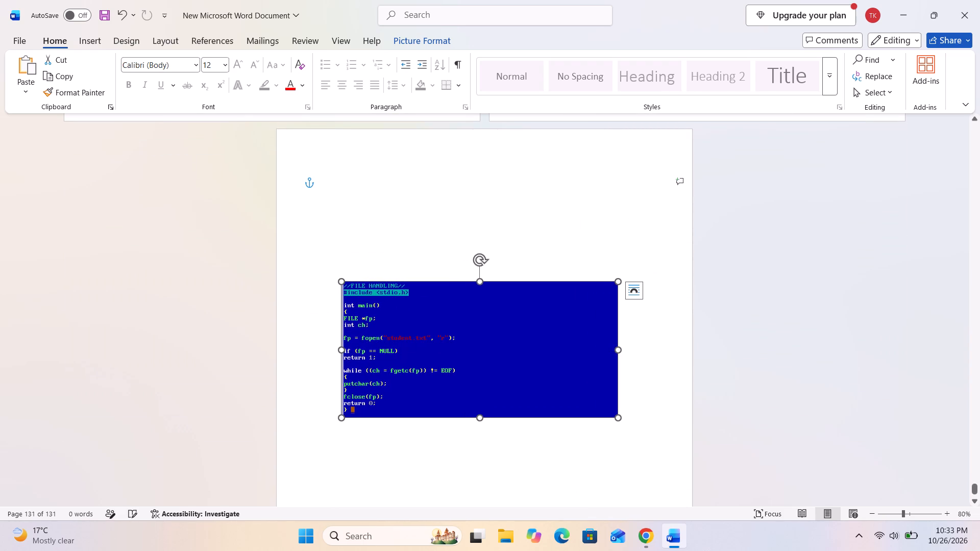
{"action": "left_click_drag", "start_coordinate": [479, 281], "coordinate": [479, 270]}
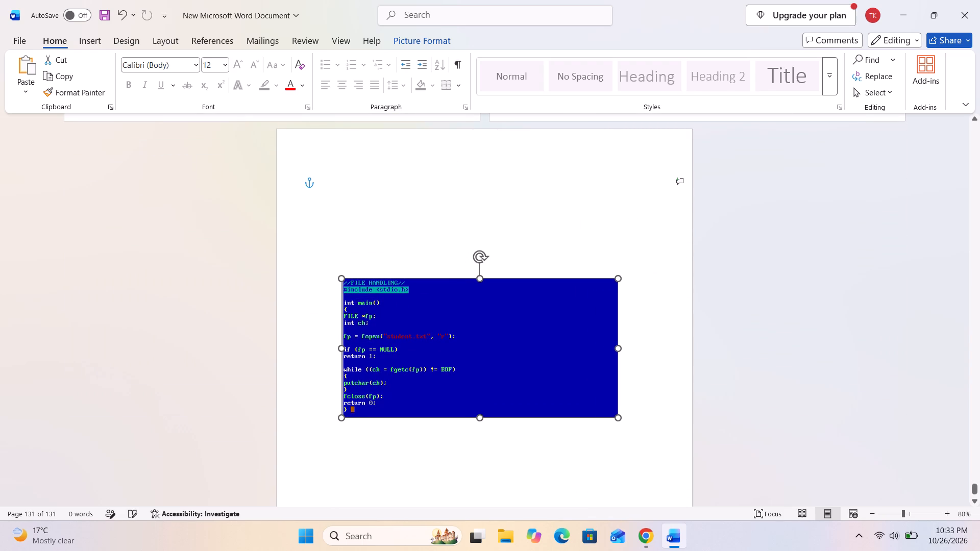
{"action": "left_click", "coordinate": [339, 346]}
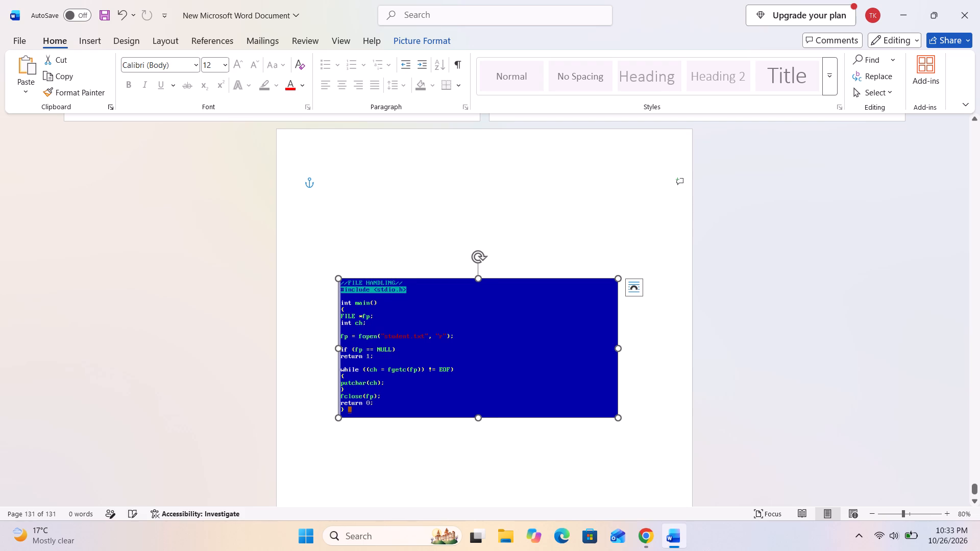
{"action": "left_click_drag", "start_coordinate": [480, 418], "coordinate": [482, 430]}
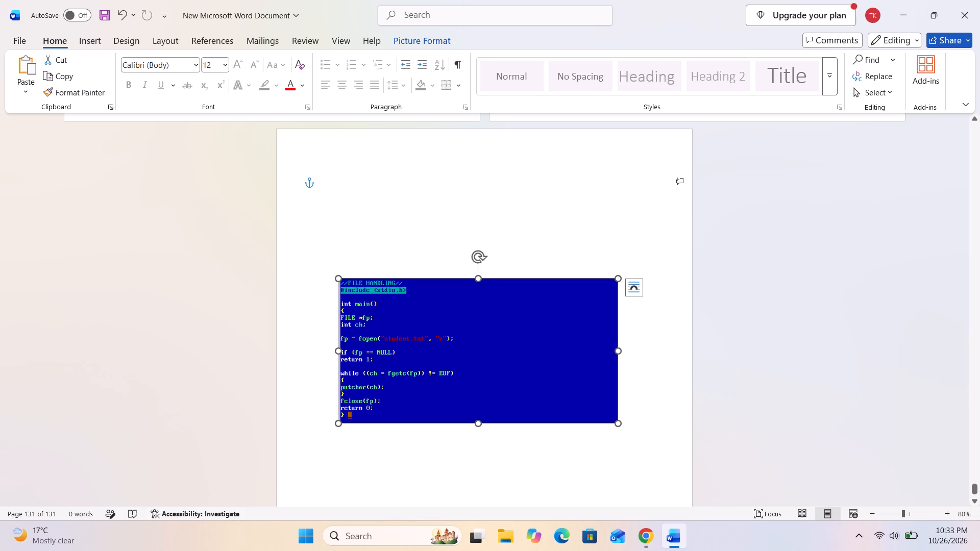
Save the document.
{"action": "key", "text": "ctrl+s"}
{"action": "key", "text": "ctrl+s"}
{"action": "key", "text": "ctrl+s"}
{"action": "key", "text": "ctrl+s"}
{"action": "key", "text": "ctrl+s"}
Zoom out to 10% and examine the picture layout across all the document's pages.
{"action": "scroll", "coordinate": [237, 319], "scroll_direction": "down", "scroll_amount": 3, "text": "ctrl"}
{"action": "scroll", "coordinate": [237, 319], "scroll_direction": "up", "scroll_amount": 1, "text": "ctrl"}
{"action": "scroll", "coordinate": [237, 319], "scroll_direction": "down", "scroll_amount": 20, "text": "ctrl"}
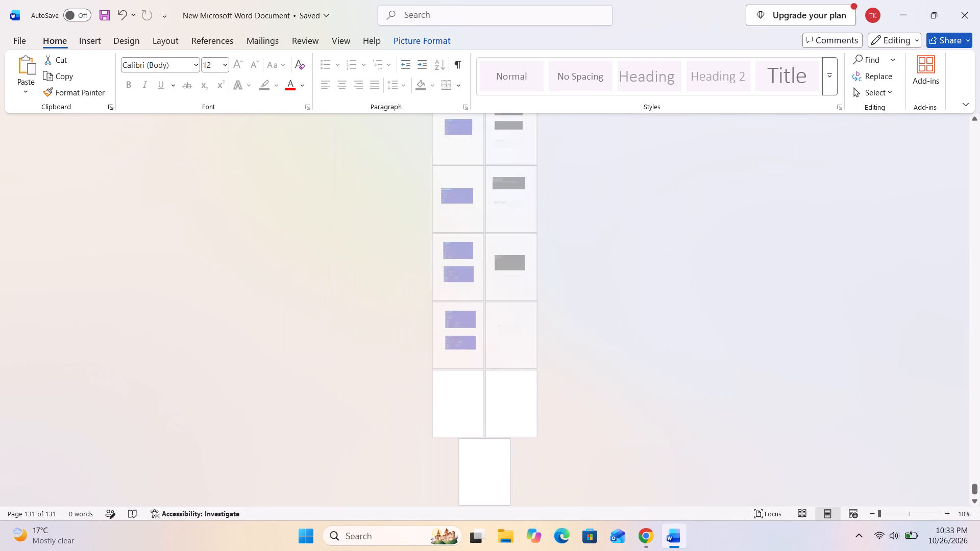
{"action": "scroll", "coordinate": [225, 313], "scroll_direction": "down", "scroll_amount": 12, "text": "ctrl"}
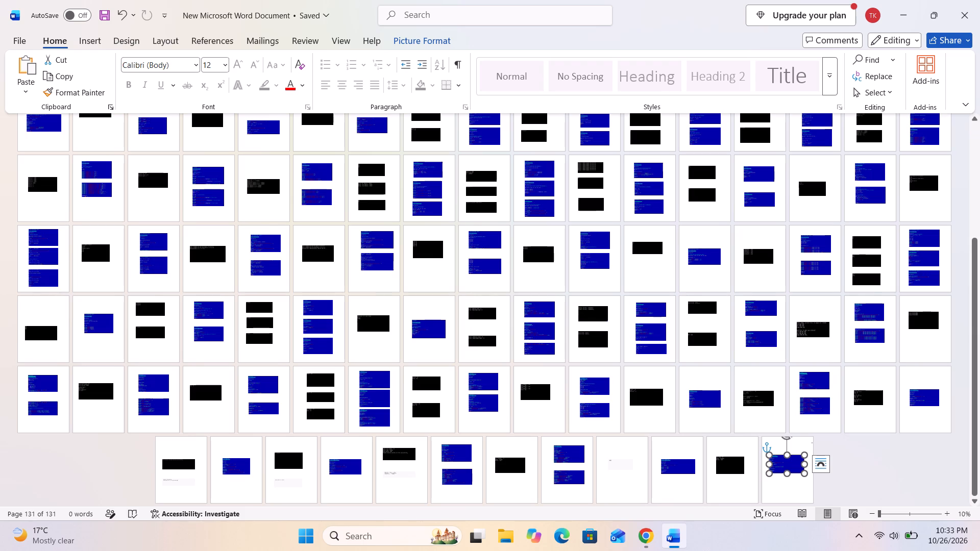
{"action": "scroll", "coordinate": [389, 335], "scroll_direction": "up", "scroll_amount": 17}
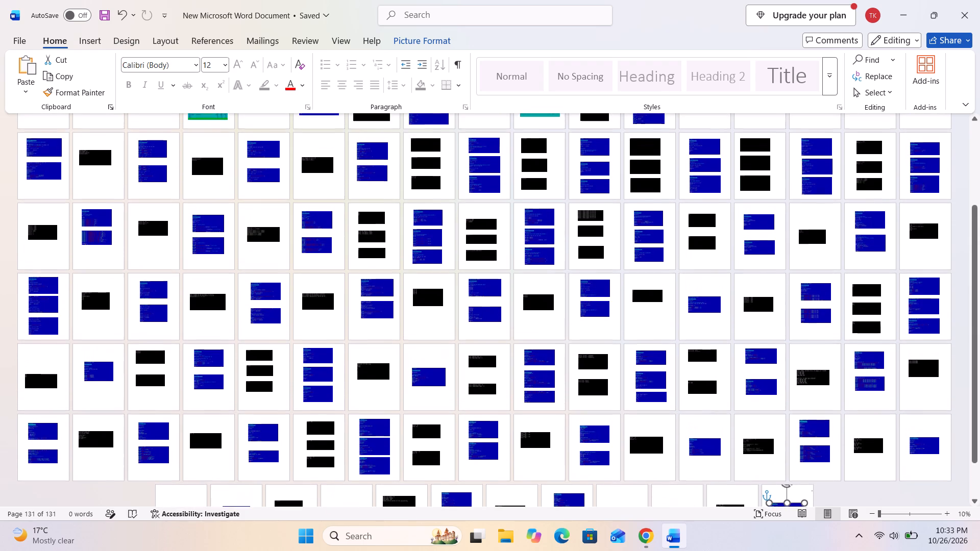
Examine the picture layout once more from the first page through to the last pages at 10% zoom.
{"action": "scroll", "coordinate": [386, 335], "scroll_direction": "up", "scroll_amount": 2}
{"action": "left_click_drag", "start_coordinate": [976, 219], "coordinate": [961, 130]}
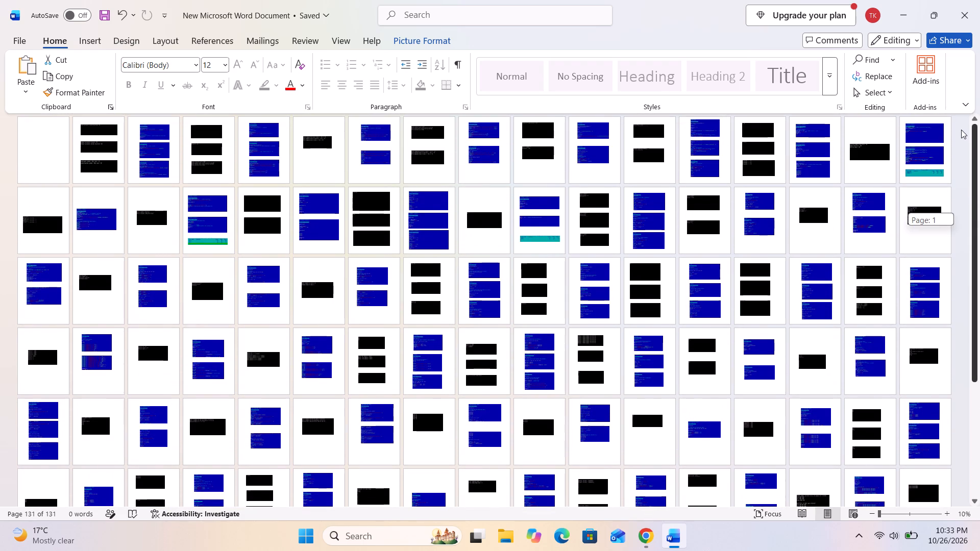
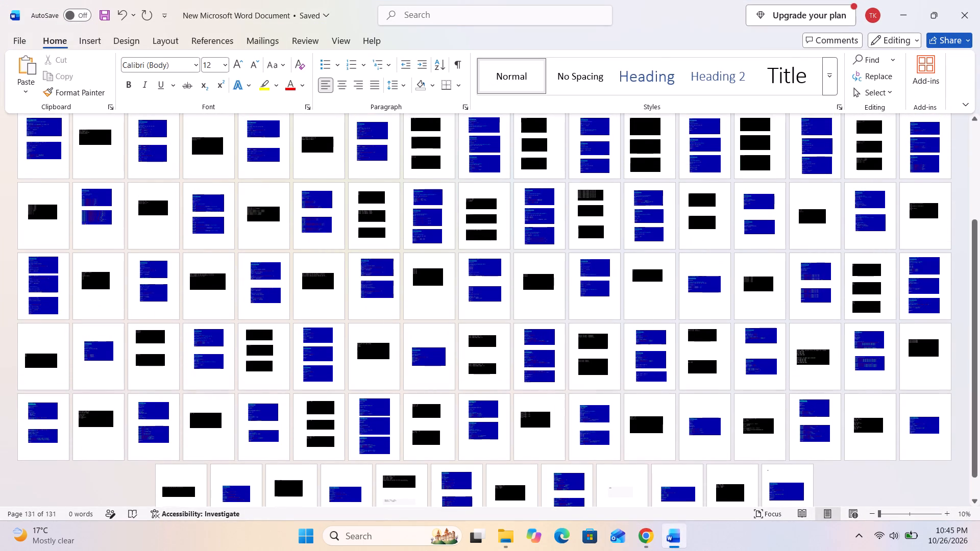
{"action": "left_click", "coordinate": [121, 154]}
{"action": "scroll", "coordinate": [139, 180], "scroll_direction": "up", "scroll_amount": 4, "text": "ctrl"}
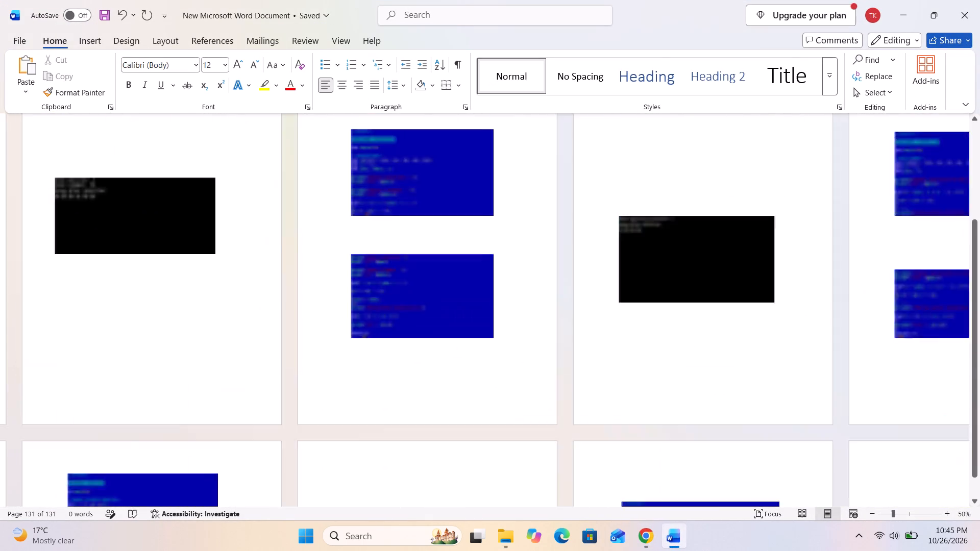
{"action": "scroll", "coordinate": [139, 180], "scroll_direction": "up", "scroll_amount": 1, "text": "ctrl"}
{"action": "scroll", "coordinate": [293, 226], "scroll_direction": "up", "scroll_amount": 6}
{"action": "scroll", "coordinate": [137, 206], "scroll_direction": "up", "scroll_amount": 3}
{"action": "left_click", "coordinate": [63, 292]}
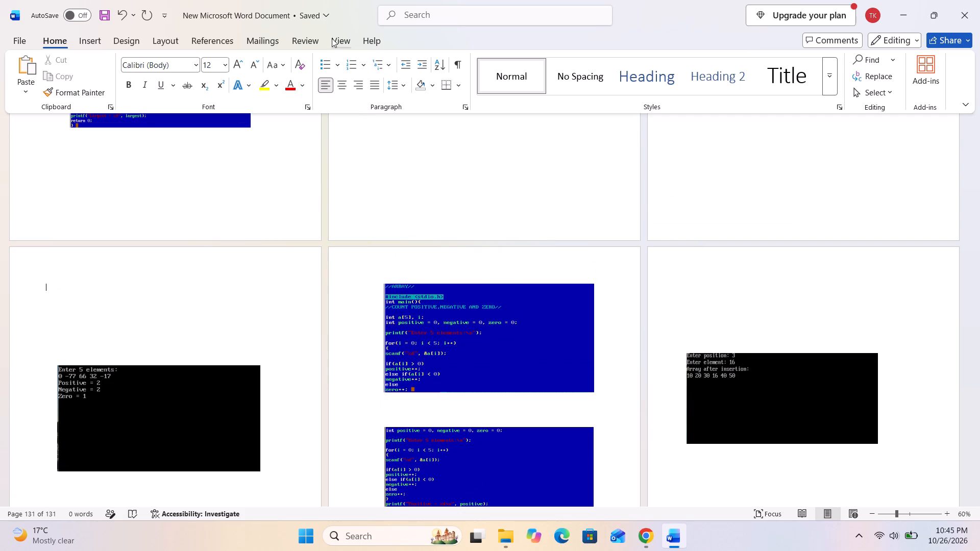
{"action": "left_click", "coordinate": [143, 38]}
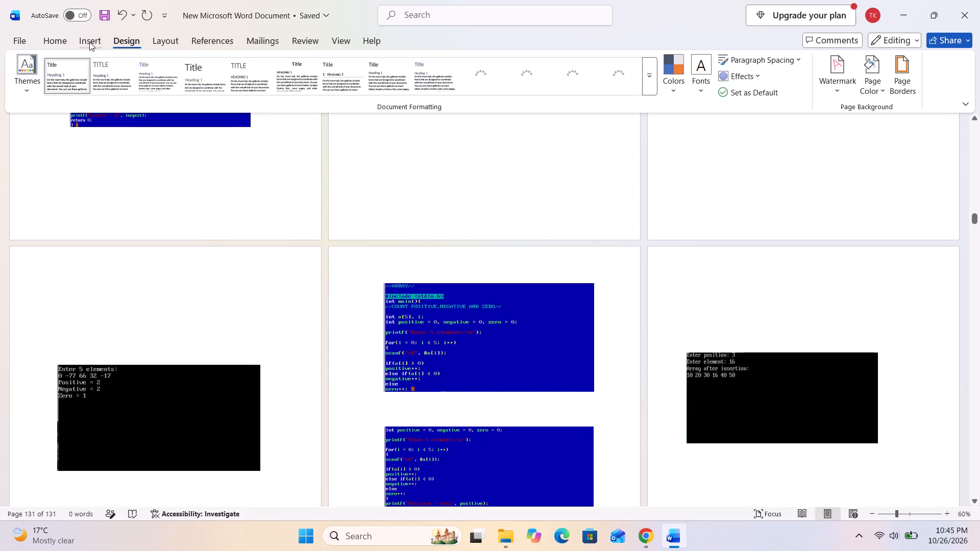
{"action": "left_click", "coordinate": [89, 41]}
{"action": "left_click", "coordinate": [652, 73]}
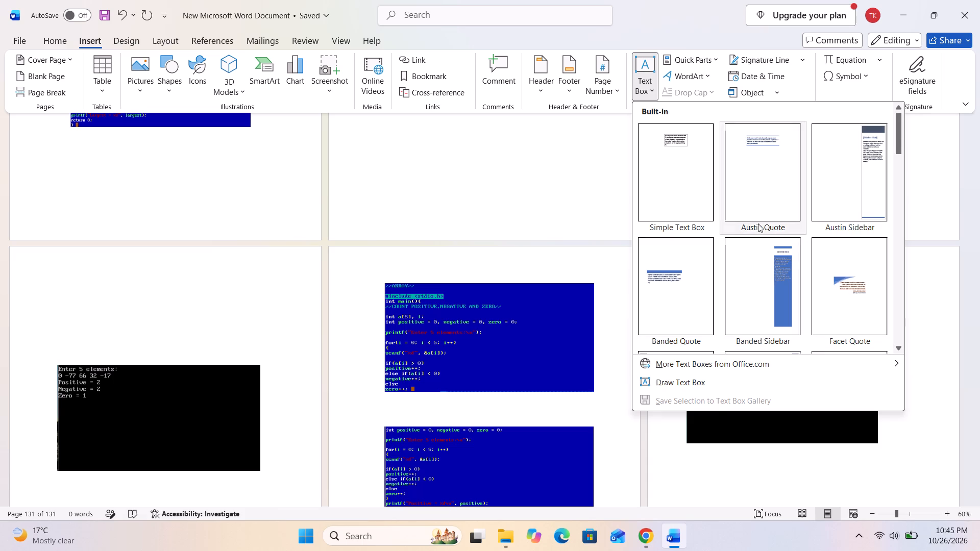
{"action": "left_click", "coordinate": [720, 387]}
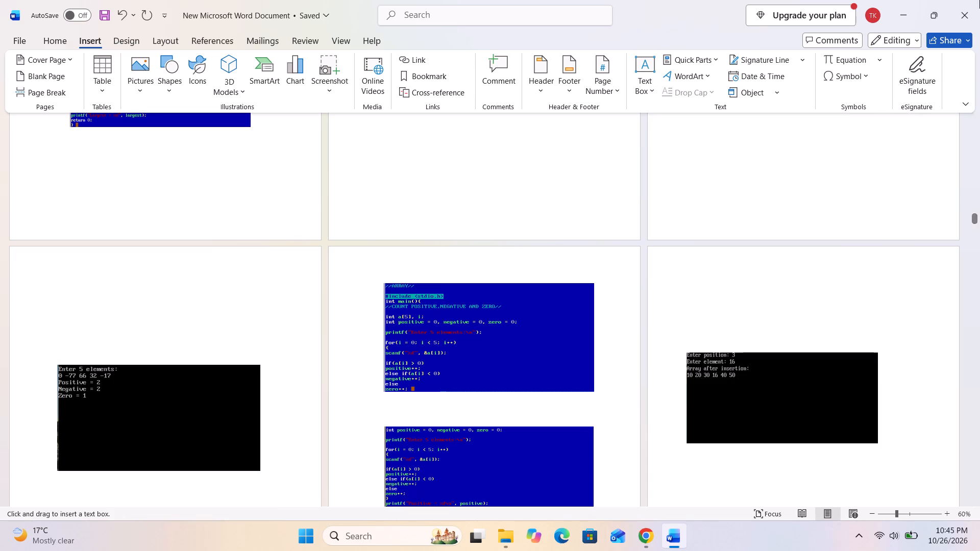
{"action": "left_click_drag", "start_coordinate": [48, 265], "coordinate": [74, 296]}
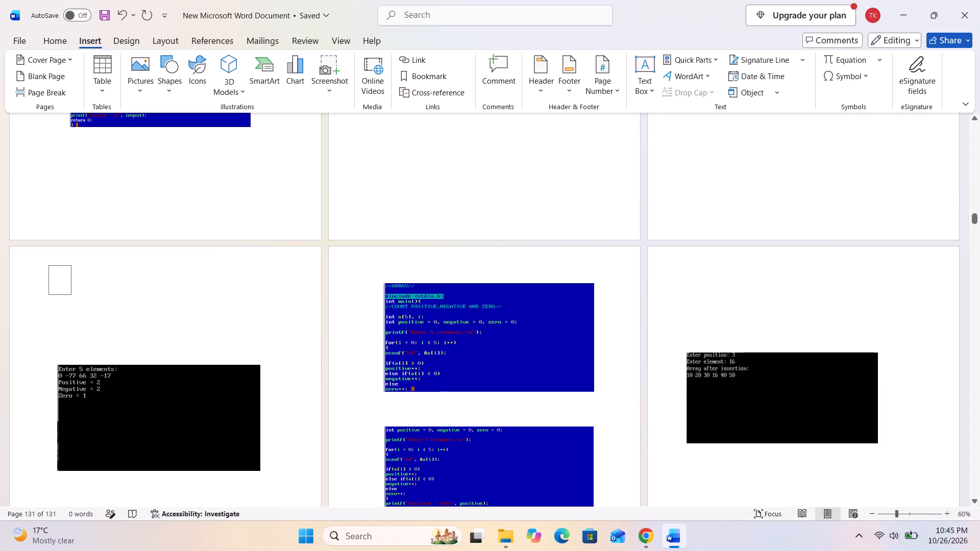
{"action": "left_click_drag", "start_coordinate": [74, 296], "coordinate": [287, 283]}
{"action": "left_click_drag", "start_coordinate": [287, 283], "coordinate": [298, 281]}
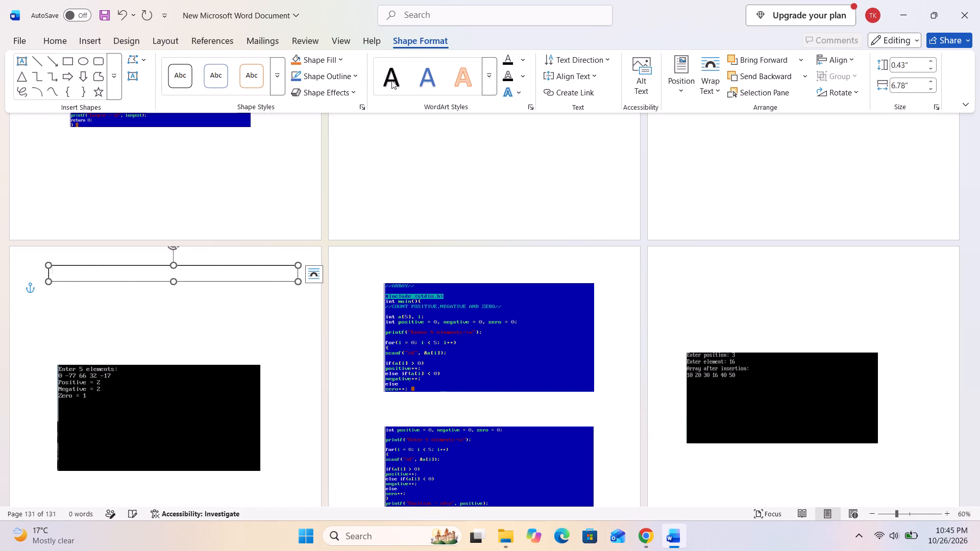
Format the empty text box with the black-outlined shape style, a black shape outline, and black WordArt text styling.
{"action": "left_click", "coordinate": [186, 83]}
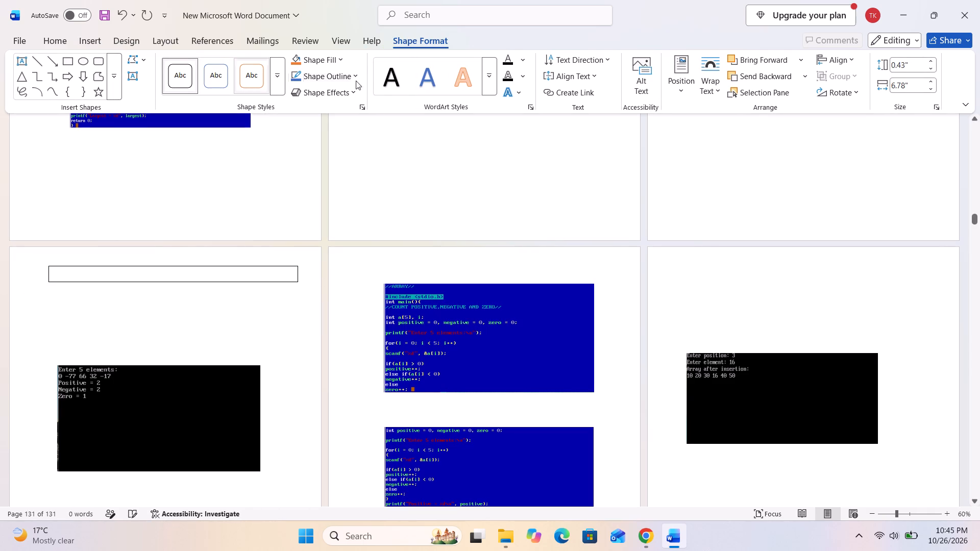
{"action": "left_click", "coordinate": [397, 73]}
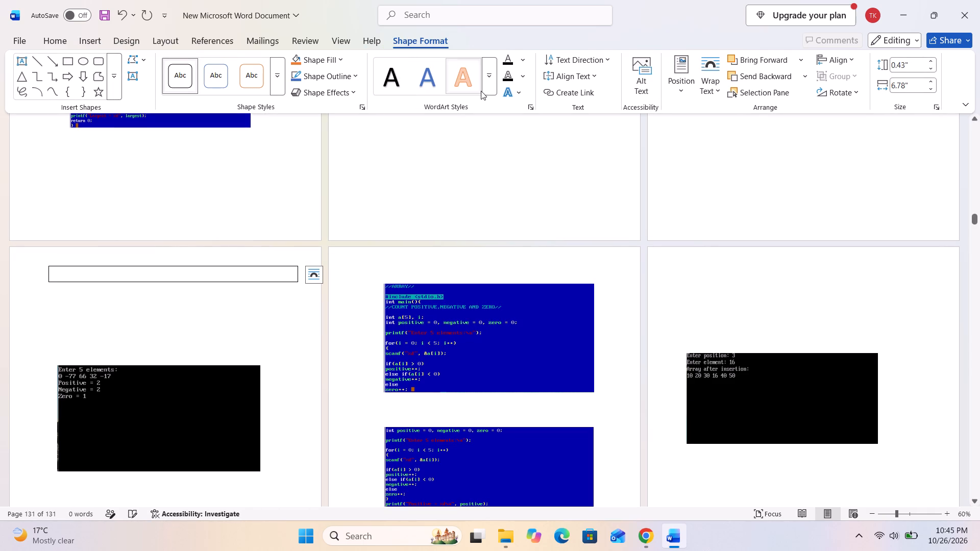
{"action": "left_click", "coordinate": [526, 69]}
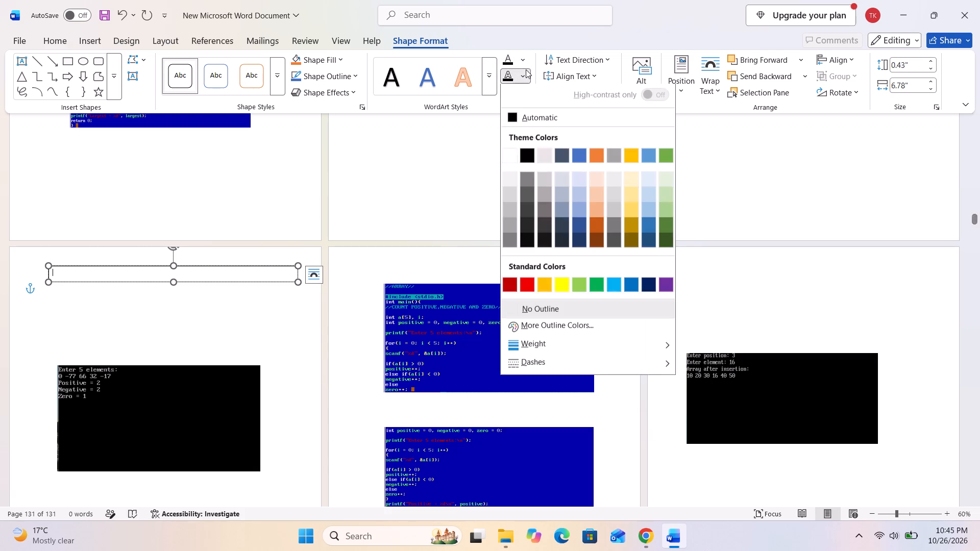
{"action": "left_click", "coordinate": [526, 157]}
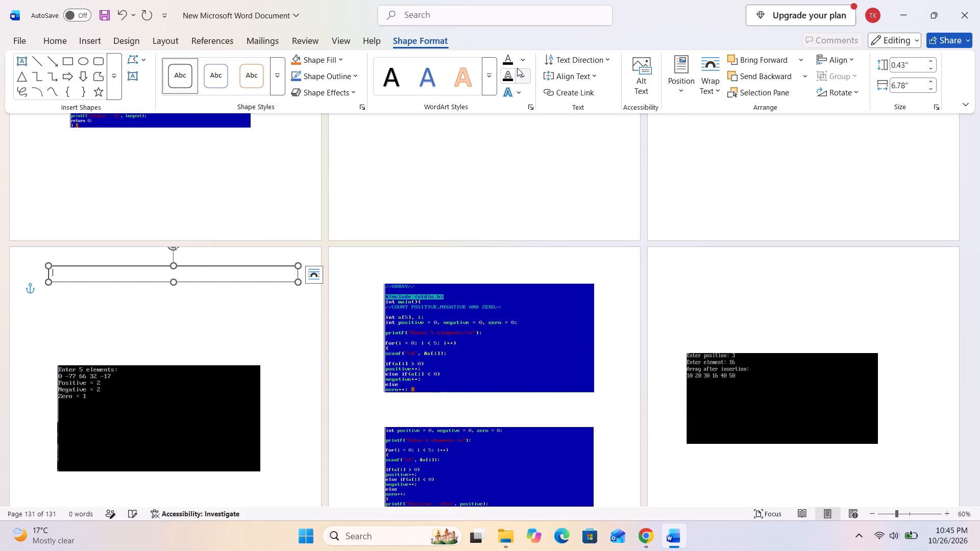
{"action": "left_click", "coordinate": [519, 60]}
{"action": "left_click", "coordinate": [531, 136]}
{"action": "left_click", "coordinate": [322, 74]}
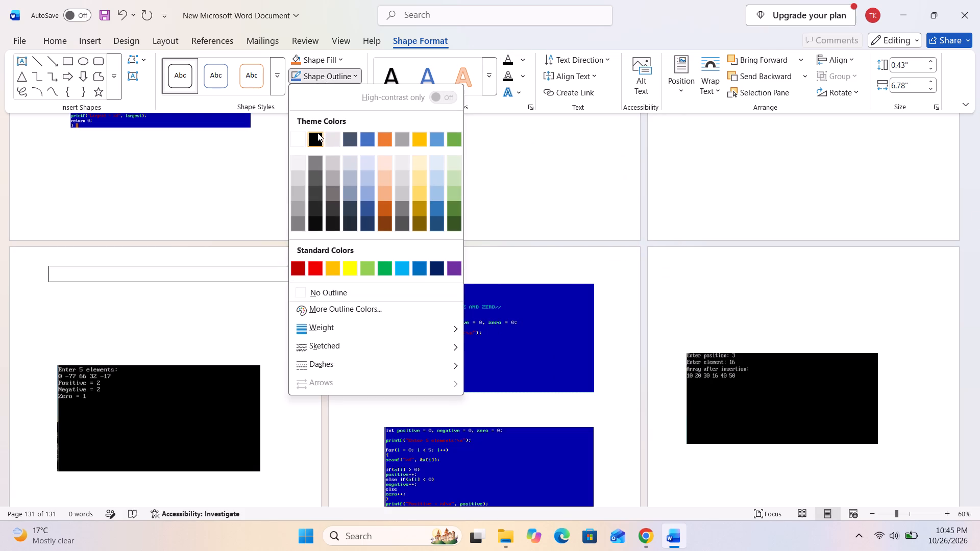
{"action": "left_click", "coordinate": [317, 133]}
{"action": "left_click", "coordinate": [349, 96]}
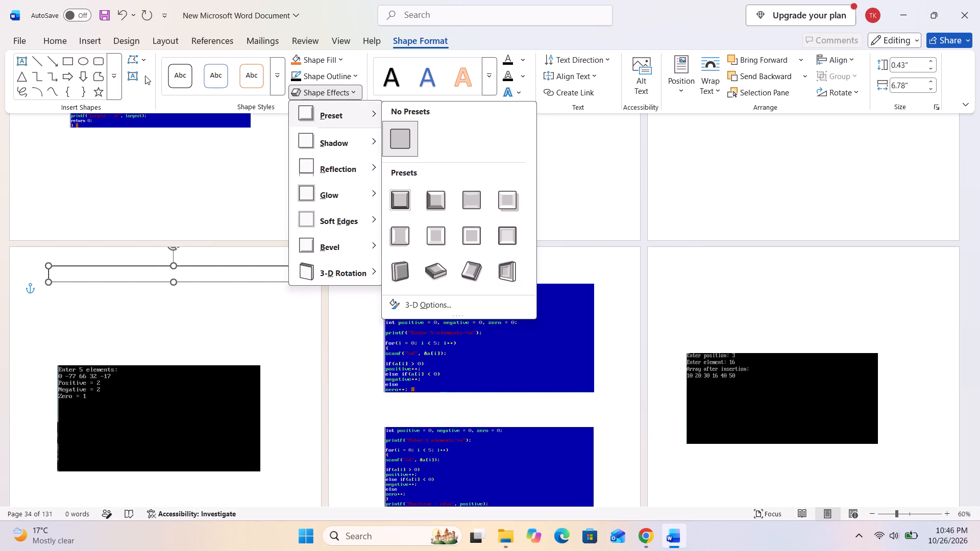
{"action": "left_click", "coordinate": [170, 73]}
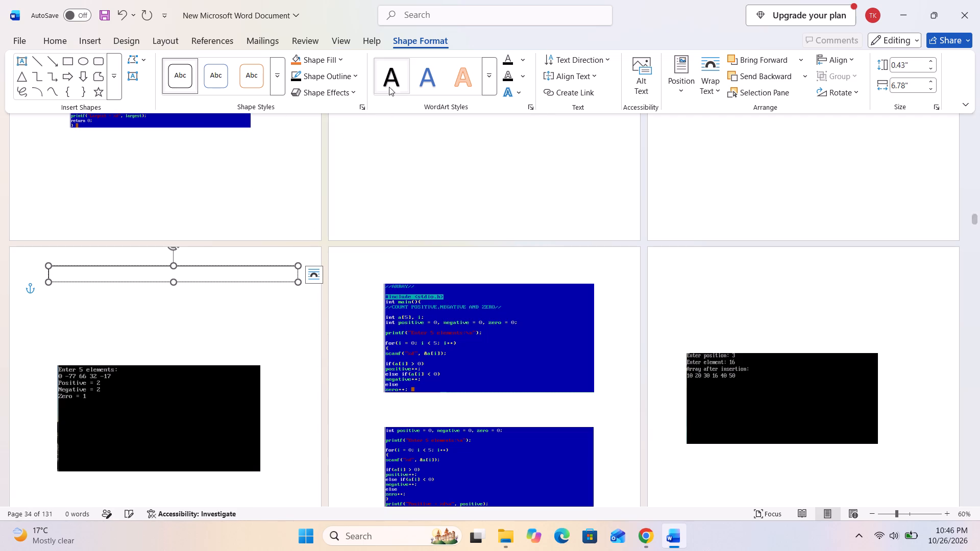
{"action": "left_click", "coordinate": [389, 86]}
Enter OUTPUT in the text box, indented by five tabs from its left edge.
{"action": "key", "text": "Tab"}
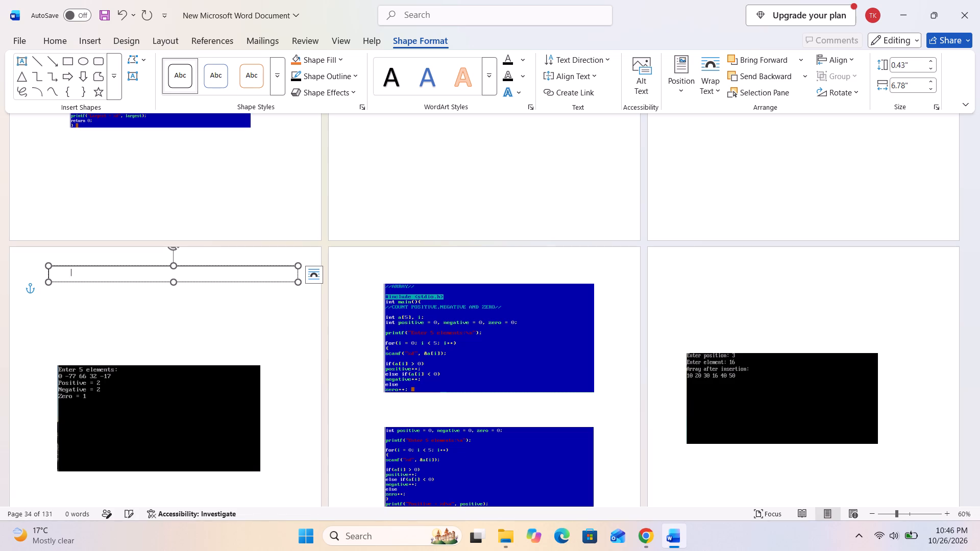
{"action": "key", "text": "Tab"}
{"action": "key", "text": "Tab"}
{"action": "key", "text": "Tab"}
{"action": "key", "text": "Tab"}
{"action": "type", "text": "OUTPUT"}
Insert a dozen spaces before OUTPUT to shift the word to the middle of the text box.
{"action": "key", "text": "Left"}
{"action": "key", "text": "Left"}
{"action": "key", "text": "Left"}
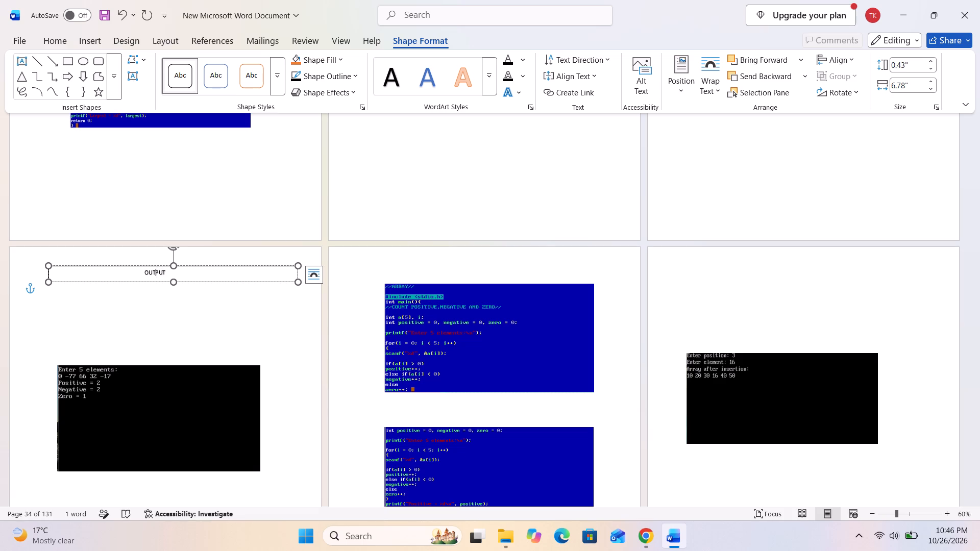
{"action": "key", "text": "Left"}
{"action": "key", "text": "Left"}
{"action": "key", "text": "Left"}
{"action": "key", "text": "space"}
{"action": "key", "text": "space"}
{"action": "key", "text": "space"}
{"action": "key", "text": "space"}
{"action": "key", "text": "space"}
{"action": "key", "text": "space"}
{"action": "key", "text": "space"}
{"action": "key", "text": "space"}
{"action": "key", "text": "space"}
{"action": "key", "text": "space"}
{"action": "key", "text": "space"}
{"action": "key", "text": "space"}
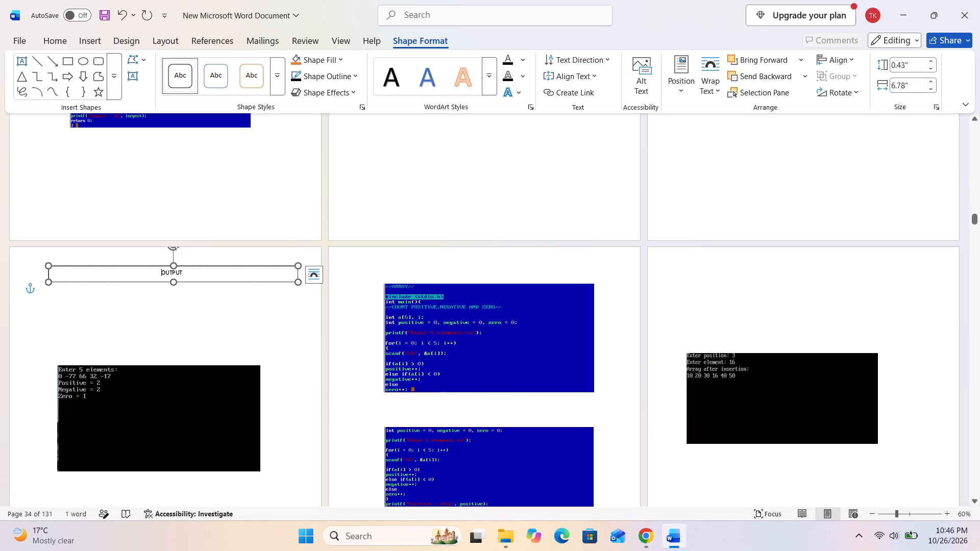
Reduce the OUTPUT text box's height slightly by moving its bottom edge up.
{"action": "left_click", "coordinate": [174, 282]}
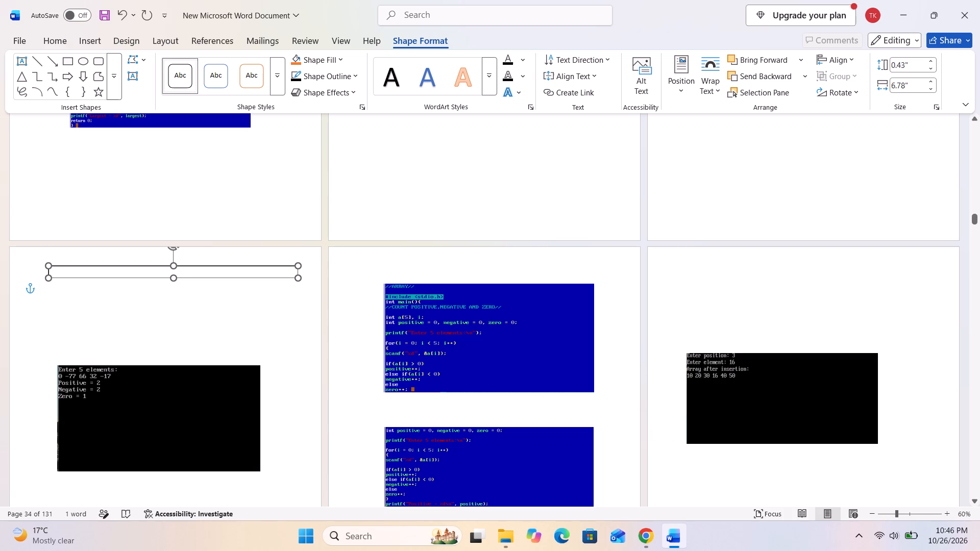
{"action": "left_click", "coordinate": [193, 296]}
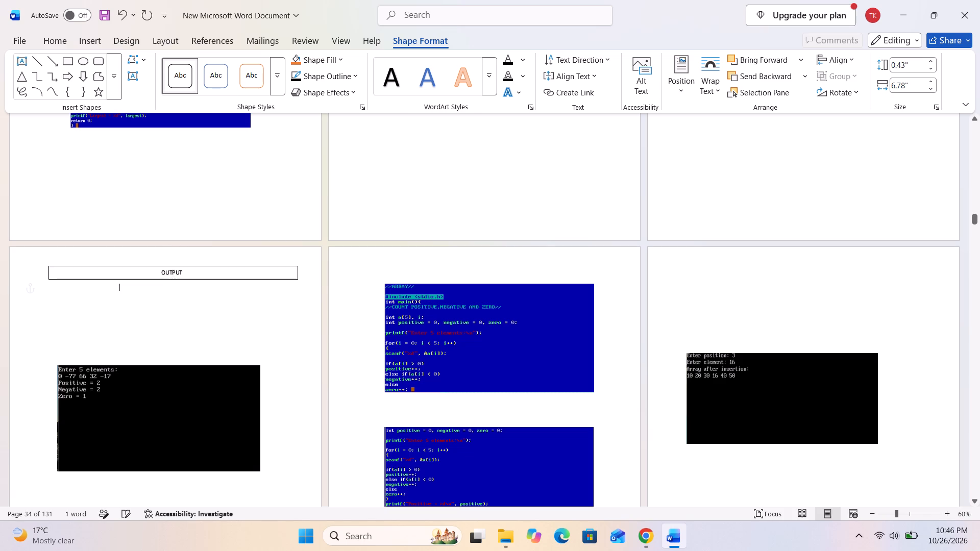
Make the word OUTPUT in the text box bold and set its font to Arial Black.
{"action": "left_click_drag", "start_coordinate": [192, 273], "coordinate": [160, 271]}
{"action": "left_click", "coordinate": [134, 86]}
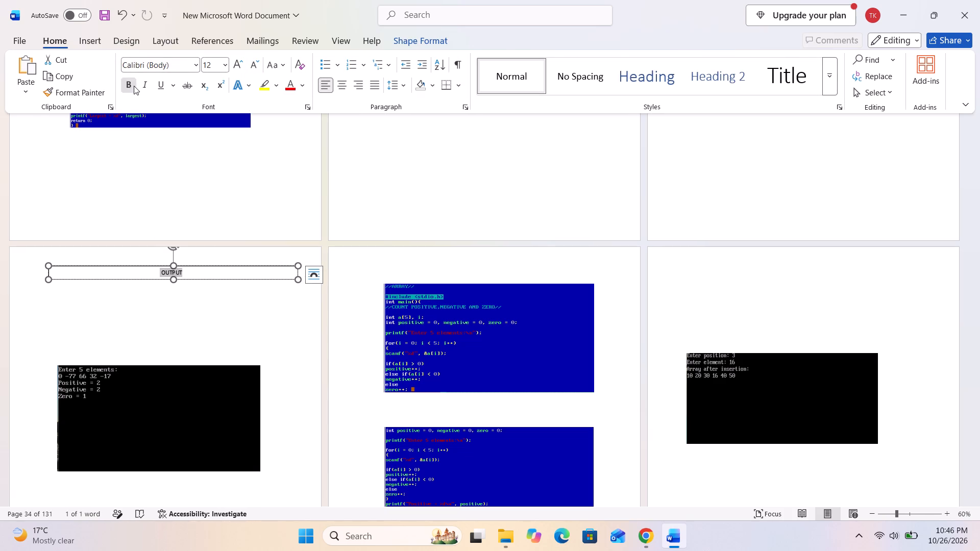
{"action": "left_click", "coordinate": [188, 64]}
{"action": "left_click", "coordinate": [197, 65]}
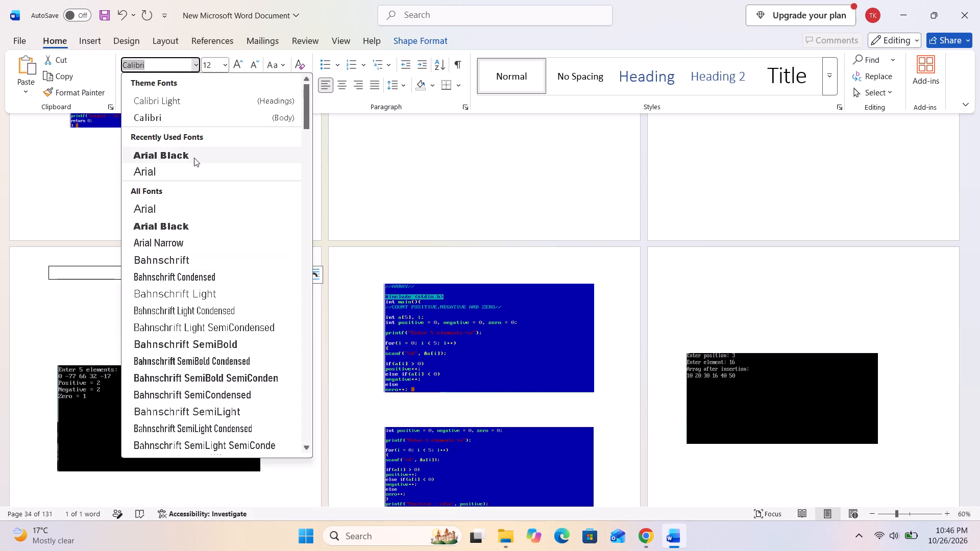
{"action": "left_click", "coordinate": [194, 158]}
{"action": "left_click", "coordinate": [72, 157]}
Copy the OUTPUT text box and paste it above the output picture containing "Even elements" on page 32.
{"action": "scroll", "coordinate": [219, 307], "scroll_direction": "down", "scroll_amount": 2}
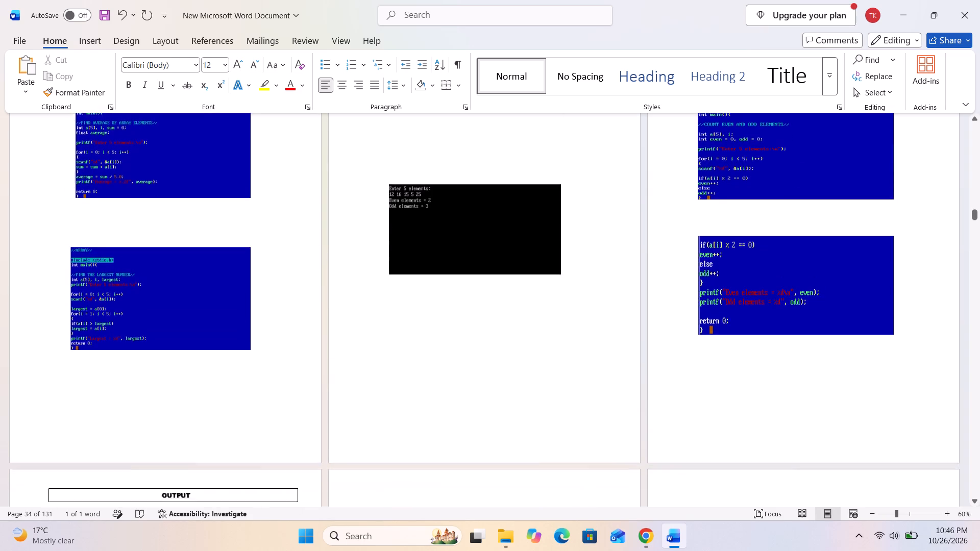
{"action": "scroll", "coordinate": [214, 307], "scroll_direction": "down", "scroll_amount": 8}
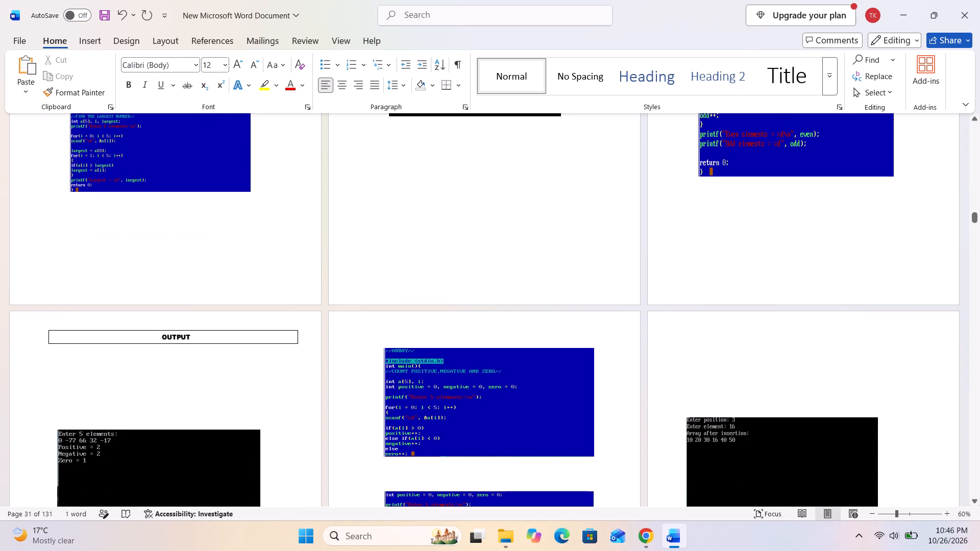
{"action": "left_click", "coordinate": [274, 342]}
{"action": "key", "text": "ctrl+c"}
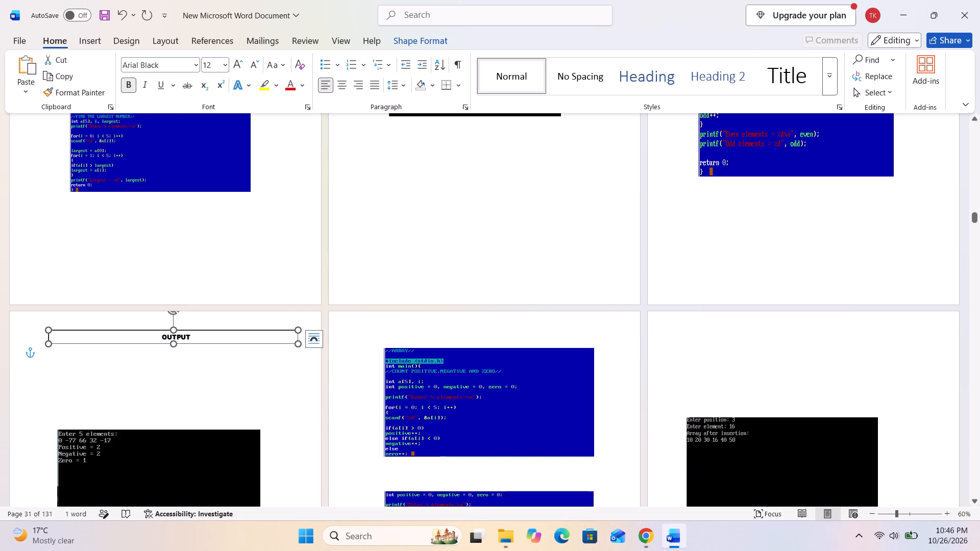
{"action": "left_click", "coordinate": [417, 270], "text": "ctrl"}
{"action": "key", "text": "ctrl+v"}
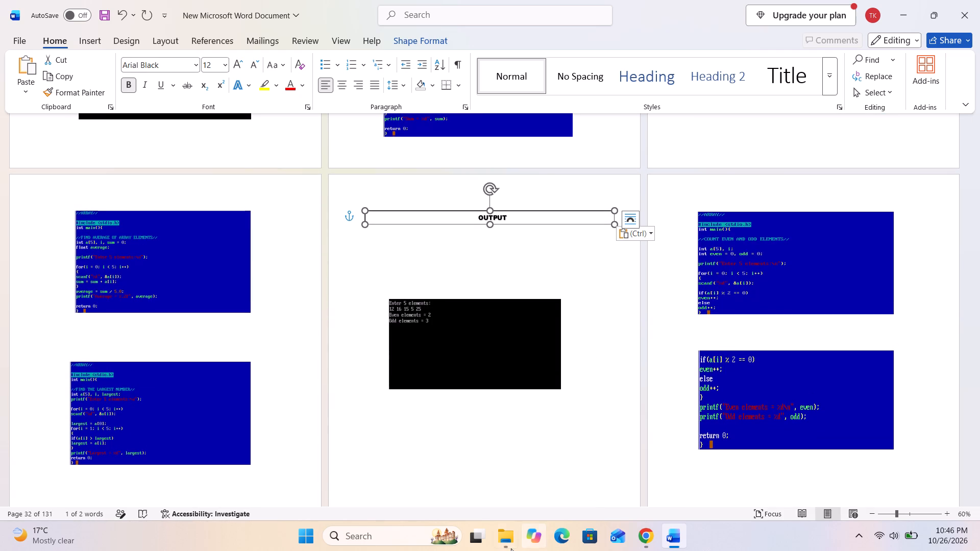
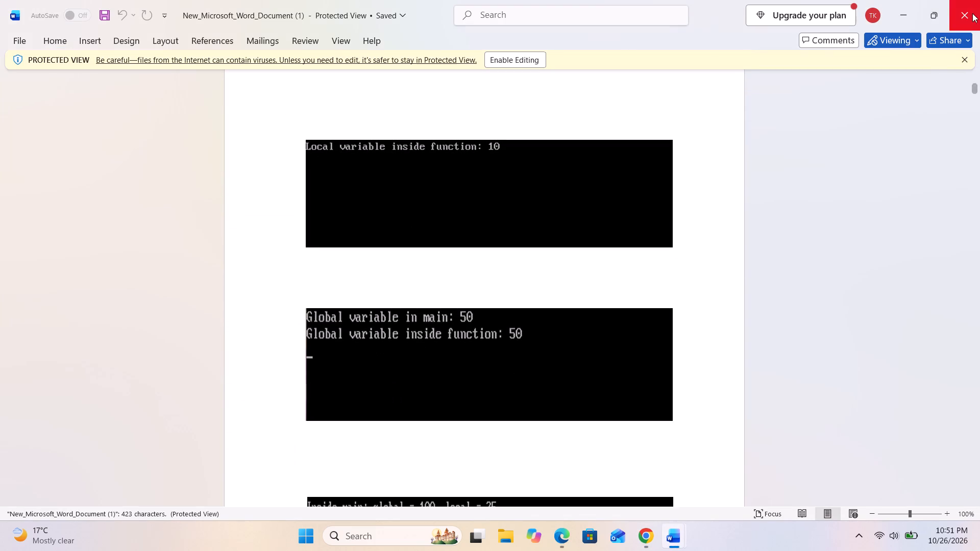
{"action": "left_click", "coordinate": [524, 58]}
Inspect the recoloured code and output screenshots on the opening pages, including the local and global variable programs.
{"action": "scroll", "coordinate": [545, 162], "scroll_direction": "down", "scroll_amount": 5}
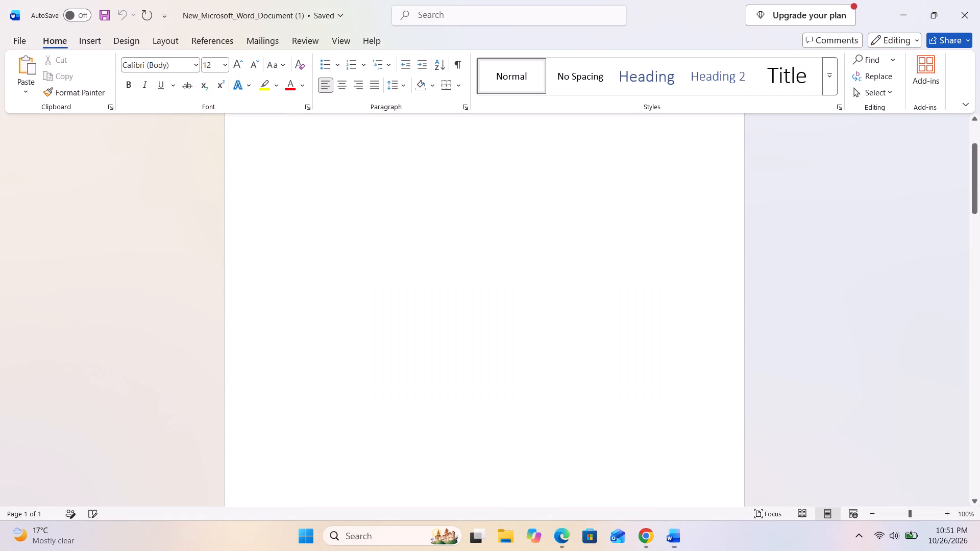
{"action": "scroll", "coordinate": [544, 160], "scroll_direction": "down", "scroll_amount": 18}
{"action": "scroll", "coordinate": [541, 154], "scroll_direction": "down", "scroll_amount": 7, "text": "ctrl"}
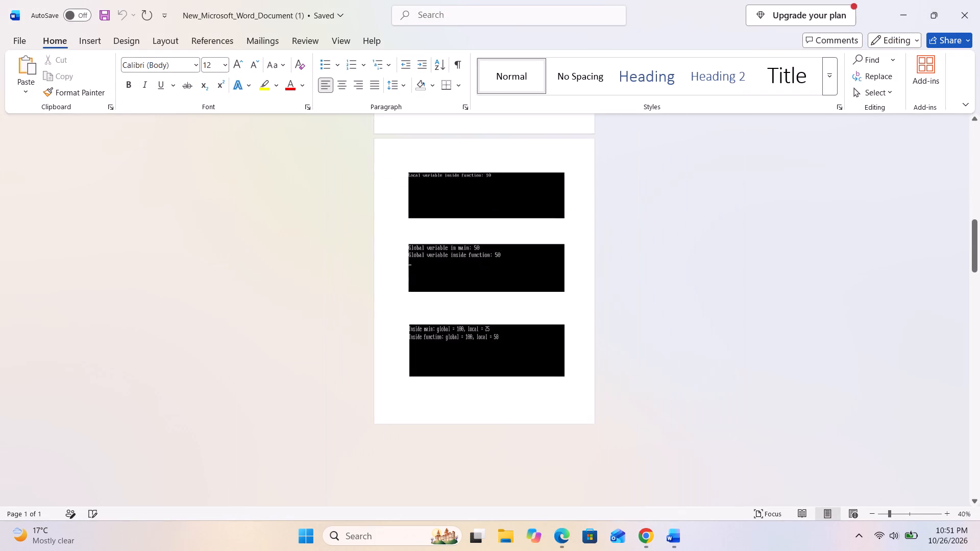
{"action": "scroll", "coordinate": [541, 154], "scroll_direction": "down", "scroll_amount": 3, "text": "ctrl"}
{"action": "scroll", "coordinate": [476, 258], "scroll_direction": "up", "scroll_amount": 7, "text": "ctrl"}
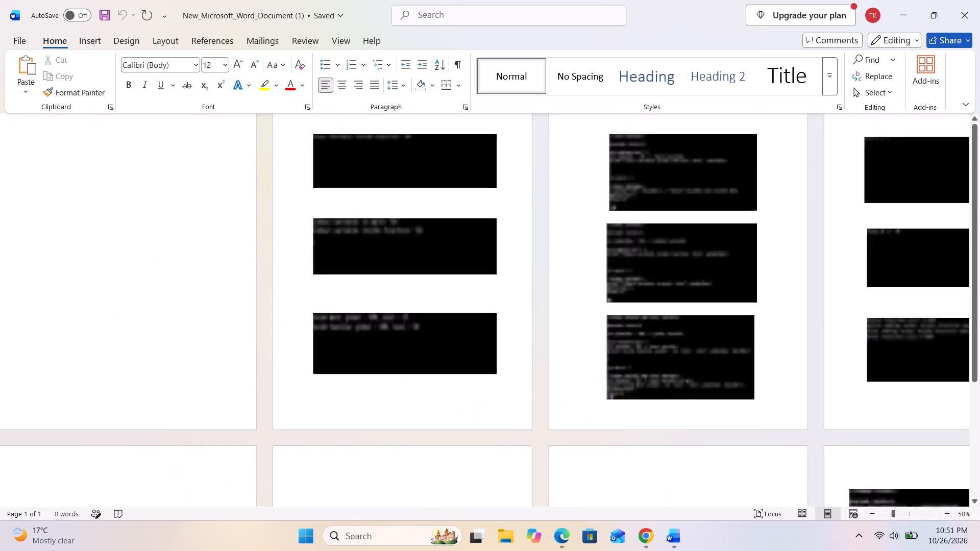
{"action": "scroll", "coordinate": [463, 248], "scroll_direction": "up", "scroll_amount": 1, "text": "ctrl"}
{"action": "scroll", "coordinate": [689, 198], "scroll_direction": "up", "scroll_amount": 4}
{"action": "scroll", "coordinate": [697, 324], "scroll_direction": "down", "scroll_amount": 20}
{"action": "scroll", "coordinate": [697, 324], "scroll_direction": "down", "scroll_amount": 3}
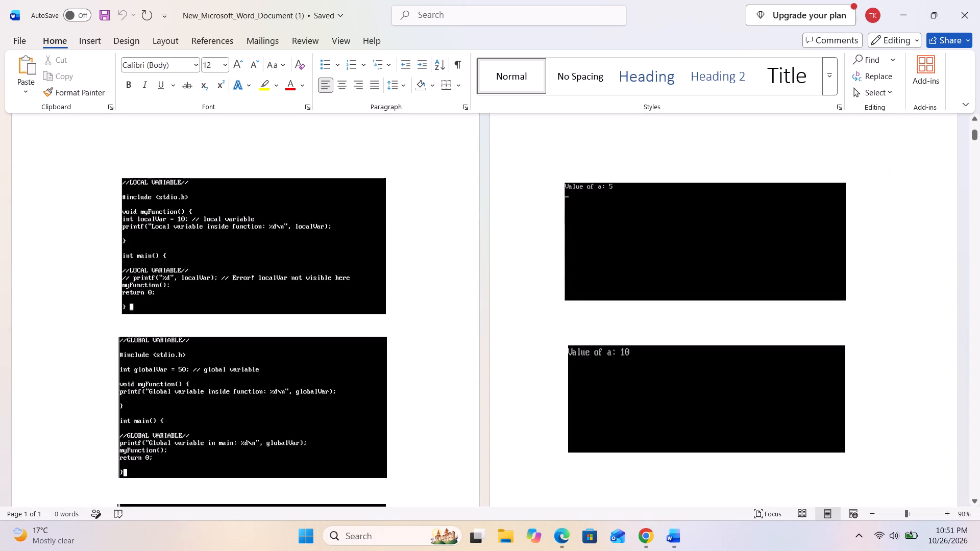
{"action": "scroll", "coordinate": [290, 282], "scroll_direction": "down", "scroll_amount": 7}
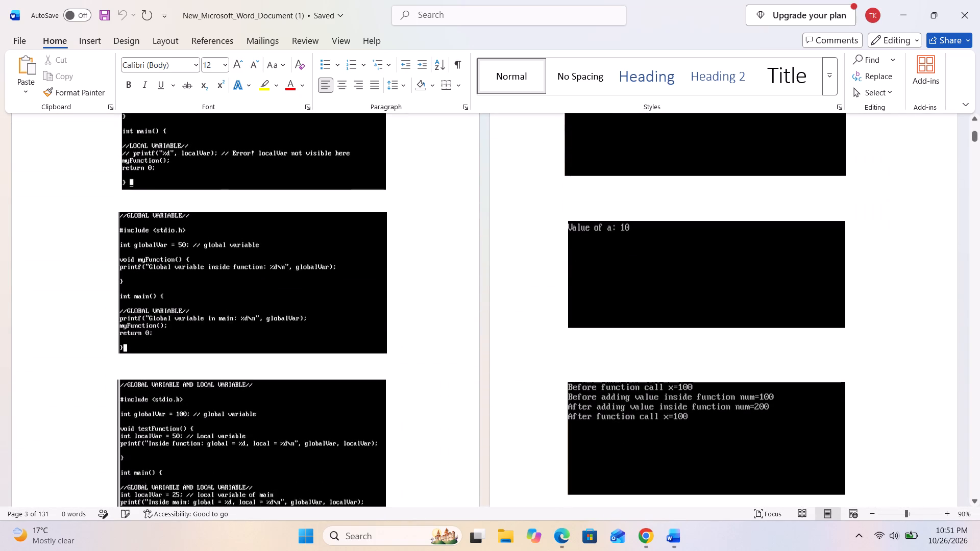
{"action": "scroll", "coordinate": [291, 273], "scroll_direction": "down", "scroll_amount": 2}
{"action": "scroll", "coordinate": [290, 273], "scroll_direction": "up", "scroll_amount": 5}
{"action": "scroll", "coordinate": [285, 253], "scroll_direction": "down", "scroll_amount": 6}
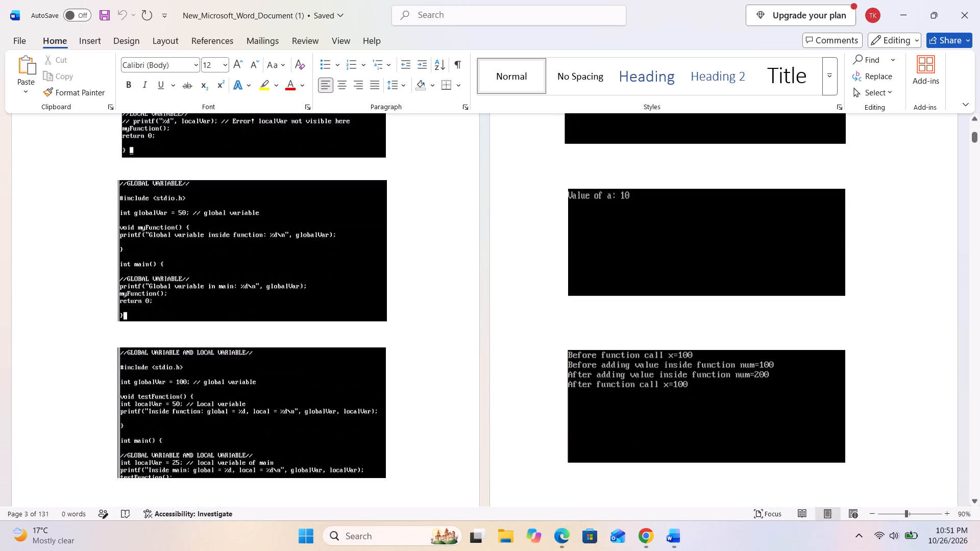
Check the recoloured screenshots through the rest of the document, from the array and pointer programs to the file-handling pages.
{"action": "left_click_drag", "start_coordinate": [974, 139], "coordinate": [972, 188]}
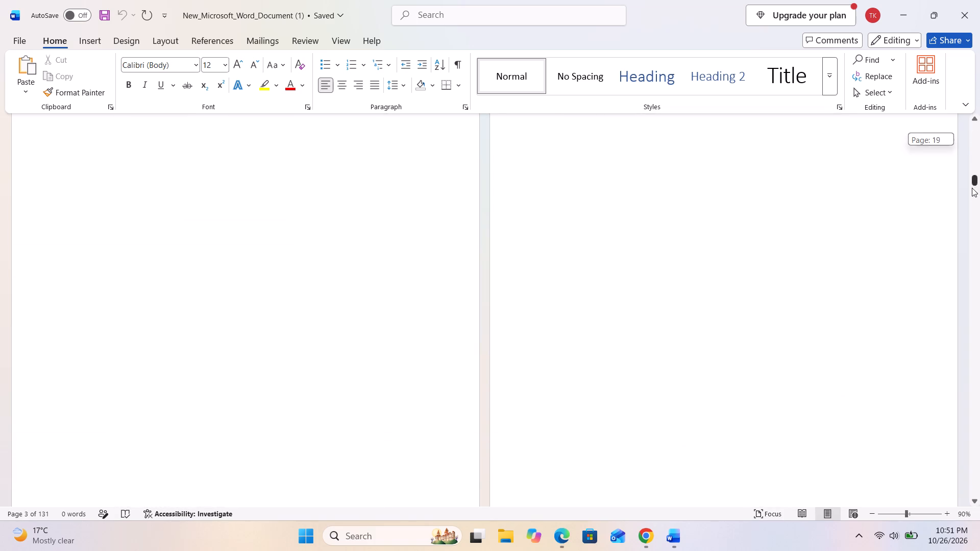
{"action": "left_click_drag", "start_coordinate": [972, 188], "coordinate": [975, 232]}
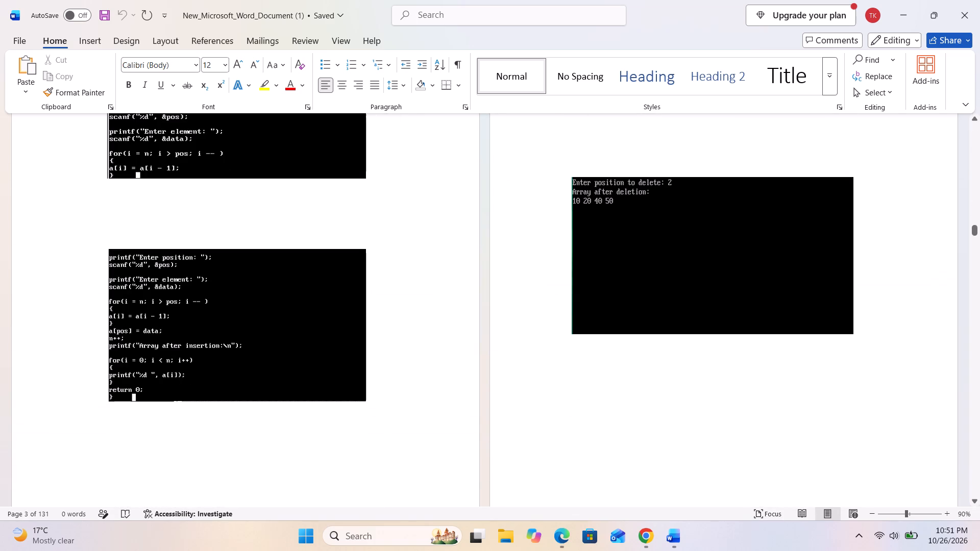
{"action": "scroll", "coordinate": [633, 325], "scroll_direction": "down", "scroll_amount": 10}
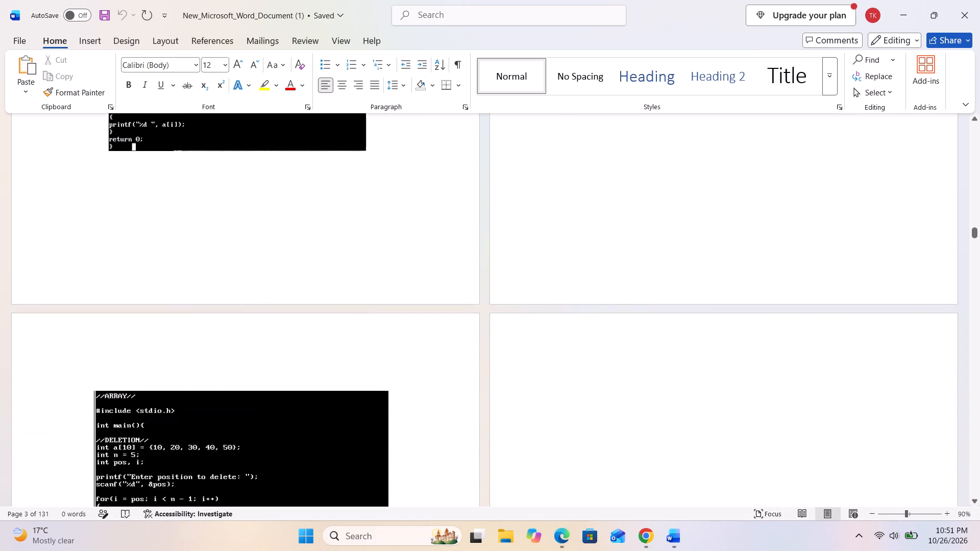
{"action": "scroll", "coordinate": [631, 321], "scroll_direction": "down", "scroll_amount": 20}
{"action": "scroll", "coordinate": [631, 321], "scroll_direction": "down", "scroll_amount": 15}
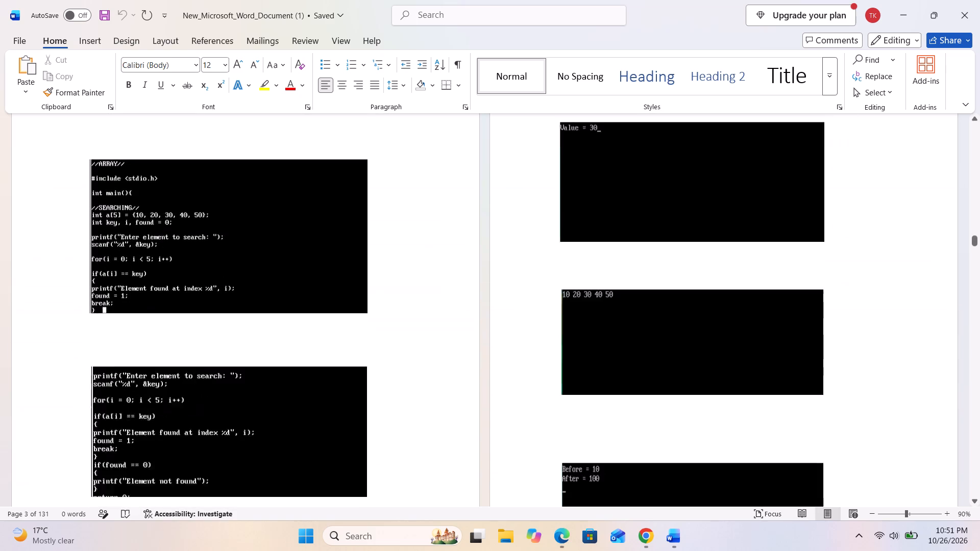
{"action": "scroll", "coordinate": [630, 303], "scroll_direction": "down", "scroll_amount": 20}
{"action": "scroll", "coordinate": [630, 303], "scroll_direction": "down", "scroll_amount": 20}
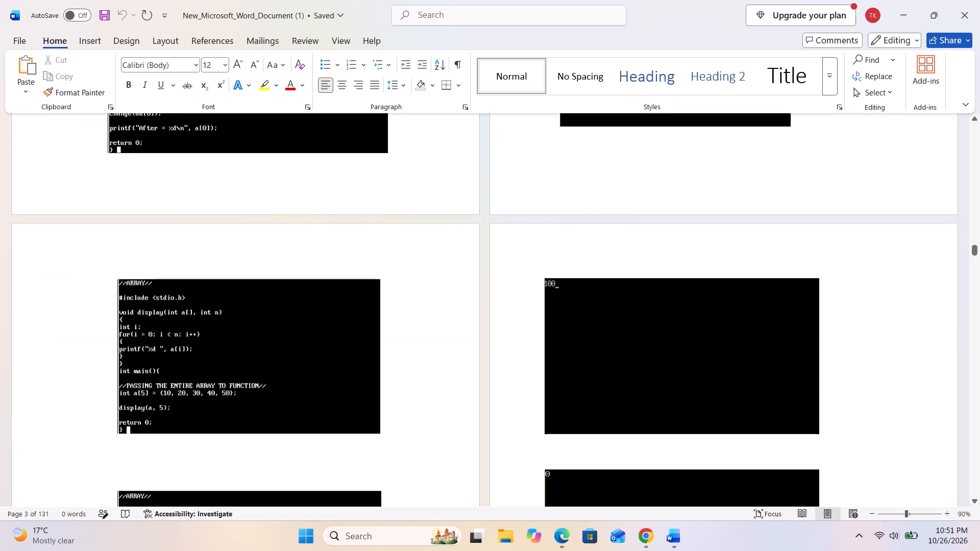
{"action": "scroll", "coordinate": [628, 289], "scroll_direction": "down", "scroll_amount": 20}
{"action": "scroll", "coordinate": [628, 289], "scroll_direction": "down", "scroll_amount": 20}
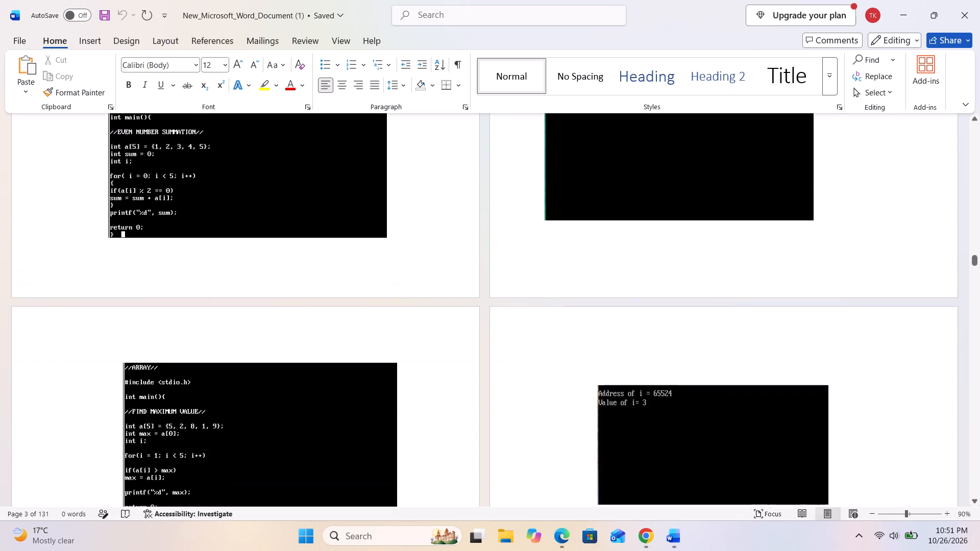
{"action": "scroll", "coordinate": [628, 277], "scroll_direction": "down", "scroll_amount": 20}
{"action": "scroll", "coordinate": [628, 277], "scroll_direction": "down", "scroll_amount": 20}
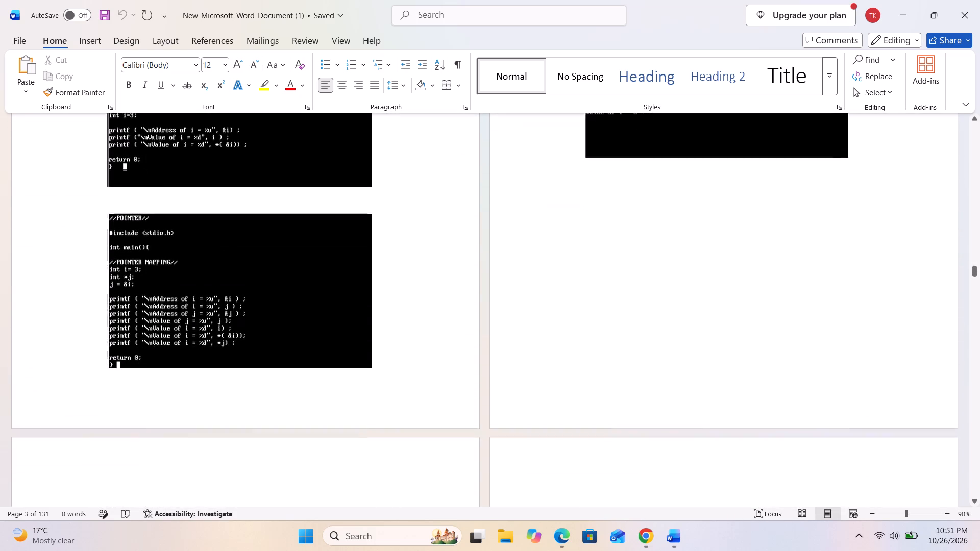
{"action": "scroll", "coordinate": [627, 268], "scroll_direction": "down", "scroll_amount": 20}
{"action": "scroll", "coordinate": [627, 268], "scroll_direction": "down", "scroll_amount": 20}
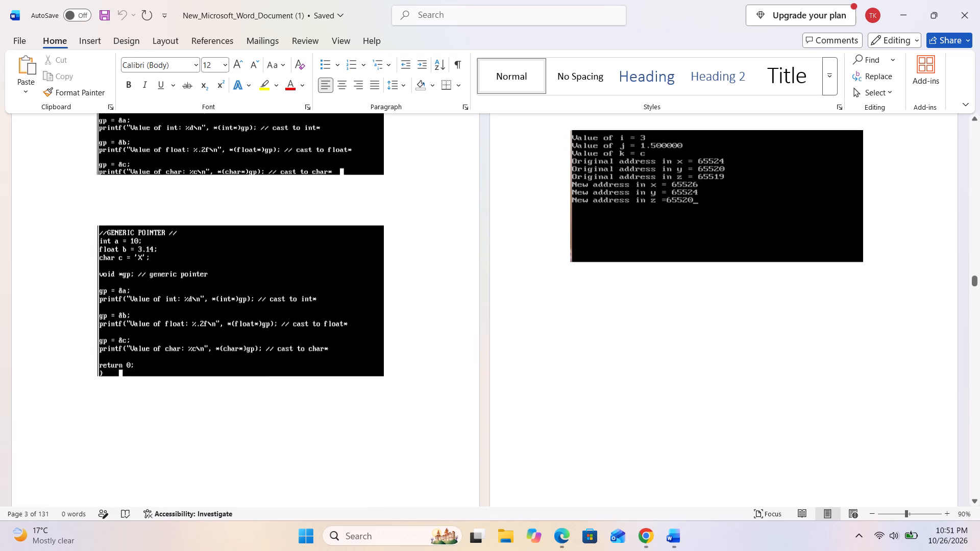
{"action": "scroll", "coordinate": [625, 255], "scroll_direction": "down", "scroll_amount": 2}
{"action": "scroll", "coordinate": [625, 254], "scroll_direction": "up", "scroll_amount": 6}
{"action": "scroll", "coordinate": [623, 239], "scroll_direction": "down", "scroll_amount": 19}
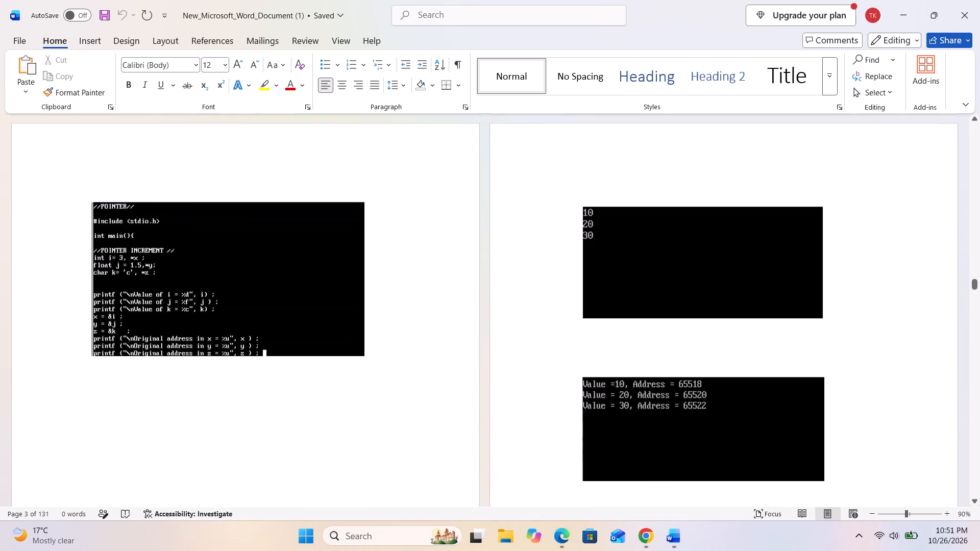
{"action": "scroll", "coordinate": [623, 238], "scroll_direction": "down", "scroll_amount": 17}
{"action": "scroll", "coordinate": [624, 236], "scroll_direction": "down", "scroll_amount": 4}
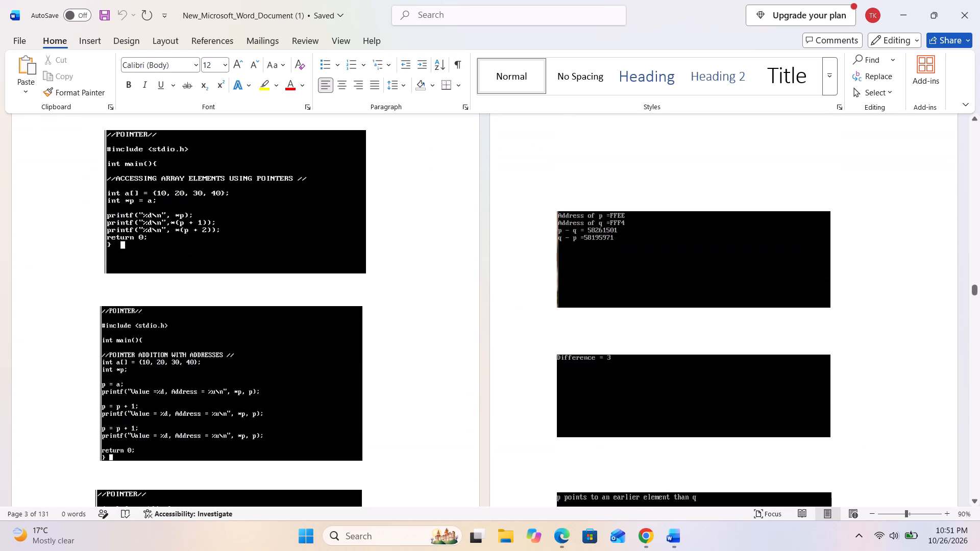
{"action": "scroll", "coordinate": [626, 237], "scroll_direction": "down", "scroll_amount": 6, "text": "ctrl"}
{"action": "scroll", "coordinate": [610, 255], "scroll_direction": "down", "scroll_amount": 3}
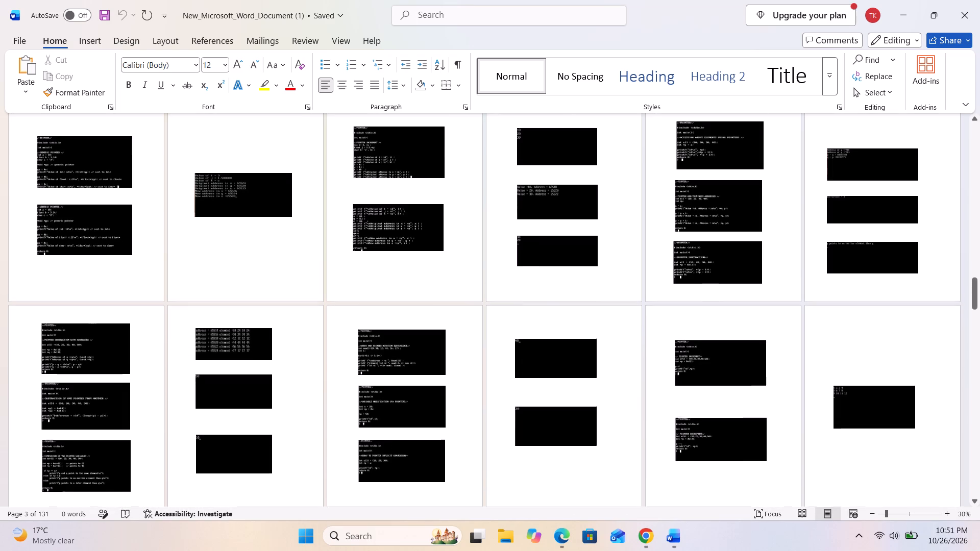
{"action": "scroll", "coordinate": [610, 255], "scroll_direction": "down", "scroll_amount": 14}
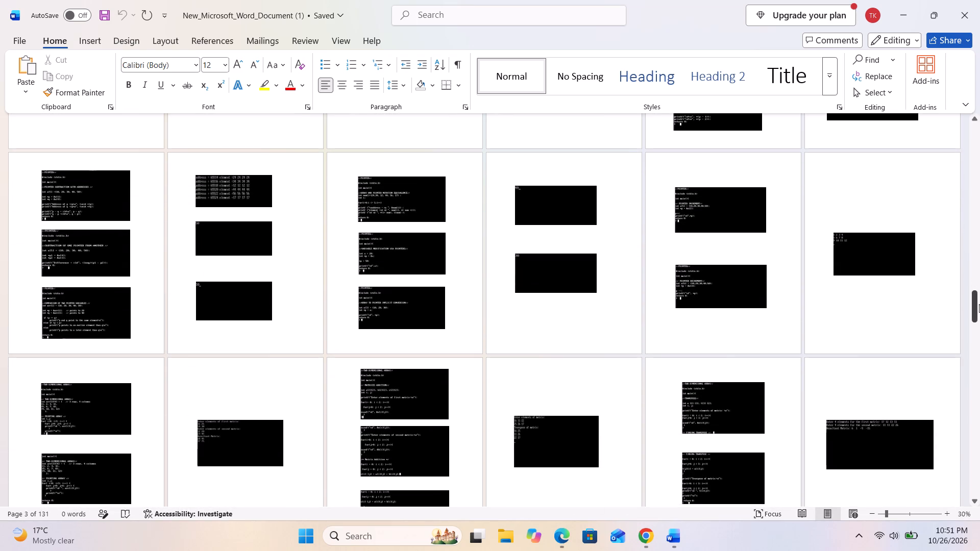
{"action": "left_click_drag", "start_coordinate": [974, 302], "coordinate": [979, 380]}
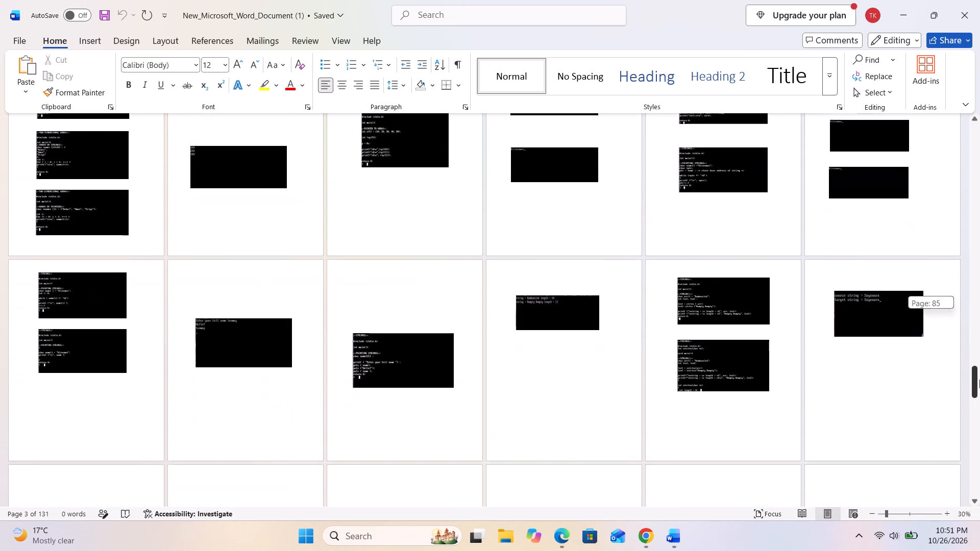
{"action": "left_click_drag", "start_coordinate": [979, 380], "coordinate": [979, 441]}
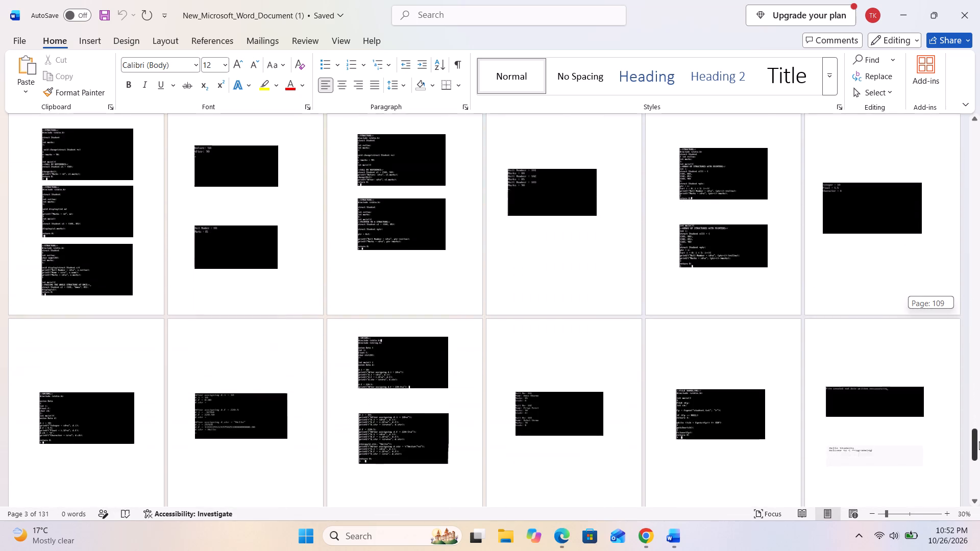
{"action": "left_click_drag", "start_coordinate": [979, 441], "coordinate": [976, 493]}
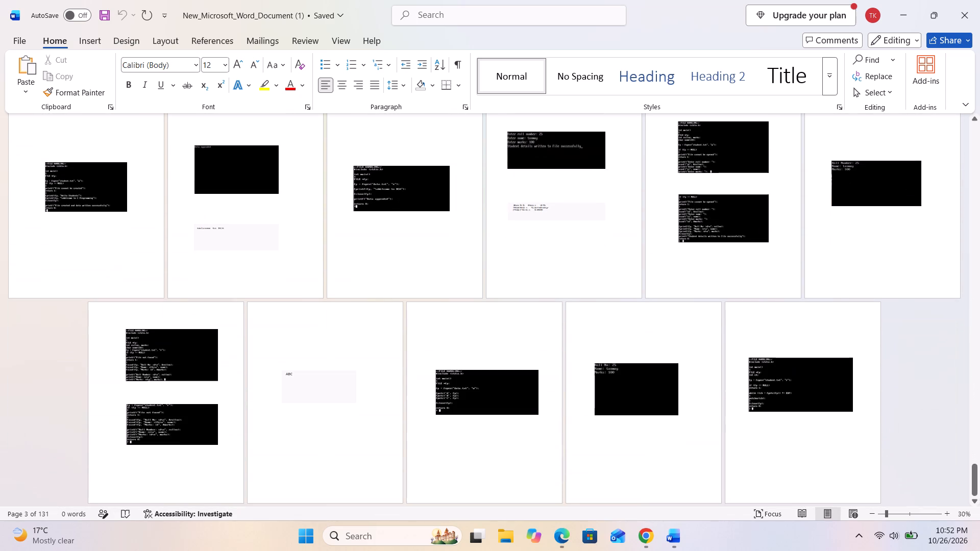
{"action": "scroll", "coordinate": [590, 250], "scroll_direction": "up", "scroll_amount": 9}
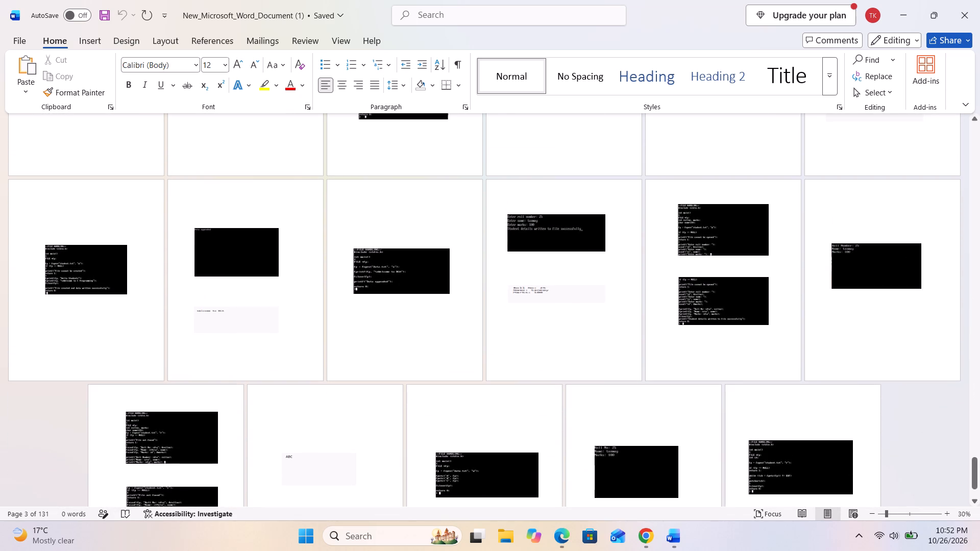
{"action": "scroll", "coordinate": [552, 362], "scroll_direction": "up", "scroll_amount": 5, "text": "ctrl"}
{"action": "scroll", "coordinate": [555, 350], "scroll_direction": "down", "scroll_amount": 5}
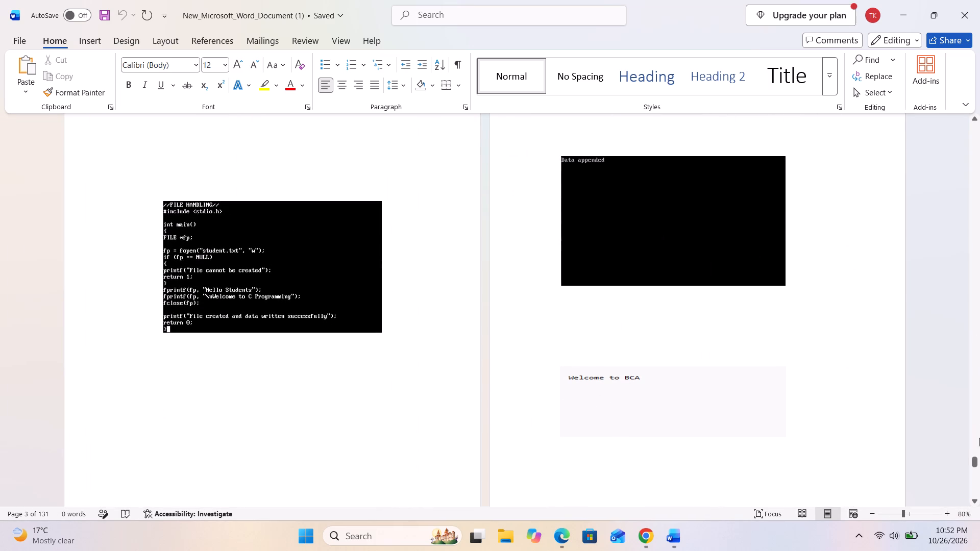
Return to the beginning of the document and view the first output screenshots again.
{"action": "left_click_drag", "start_coordinate": [978, 462], "coordinate": [952, 299]}
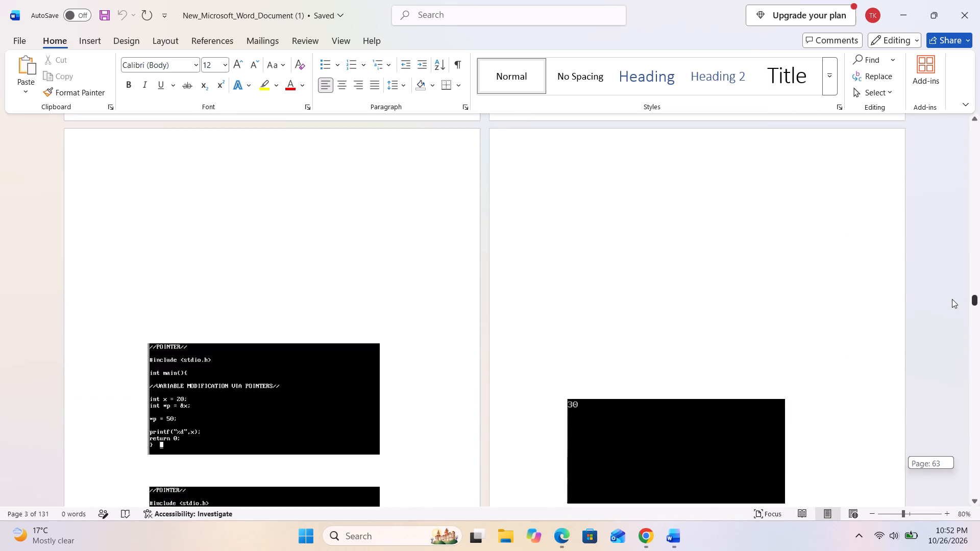
{"action": "left_click_drag", "start_coordinate": [952, 299], "coordinate": [942, 160]}
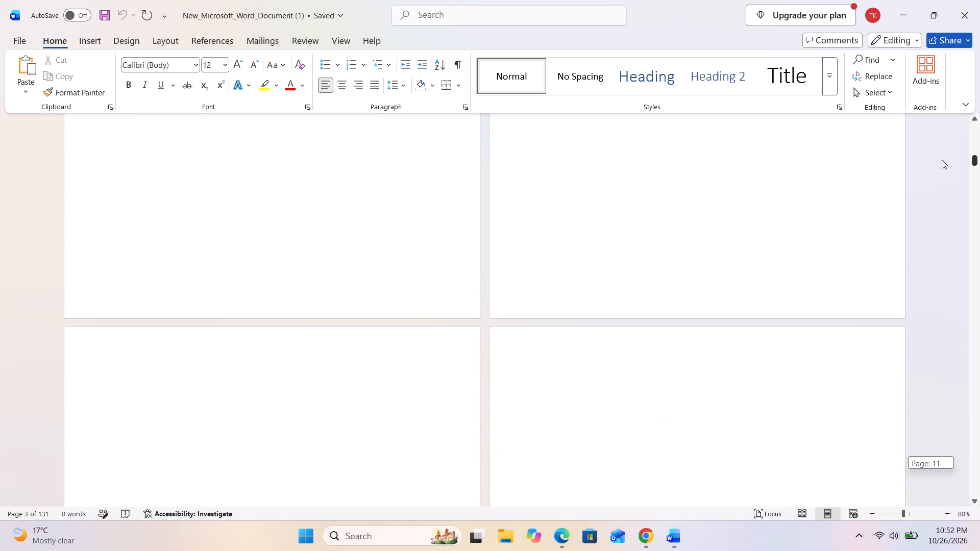
{"action": "left_click_drag", "start_coordinate": [942, 160], "coordinate": [941, 118]}
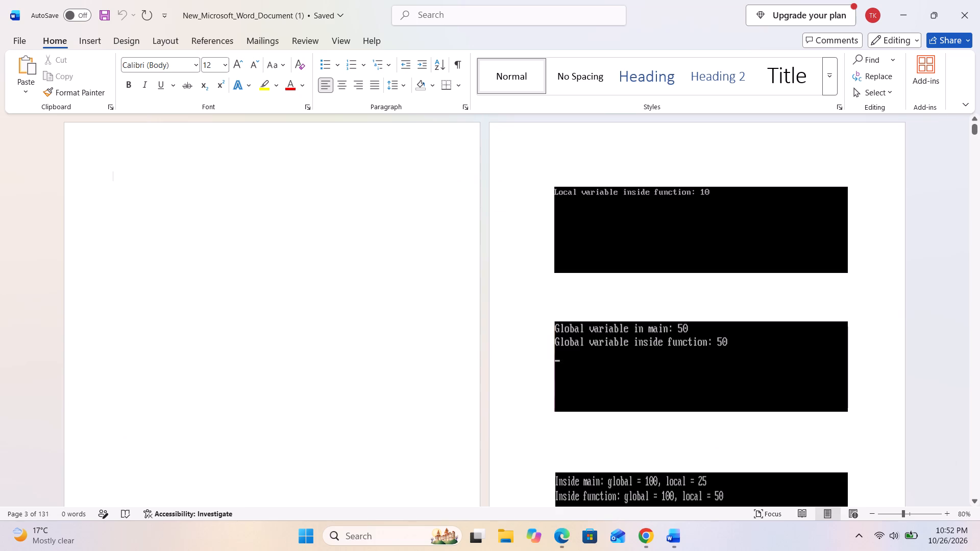
{"action": "scroll", "coordinate": [538, 272], "scroll_direction": "down", "scroll_amount": 2}
{"action": "scroll", "coordinate": [450, 341], "scroll_direction": "up", "scroll_amount": 3}
{"action": "scroll", "coordinate": [533, 276], "scroll_direction": "down", "scroll_amount": 2, "text": "ctrl"}
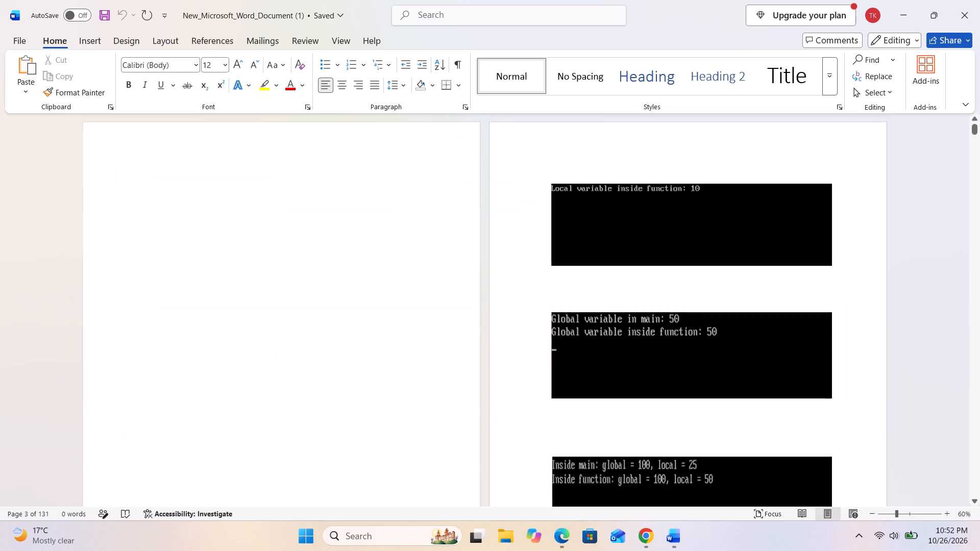
Add a 1 pt page border on all four sides, applied to This section - All except first page.
{"action": "scroll", "coordinate": [533, 276], "scroll_direction": "down", "scroll_amount": 9, "text": "ctrl"}
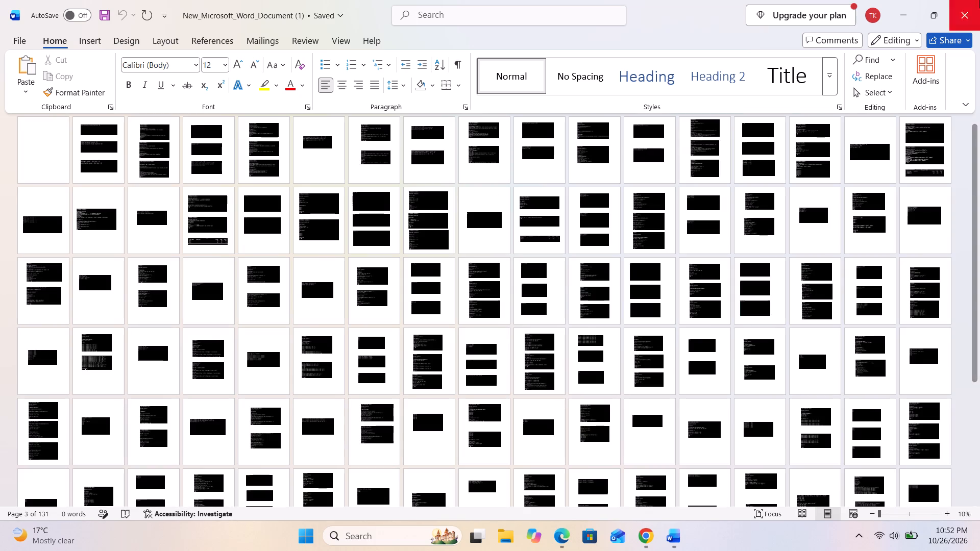
{"action": "scroll", "coordinate": [127, 154], "scroll_direction": "up", "scroll_amount": 3, "text": "ctrl"}
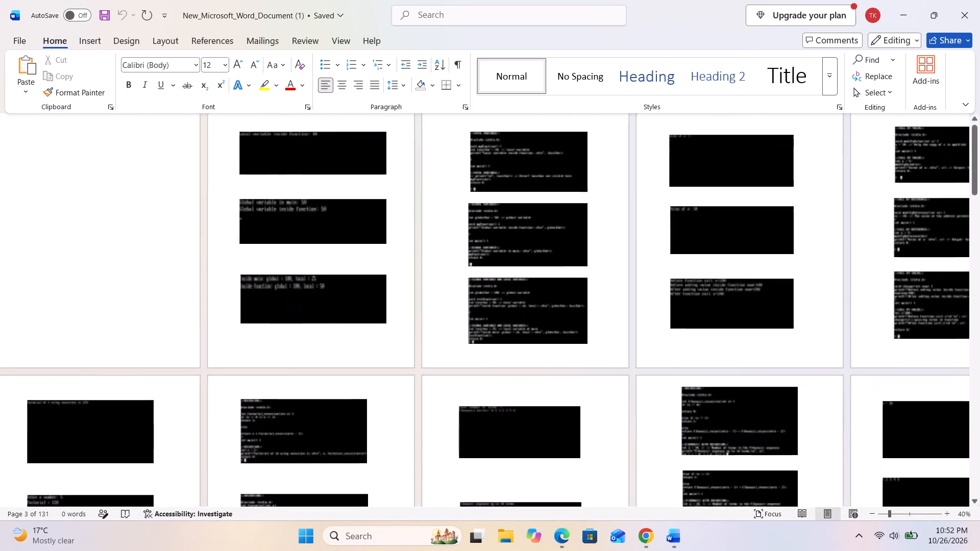
{"action": "scroll", "coordinate": [126, 153], "scroll_direction": "up", "scroll_amount": 1, "text": "ctrl"}
{"action": "scroll", "coordinate": [510, 217], "scroll_direction": "up", "scroll_amount": 7}
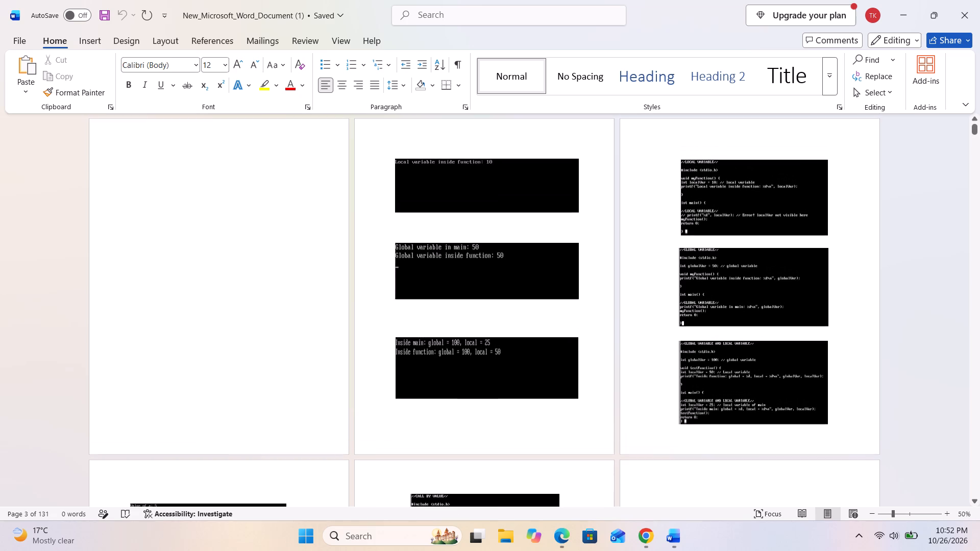
{"action": "left_click", "coordinate": [445, 135]}
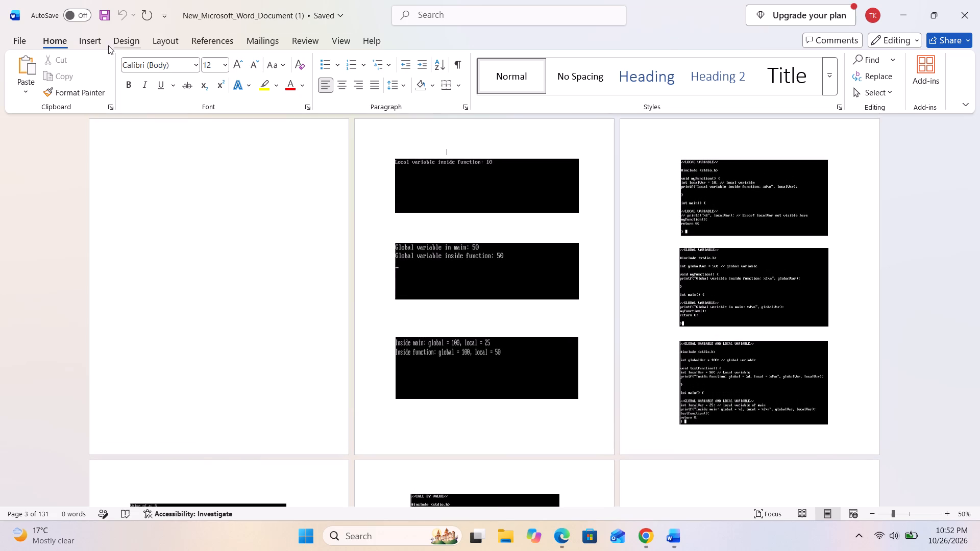
{"action": "left_click", "coordinate": [96, 40]}
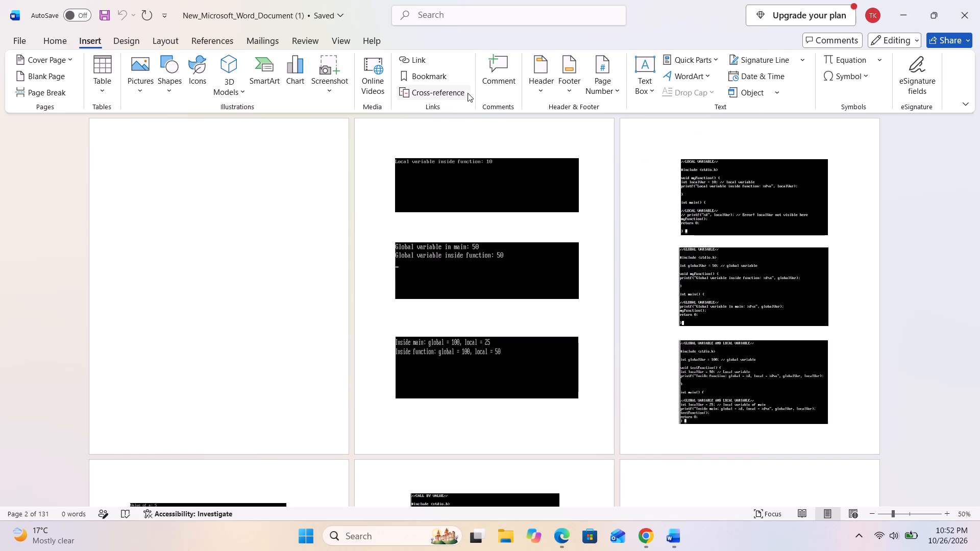
{"action": "left_click", "coordinate": [138, 42]}
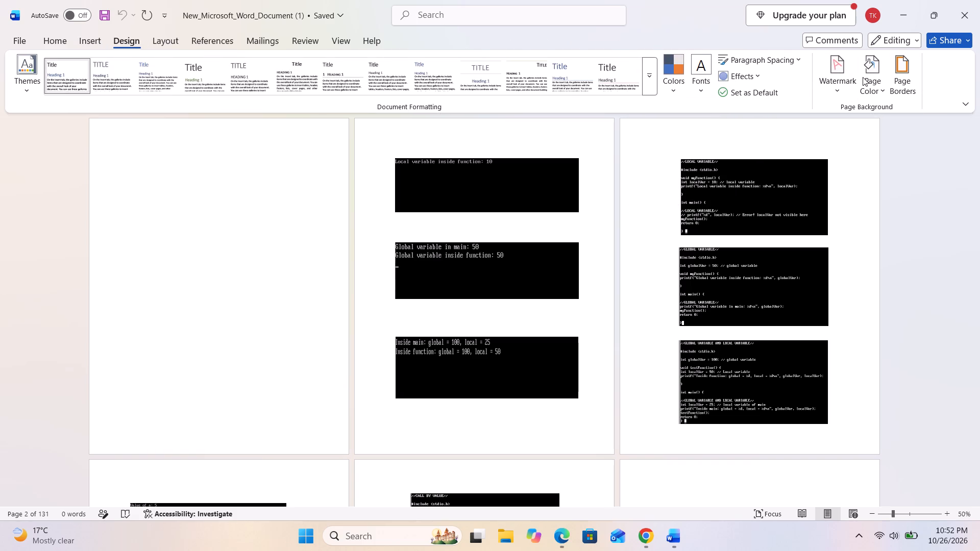
{"action": "left_click", "coordinate": [891, 81]}
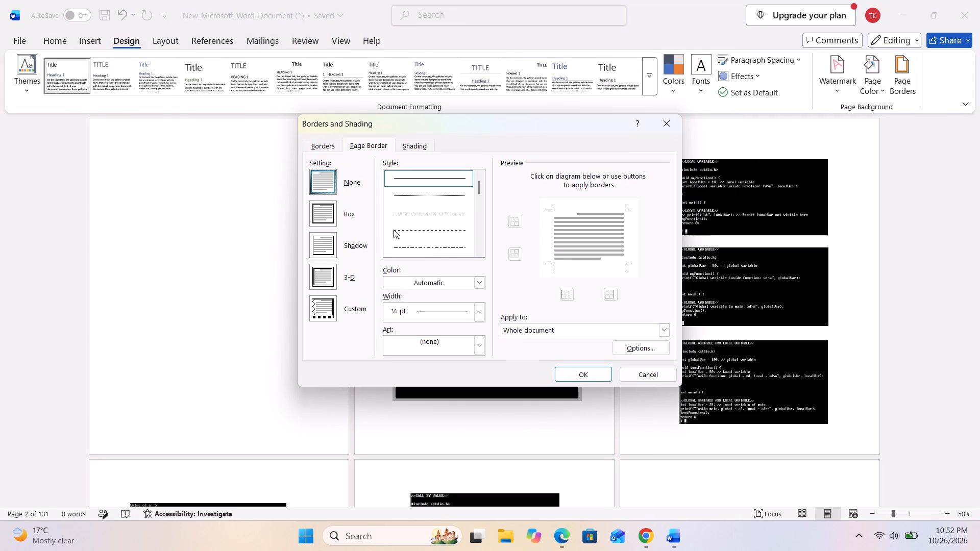
{"action": "left_click", "coordinate": [513, 215]}
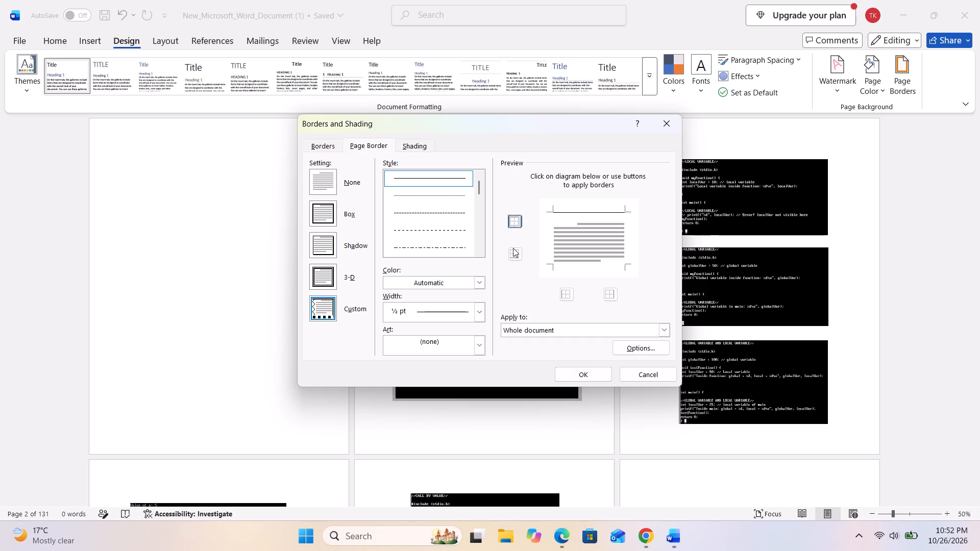
{"action": "left_click", "coordinate": [512, 255]}
{"action": "left_click", "coordinate": [570, 290]}
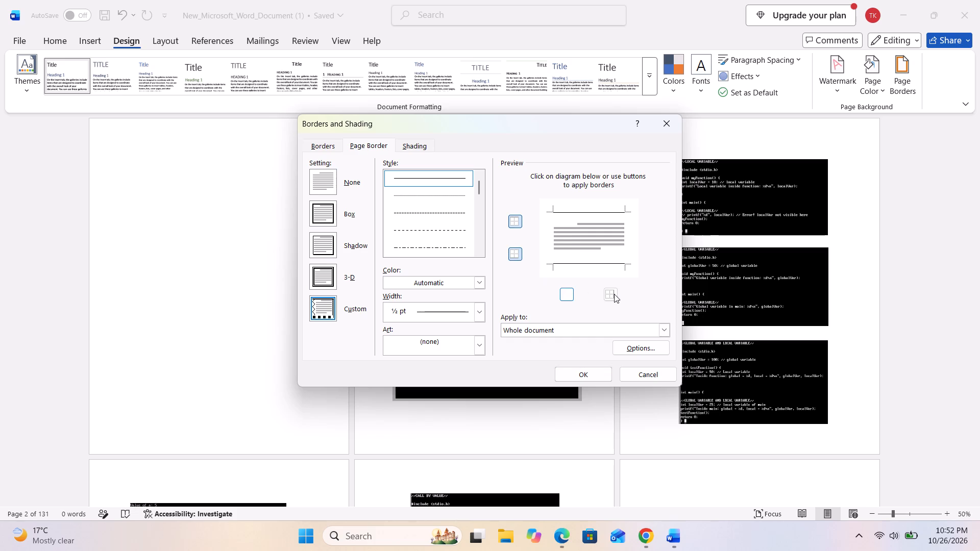
{"action": "left_click", "coordinate": [614, 294]}
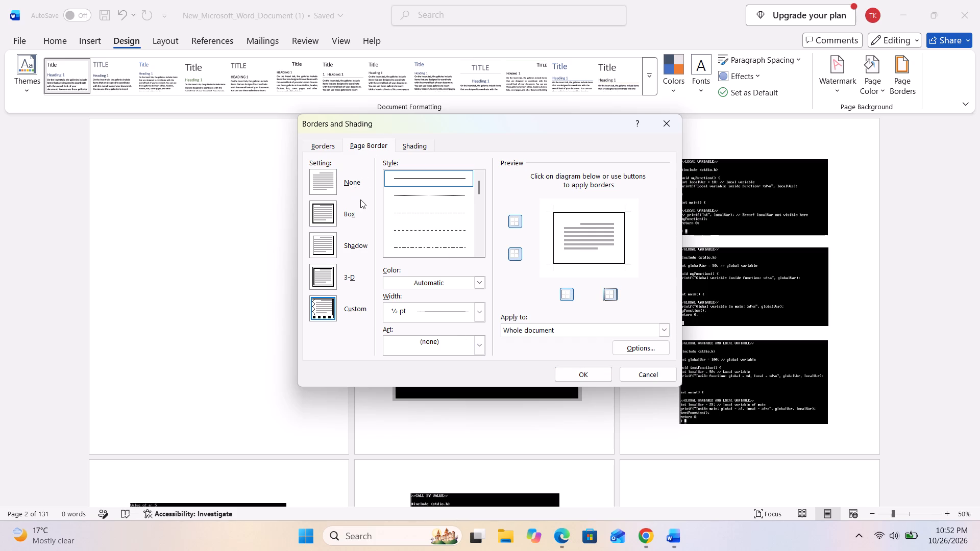
{"action": "left_click", "coordinate": [476, 311]}
{"action": "left_click", "coordinate": [419, 377]}
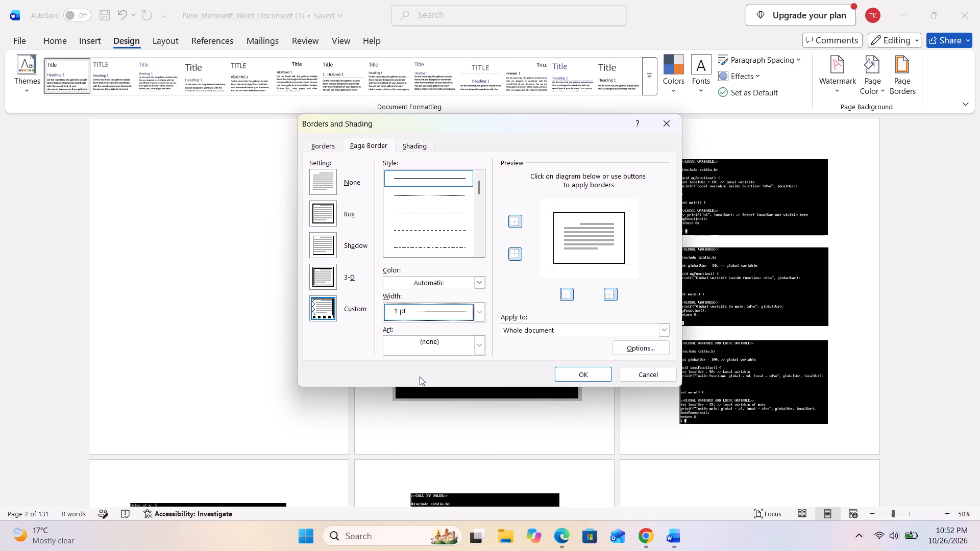
{"action": "left_click", "coordinate": [576, 324]}
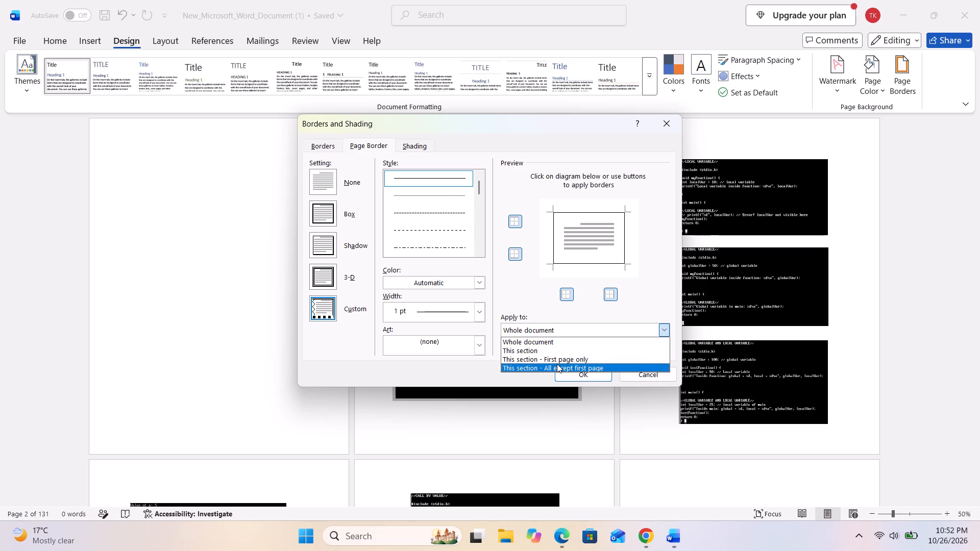
{"action": "left_click", "coordinate": [557, 364]}
{"action": "left_click", "coordinate": [579, 378]}
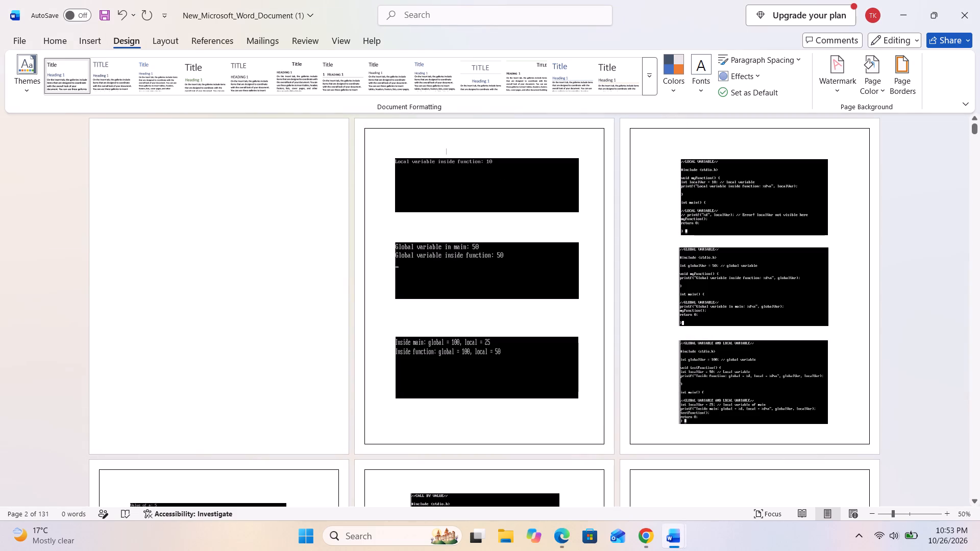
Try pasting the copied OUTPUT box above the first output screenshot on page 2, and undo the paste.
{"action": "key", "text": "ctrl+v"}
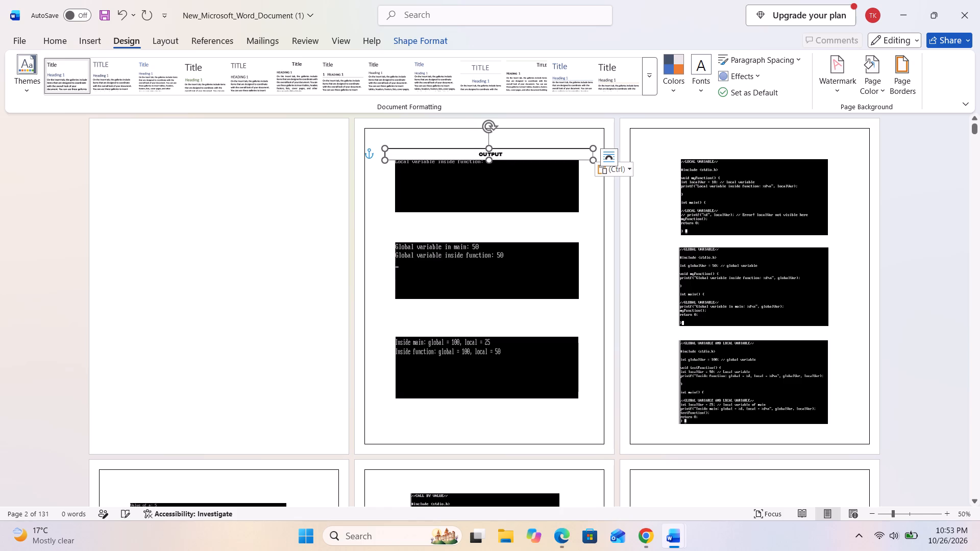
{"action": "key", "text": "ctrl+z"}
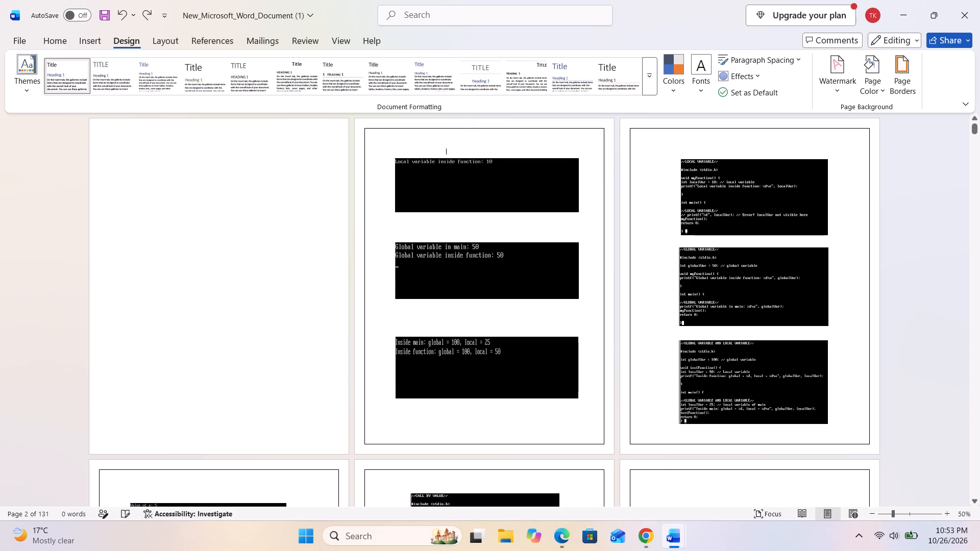
Switch to the original New Microsoft Word Document and copy the compact OUTPUT box above the even and odd elements output.
{"action": "left_click", "coordinate": [642, 486]}
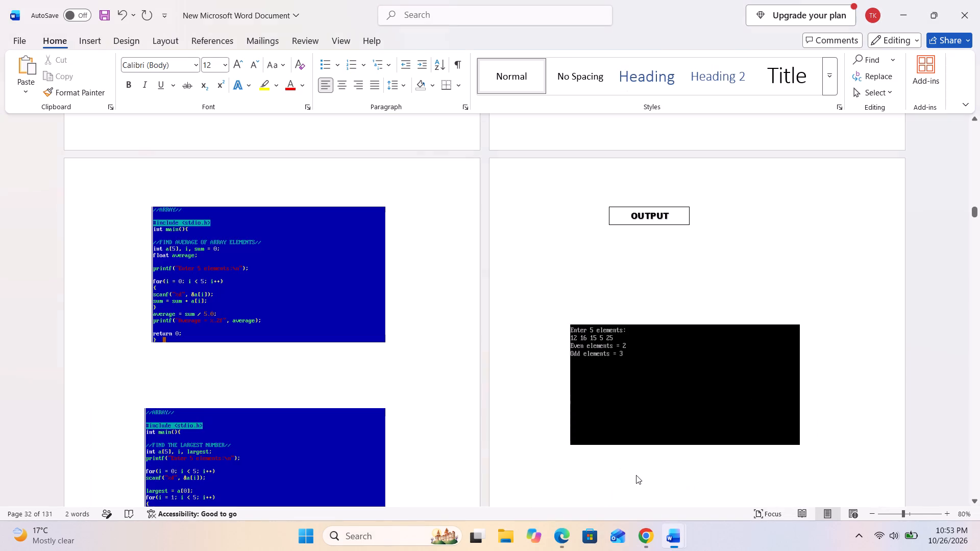
{"action": "left_click", "coordinate": [605, 213]}
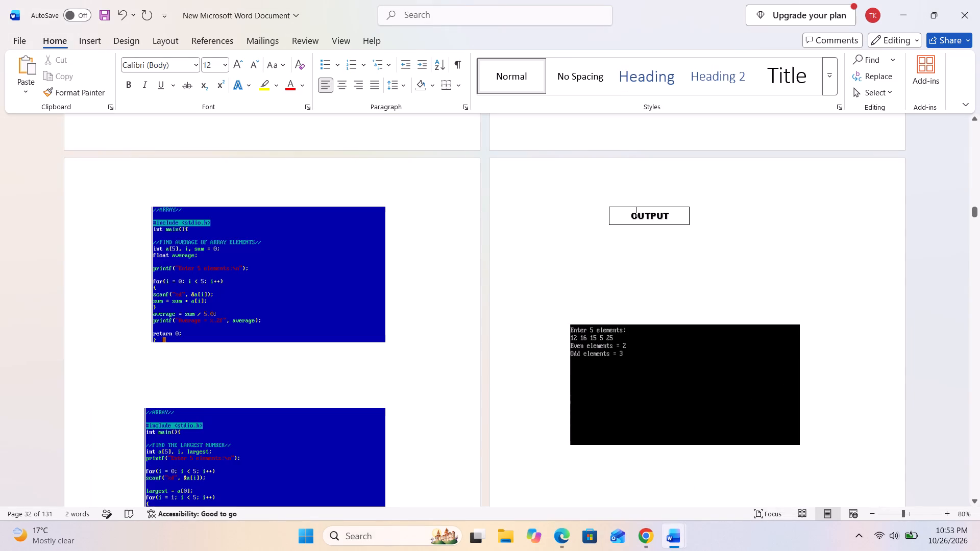
{"action": "left_click", "coordinate": [615, 206]}
{"action": "left_click", "coordinate": [650, 239]}
{"action": "left_click", "coordinate": [686, 208]}
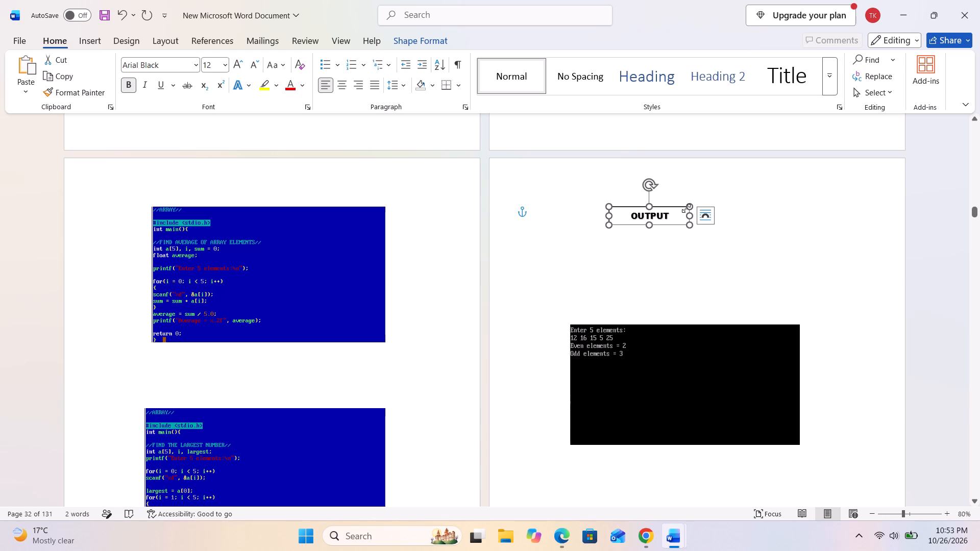
{"action": "key", "text": "ctrl+c"}
Return to New_Microsoft_Word_Document (1), paste the compact OUTPUT box on page 2, and centre it above the first output screenshot.
{"action": "left_click", "coordinate": [649, 530]}
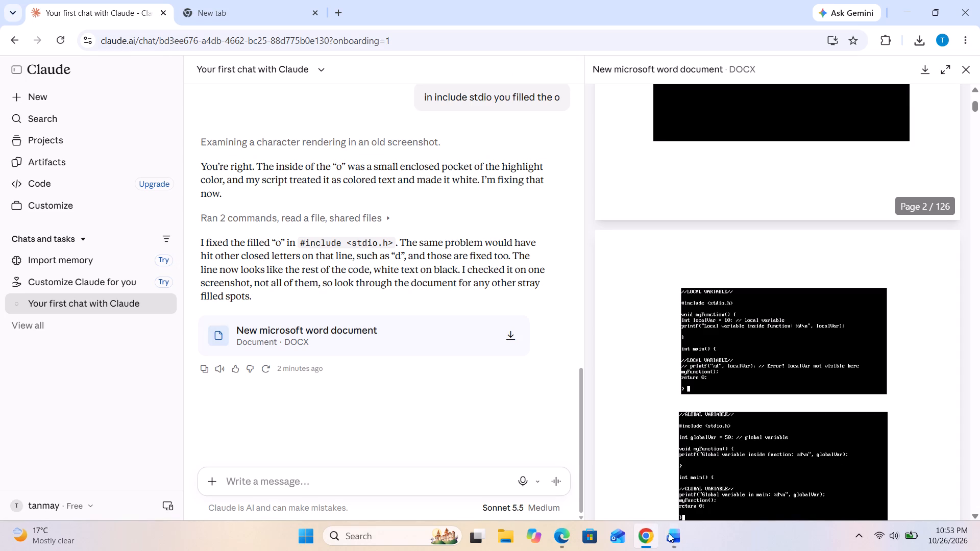
{"action": "left_click", "coordinate": [701, 497]}
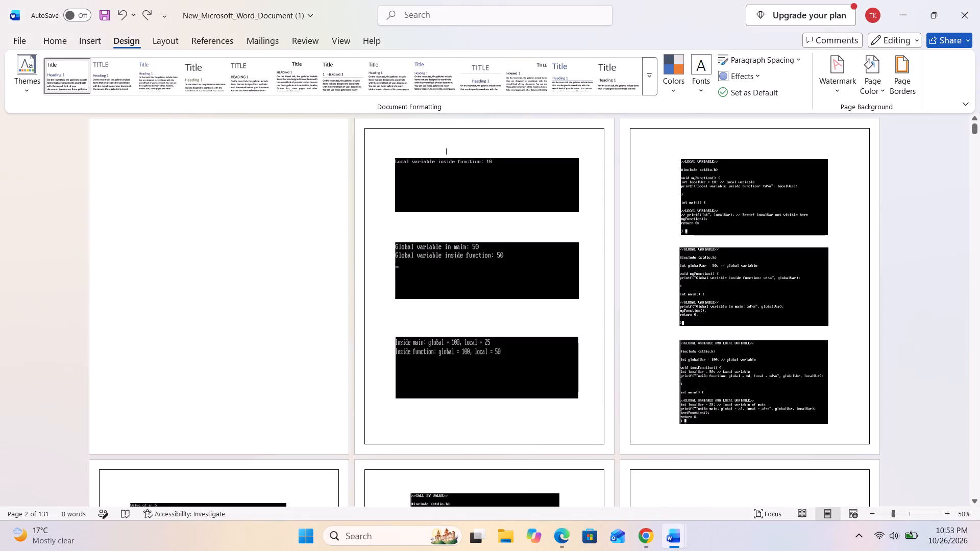
{"action": "left_click", "coordinate": [455, 144], "text": "ctrl"}
{"action": "key", "text": "ctrl+v"}
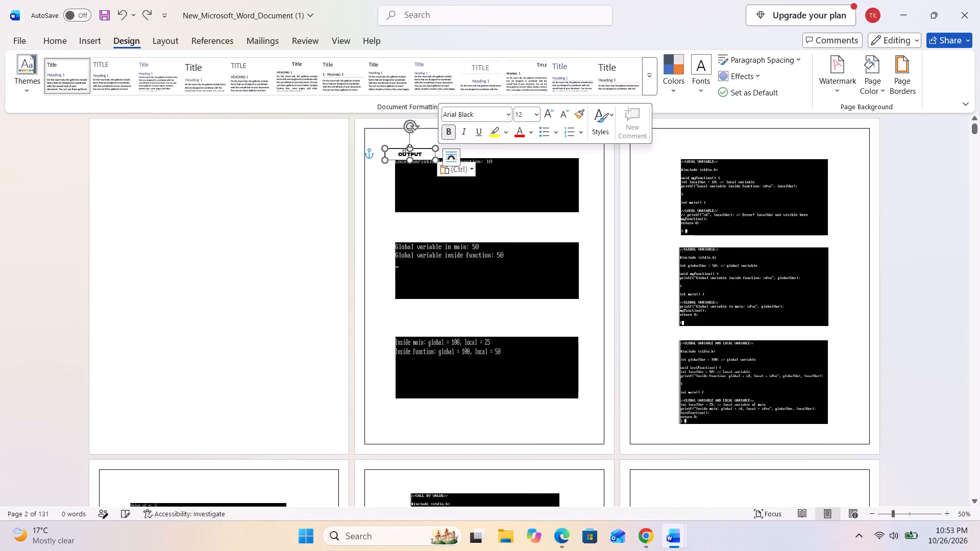
{"action": "left_click_drag", "start_coordinate": [397, 148], "coordinate": [455, 137]}
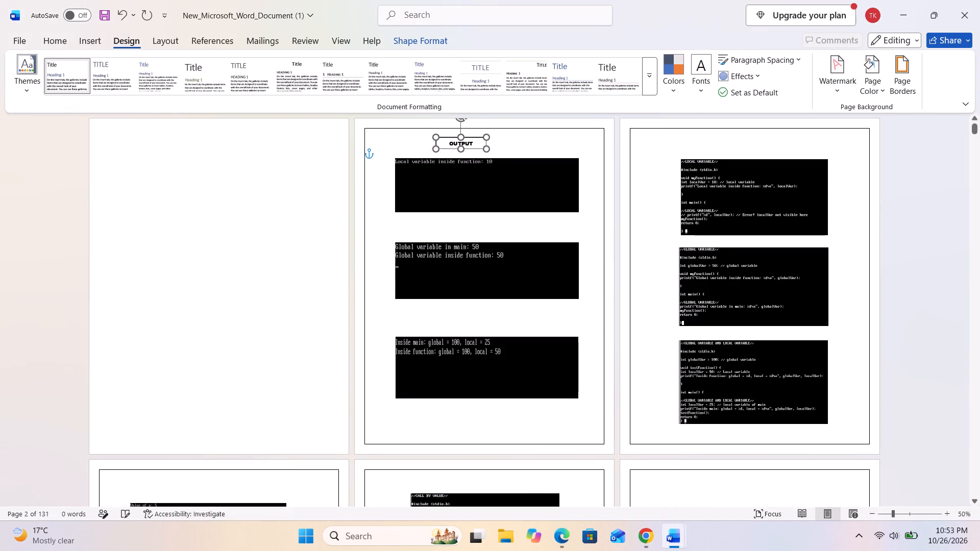
{"action": "left_click_drag", "start_coordinate": [455, 137], "coordinate": [464, 137]}
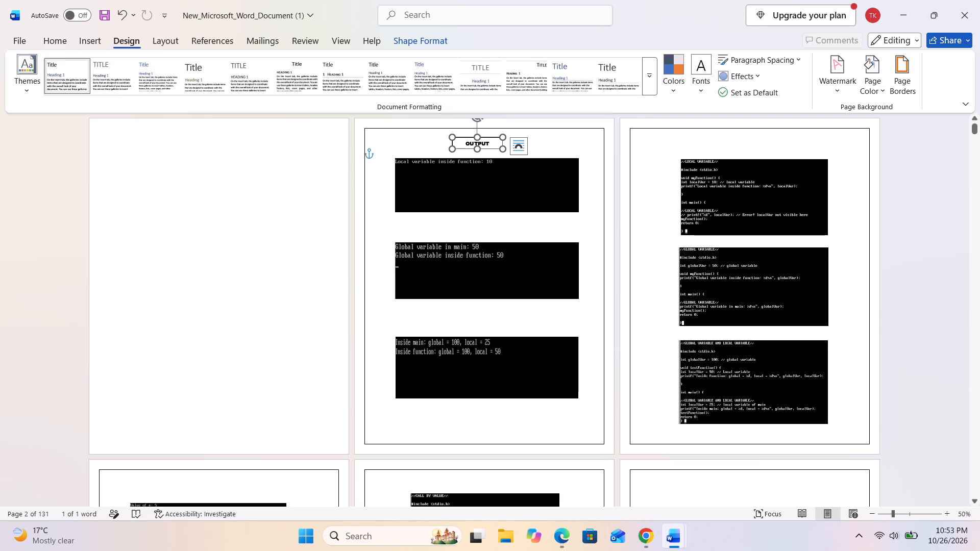
Paste another OUTPUT box on page 4 and centre it above that page's first output screenshot.
{"action": "scroll", "coordinate": [690, 179], "scroll_direction": "down", "scroll_amount": 8}
{"action": "scroll", "coordinate": [546, 191], "scroll_direction": "down", "scroll_amount": 5}
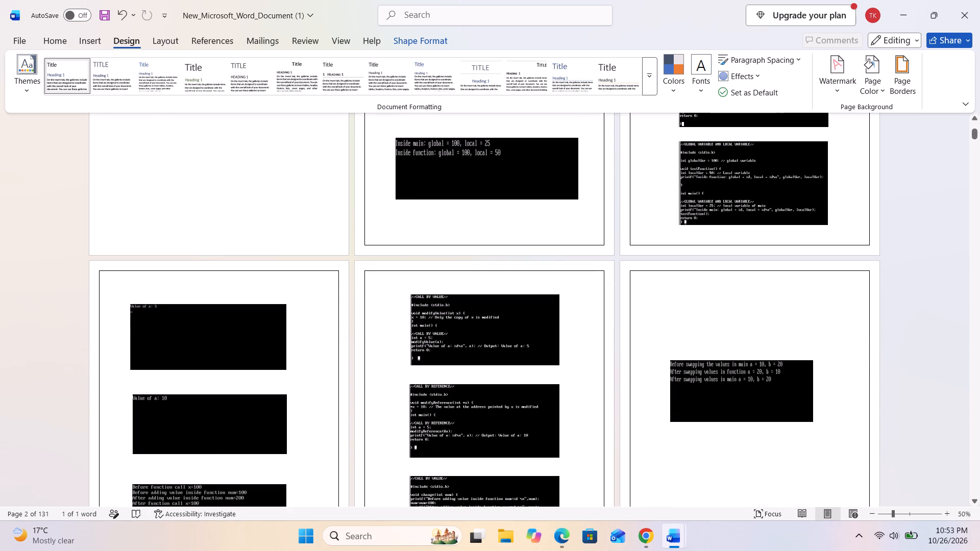
{"action": "scroll", "coordinate": [191, 285], "scroll_direction": "down", "scroll_amount": 2, "text": "ctrl"}
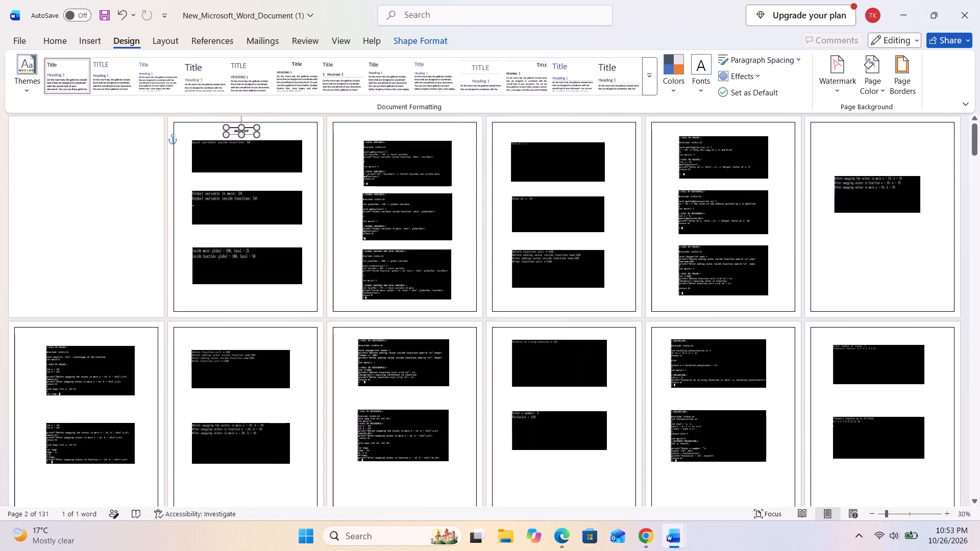
{"action": "left_click", "coordinate": [551, 131]}
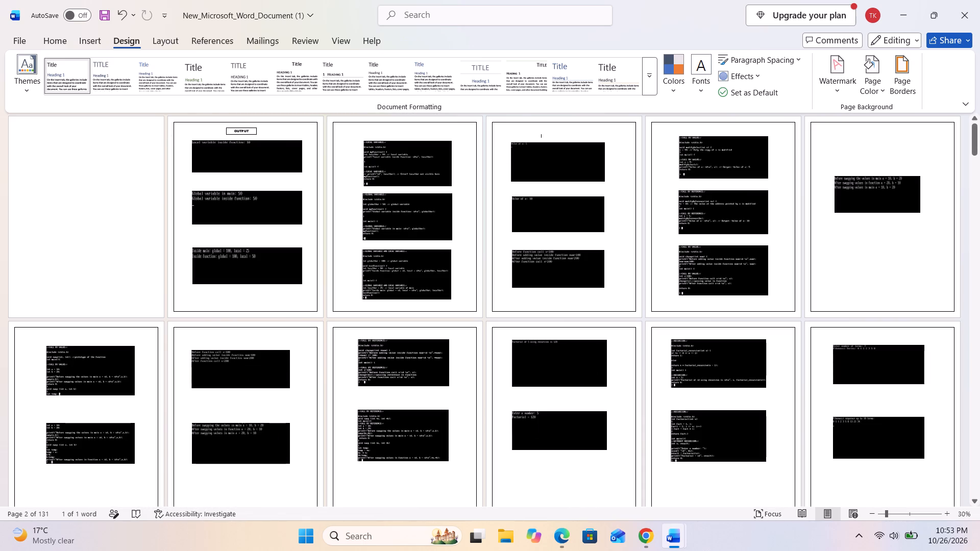
{"action": "key", "text": "ctrl+v"}
{"action": "left_click", "coordinate": [606, 145]}
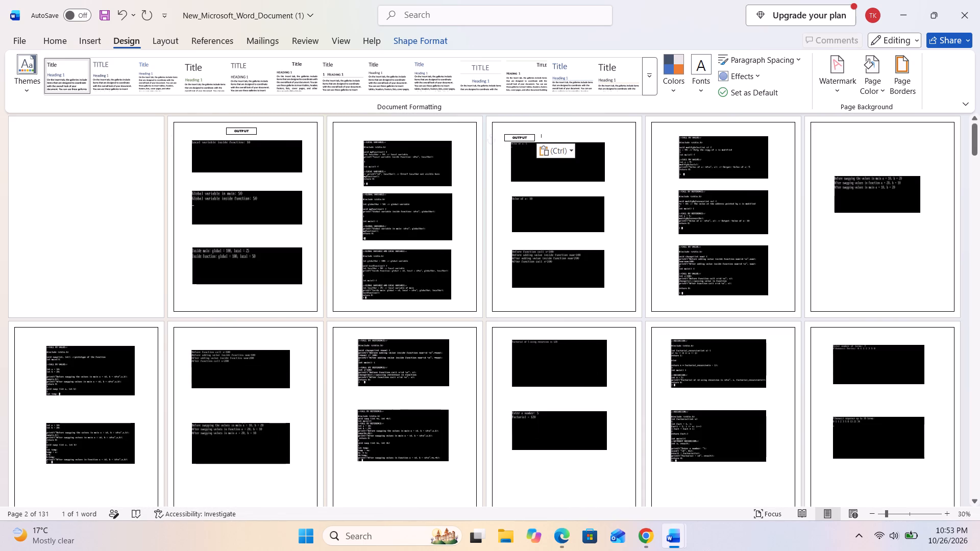
{"action": "left_click_drag", "start_coordinate": [518, 134], "coordinate": [551, 129]}
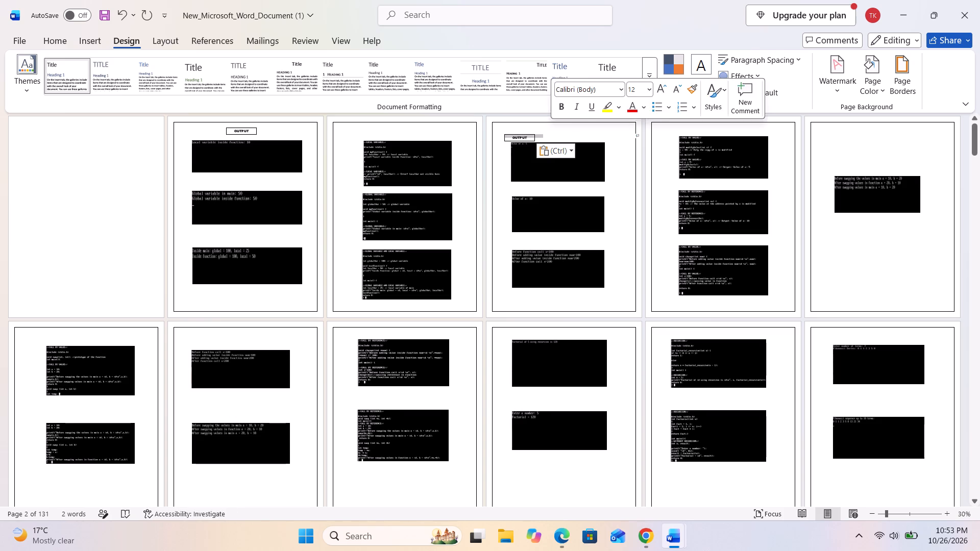
{"action": "left_click", "coordinate": [635, 174]}
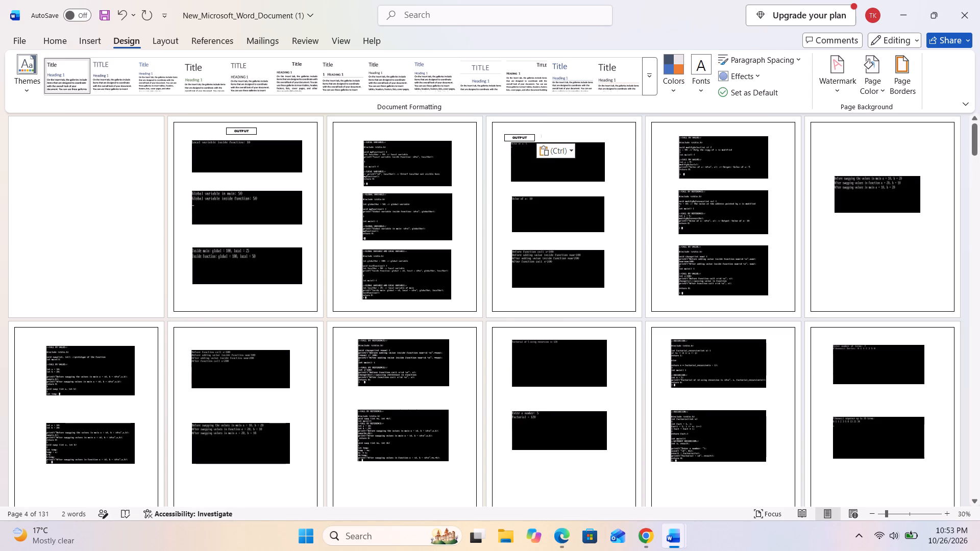
{"action": "left_click_drag", "start_coordinate": [513, 134], "coordinate": [548, 130]}
{"action": "left_click_drag", "start_coordinate": [548, 130], "coordinate": [550, 130]}
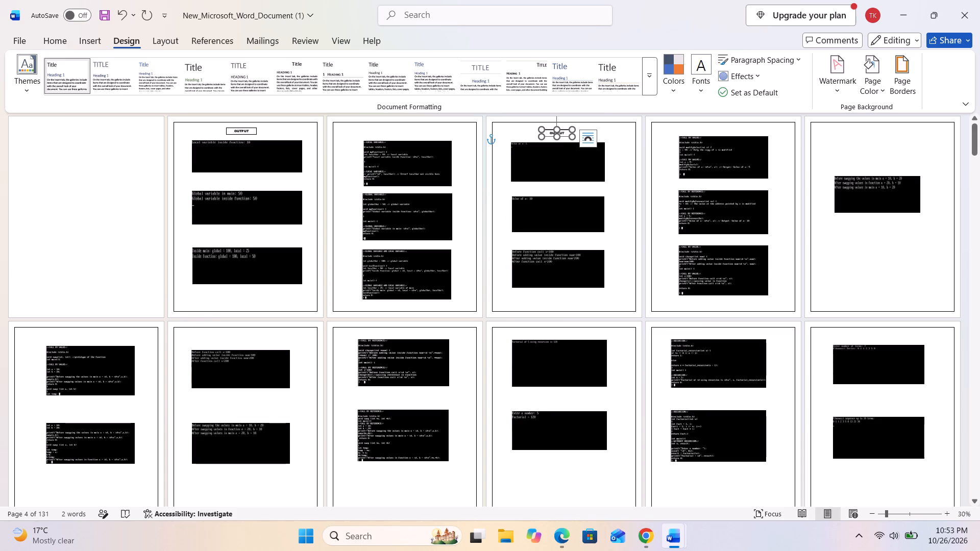
Paste four more copies of the OUTPUT box on page 4.
{"action": "key", "text": "ctrl+v"}
{"action": "key", "text": "ctrl+v"}
{"action": "key", "text": "ctrl+v"}
{"action": "key", "text": "ctrl+v"}
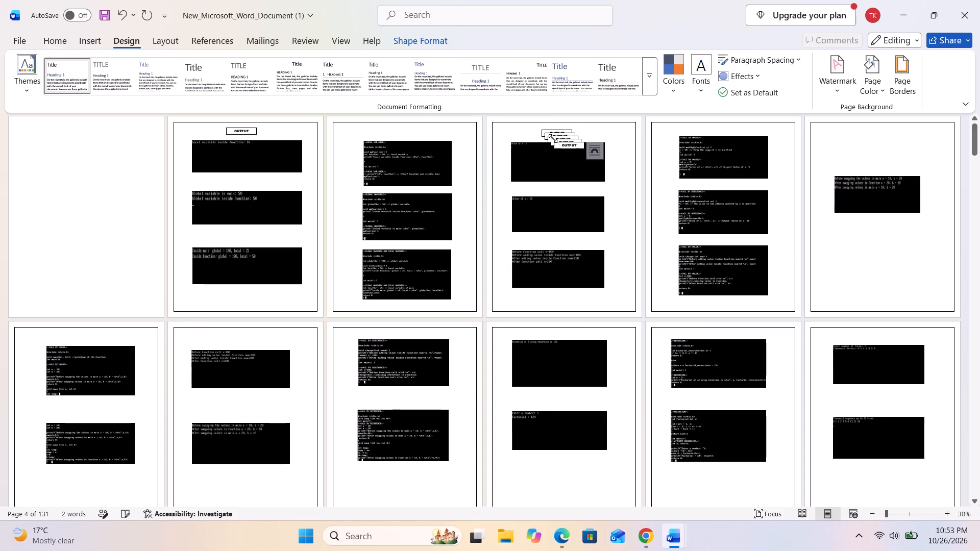
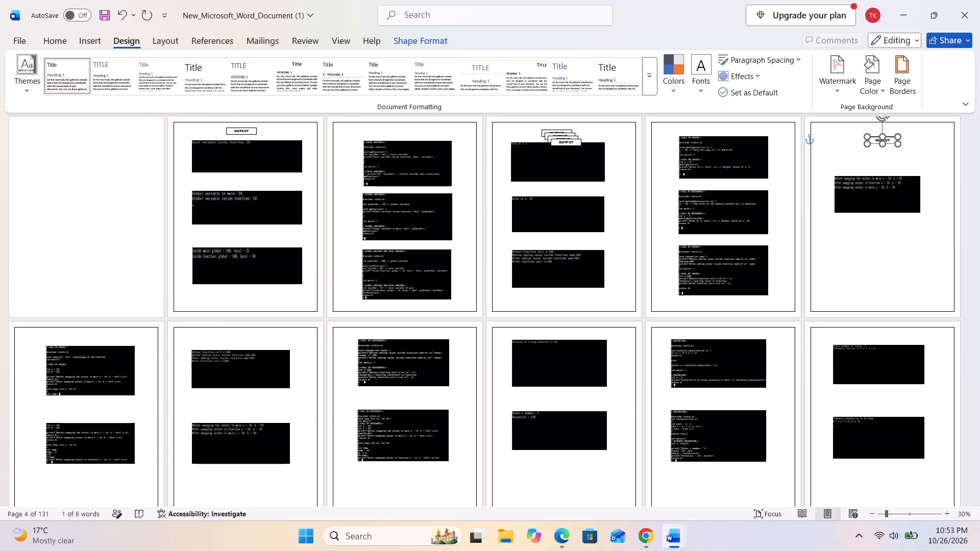
{"action": "left_click", "coordinate": [957, 19]}
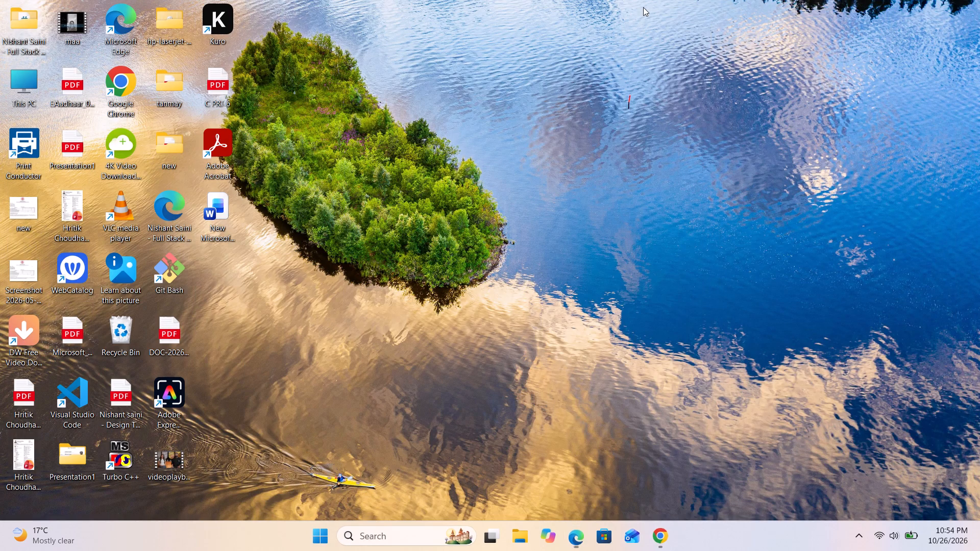
{"action": "double_click", "coordinate": [23, 90]}
{"action": "left_click", "coordinate": [263, 217]}
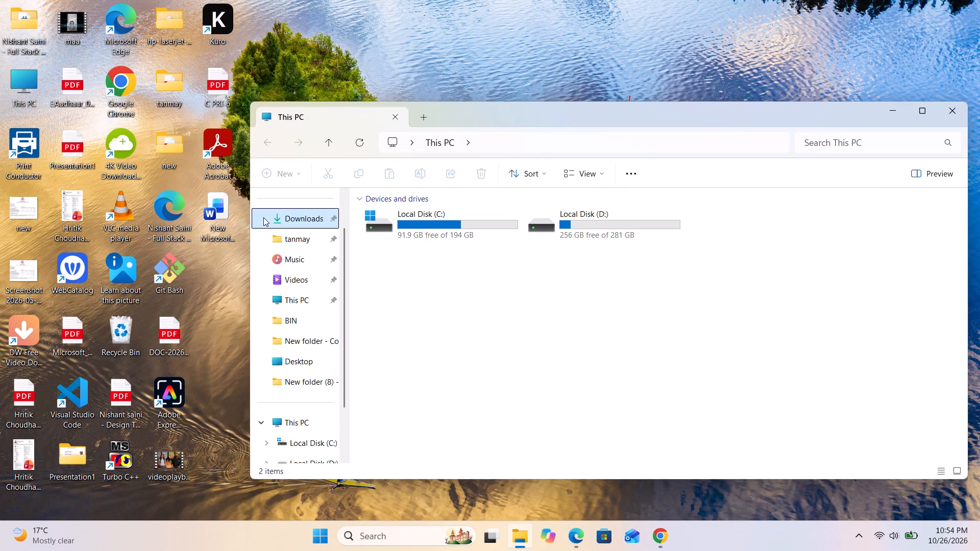
{"action": "double_click", "coordinate": [263, 217]}
{"action": "double_click", "coordinate": [307, 221]}
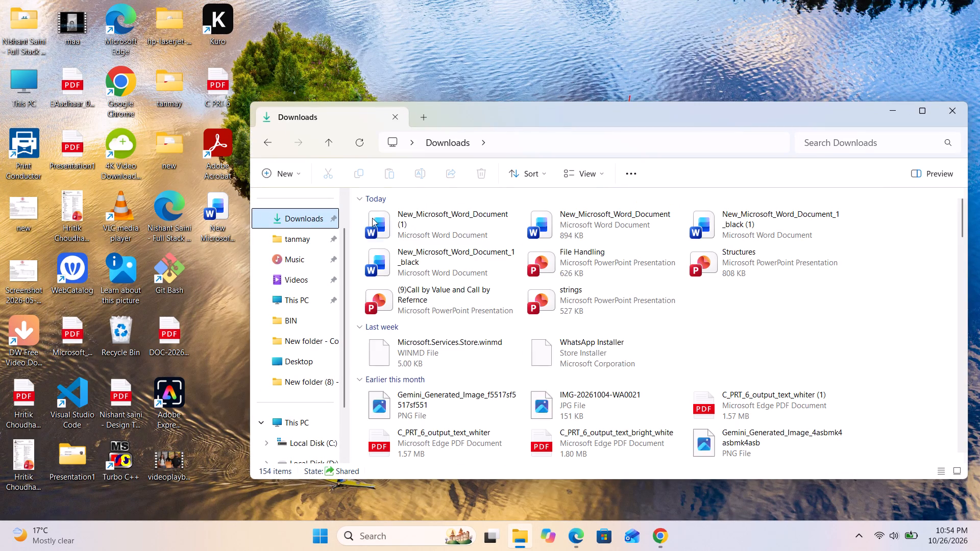
{"action": "double_click", "coordinate": [415, 223]}
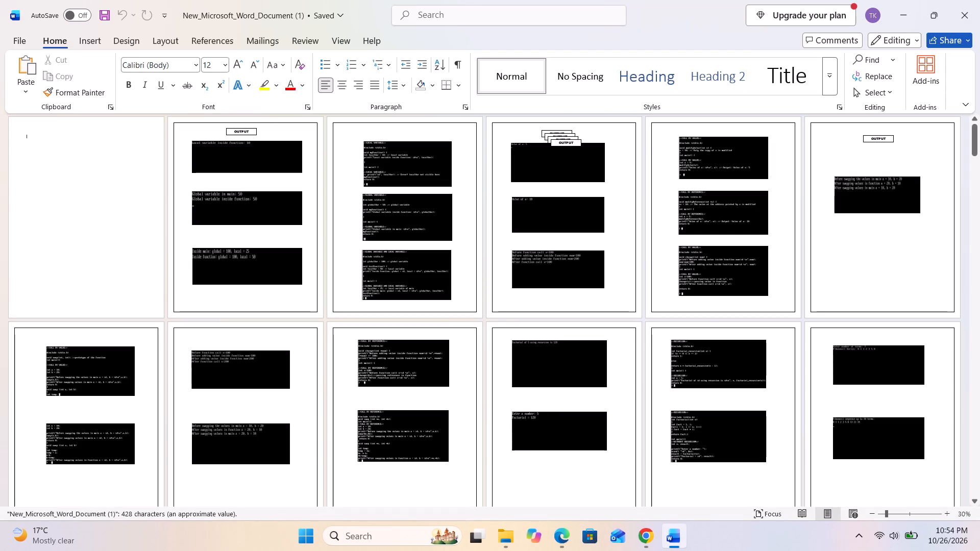
Move one of the stacked OUTPUT boxes from page 4 to page 8, centred above the first output screenshot.
{"action": "left_click", "coordinate": [580, 134]}
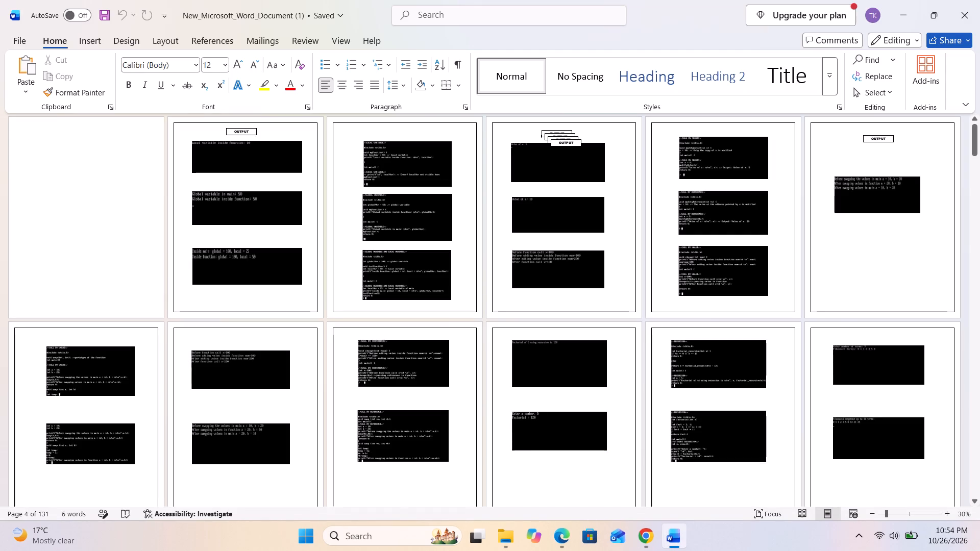
{"action": "left_click_drag", "start_coordinate": [575, 138], "coordinate": [578, 144]}
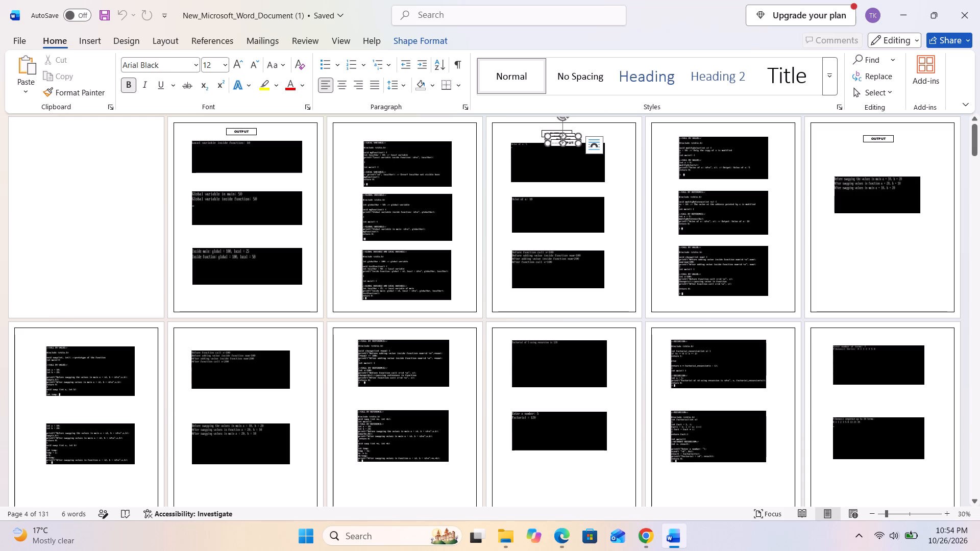
{"action": "left_click_drag", "start_coordinate": [555, 137], "coordinate": [664, 340]}
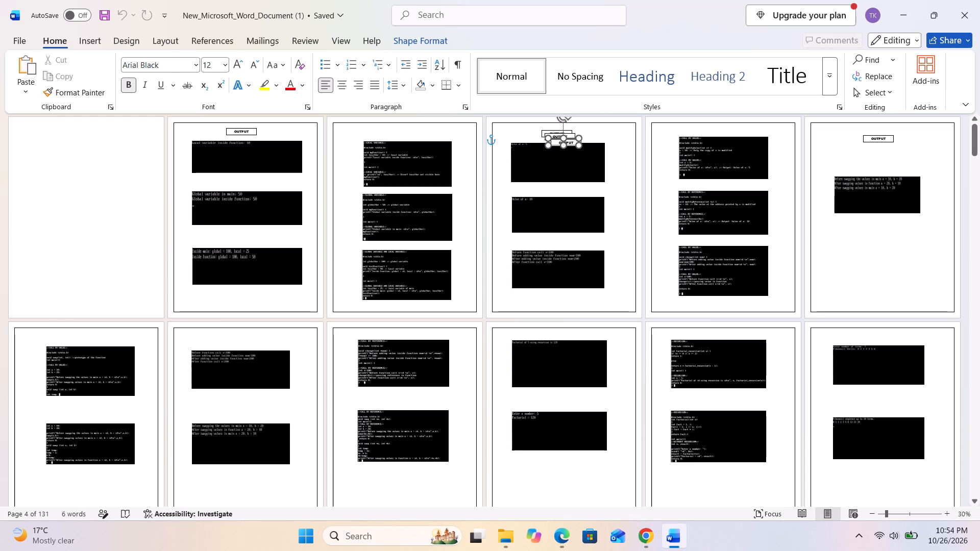
{"action": "left_click_drag", "start_coordinate": [664, 340], "coordinate": [112, 347]}
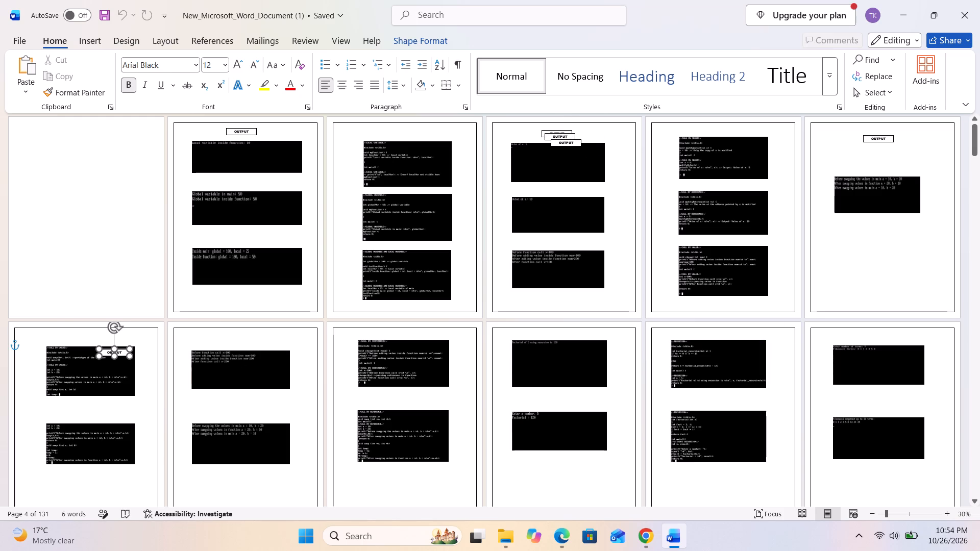
{"action": "left_click_drag", "start_coordinate": [112, 347], "coordinate": [204, 349]}
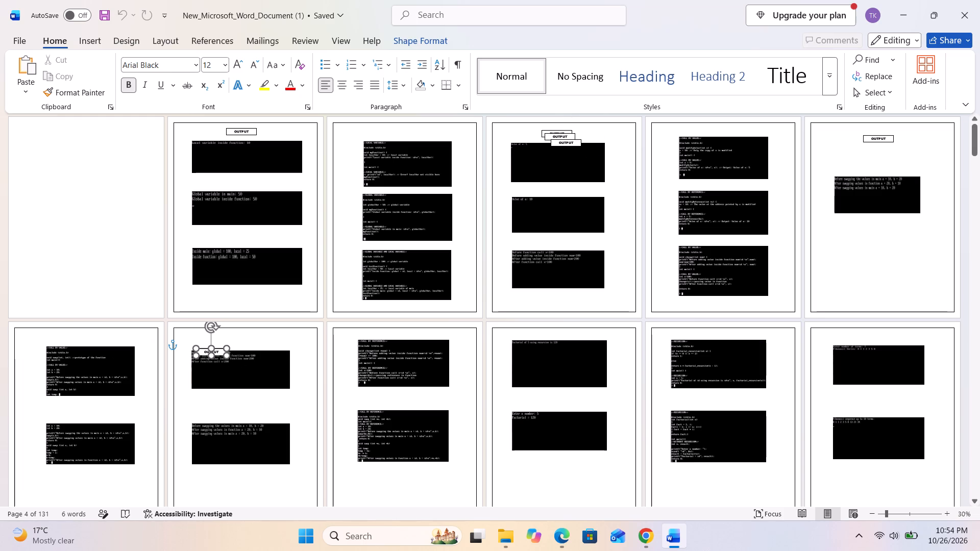
{"action": "left_click_drag", "start_coordinate": [204, 349], "coordinate": [227, 339]}
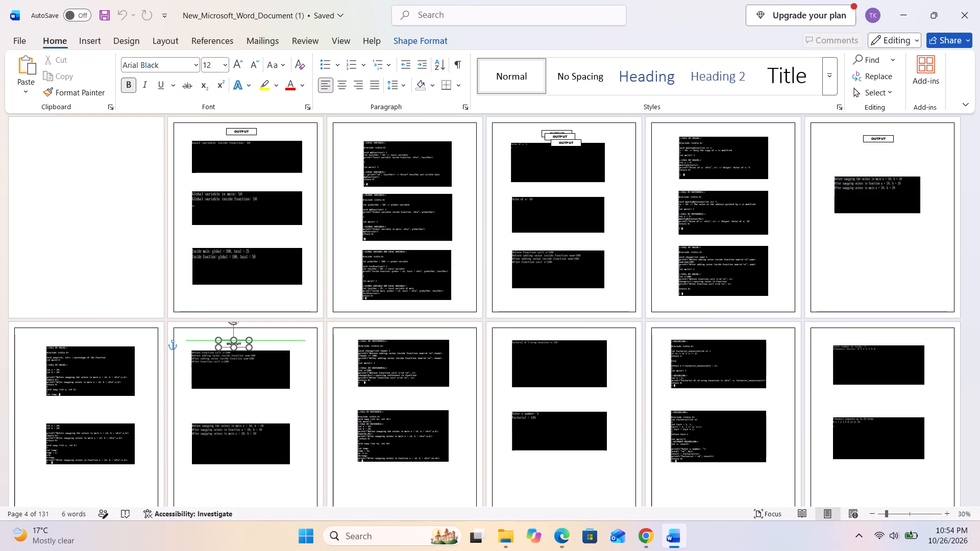
{"action": "left_click_drag", "start_coordinate": [227, 339], "coordinate": [235, 331]}
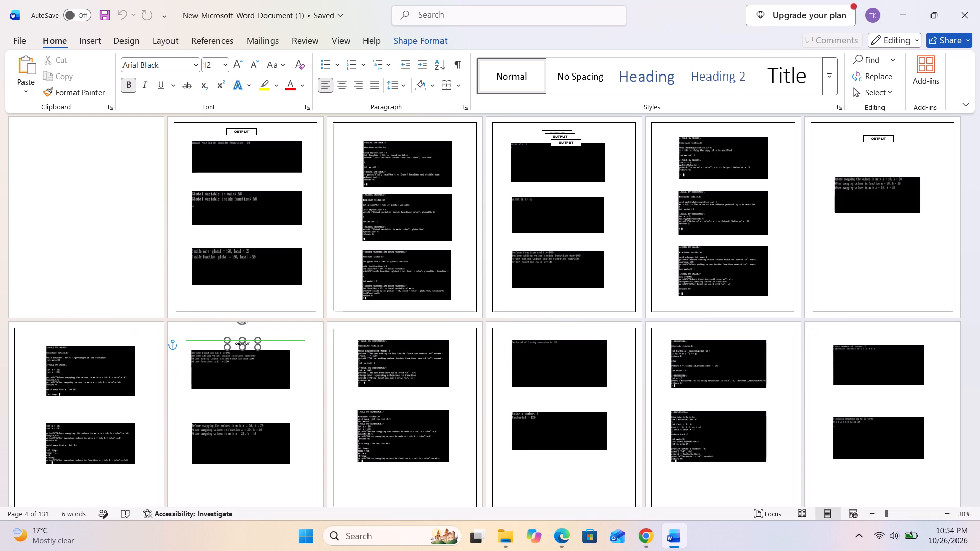
{"action": "left_click_drag", "start_coordinate": [235, 331], "coordinate": [301, 364]}
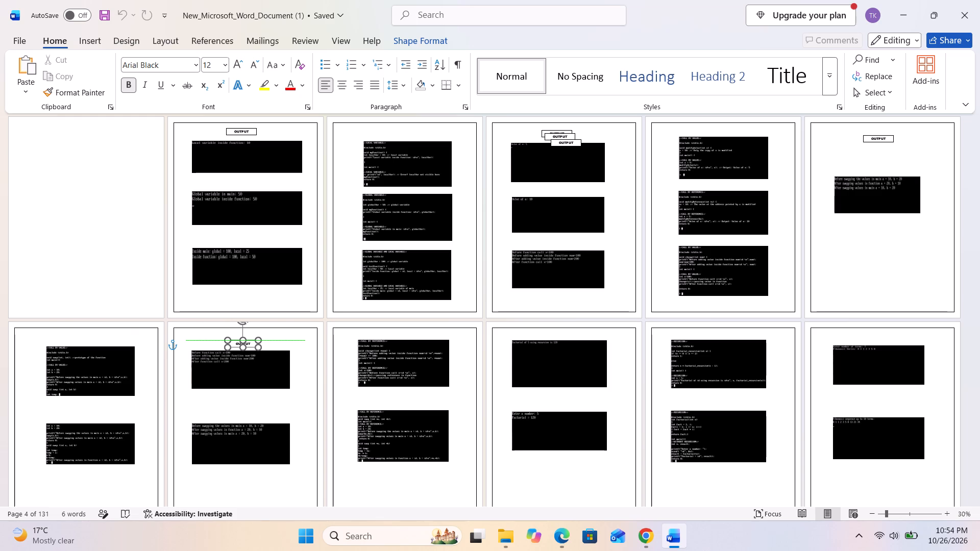
{"action": "left_click_drag", "start_coordinate": [301, 364], "coordinate": [236, 337]}
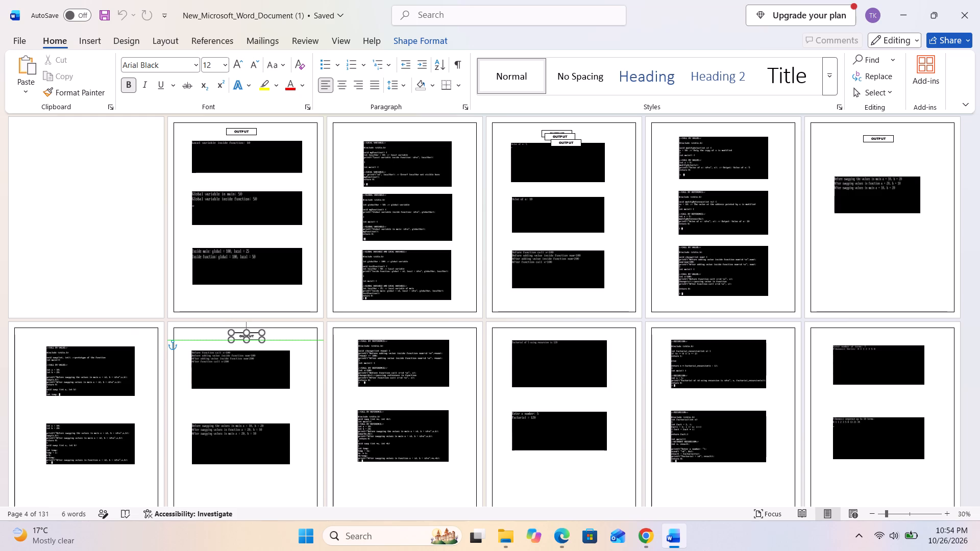
{"action": "left_click_drag", "start_coordinate": [236, 337], "coordinate": [233, 339]}
{"action": "left_click", "coordinate": [320, 358]}
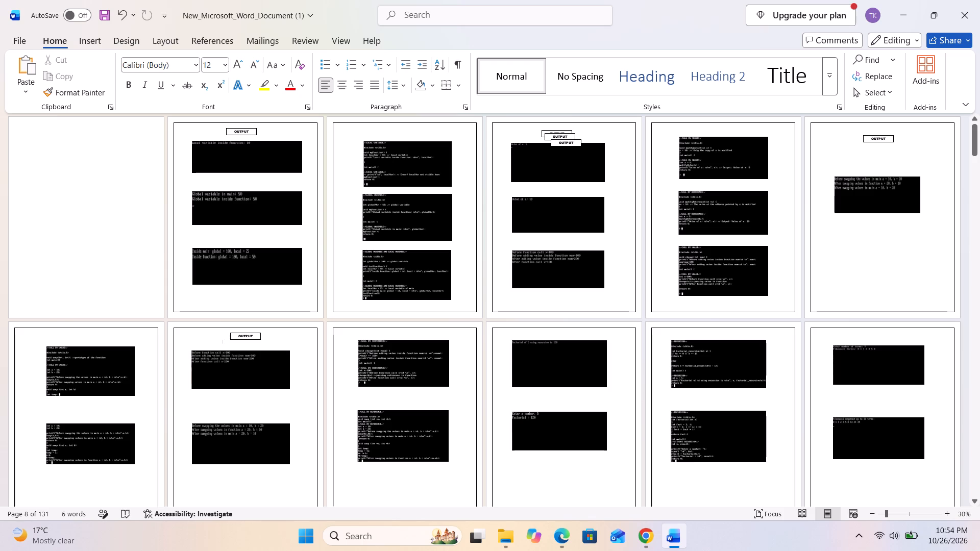
Move the front OUTPUT box of the page 4 stack below that page's last output screenshot.
{"action": "left_click_drag", "start_coordinate": [567, 140], "coordinate": [563, 299]}
Shift both output screenshots on page 10 down to make room above them for a label.
{"action": "left_click_drag", "start_coordinate": [557, 438], "coordinate": [557, 440]}
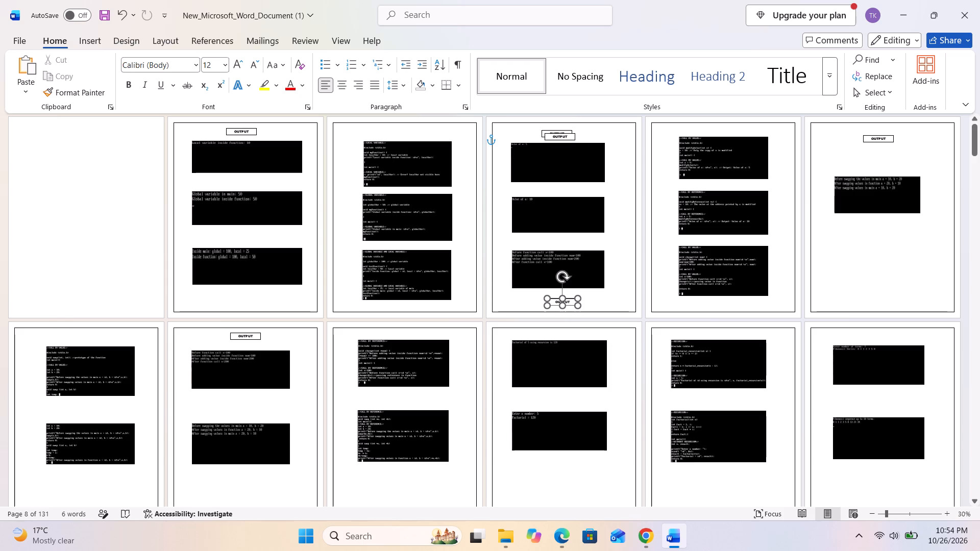
{"action": "left_click_drag", "start_coordinate": [557, 440], "coordinate": [558, 454]}
{"action": "left_click_drag", "start_coordinate": [557, 454], "coordinate": [558, 475]}
{"action": "left_click_drag", "start_coordinate": [553, 369], "coordinate": [555, 395]}
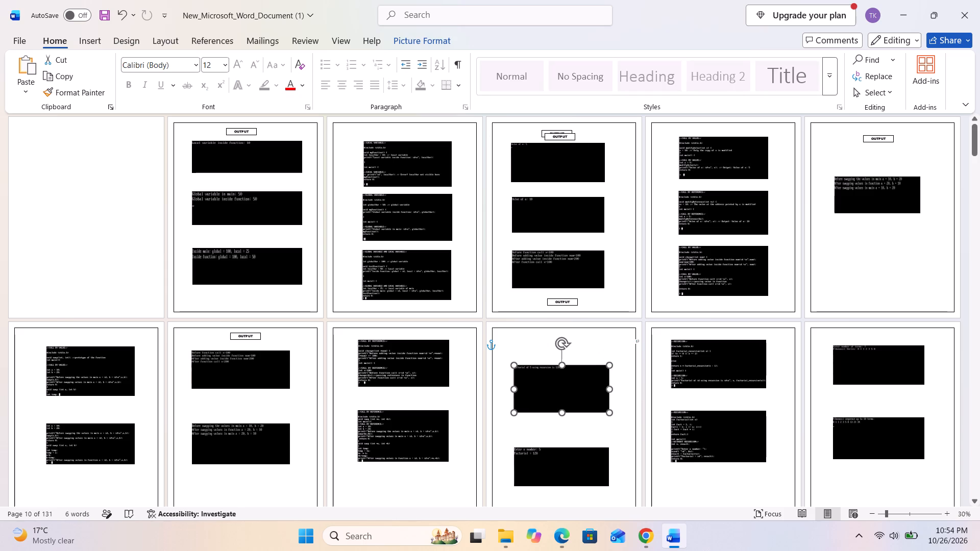
{"action": "left_click_drag", "start_coordinate": [555, 395], "coordinate": [556, 399]}
Shift the two CALL BY REFERENCE code screenshots on page 9 slightly down, keeping them aligned one above the other.
{"action": "left_click_drag", "start_coordinate": [398, 437], "coordinate": [402, 456]}
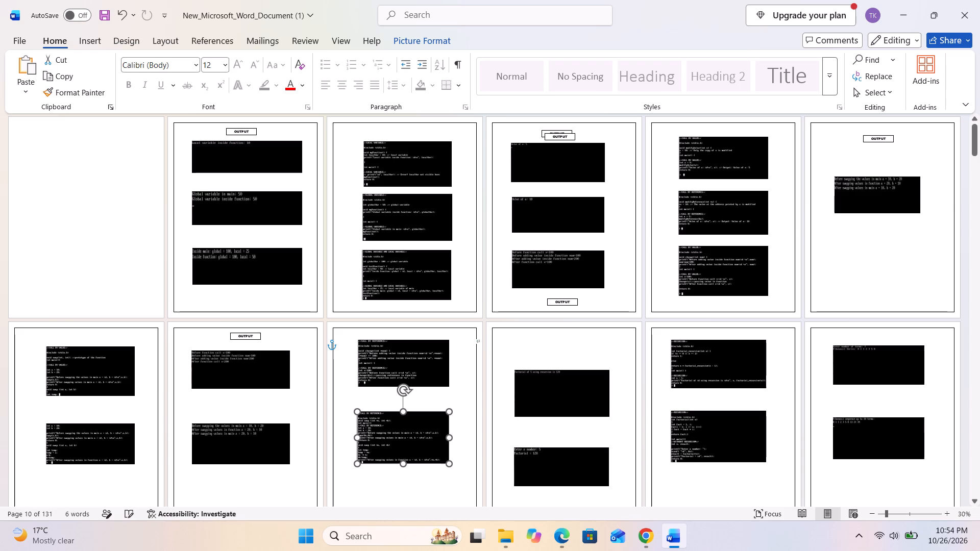
{"action": "left_click_drag", "start_coordinate": [402, 456], "coordinate": [404, 469]}
{"action": "scroll", "coordinate": [407, 387], "scroll_direction": "down", "scroll_amount": 1}
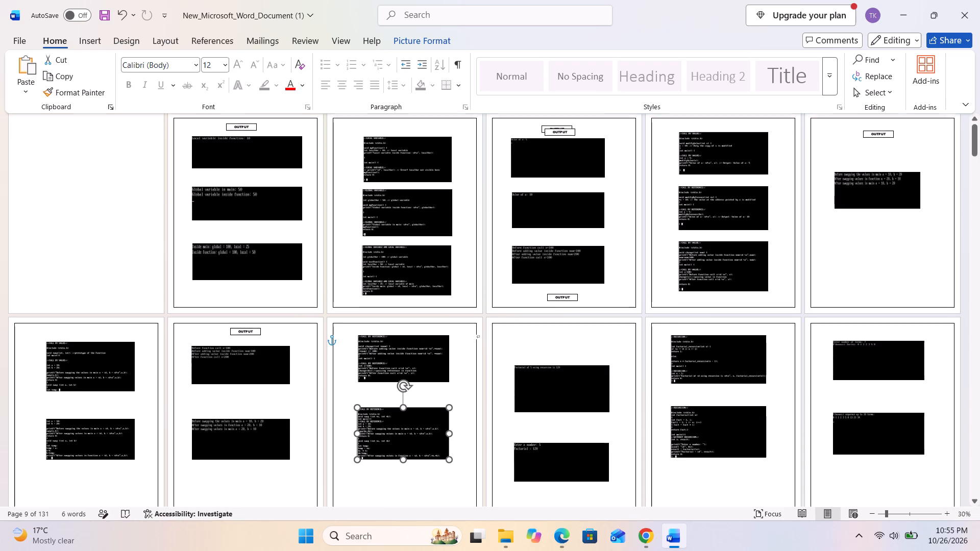
{"action": "scroll", "coordinate": [407, 387], "scroll_direction": "down", "scroll_amount": 2}
{"action": "left_click_drag", "start_coordinate": [397, 408], "coordinate": [400, 432]}
{"action": "left_click_drag", "start_coordinate": [399, 336], "coordinate": [401, 357]}
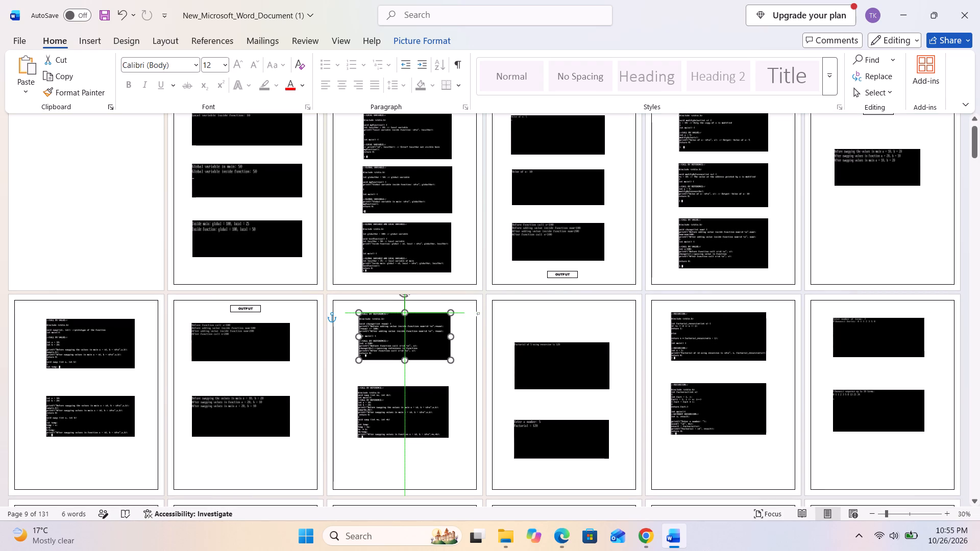
{"action": "left_click_drag", "start_coordinate": [401, 357], "coordinate": [397, 350]}
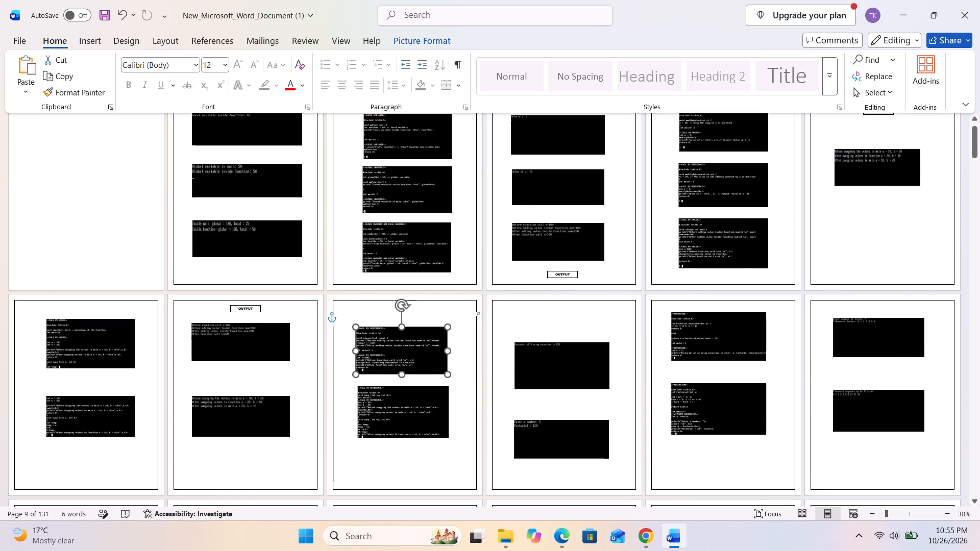
{"action": "left_click_drag", "start_coordinate": [397, 350], "coordinate": [398, 347]}
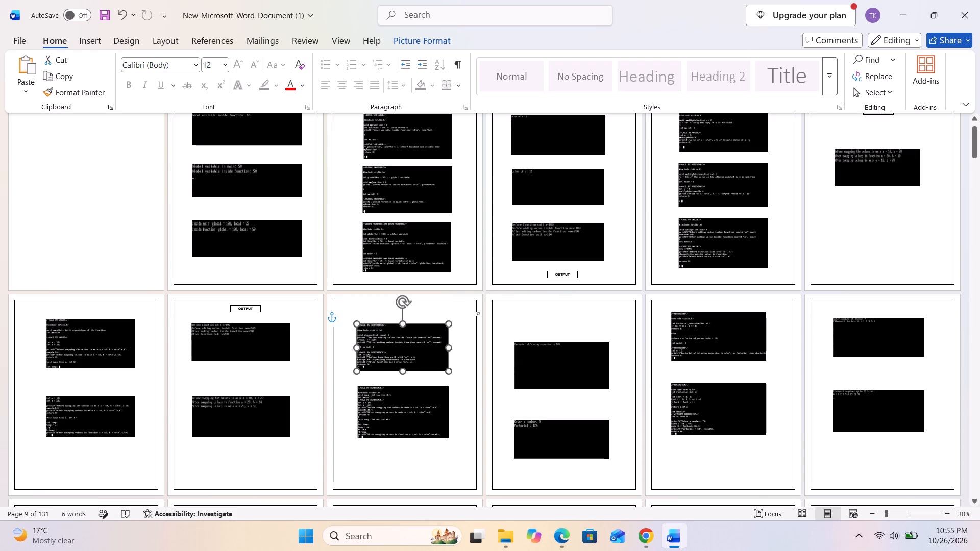
Move the OUTPUT box from the bottom of page 4 to page 10, centred above the first output screenshot.
{"action": "left_click", "coordinate": [551, 302]}
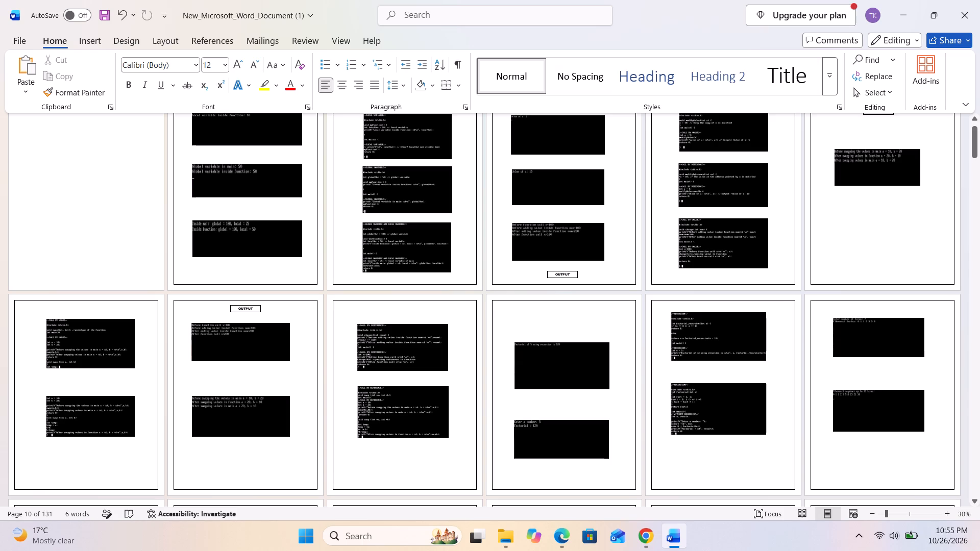
{"action": "left_click_drag", "start_coordinate": [565, 271], "coordinate": [583, 291]}
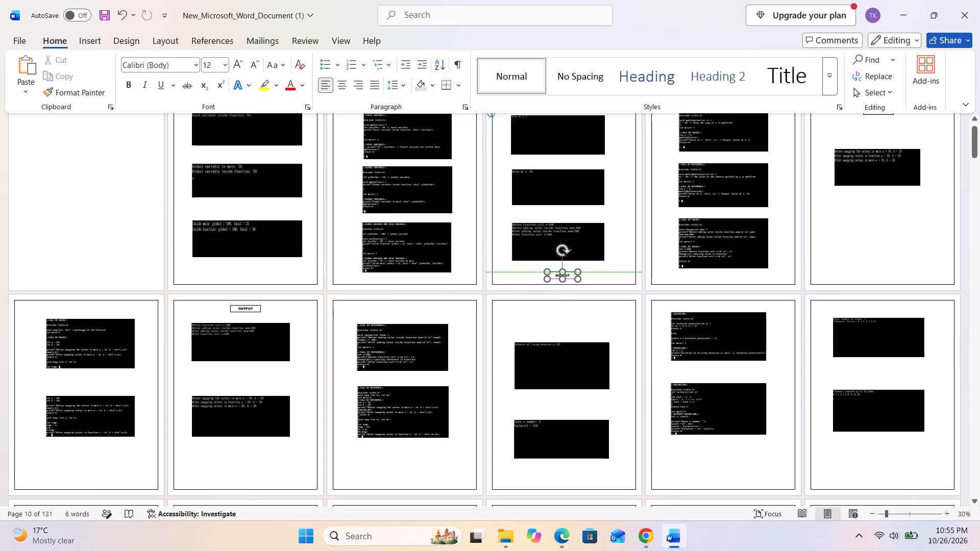
{"action": "left_click_drag", "start_coordinate": [583, 291], "coordinate": [546, 313]}
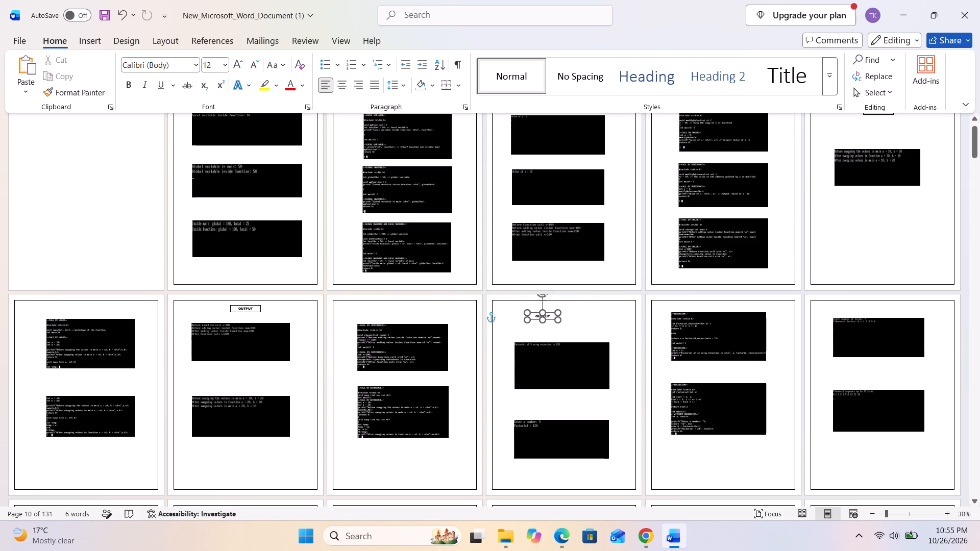
{"action": "left_click_drag", "start_coordinate": [546, 313], "coordinate": [565, 313]}
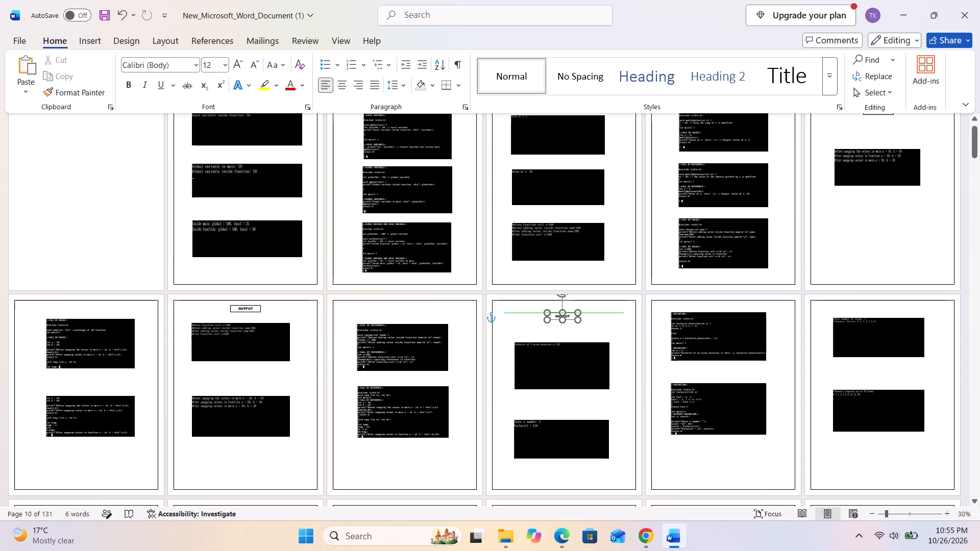
{"action": "left_click_drag", "start_coordinate": [565, 313], "coordinate": [565, 312]}
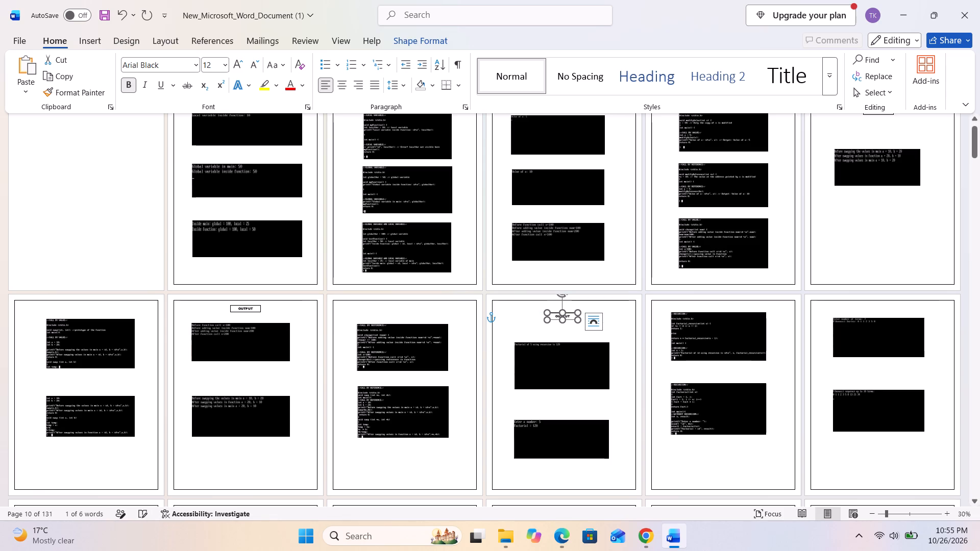
{"action": "left_click", "coordinate": [634, 330]}
Move the front OUTPUT box of the page 4 stack to page 12, over its first output screenshot.
{"action": "scroll", "coordinate": [521, 215], "scroll_direction": "up", "scroll_amount": 7}
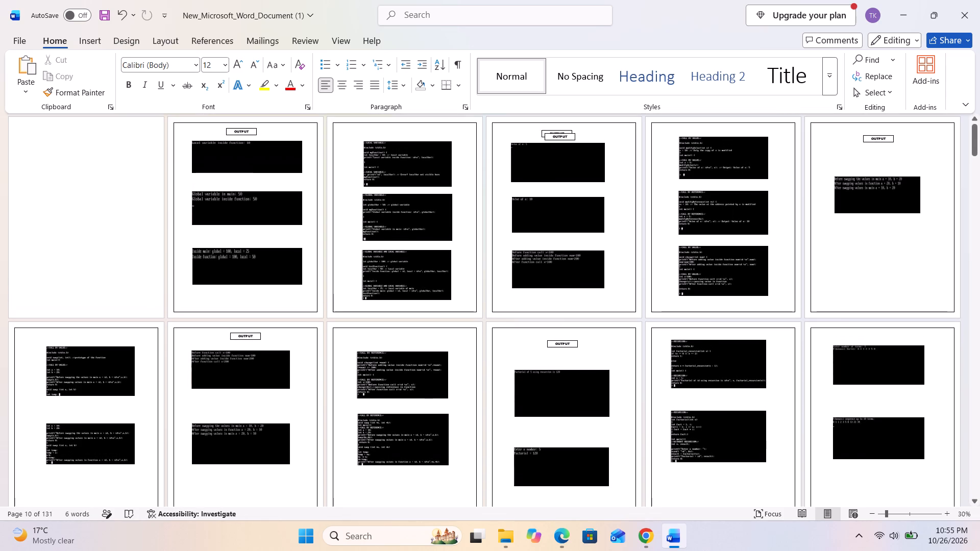
{"action": "left_click_drag", "start_coordinate": [563, 134], "coordinate": [671, 248]}
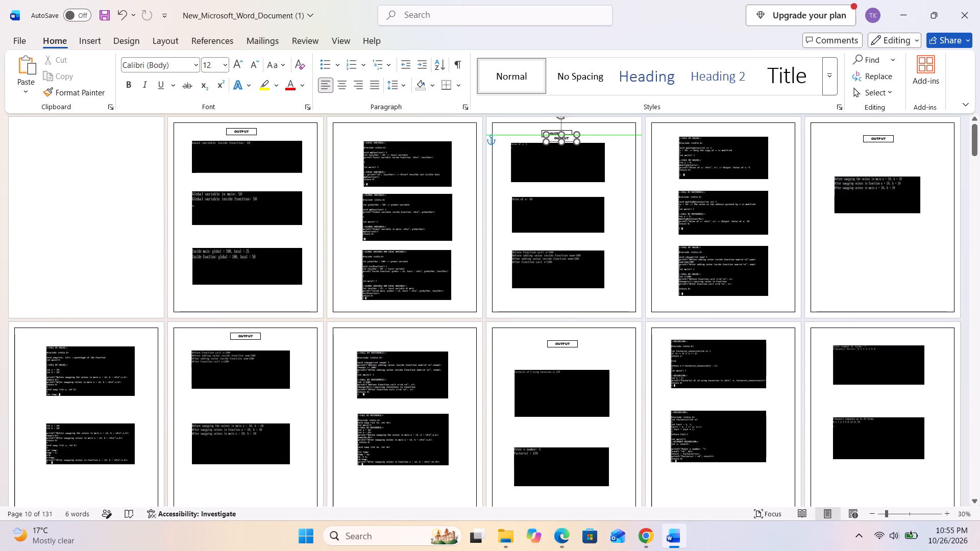
{"action": "left_click_drag", "start_coordinate": [671, 248], "coordinate": [892, 348]}
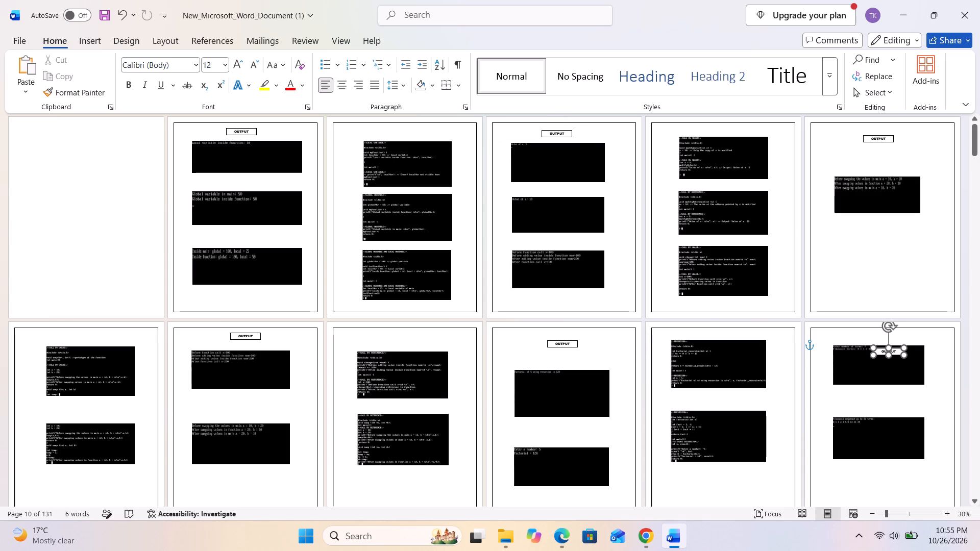
Shift the two recursion code screenshots on page 11 down, keeping them aligned one above the other.
{"action": "scroll", "coordinate": [852, 345], "scroll_direction": "down", "scroll_amount": 6}
{"action": "scroll", "coordinate": [847, 346], "scroll_direction": "up", "scroll_amount": 2}
{"action": "scroll", "coordinate": [846, 346], "scroll_direction": "down", "scroll_amount": 4}
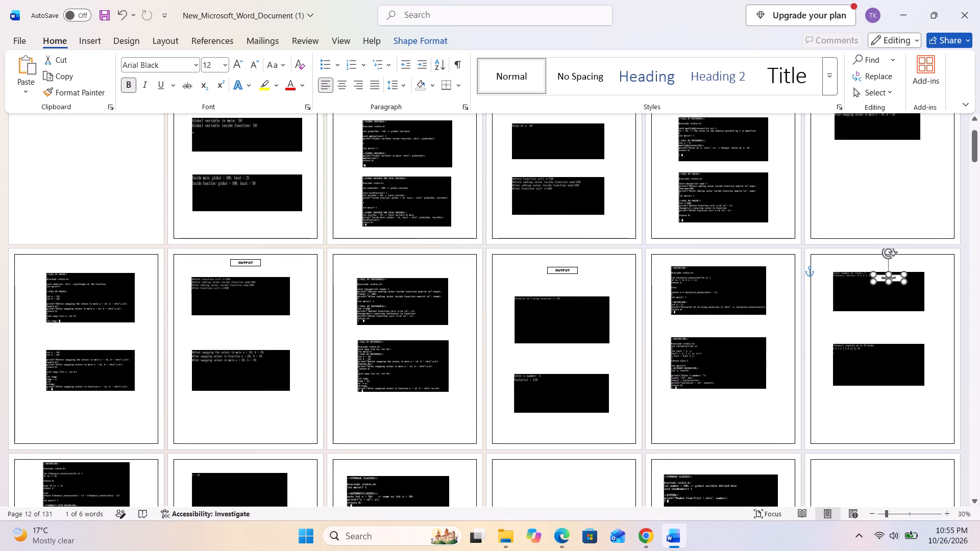
{"action": "left_click_drag", "start_coordinate": [717, 350], "coordinate": [718, 381]}
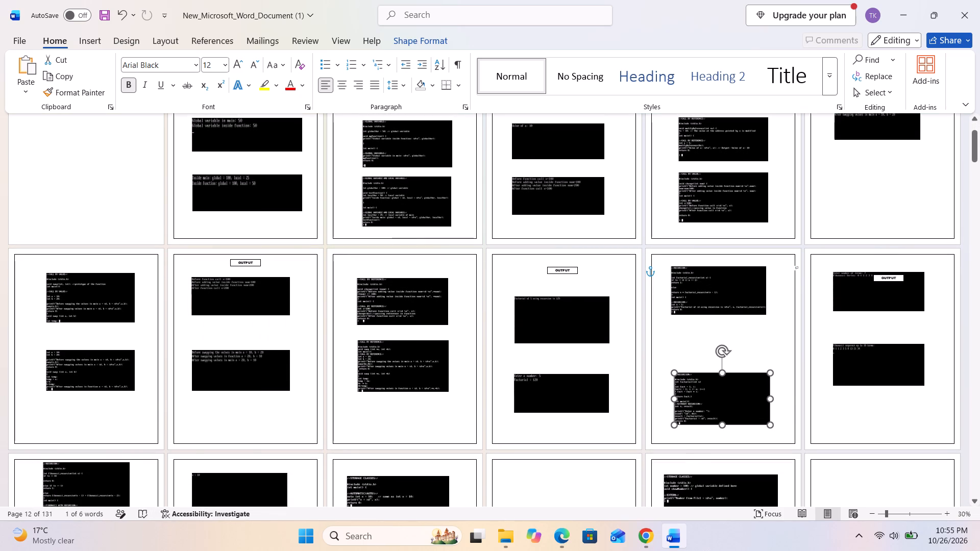
{"action": "left_click_drag", "start_coordinate": [718, 381], "coordinate": [718, 379]}
{"action": "left_click_drag", "start_coordinate": [705, 288], "coordinate": [706, 308]}
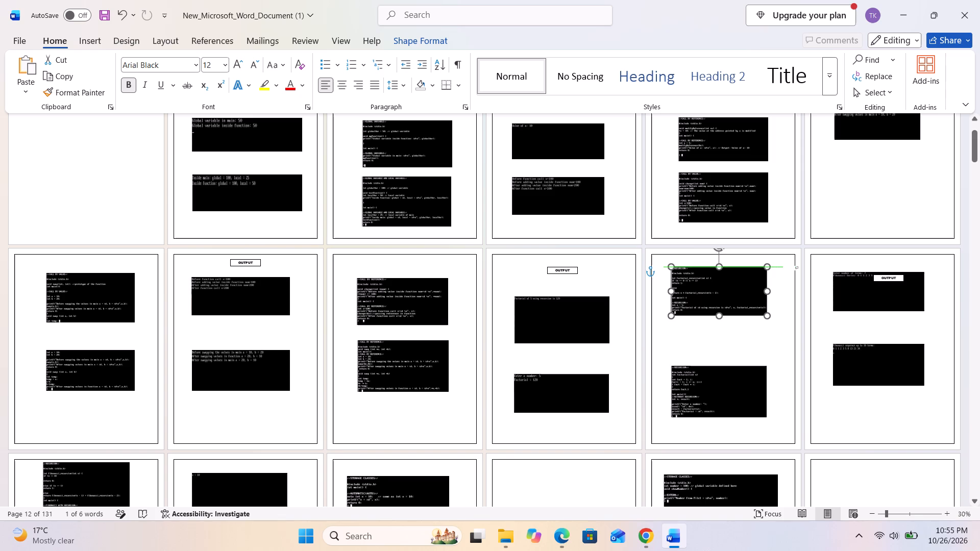
{"action": "left_click_drag", "start_coordinate": [706, 308], "coordinate": [706, 314]}
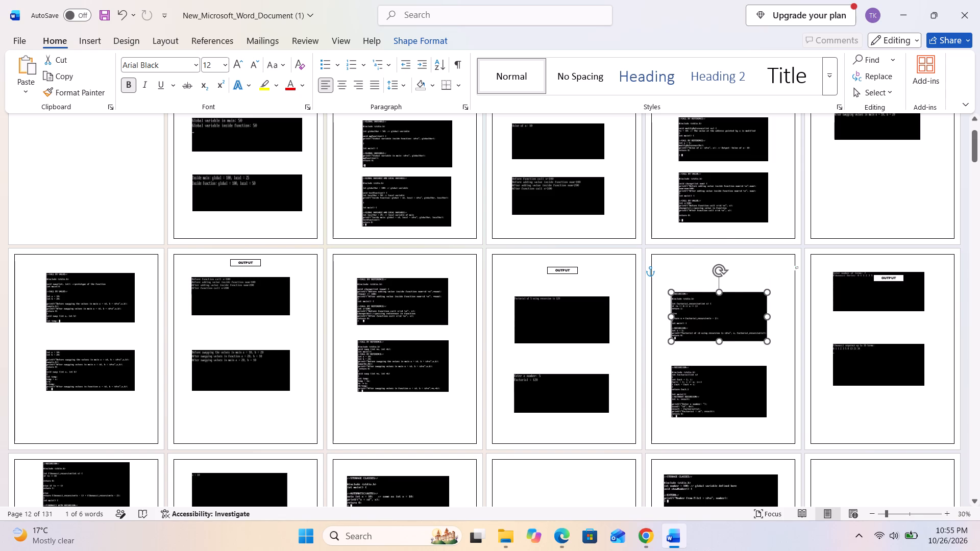
Shift both output screenshots on page 12 down to leave room for the OUTPUT box above them.
{"action": "left_click_drag", "start_coordinate": [891, 361], "coordinate": [894, 390]}
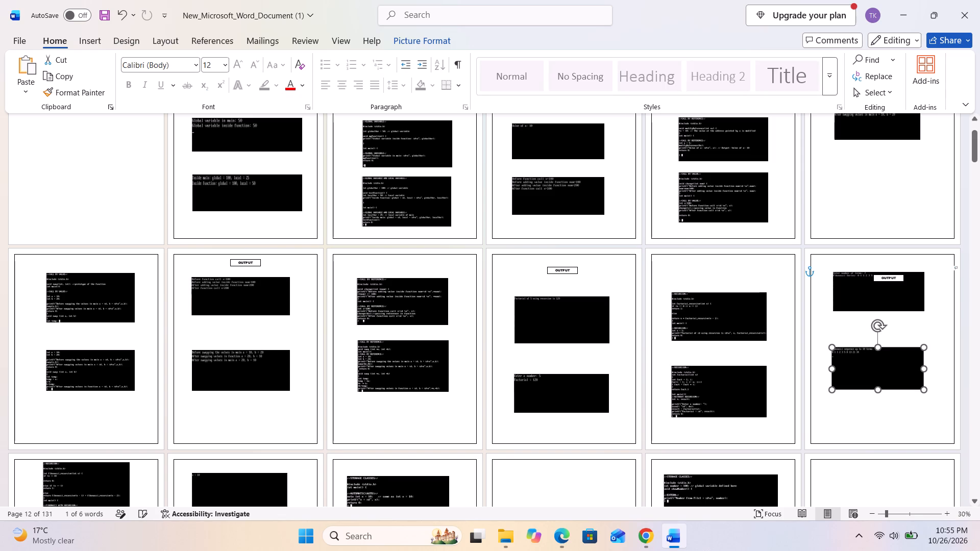
{"action": "left_click_drag", "start_coordinate": [894, 390], "coordinate": [898, 395]}
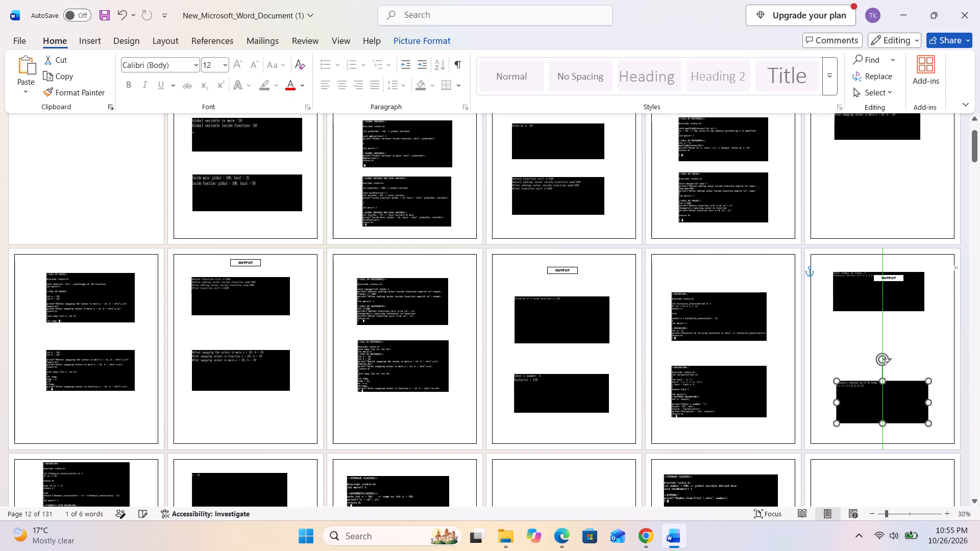
{"action": "left_click_drag", "start_coordinate": [898, 395], "coordinate": [897, 391]}
{"action": "left_click_drag", "start_coordinate": [847, 295], "coordinate": [850, 322]}
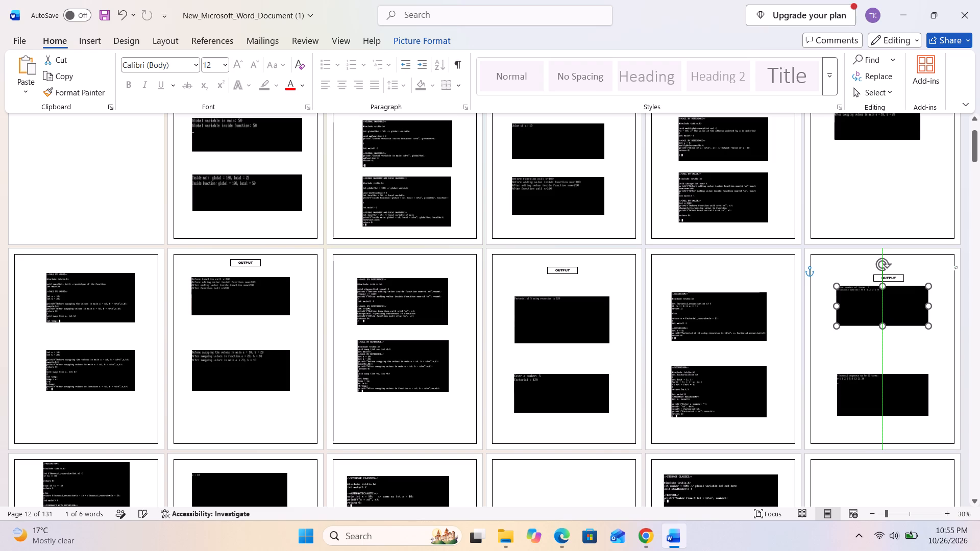
{"action": "left_click_drag", "start_coordinate": [850, 322], "coordinate": [851, 332]}
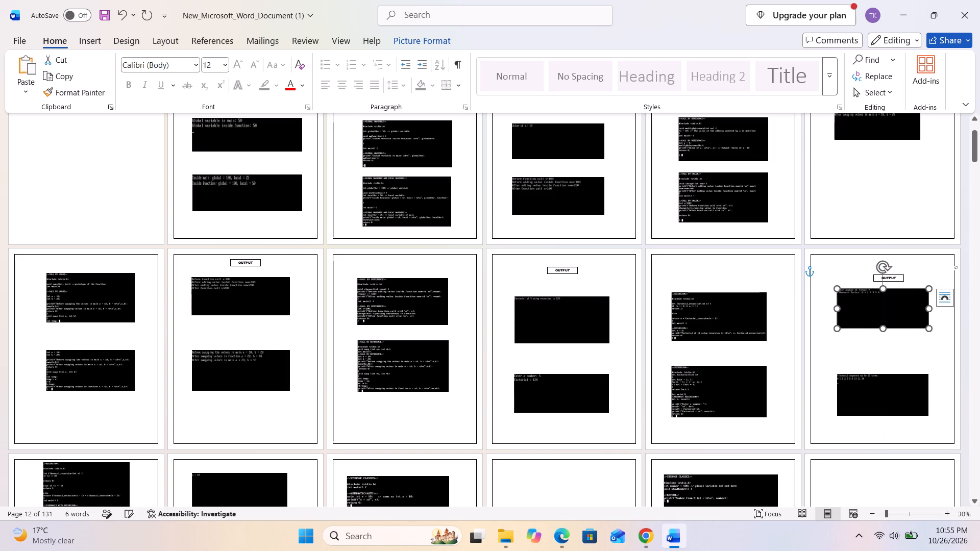
{"action": "left_click", "coordinate": [812, 269]}
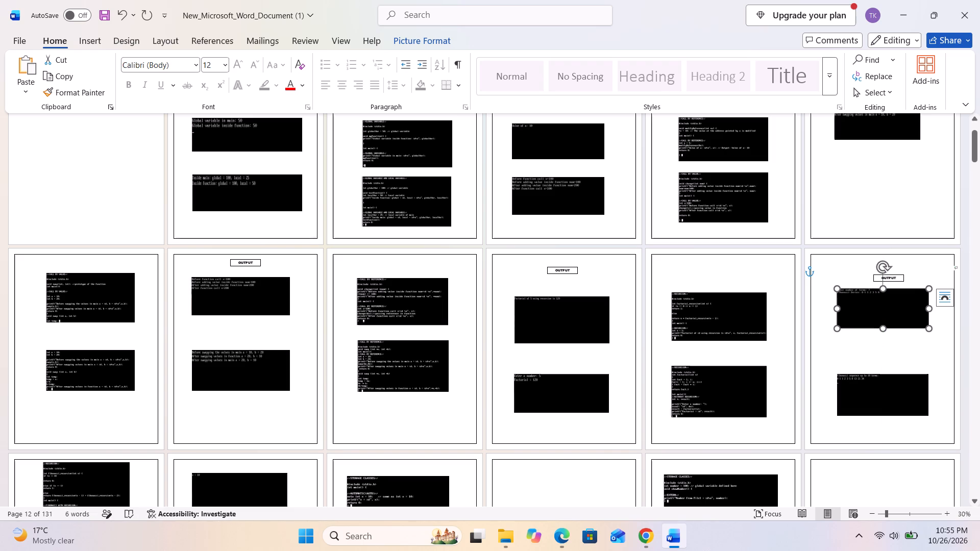
{"action": "left_click", "coordinate": [778, 232]}
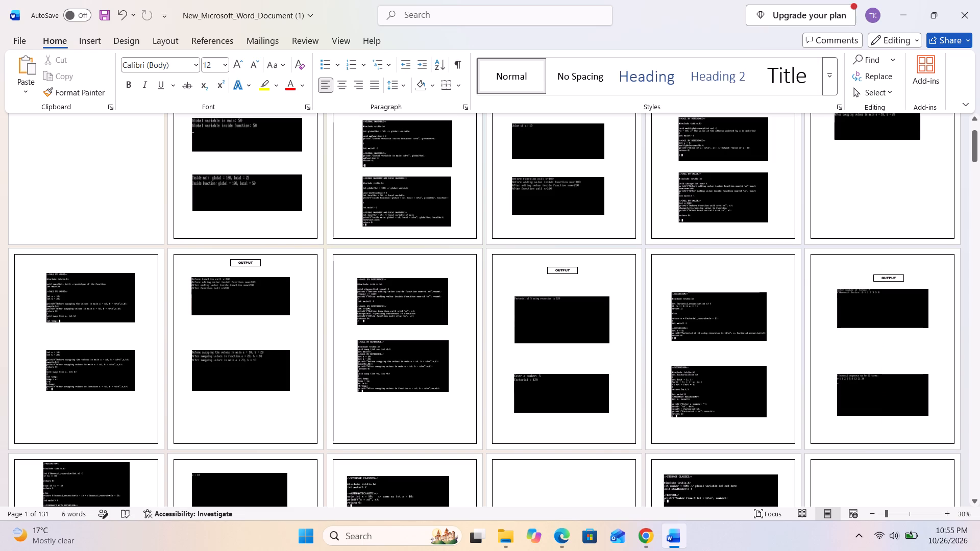
Move the OUTPUT box on page 12 up near the page's top border, roughly centred above the first output screenshot.
{"action": "left_click_drag", "start_coordinate": [887, 275], "coordinate": [870, 269]}
{"action": "left_click_drag", "start_coordinate": [870, 269], "coordinate": [859, 266]}
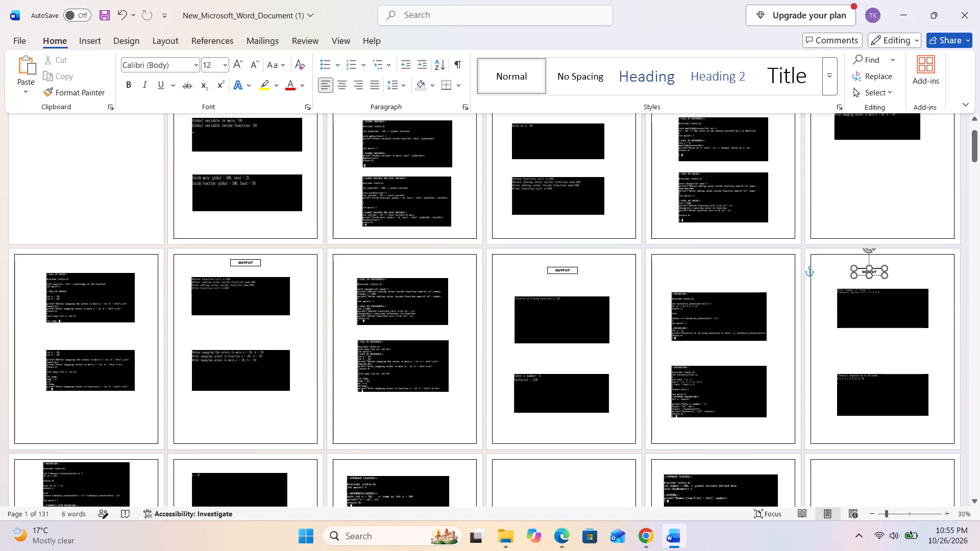
{"action": "left_click_drag", "start_coordinate": [859, 266], "coordinate": [872, 264]}
{"action": "left_click_drag", "start_coordinate": [872, 264], "coordinate": [908, 249]}
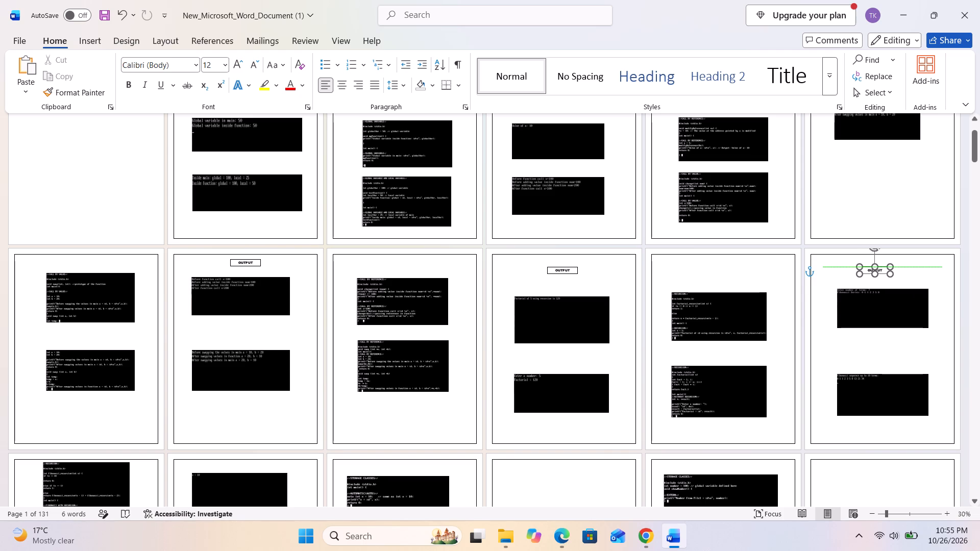
{"action": "left_click_drag", "start_coordinate": [908, 249], "coordinate": [875, 265]}
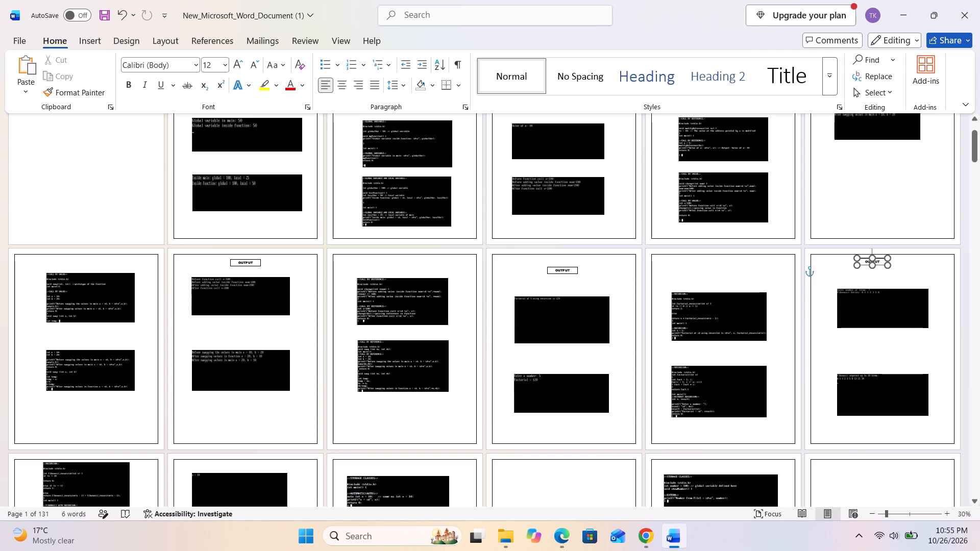
{"action": "left_click_drag", "start_coordinate": [875, 265], "coordinate": [873, 262]}
{"action": "left_click", "coordinate": [745, 274]}
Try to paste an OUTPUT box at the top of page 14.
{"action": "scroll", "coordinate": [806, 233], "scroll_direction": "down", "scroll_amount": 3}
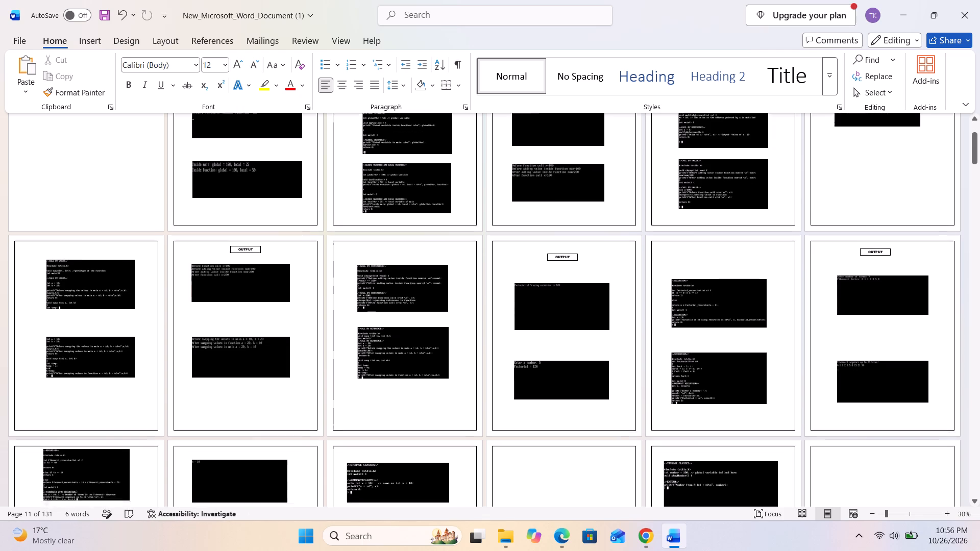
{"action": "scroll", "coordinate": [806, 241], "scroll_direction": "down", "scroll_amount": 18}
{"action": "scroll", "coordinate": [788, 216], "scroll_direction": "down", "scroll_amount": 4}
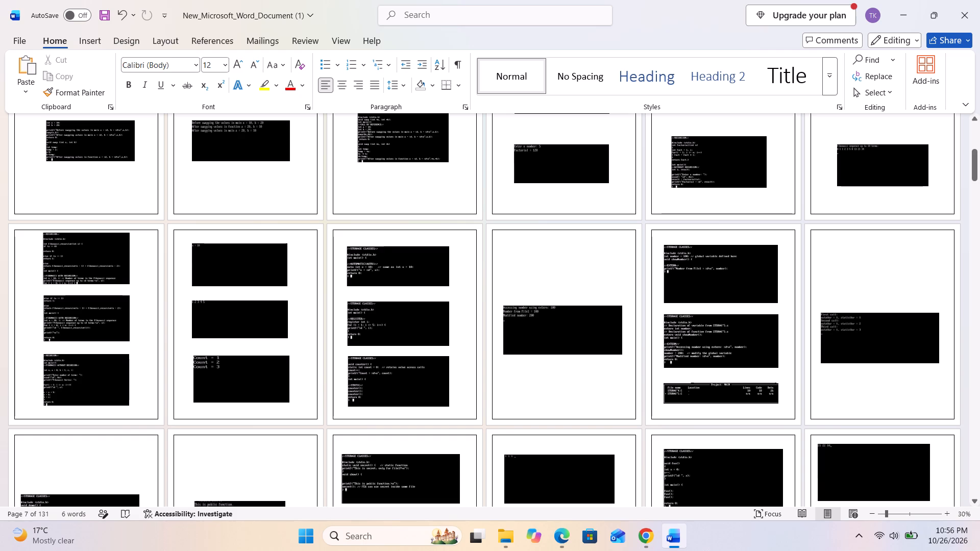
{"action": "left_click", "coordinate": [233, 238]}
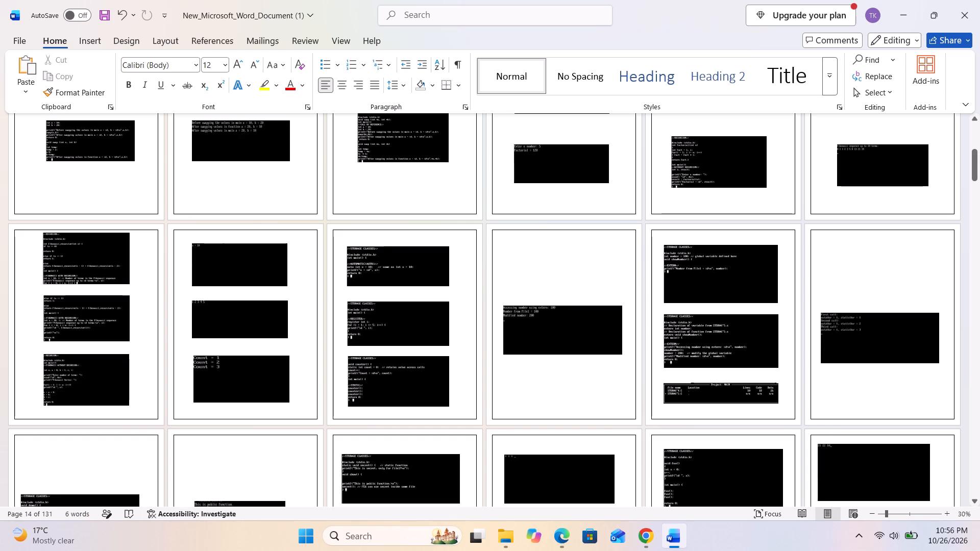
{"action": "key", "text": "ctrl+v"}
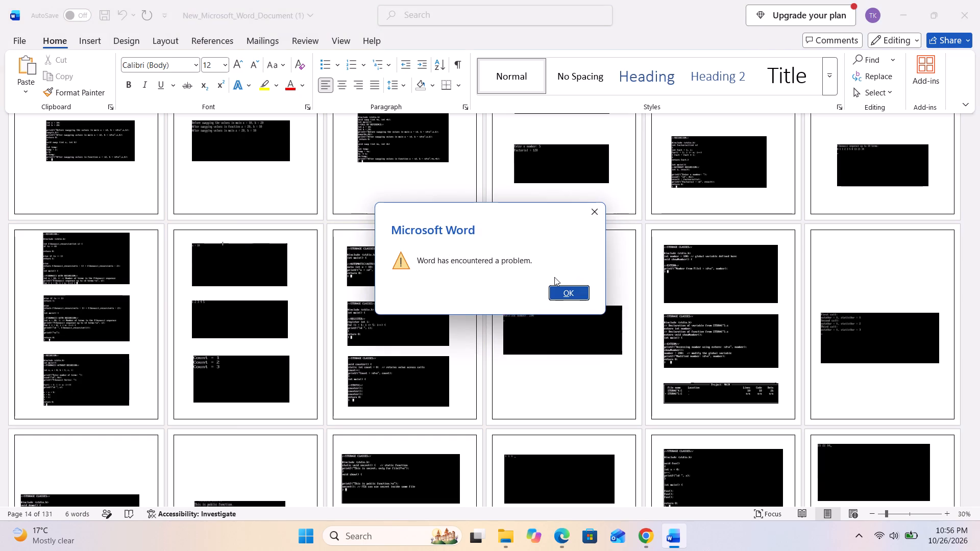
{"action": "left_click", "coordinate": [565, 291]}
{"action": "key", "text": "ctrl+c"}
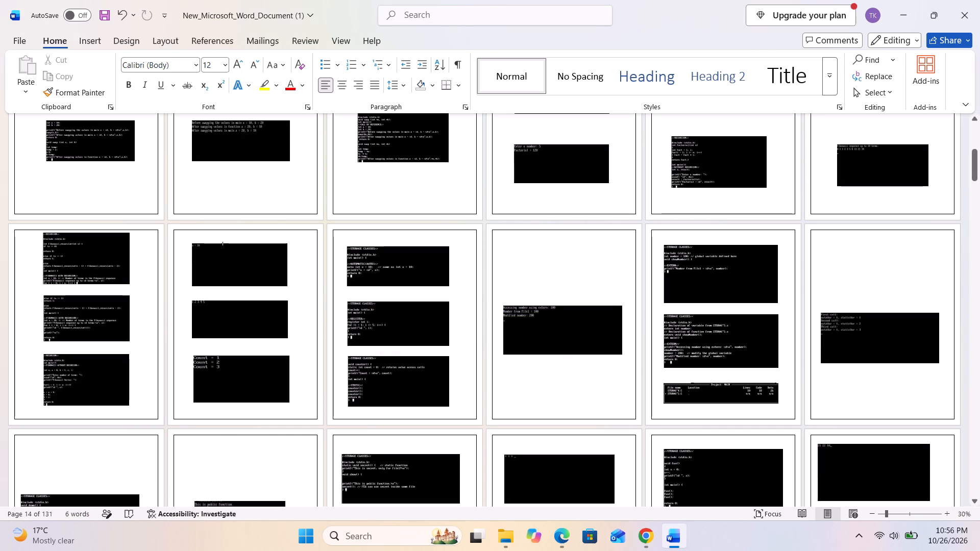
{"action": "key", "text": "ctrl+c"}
Copy the OUTPUT box from page 12 onto page 14 and centre it just above the first output screenshot.
{"action": "scroll", "coordinate": [591, 214], "scroll_direction": "up", "scroll_amount": 3}
{"action": "scroll", "coordinate": [766, 164], "scroll_direction": "up", "scroll_amount": 7}
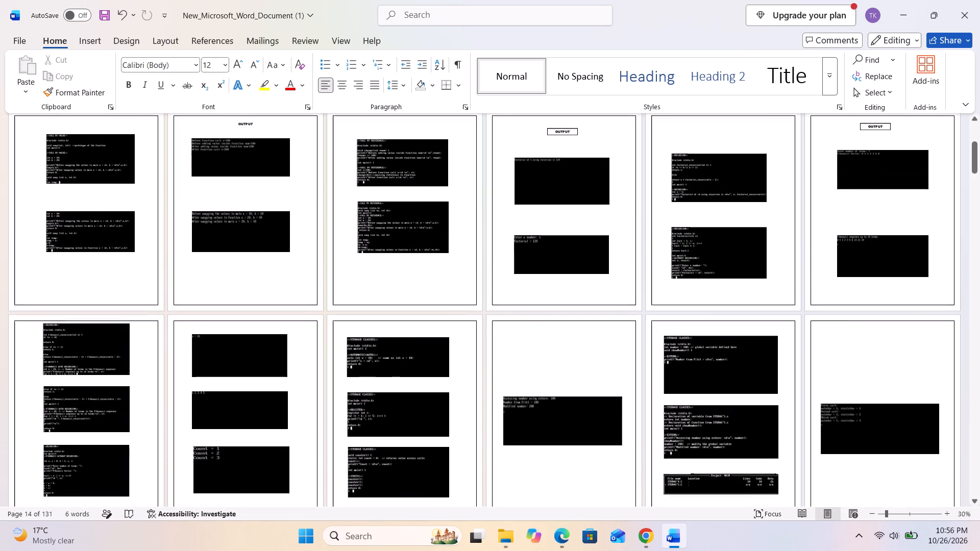
{"action": "left_click", "coordinate": [868, 130]}
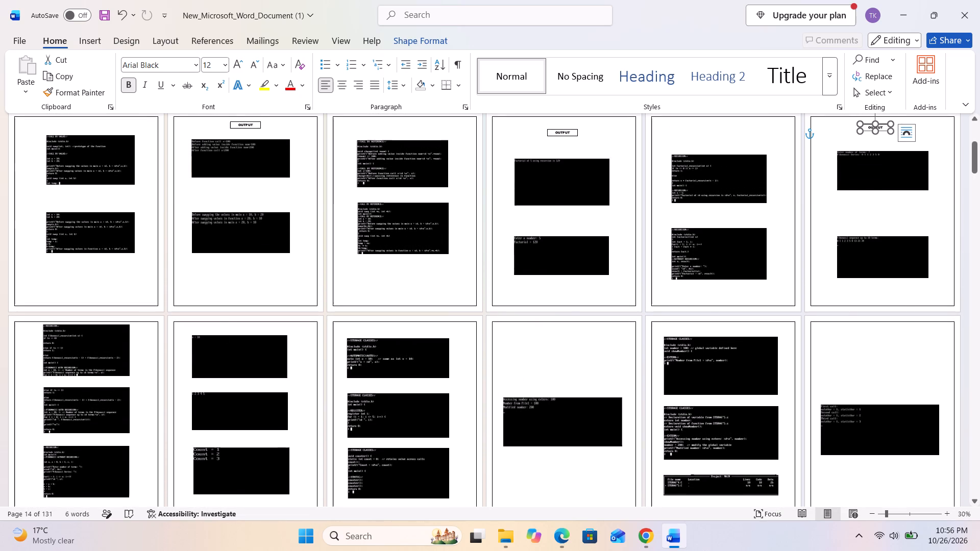
{"action": "key", "text": "ctrl+c"}
{"action": "left_click", "coordinate": [267, 327]}
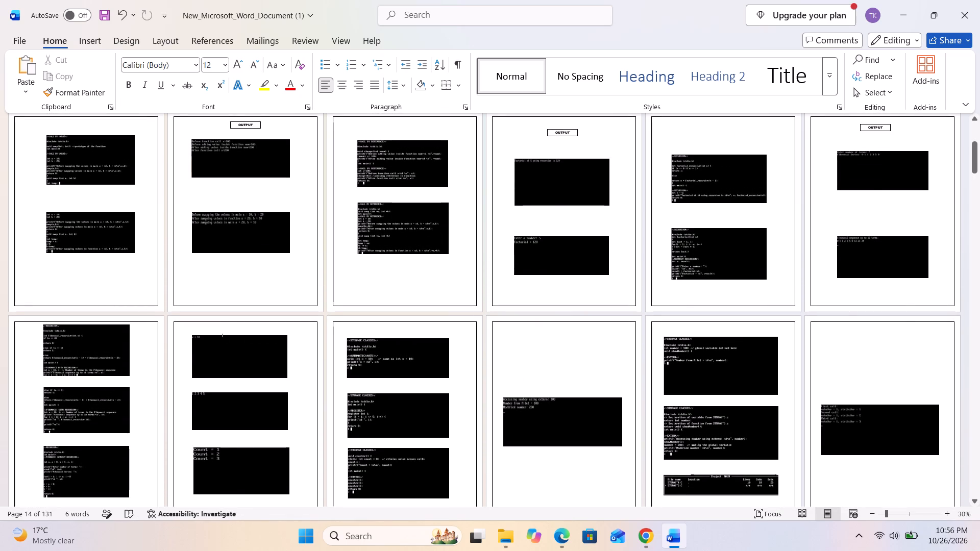
{"action": "key", "text": "ctrl+v"}
{"action": "left_click", "coordinate": [320, 385]}
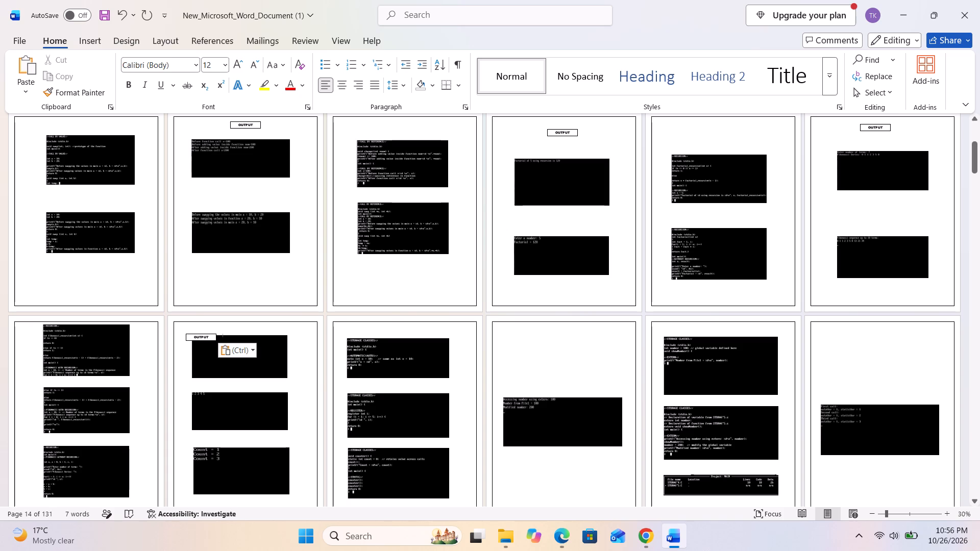
{"action": "left_click_drag", "start_coordinate": [197, 334], "coordinate": [232, 326]}
{"action": "left_click_drag", "start_coordinate": [232, 326], "coordinate": [247, 328]}
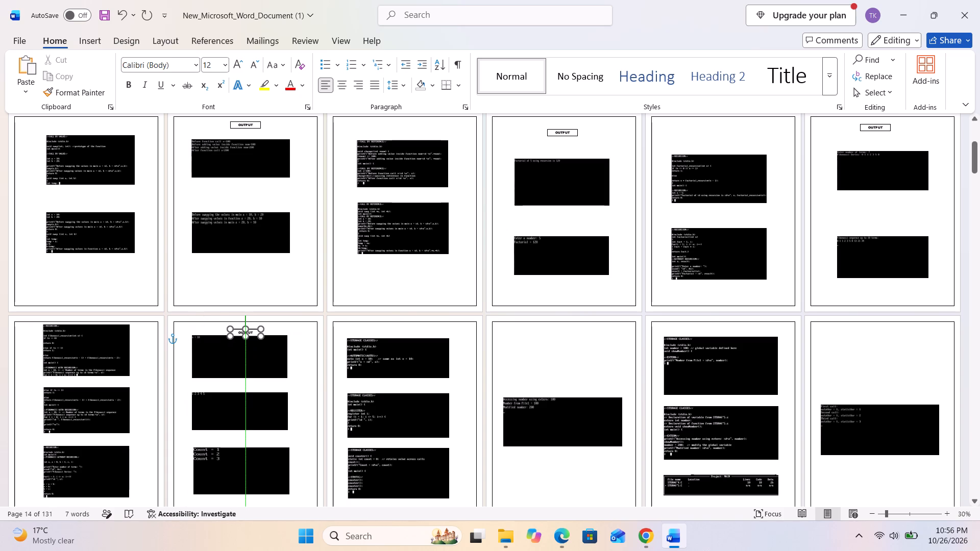
{"action": "left_click_drag", "start_coordinate": [247, 328], "coordinate": [240, 327]}
{"action": "left_click_drag", "start_coordinate": [240, 327], "coordinate": [236, 327]}
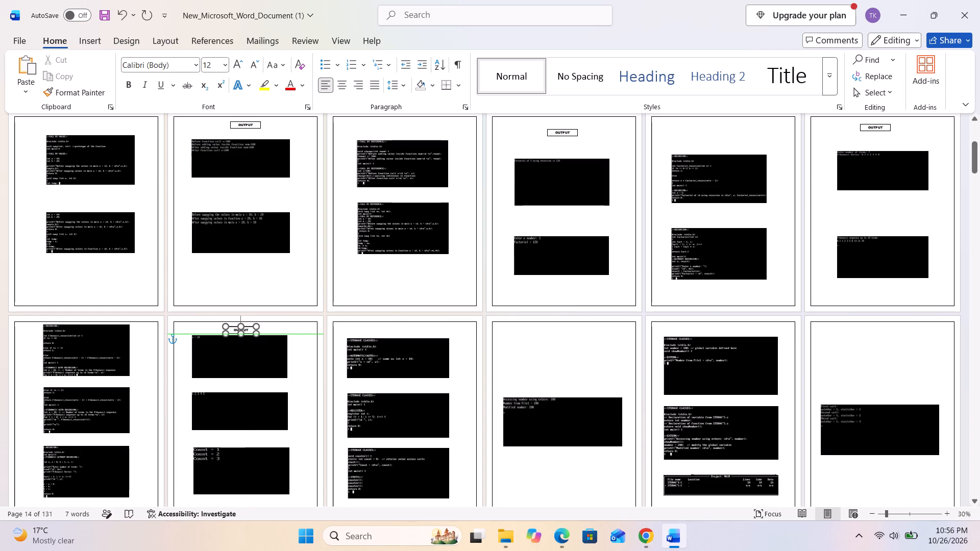
{"action": "left_click_drag", "start_coordinate": [236, 327], "coordinate": [235, 327]}
Paste the OUTPUT box onto page 16 and centre it near the page's top border, above the output screenshot.
{"action": "left_click", "coordinate": [546, 334]}
{"action": "left_click", "coordinate": [543, 345]}
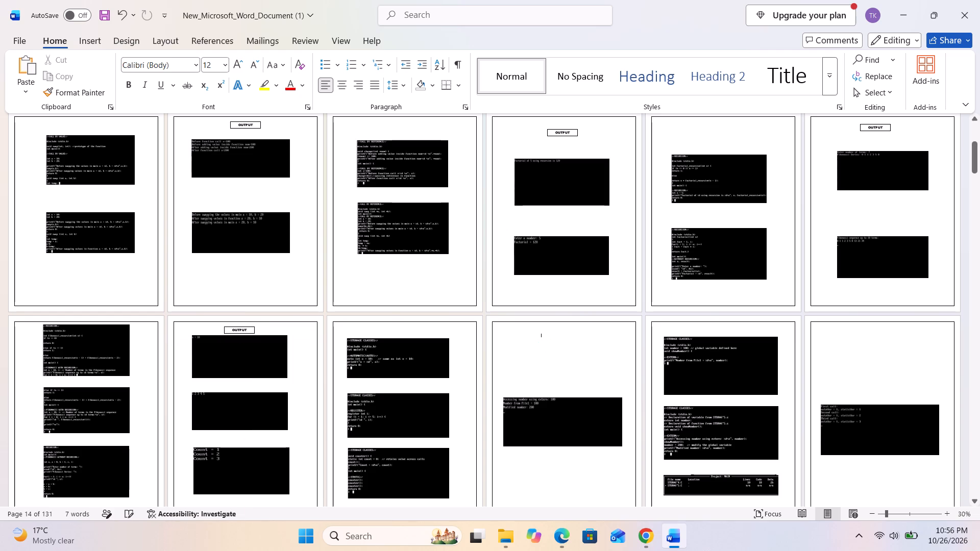
{"action": "key", "text": "ctrl+v"}
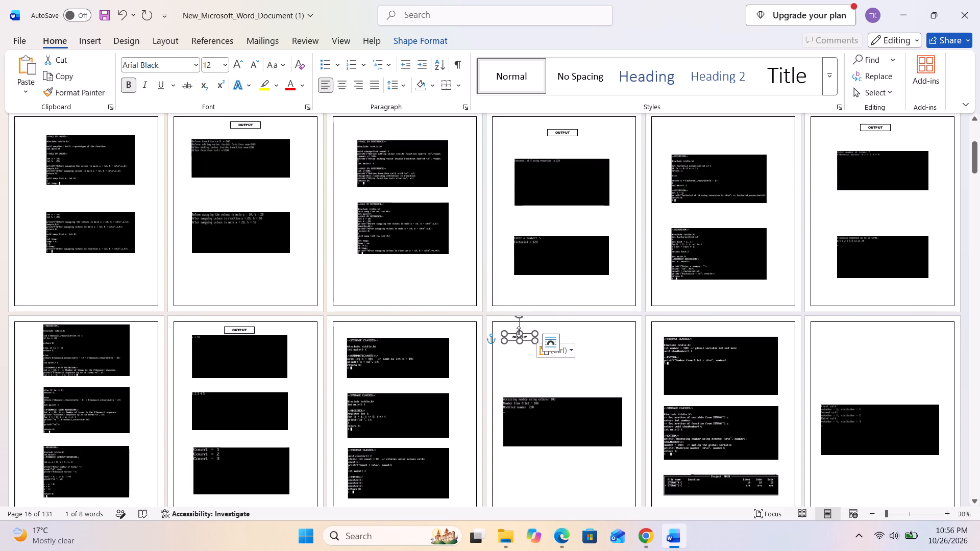
{"action": "left_click_drag", "start_coordinate": [512, 332], "coordinate": [540, 332]}
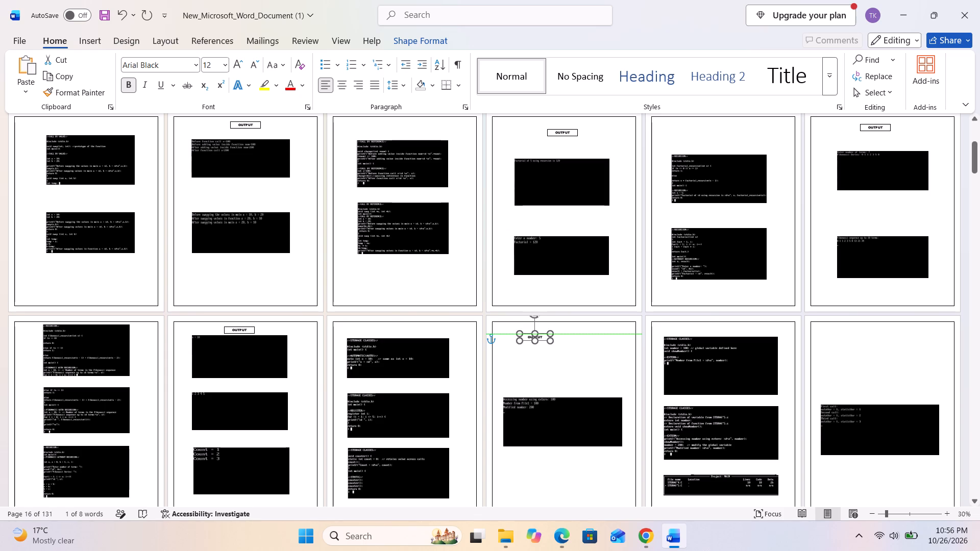
{"action": "left_click_drag", "start_coordinate": [540, 332], "coordinate": [562, 328]}
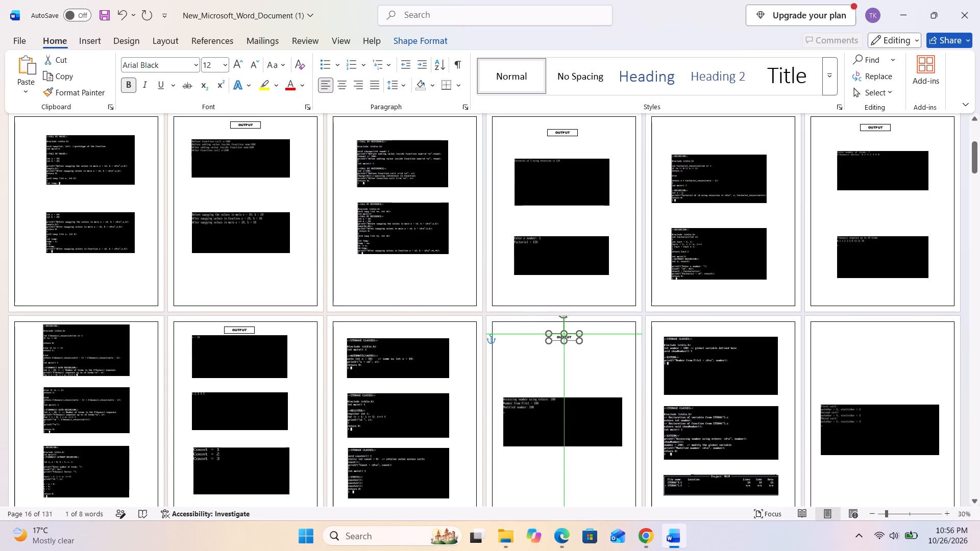
{"action": "left_click_drag", "start_coordinate": [562, 328], "coordinate": [562, 325]}
{"action": "left_click_drag", "start_coordinate": [562, 325], "coordinate": [562, 326]}
{"action": "left_click_drag", "start_coordinate": [562, 326], "coordinate": [552, 327]}
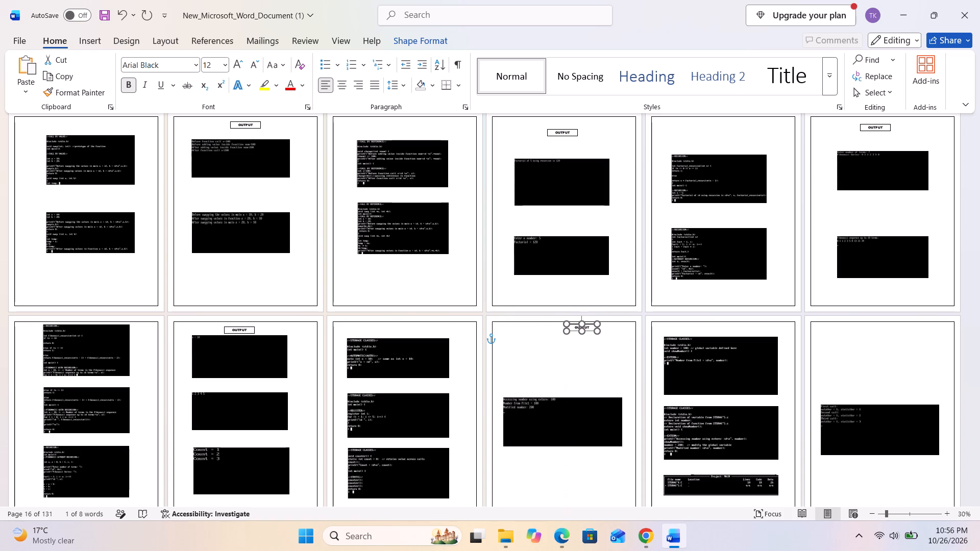
{"action": "left_click_drag", "start_coordinate": [552, 327], "coordinate": [556, 328]}
Paste the OUTPUT box onto page 18 and position it roughly centred near the top border, above the output screenshot.
{"action": "left_click", "coordinate": [867, 357]}
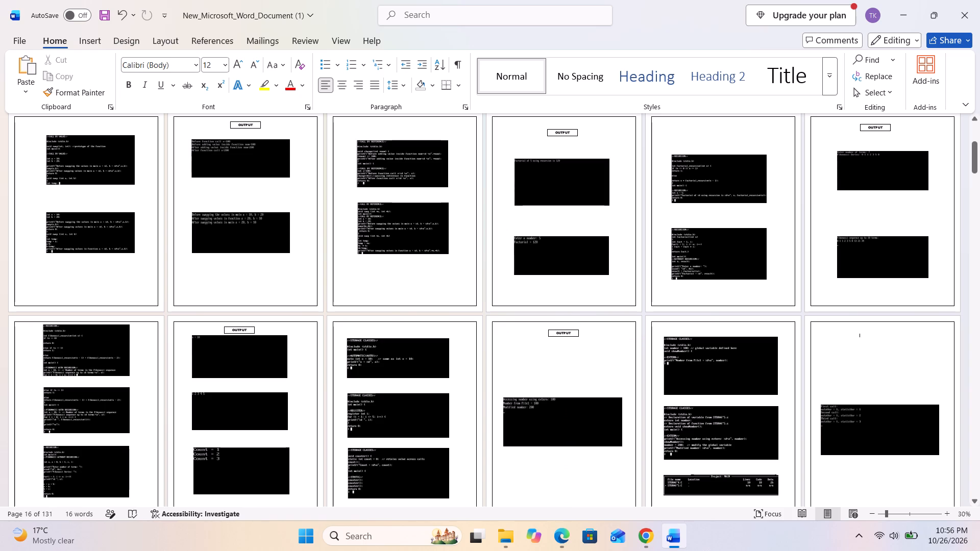
{"action": "key", "text": "ctrl+v"}
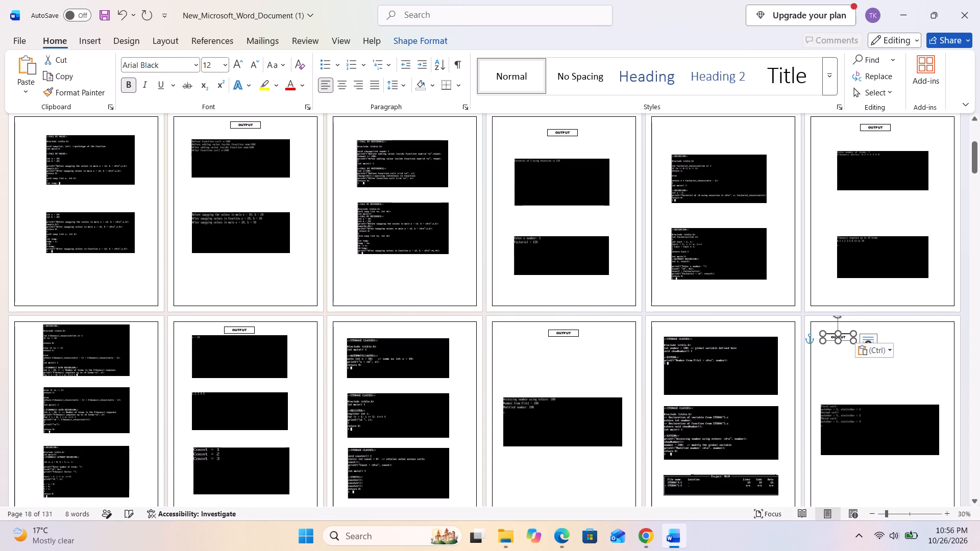
{"action": "key", "text": "Tab"}
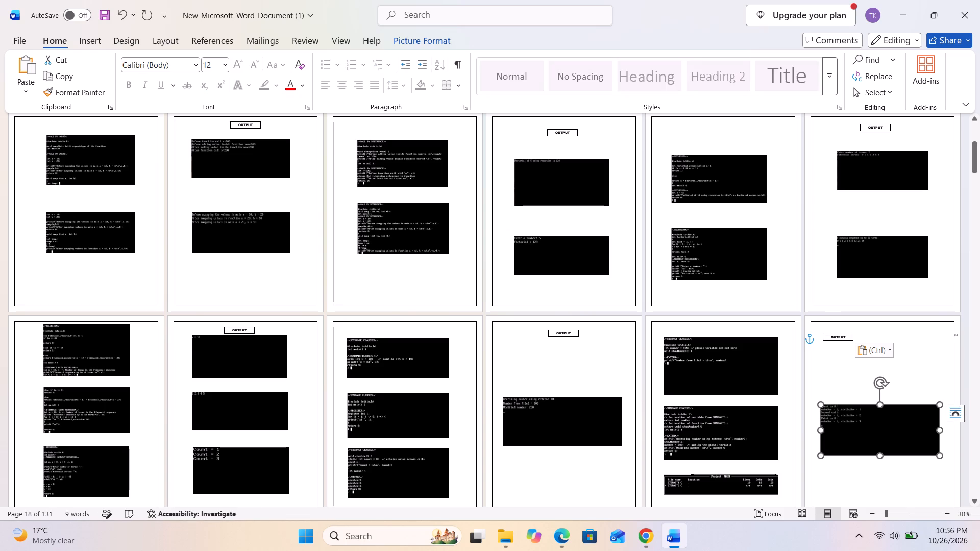
{"action": "left_click", "coordinate": [830, 335]}
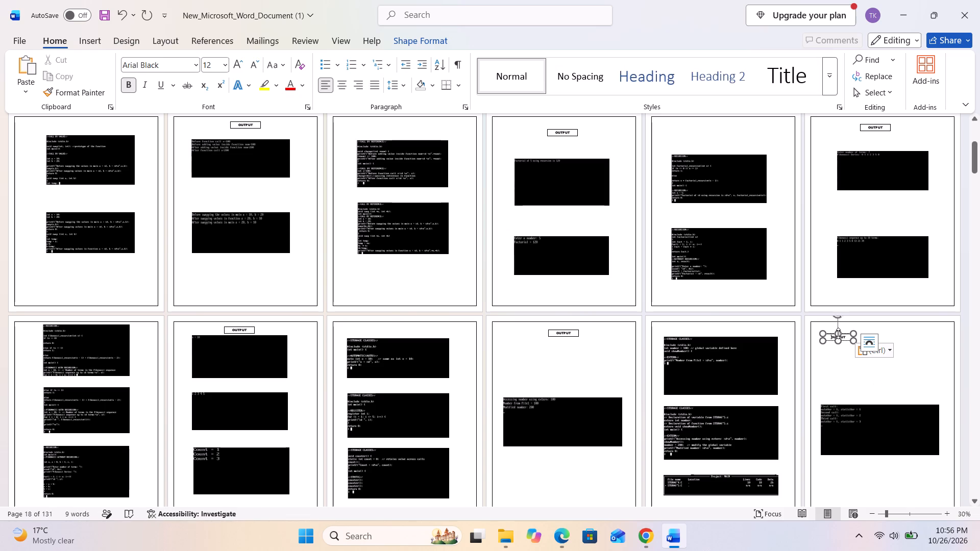
{"action": "left_click_drag", "start_coordinate": [843, 331], "coordinate": [881, 333]}
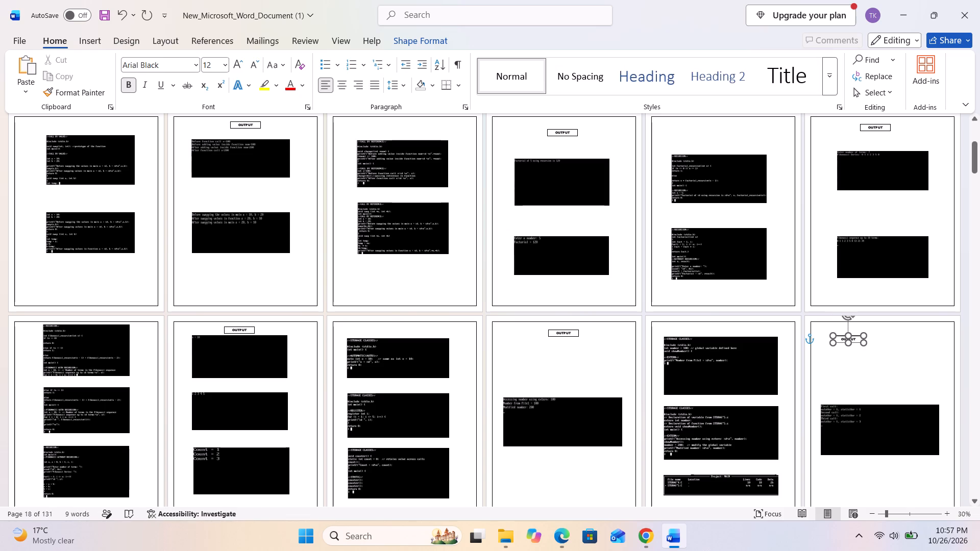
{"action": "left_click_drag", "start_coordinate": [881, 333], "coordinate": [880, 328]}
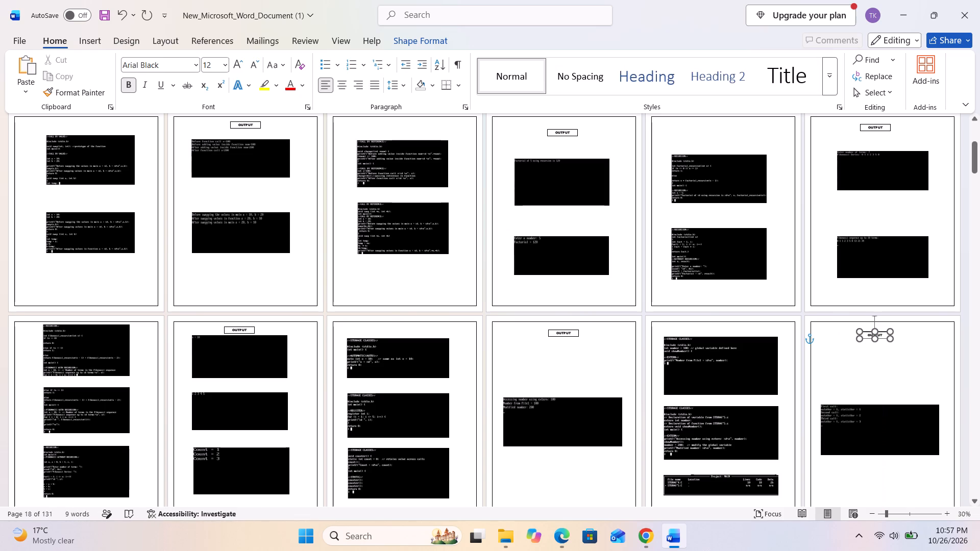
{"action": "left_click_drag", "start_coordinate": [880, 328], "coordinate": [879, 331]}
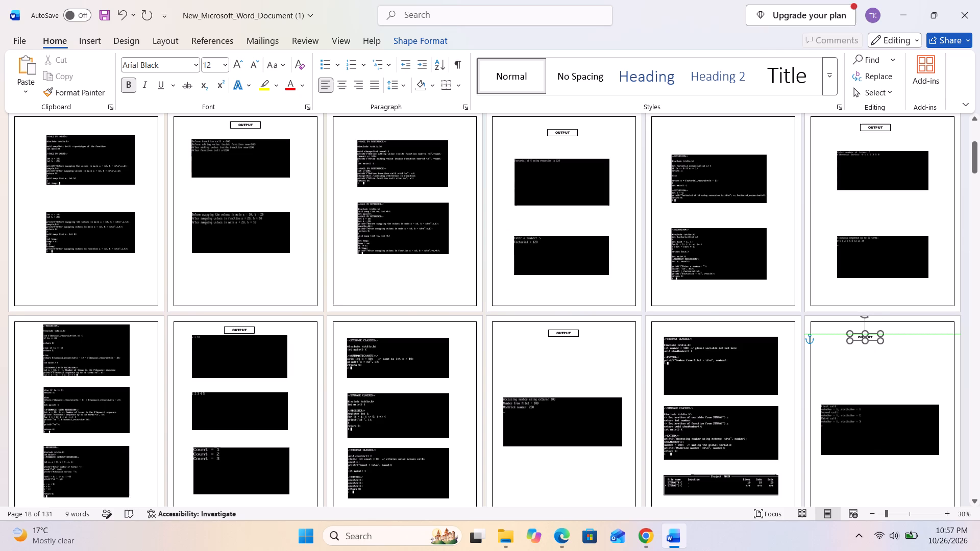
{"action": "left_click_drag", "start_coordinate": [879, 331], "coordinate": [886, 329]}
{"action": "left_click", "coordinate": [599, 357]}
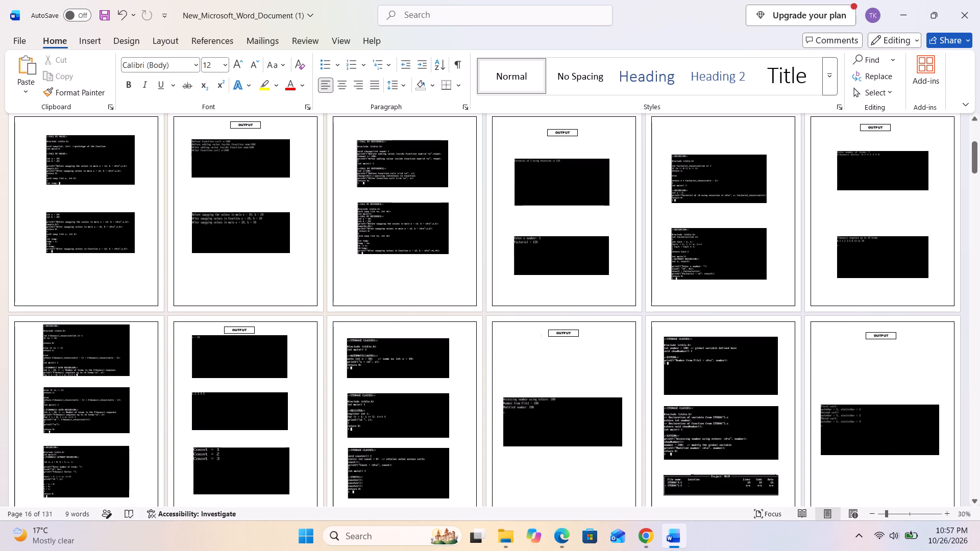
{"action": "left_click_drag", "start_coordinate": [881, 332], "coordinate": [880, 332]}
{"action": "left_click_drag", "start_coordinate": [880, 332], "coordinate": [870, 332]}
{"action": "left_click", "coordinate": [860, 366]}
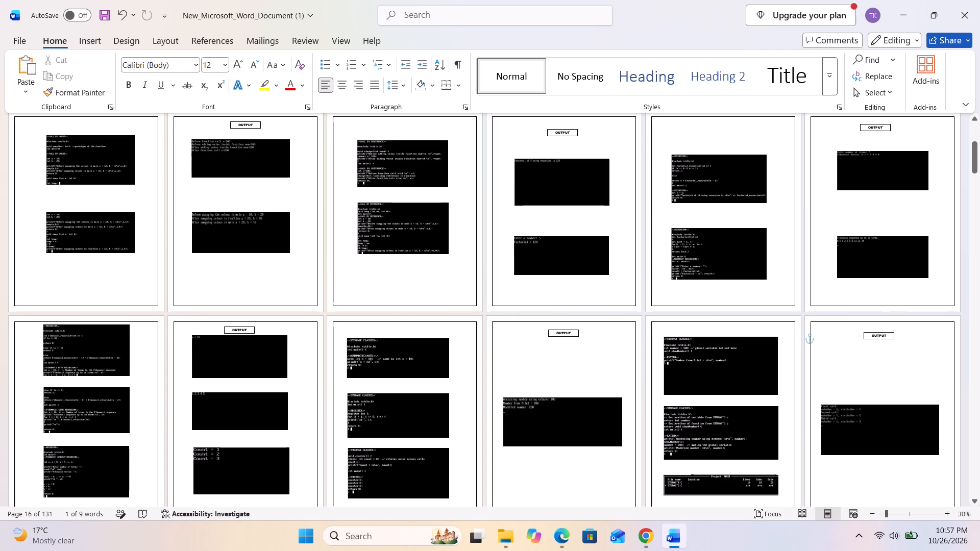
Paste the OUTPUT box onto page 20 and move it to the middle of the page top, above the output screenshot.
{"action": "scroll", "coordinate": [854, 372], "scroll_direction": "down", "scroll_amount": 20}
{"action": "scroll", "coordinate": [854, 372], "scroll_direction": "down", "scroll_amount": 5}
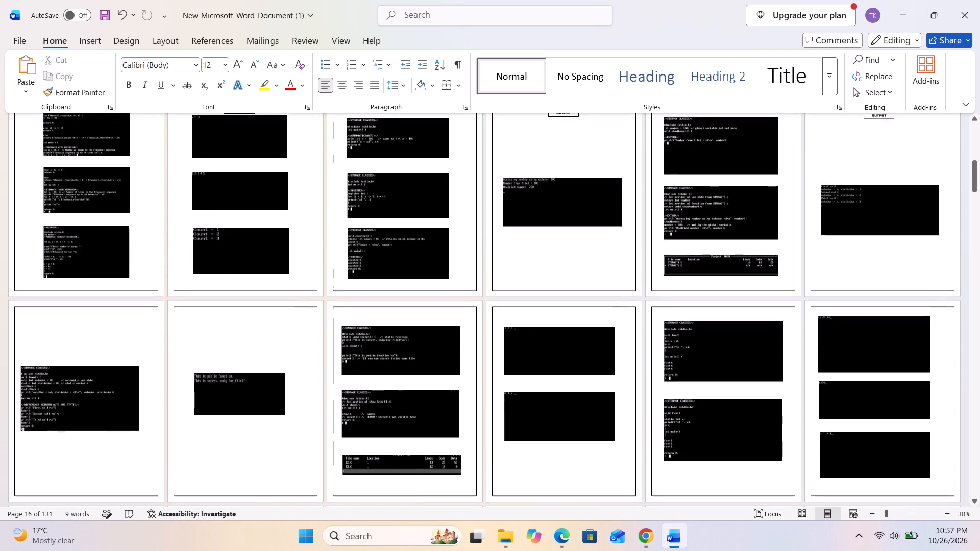
{"action": "scroll", "coordinate": [202, 315], "scroll_direction": "down", "scroll_amount": 4}
{"action": "left_click", "coordinate": [219, 284]}
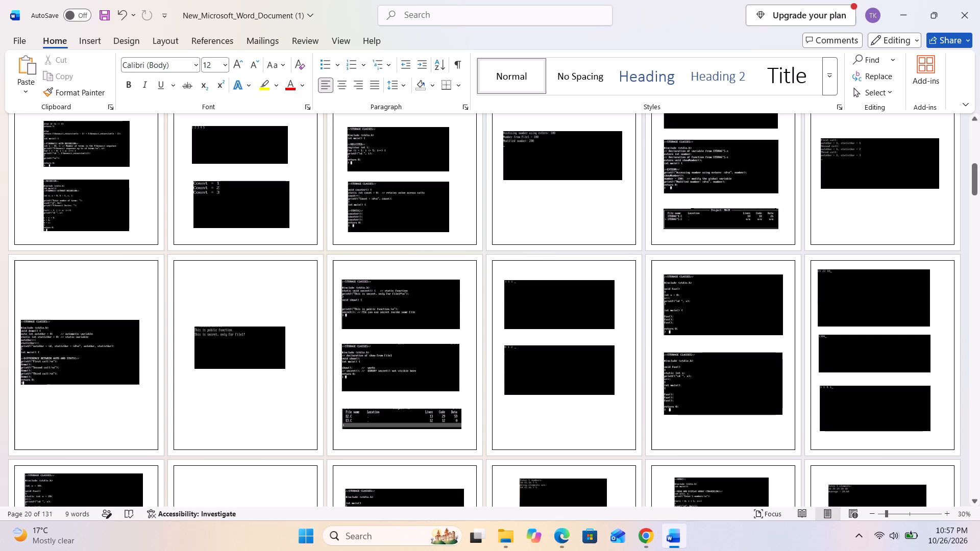
{"action": "key", "text": "ctrl+v"}
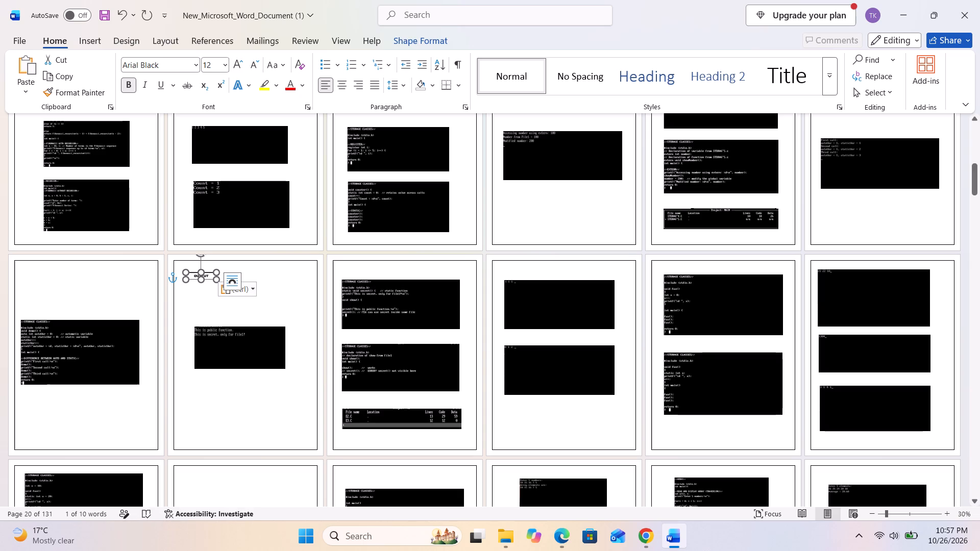
{"action": "left_click_drag", "start_coordinate": [205, 271], "coordinate": [245, 272]}
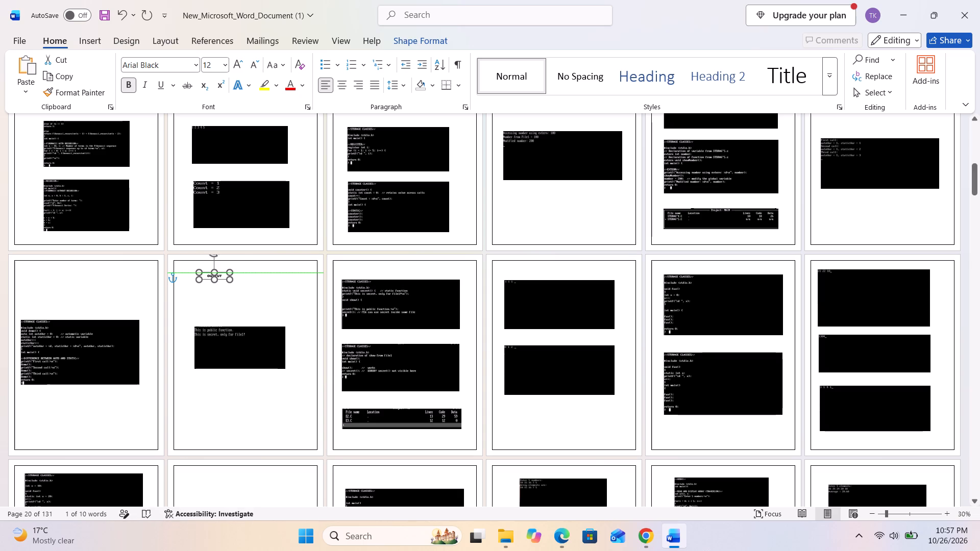
{"action": "left_click_drag", "start_coordinate": [245, 272], "coordinate": [248, 272]}
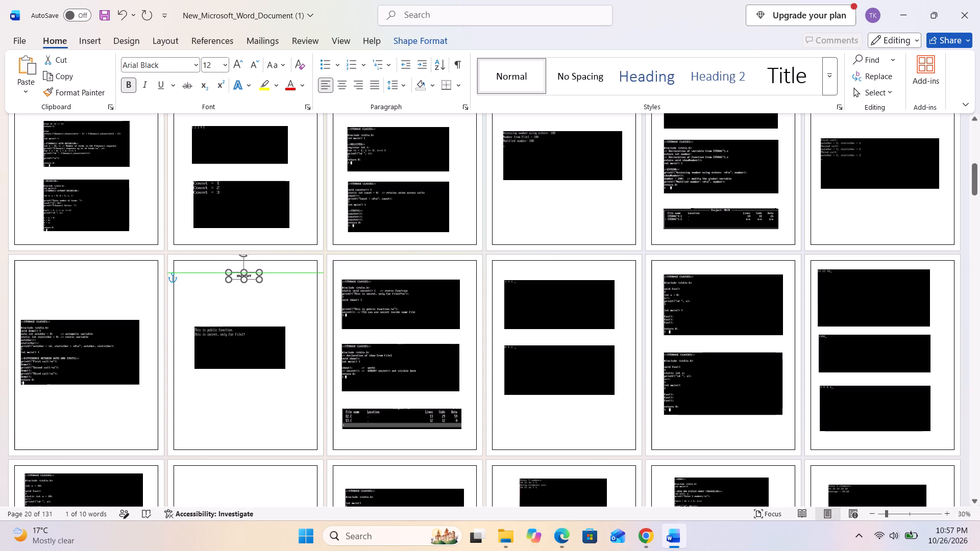
Paste the OUTPUT box onto page 22 and fit it, roughly centred, between the top border and the first output screenshot.
{"action": "left_click", "coordinate": [534, 270]}
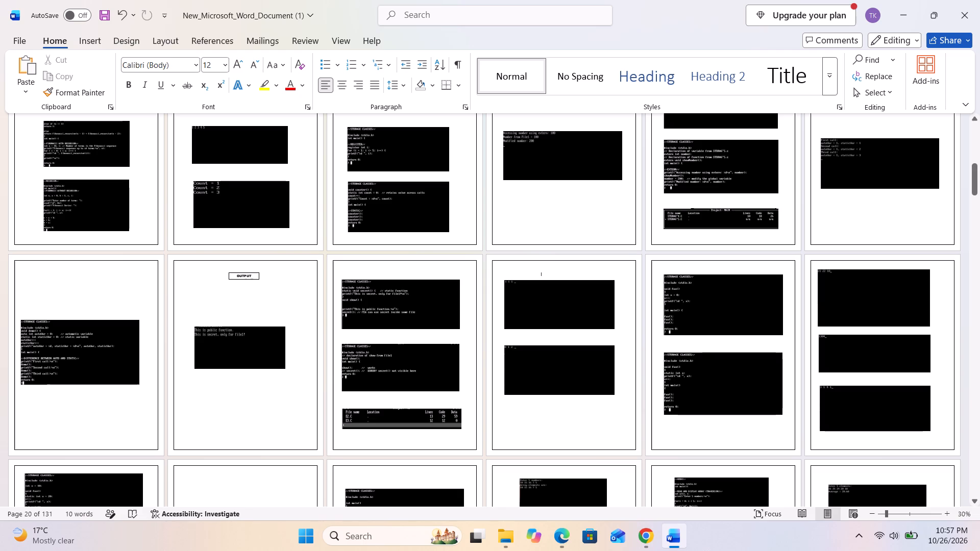
{"action": "key", "text": "ctrl+v"}
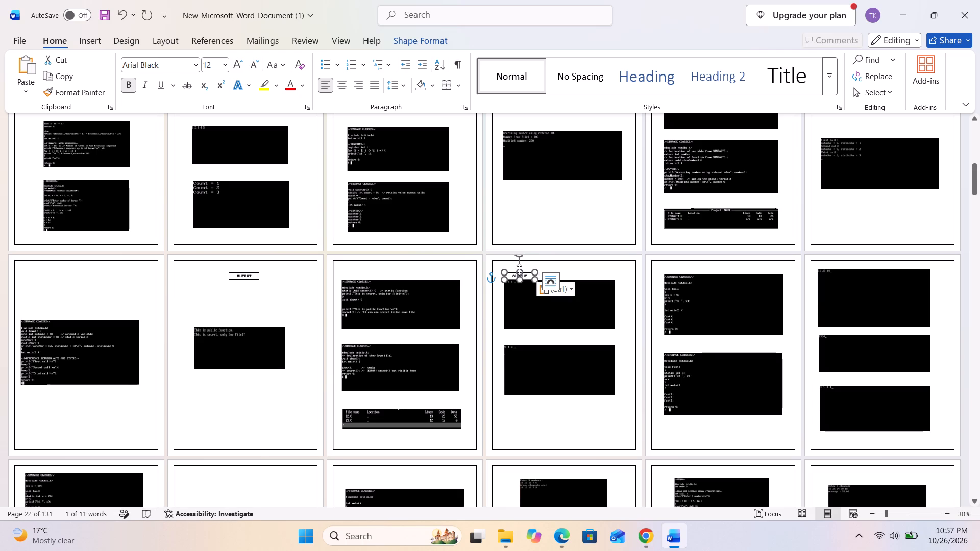
{"action": "left_click_drag", "start_coordinate": [513, 270], "coordinate": [555, 266]}
{"action": "left_click_drag", "start_coordinate": [555, 266], "coordinate": [556, 266]}
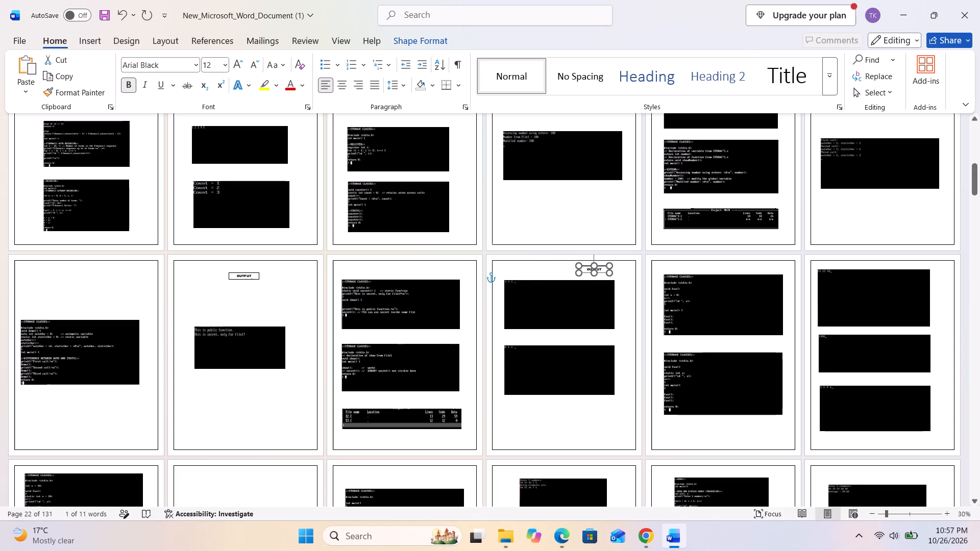
{"action": "left_click_drag", "start_coordinate": [556, 266], "coordinate": [553, 266]}
{"action": "left_click_drag", "start_coordinate": [553, 266], "coordinate": [550, 265]}
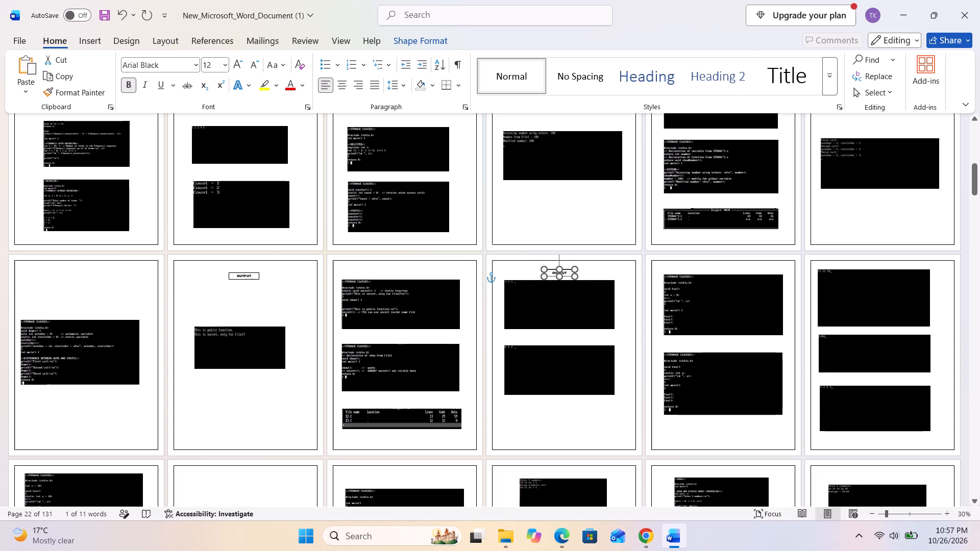
{"action": "left_click_drag", "start_coordinate": [550, 265], "coordinate": [550, 265]}
{"action": "left_click", "coordinate": [641, 331]}
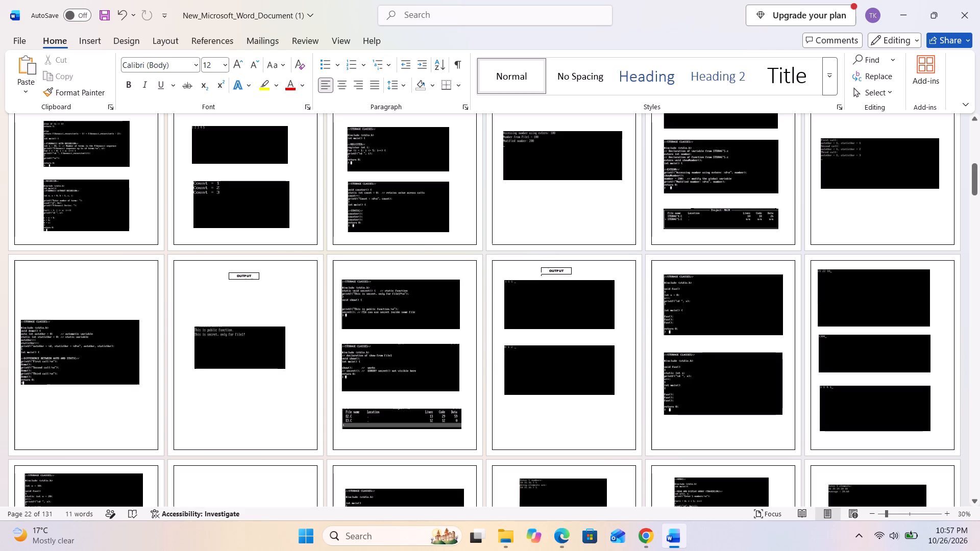
Save the document and close it.
{"action": "key", "text": "ctrl+s"}
{"action": "left_click", "coordinate": [975, 0]}
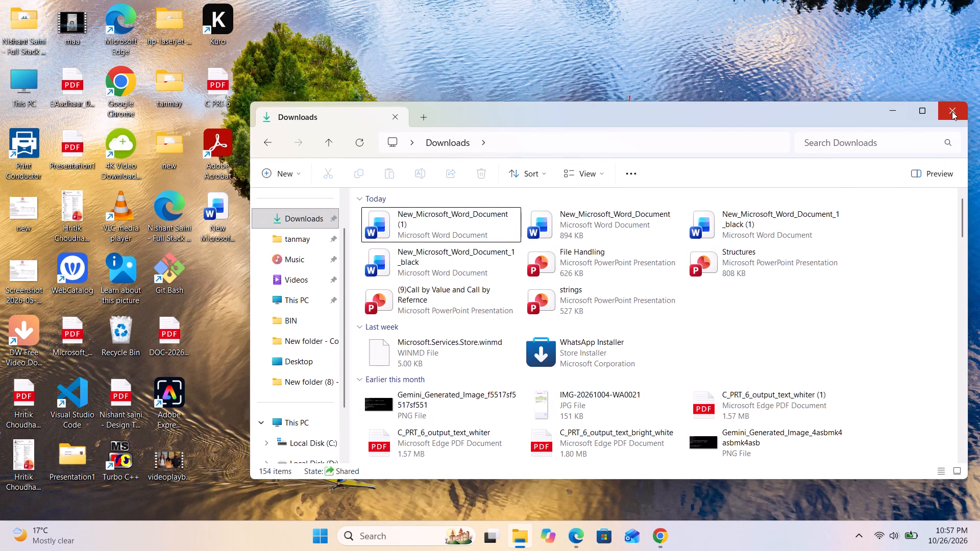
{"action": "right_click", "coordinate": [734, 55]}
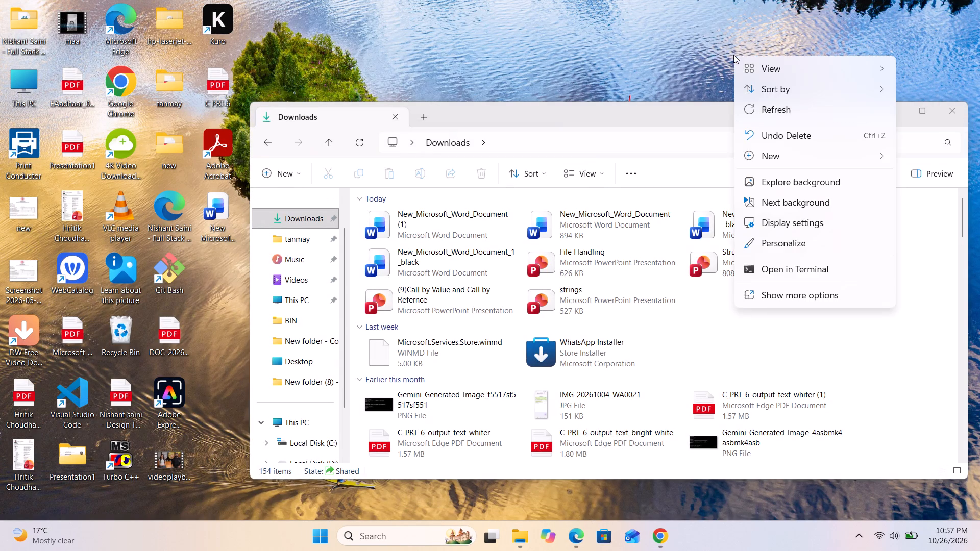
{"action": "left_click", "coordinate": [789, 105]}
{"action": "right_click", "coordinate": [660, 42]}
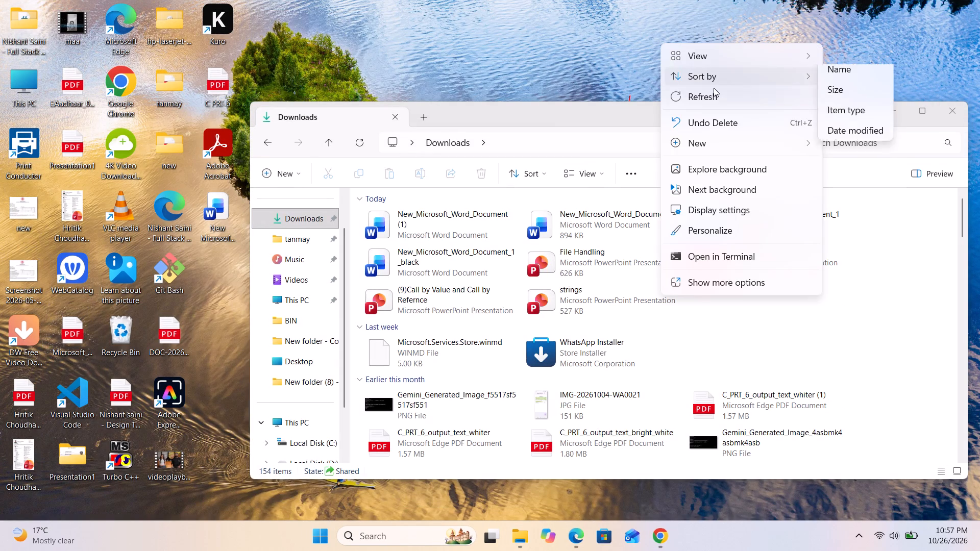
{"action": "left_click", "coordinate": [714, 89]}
Reopen New_Microsoft_Word_Document (1) from the Downloads folder and return to the last labelled output pages.
{"action": "double_click", "coordinate": [449, 222]}
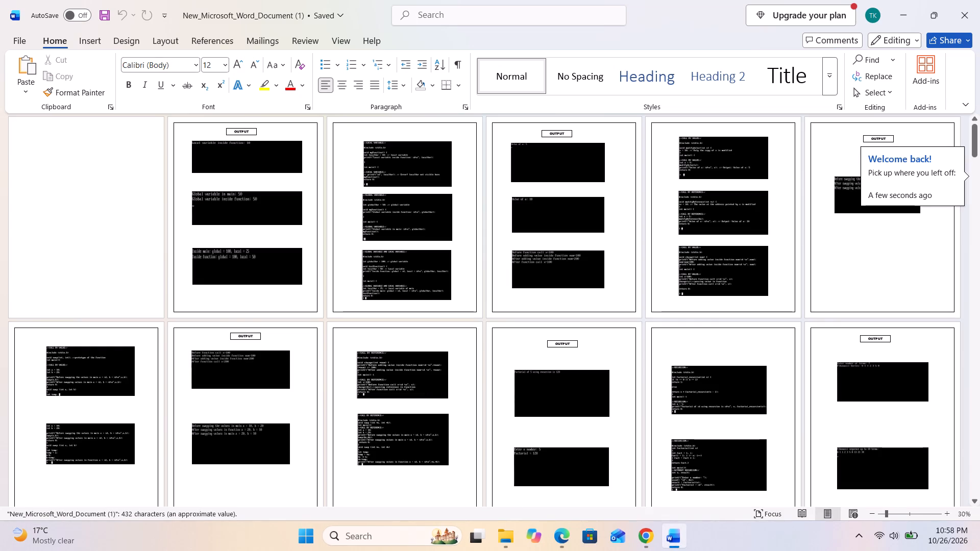
{"action": "scroll", "coordinate": [838, 256], "scroll_direction": "down", "scroll_amount": 15}
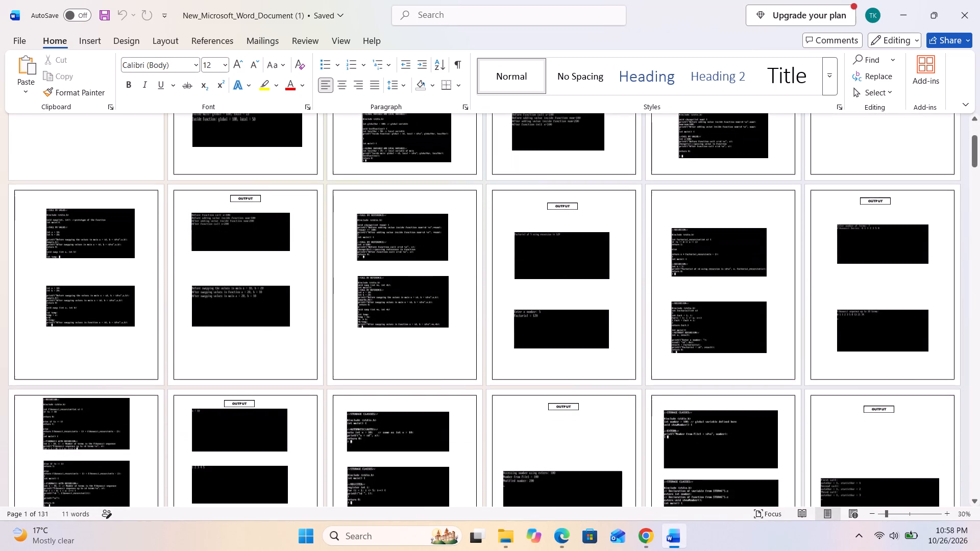
{"action": "scroll", "coordinate": [755, 493], "scroll_direction": "down", "scroll_amount": 4}
{"action": "scroll", "coordinate": [618, 394], "scroll_direction": "down", "scroll_amount": 20}
{"action": "scroll", "coordinate": [618, 394], "scroll_direction": "down", "scroll_amount": 6}
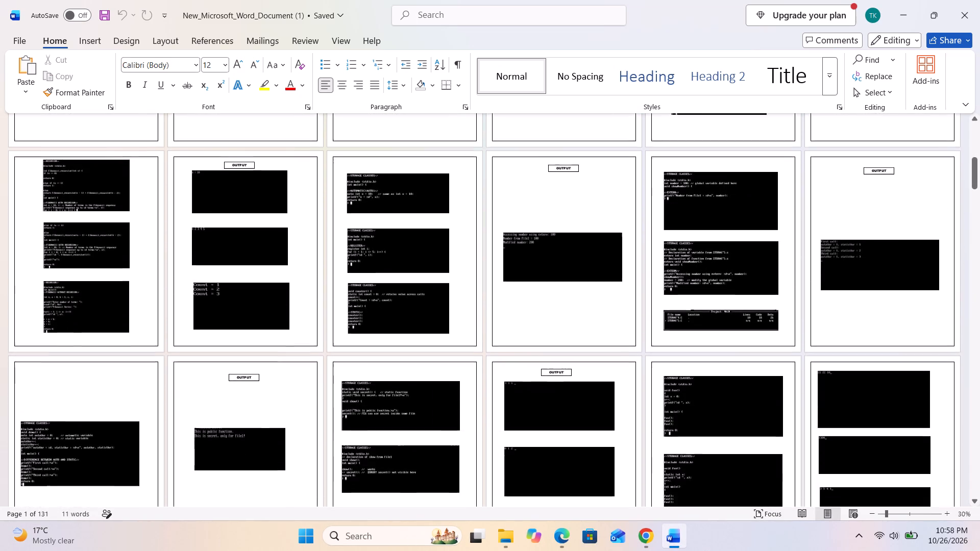
Shift page 24's three output screenshots down and slightly right, and shorten the top one to free space beneath the top border.
{"action": "scroll", "coordinate": [614, 391], "scroll_direction": "down", "scroll_amount": 10}
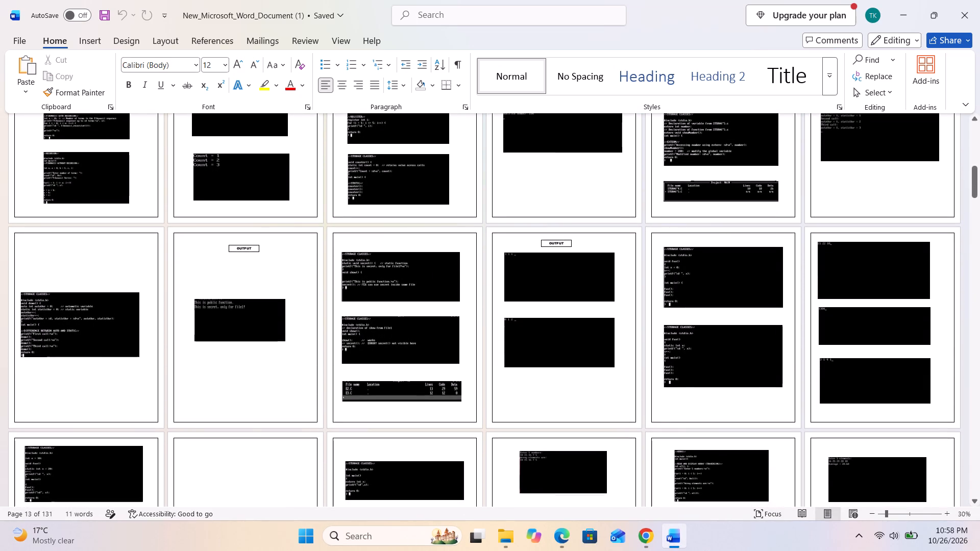
{"action": "left_click_drag", "start_coordinate": [854, 386], "coordinate": [855, 391]}
{"action": "left_click_drag", "start_coordinate": [856, 321], "coordinate": [859, 330]}
{"action": "left_click_drag", "start_coordinate": [860, 273], "coordinate": [861, 276]}
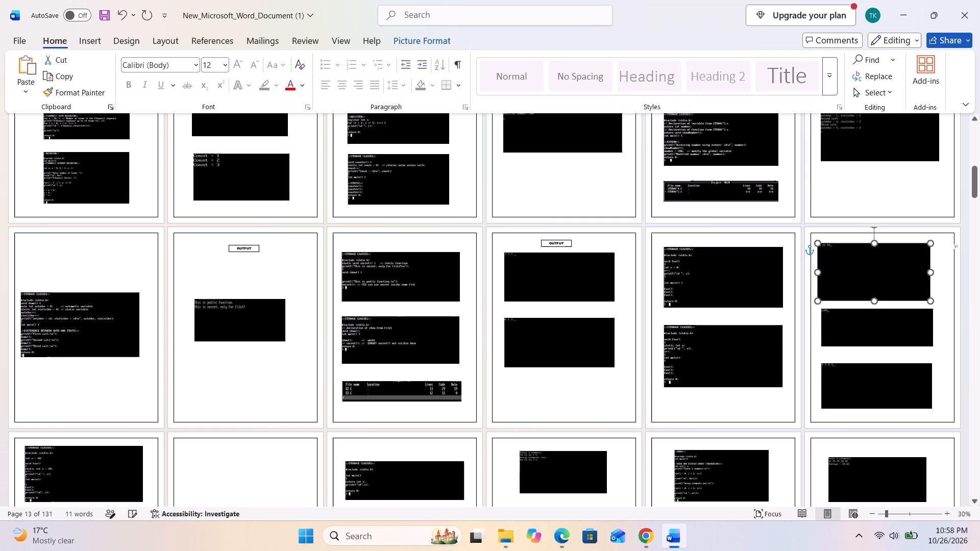
{"action": "left_click_drag", "start_coordinate": [861, 276], "coordinate": [867, 277]}
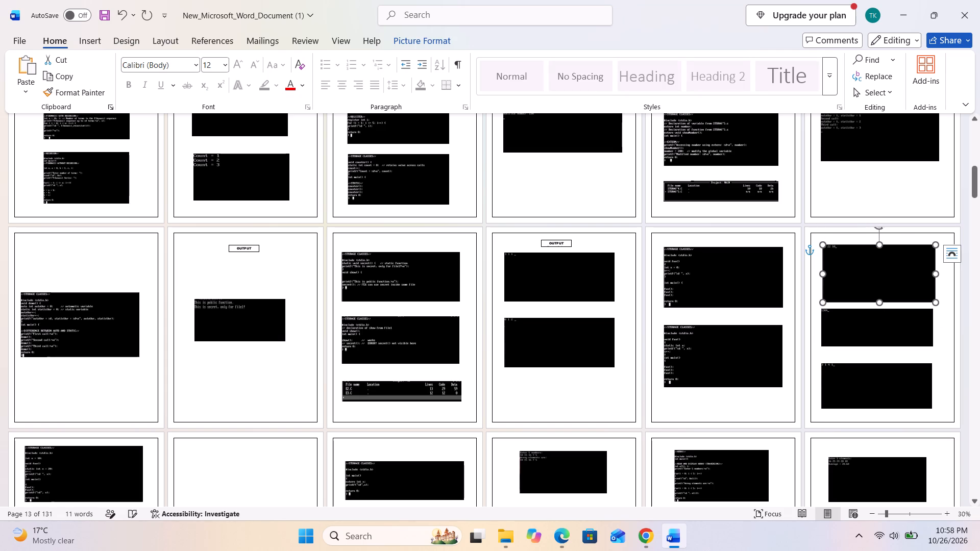
{"action": "left_click_drag", "start_coordinate": [878, 300], "coordinate": [879, 291]}
{"action": "left_click_drag", "start_coordinate": [878, 270], "coordinate": [878, 269]}
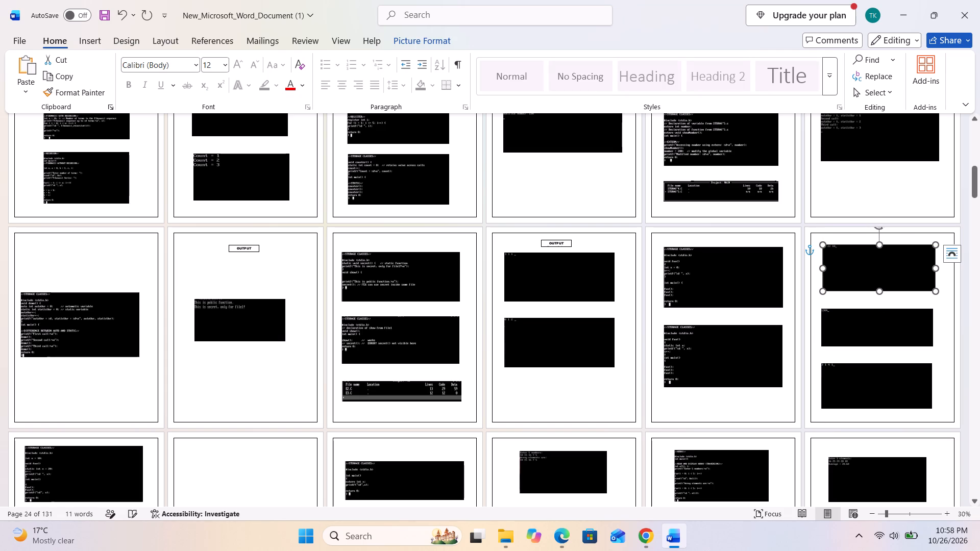
{"action": "left_click_drag", "start_coordinate": [878, 269], "coordinate": [877, 280]}
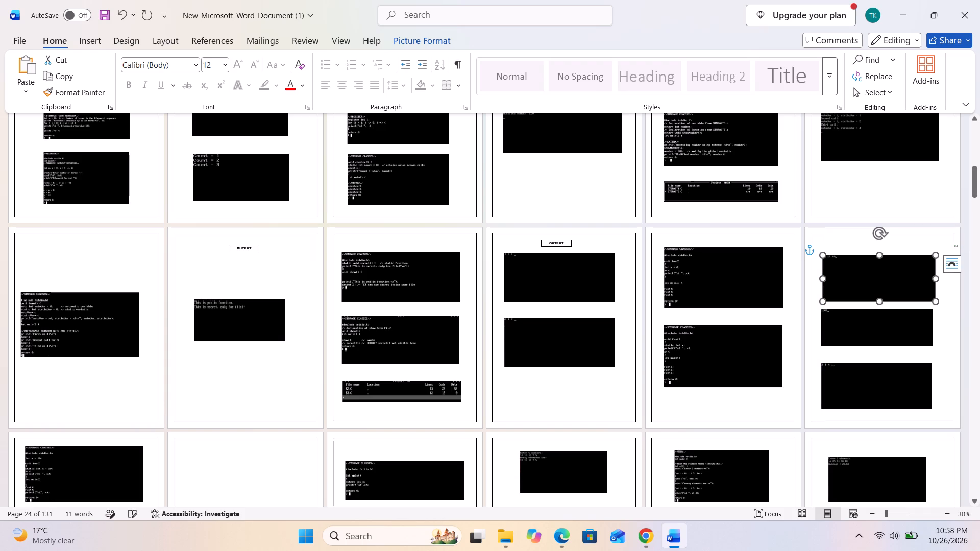
Copy the OUTPUT box from page 22, paste it, and move it above the first screenshot at the top of page 24.
{"action": "left_click", "coordinate": [853, 247]}
{"action": "key", "text": "ctrl+v"}
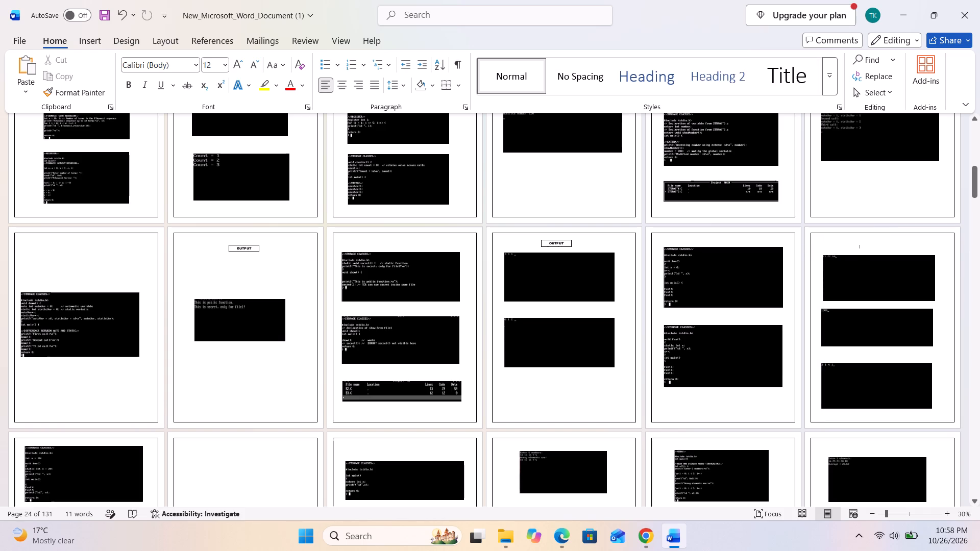
{"action": "key", "text": "ctrl+c"}
{"action": "left_click", "coordinate": [563, 239]}
{"action": "left_click", "coordinate": [570, 240]}
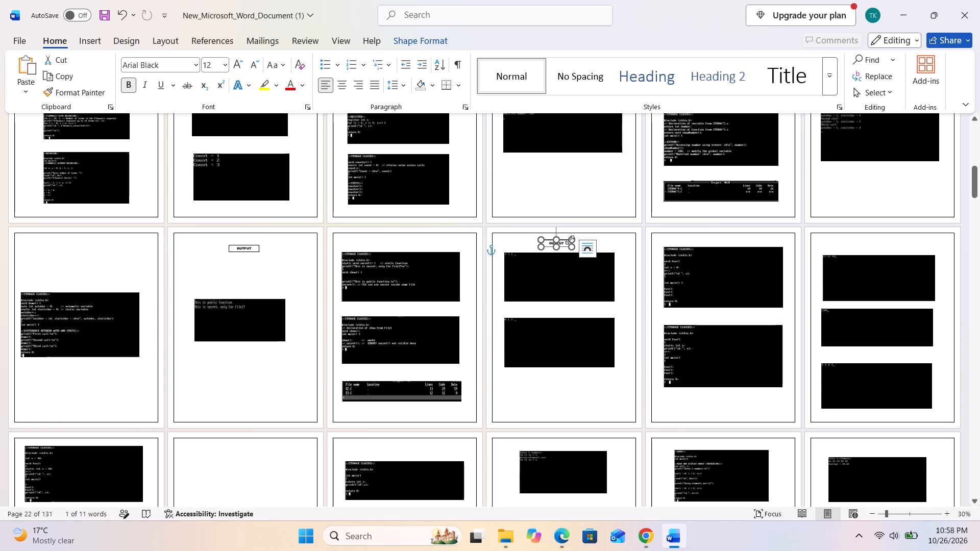
{"action": "key", "text": "ctrl+c"}
{"action": "left_click", "coordinate": [846, 239]}
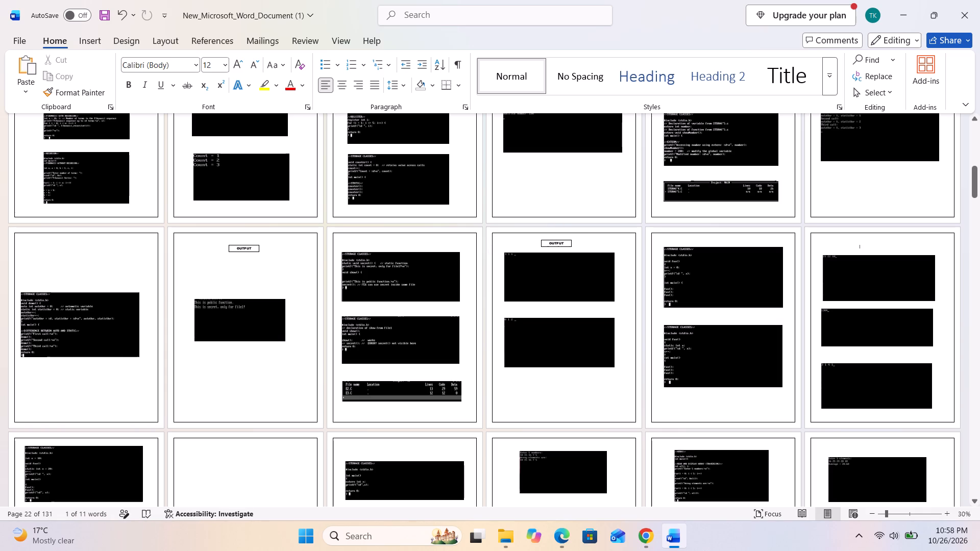
{"action": "key", "text": "ctrl+v"}
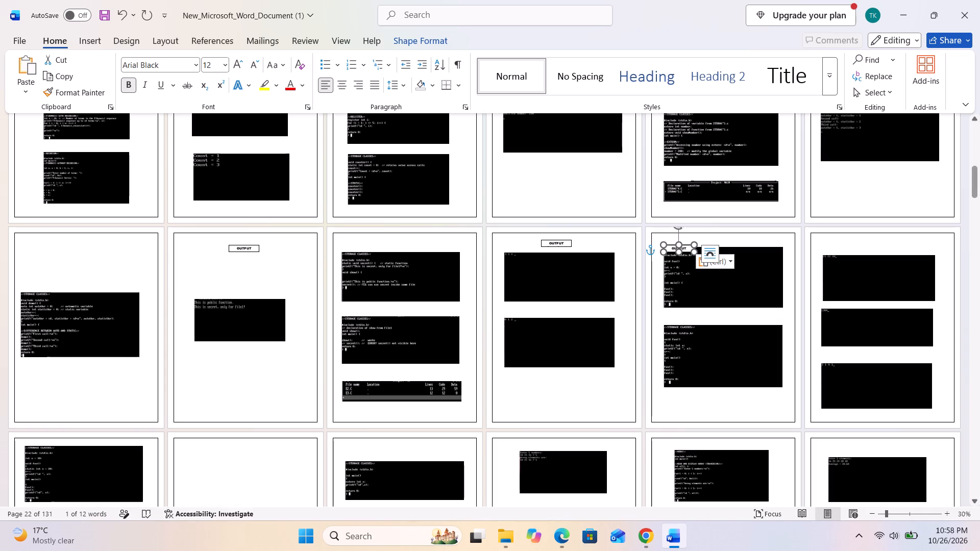
{"action": "left_click_drag", "start_coordinate": [667, 243], "coordinate": [754, 252]}
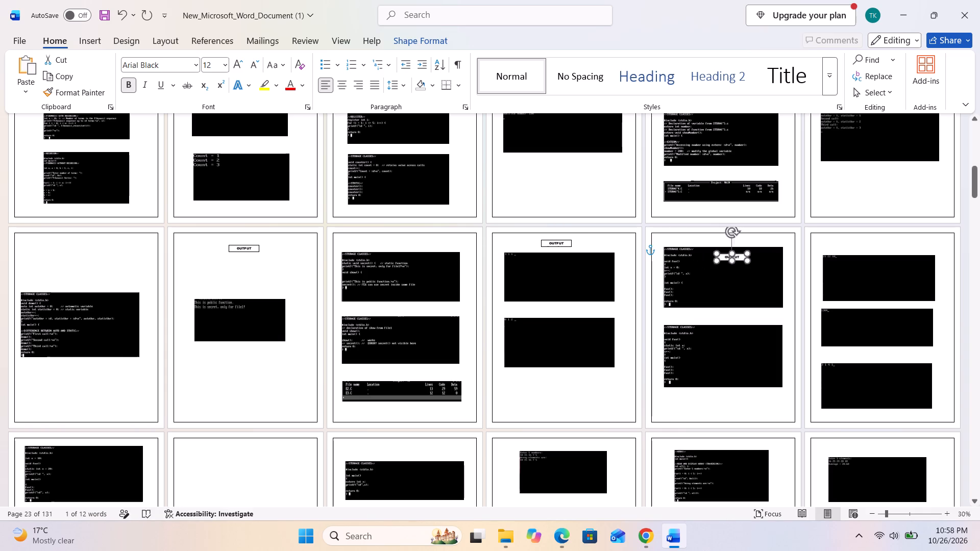
{"action": "left_click_drag", "start_coordinate": [754, 252], "coordinate": [861, 239]}
Paste three copies of the OUTPUT box onto page 26 and move one to the top middle of page 32, above its output screenshot.
{"action": "scroll", "coordinate": [859, 240], "scroll_direction": "down", "scroll_amount": 20}
{"action": "scroll", "coordinate": [859, 240], "scroll_direction": "down", "scroll_amount": 2}
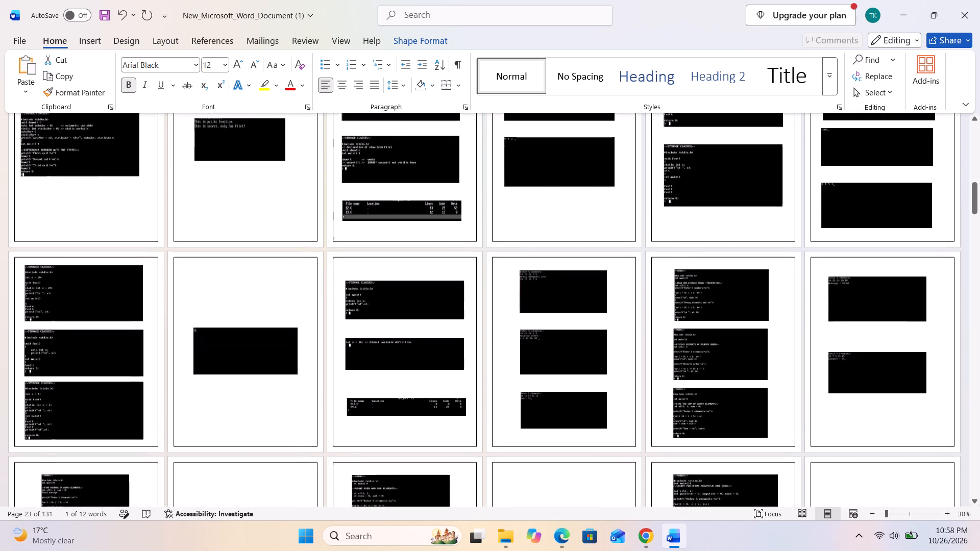
{"action": "scroll", "coordinate": [835, 233], "scroll_direction": "down", "scroll_amount": 5}
{"action": "left_click", "coordinate": [234, 208]}
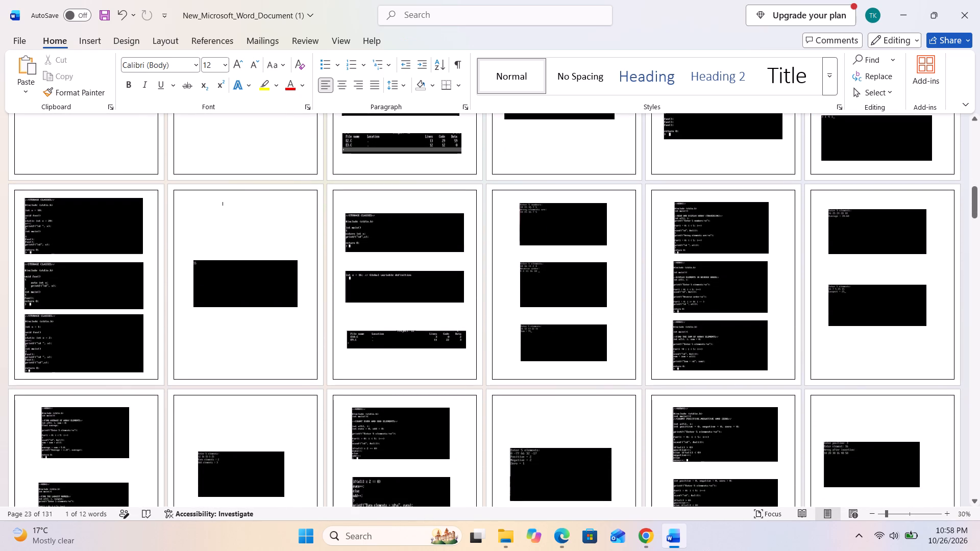
{"action": "key", "text": "ctrl+v"}
{"action": "key", "text": "ctrl+v"}
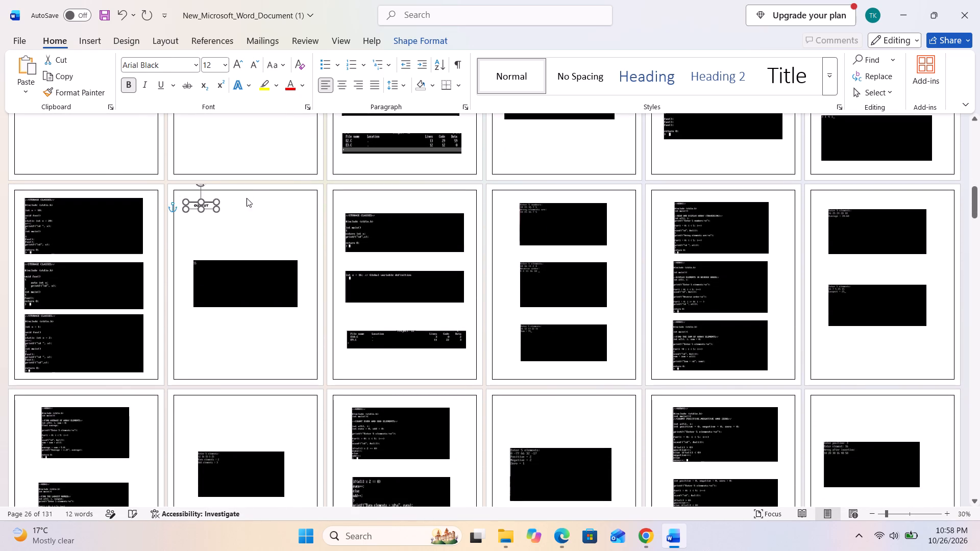
{"action": "key", "text": "ctrl+v"}
{"action": "left_click", "coordinate": [216, 235]}
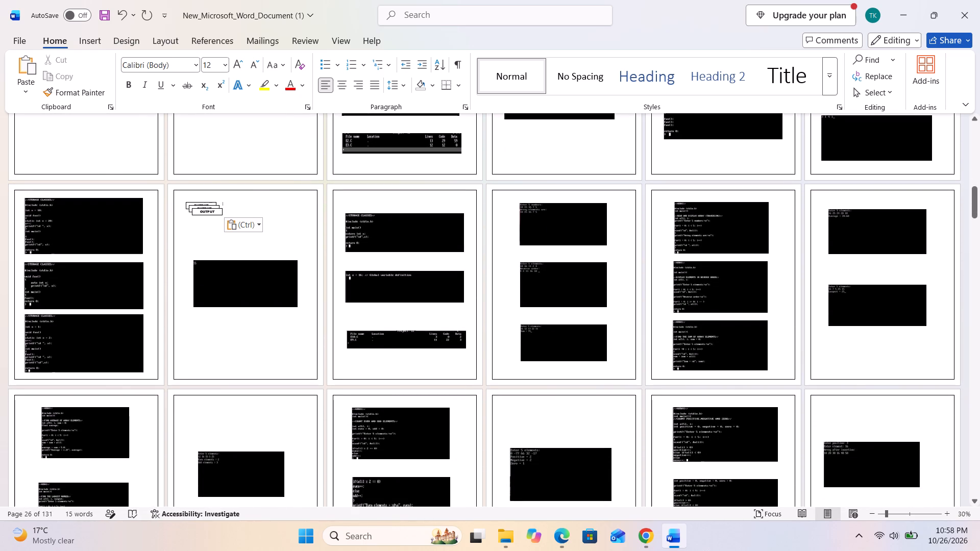
{"action": "left_click_drag", "start_coordinate": [207, 208], "coordinate": [239, 330]}
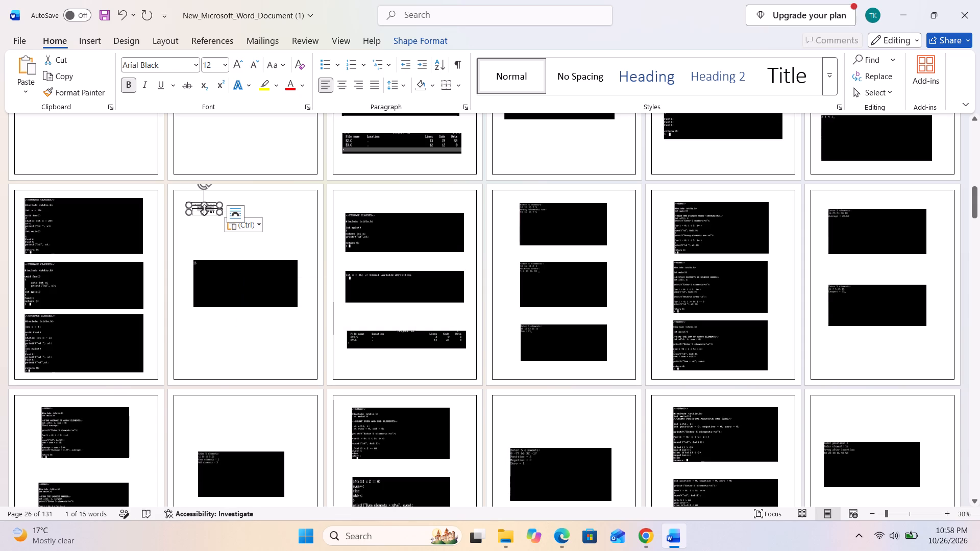
{"action": "left_click", "coordinate": [258, 196]}
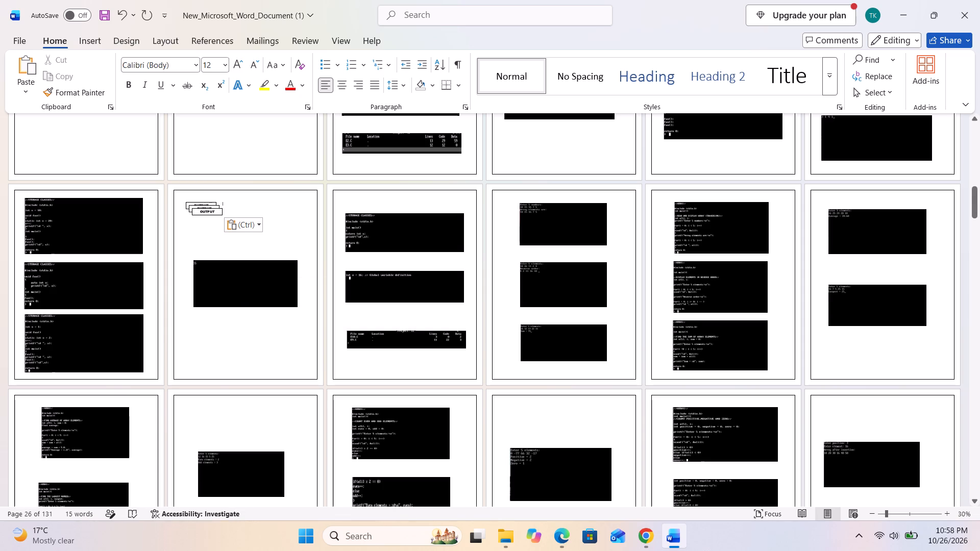
{"action": "left_click_drag", "start_coordinate": [221, 208], "coordinate": [246, 405]}
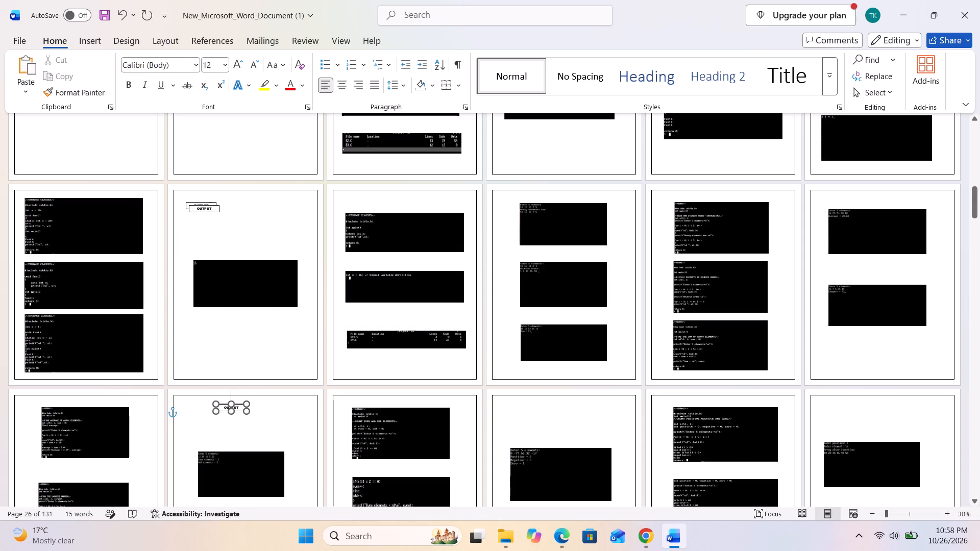
{"action": "left_click_drag", "start_coordinate": [246, 405], "coordinate": [256, 407]}
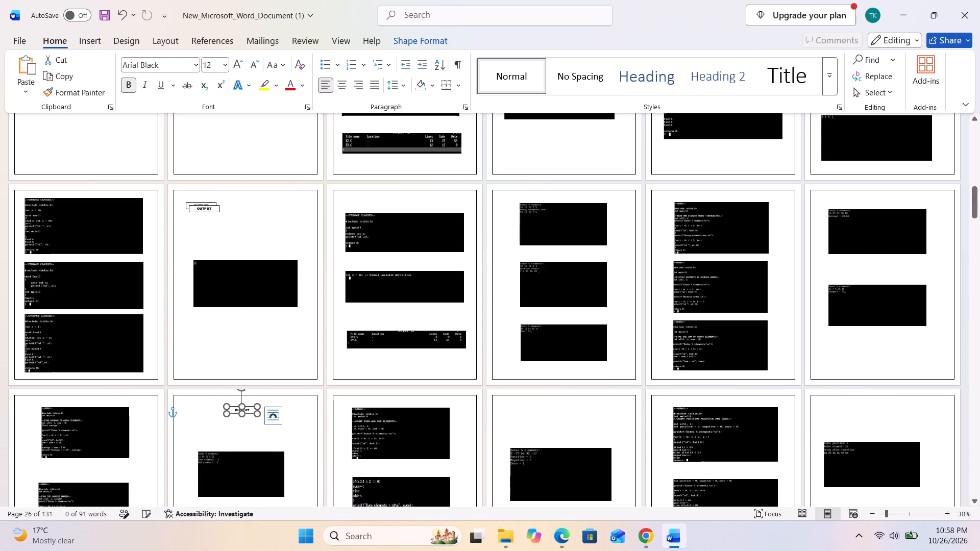
Move a spare OUTPUT box from page 26 to page 28, roughly centred between the top border and the first screenshot.
{"action": "left_click", "coordinate": [212, 205]}
{"action": "left_click_drag", "start_coordinate": [207, 201], "coordinate": [569, 194]}
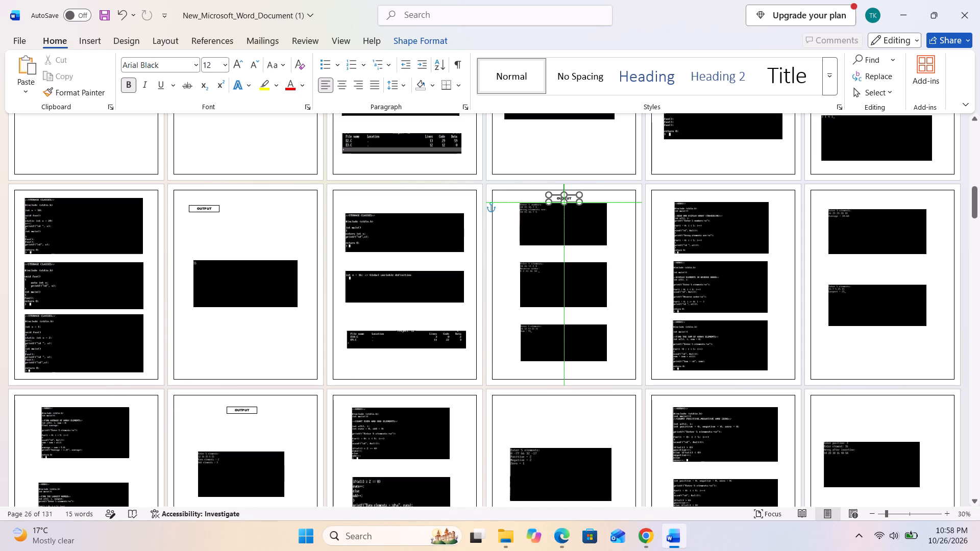
{"action": "left_click_drag", "start_coordinate": [569, 194], "coordinate": [558, 194]}
{"action": "left_click", "coordinate": [568, 193]}
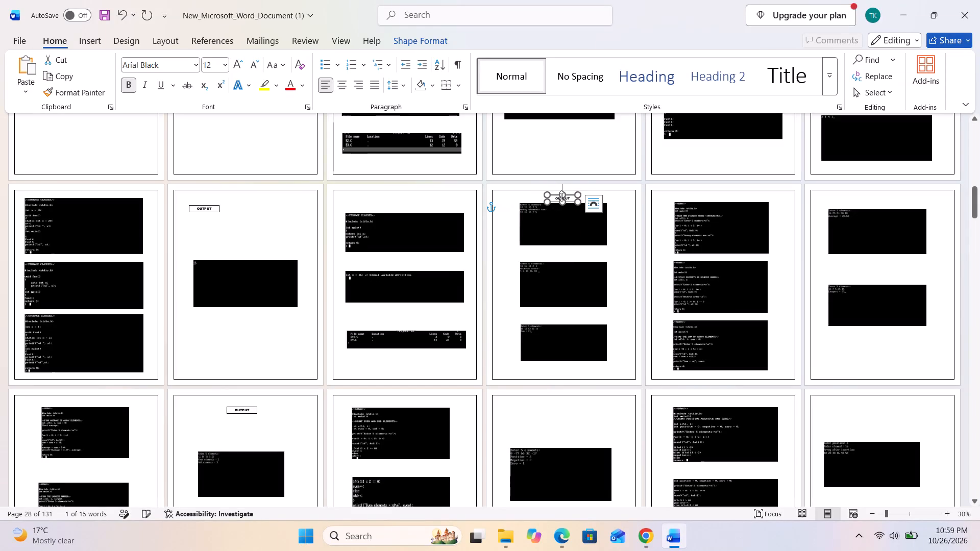
Move the remaining OUTPUT box on page 26 to the middle of the page top, above the output screenshot.
{"action": "left_click_drag", "start_coordinate": [214, 204], "coordinate": [227, 206]}
{"action": "left_click", "coordinate": [209, 204]}
{"action": "left_click_drag", "start_coordinate": [210, 206], "coordinate": [228, 205]}
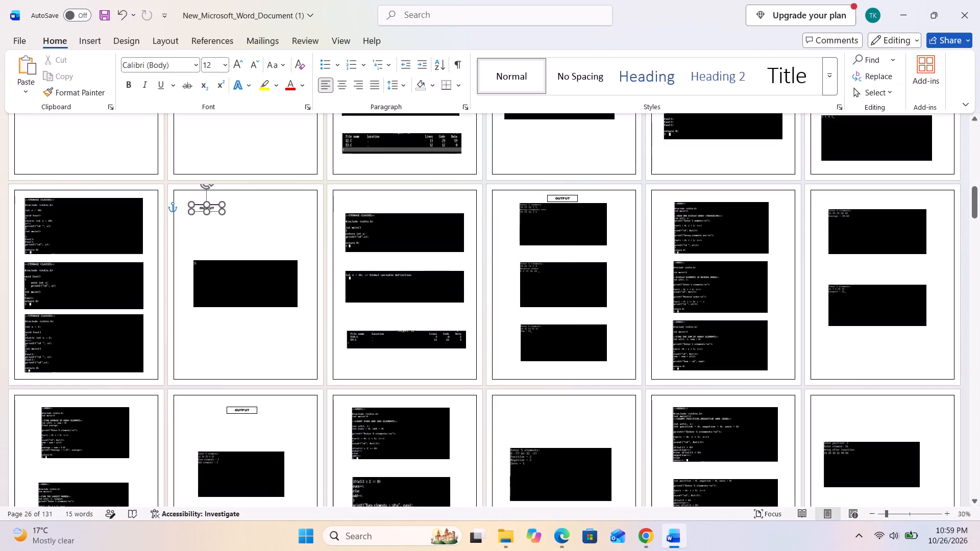
{"action": "left_click_drag", "start_coordinate": [228, 205], "coordinate": [249, 202]}
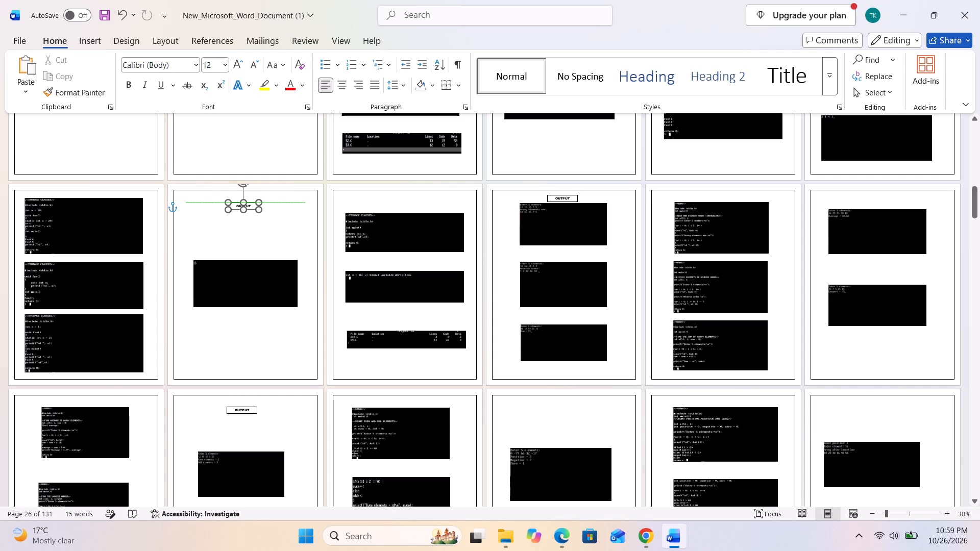
{"action": "left_click_drag", "start_coordinate": [249, 202], "coordinate": [250, 202]}
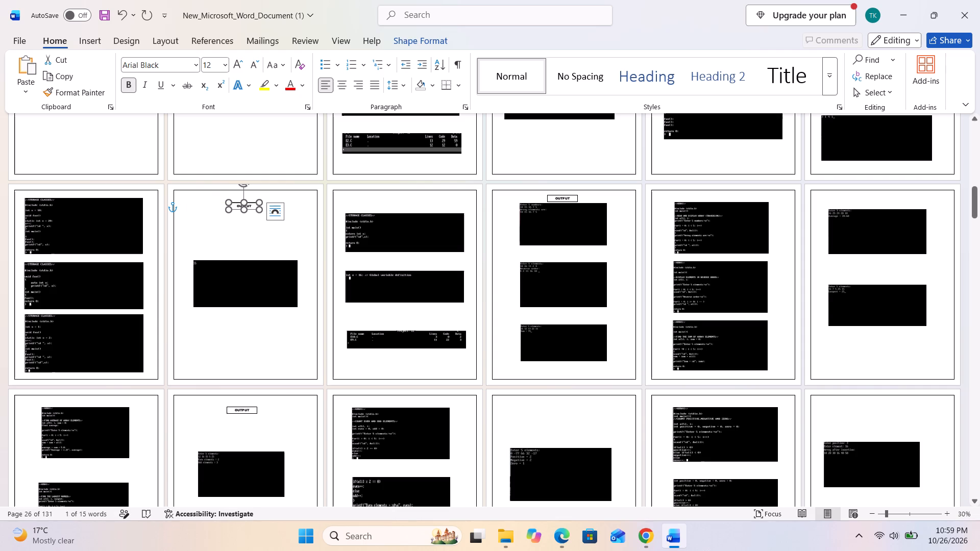
Paste three copies of the OUTPUT box onto page 30 and move one to the top middle of page 36, above its output screenshot.
{"action": "left_click", "coordinate": [836, 263]}
{"action": "key", "text": "ctrl+v"}
{"action": "key", "text": "ctrl+v"}
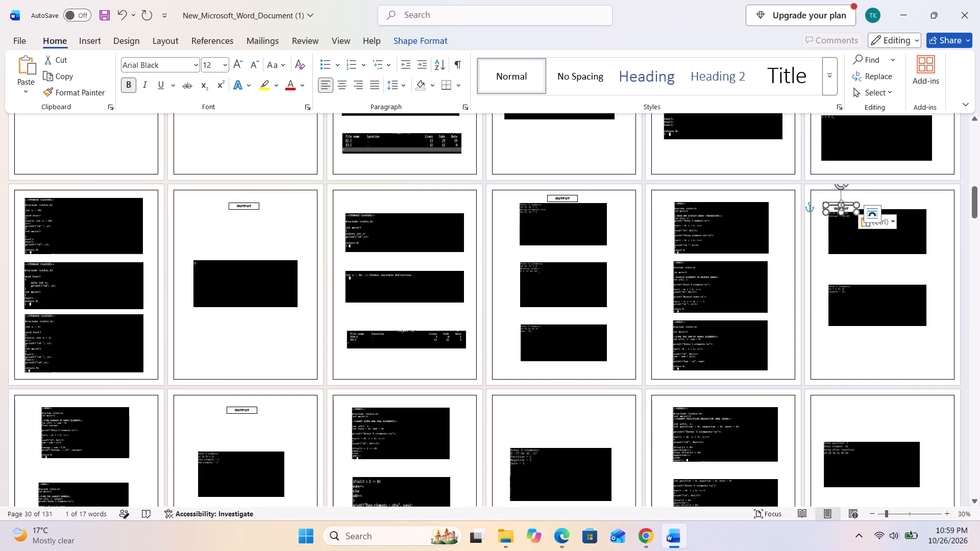
{"action": "key", "text": "ctrl+v"}
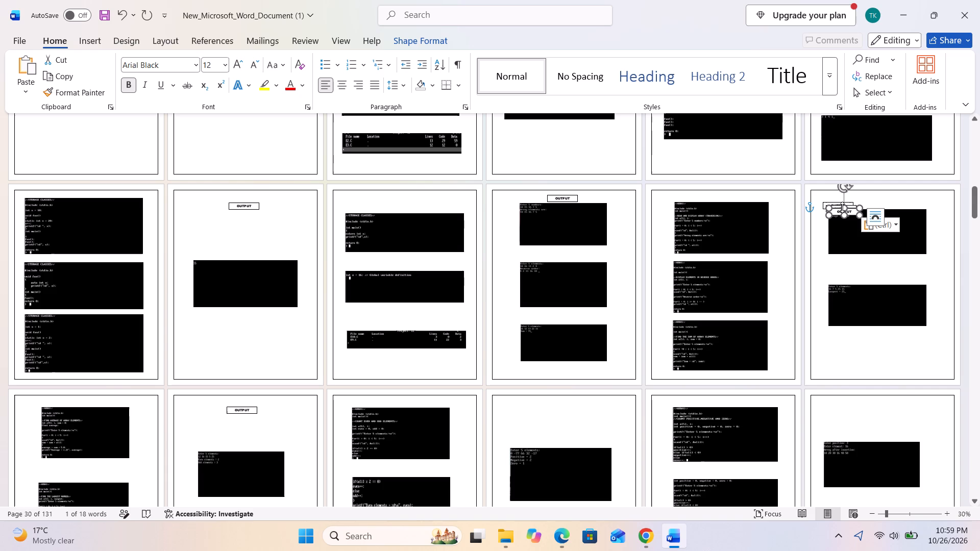
{"action": "left_click_drag", "start_coordinate": [838, 208], "coordinate": [862, 417]}
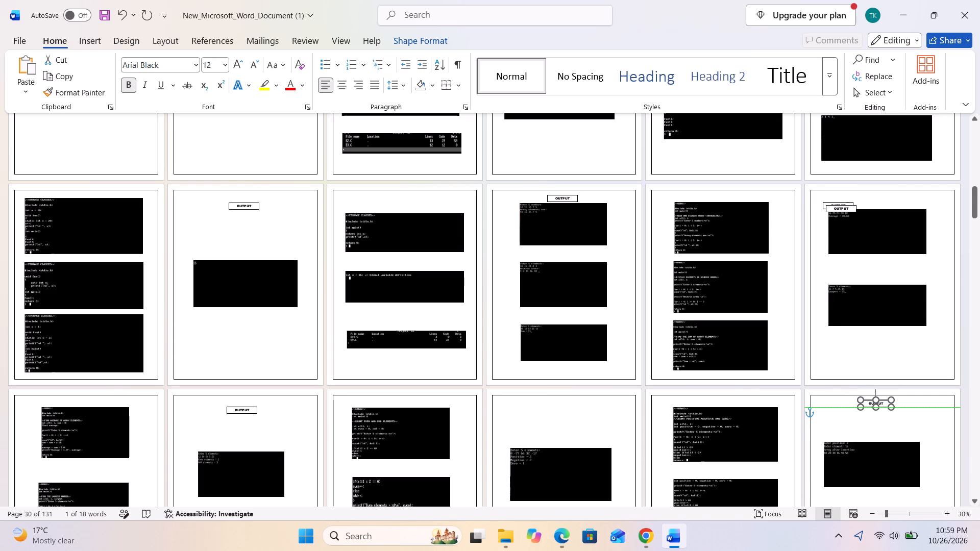
{"action": "left_click_drag", "start_coordinate": [862, 417], "coordinate": [871, 405]}
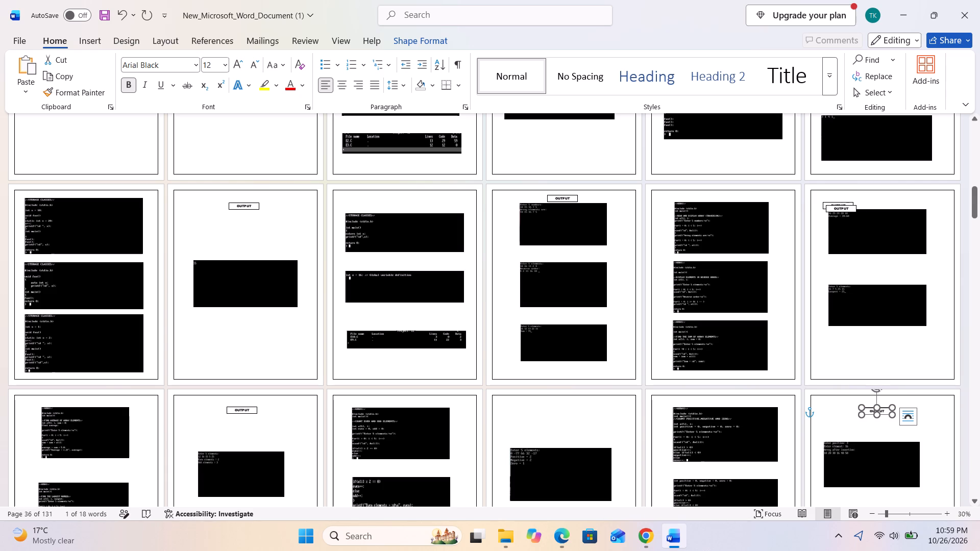
Position one of the OUTPUT boxes on page 30 near the page's centre, between the top border and the first screenshot.
{"action": "left_click_drag", "start_coordinate": [835, 205], "coordinate": [884, 184]}
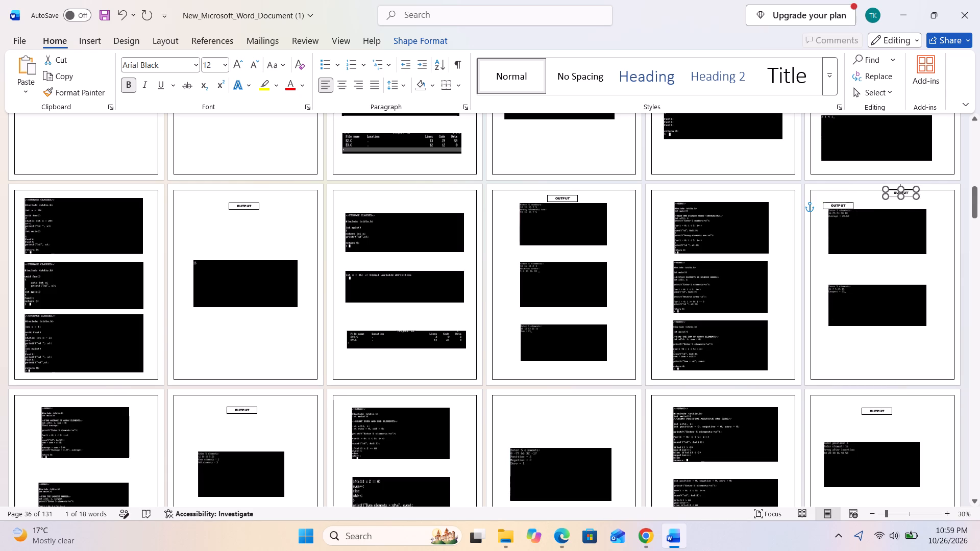
{"action": "left_click_drag", "start_coordinate": [884, 184], "coordinate": [863, 203]}
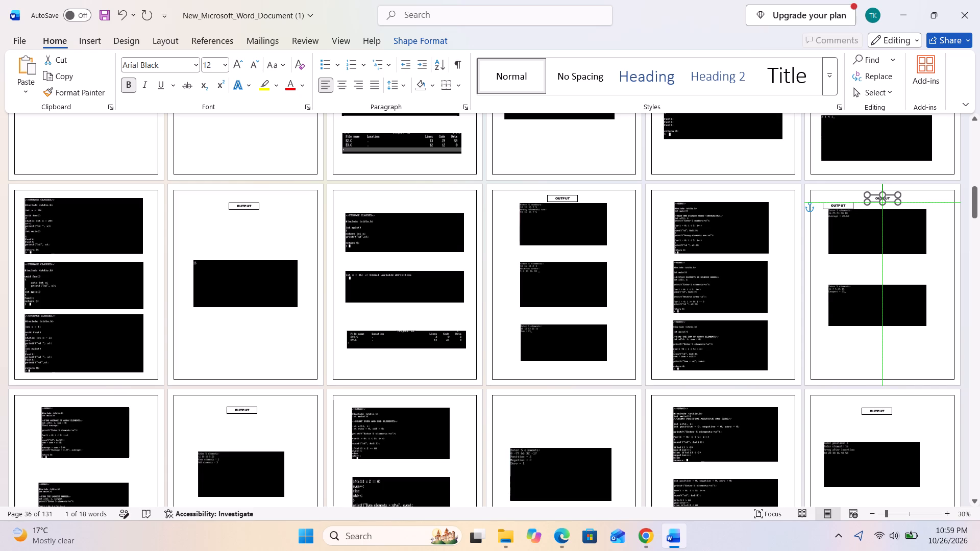
{"action": "left_click_drag", "start_coordinate": [863, 203], "coordinate": [861, 198]}
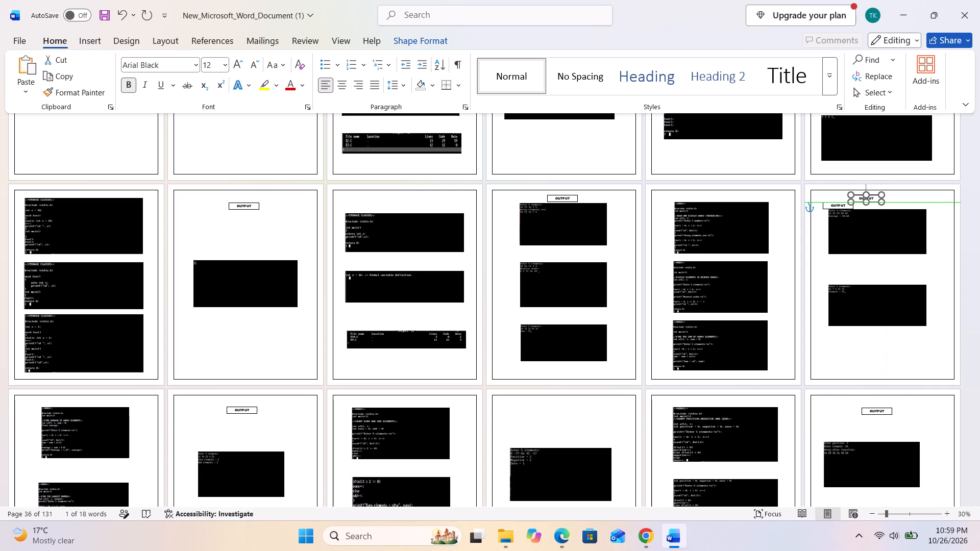
{"action": "left_click_drag", "start_coordinate": [861, 198], "coordinate": [877, 198]}
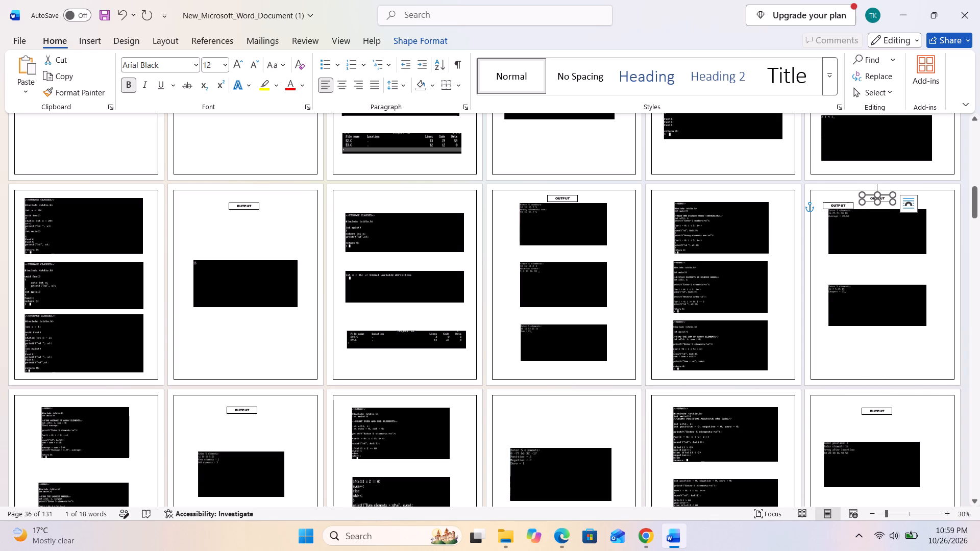
Move the spare OUTPUT box from page 30 to the top middle of page 34, above its output screenshot.
{"action": "left_click_drag", "start_coordinate": [826, 203], "coordinate": [557, 437]}
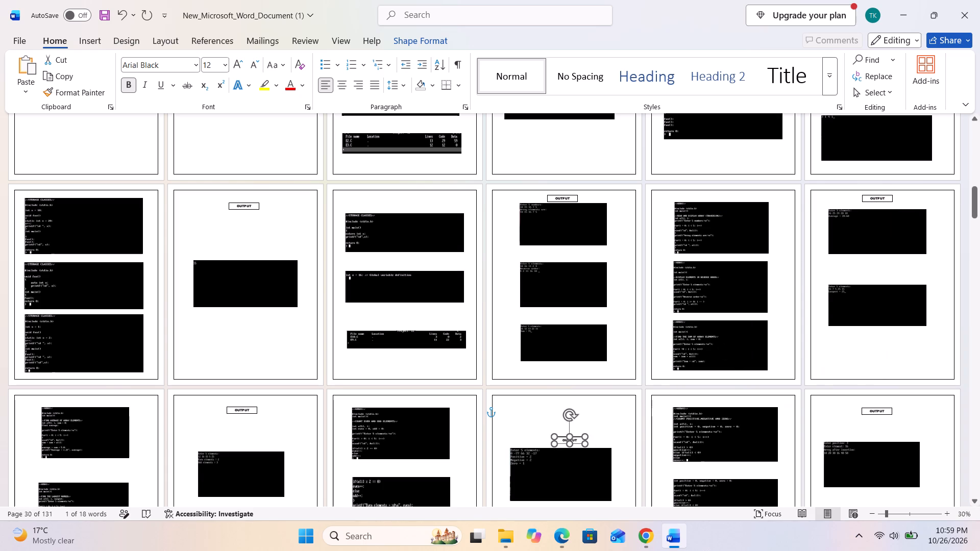
{"action": "left_click_drag", "start_coordinate": [557, 437], "coordinate": [552, 395]}
{"action": "left_click_drag", "start_coordinate": [552, 395], "coordinate": [550, 408]}
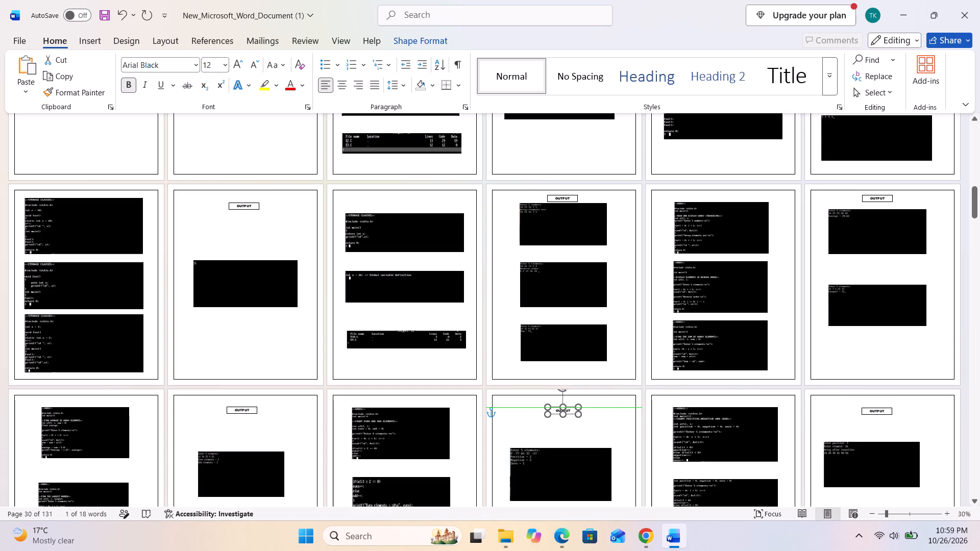
Nudge the OUTPUT box on page 34 into its final spot at the top middle of the page.
{"action": "left_click_drag", "start_coordinate": [550, 408], "coordinate": [548, 407]}
Paste four copies of the OUTPUT box onto page 38 and move one to the top middle of page 40, above its screenshot.
{"action": "scroll", "coordinate": [548, 407], "scroll_direction": "down", "scroll_amount": 2}
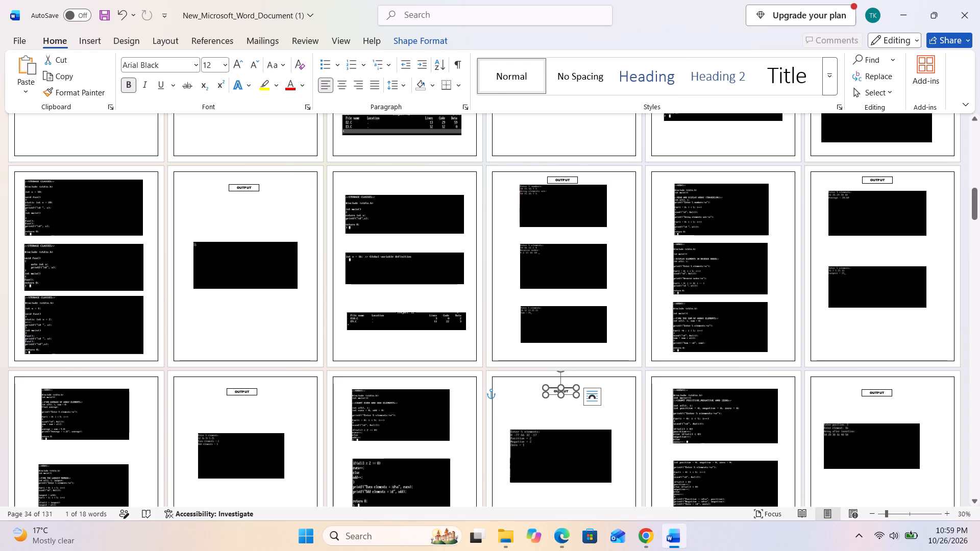
{"action": "scroll", "coordinate": [384, 338], "scroll_direction": "down", "scroll_amount": 20}
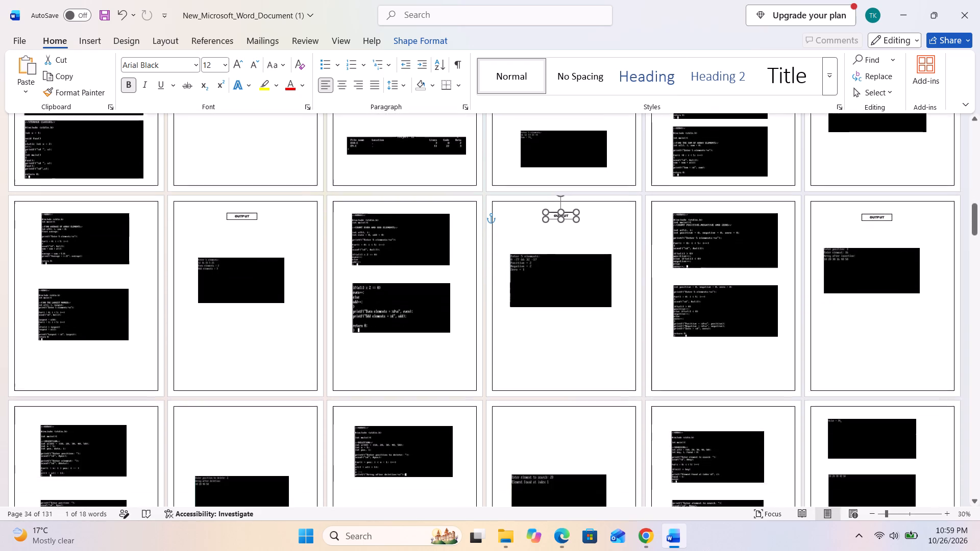
{"action": "scroll", "coordinate": [381, 347], "scroll_direction": "down", "scroll_amount": 14}
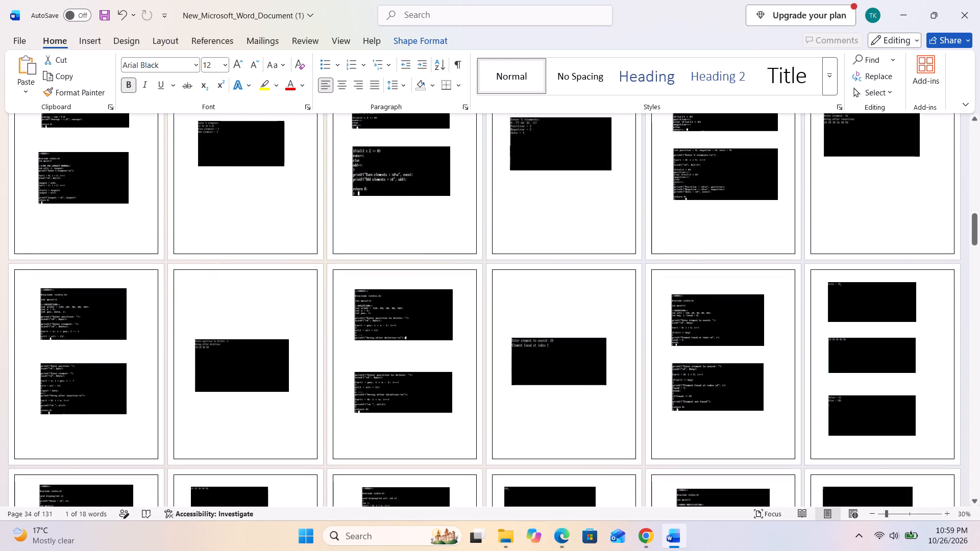
{"action": "left_click", "coordinate": [216, 286]}
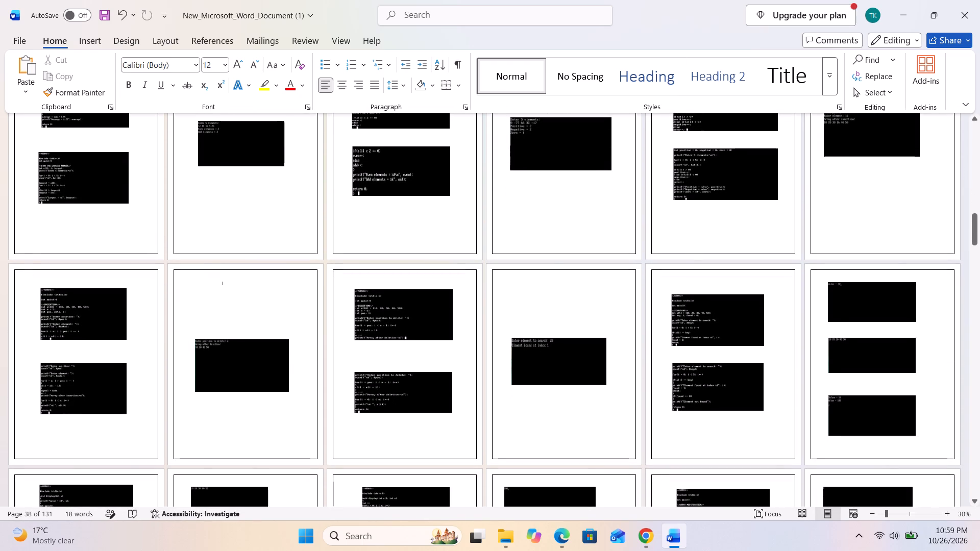
{"action": "key", "text": "ctrl+v"}
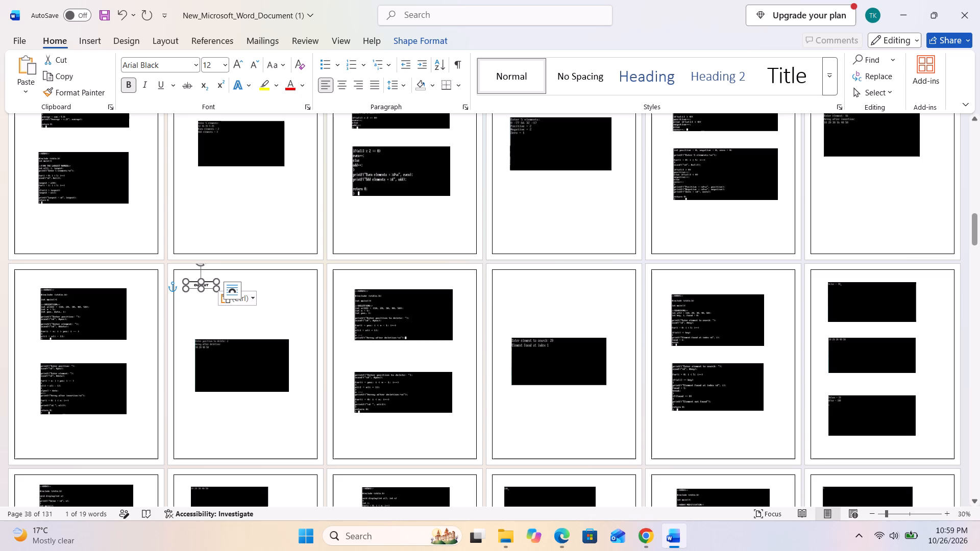
{"action": "key", "text": "ctrl+v"}
{"action": "key", "text": "ctrl+v"}
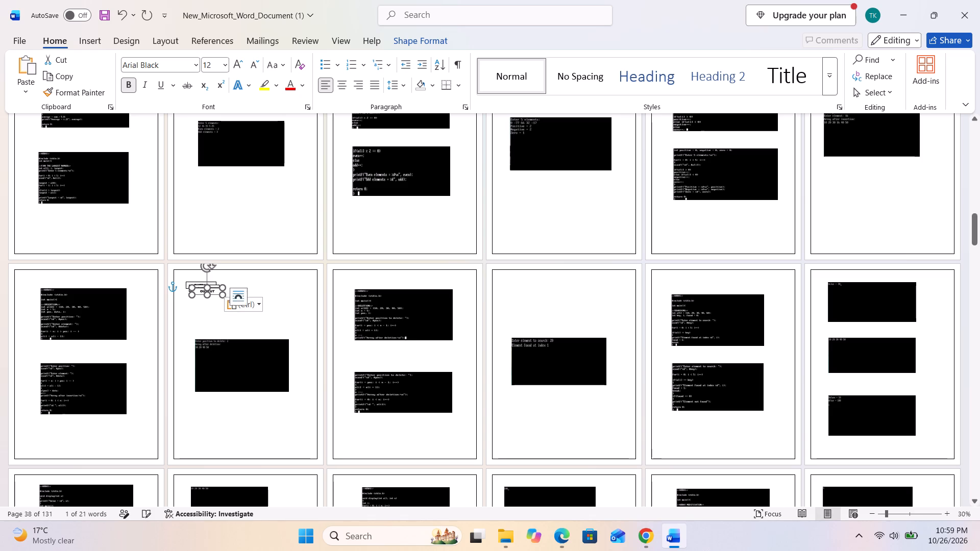
{"action": "key", "text": "ctrl+v"}
{"action": "left_click_drag", "start_coordinate": [216, 289], "coordinate": [251, 294]}
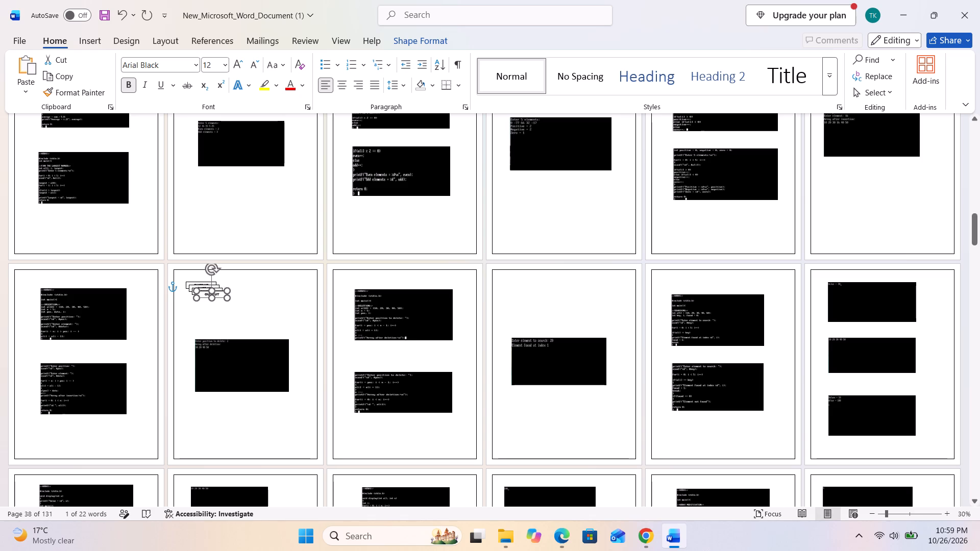
{"action": "left_click_drag", "start_coordinate": [251, 294], "coordinate": [545, 285]}
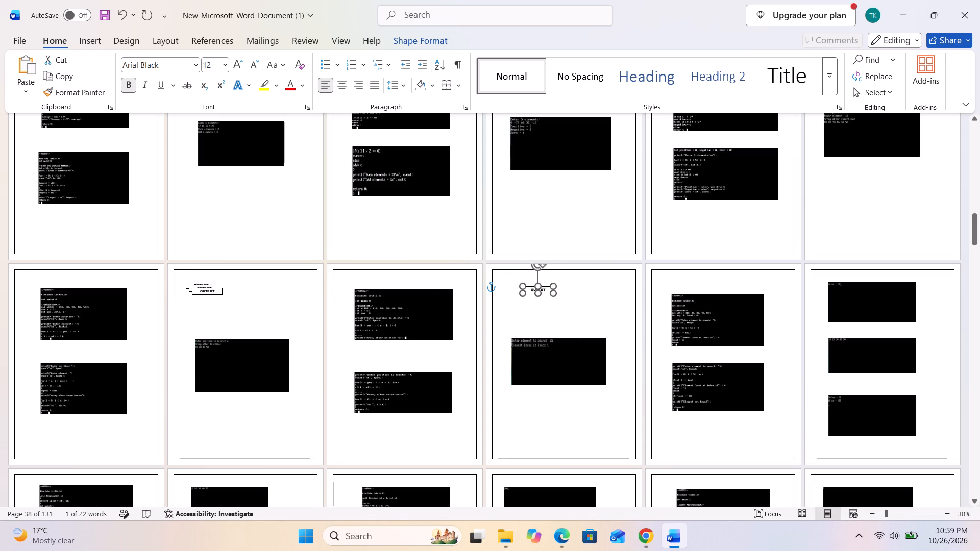
{"action": "left_click_drag", "start_coordinate": [545, 285], "coordinate": [561, 277]}
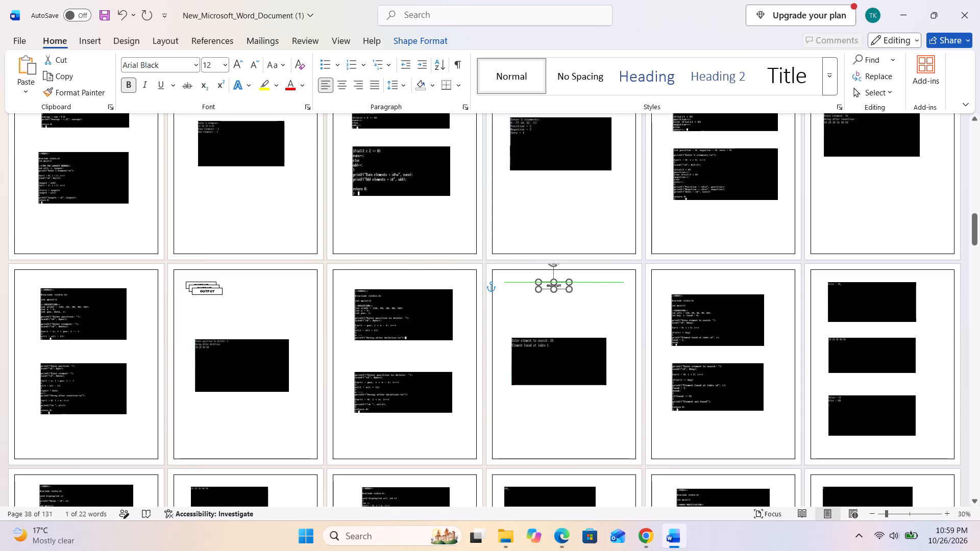
{"action": "left_click_drag", "start_coordinate": [561, 277], "coordinate": [563, 274]}
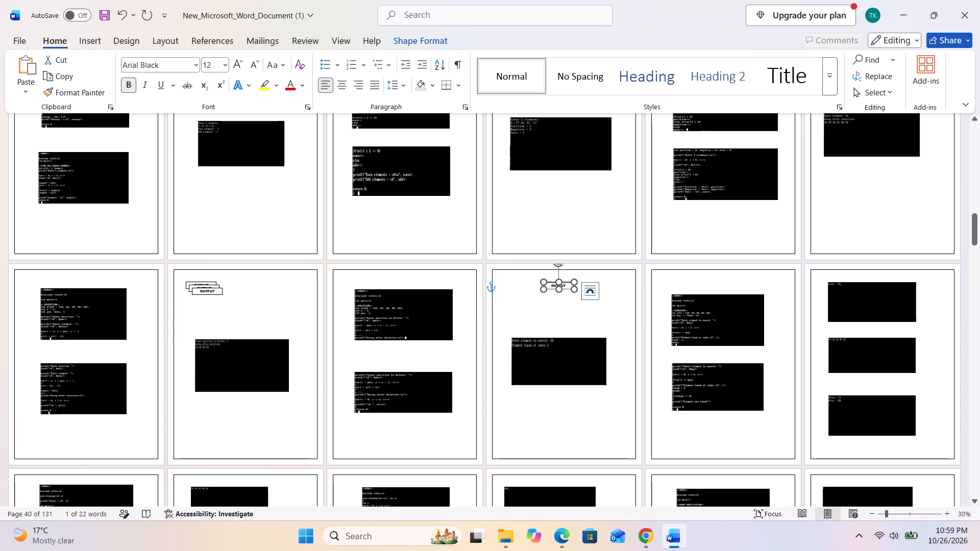
Move one of the OUTPUT boxes on page 38 to the middle of the page top, above its output screenshot.
{"action": "left_click_drag", "start_coordinate": [207, 288], "coordinate": [242, 281]}
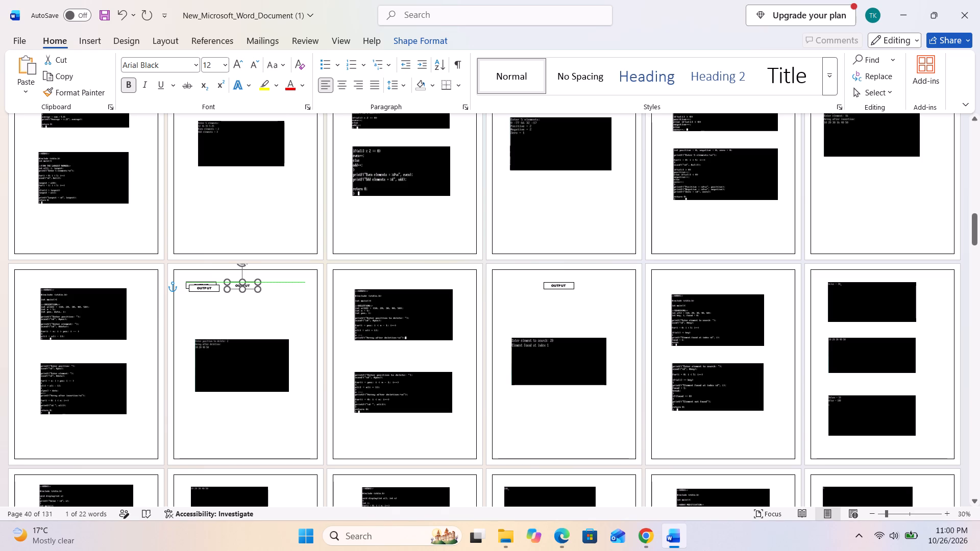
{"action": "left_click_drag", "start_coordinate": [242, 281], "coordinate": [241, 280]}
Move an OUTPUT box from page 38 to the top middle of page 42, shifting that page's upper two screenshots down to make room.
{"action": "left_click_drag", "start_coordinate": [212, 285], "coordinate": [290, 299]}
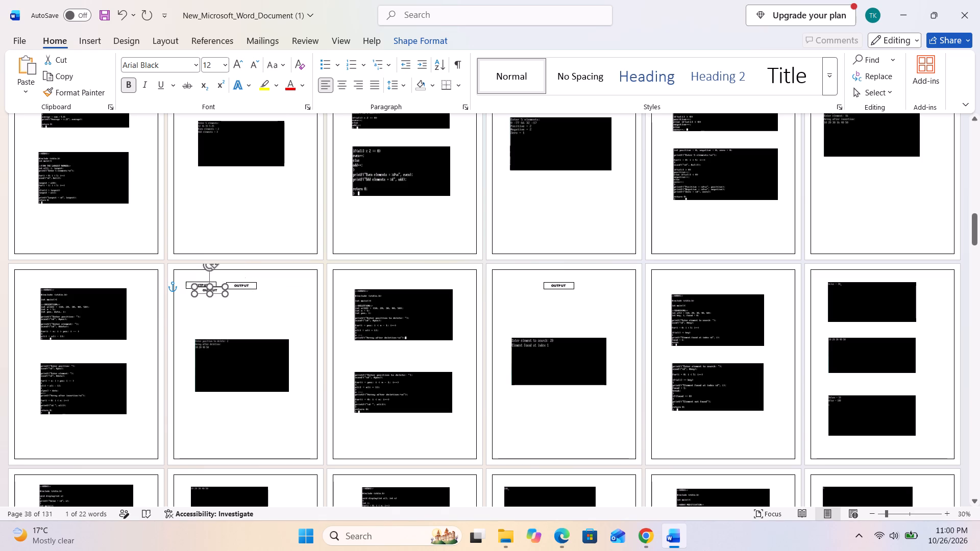
{"action": "left_click_drag", "start_coordinate": [290, 299], "coordinate": [797, 288]}
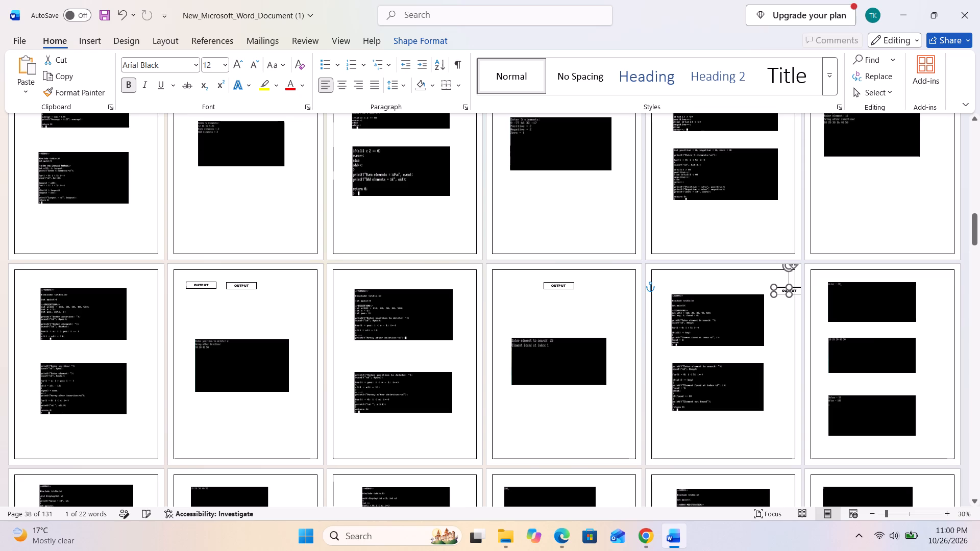
{"action": "left_click_drag", "start_coordinate": [869, 360], "coordinate": [870, 369]}
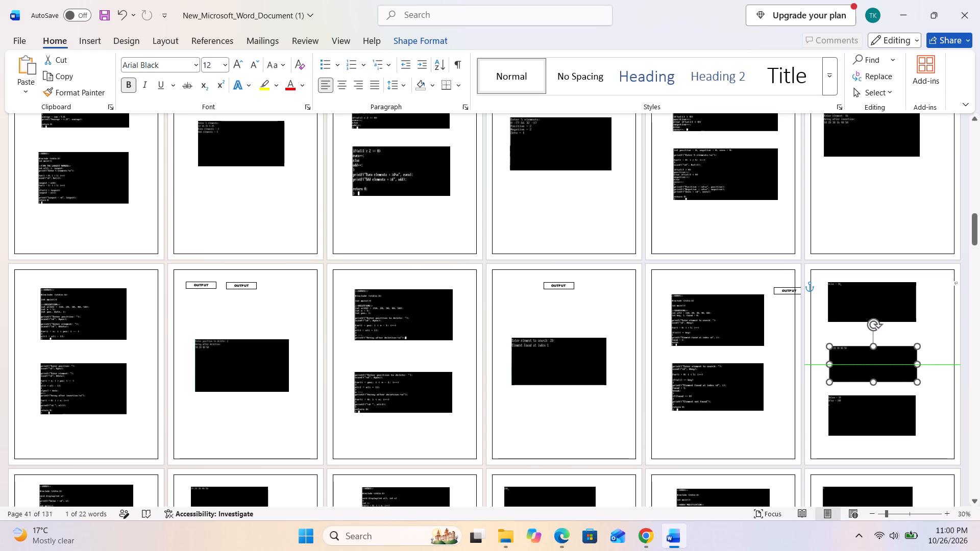
{"action": "left_click_drag", "start_coordinate": [870, 369], "coordinate": [869, 370]}
{"action": "left_click_drag", "start_coordinate": [866, 304], "coordinate": [864, 317]}
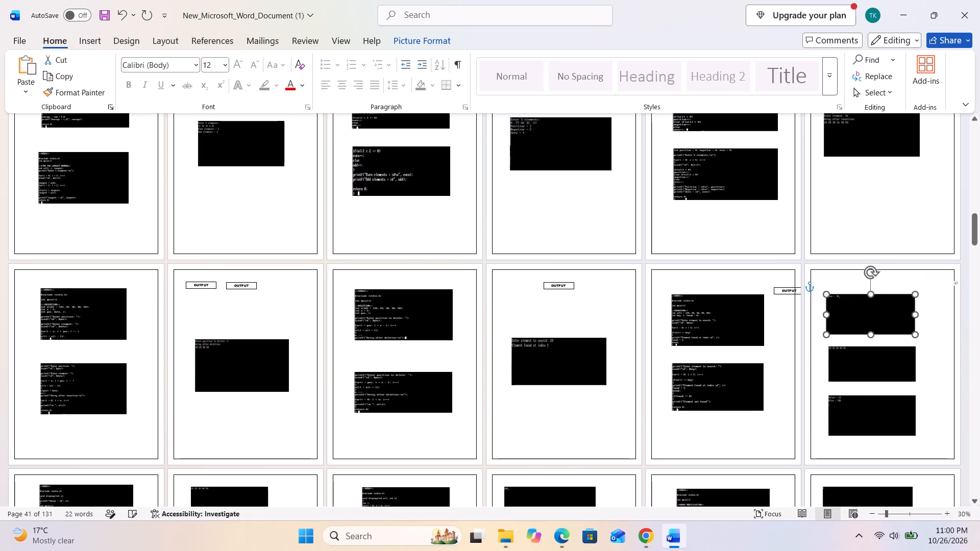
{"action": "left_click_drag", "start_coordinate": [864, 317], "coordinate": [864, 320]}
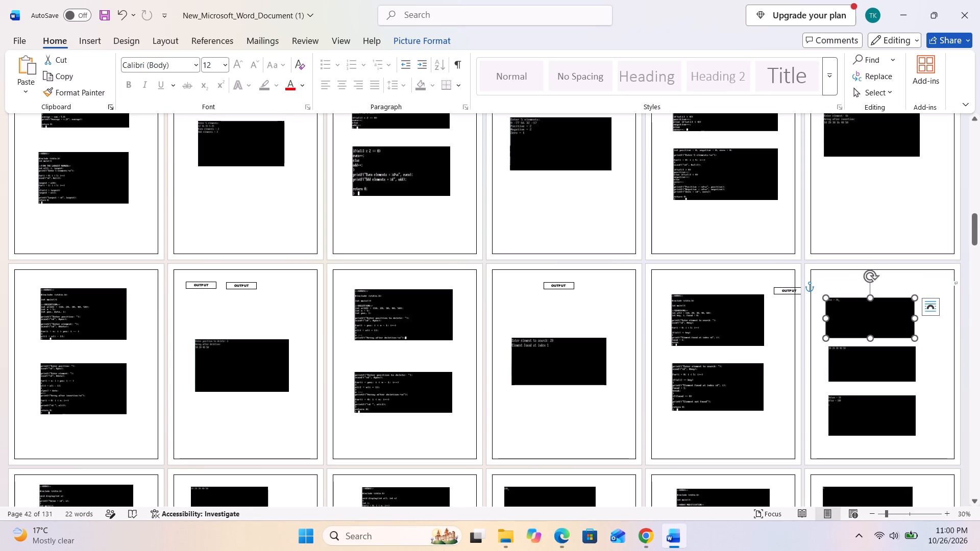
{"action": "left_click_drag", "start_coordinate": [789, 287], "coordinate": [849, 275]}
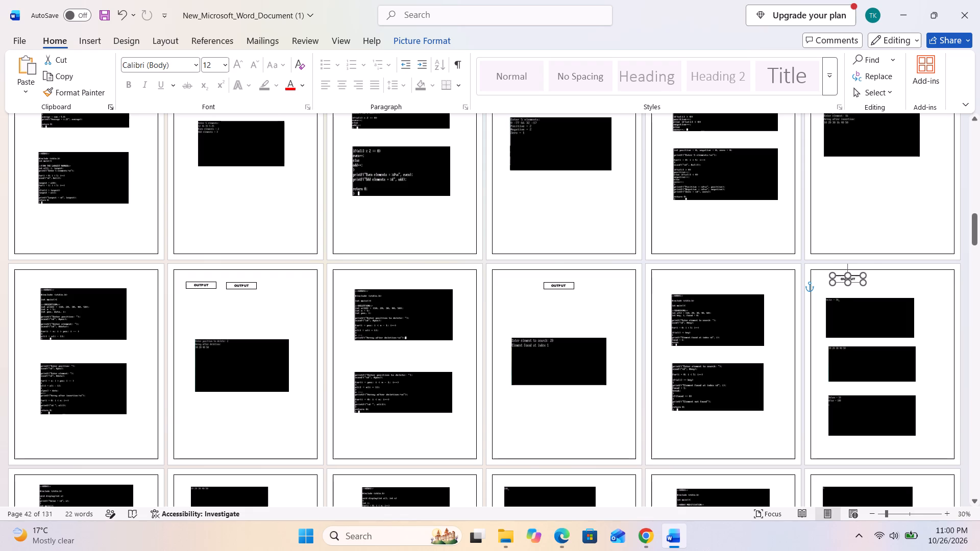
{"action": "left_click_drag", "start_coordinate": [849, 275], "coordinate": [874, 279]}
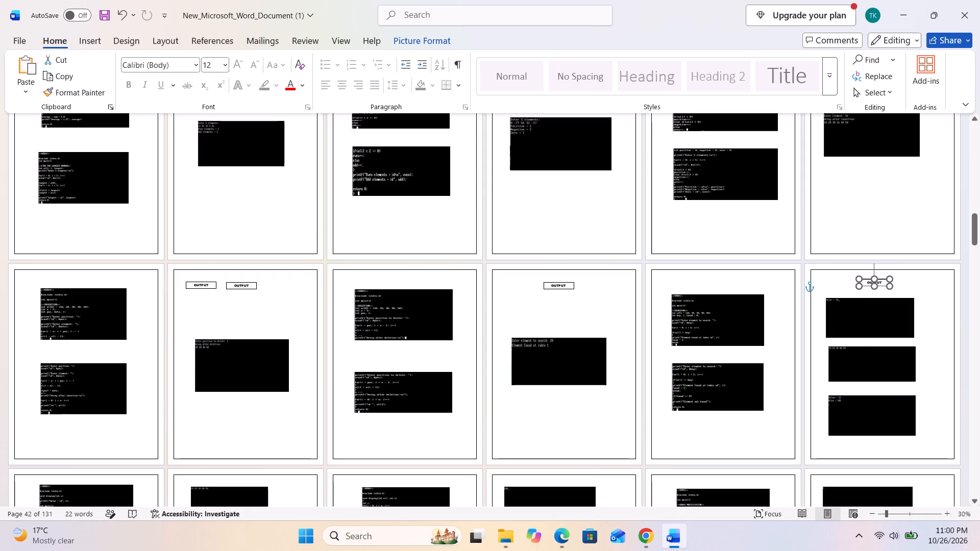
{"action": "left_click_drag", "start_coordinate": [874, 279], "coordinate": [875, 279]}
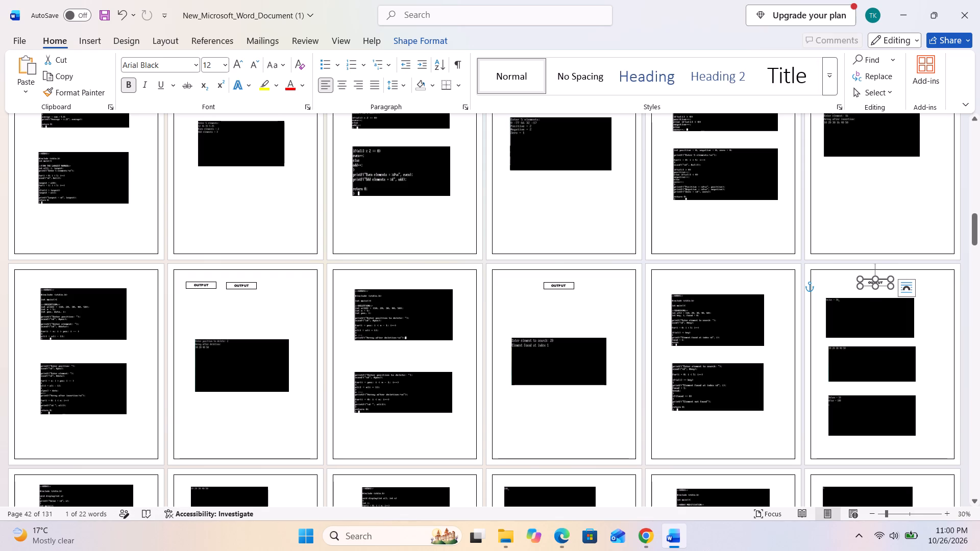
Move the spare OUTPUT box from page 38 onto page 44, into the blank area beside the first screenshot.
{"action": "scroll", "coordinate": [200, 283], "scroll_direction": "down", "scroll_amount": 1}
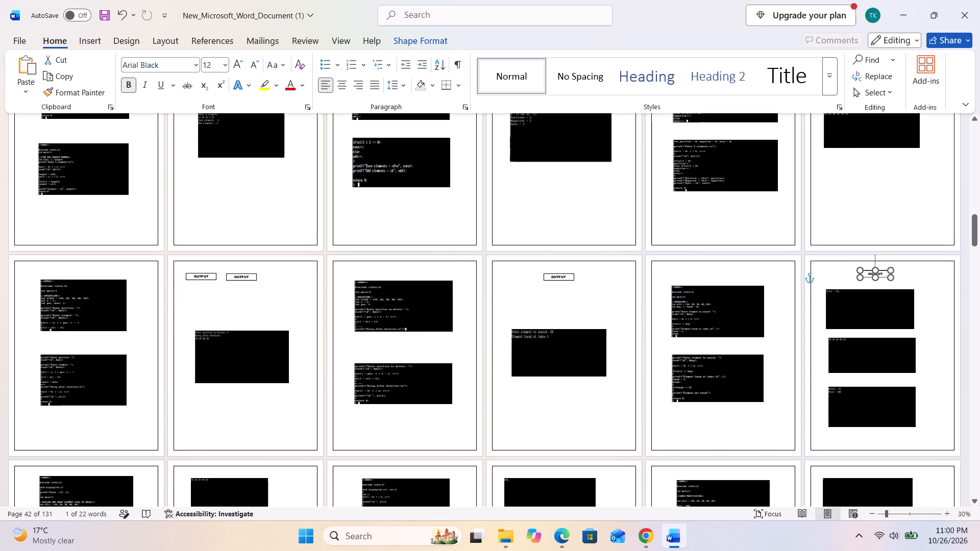
{"action": "scroll", "coordinate": [198, 282], "scroll_direction": "down", "scroll_amount": 4}
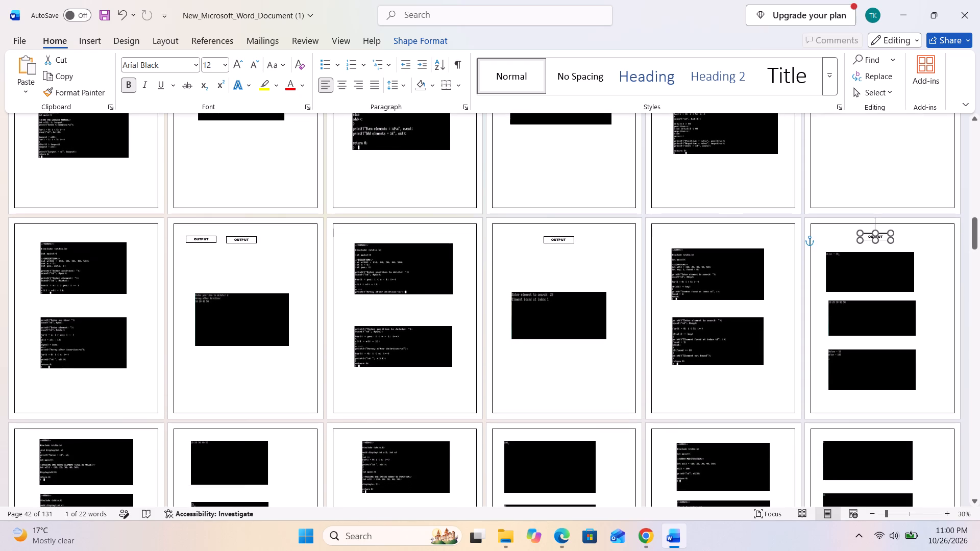
{"action": "left_click_drag", "start_coordinate": [209, 236], "coordinate": [283, 485]}
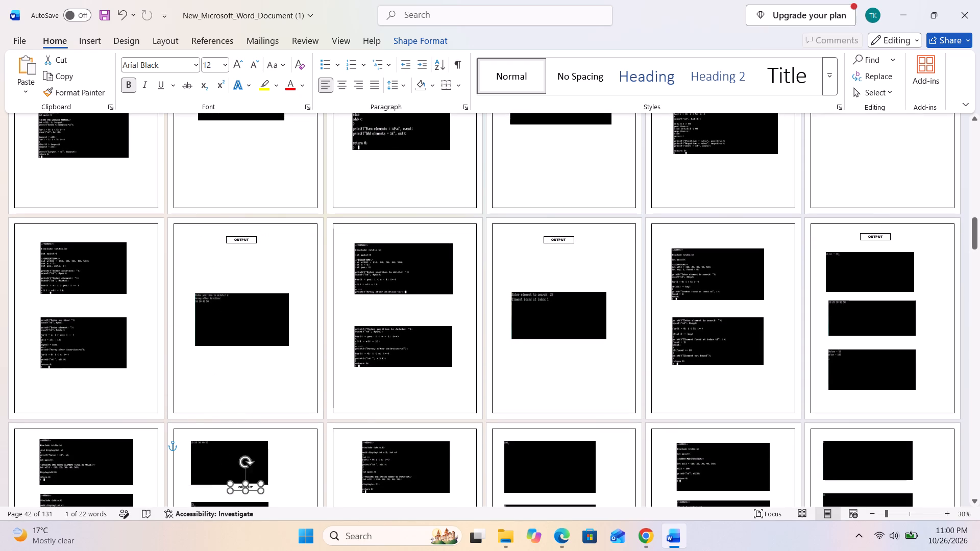
{"action": "left_click_drag", "start_coordinate": [283, 485], "coordinate": [296, 472]}
Shift the three output screenshots on page 44 down and slightly toward the page's centre, leaving space at the top for a label.
{"action": "scroll", "coordinate": [295, 471], "scroll_direction": "down", "scroll_amount": 13}
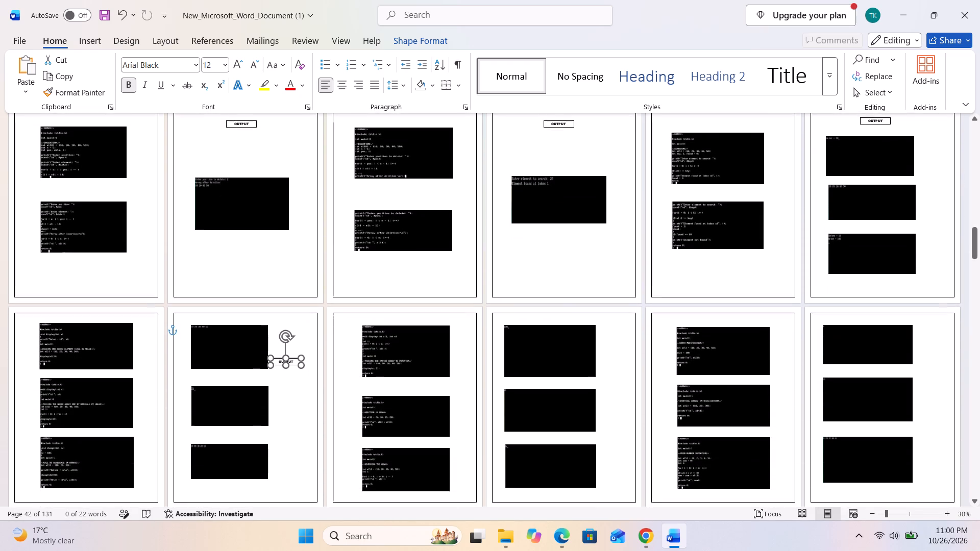
{"action": "scroll", "coordinate": [286, 466], "scroll_direction": "down", "scroll_amount": 4}
{"action": "left_click_drag", "start_coordinate": [222, 419], "coordinate": [230, 423]}
{"action": "left_click_drag", "start_coordinate": [226, 374], "coordinate": [232, 380]}
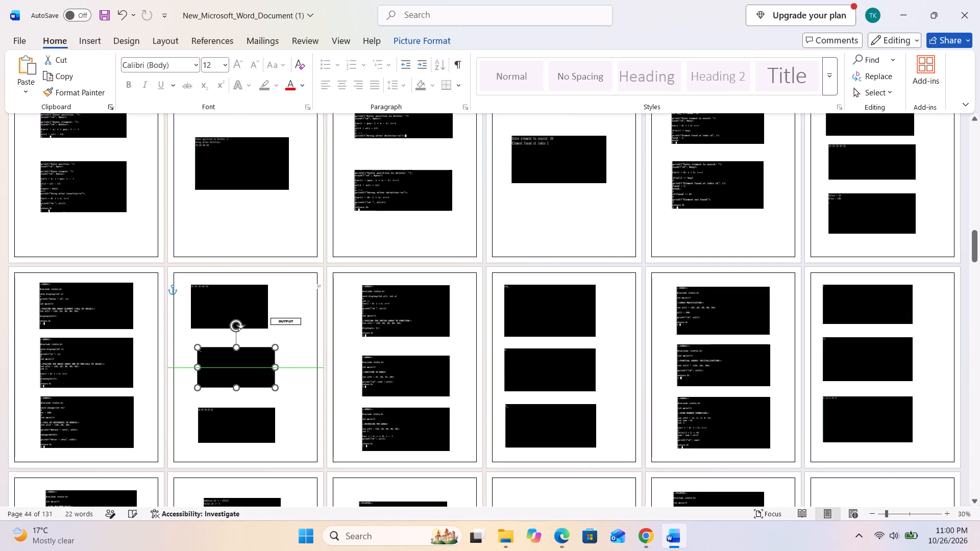
{"action": "left_click_drag", "start_coordinate": [232, 380], "coordinate": [232, 392]}
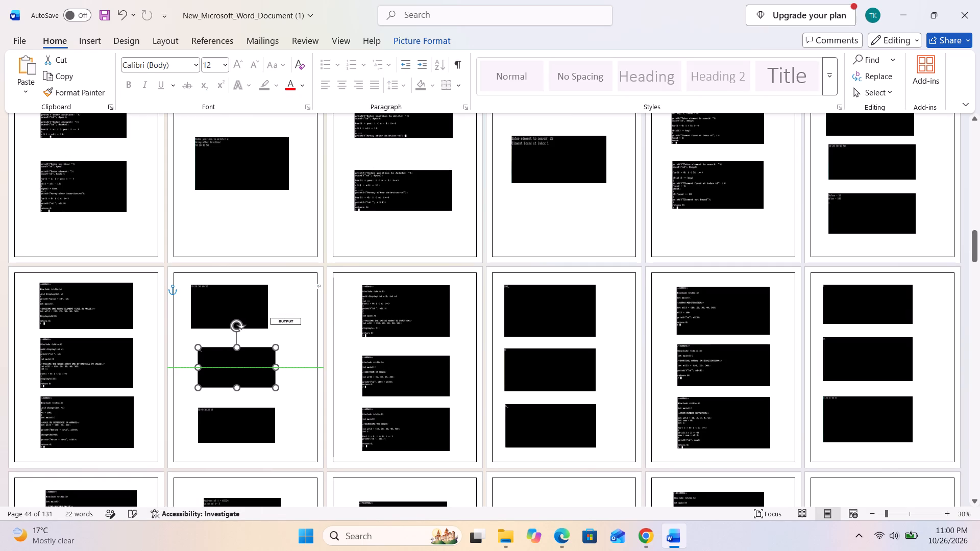
{"action": "left_click_drag", "start_coordinate": [232, 392], "coordinate": [233, 383]}
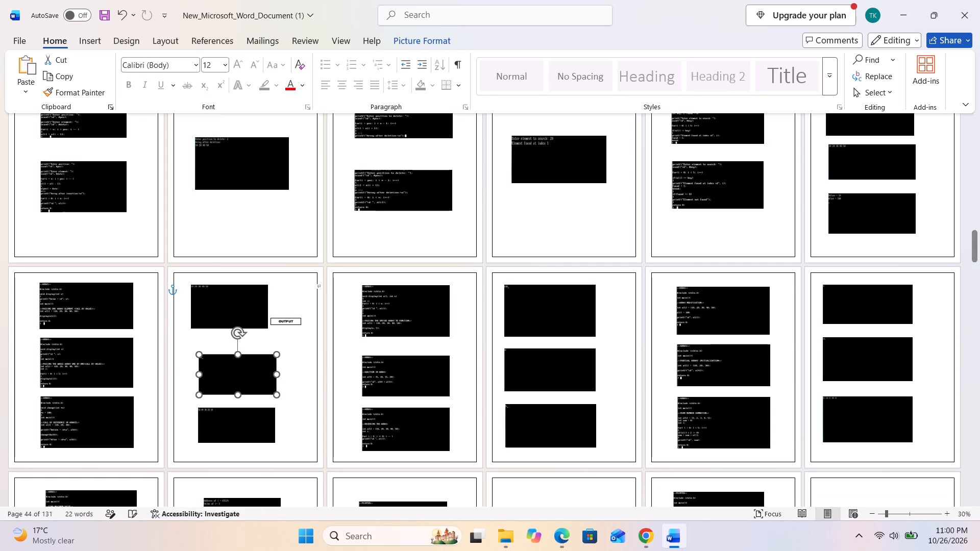
{"action": "left_click_drag", "start_coordinate": [233, 383], "coordinate": [233, 383]}
{"action": "left_click_drag", "start_coordinate": [226, 318], "coordinate": [232, 329]}
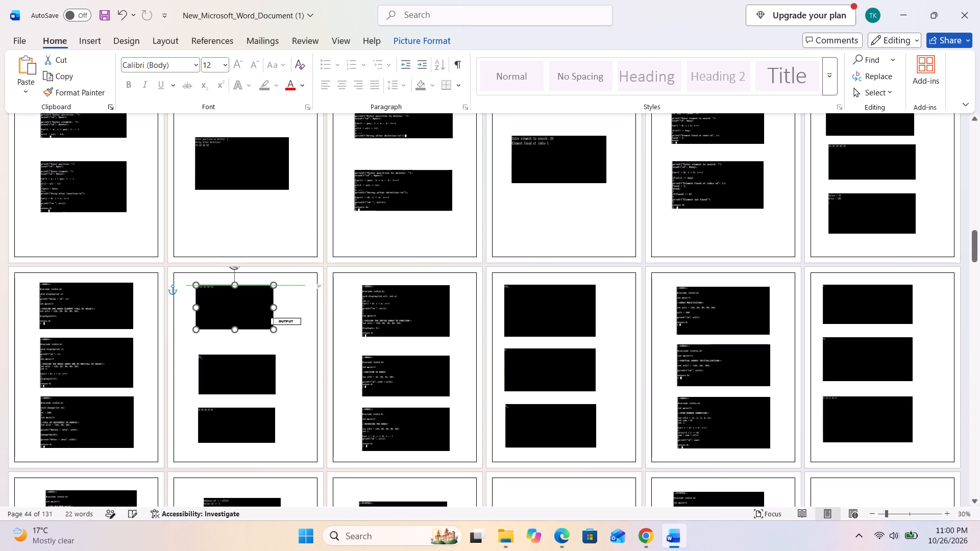
{"action": "left_click_drag", "start_coordinate": [232, 329], "coordinate": [269, 336]}
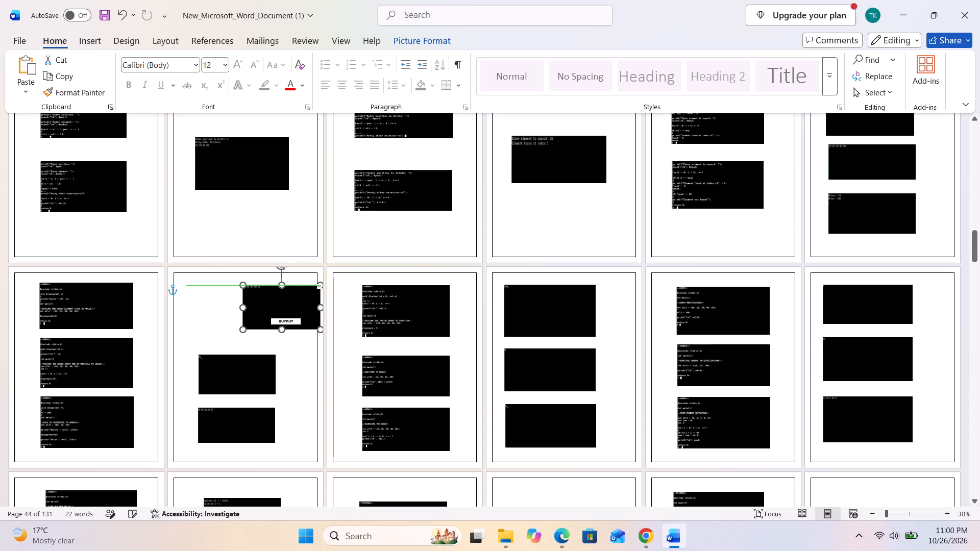
{"action": "left_click_drag", "start_coordinate": [269, 336], "coordinate": [229, 329]}
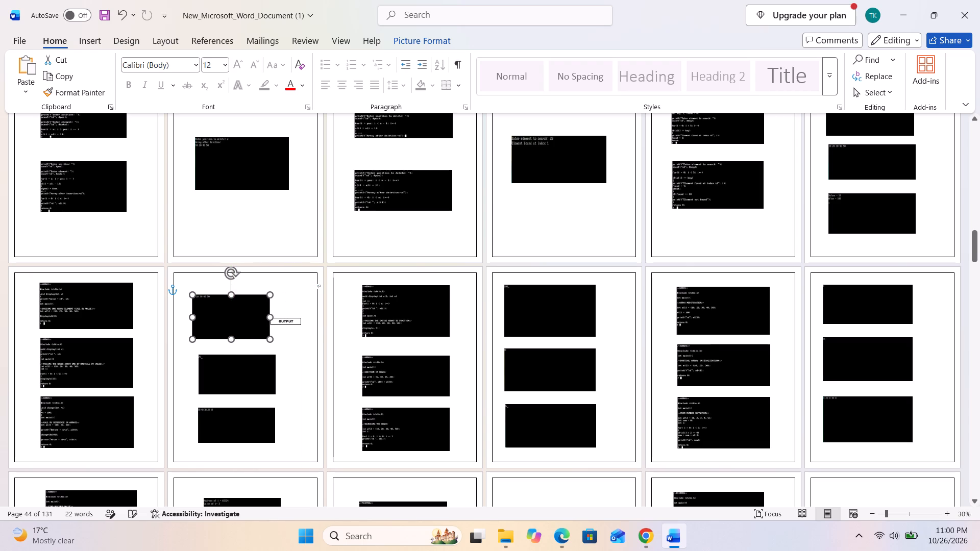
{"action": "left_click_drag", "start_coordinate": [229, 329], "coordinate": [234, 329]}
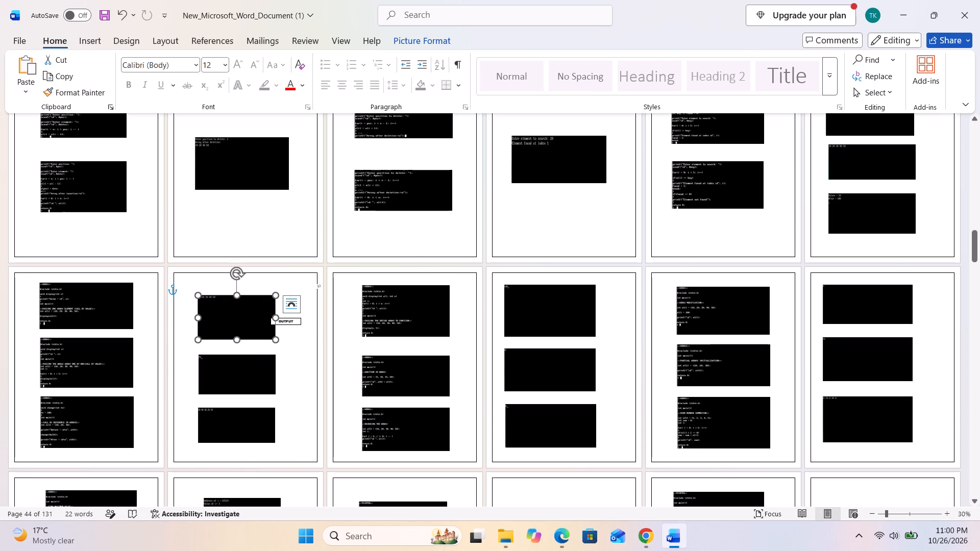
Move the OUTPUT box on page 44 to the top middle of the page, above the first screenshot.
{"action": "left_click", "coordinate": [297, 332]}
{"action": "left_click_drag", "start_coordinate": [282, 318], "coordinate": [280, 257]}
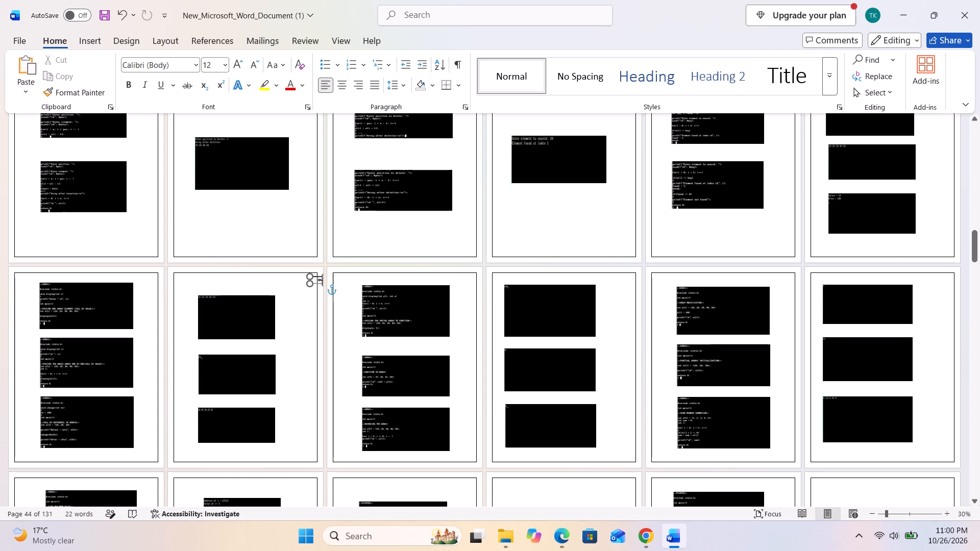
{"action": "left_click_drag", "start_coordinate": [280, 257], "coordinate": [234, 280]}
Paste four copies of the OUTPUT box onto page 44.
{"action": "left_click", "coordinate": [297, 317]}
{"action": "key", "text": "ctrl+v"}
{"action": "key", "text": "ctrl+v"}
{"action": "key", "text": "ctrl+v"}
{"action": "key", "text": "ctrl+v"}
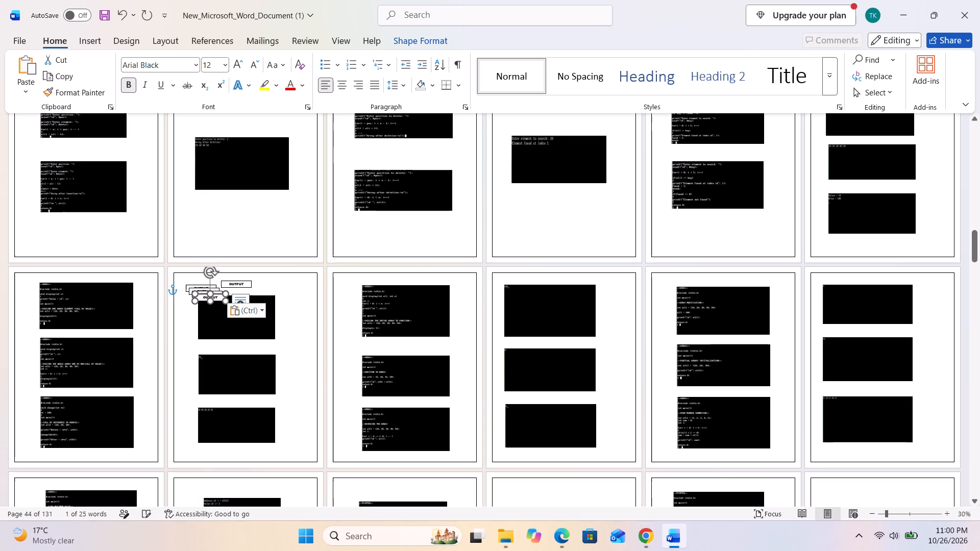
Move one pasted OUTPUT box from page 44 to the top middle of page 46, shifting that page's upper two screenshots down to make room.
{"action": "left_click_drag", "start_coordinate": [214, 292], "coordinate": [412, 312]}
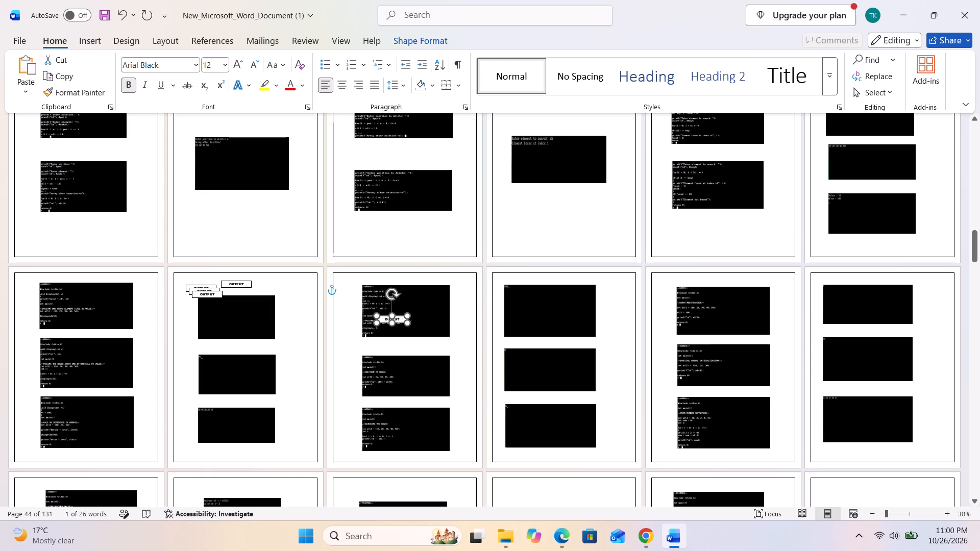
{"action": "left_click_drag", "start_coordinate": [412, 312], "coordinate": [622, 312]}
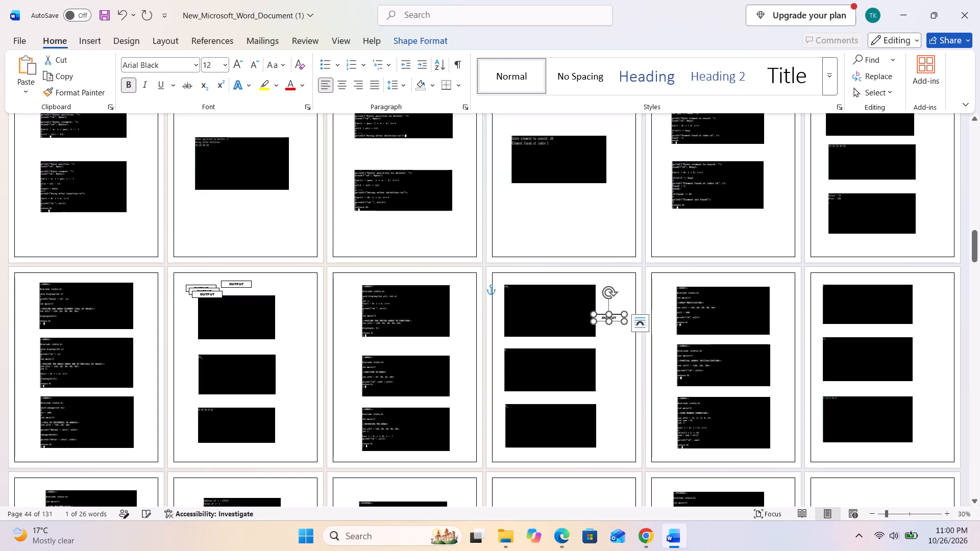
{"action": "left_click", "coordinate": [547, 385]}
{"action": "left_click_drag", "start_coordinate": [547, 373], "coordinate": [552, 378]}
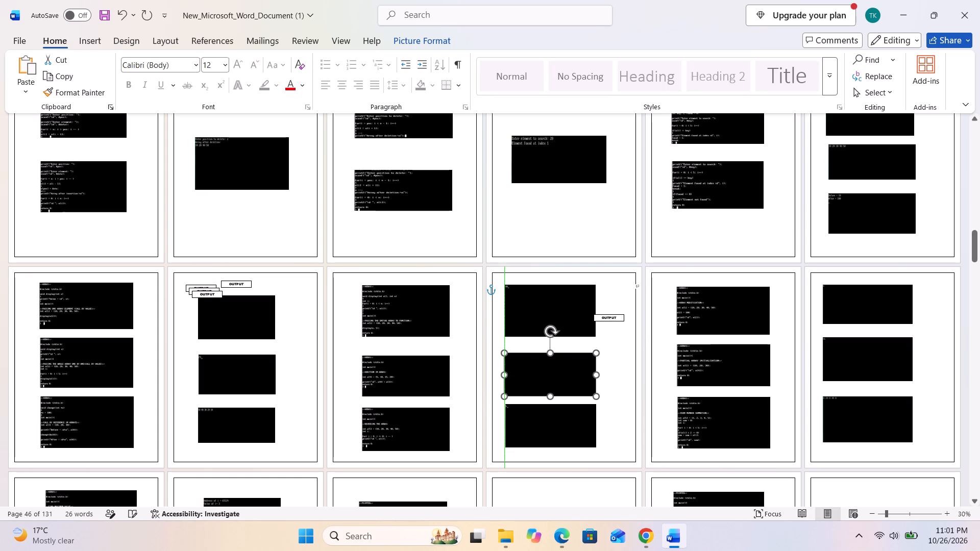
{"action": "left_click_drag", "start_coordinate": [548, 308], "coordinate": [549, 322]}
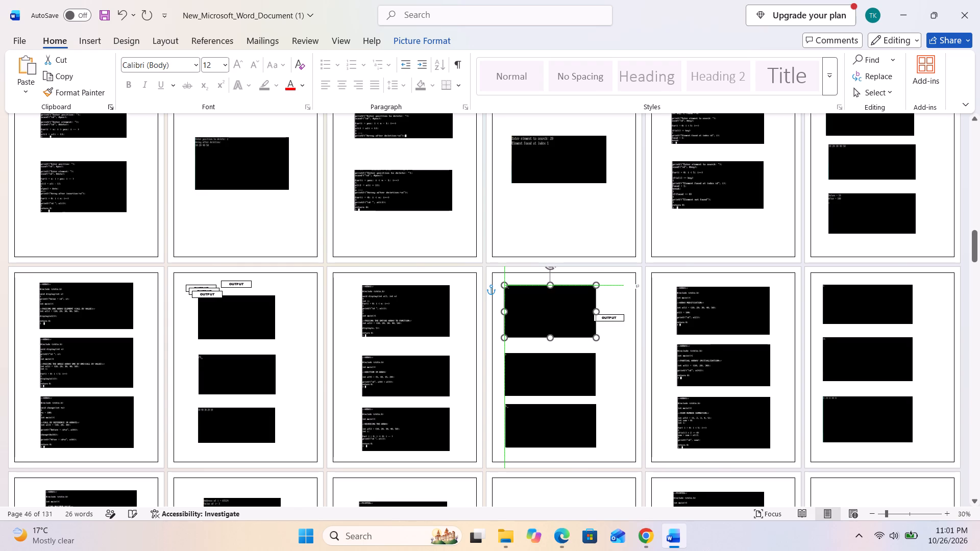
{"action": "left_click_drag", "start_coordinate": [549, 322], "coordinate": [548, 314]}
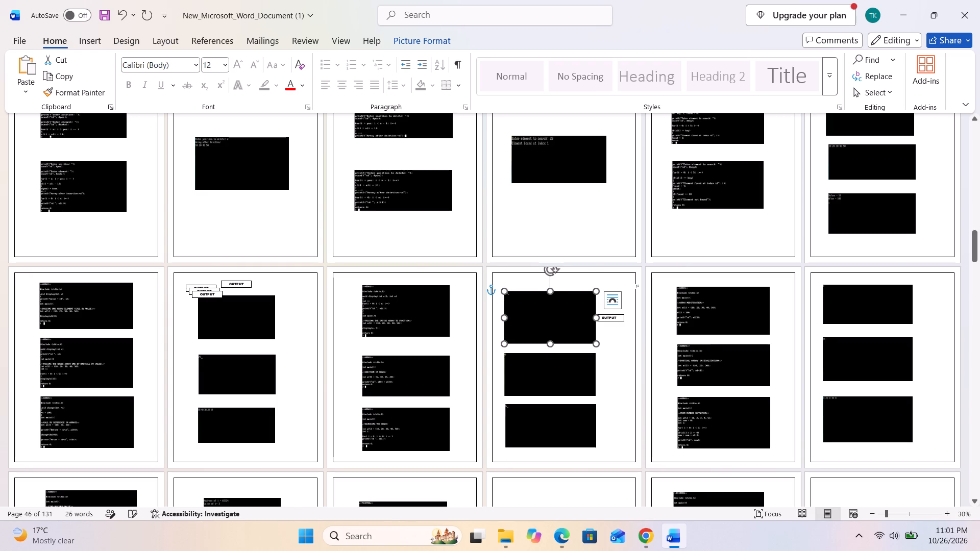
{"action": "left_click", "coordinate": [610, 313]}
{"action": "left_click", "coordinate": [616, 315]}
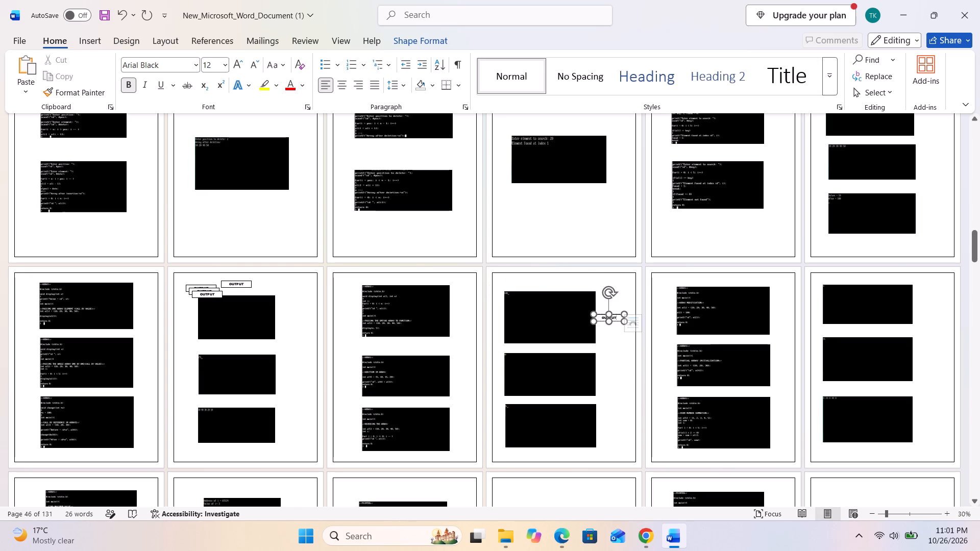
{"action": "left_click_drag", "start_coordinate": [620, 314], "coordinate": [554, 277]}
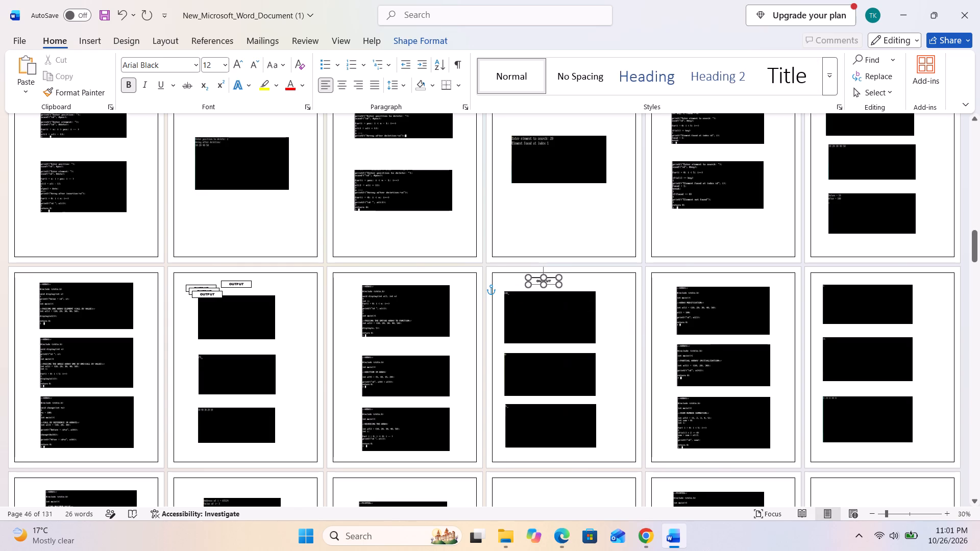
{"action": "left_click_drag", "start_coordinate": [554, 277], "coordinate": [563, 278]}
{"action": "left_click", "coordinate": [615, 313]}
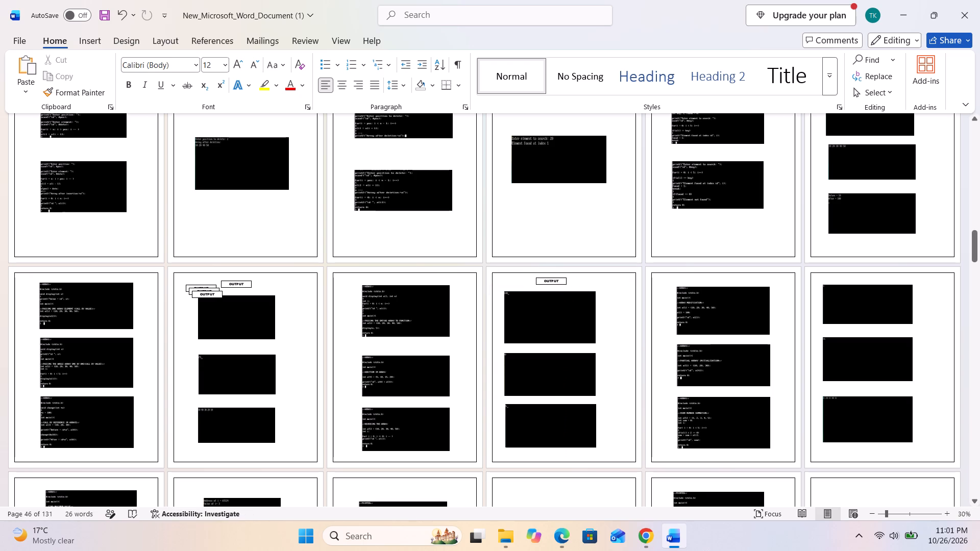
Move a spare OUTPUT box from page 44 to the outer edge of page 47, beside the second code screenshot.
{"action": "left_click_drag", "start_coordinate": [207, 288], "coordinate": [700, 330]}
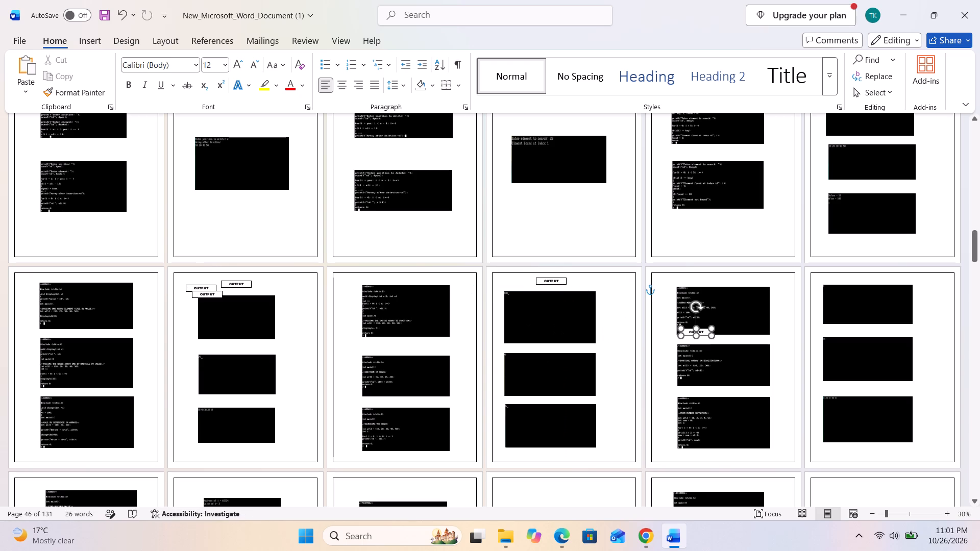
{"action": "left_click_drag", "start_coordinate": [700, 330], "coordinate": [796, 358]}
Shift the three output screenshots on page 48 down and slightly toward the page's centre, leaving space at the top for a label.
{"action": "left_click_drag", "start_coordinate": [870, 415], "coordinate": [877, 417]}
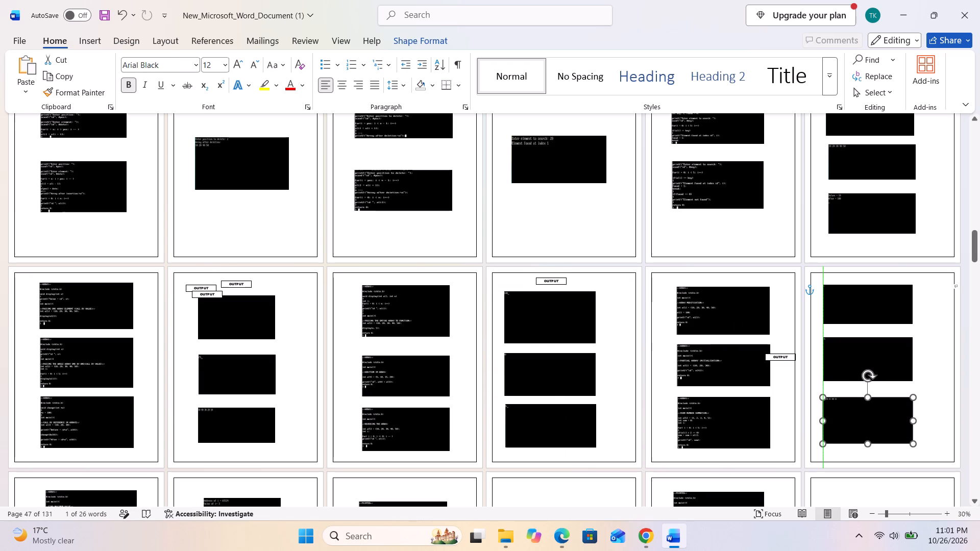
{"action": "left_click_drag", "start_coordinate": [877, 417], "coordinate": [878, 420]}
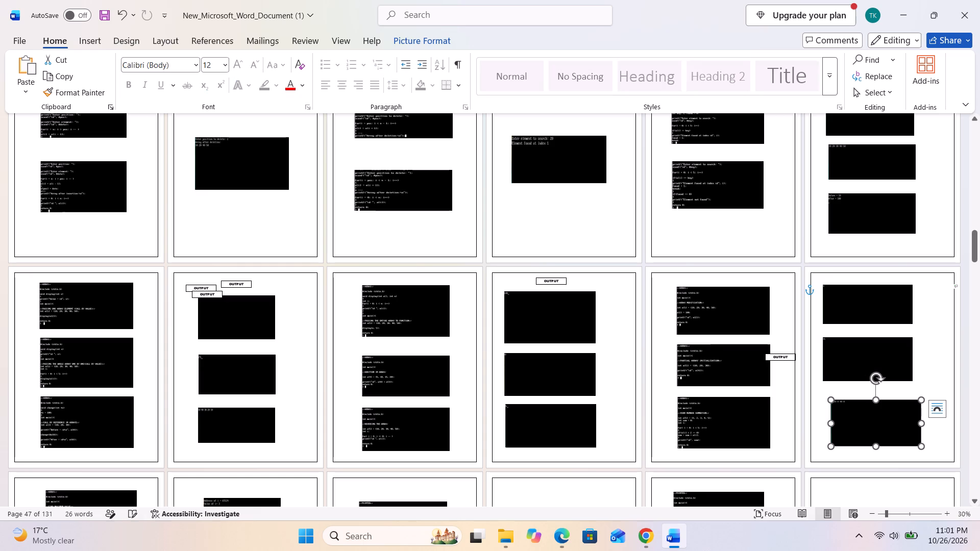
{"action": "left_click_drag", "start_coordinate": [853, 372], "coordinate": [867, 383]}
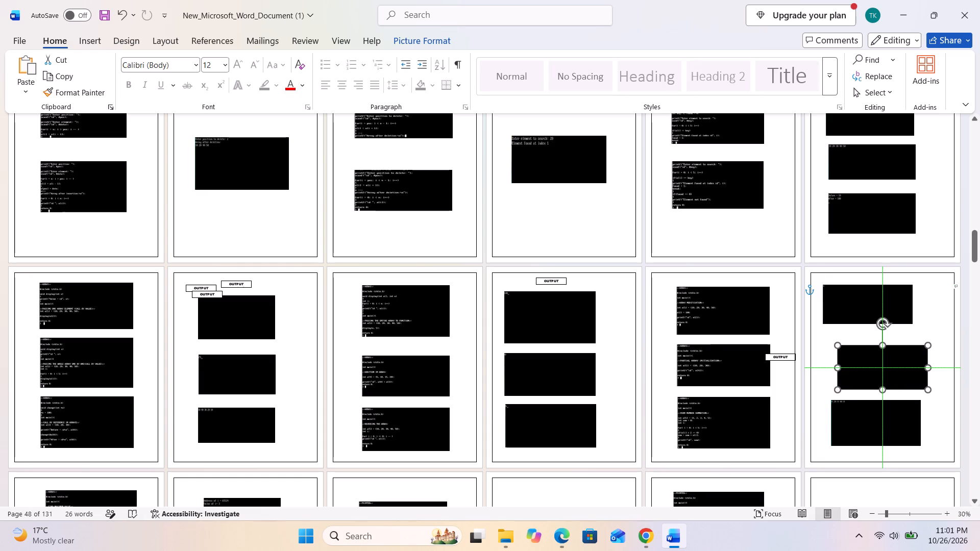
{"action": "left_click_drag", "start_coordinate": [867, 383], "coordinate": [862, 383]}
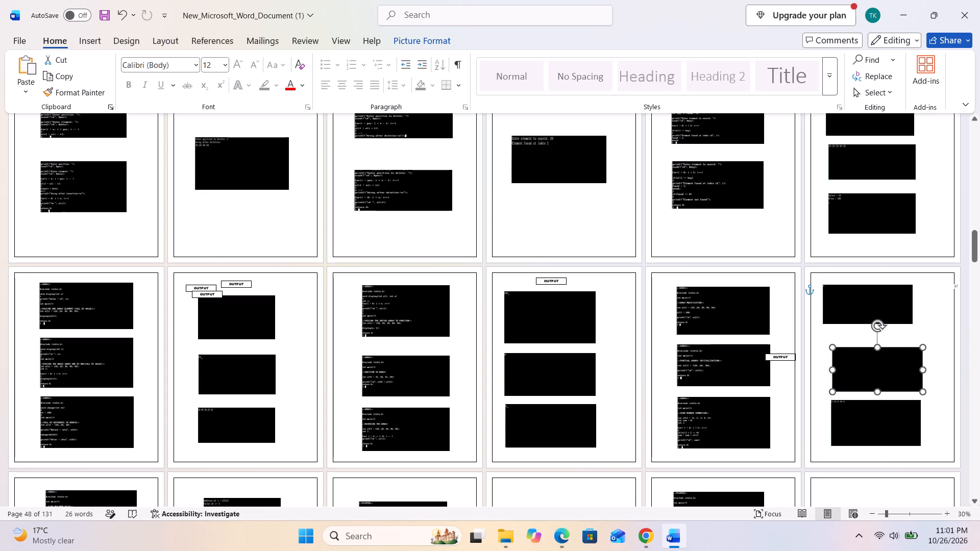
{"action": "left_click_drag", "start_coordinate": [862, 383], "coordinate": [862, 382]}
{"action": "left_click_drag", "start_coordinate": [851, 302], "coordinate": [853, 304]}
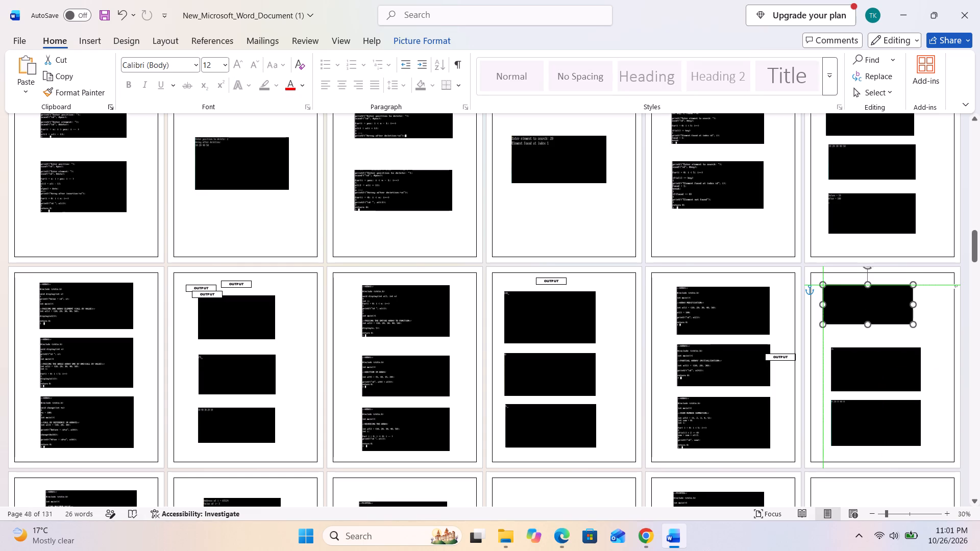
{"action": "left_click_drag", "start_coordinate": [853, 304], "coordinate": [860, 314]}
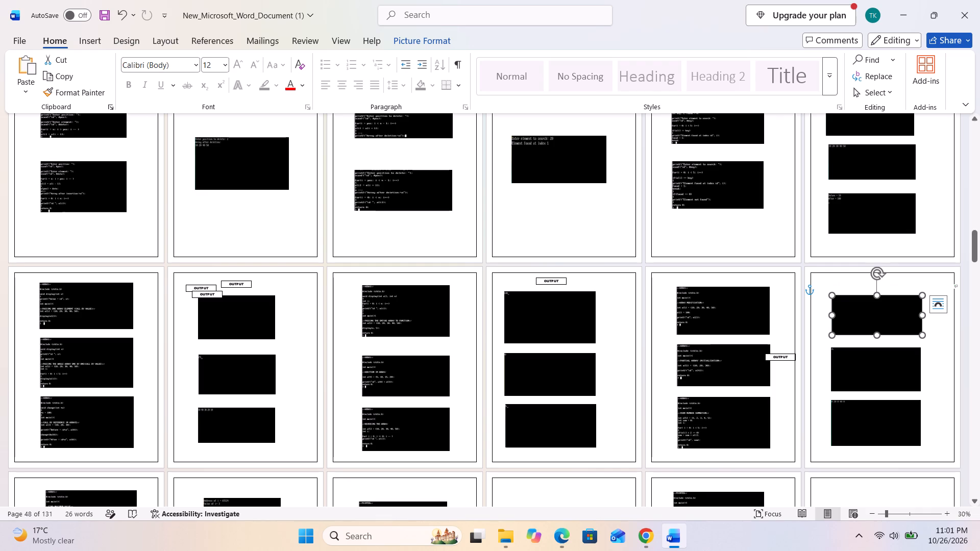
Move a spare OUTPUT box from page 44 to the top middle of page 50, above the first screenshot.
{"action": "left_click_drag", "start_coordinate": [208, 290], "coordinate": [235, 499]}
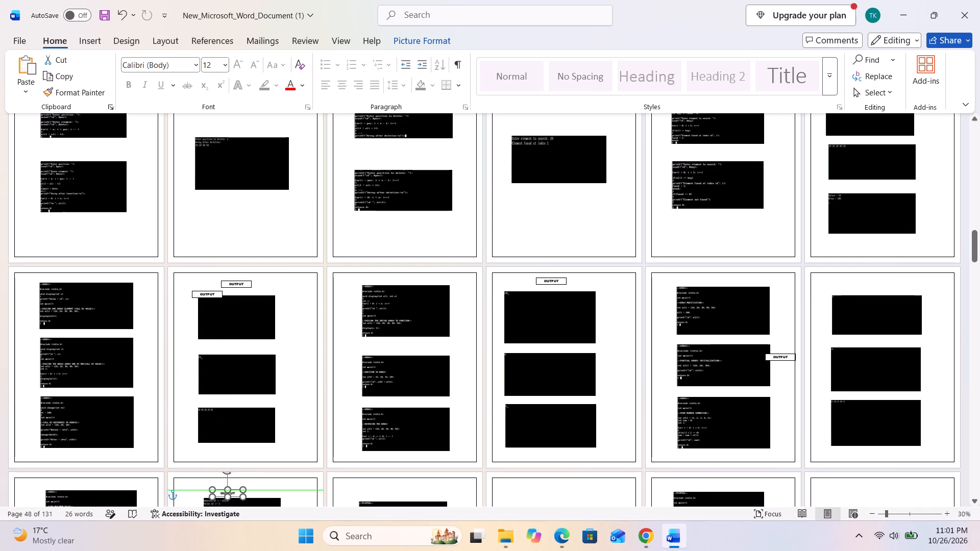
{"action": "left_click_drag", "start_coordinate": [235, 499], "coordinate": [246, 489]}
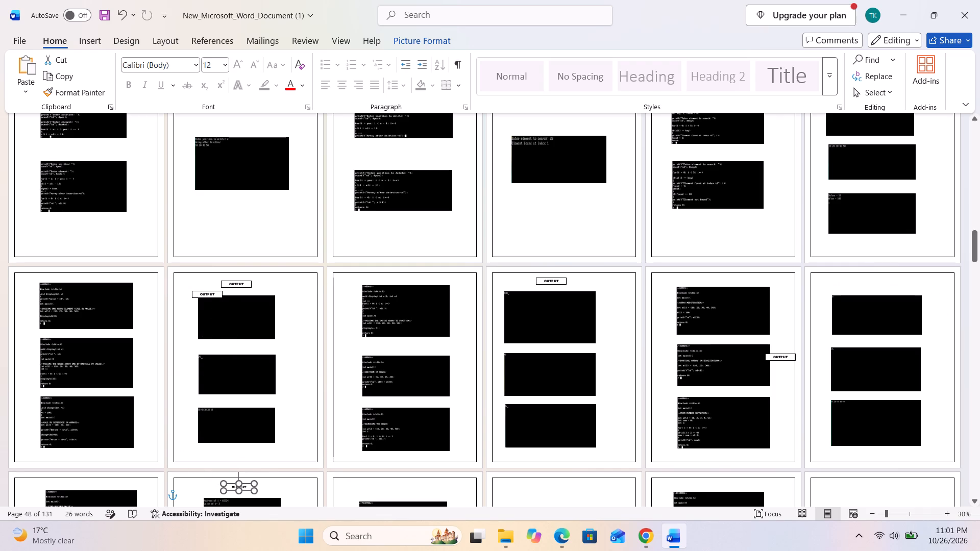
{"action": "left_click_drag", "start_coordinate": [246, 489], "coordinate": [250, 489]}
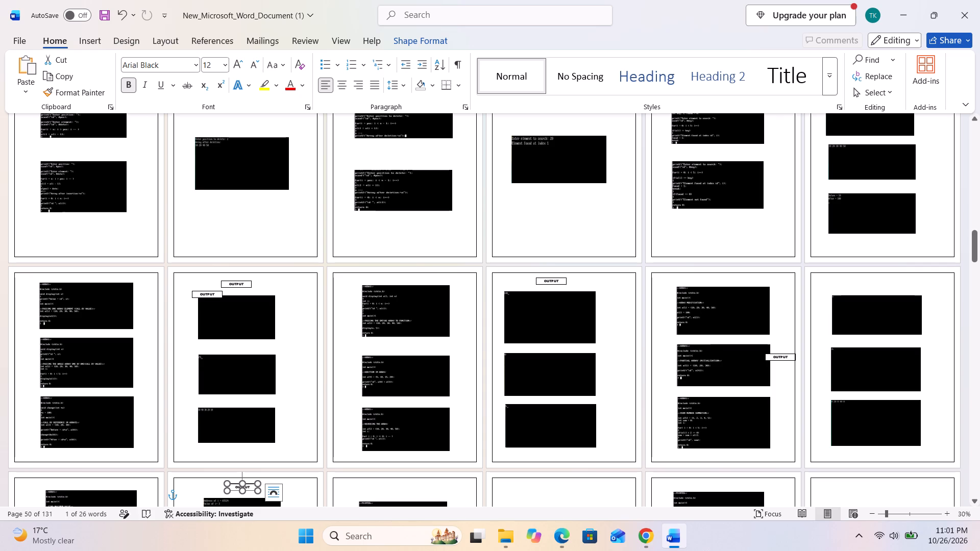
Move the last spare OUTPUT box from page 44 to the top middle of page 48, above the first screenshot.
{"action": "left_click_drag", "start_coordinate": [197, 291], "coordinate": [774, 287]}
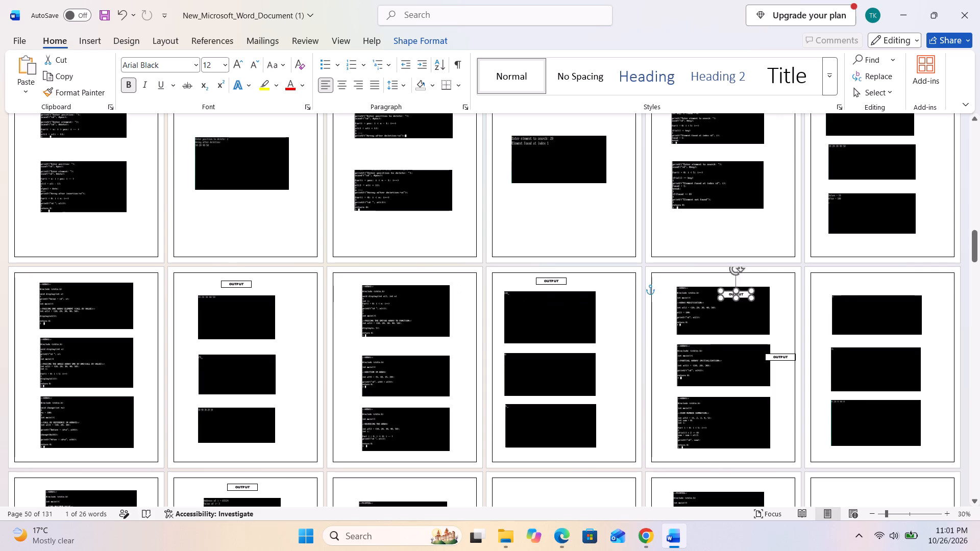
{"action": "left_click_drag", "start_coordinate": [774, 287], "coordinate": [866, 284]}
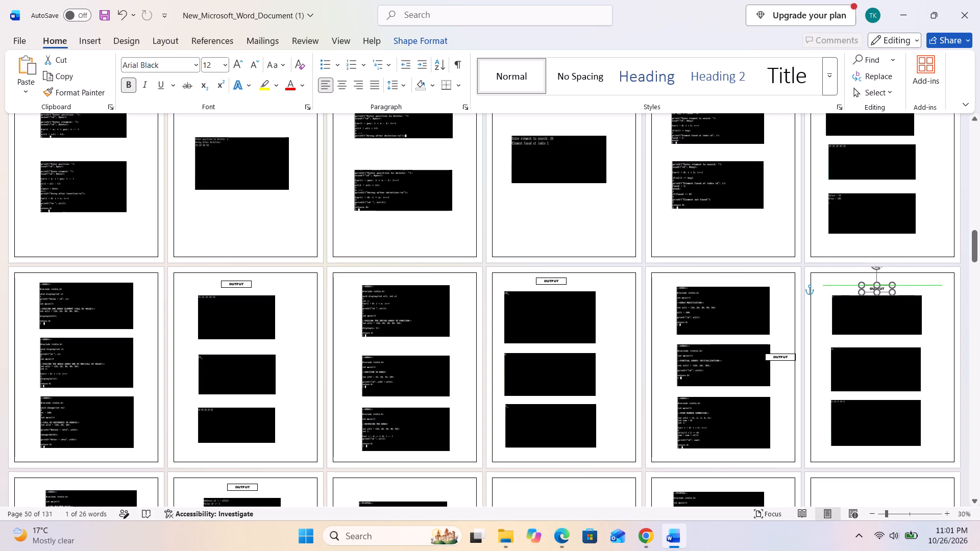
{"action": "left_click_drag", "start_coordinate": [866, 284], "coordinate": [866, 286]}
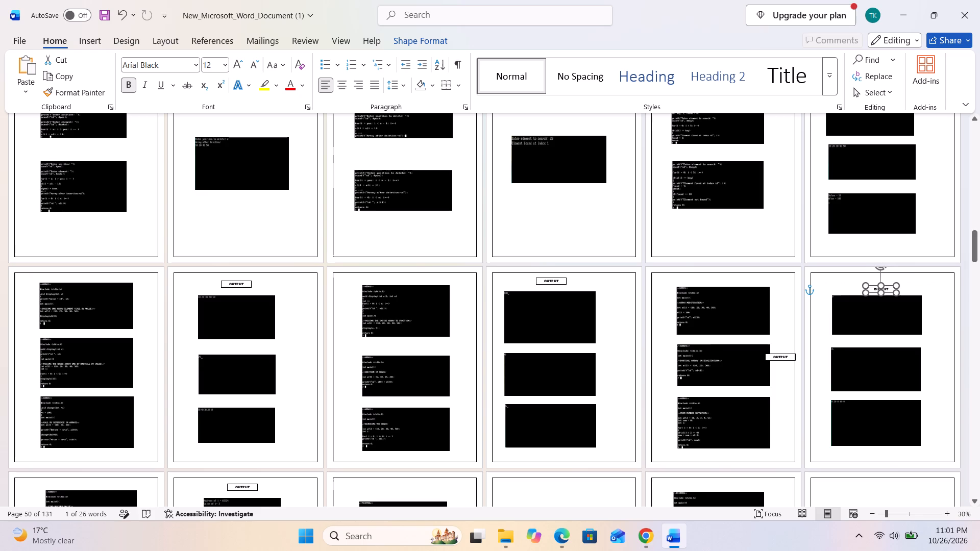
{"action": "left_click_drag", "start_coordinate": [866, 286], "coordinate": [868, 279]}
Paste five copies of the OUTPUT box onto page 52, in the blank area above its screenshot.
{"action": "scroll", "coordinate": [768, 336], "scroll_direction": "down", "scroll_amount": 15}
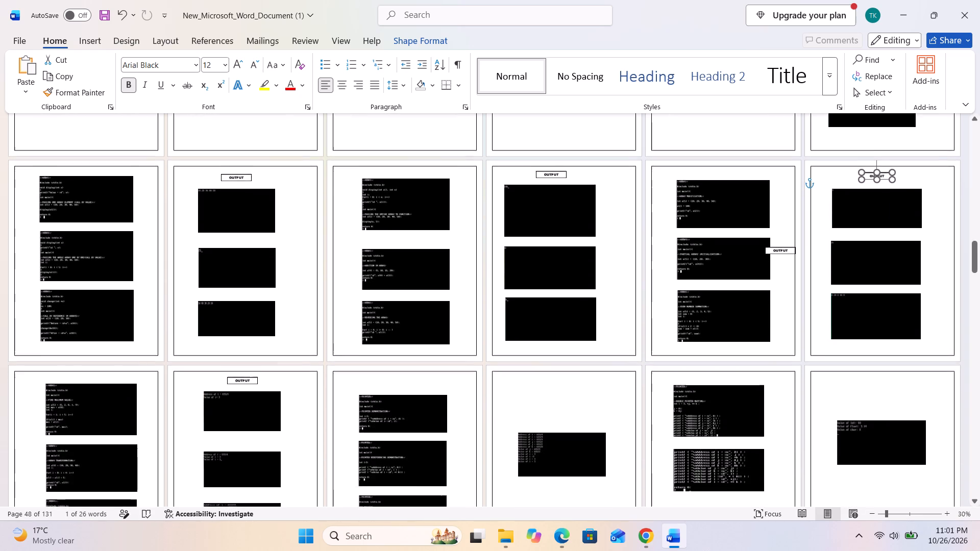
{"action": "scroll", "coordinate": [630, 323], "scroll_direction": "down", "scroll_amount": 4}
{"action": "scroll", "coordinate": [629, 323], "scroll_direction": "up", "scroll_amount": 4}
{"action": "scroll", "coordinate": [629, 323], "scroll_direction": "down", "scroll_amount": 4}
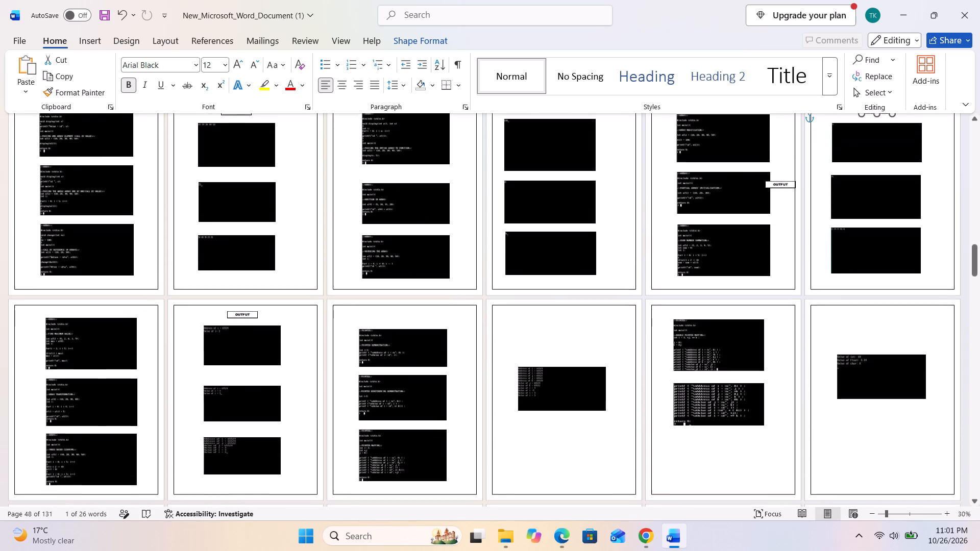
{"action": "scroll", "coordinate": [629, 323], "scroll_direction": "down", "scroll_amount": 4}
{"action": "left_click", "coordinate": [537, 287]}
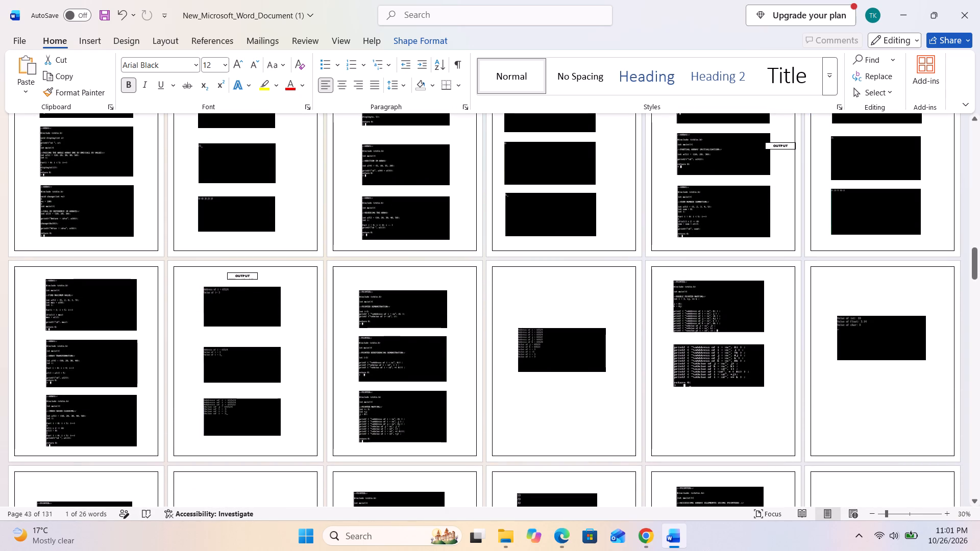
{"action": "left_click", "coordinate": [541, 292]}
{"action": "scroll", "coordinate": [550, 299], "scroll_direction": "down", "scroll_amount": 6}
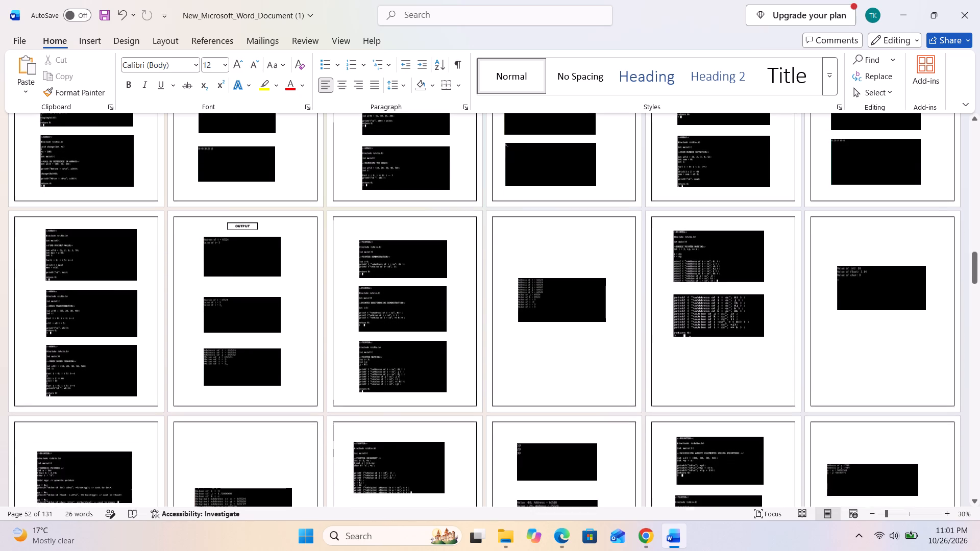
{"action": "double_click", "coordinate": [550, 228]}
{"action": "key", "text": "ctrl+v"}
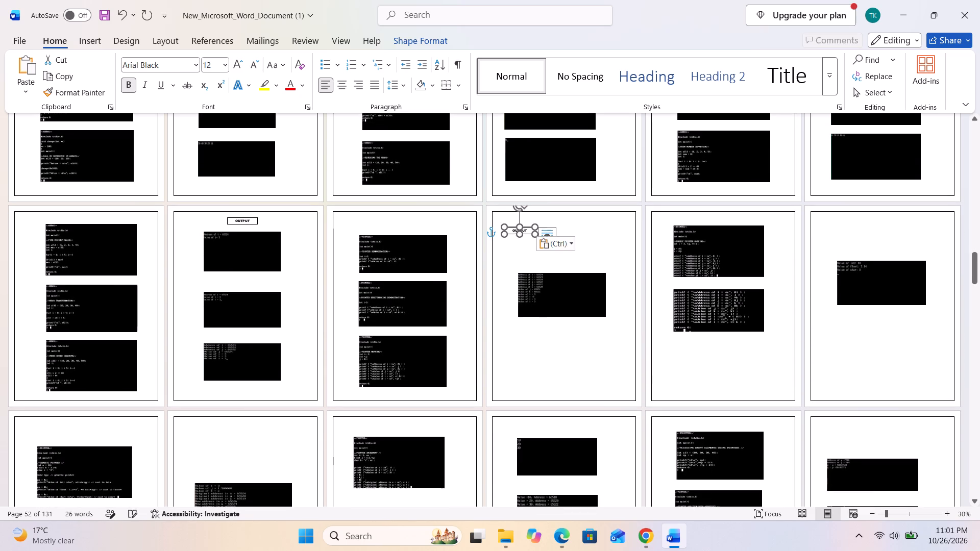
{"action": "key", "text": "ctrl+v"}
{"action": "key", "text": "ctrl+v"}
{"action": "key", "text": "ctrl+v"}
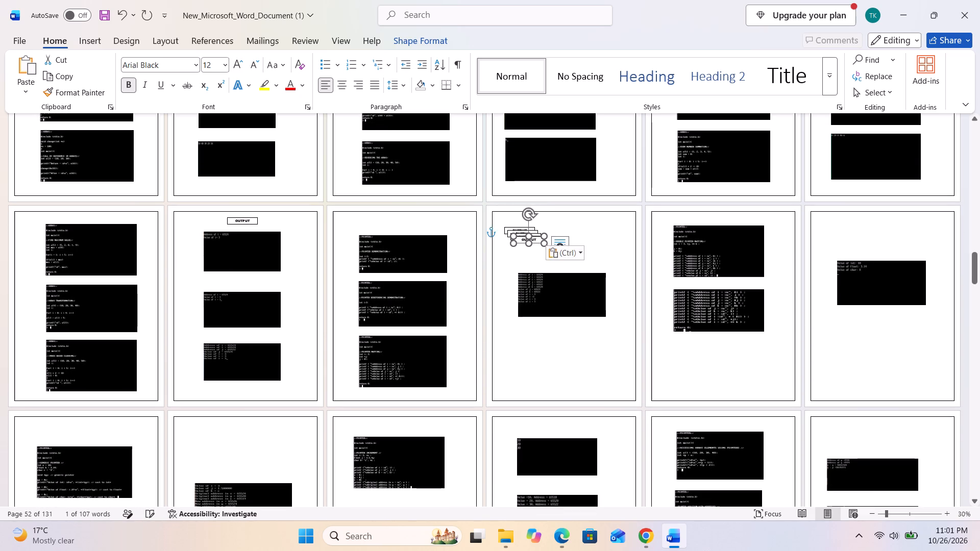
{"action": "key", "text": "ctrl+v"}
{"action": "left_click", "coordinate": [540, 263]}
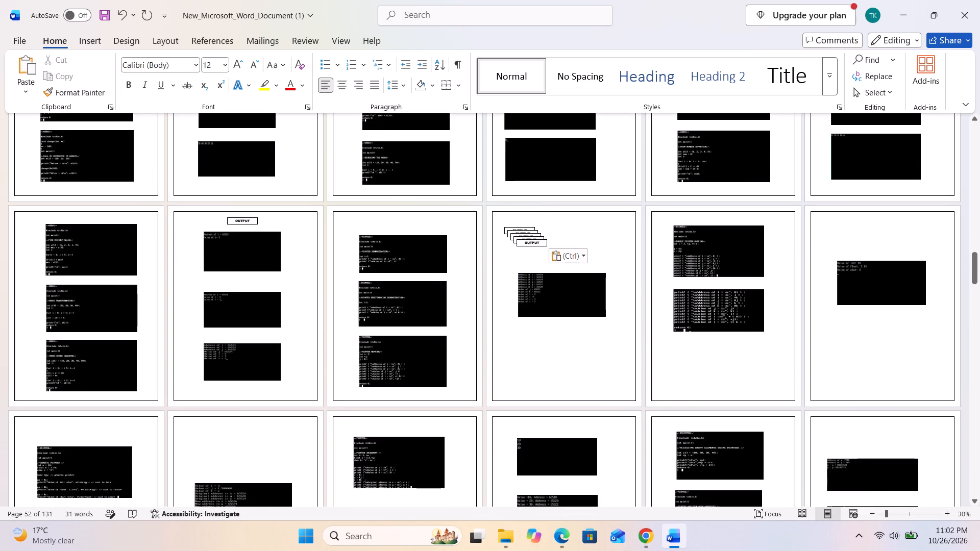
Move one pasted OUTPUT box from page 52 to the top middle of page 54, above its screenshot.
{"action": "left_click_drag", "start_coordinate": [535, 239], "coordinate": [878, 228]}
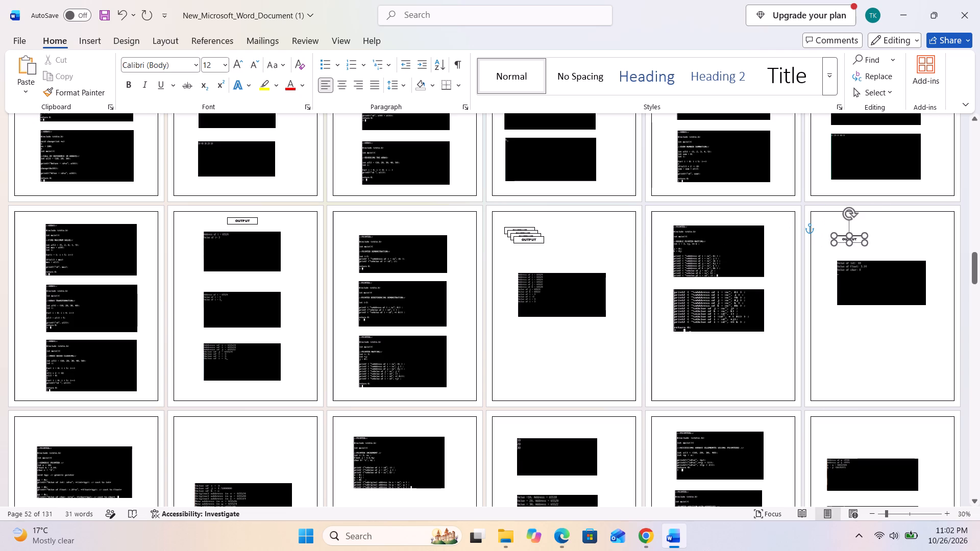
{"action": "left_click_drag", "start_coordinate": [878, 228], "coordinate": [886, 220]}
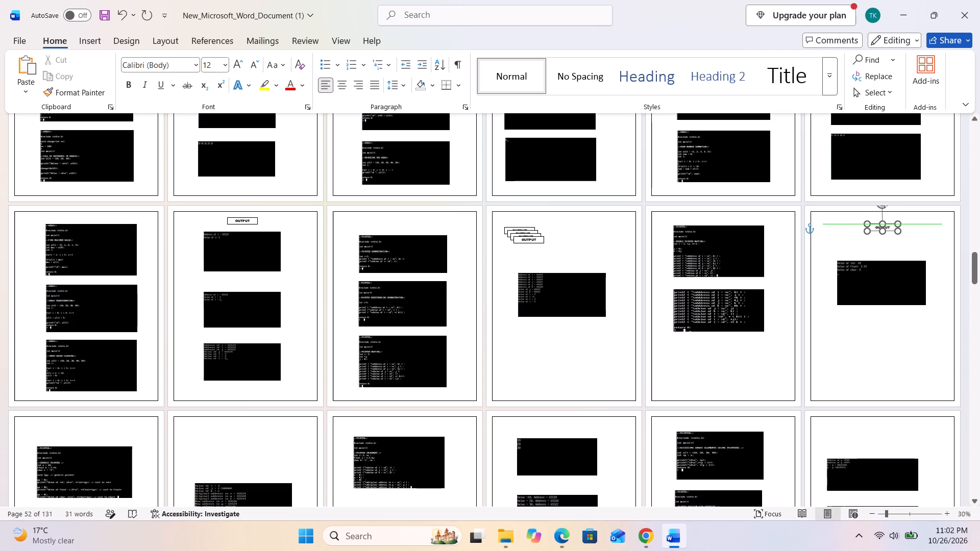
{"action": "left_click_drag", "start_coordinate": [886, 220], "coordinate": [882, 221]}
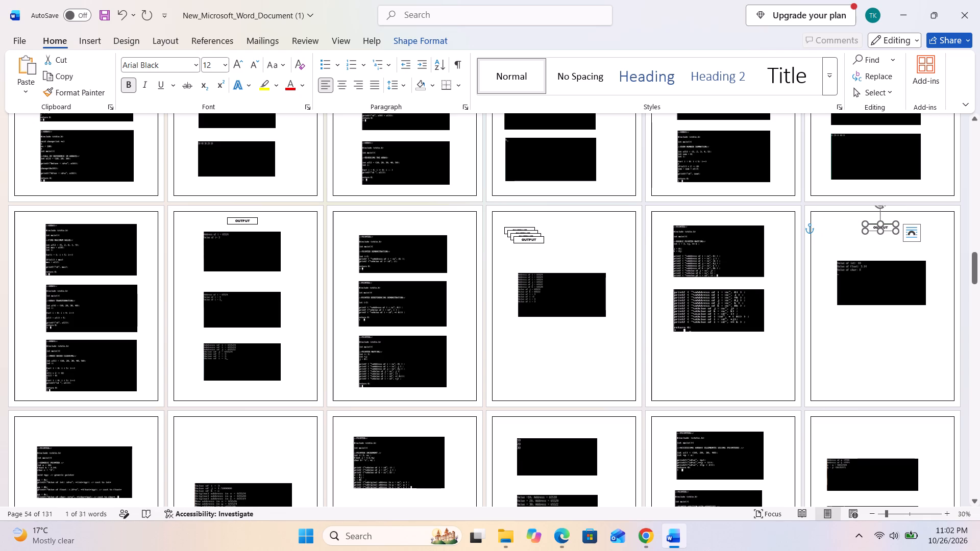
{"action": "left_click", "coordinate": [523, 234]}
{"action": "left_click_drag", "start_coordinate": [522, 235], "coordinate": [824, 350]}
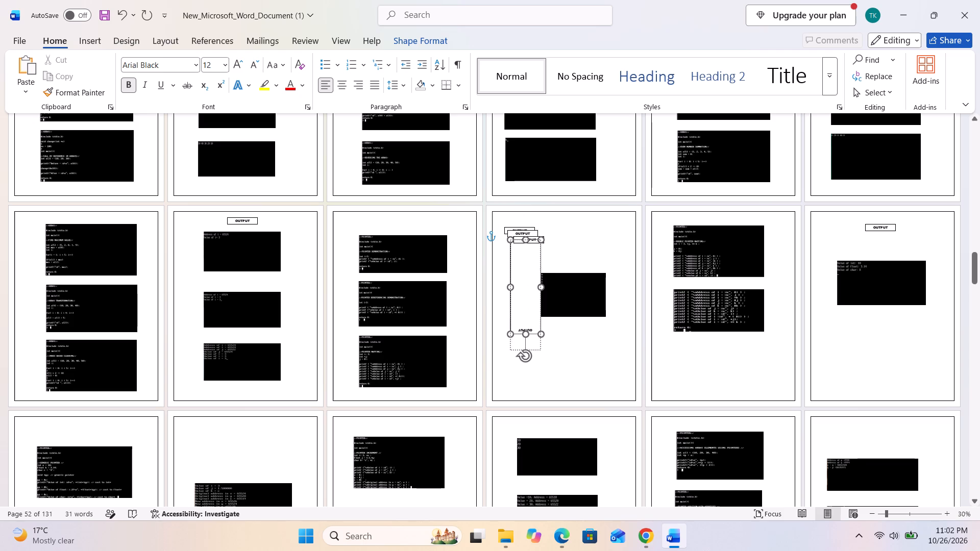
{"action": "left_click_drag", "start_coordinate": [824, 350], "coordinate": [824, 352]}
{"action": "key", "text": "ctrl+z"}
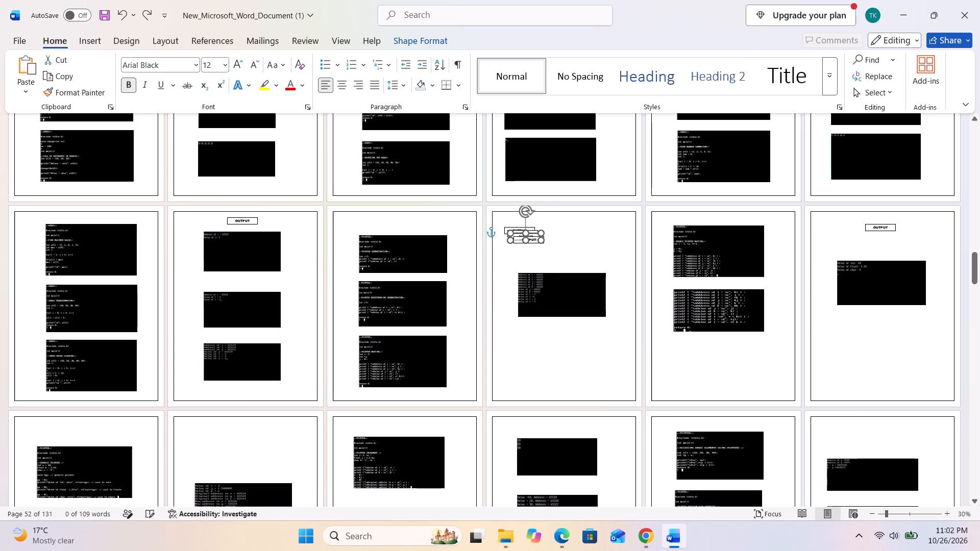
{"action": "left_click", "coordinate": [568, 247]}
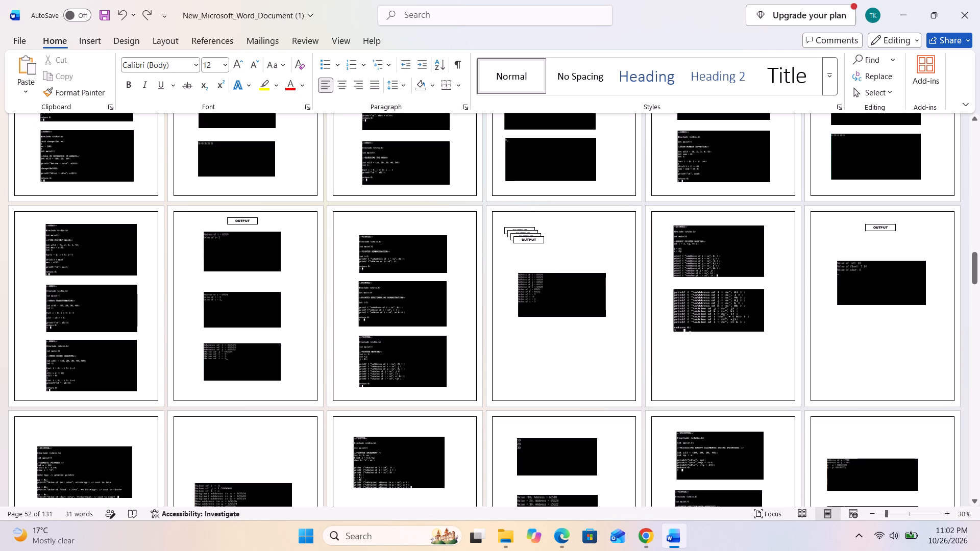
Move one spare OUTPUT box from page 52 to the top middle of page 60, above the first screenshot.
{"action": "left_click_drag", "start_coordinate": [541, 237], "coordinate": [860, 411]}
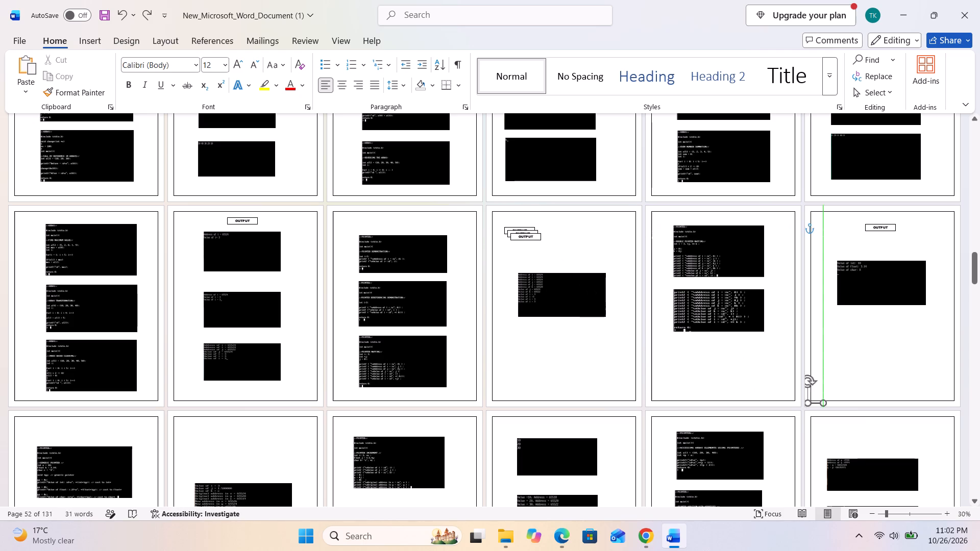
{"action": "left_click_drag", "start_coordinate": [860, 411], "coordinate": [885, 425]}
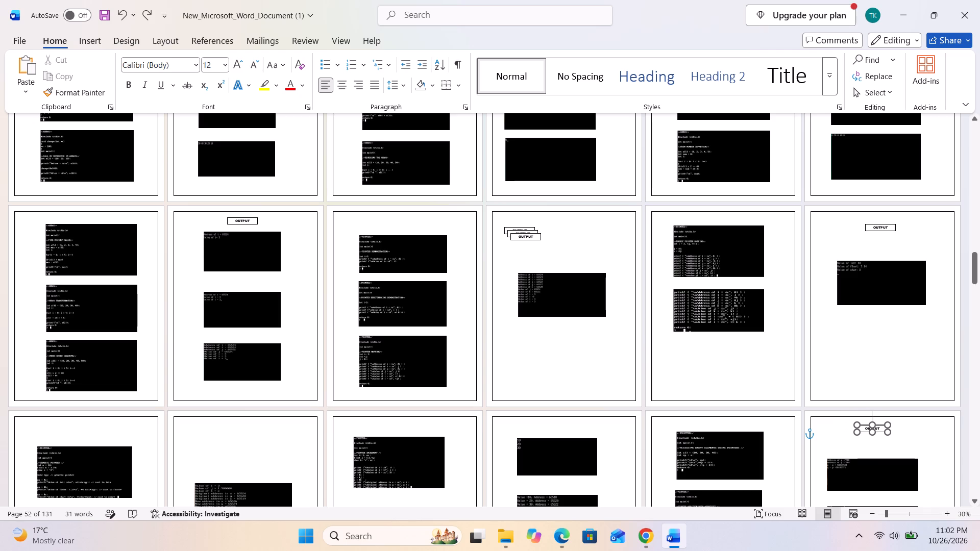
{"action": "left_click_drag", "start_coordinate": [885, 425], "coordinate": [890, 425]}
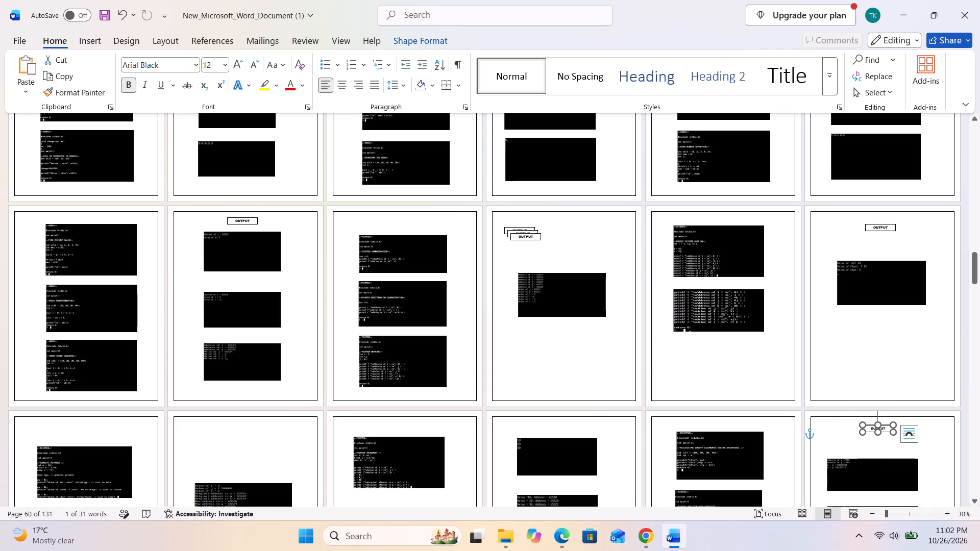
Move another spare OUTPUT box from page 52 to the top middle of page 58, above the first screenshot.
{"action": "left_click", "coordinate": [535, 232]}
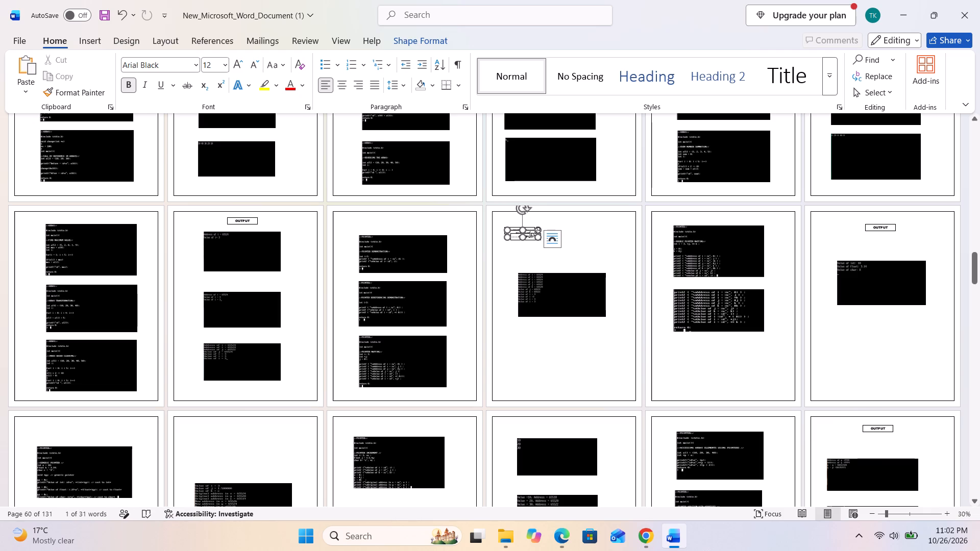
{"action": "left_click_drag", "start_coordinate": [532, 232], "coordinate": [561, 412]}
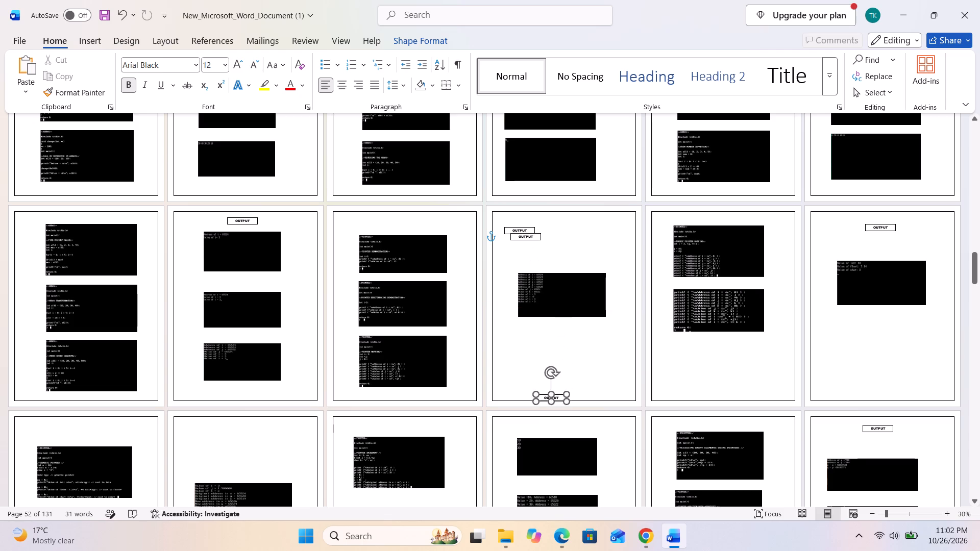
{"action": "left_click_drag", "start_coordinate": [561, 412], "coordinate": [566, 430]}
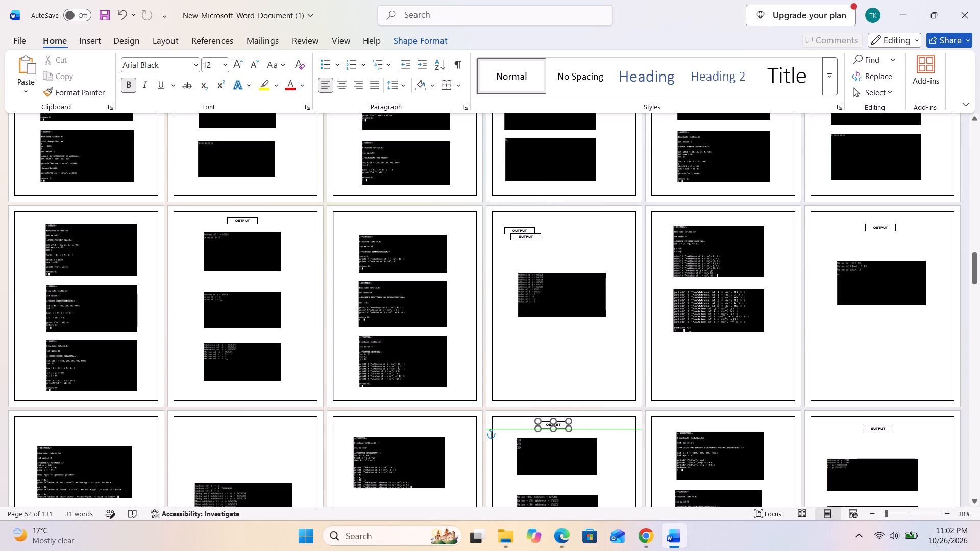
{"action": "left_click_drag", "start_coordinate": [566, 430], "coordinate": [566, 431]}
{"action": "left_click", "coordinate": [584, 266]}
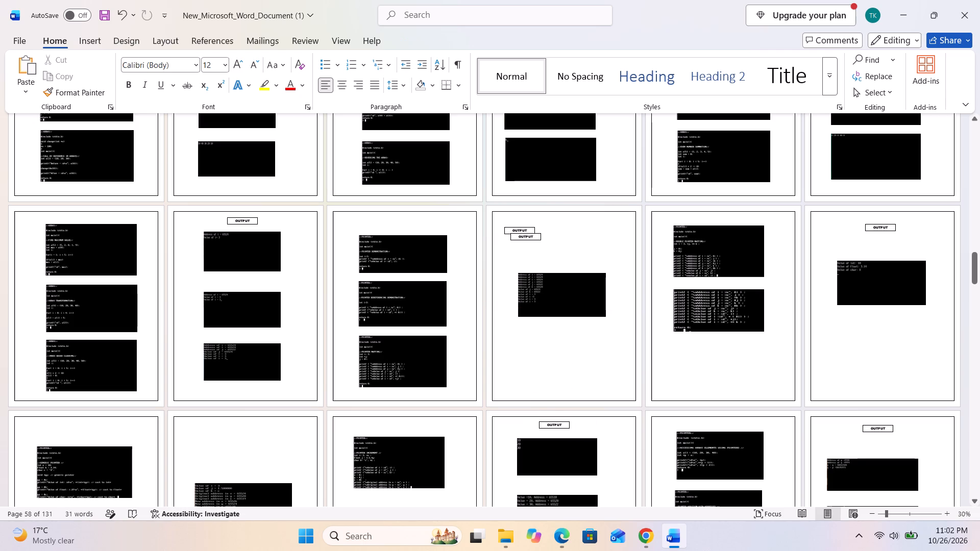
Move a spare OUTPUT box from page 52 to the top middle of page 56, above its screenshot.
{"action": "left_click_drag", "start_coordinate": [531, 233], "coordinate": [244, 444]}
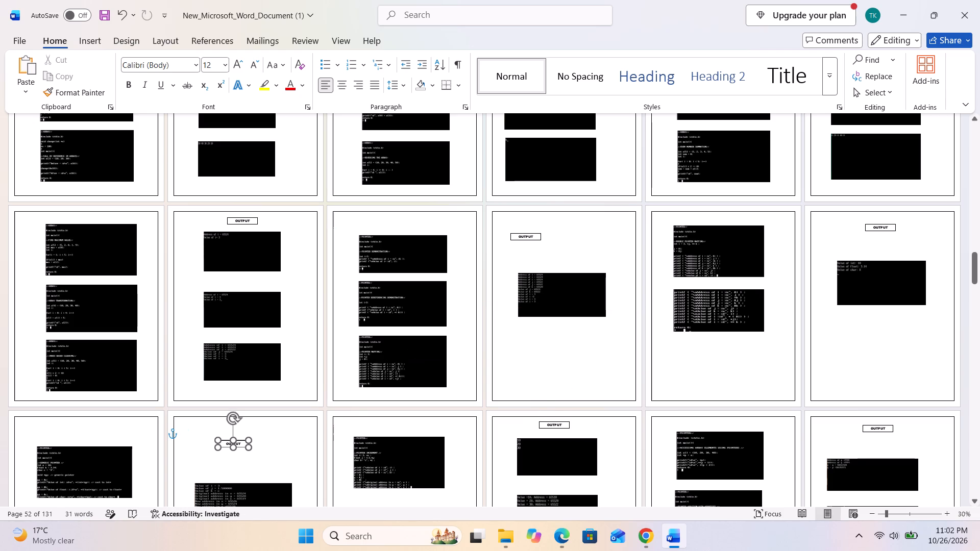
{"action": "left_click_drag", "start_coordinate": [244, 444], "coordinate": [255, 431]}
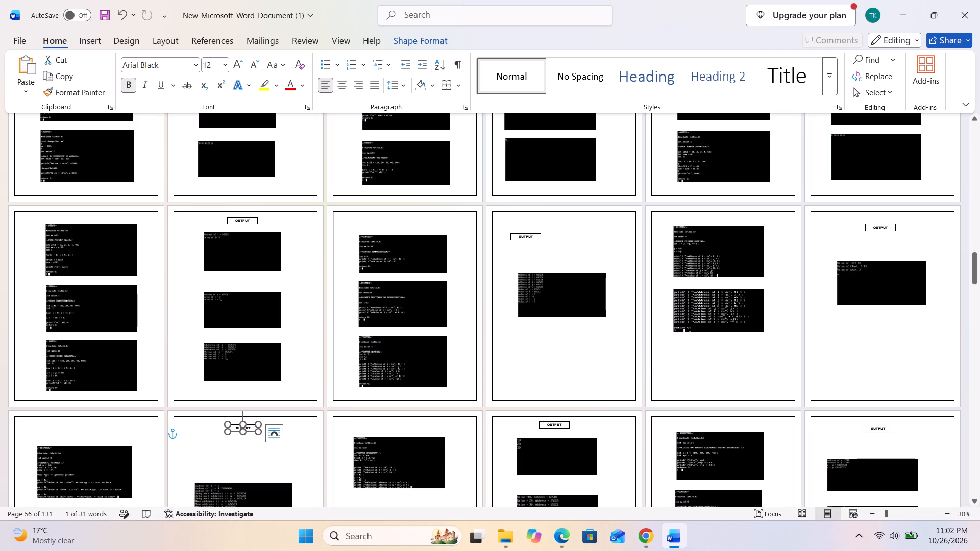
Centre the remaining OUTPUT box near the top of page 52, above its screenshot.
{"action": "left_click_drag", "start_coordinate": [528, 232], "coordinate": [552, 227]}
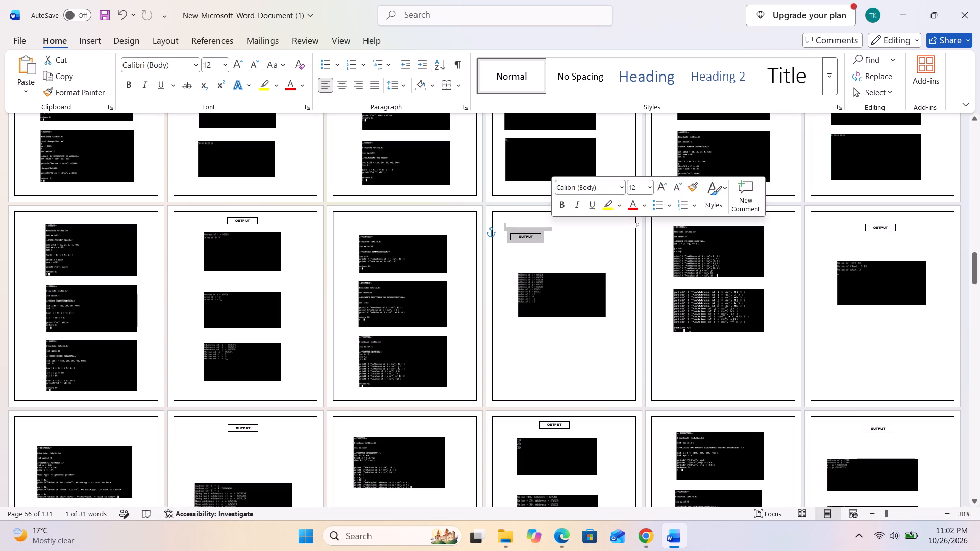
{"action": "left_click", "coordinate": [561, 233]}
{"action": "left_click_drag", "start_coordinate": [526, 233], "coordinate": [557, 224]}
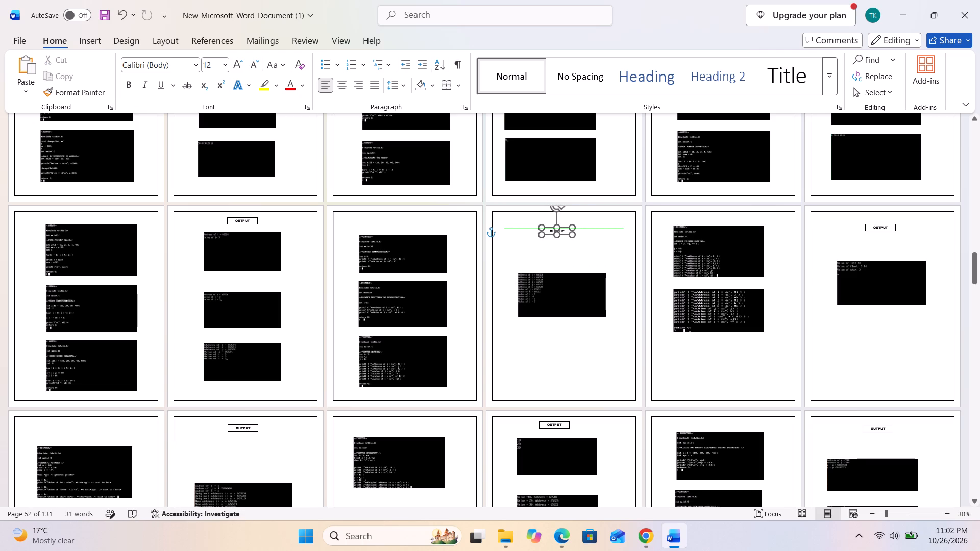
{"action": "left_click_drag", "start_coordinate": [557, 224], "coordinate": [560, 223]}
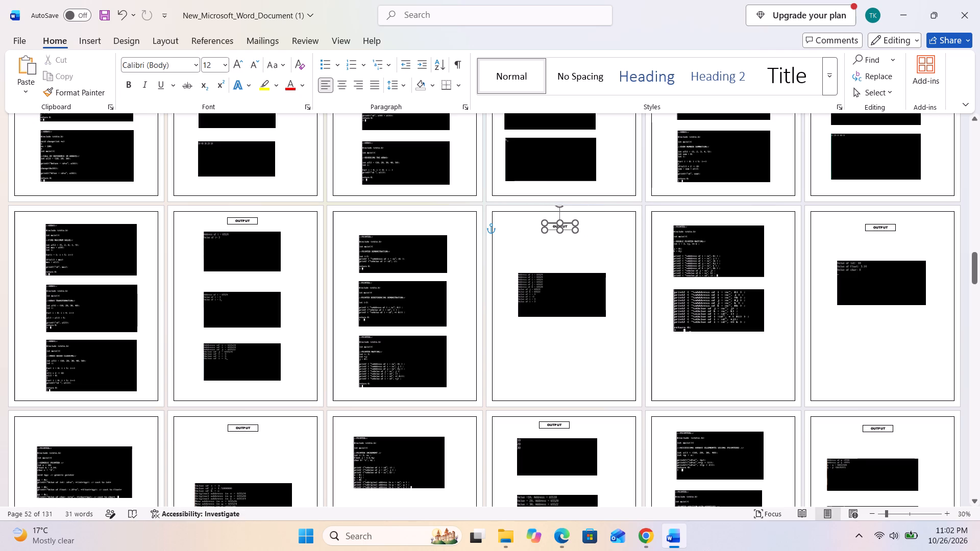
{"action": "left_click_drag", "start_coordinate": [560, 223], "coordinate": [557, 224]}
Shift the three output screenshots on page 62 slightly downward to make room for a label above them.
{"action": "scroll", "coordinate": [558, 233], "scroll_direction": "down", "scroll_amount": 17}
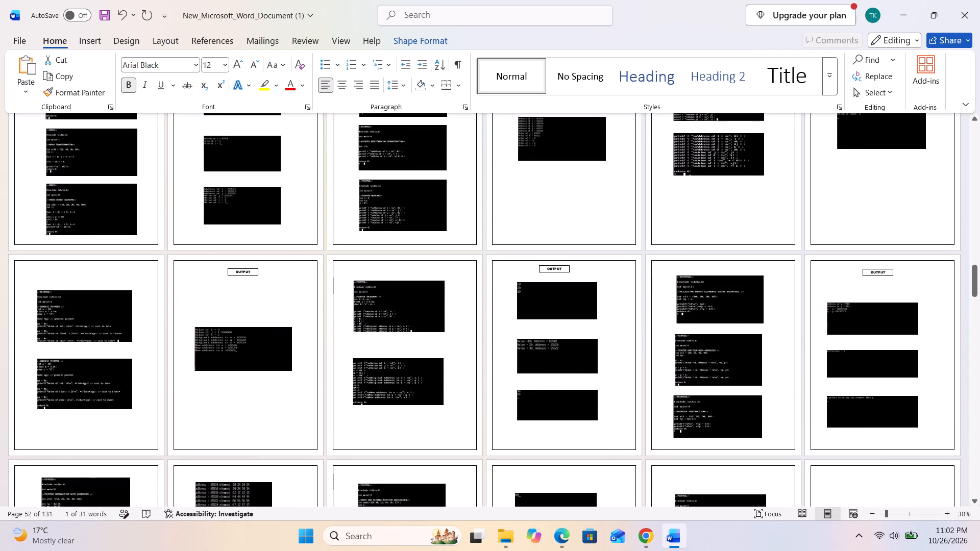
{"action": "scroll", "coordinate": [555, 232], "scroll_direction": "up", "scroll_amount": 10}
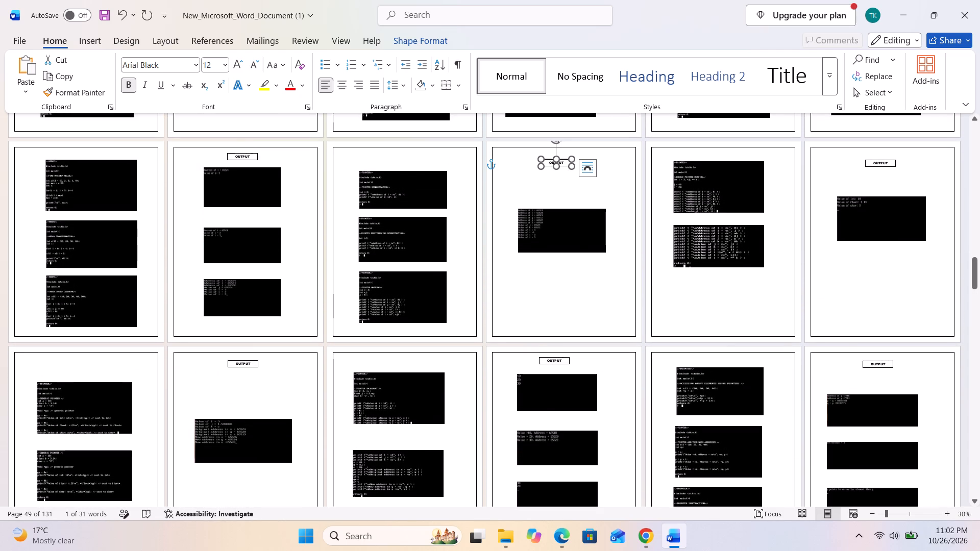
{"action": "scroll", "coordinate": [685, 221], "scroll_direction": "down", "scroll_amount": 4}
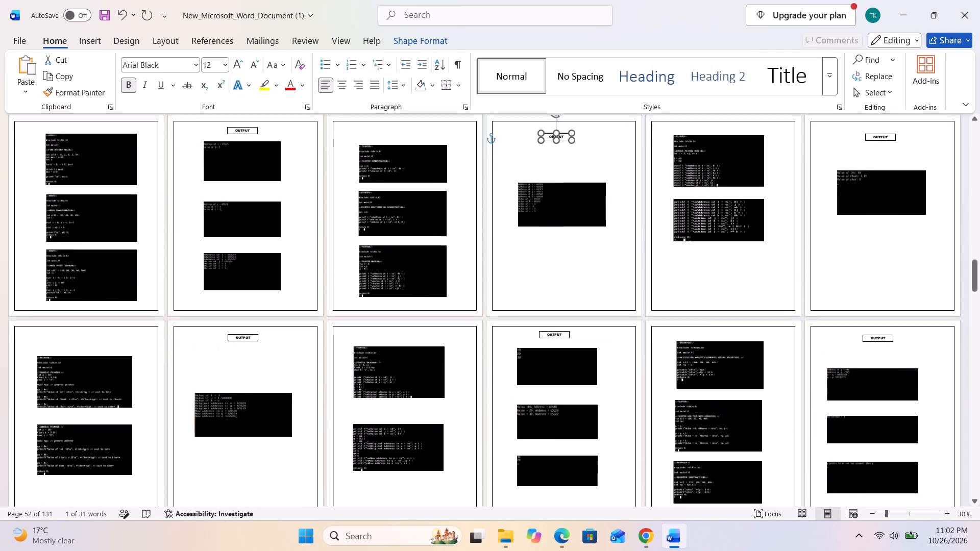
{"action": "scroll", "coordinate": [684, 219], "scroll_direction": "down", "scroll_amount": 2}
{"action": "scroll", "coordinate": [684, 218], "scroll_direction": "up", "scroll_amount": 4}
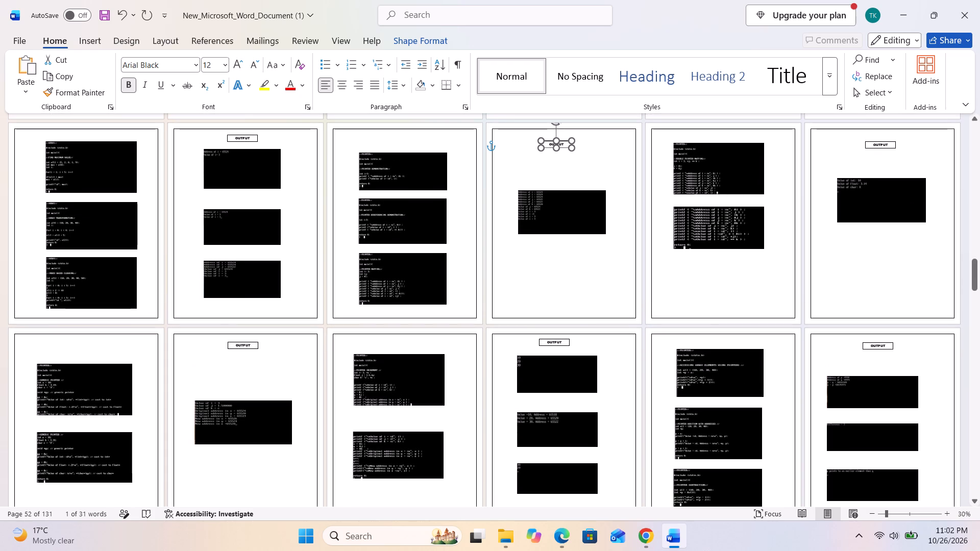
{"action": "scroll", "coordinate": [683, 217], "scroll_direction": "down", "scroll_amount": 16}
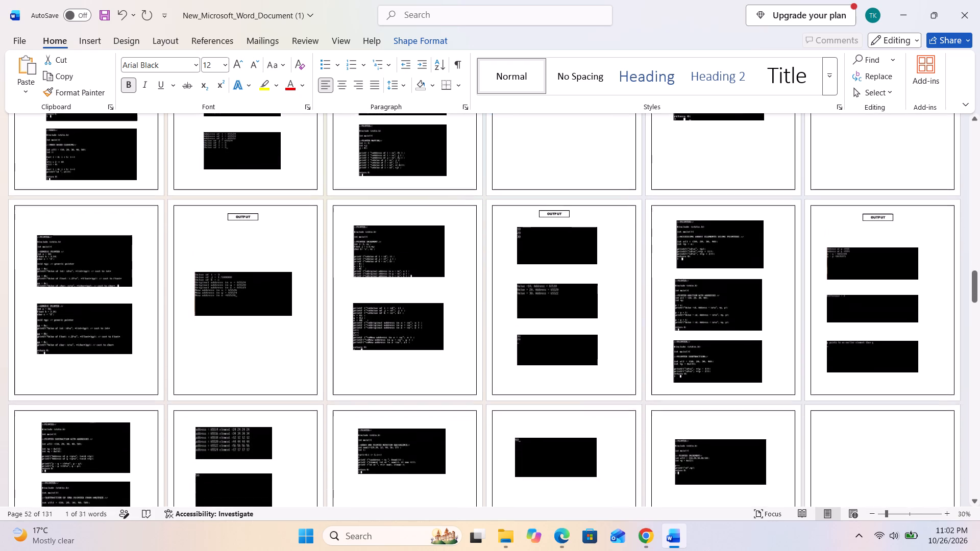
{"action": "scroll", "coordinate": [683, 217], "scroll_direction": "down", "scroll_amount": 19}
{"action": "scroll", "coordinate": [683, 216], "scroll_direction": "down", "scroll_amount": 8}
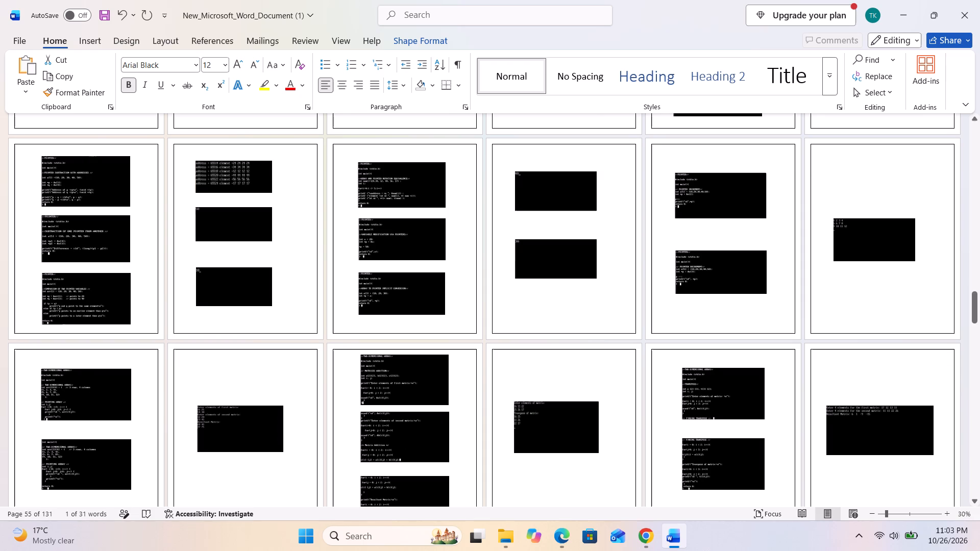
{"action": "left_click_drag", "start_coordinate": [219, 284], "coordinate": [222, 293]}
{"action": "left_click_drag", "start_coordinate": [232, 229], "coordinate": [232, 243]}
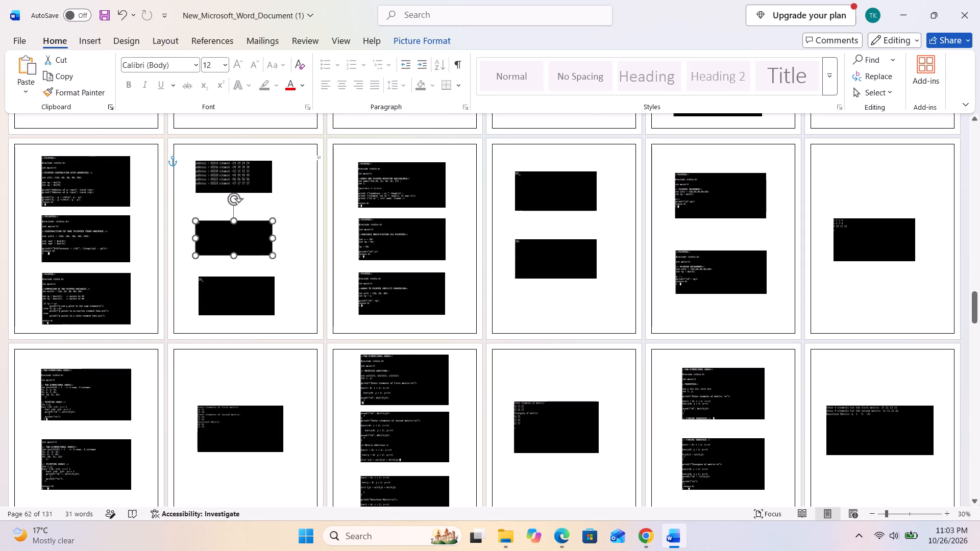
{"action": "left_click_drag", "start_coordinate": [232, 243], "coordinate": [235, 246]}
{"action": "left_click_drag", "start_coordinate": [239, 176], "coordinate": [241, 189]}
Paste four copies of the OUTPUT box into the blank area above the first screenshot on page 62.
{"action": "left_click", "coordinate": [200, 151]}
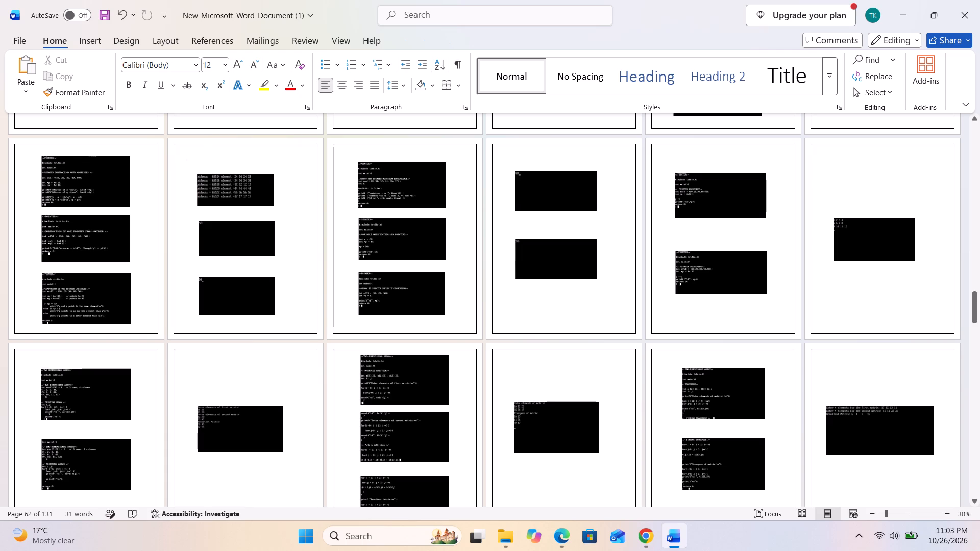
{"action": "key", "text": "ctrl+v"}
{"action": "key", "text": "ctrl+v"}
{"action": "key", "text": "ctrl+v"}
{"action": "key", "text": "ctrl+v"}
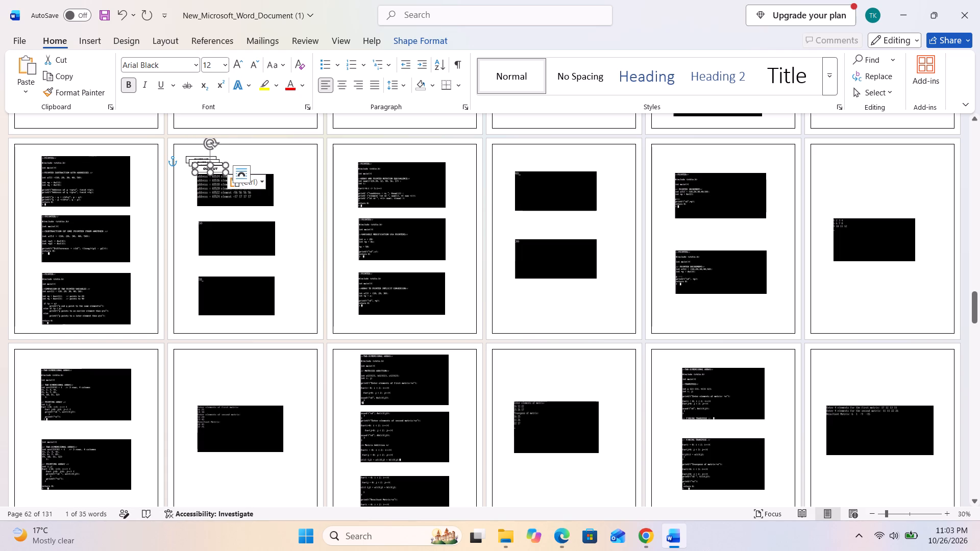
Move one pasted OUTPUT box from page 62 to the top middle of page 64, above the first screenshot.
{"action": "left_click_drag", "start_coordinate": [216, 164], "coordinate": [529, 174]}
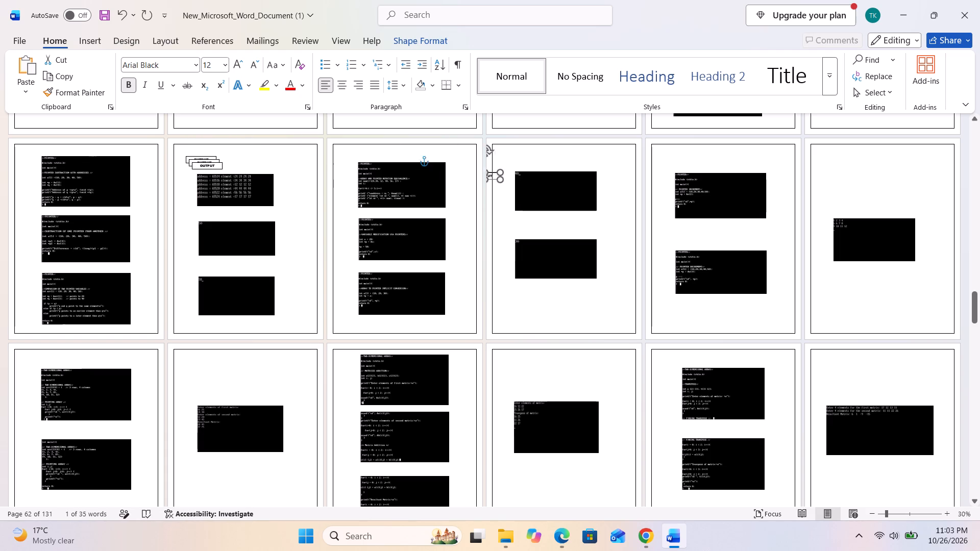
{"action": "left_click_drag", "start_coordinate": [529, 174], "coordinate": [559, 149]}
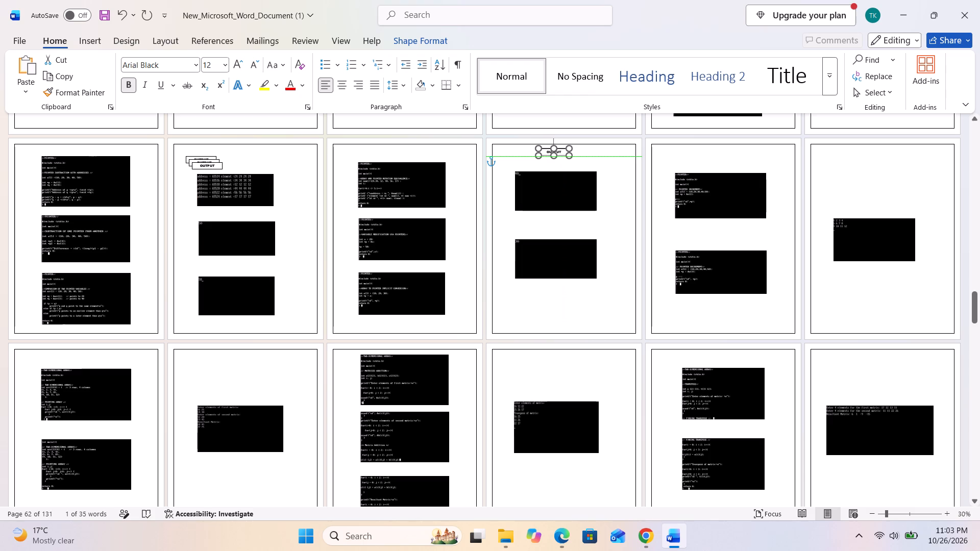
{"action": "left_click_drag", "start_coordinate": [559, 149], "coordinate": [559, 153]}
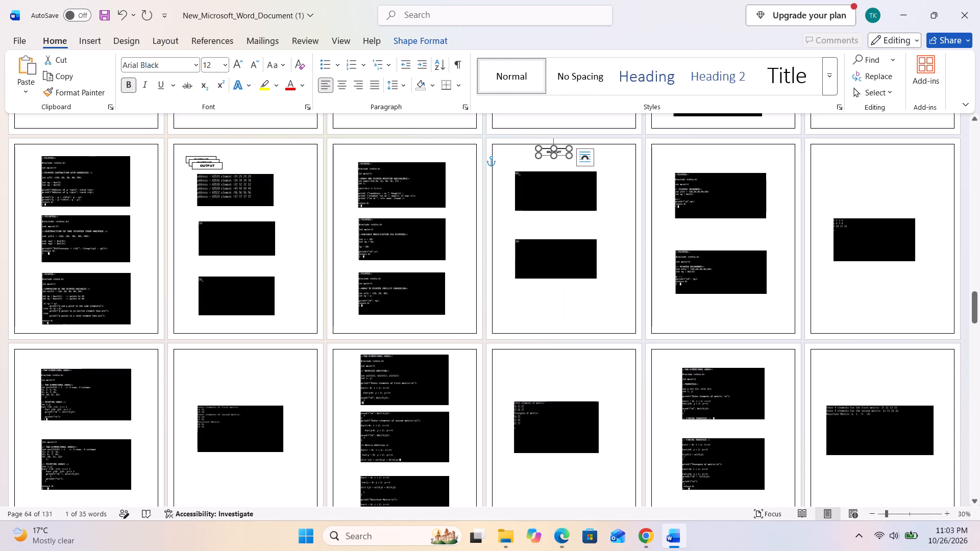
Move another OUTPUT box from page 62 to the top middle of page 68, above its screenshot.
{"action": "left_click", "coordinate": [219, 162]}
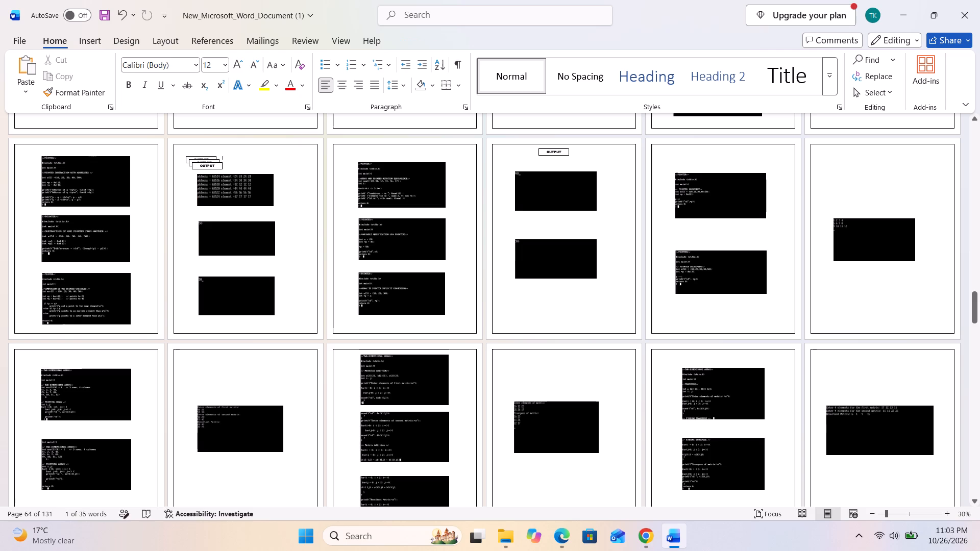
{"action": "left_click_drag", "start_coordinate": [217, 163], "coordinate": [240, 368]}
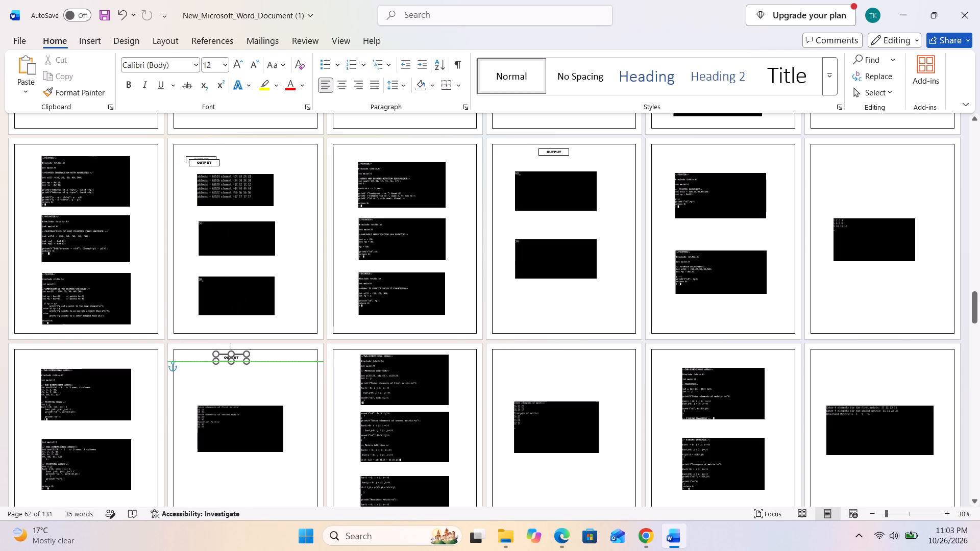
{"action": "left_click_drag", "start_coordinate": [240, 368], "coordinate": [256, 355]}
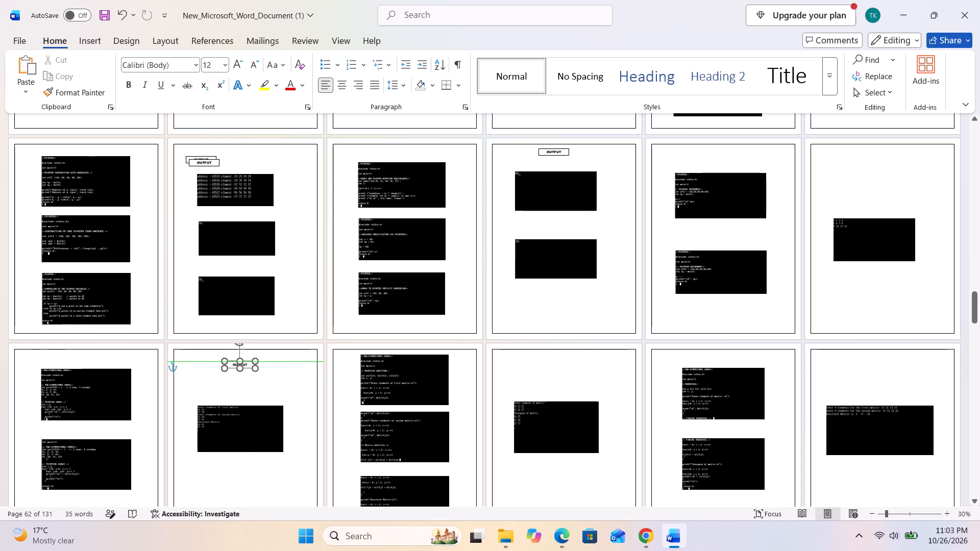
{"action": "left_click_drag", "start_coordinate": [256, 355], "coordinate": [237, 357]}
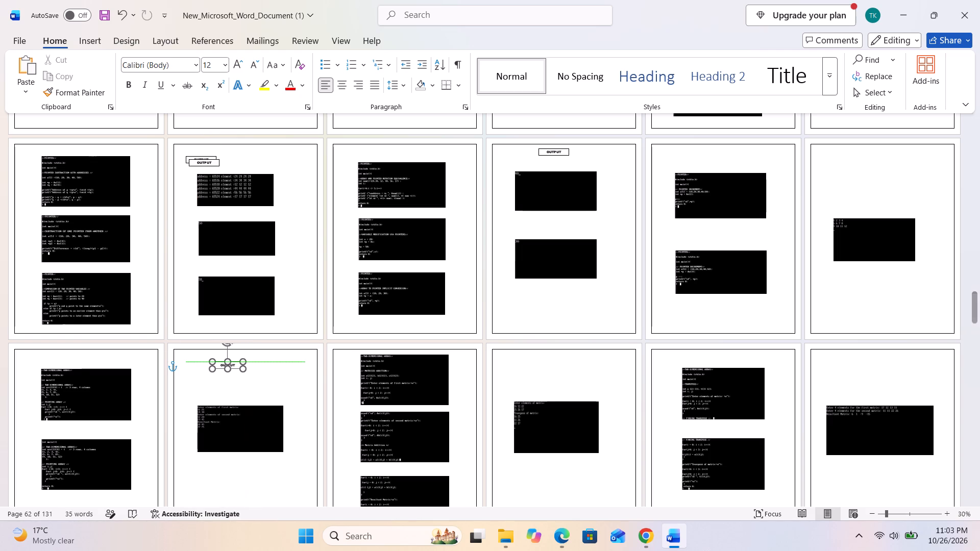
{"action": "left_click_drag", "start_coordinate": [237, 357], "coordinate": [250, 355]}
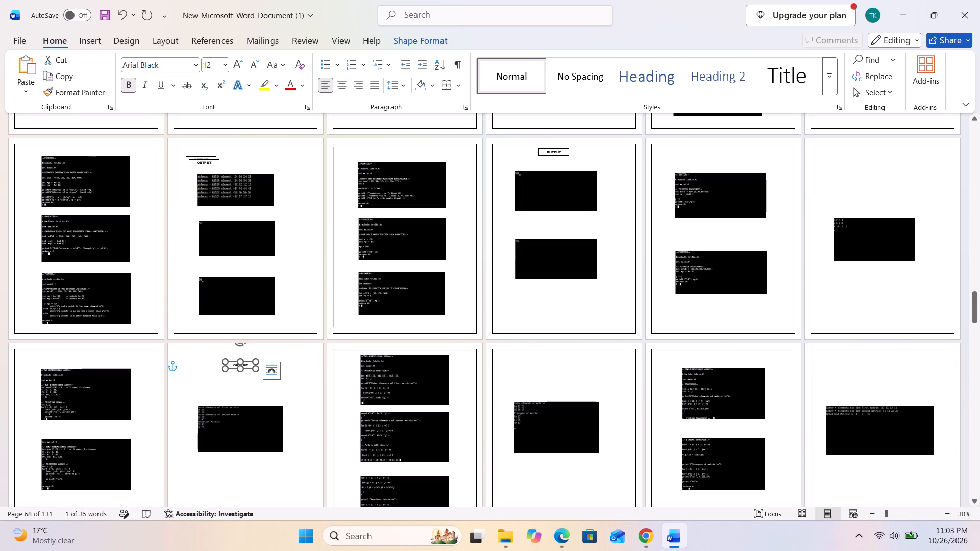
Move a spare OUTPUT box from page 62 to the top middle of page 70, above its screenshot.
{"action": "left_click_drag", "start_coordinate": [214, 159], "coordinate": [406, 232]}
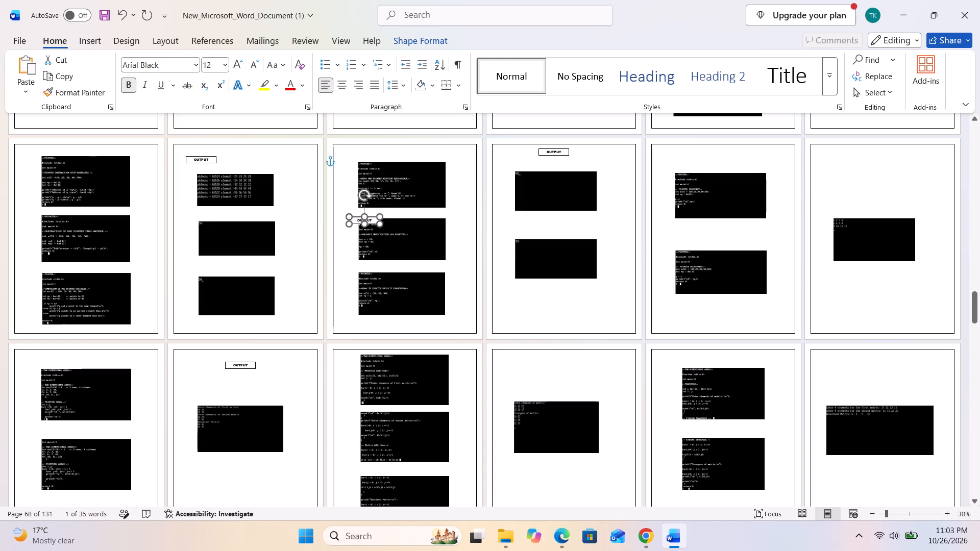
{"action": "left_click_drag", "start_coordinate": [406, 232], "coordinate": [565, 362]}
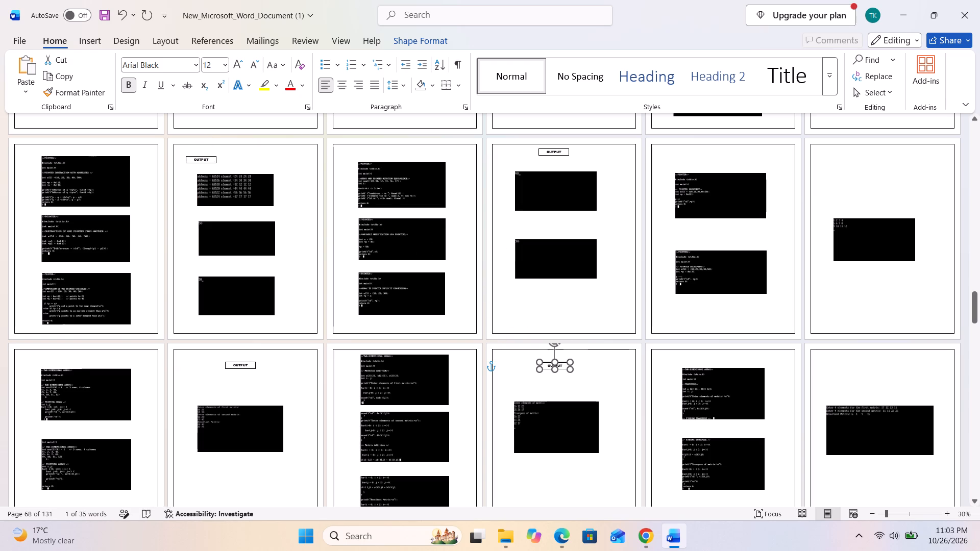
Centre the OUTPUT box at the top of page 70 and the remaining one at the top of page 62.
{"action": "left_click_drag", "start_coordinate": [565, 362], "coordinate": [570, 362]}
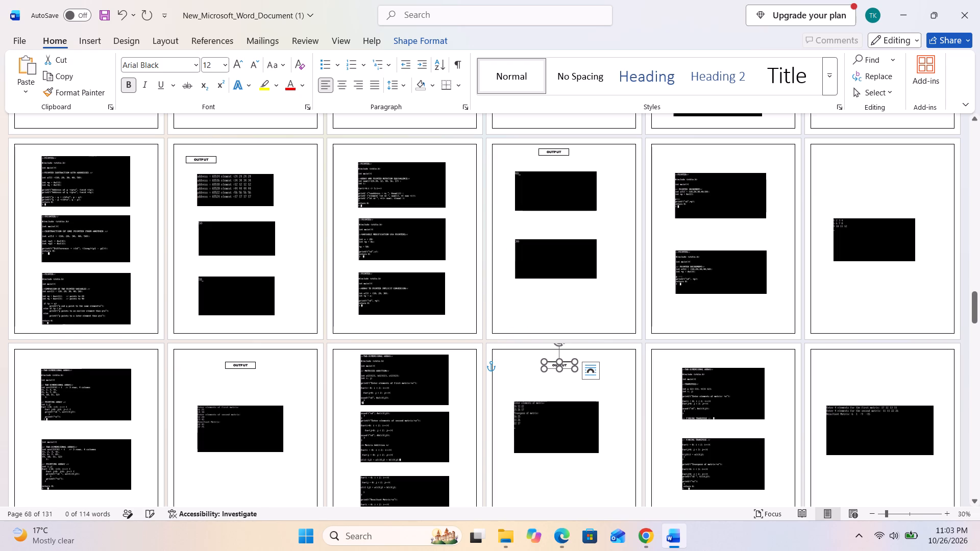
{"action": "left_click", "coordinate": [206, 156]}
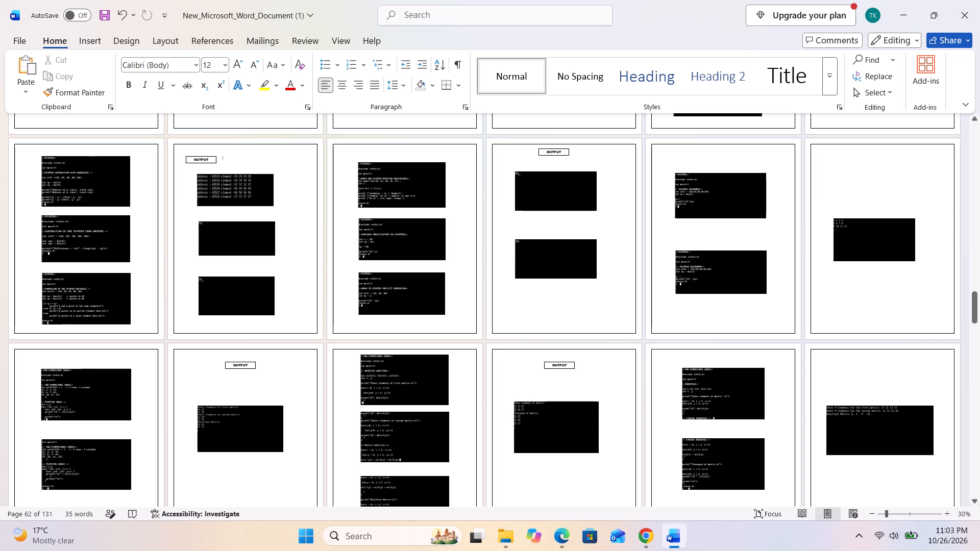
{"action": "left_click_drag", "start_coordinate": [201, 156], "coordinate": [245, 153]}
{"action": "left_click_drag", "start_coordinate": [245, 153], "coordinate": [238, 152]}
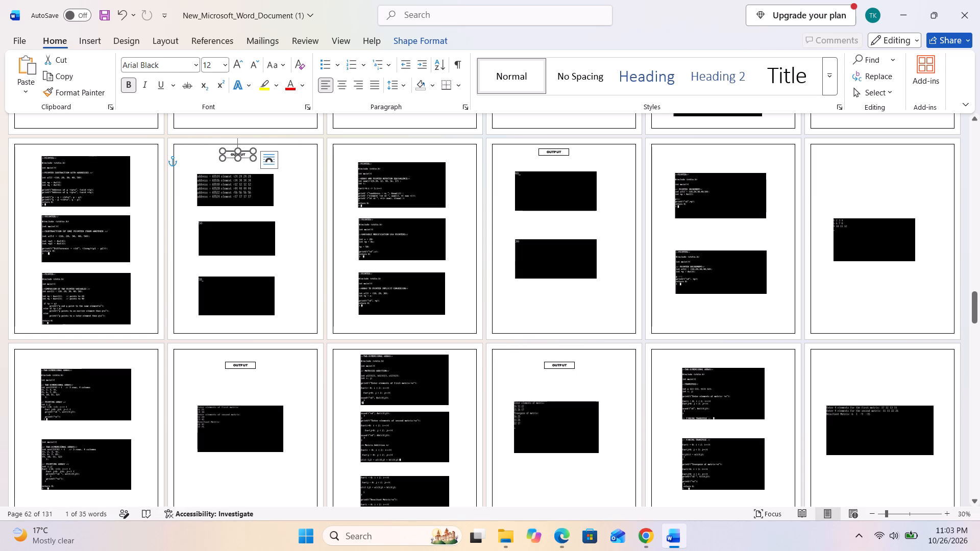
Paste two OUTPUT boxes on page 66, placing one top middle of page 72 and the other top middle of page 66.
{"action": "left_click", "coordinate": [848, 172]}
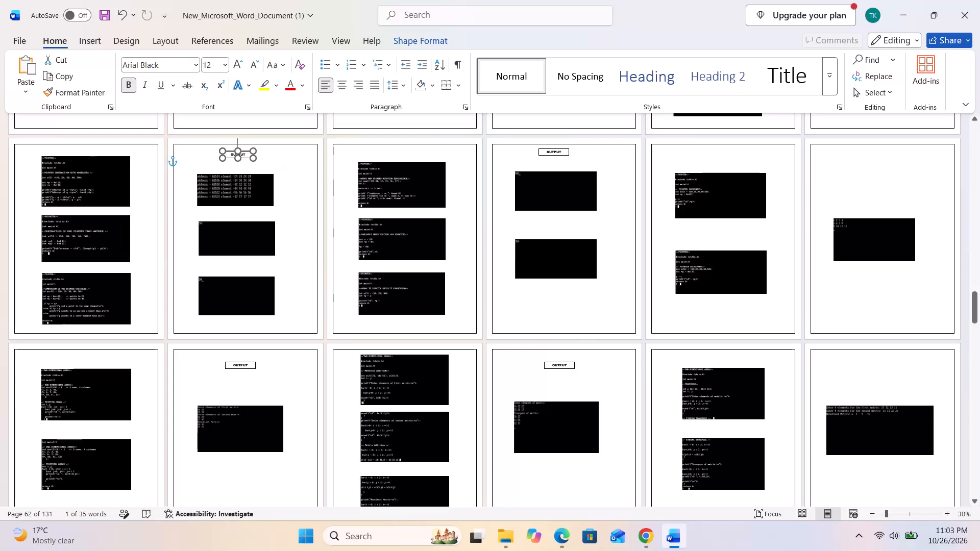
{"action": "key", "text": "ctrl+v"}
{"action": "key", "text": "ctrl+v"}
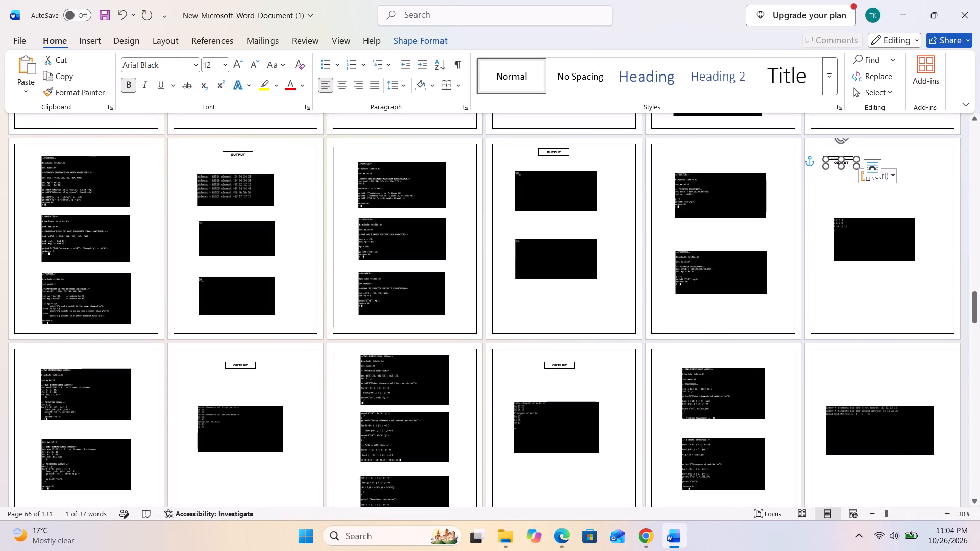
{"action": "left_click_drag", "start_coordinate": [831, 161], "coordinate": [851, 371]}
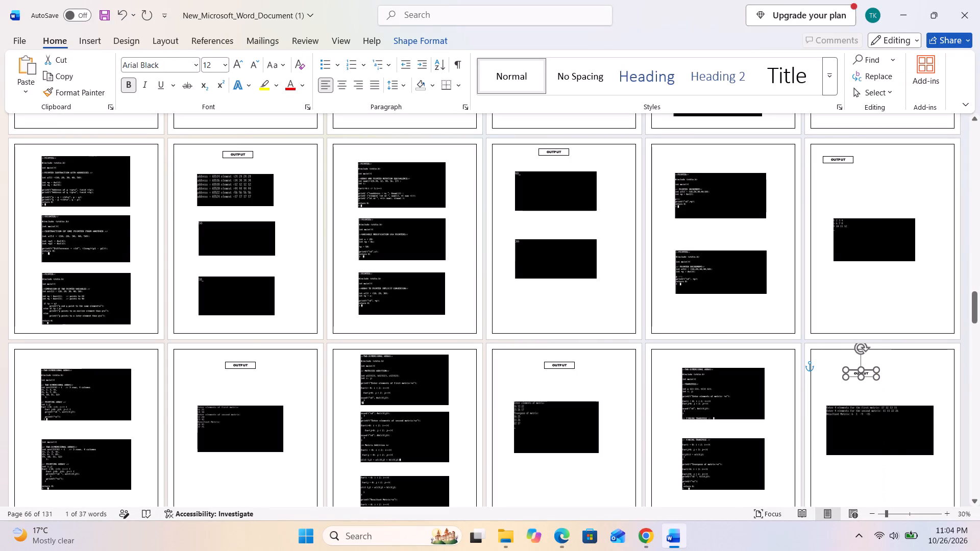
{"action": "left_click_drag", "start_coordinate": [851, 371], "coordinate": [864, 362]}
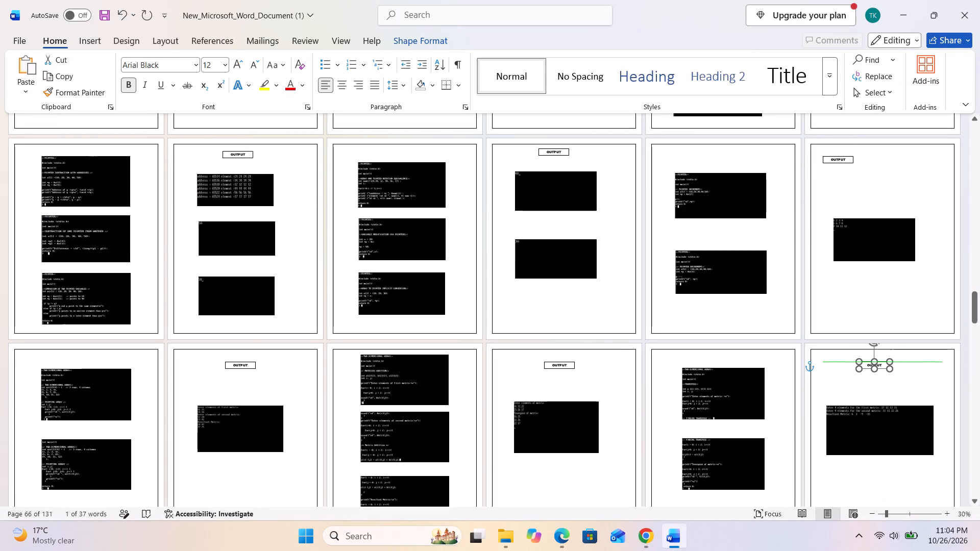
{"action": "left_click_drag", "start_coordinate": [864, 362], "coordinate": [870, 362]}
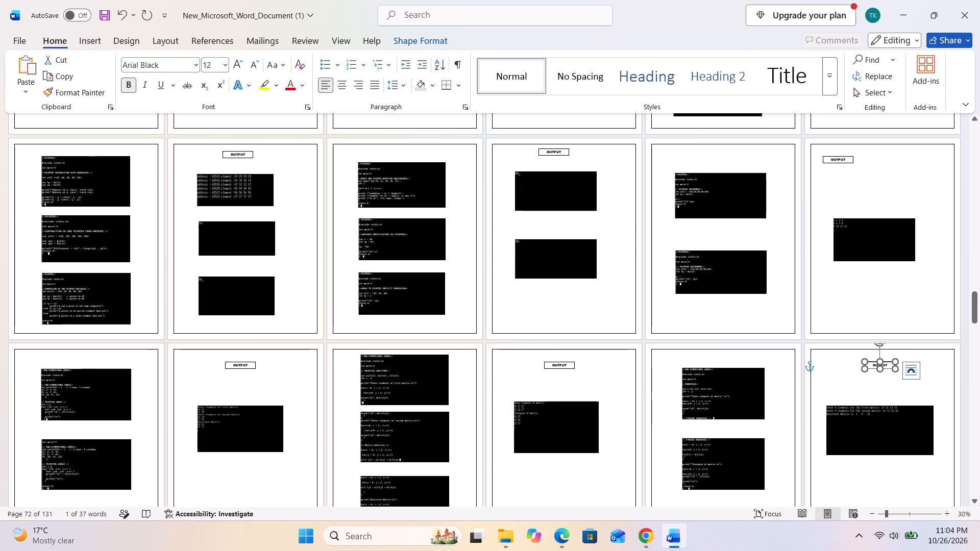
{"action": "left_click_drag", "start_coordinate": [841, 156], "coordinate": [885, 152]}
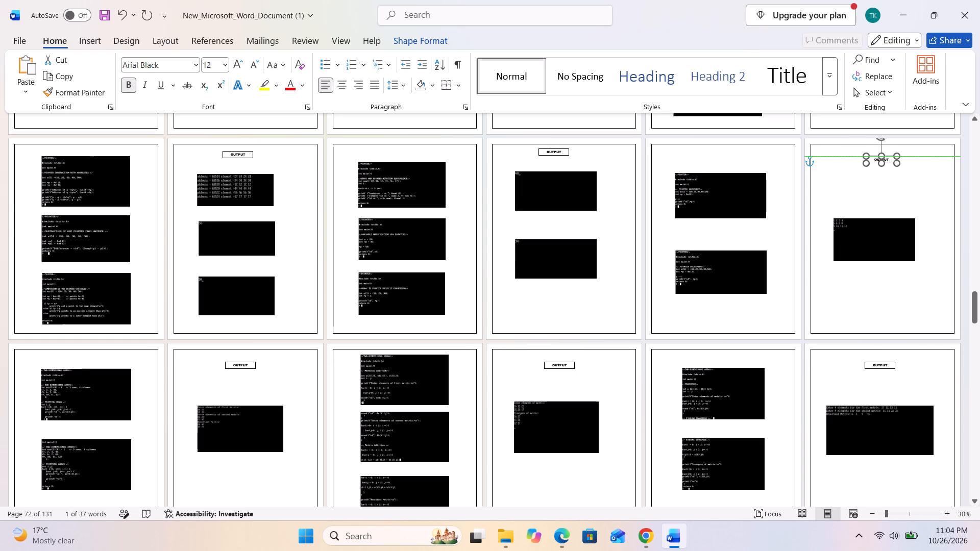
{"action": "left_click_drag", "start_coordinate": [885, 152], "coordinate": [879, 152]}
Paste eight copies of the OUTPUT box into the blank area above the screenshot on page 74.
{"action": "scroll", "coordinate": [844, 197], "scroll_direction": "down", "scroll_amount": 8}
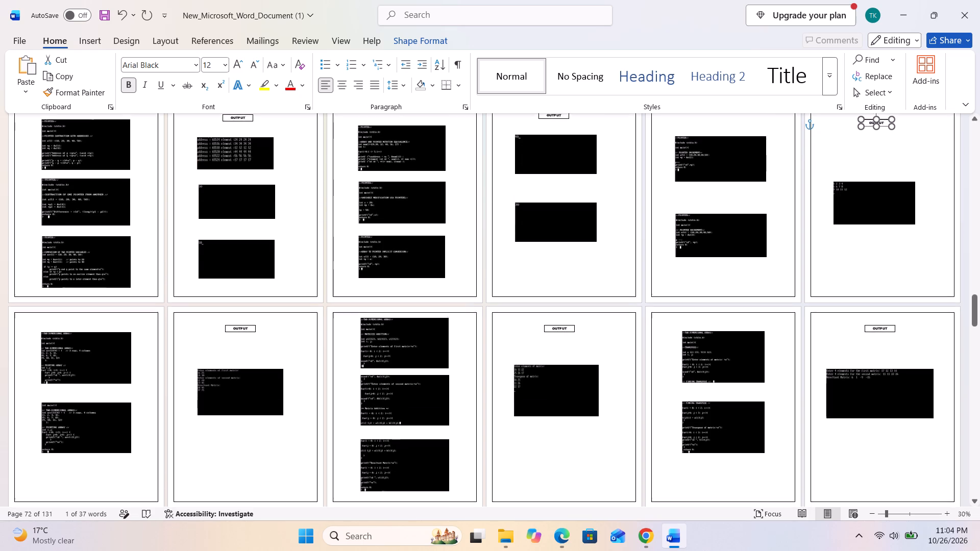
{"action": "scroll", "coordinate": [840, 199], "scroll_direction": "down", "scroll_amount": 11}
{"action": "scroll", "coordinate": [841, 198], "scroll_direction": "down", "scroll_amount": 14}
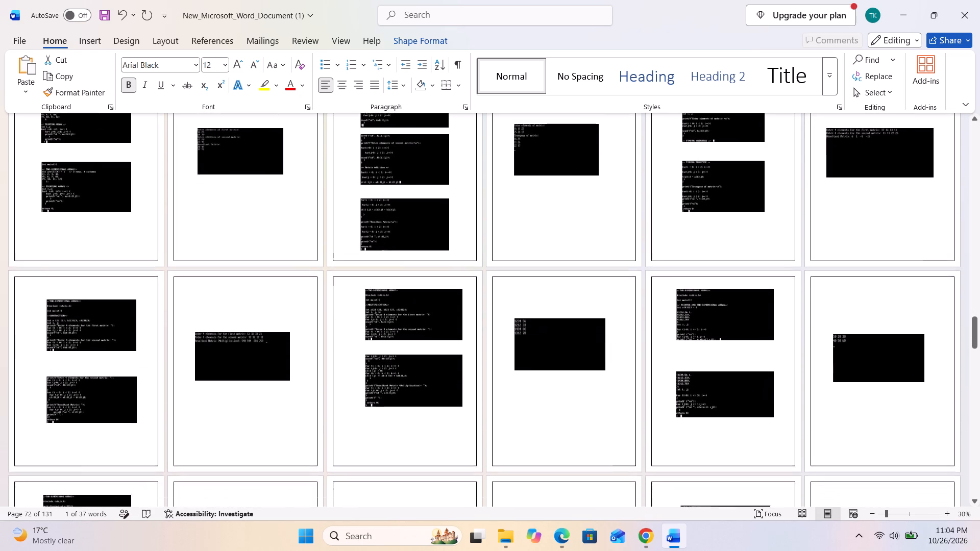
{"action": "scroll", "coordinate": [840, 199], "scroll_direction": "down", "scroll_amount": 13}
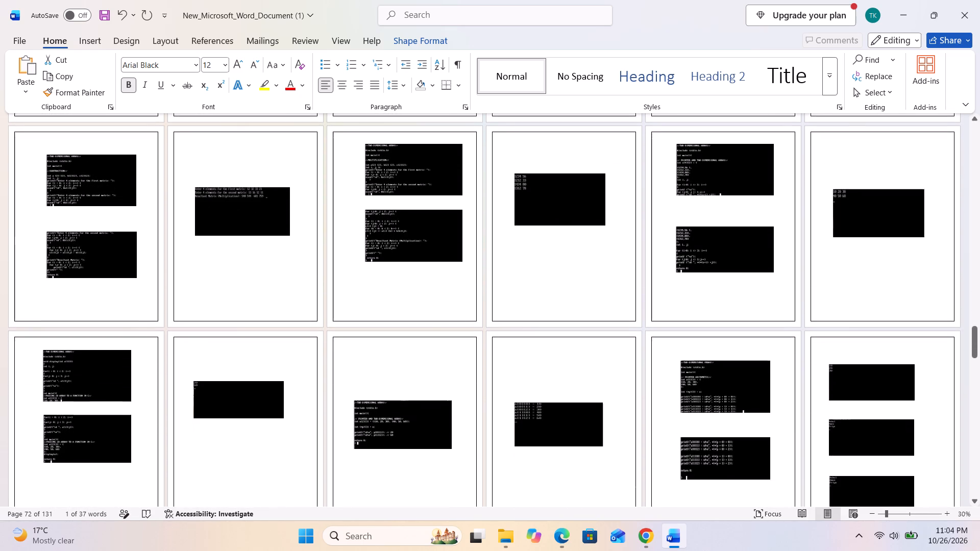
{"action": "left_click", "coordinate": [220, 152]}
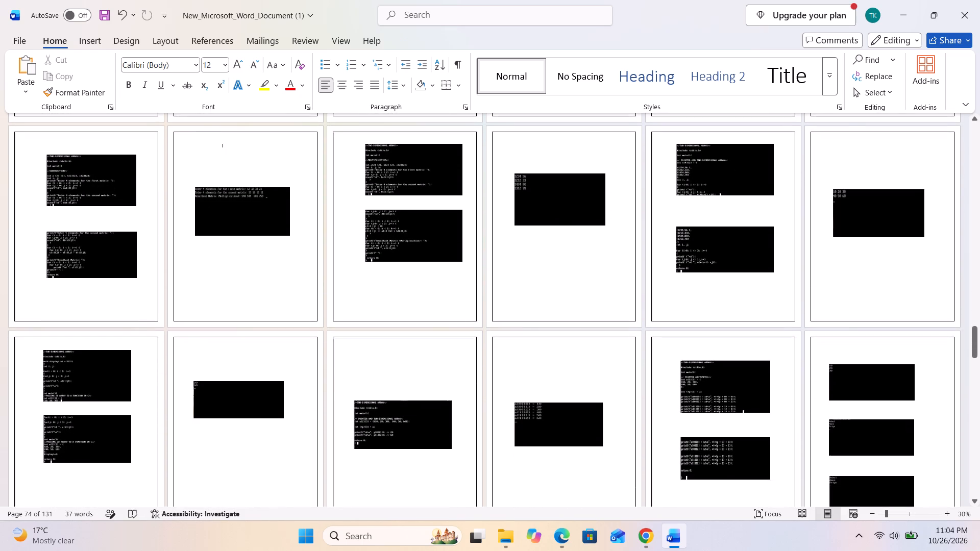
{"action": "key", "text": "ctrl+v"}
{"action": "key", "text": "ctrl+v"}
{"action": "key", "text": "ctrl+v"}
{"action": "key", "text": "ctrl+v"}
{"action": "key", "text": "ctrl+v"}
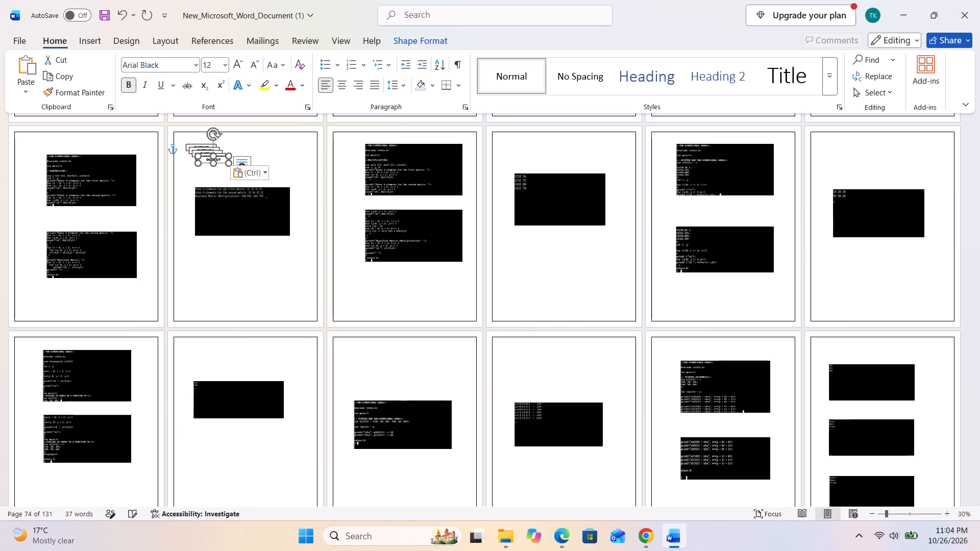
{"action": "key", "text": "ctrl+v"}
{"action": "key", "text": "ctrl+v"}
{"action": "key", "text": "ctrl+v"}
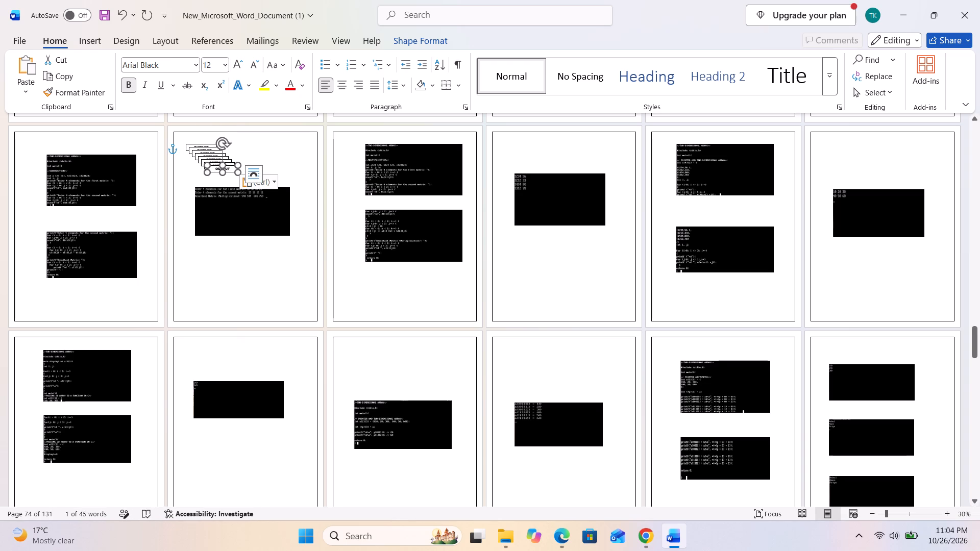
{"action": "left_click", "coordinate": [290, 129]}
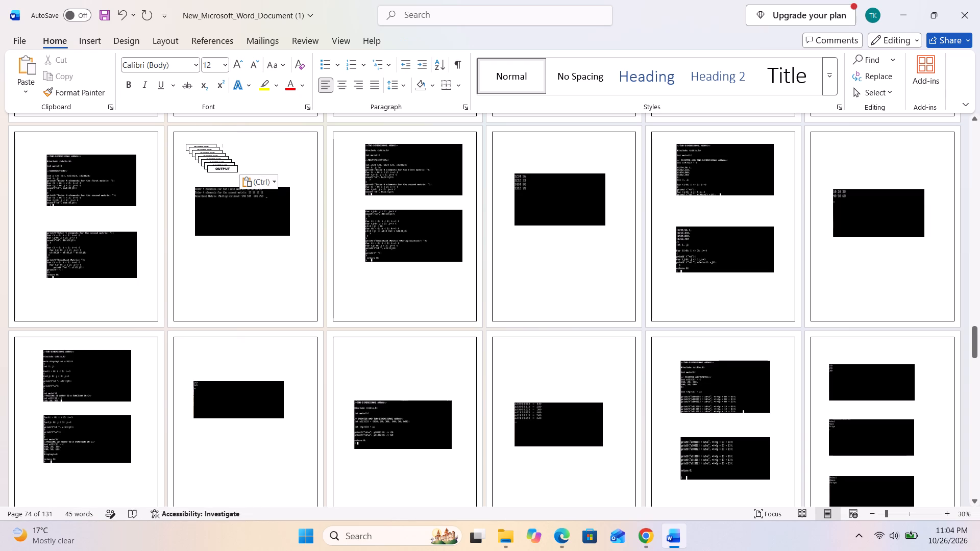
Move three pasted OUTPUT boxes from page 74 to the top middle of pages 80, 82 and 84, above their screenshots.
{"action": "left_click_drag", "start_coordinate": [234, 166], "coordinate": [252, 352]}
{"action": "left_click_drag", "start_coordinate": [230, 162], "coordinate": [573, 355]}
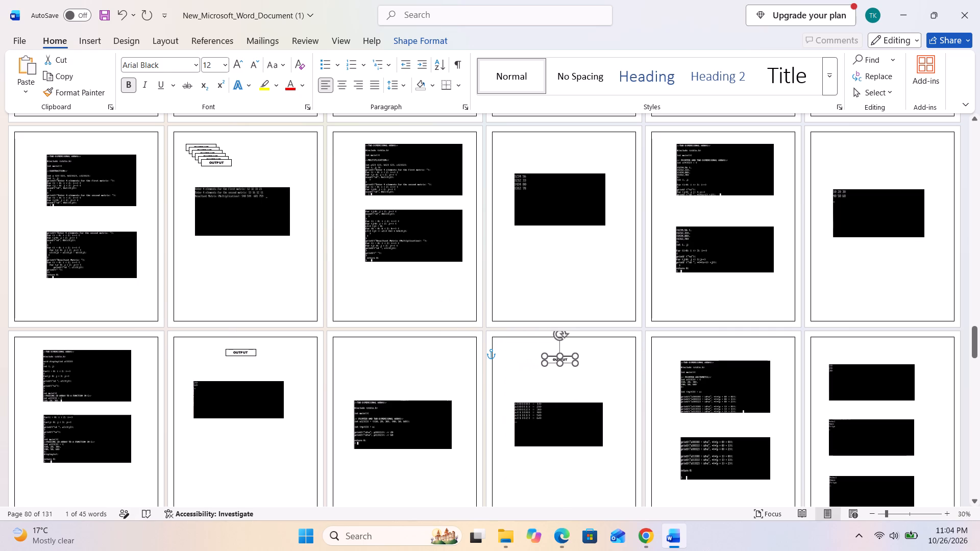
{"action": "left_click_drag", "start_coordinate": [573, 355], "coordinate": [571, 347]}
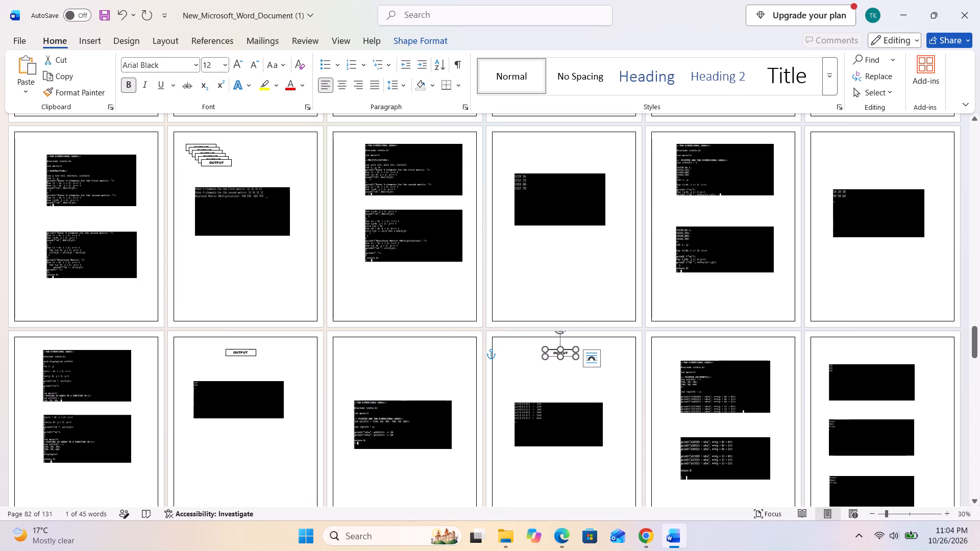
{"action": "left_click_drag", "start_coordinate": [228, 160], "coordinate": [881, 345]}
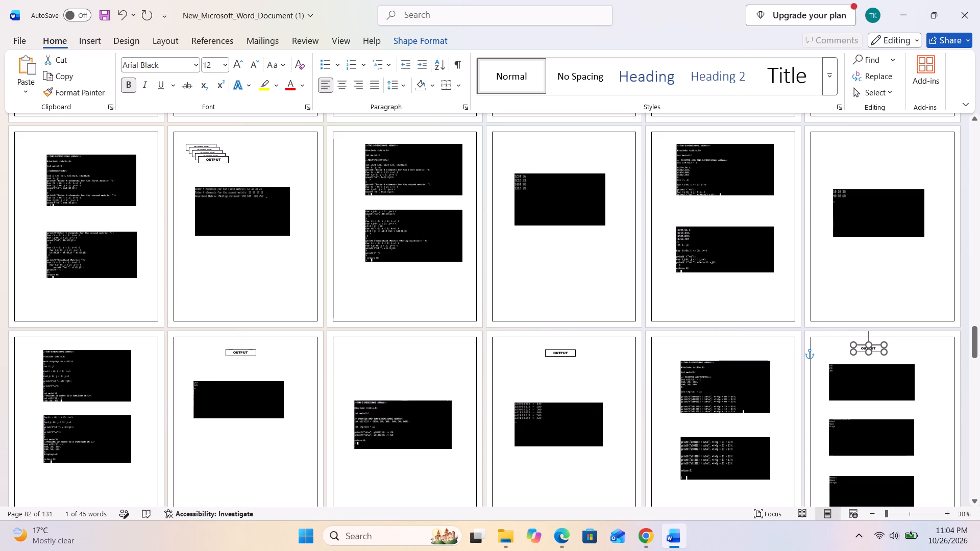
{"action": "left_click_drag", "start_coordinate": [881, 345], "coordinate": [888, 345]}
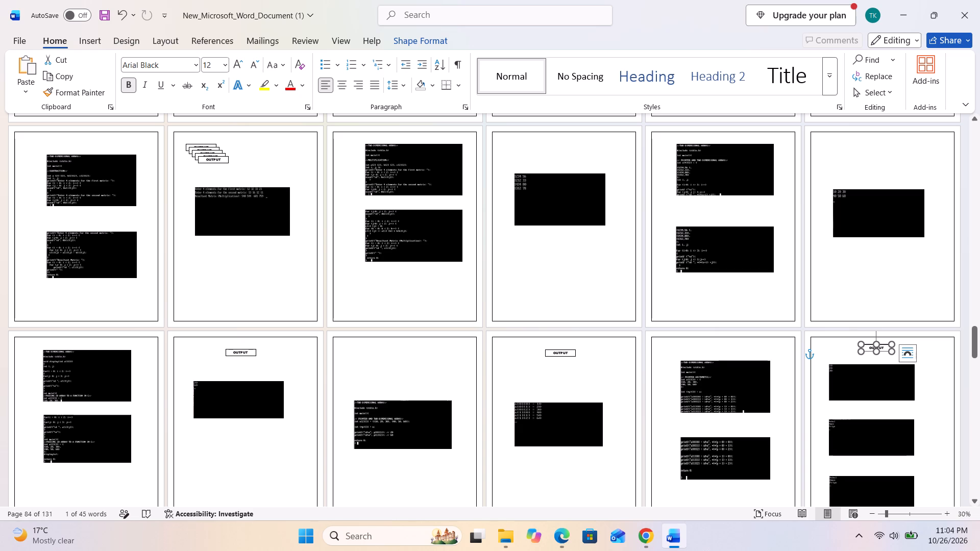
Move two more OUTPUT boxes from page 74 to the top middle of pages 76 and 78, above their screenshots.
{"action": "left_click_drag", "start_coordinate": [226, 157], "coordinate": [554, 143]}
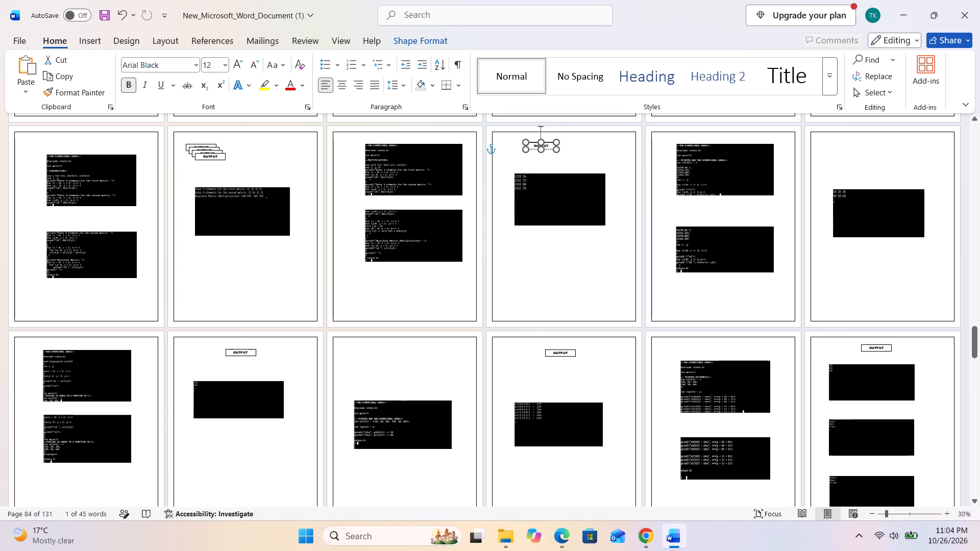
{"action": "left_click_drag", "start_coordinate": [554, 143], "coordinate": [573, 144]}
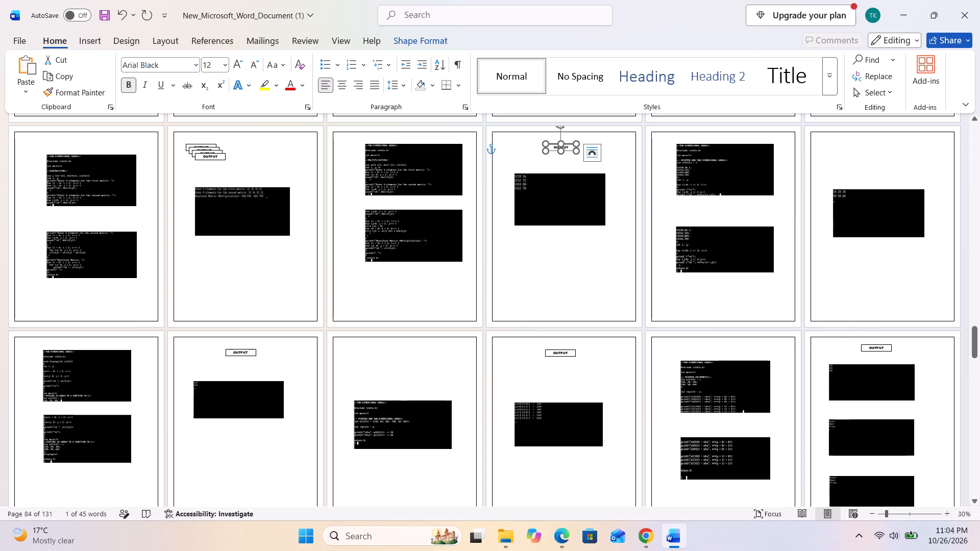
{"action": "left_click_drag", "start_coordinate": [220, 153], "coordinate": [677, 162]}
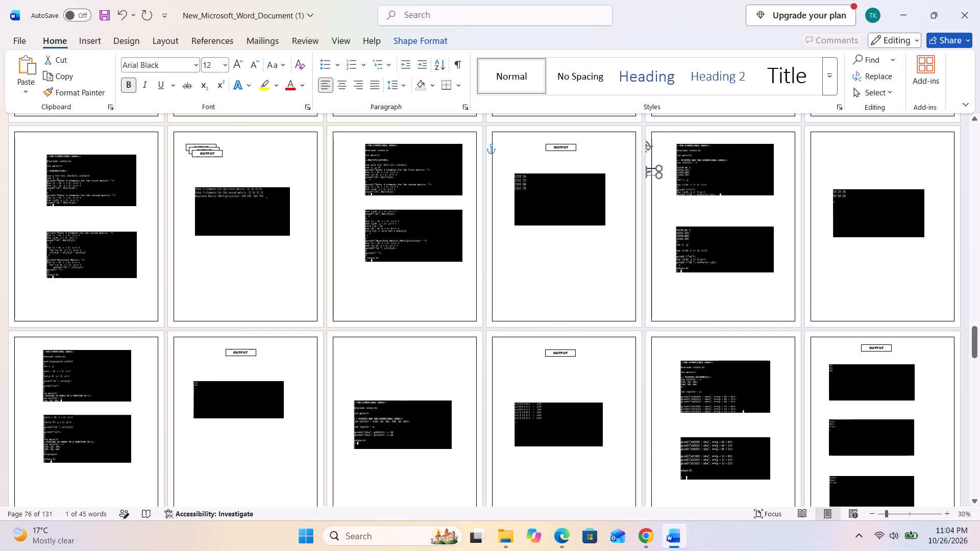
{"action": "left_click_drag", "start_coordinate": [677, 162], "coordinate": [888, 144]}
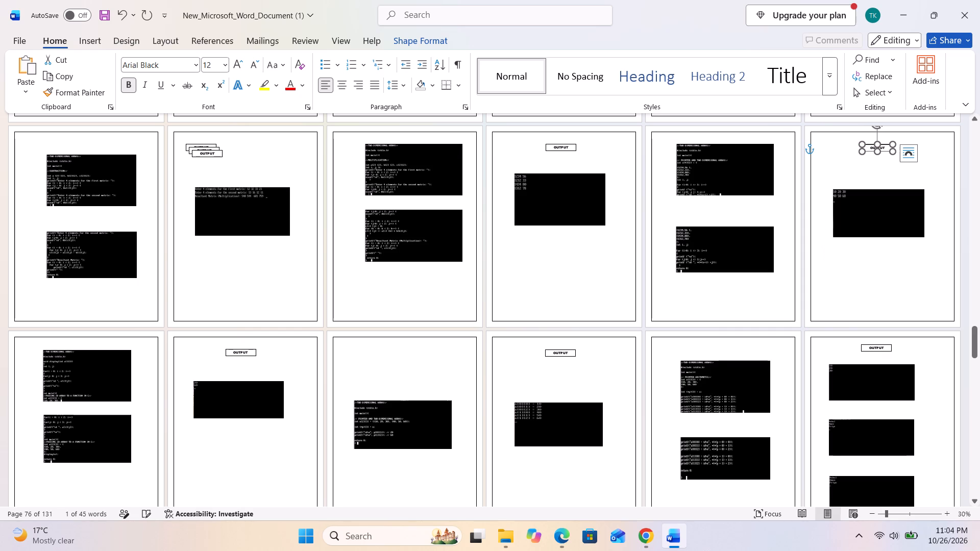
Remove the two surplus OUTPUT boxes from the stack on page 74, leaving a single box.
{"action": "left_click", "coordinate": [217, 152]}
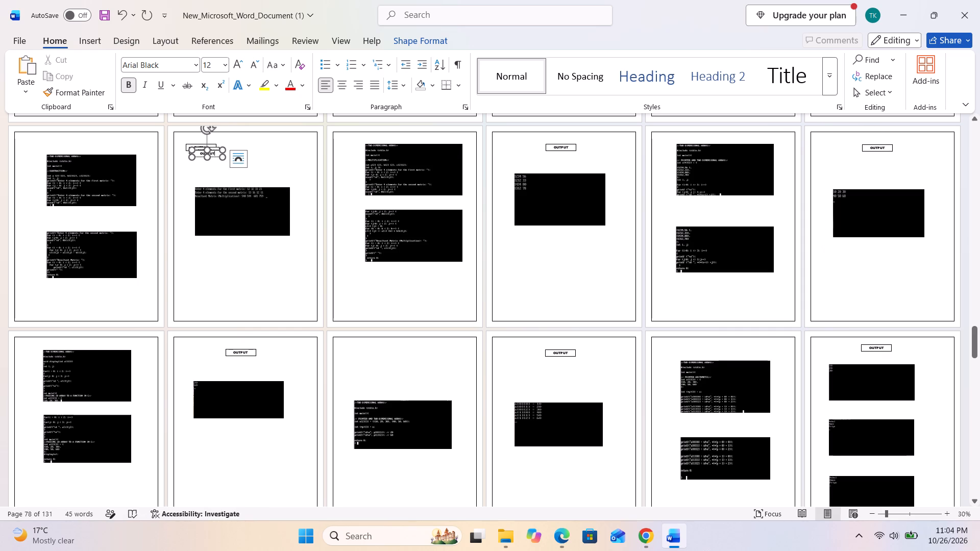
{"action": "key", "text": "Delete"}
{"action": "key", "text": "Delete"}
{"action": "key", "text": "ctrl+x"}
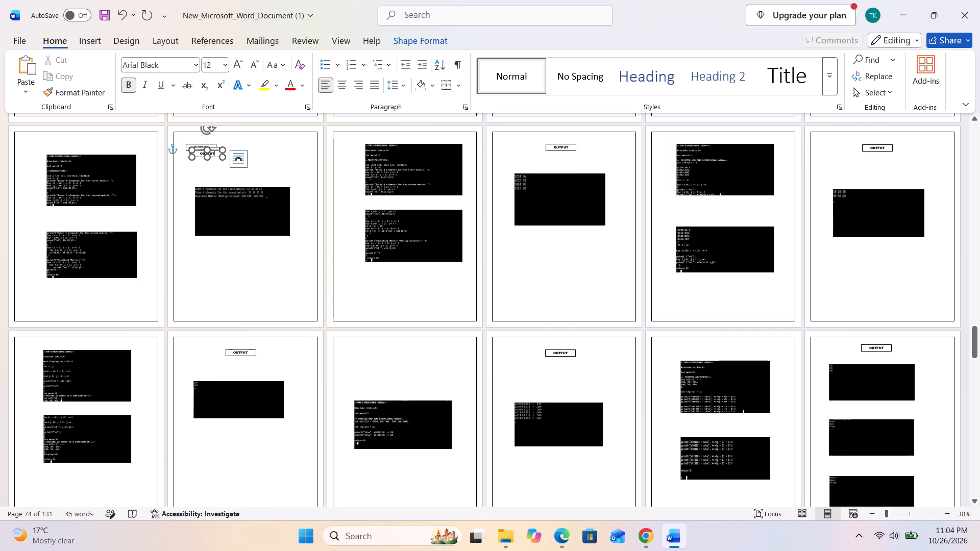
{"action": "key", "text": "ctrl+x"}
{"action": "left_click", "coordinate": [217, 153]}
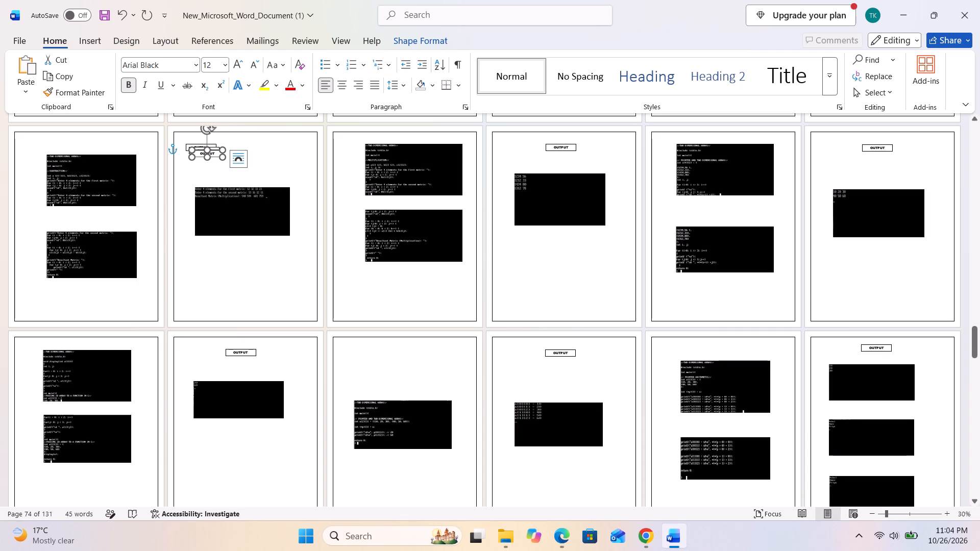
{"action": "key", "text": "ctrl+x"}
{"action": "left_click", "coordinate": [216, 153]}
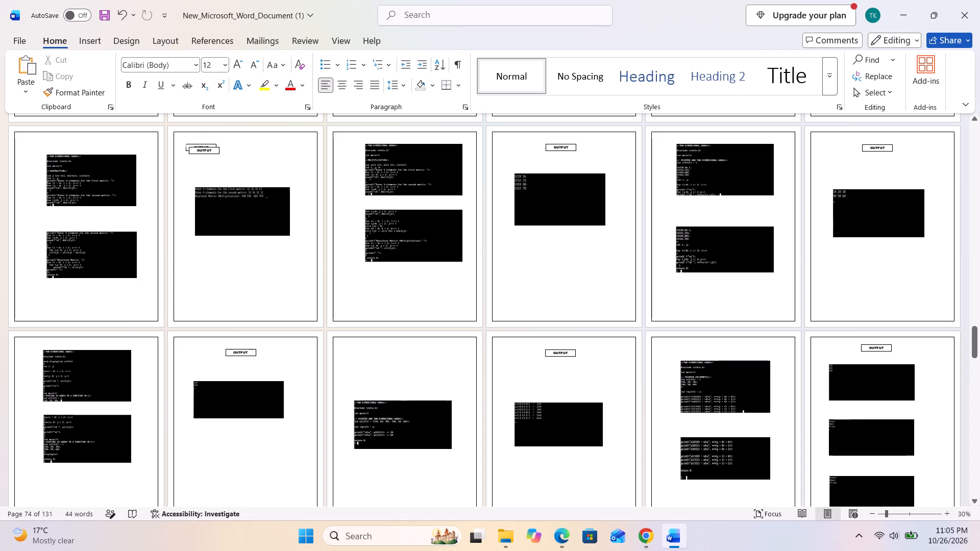
{"action": "key", "text": "ctrl+x"}
Move the remaining OUTPUT box on page 74 to the top middle, above its screenshot.
{"action": "left_click_drag", "start_coordinate": [212, 144], "coordinate": [252, 143]}
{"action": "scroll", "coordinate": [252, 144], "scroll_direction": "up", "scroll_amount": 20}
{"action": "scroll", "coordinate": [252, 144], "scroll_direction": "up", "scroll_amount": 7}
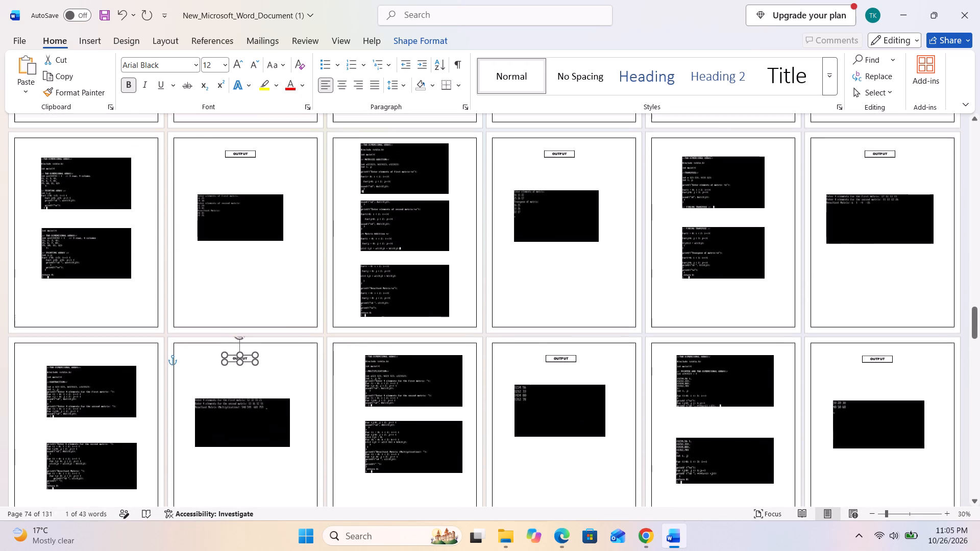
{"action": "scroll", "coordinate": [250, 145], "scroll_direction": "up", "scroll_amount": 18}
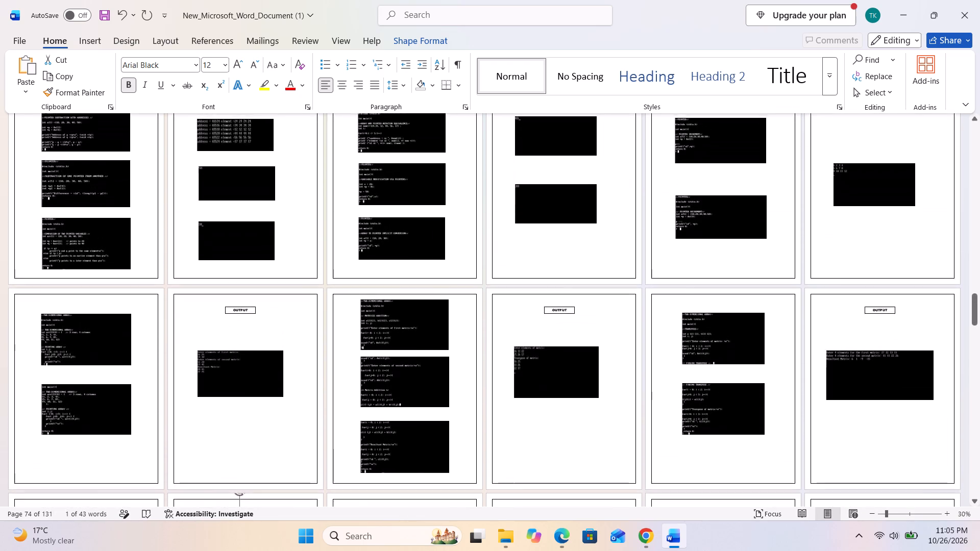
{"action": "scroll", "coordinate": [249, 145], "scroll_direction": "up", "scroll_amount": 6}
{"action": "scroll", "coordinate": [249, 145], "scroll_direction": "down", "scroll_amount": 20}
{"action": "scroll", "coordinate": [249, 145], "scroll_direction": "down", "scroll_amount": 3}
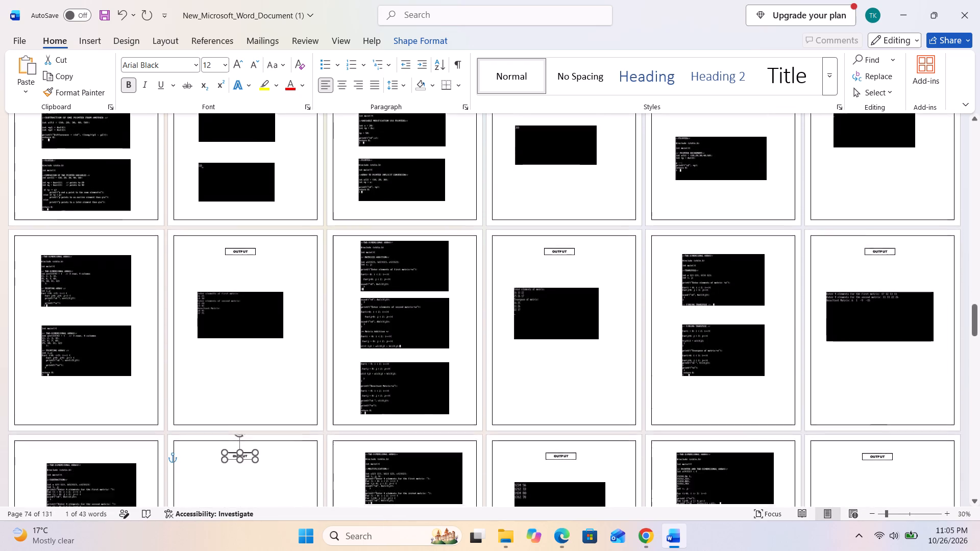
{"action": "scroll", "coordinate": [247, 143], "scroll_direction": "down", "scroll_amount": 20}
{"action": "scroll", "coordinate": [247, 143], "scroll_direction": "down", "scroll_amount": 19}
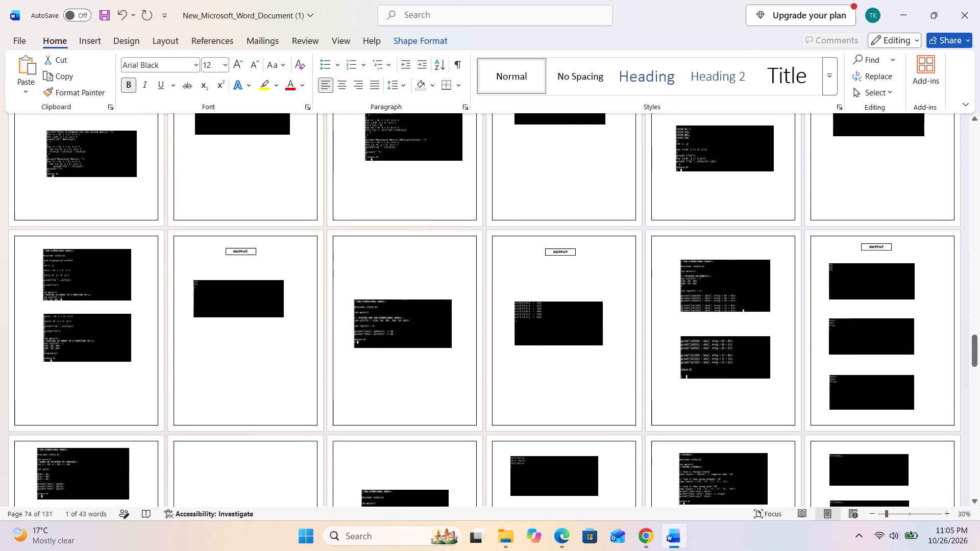
Paste six copies of the OUTPUT box onto page 85.
{"action": "scroll", "coordinate": [244, 142], "scroll_direction": "down", "scroll_amount": 19}
{"action": "scroll", "coordinate": [243, 142], "scroll_direction": "down", "scroll_amount": 11}
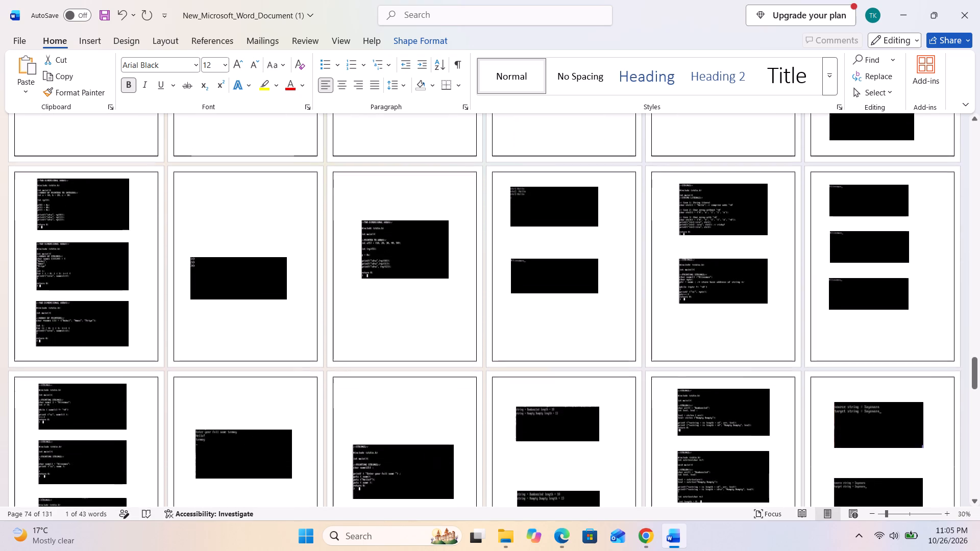
{"action": "scroll", "coordinate": [243, 142], "scroll_direction": "down", "scroll_amount": 3}
{"action": "left_click", "coordinate": [212, 153]}
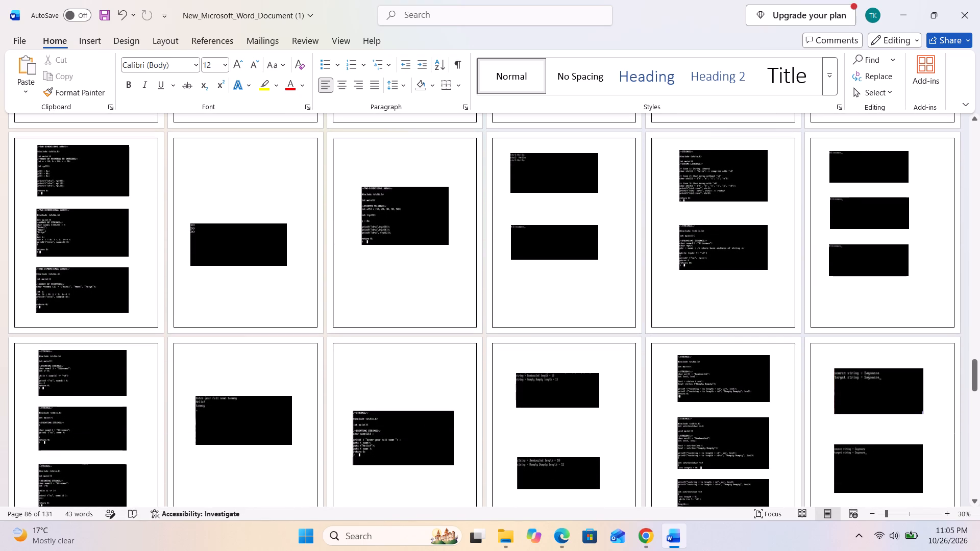
{"action": "key", "text": "ctrl+c"}
{"action": "key", "text": "ctrl+v"}
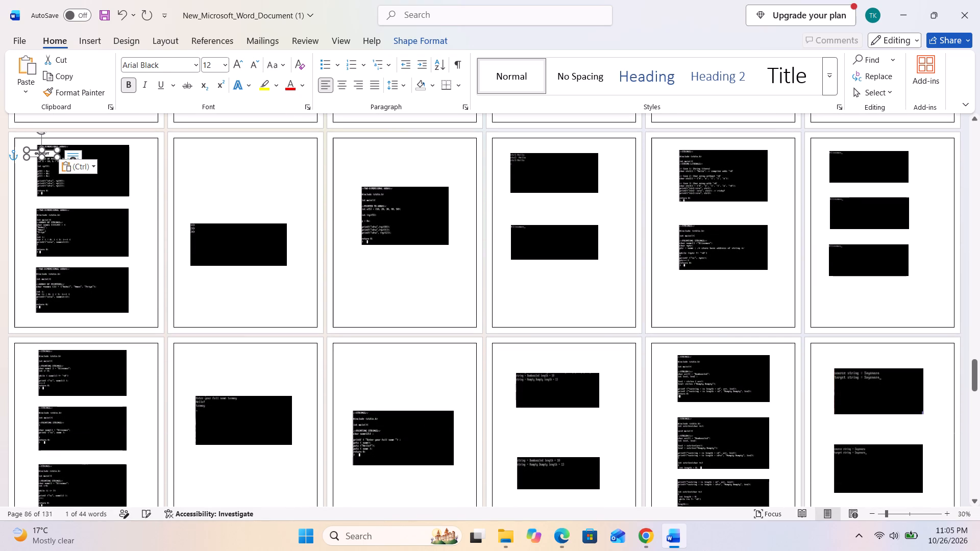
{"action": "key", "text": "ctrl+v"}
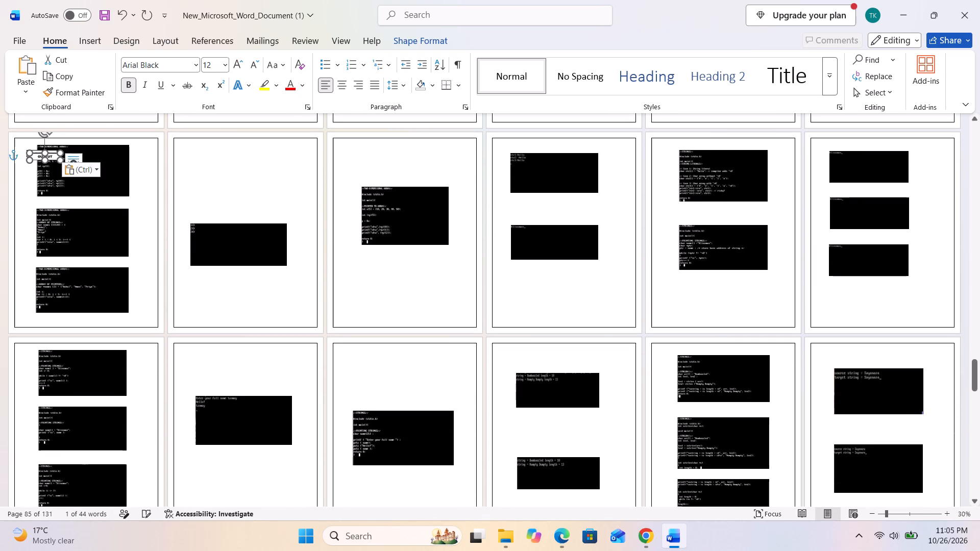
{"action": "key", "text": "ctrl+v"}
{"action": "key", "text": "ctrl+v"}
{"action": "key", "text": "ctrl+v"}
{"action": "key", "text": "ctrl+v"}
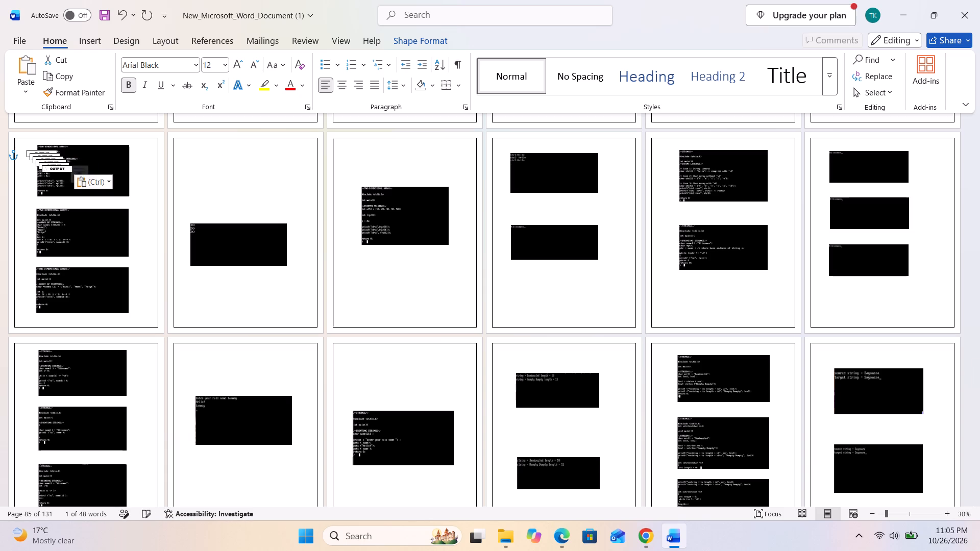
Move two OUTPUT boxes from page 85 to the top middle of pages 86 and 88, lowering page 88's two screenshots to make room.
{"action": "left_click_drag", "start_coordinate": [50, 164], "coordinate": [65, 168]}
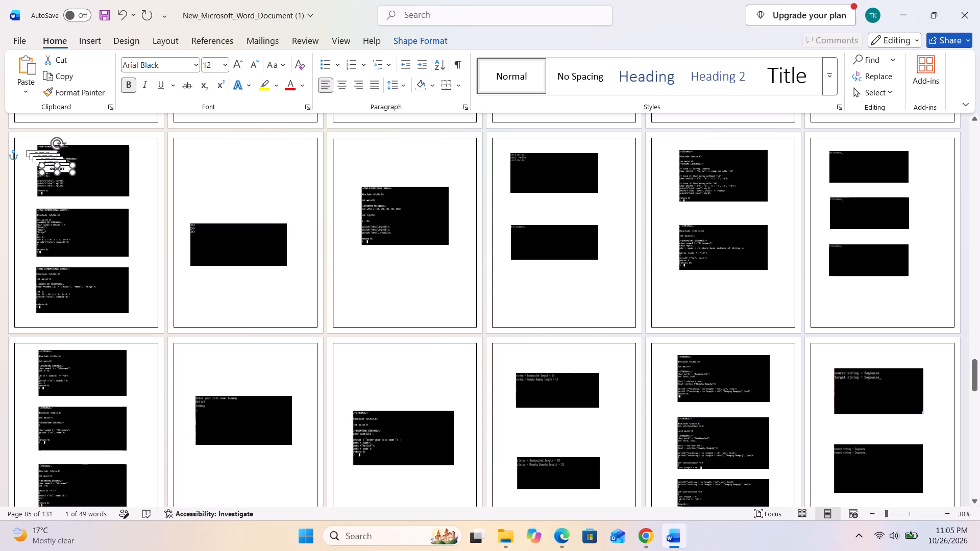
{"action": "left_click_drag", "start_coordinate": [65, 168], "coordinate": [230, 147]}
{"action": "left_click_drag", "start_coordinate": [49, 163], "coordinate": [387, 139]}
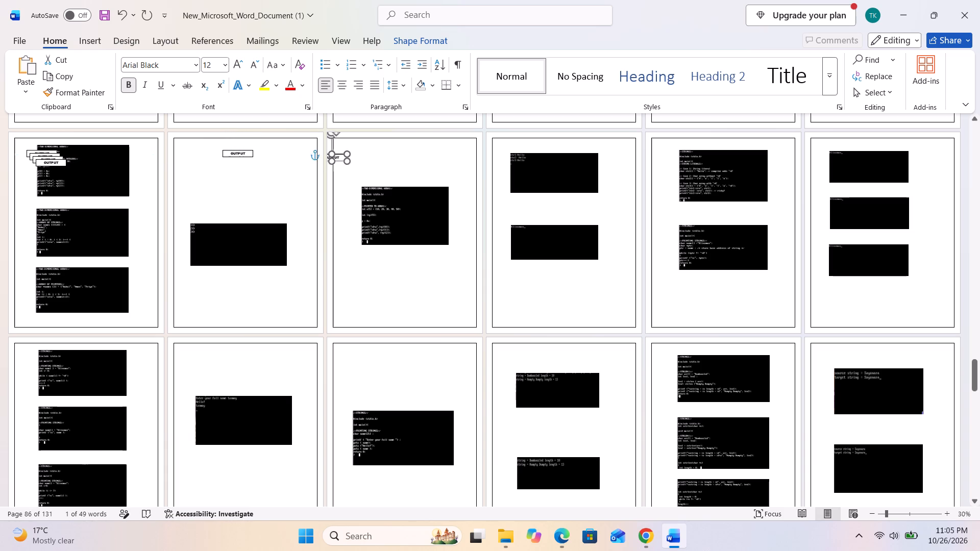
{"action": "left_click_drag", "start_coordinate": [387, 139], "coordinate": [554, 143]}
{"action": "left_click_drag", "start_coordinate": [540, 177], "coordinate": [545, 191]}
{"action": "left_click_drag", "start_coordinate": [557, 235], "coordinate": [563, 247]}
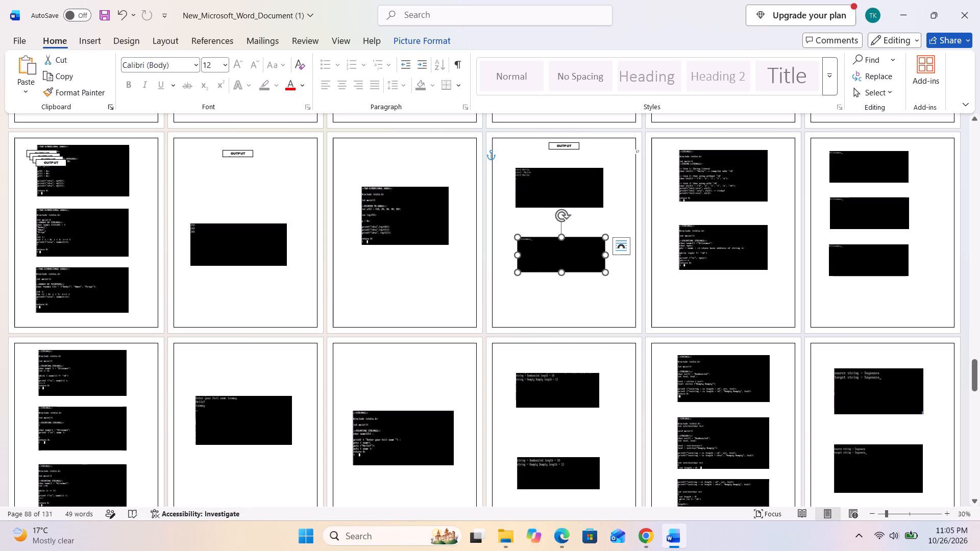
{"action": "left_click_drag", "start_coordinate": [563, 143], "coordinate": [557, 149]}
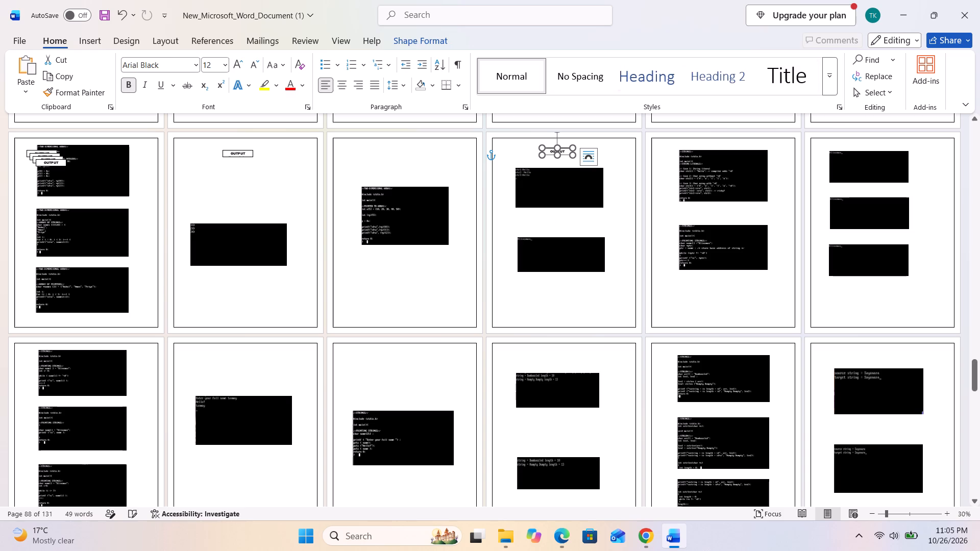
Move two more OUTPUT boxes from page 85 to the top middle of pages 92 and 94, above their screenshots.
{"action": "left_click_drag", "start_coordinate": [46, 160], "coordinate": [239, 376]}
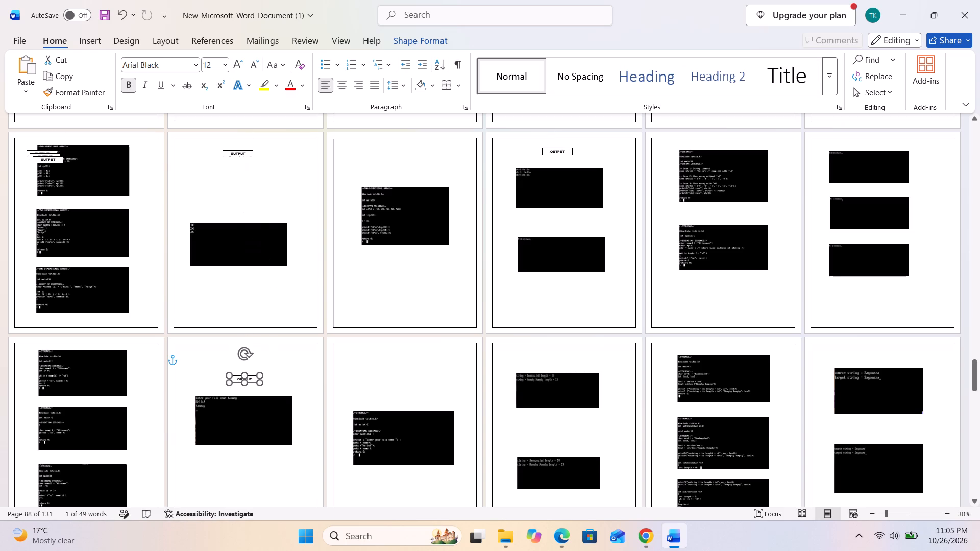
{"action": "left_click_drag", "start_coordinate": [239, 376], "coordinate": [244, 357]}
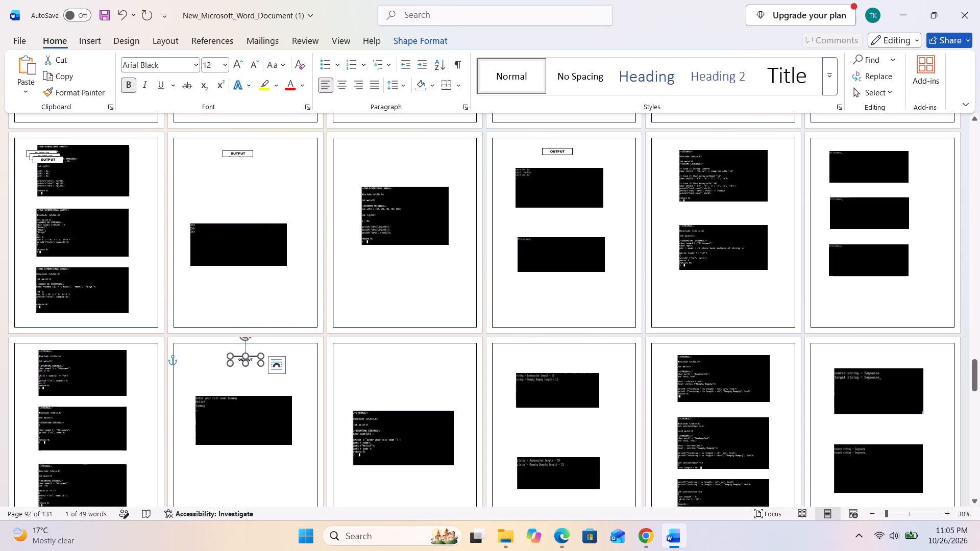
{"action": "left_click_drag", "start_coordinate": [56, 162], "coordinate": [568, 359]}
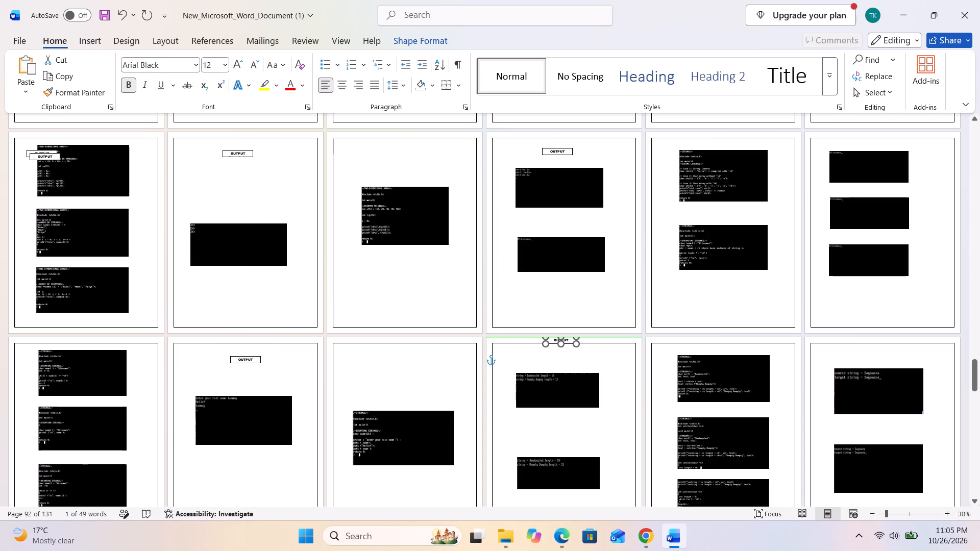
{"action": "left_click_drag", "start_coordinate": [568, 359], "coordinate": [565, 359]}
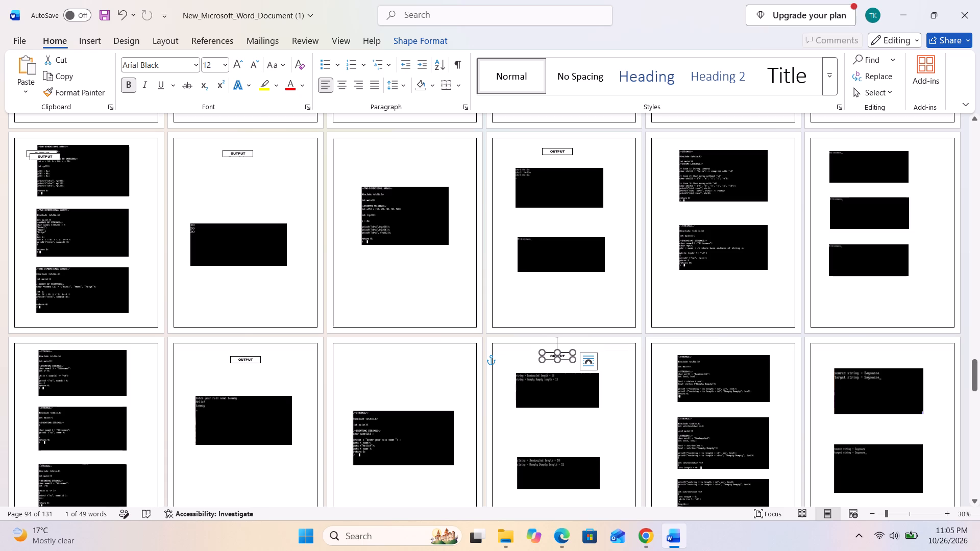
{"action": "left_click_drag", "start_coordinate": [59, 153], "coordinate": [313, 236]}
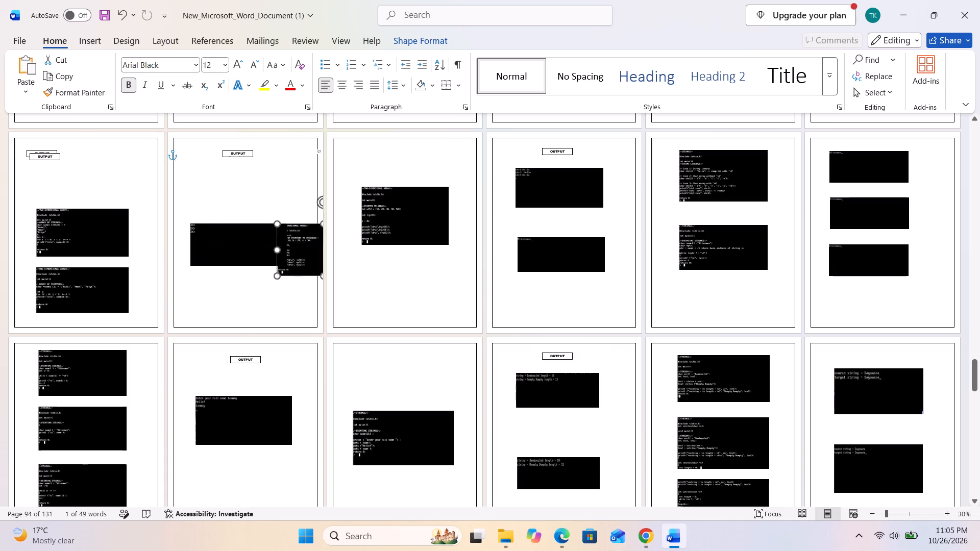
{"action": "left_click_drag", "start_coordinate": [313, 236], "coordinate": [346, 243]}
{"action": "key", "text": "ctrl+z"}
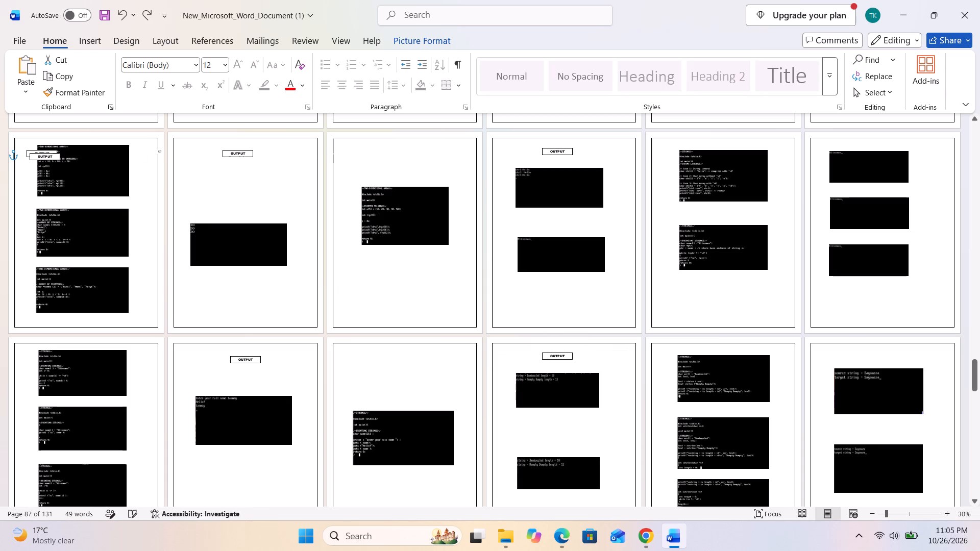
Move another OUTPUT box from page 85 to the top middle of page 96, above its screenshots.
{"action": "left_click", "coordinate": [55, 154]}
{"action": "left_click_drag", "start_coordinate": [52, 153], "coordinate": [438, 258]}
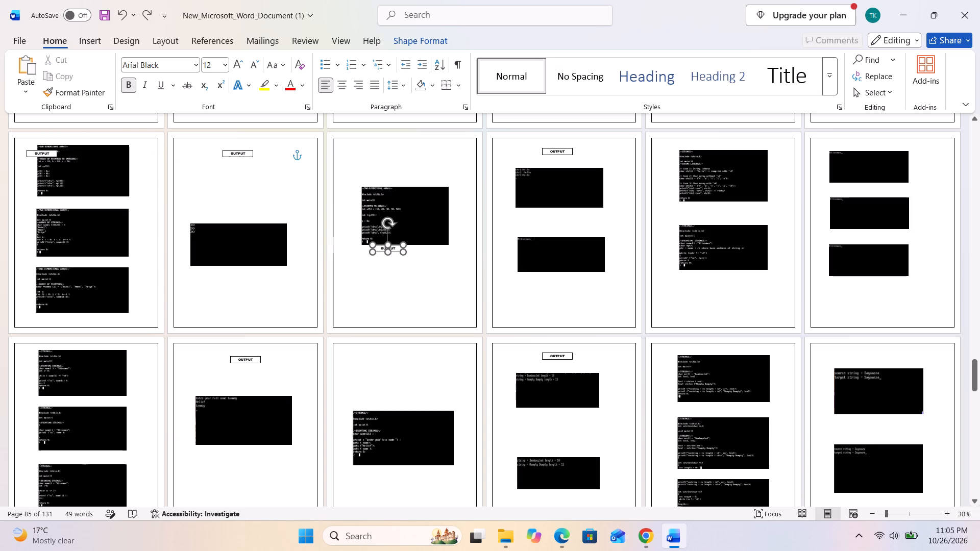
{"action": "left_click_drag", "start_coordinate": [438, 258], "coordinate": [885, 347]}
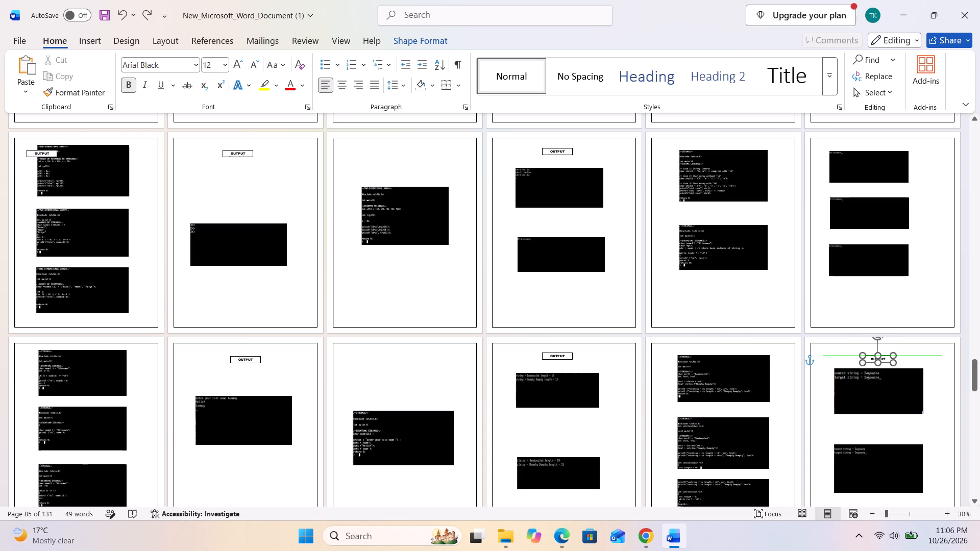
{"action": "left_click_drag", "start_coordinate": [885, 347], "coordinate": [884, 350]}
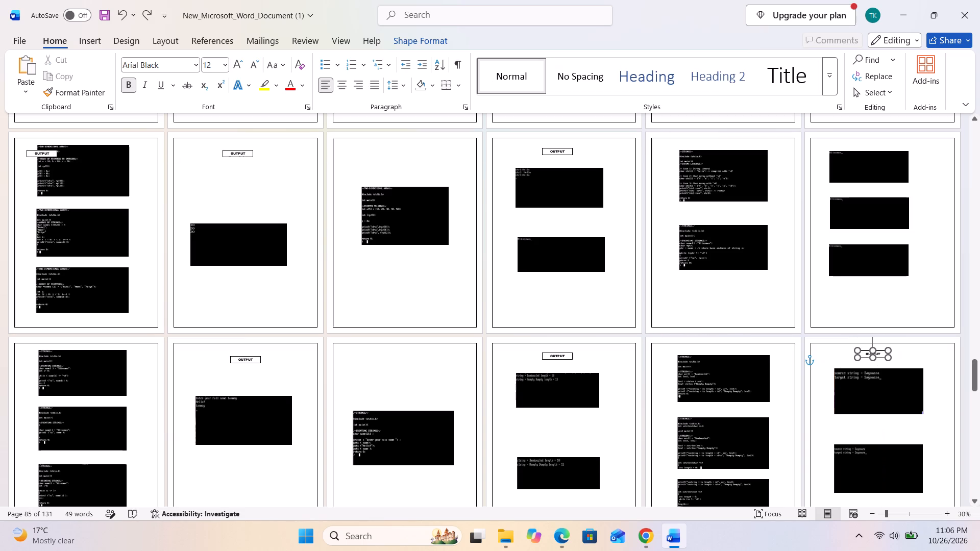
{"action": "left_click_drag", "start_coordinate": [884, 350], "coordinate": [885, 349]}
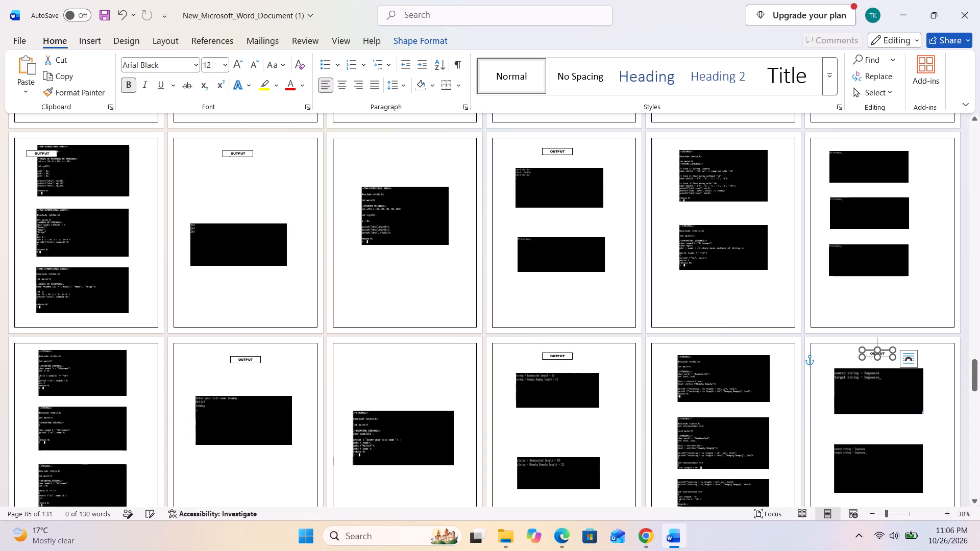
Shift the three screenshots on page 90 down and inward, evenly spaced and aligned, leaving room above them.
{"action": "left_click_drag", "start_coordinate": [883, 259], "coordinate": [893, 279]}
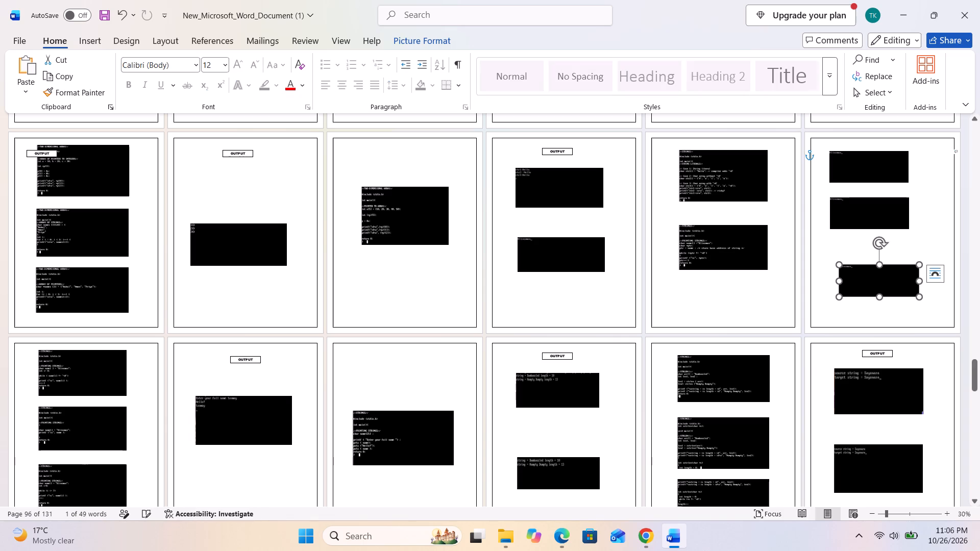
{"action": "left_click_drag", "start_coordinate": [871, 223], "coordinate": [879, 239]}
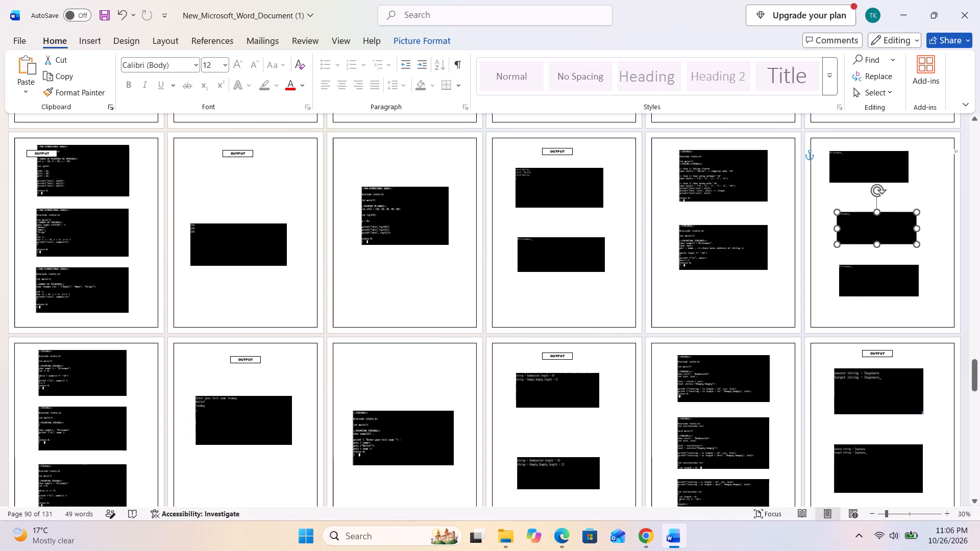
{"action": "left_click_drag", "start_coordinate": [879, 239], "coordinate": [881, 240]}
{"action": "left_click", "coordinate": [868, 224]}
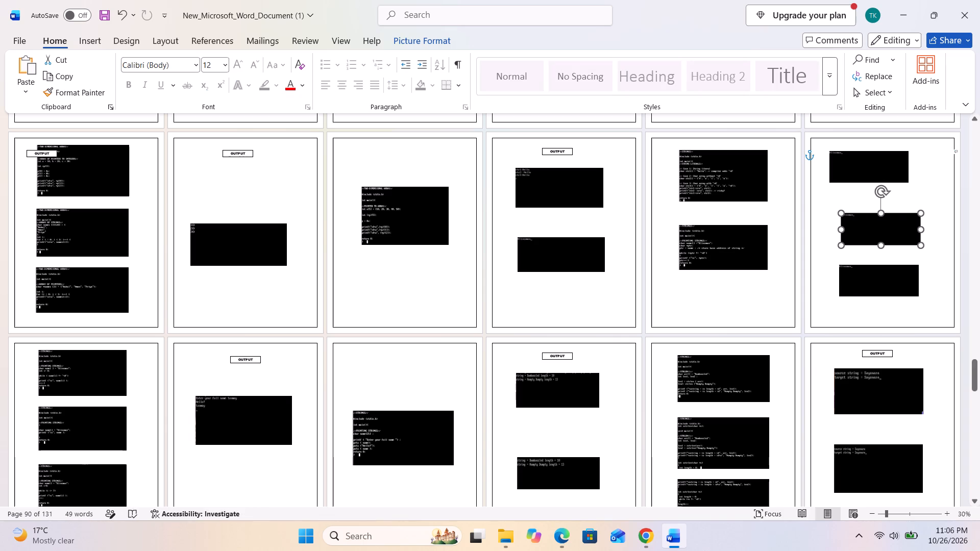
{"action": "left_click_drag", "start_coordinate": [865, 167], "coordinate": [876, 180]}
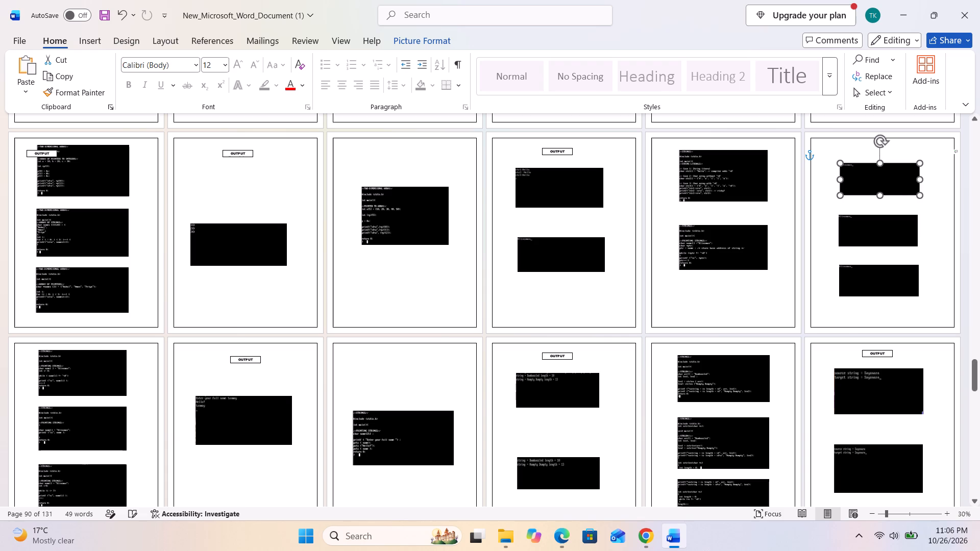
{"action": "left_click_drag", "start_coordinate": [876, 180], "coordinate": [874, 178]}
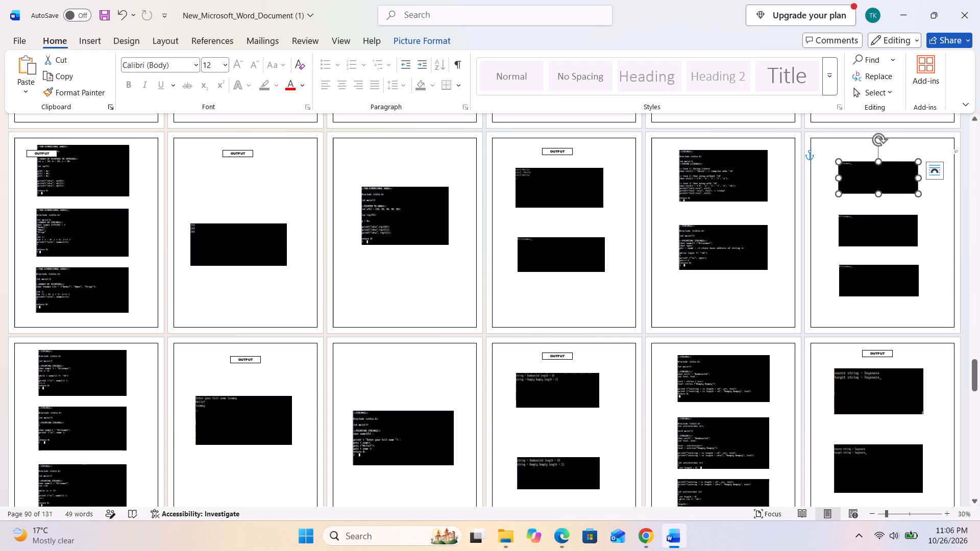
Move the last OUTPUT box from page 85 to the top middle of page 90, above its screenshots.
{"action": "left_click_drag", "start_coordinate": [32, 151], "coordinate": [388, 183]}
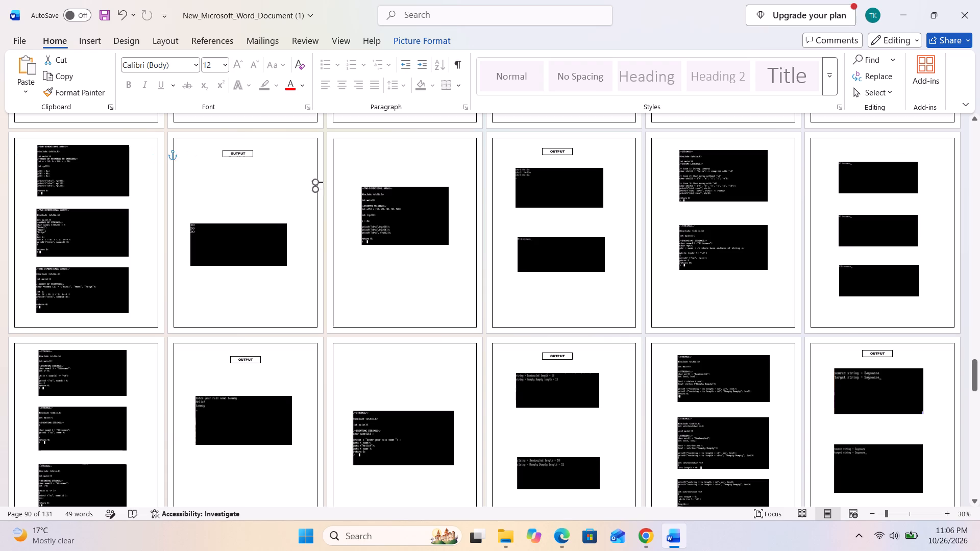
{"action": "left_click_drag", "start_coordinate": [388, 183], "coordinate": [860, 141]}
{"action": "left_click_drag", "start_coordinate": [860, 141], "coordinate": [867, 150]}
Lower the first screenshot on page 98, align the second beneath it, and nudge page 100's screenshot slightly up and toward the centre.
{"action": "scroll", "coordinate": [629, 202], "scroll_direction": "down", "scroll_amount": 12}
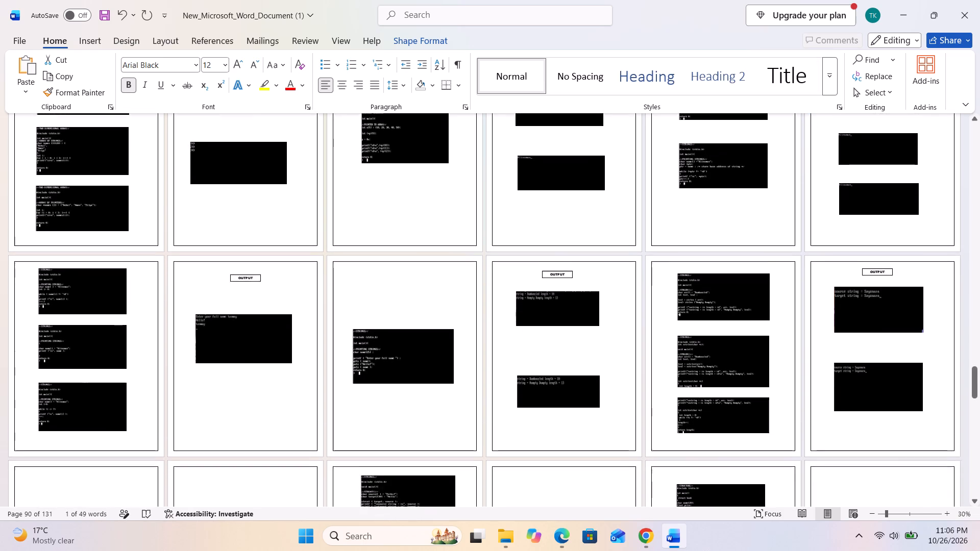
{"action": "scroll", "coordinate": [629, 199], "scroll_direction": "down", "scroll_amount": 12}
{"action": "scroll", "coordinate": [628, 195], "scroll_direction": "down", "scroll_amount": 14}
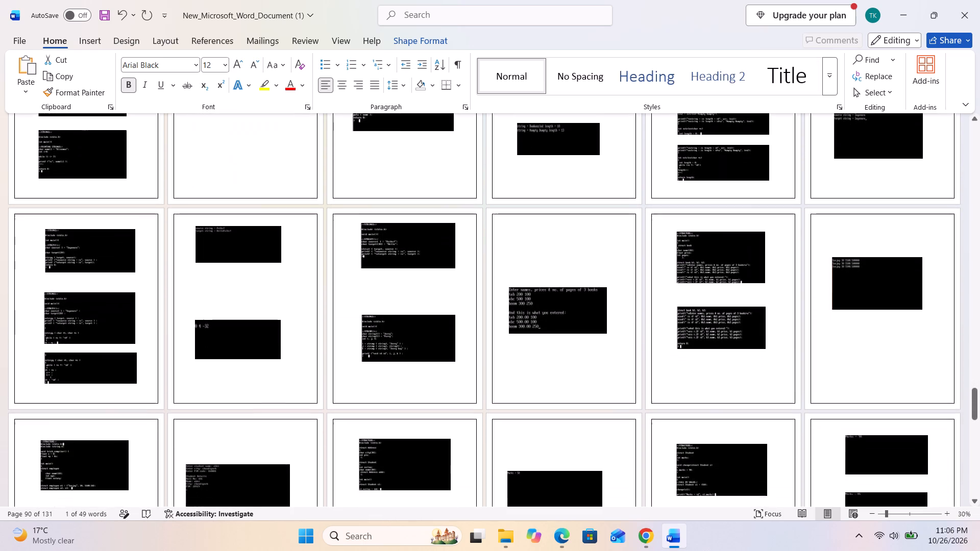
{"action": "scroll", "coordinate": [273, 218], "scroll_direction": "down", "scroll_amount": 3}
{"action": "left_click_drag", "start_coordinate": [230, 203], "coordinate": [234, 229]}
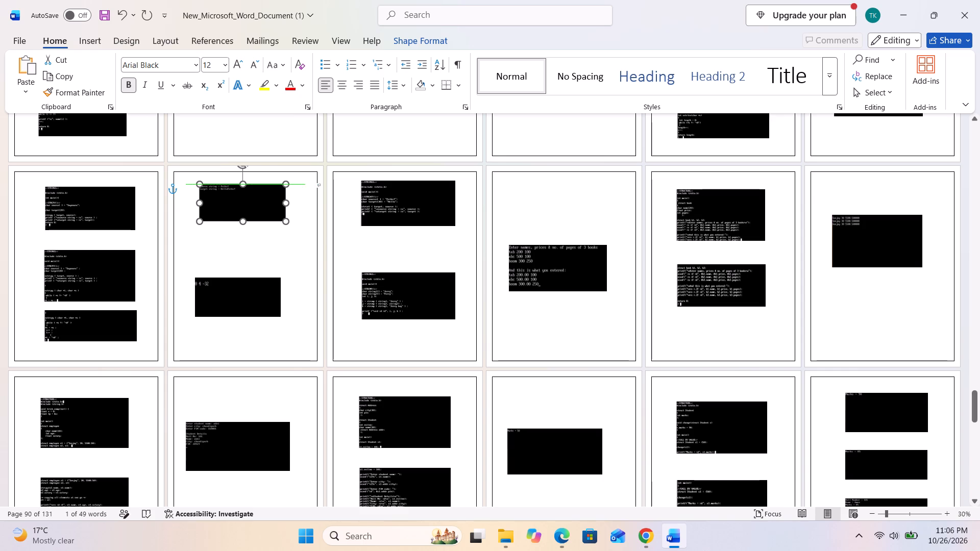
{"action": "left_click_drag", "start_coordinate": [234, 229], "coordinate": [234, 223]}
{"action": "left_click_drag", "start_coordinate": [221, 289], "coordinate": [228, 288]}
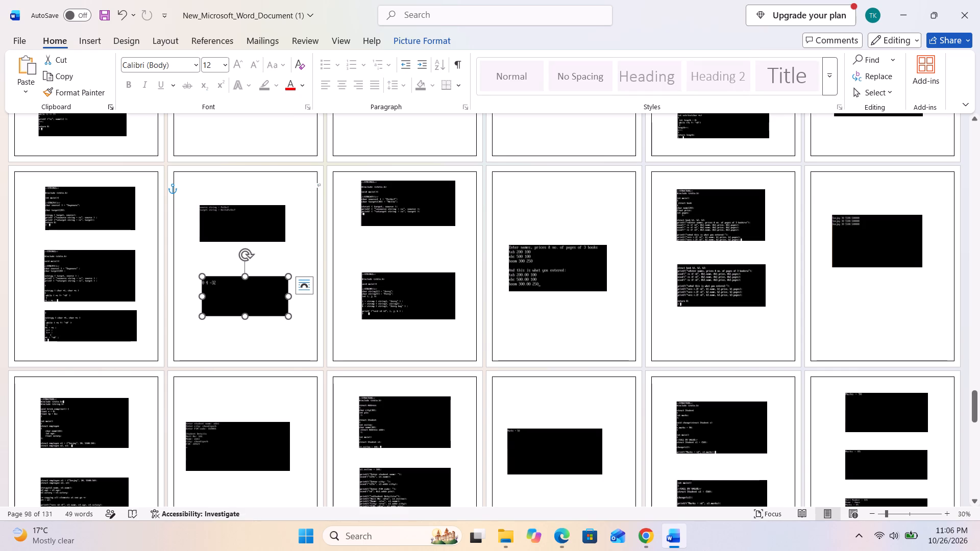
{"action": "left_click_drag", "start_coordinate": [553, 268], "coordinate": [558, 261]}
Paste six copies of the OUTPUT box at the top of page 98.
{"action": "scroll", "coordinate": [552, 262], "scroll_direction": "up", "scroll_amount": 20}
{"action": "scroll", "coordinate": [552, 262], "scroll_direction": "up", "scroll_amount": 2}
{"action": "scroll", "coordinate": [551, 260], "scroll_direction": "down", "scroll_amount": 4}
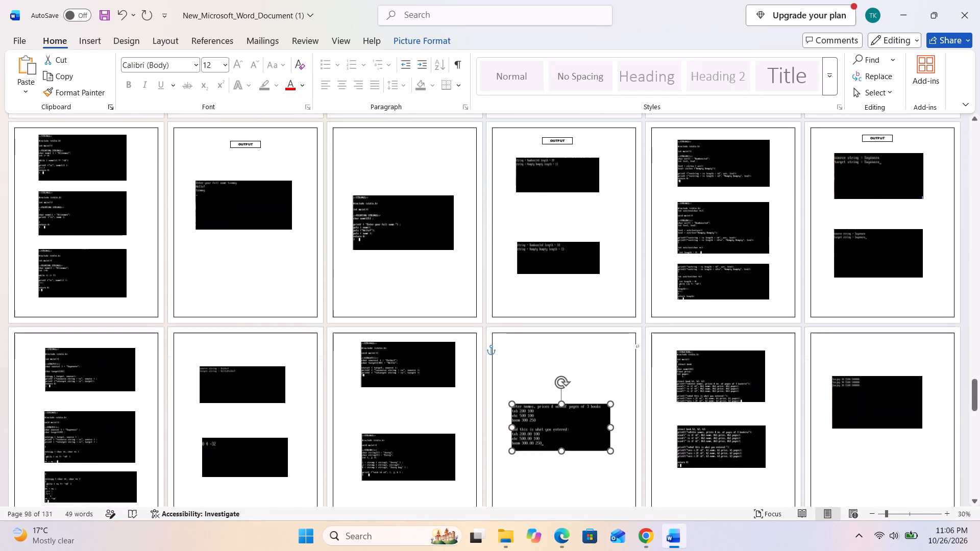
{"action": "scroll", "coordinate": [551, 260], "scroll_direction": "down", "scroll_amount": 12}
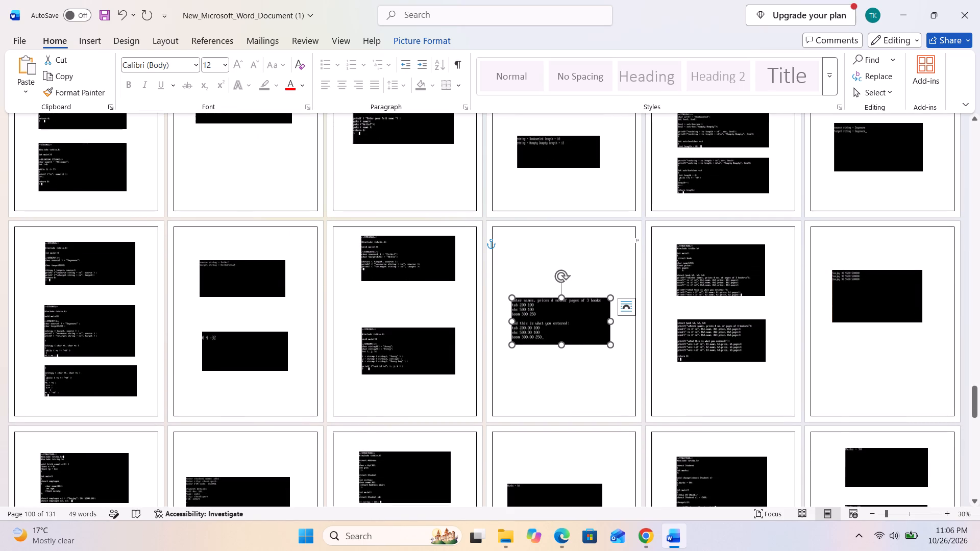
{"action": "left_click", "coordinate": [253, 240]}
{"action": "key", "text": "ctrl+v"}
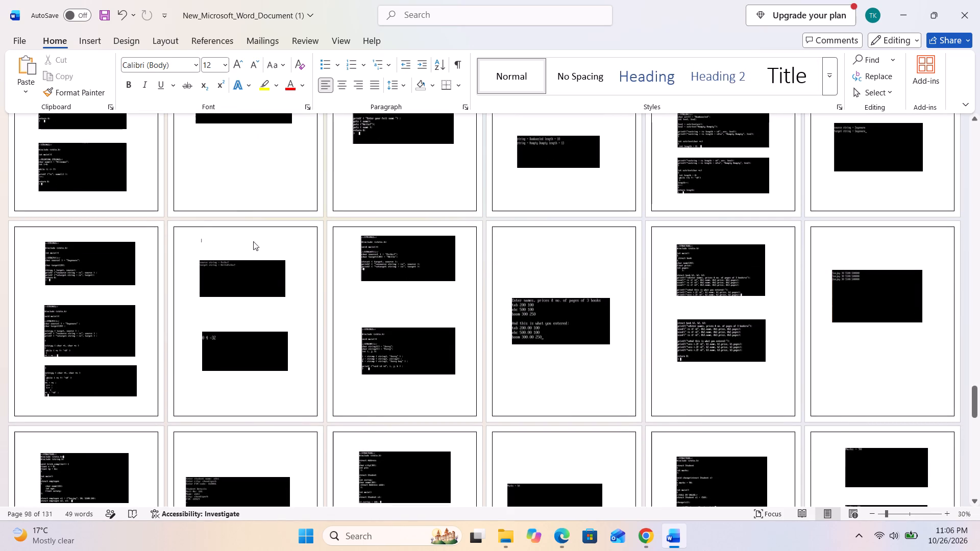
{"action": "key", "text": "ctrl+v"}
{"action": "key", "text": "ctrl+v"}
{"action": "key", "text": "ctrl+v"}
{"action": "key", "text": "ctrl+v"}
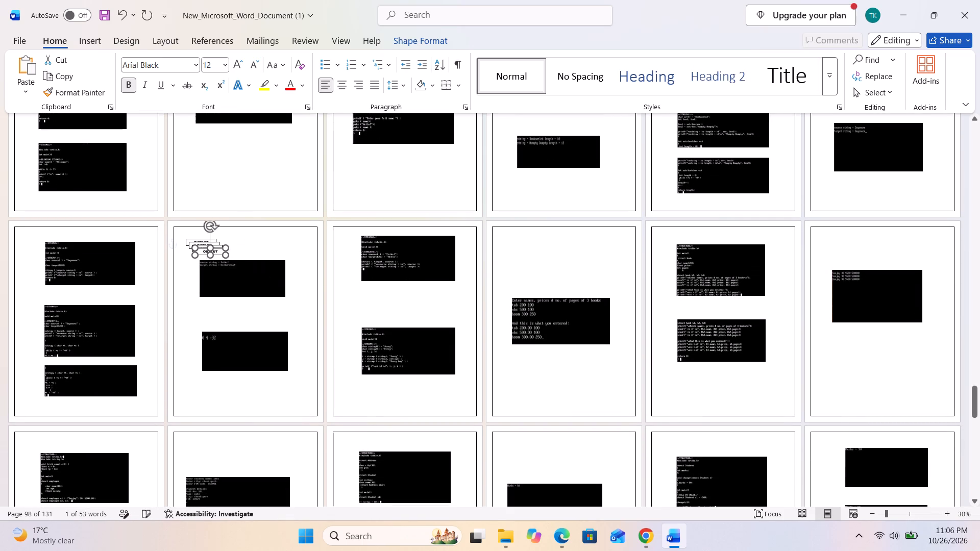
{"action": "key", "text": "ctrl+v"}
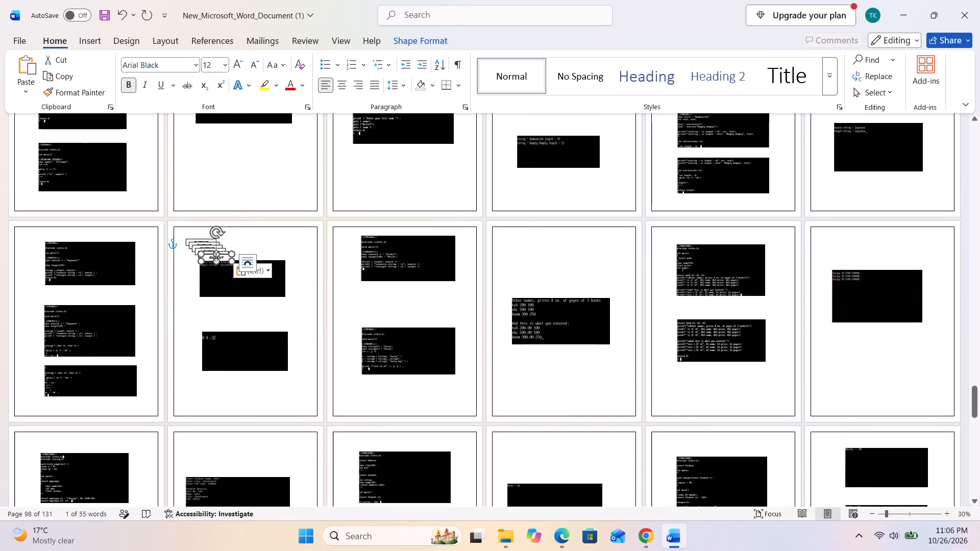
Move two OUTPUT boxes from the stack on page 98 to the top middle of pages 100 and 102, above their screenshots.
{"action": "left_click_drag", "start_coordinate": [207, 254], "coordinate": [558, 243]}
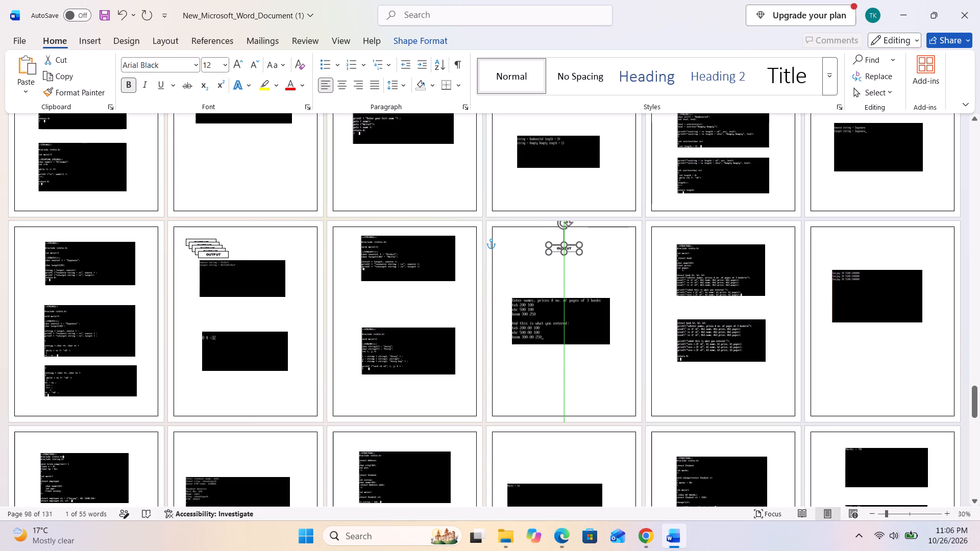
{"action": "left_click_drag", "start_coordinate": [558, 243], "coordinate": [552, 241]}
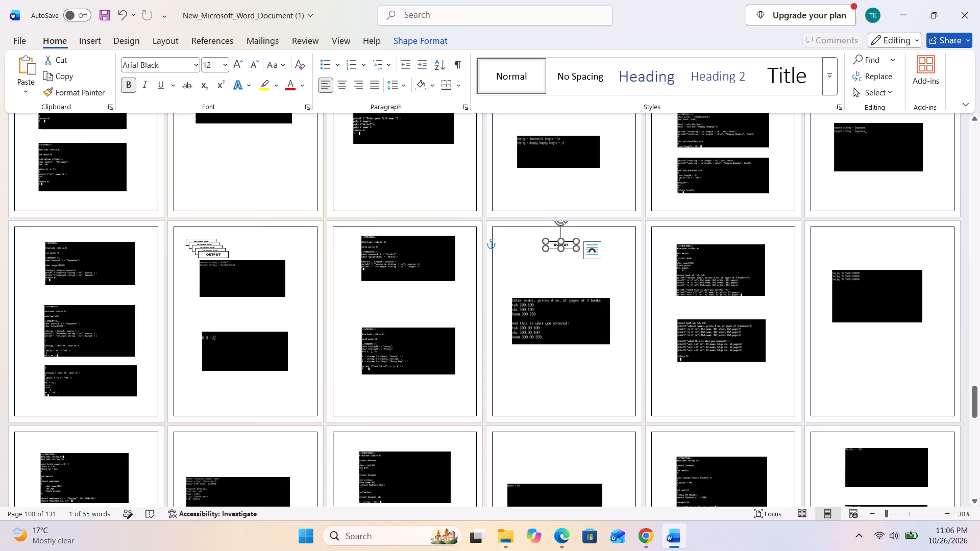
{"action": "left_click_drag", "start_coordinate": [224, 248], "coordinate": [284, 267]}
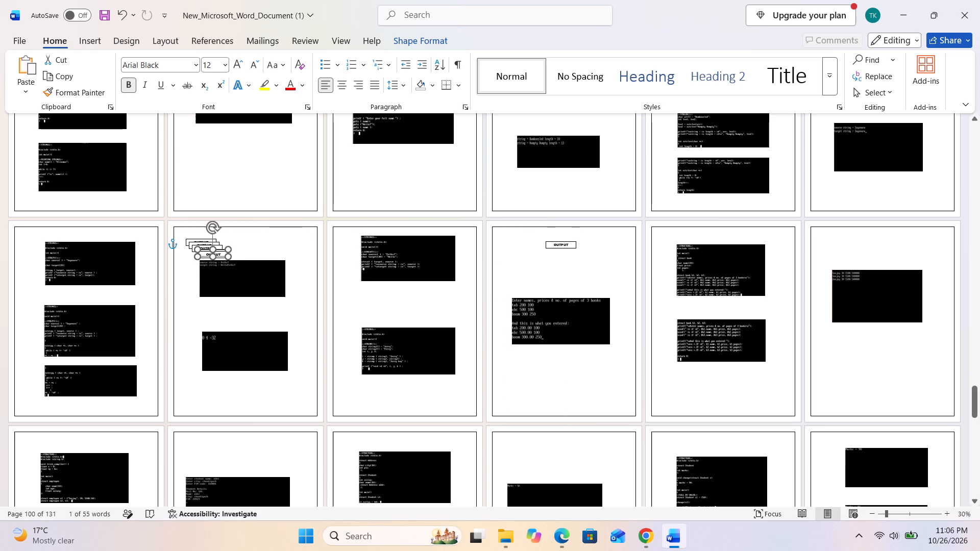
{"action": "left_click_drag", "start_coordinate": [284, 267], "coordinate": [888, 242]}
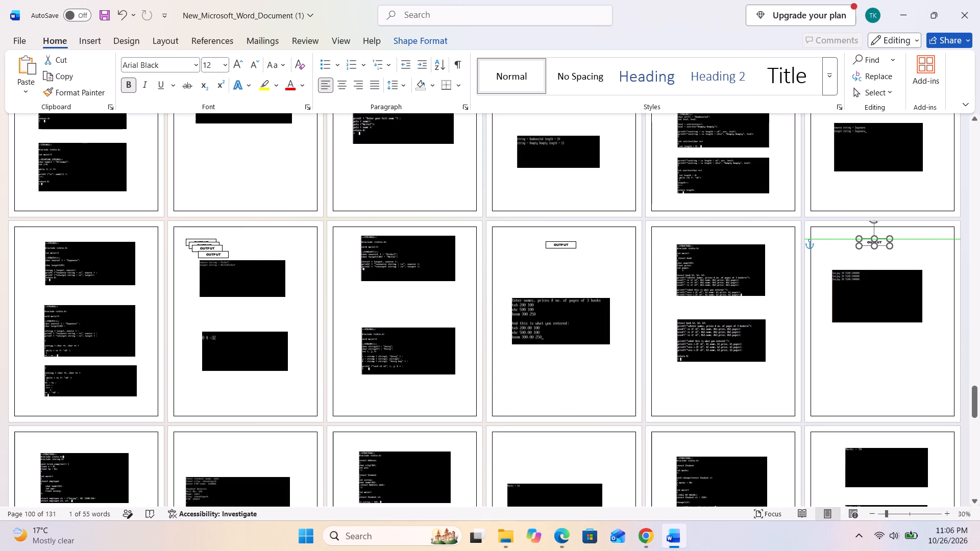
{"action": "left_click_drag", "start_coordinate": [888, 242], "coordinate": [896, 243]}
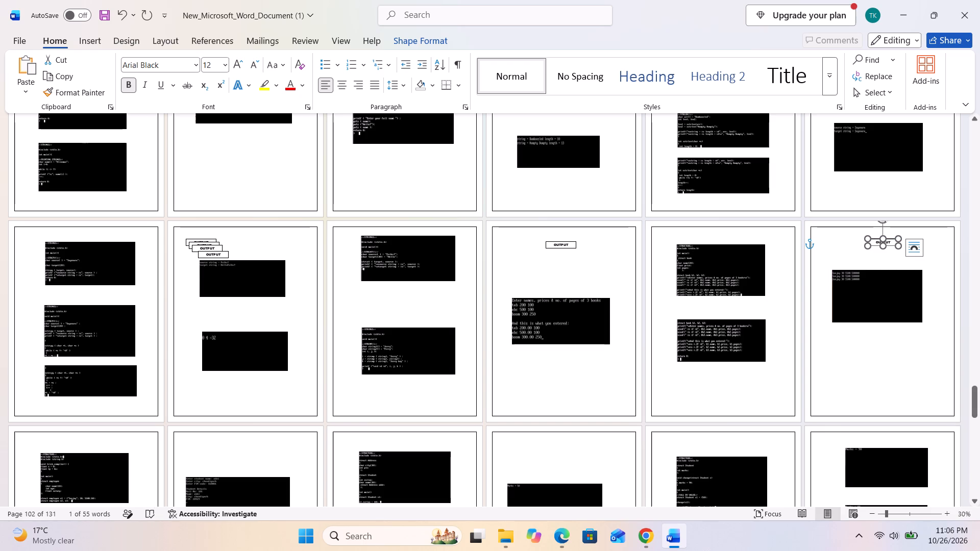
Move OUTPUT boxes from page 98 to the top middle of pages 104, 106 and 108, and centre the remaining one on page 98.
{"action": "left_click_drag", "start_coordinate": [225, 252], "coordinate": [252, 444]}
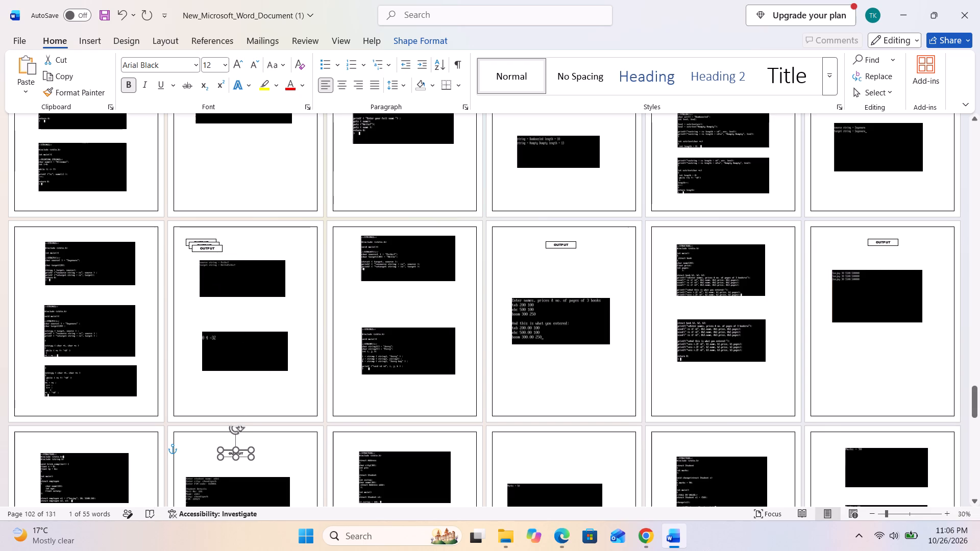
{"action": "left_click_drag", "start_coordinate": [252, 444], "coordinate": [252, 443]}
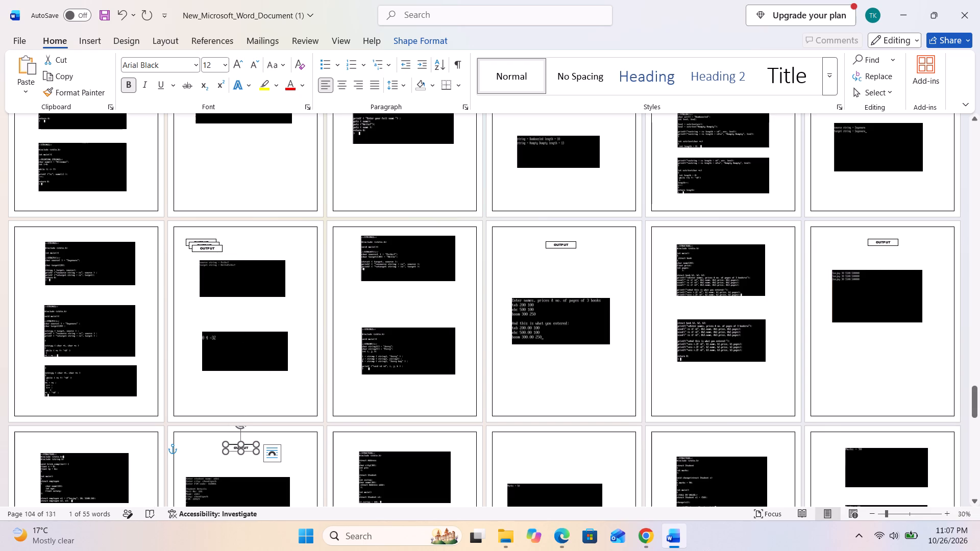
{"action": "left_click_drag", "start_coordinate": [222, 245], "coordinate": [569, 447]}
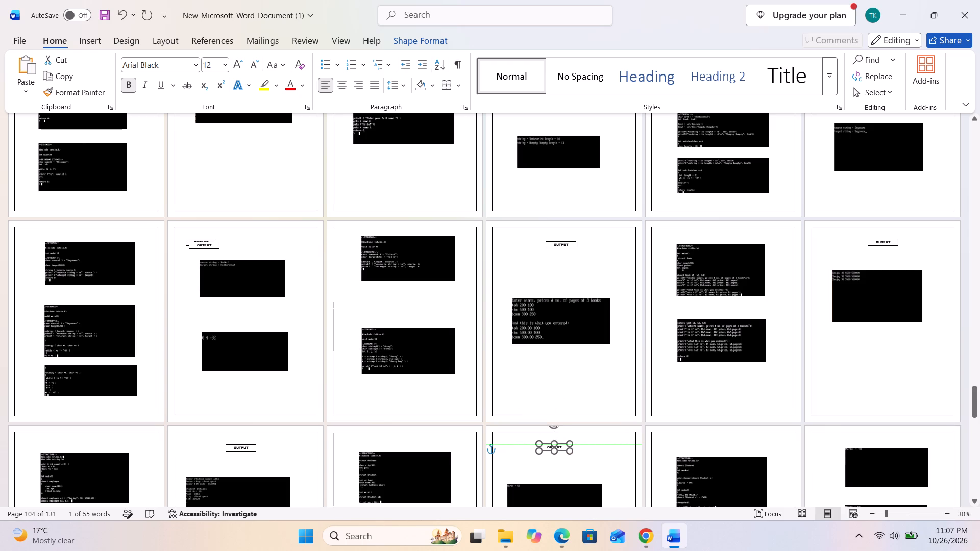
{"action": "left_click_drag", "start_coordinate": [569, 447], "coordinate": [574, 449]}
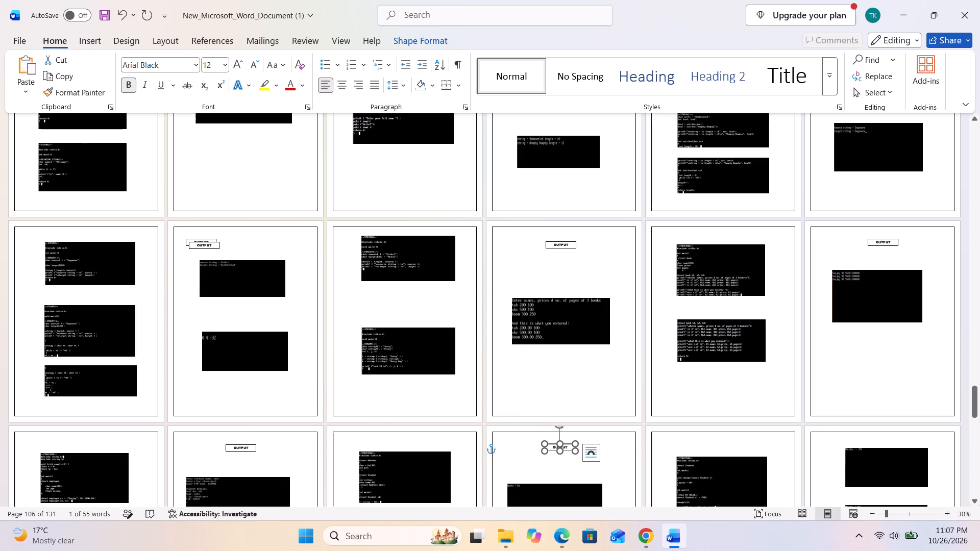
{"action": "left_click_drag", "start_coordinate": [214, 242], "coordinate": [885, 436]}
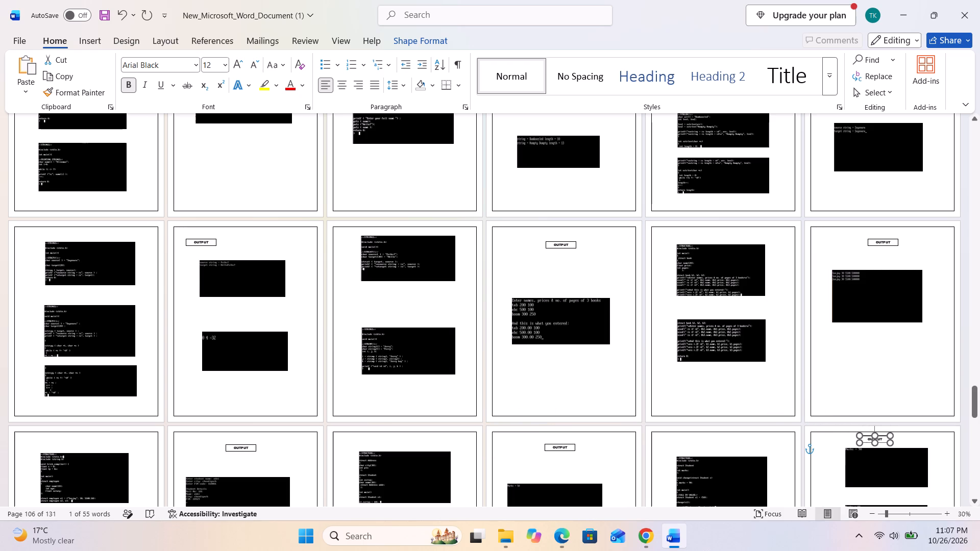
{"action": "left_click_drag", "start_coordinate": [885, 436], "coordinate": [892, 438]}
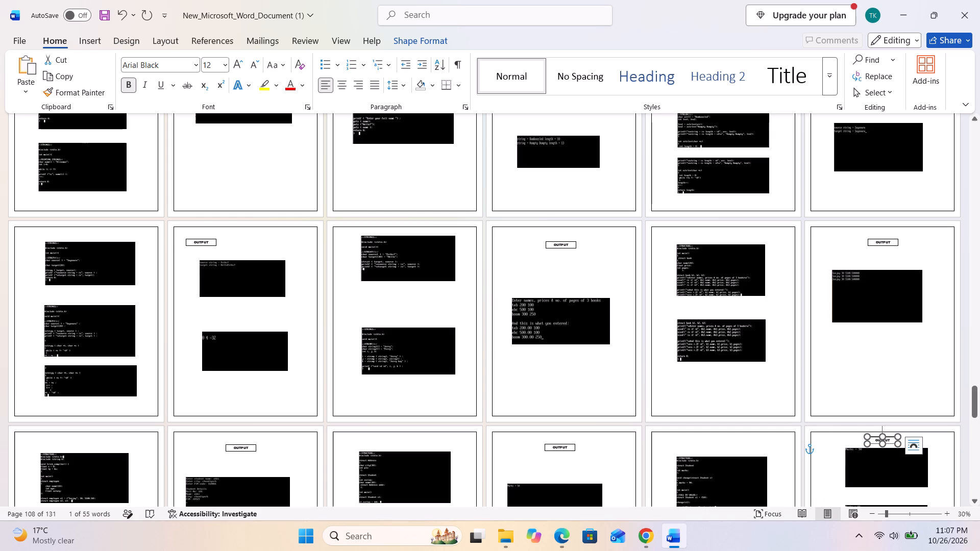
{"action": "left_click_drag", "start_coordinate": [212, 239], "coordinate": [254, 241]}
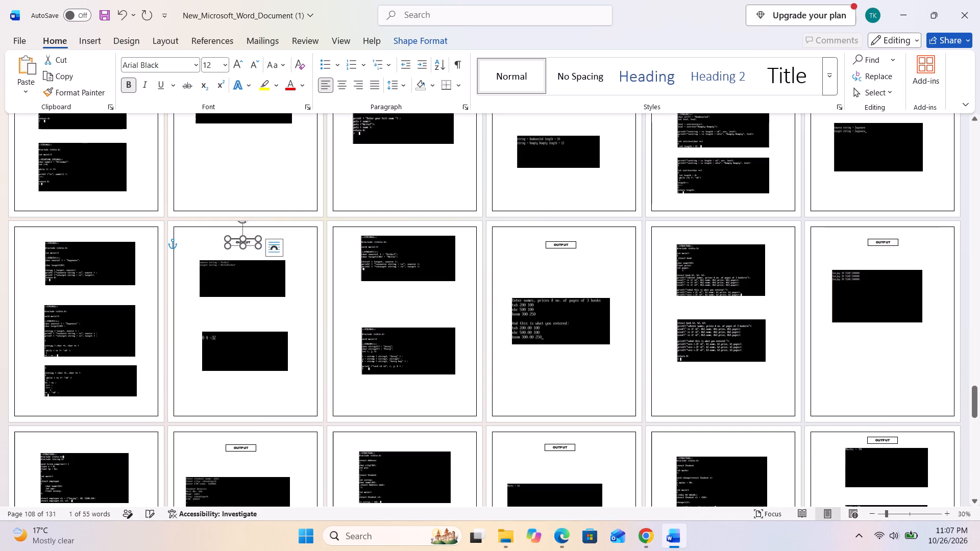
Nudge the first screenshot on page 110 slightly down to leave room above it.
{"action": "scroll", "coordinate": [298, 357], "scroll_direction": "down", "scroll_amount": 19}
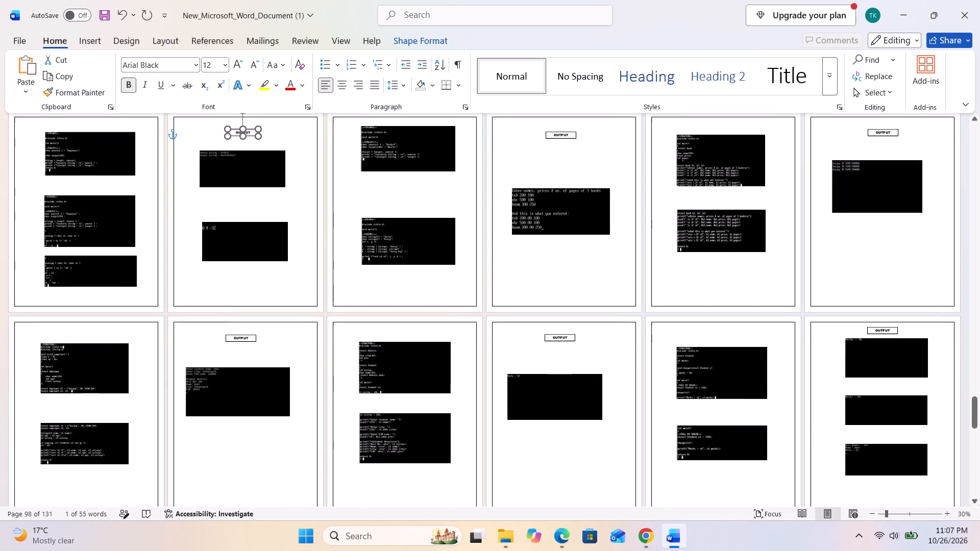
{"action": "scroll", "coordinate": [291, 348], "scroll_direction": "down", "scroll_amount": 20}
{"action": "scroll", "coordinate": [291, 348], "scroll_direction": "down", "scroll_amount": 1}
{"action": "left_click_drag", "start_coordinate": [240, 322], "coordinate": [241, 328]}
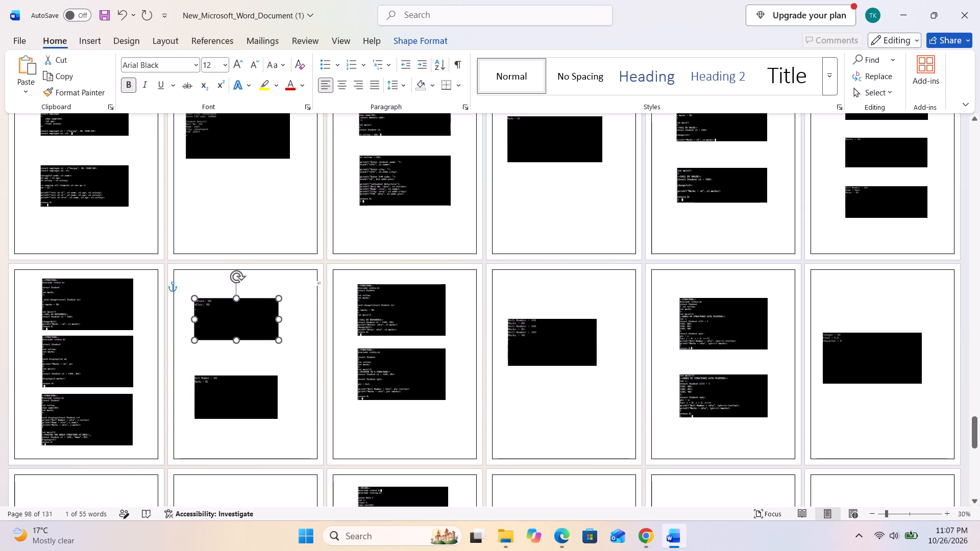
{"action": "left_click_drag", "start_coordinate": [241, 328], "coordinate": [241, 328]}
Paste six copies of the OUTPUT box at the top of page 110.
{"action": "left_click", "coordinate": [222, 287]}
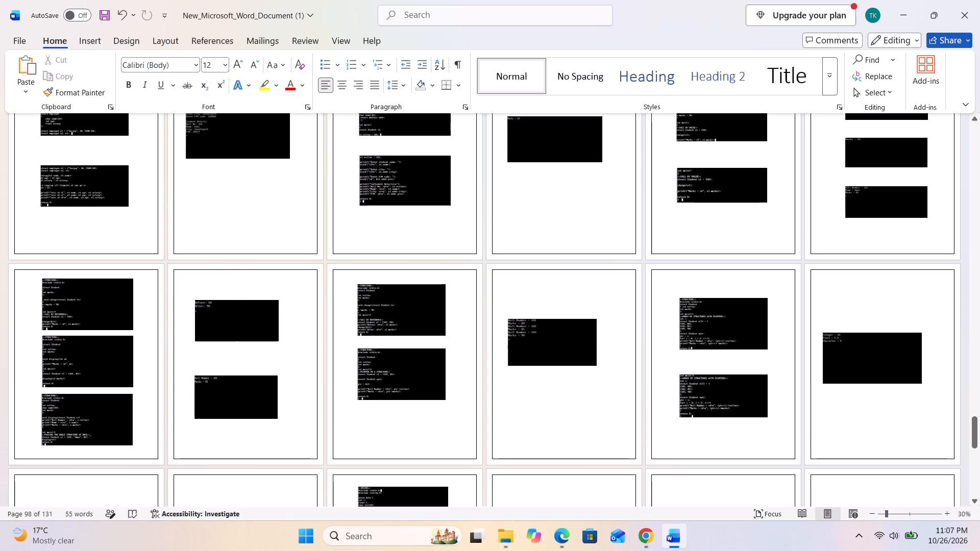
{"action": "key", "text": "ctrl+v"}
{"action": "key", "text": "ctrl+v"}
{"action": "key", "text": "ctrl+v"}
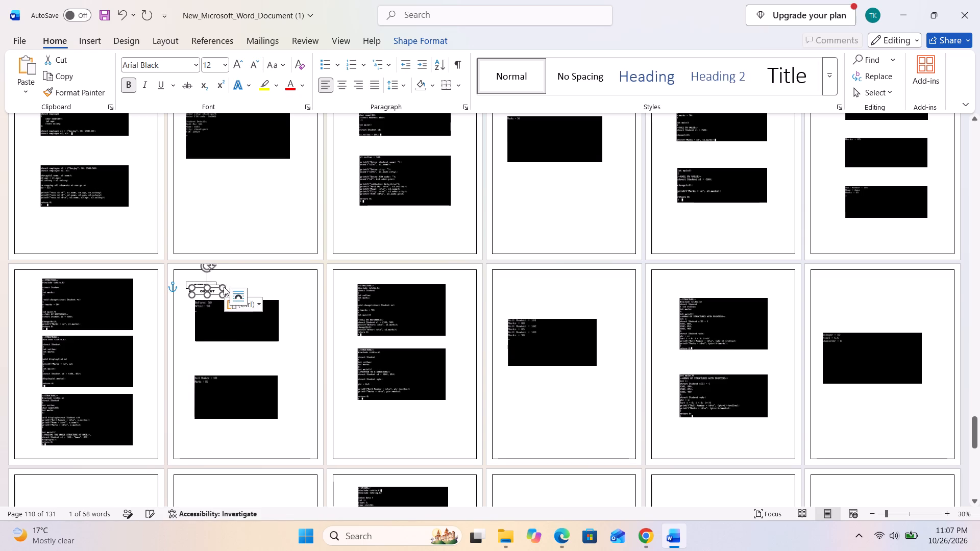
{"action": "key", "text": "ctrl+v"}
{"action": "key", "text": "ctrl+v"}
{"action": "key", "text": "ctrl+v"}
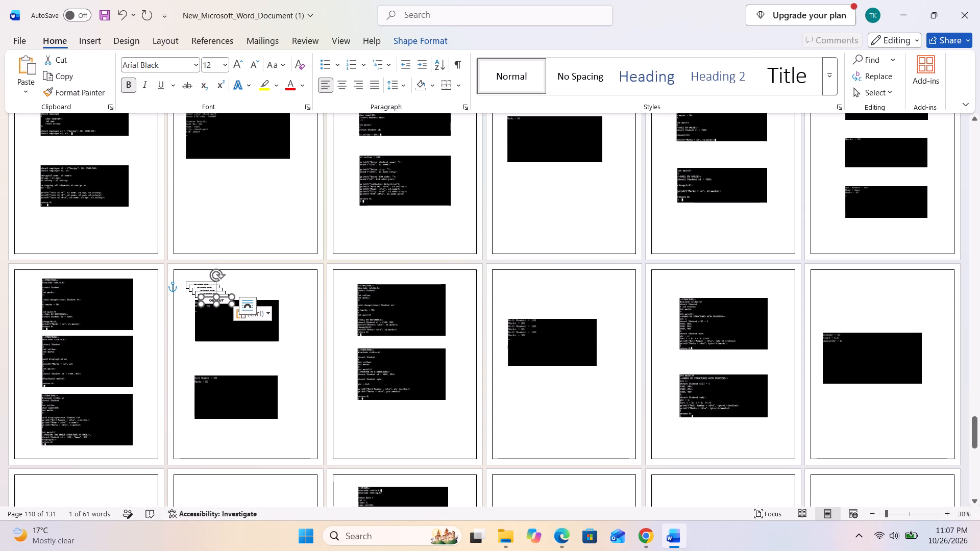
Move two OUTPUT boxes from page 110 to the top middle of pages 112 and 114, above their screenshots.
{"action": "left_click_drag", "start_coordinate": [208, 297], "coordinate": [548, 278]}
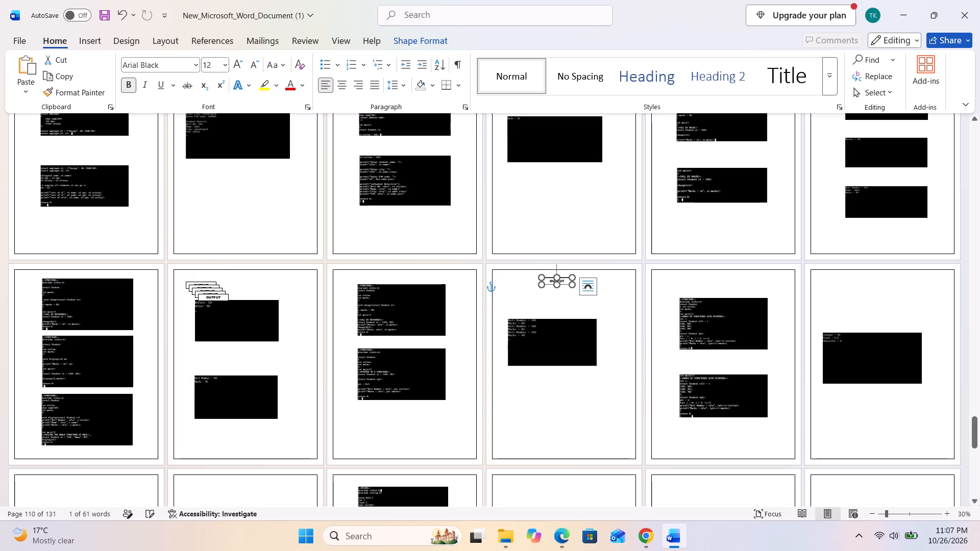
{"action": "left_click_drag", "start_coordinate": [224, 294], "coordinate": [836, 248]}
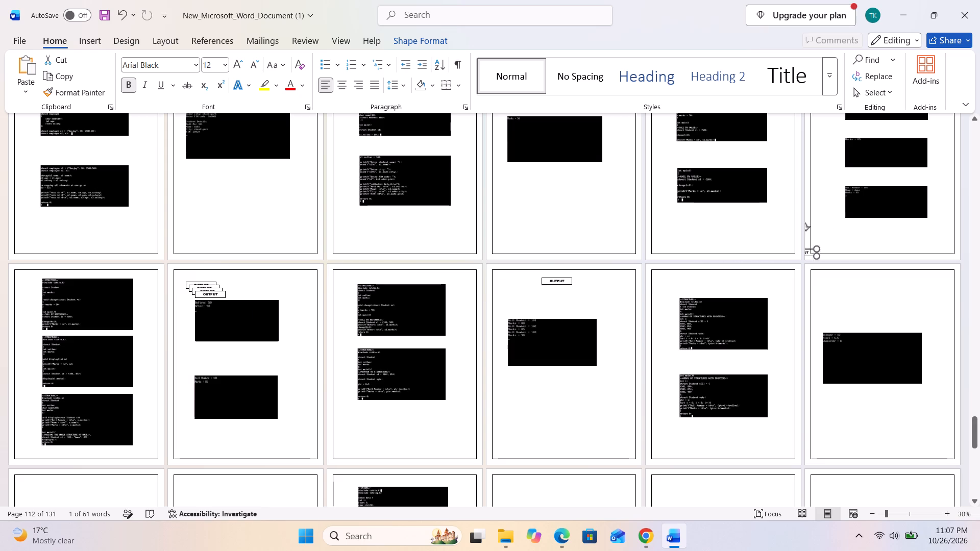
{"action": "left_click_drag", "start_coordinate": [836, 248], "coordinate": [891, 291]}
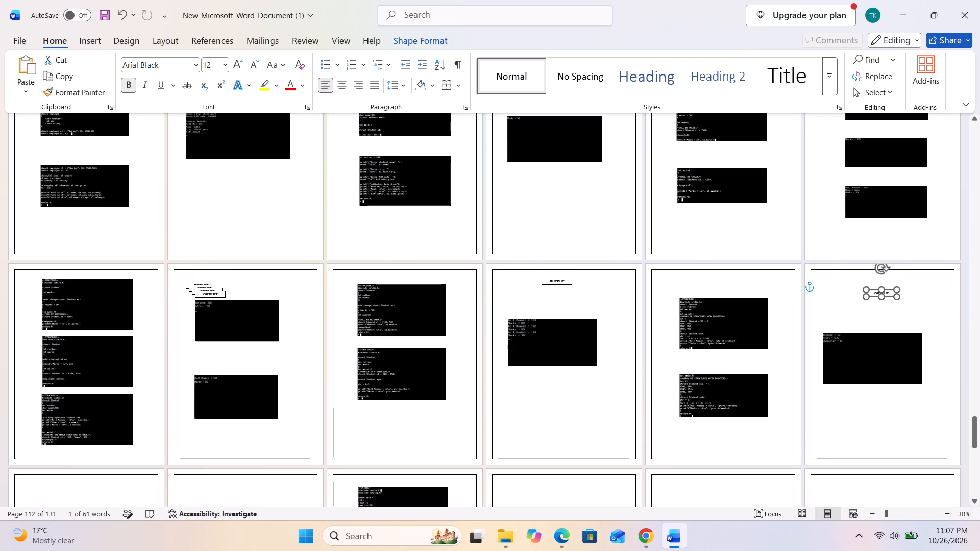
{"action": "left_click_drag", "start_coordinate": [891, 291], "coordinate": [889, 274]}
{"action": "scroll", "coordinate": [86, 326], "scroll_direction": "down", "scroll_amount": 4}
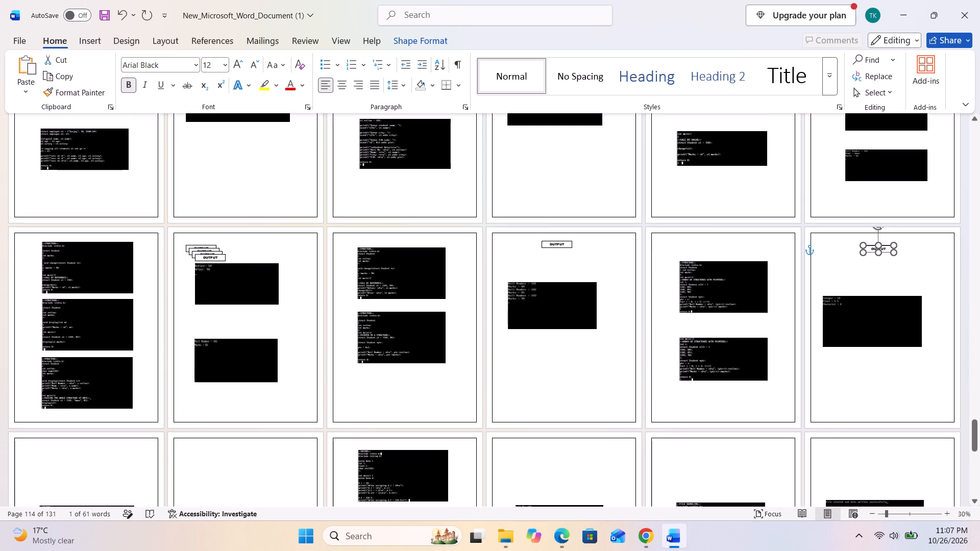
{"action": "left_click", "coordinate": [886, 244]}
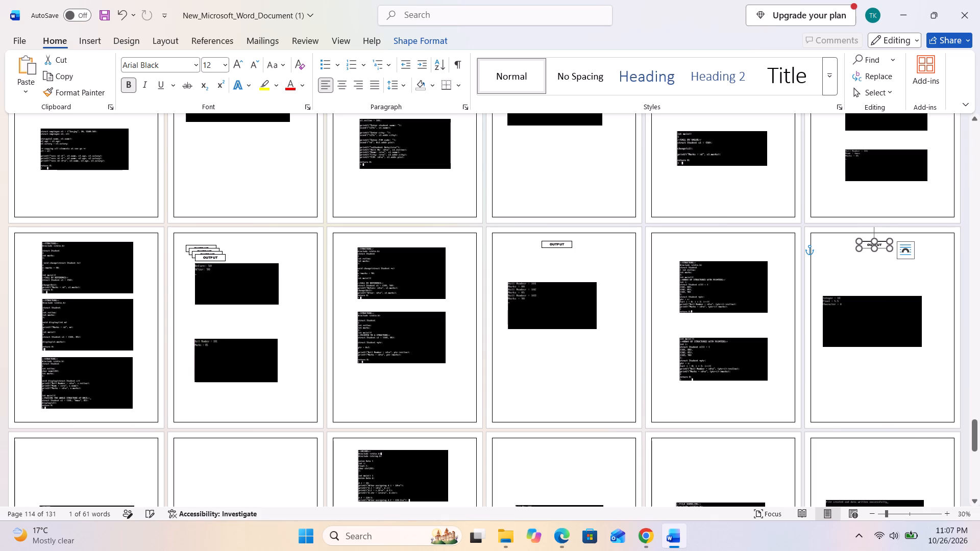
Move OUTPUT boxes from page 110 to the top middle of pages 116, 118 and 120, and centre the remaining one on page 110.
{"action": "left_click_drag", "start_coordinate": [219, 255], "coordinate": [220, 261]}
{"action": "left_click_drag", "start_coordinate": [220, 261], "coordinate": [252, 448]}
{"action": "left_click_drag", "start_coordinate": [219, 252], "coordinate": [535, 413]}
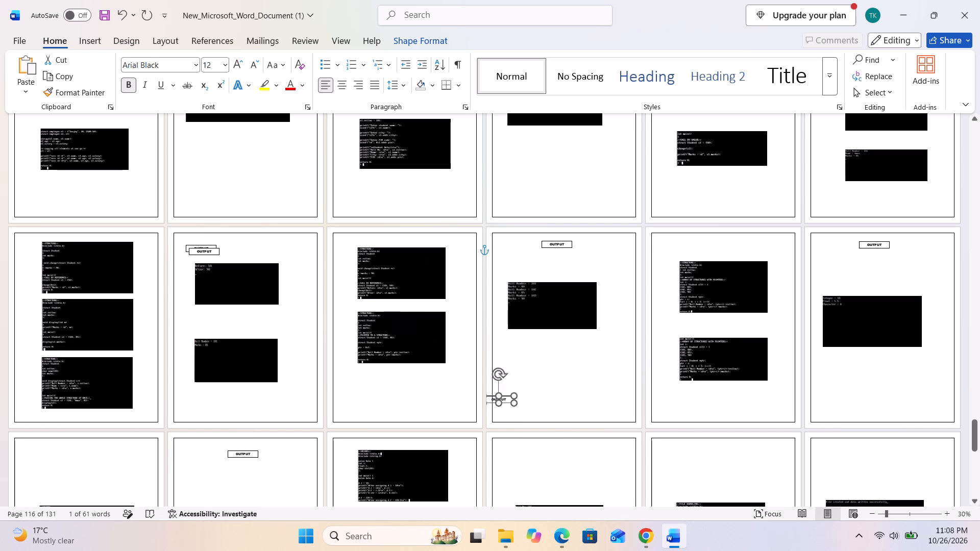
{"action": "left_click_drag", "start_coordinate": [535, 413], "coordinate": [567, 464]}
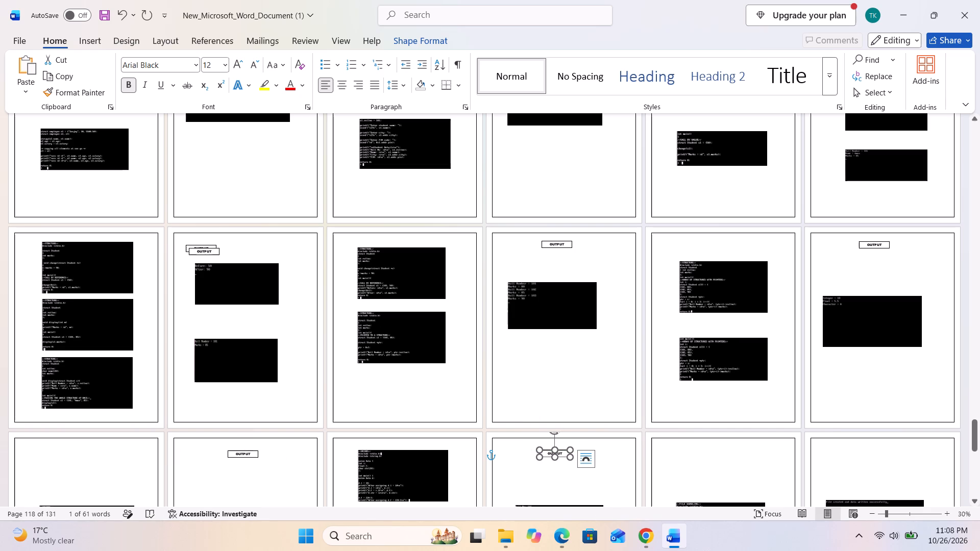
{"action": "left_click_drag", "start_coordinate": [218, 248], "coordinate": [578, 349]}
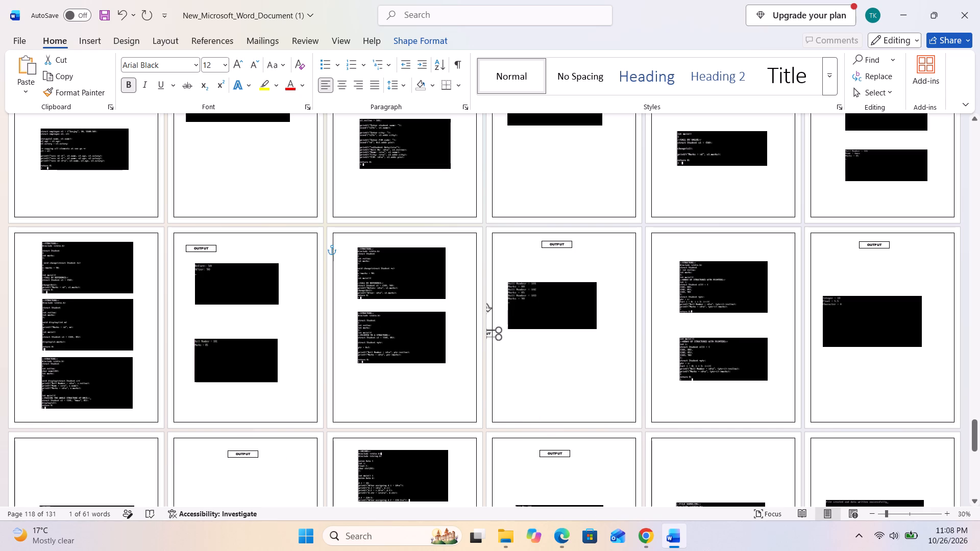
{"action": "left_click_drag", "start_coordinate": [578, 349], "coordinate": [894, 453]}
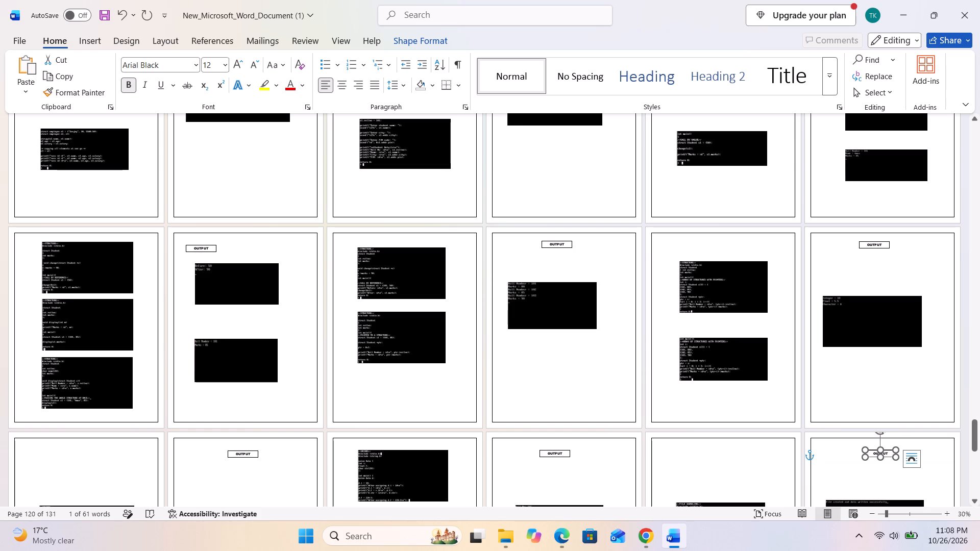
{"action": "left_click_drag", "start_coordinate": [207, 245], "coordinate": [247, 245]}
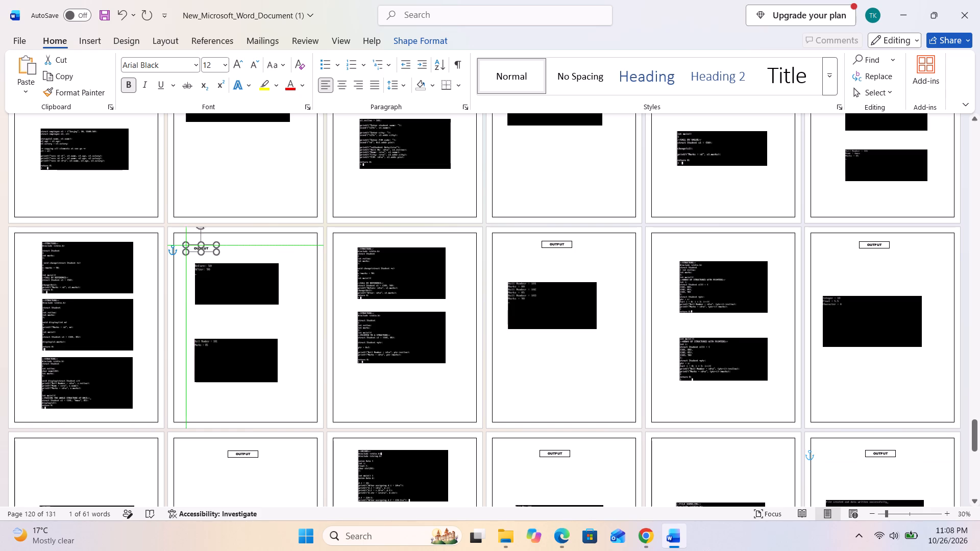
{"action": "left_click_drag", "start_coordinate": [247, 245], "coordinate": [244, 242]}
Paste six copies of the OUTPUT box for page 122 and the output pages that follow it.
{"action": "scroll", "coordinate": [241, 241], "scroll_direction": "down", "scroll_amount": 20}
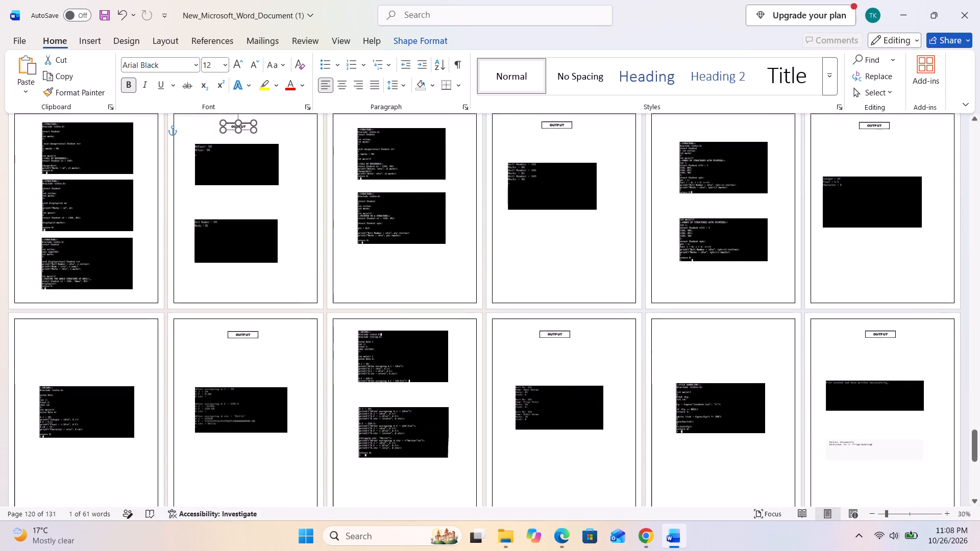
{"action": "scroll", "coordinate": [236, 242], "scroll_direction": "down", "scroll_amount": 20}
{"action": "scroll", "coordinate": [236, 242], "scroll_direction": "down", "scroll_amount": 9}
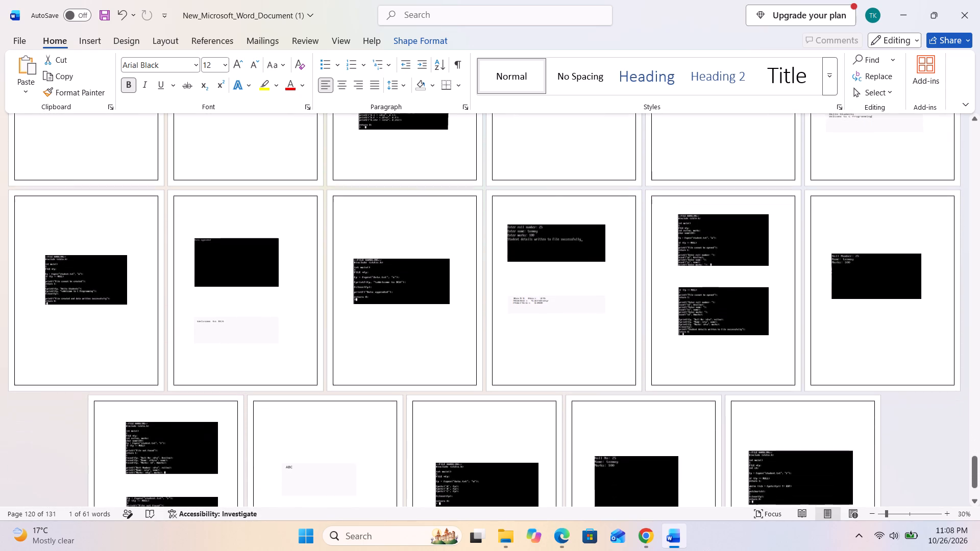
{"action": "left_click", "coordinate": [216, 209]}
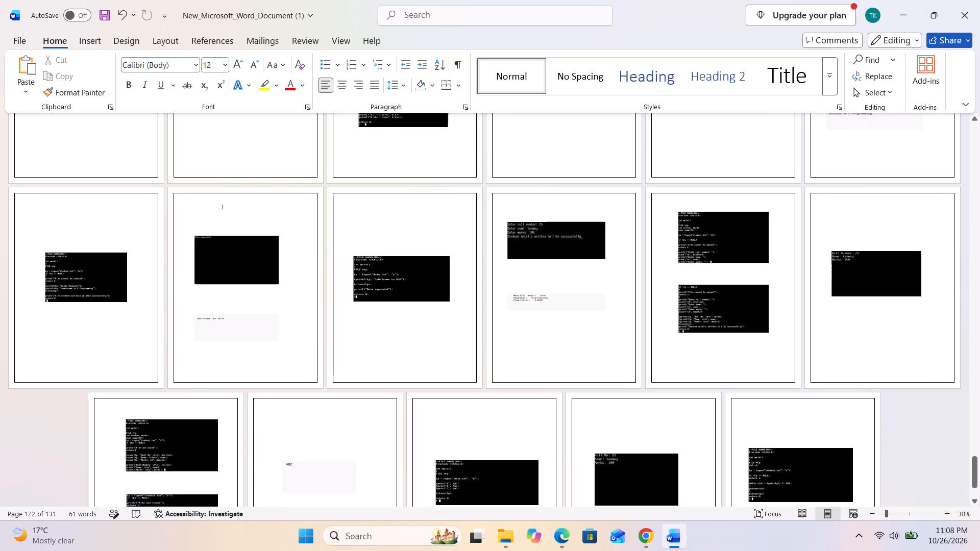
{"action": "key", "text": "ctrl+v"}
{"action": "key", "text": "ctrl+v"}
{"action": "key", "text": "ctrl+v"}
{"action": "key", "text": "ctrl+v"}
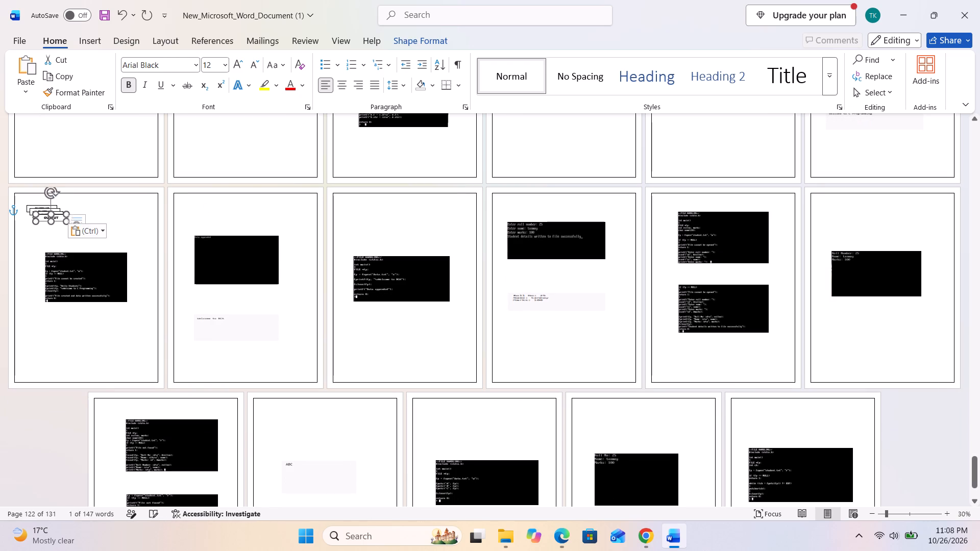
{"action": "key", "text": "ctrl+v"}
{"action": "key", "text": "ctrl+v"}
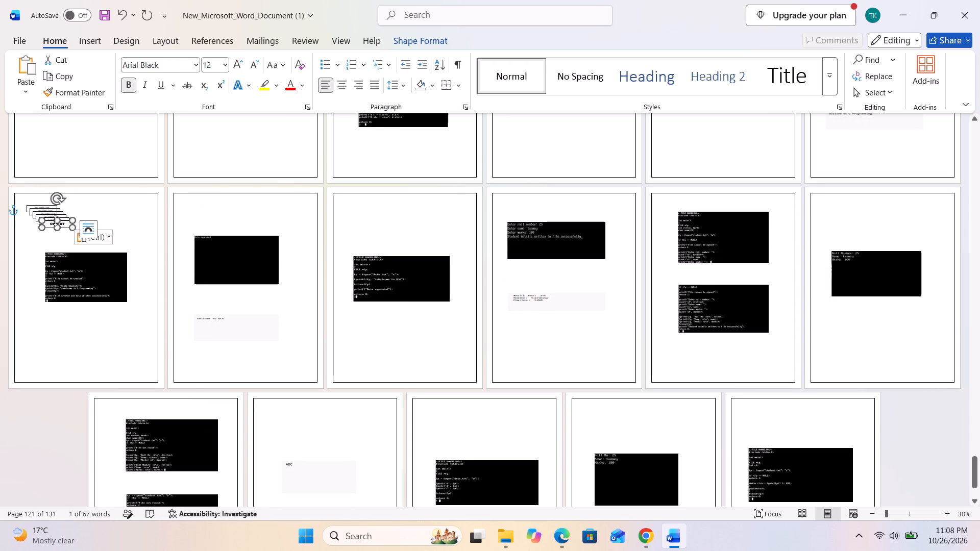
Move two OUTPUT boxes from page 121 to the top middle of pages 122 and 124, above their screenshots.
{"action": "left_click_drag", "start_coordinate": [66, 218], "coordinate": [250, 202]}
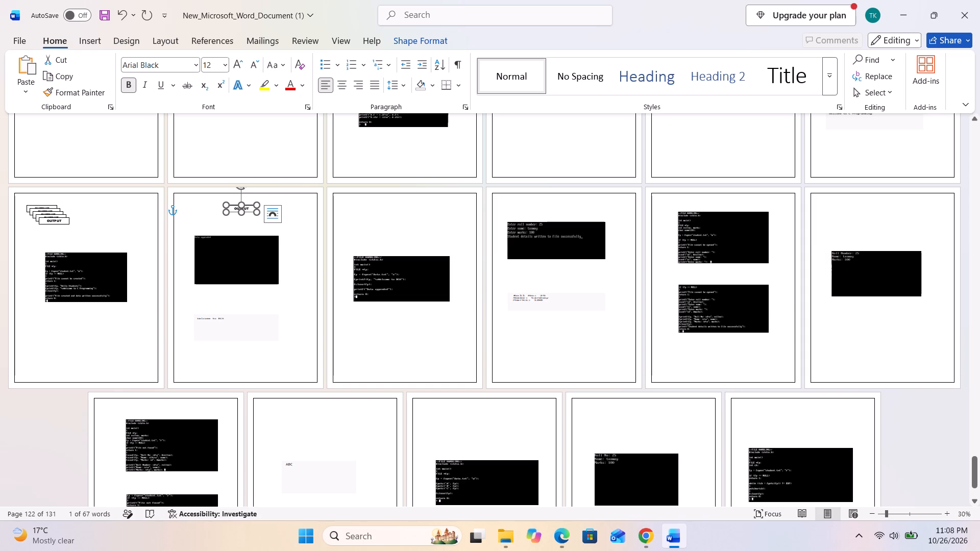
{"action": "left_click_drag", "start_coordinate": [66, 217], "coordinate": [558, 214]}
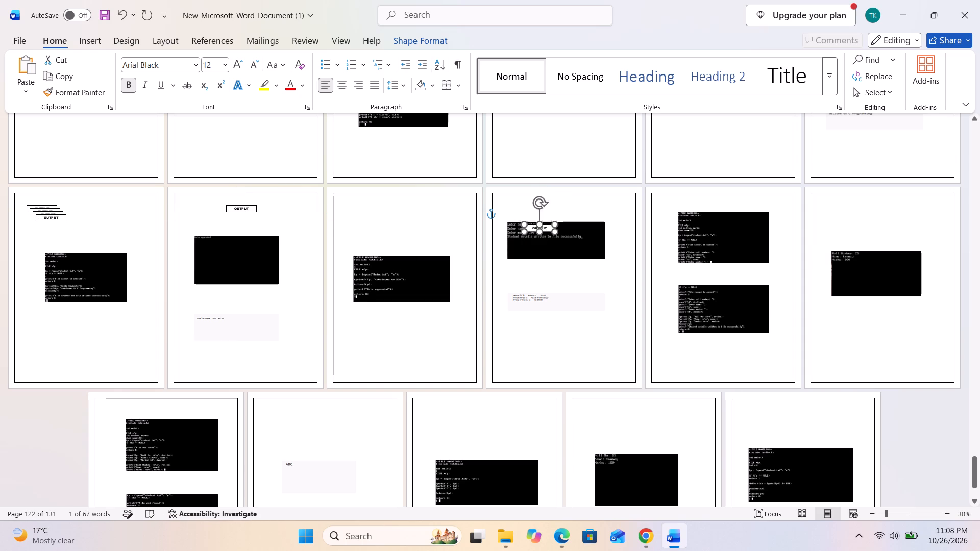
{"action": "left_click_drag", "start_coordinate": [558, 214], "coordinate": [568, 210]}
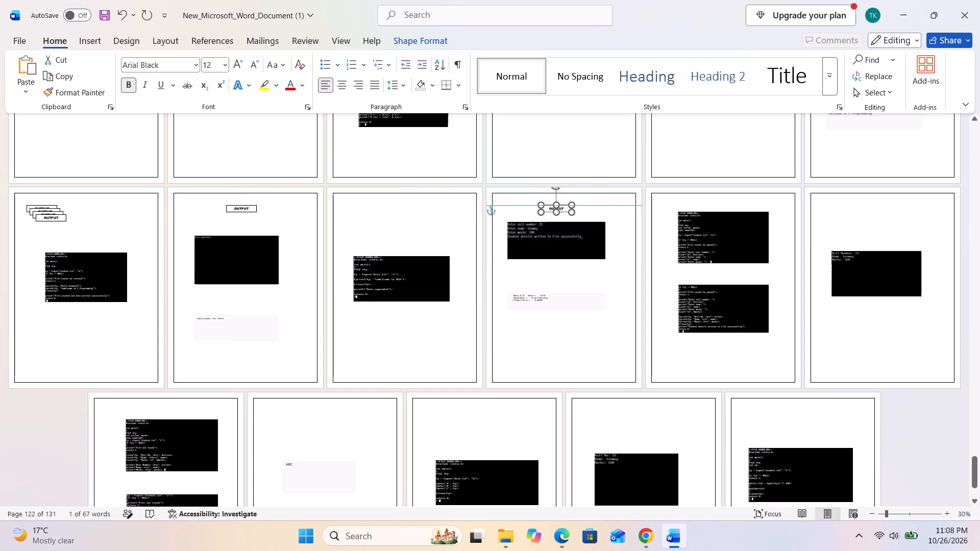
{"action": "left_click_drag", "start_coordinate": [568, 210], "coordinate": [568, 198]}
{"action": "left_click_drag", "start_coordinate": [568, 198], "coordinate": [569, 202]}
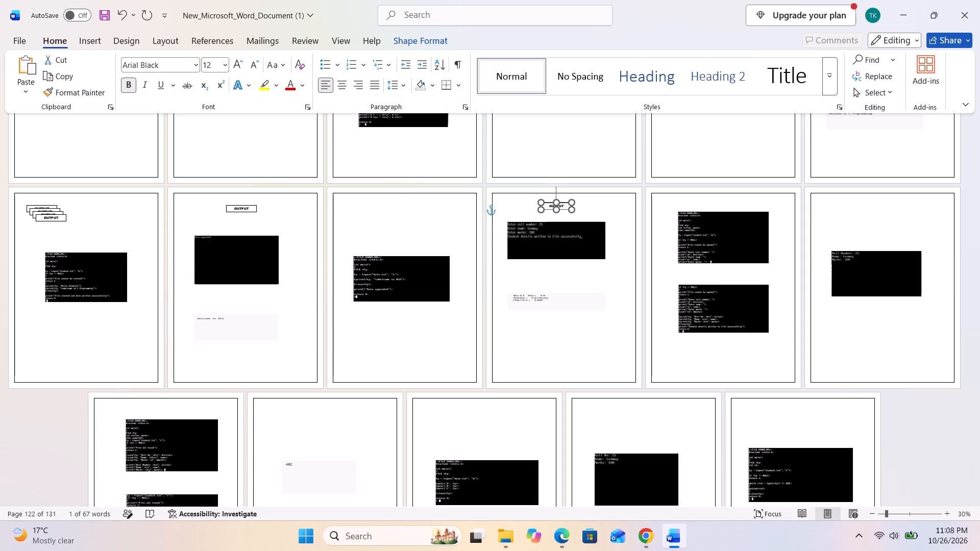
{"action": "left_click_drag", "start_coordinate": [569, 202], "coordinate": [569, 201]}
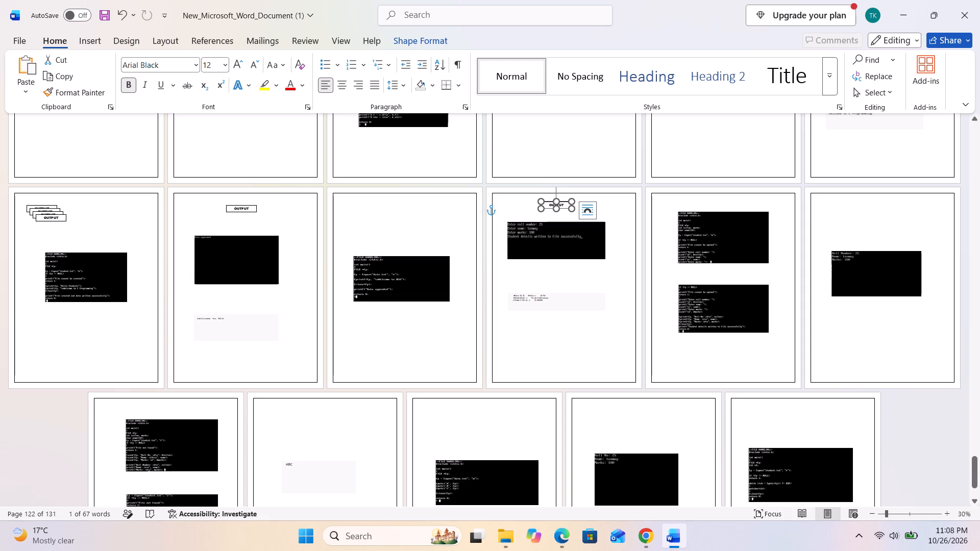
Move two more OUTPUT boxes from page 121 to the top middle of pages 126 and 128, above their screenshots.
{"action": "left_click_drag", "start_coordinate": [55, 215], "coordinate": [879, 202]}
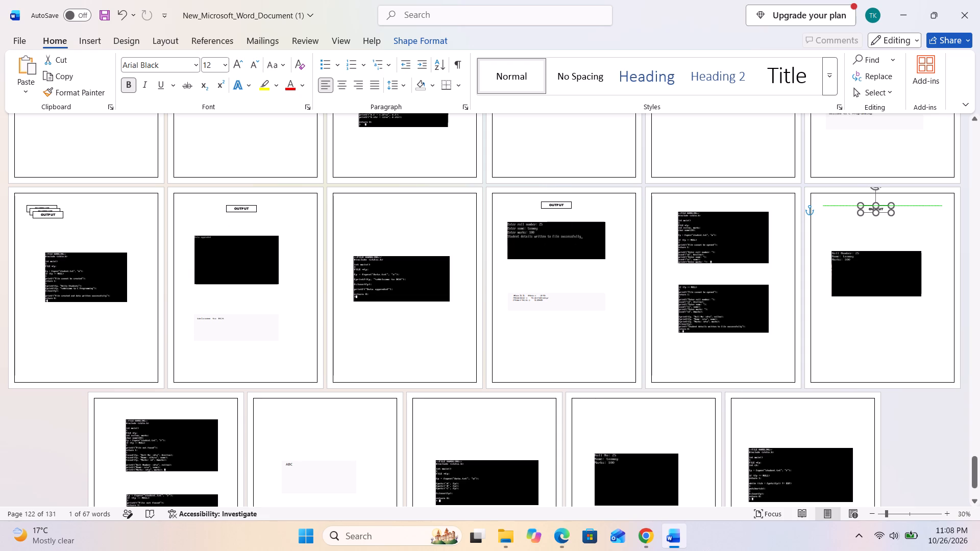
{"action": "left_click_drag", "start_coordinate": [879, 202], "coordinate": [897, 205]}
{"action": "left_click_drag", "start_coordinate": [897, 205], "coordinate": [879, 202]}
{"action": "left_click_drag", "start_coordinate": [59, 211], "coordinate": [260, 362]}
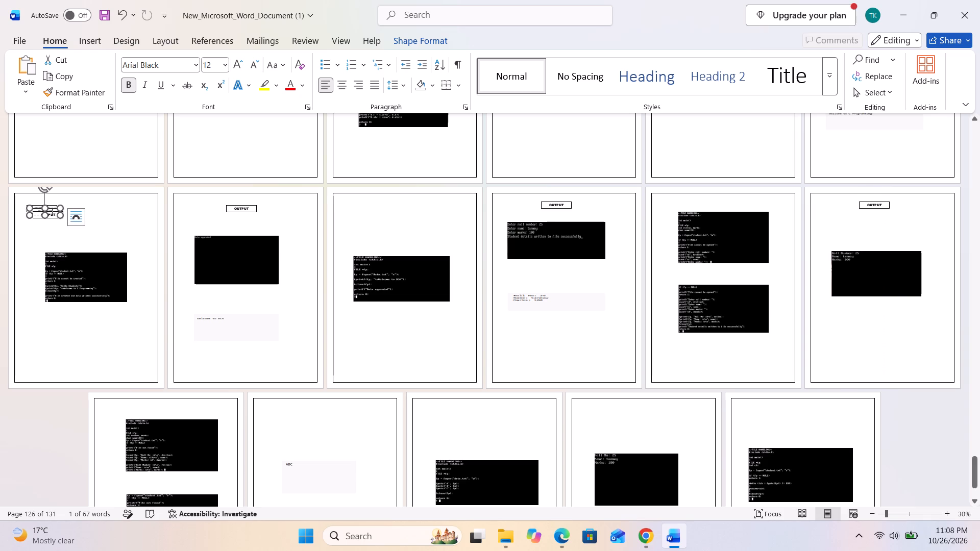
{"action": "left_click_drag", "start_coordinate": [260, 362], "coordinate": [307, 407]}
{"action": "left_click_drag", "start_coordinate": [38, 212], "coordinate": [44, 222]}
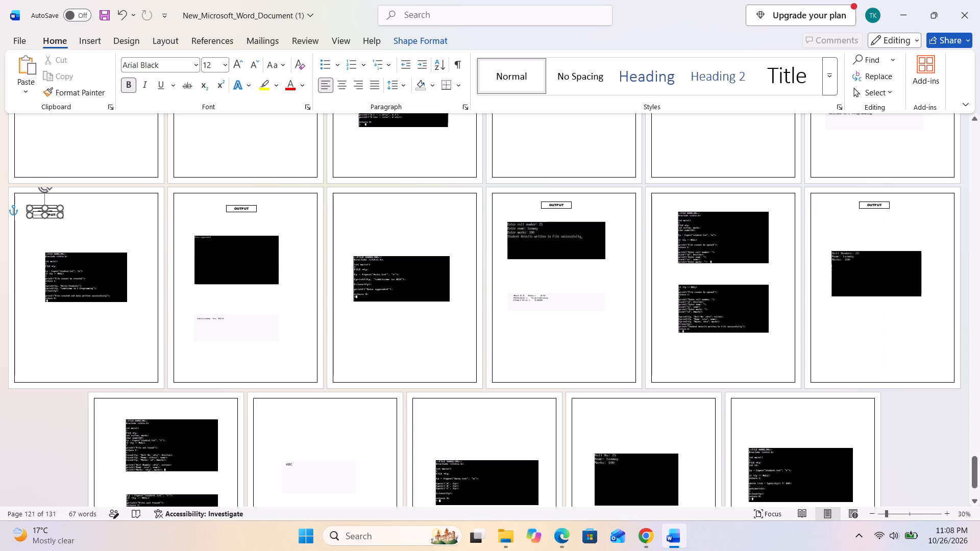
{"action": "left_click_drag", "start_coordinate": [44, 222], "coordinate": [309, 412]}
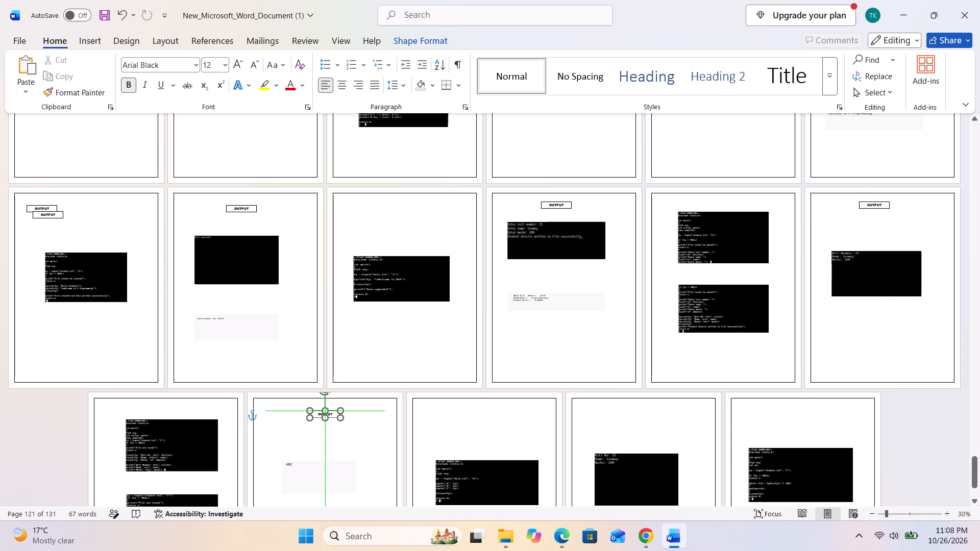
{"action": "left_click_drag", "start_coordinate": [309, 412], "coordinate": [304, 414]}
{"action": "left_click_drag", "start_coordinate": [304, 414], "coordinate": [318, 412]}
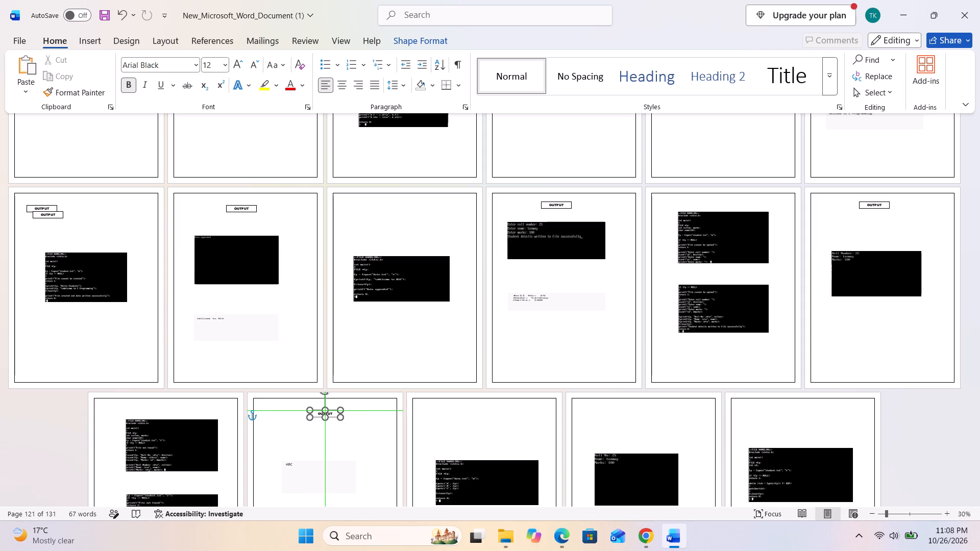
Move an OUTPUT box from page 121 to the top middle of page 130, above its screenshot.
{"action": "left_click_drag", "start_coordinate": [56, 211], "coordinate": [442, 344]}
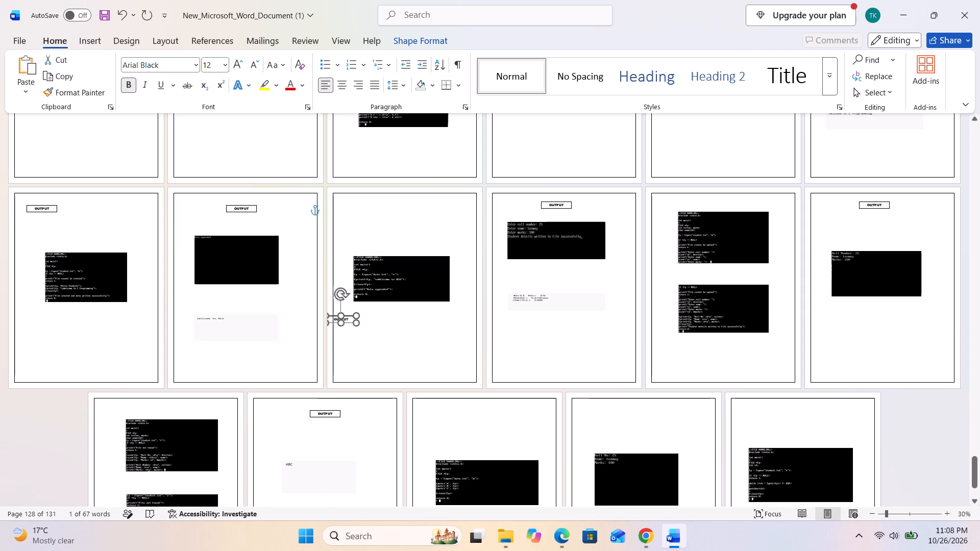
{"action": "left_click_drag", "start_coordinate": [442, 344], "coordinate": [651, 411]}
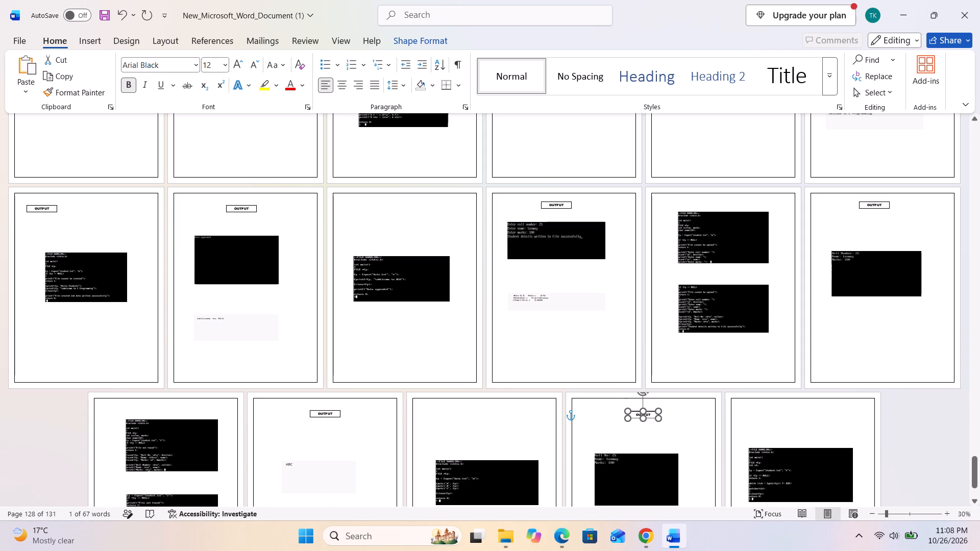
{"action": "left_click_drag", "start_coordinate": [651, 411], "coordinate": [659, 409]}
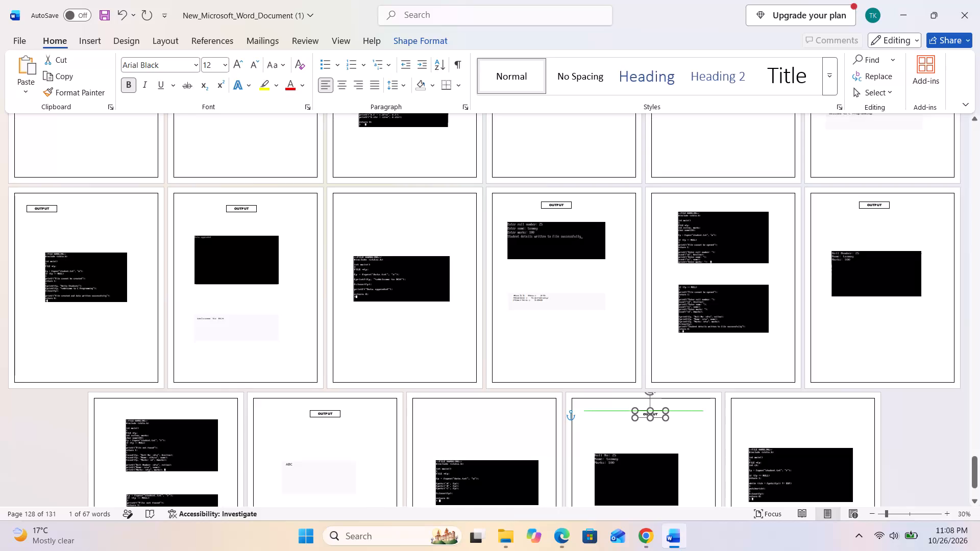
{"action": "left_click_drag", "start_coordinate": [659, 409], "coordinate": [641, 397]}
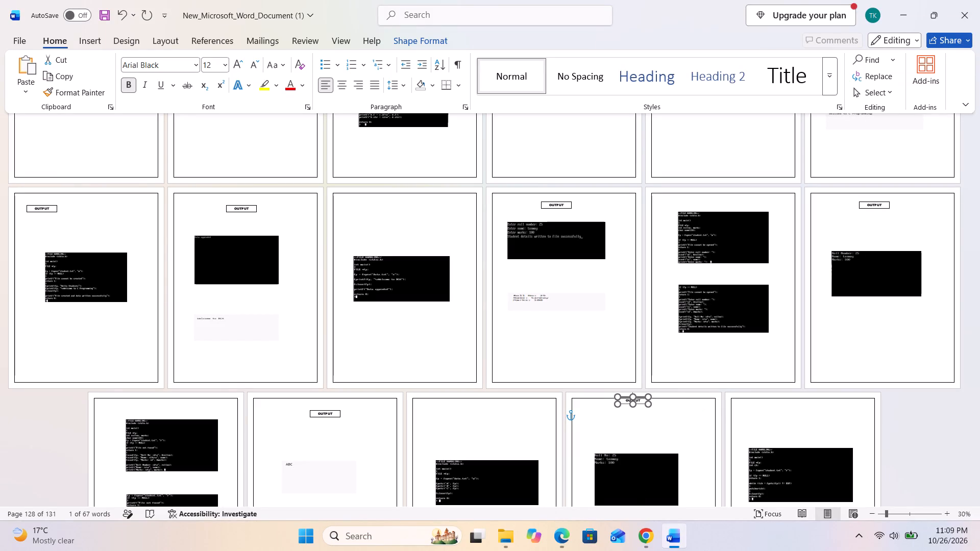
{"action": "left_click_drag", "start_coordinate": [641, 397], "coordinate": [677, 412]}
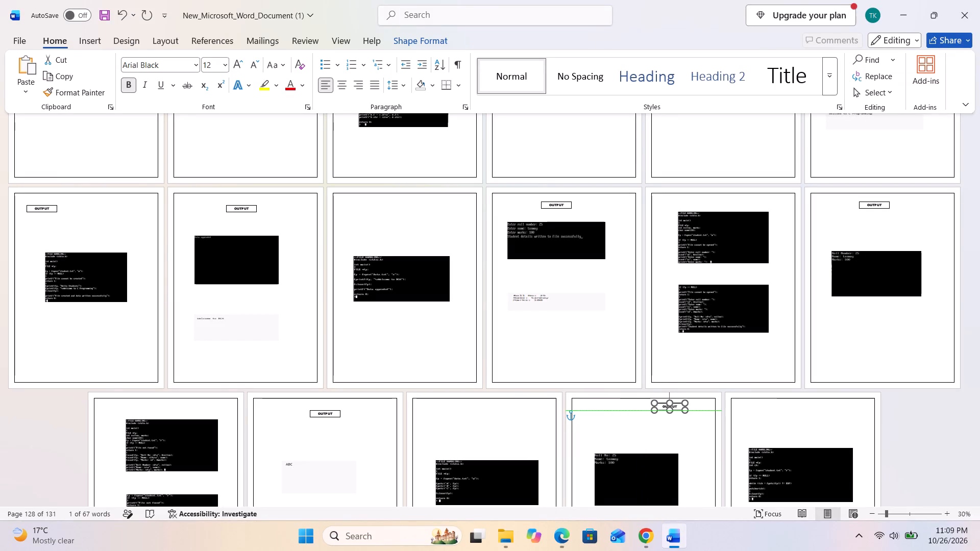
{"action": "left_click_drag", "start_coordinate": [677, 412], "coordinate": [645, 404]}
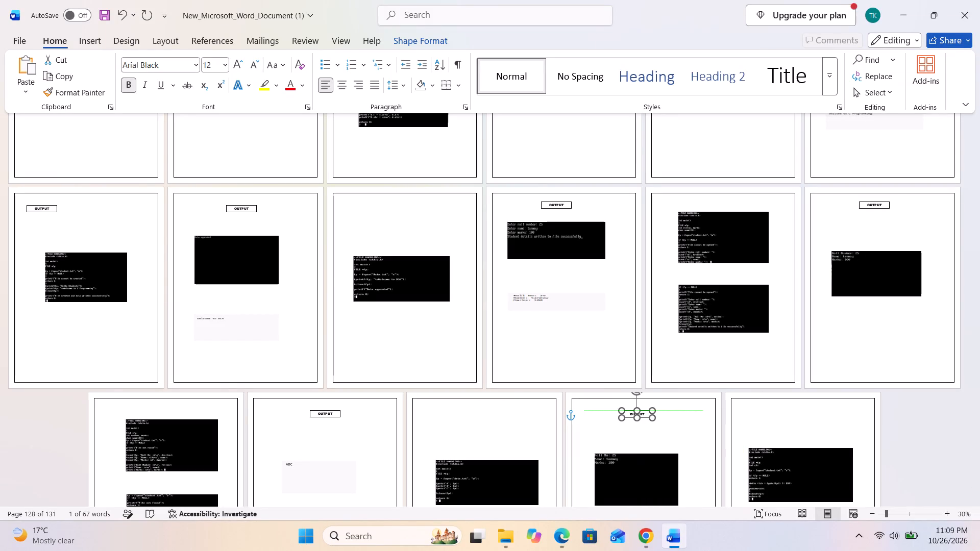
{"action": "left_click_drag", "start_coordinate": [645, 404], "coordinate": [671, 406]}
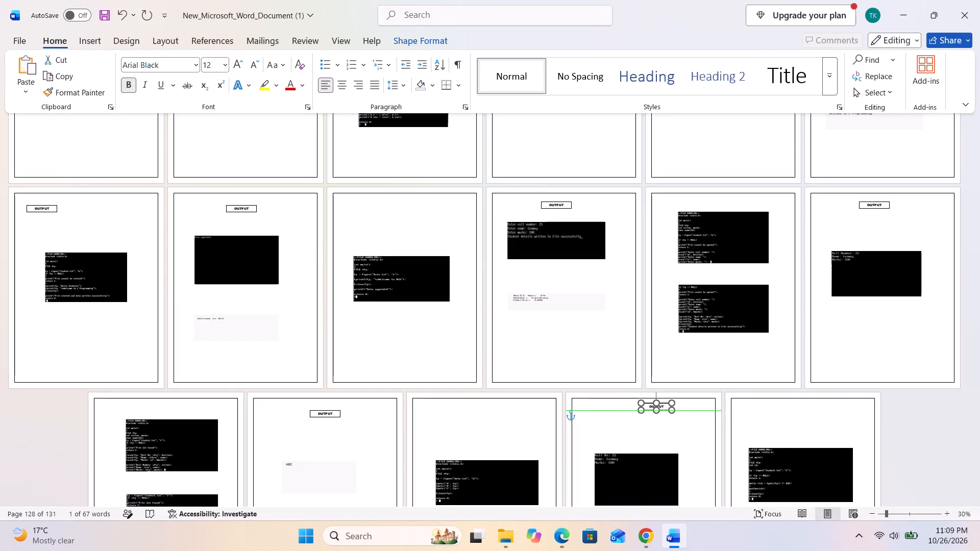
{"action": "left_click_drag", "start_coordinate": [671, 406], "coordinate": [713, 406]}
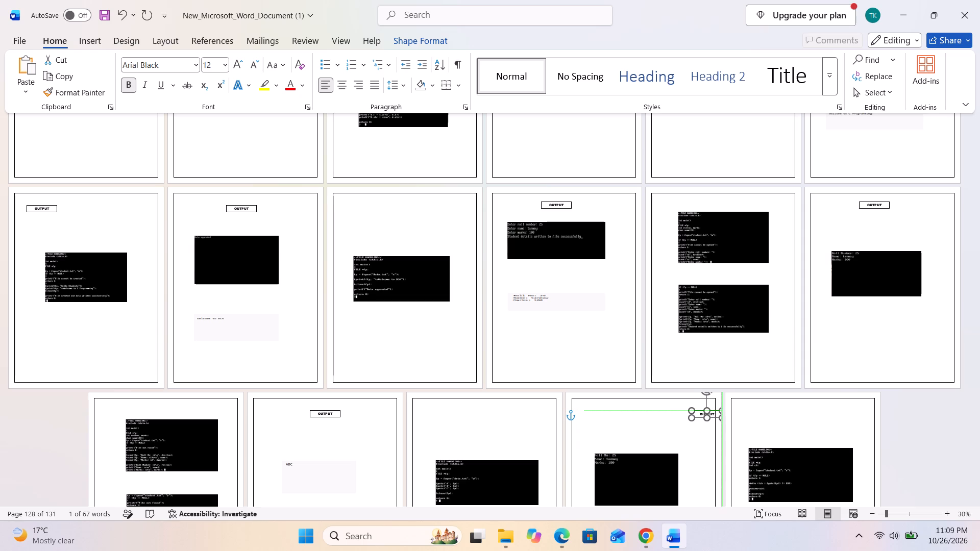
{"action": "left_click_drag", "start_coordinate": [713, 406], "coordinate": [772, 404]}
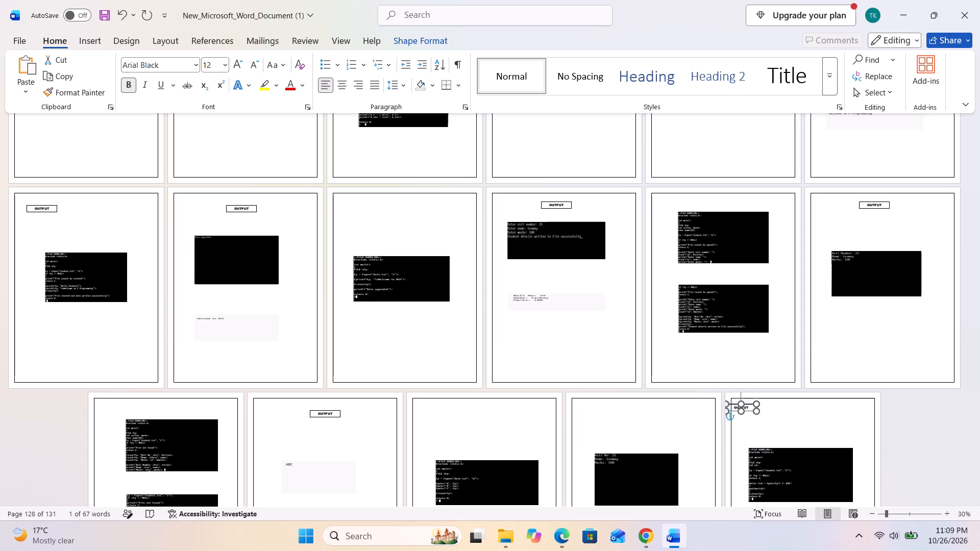
{"action": "left_click_drag", "start_coordinate": [772, 404], "coordinate": [807, 408]}
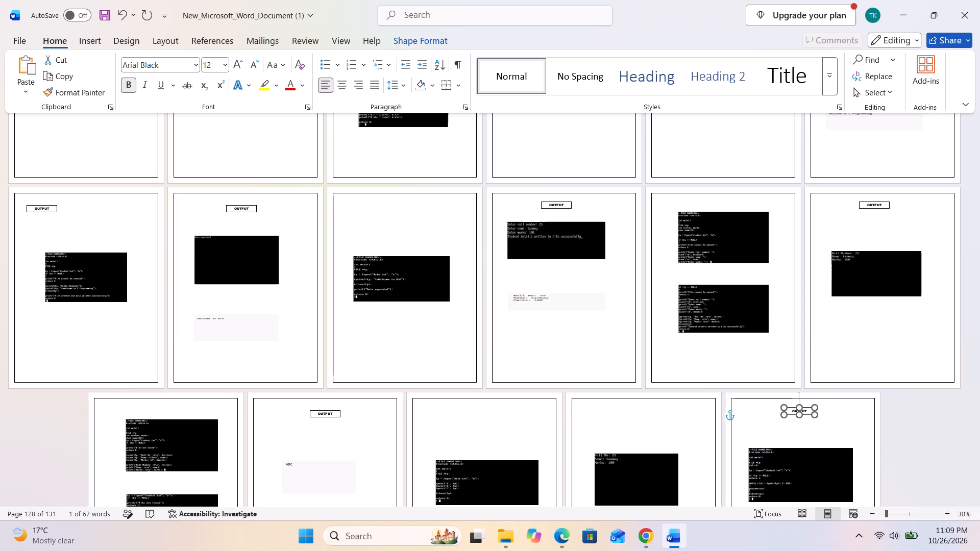
{"action": "left_click_drag", "start_coordinate": [807, 408], "coordinate": [808, 408]}
{"action": "scroll", "coordinate": [782, 419], "scroll_direction": "down", "scroll_amount": 2}
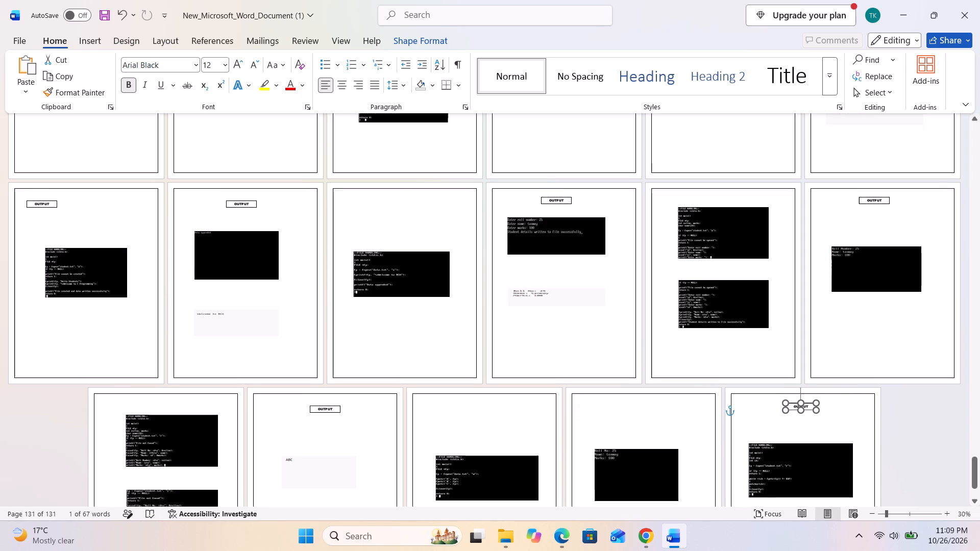
{"action": "scroll", "coordinate": [773, 424], "scroll_direction": "down", "scroll_amount": 1}
{"action": "scroll", "coordinate": [548, 400], "scroll_direction": "down", "scroll_amount": 18}
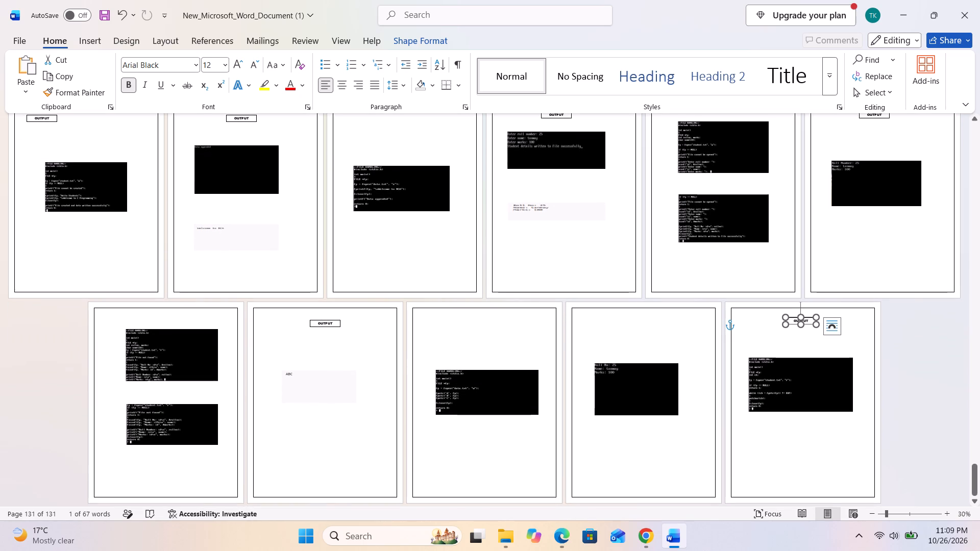
{"action": "left_click_drag", "start_coordinate": [810, 316], "coordinate": [718, 327]}
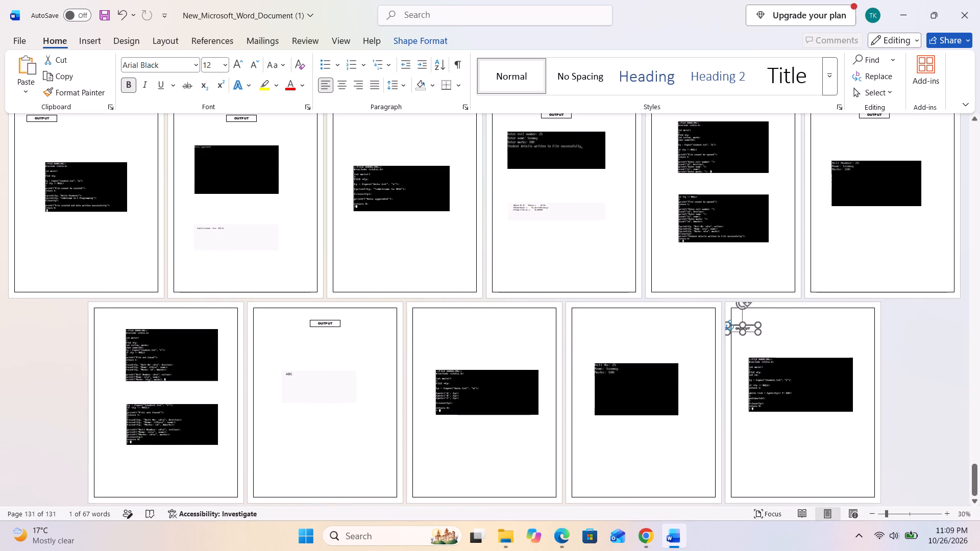
{"action": "left_click_drag", "start_coordinate": [718, 327], "coordinate": [648, 321]}
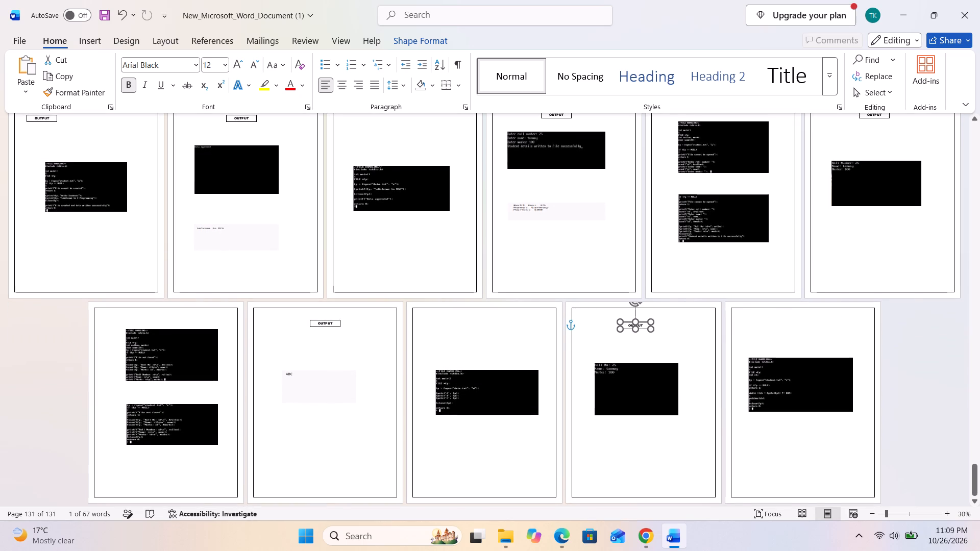
{"action": "left_click_drag", "start_coordinate": [648, 321], "coordinate": [654, 320]}
Delete the leftover OUTPUT box from page 121.
{"action": "scroll", "coordinate": [648, 320], "scroll_direction": "up", "scroll_amount": 5}
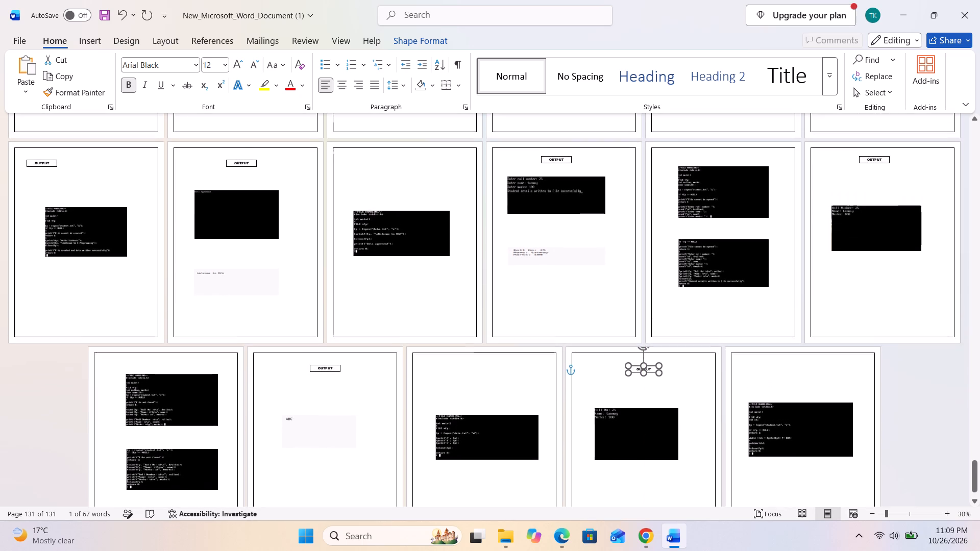
{"action": "scroll", "coordinate": [647, 320], "scroll_direction": "up", "scroll_amount": 1}
{"action": "left_click", "coordinate": [44, 170]}
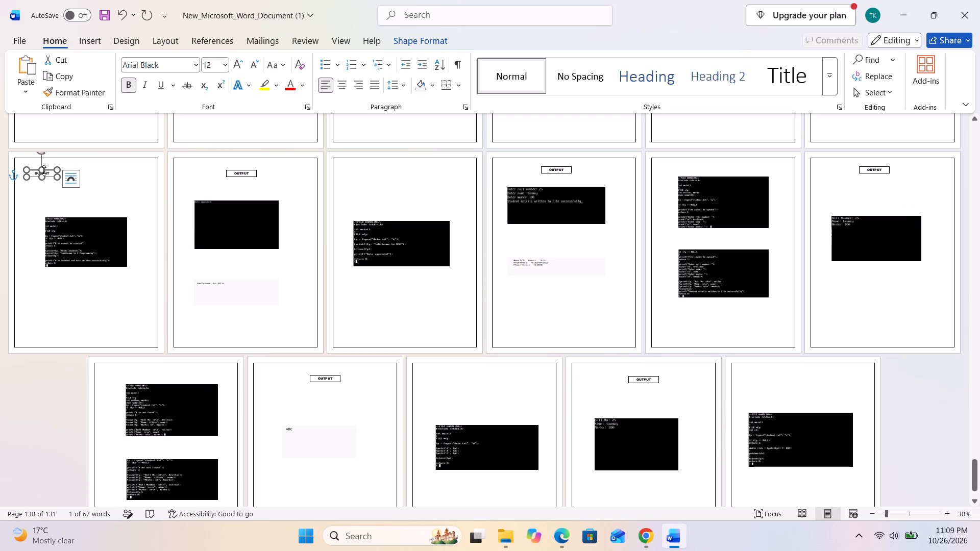
{"action": "key", "text": "Delete"}
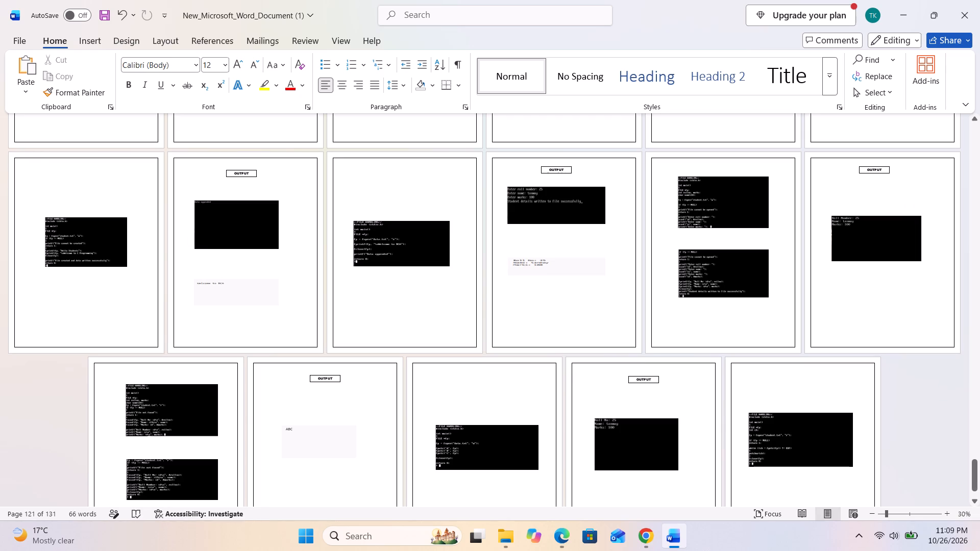
Review the OUTPUT box placement on the pages from the end of the document back to page 1.
{"action": "scroll", "coordinate": [571, 282], "scroll_direction": "up", "scroll_amount": 2}
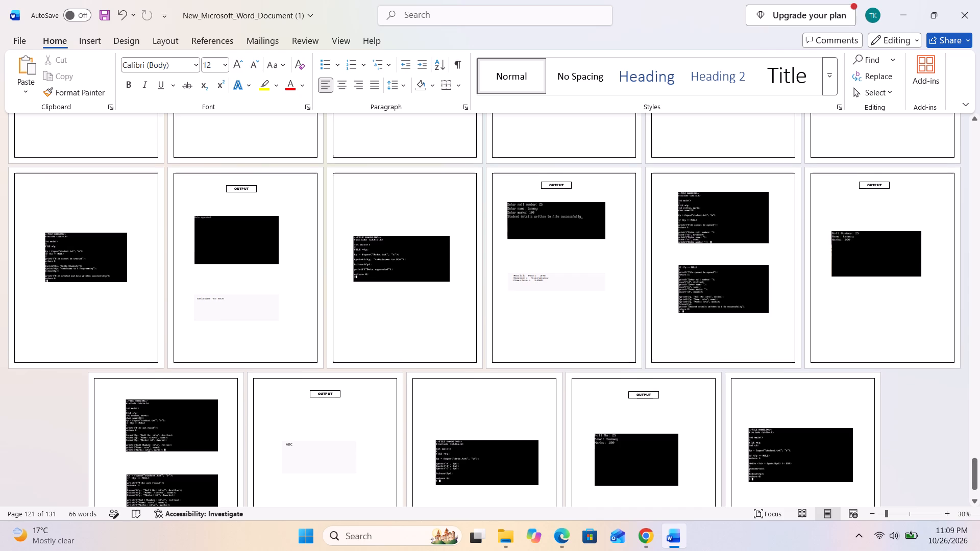
{"action": "scroll", "coordinate": [571, 282], "scroll_direction": "up", "scroll_amount": 3}
{"action": "scroll", "coordinate": [572, 281], "scroll_direction": "up", "scroll_amount": 20}
{"action": "scroll", "coordinate": [572, 281], "scroll_direction": "up", "scroll_amount": 2}
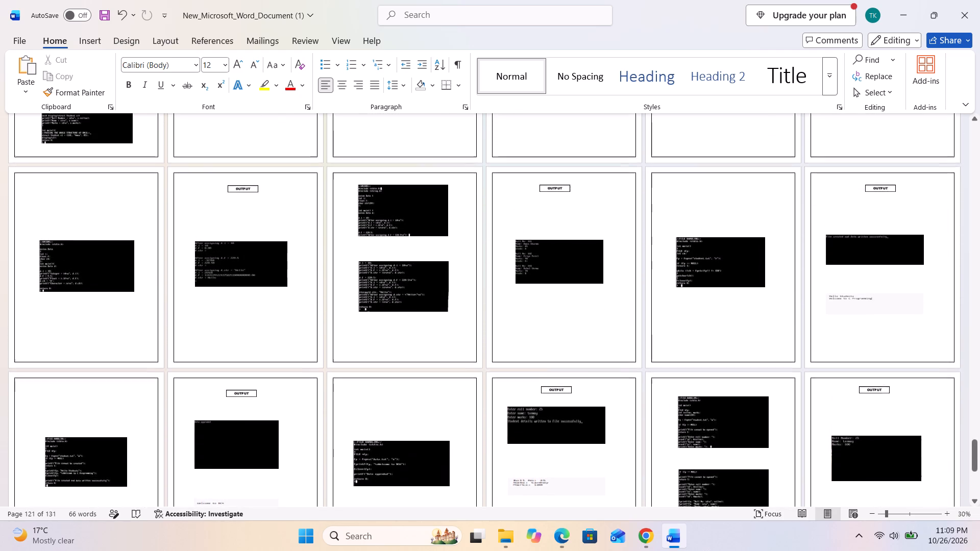
{"action": "scroll", "coordinate": [572, 281], "scroll_direction": "up", "scroll_amount": 4}
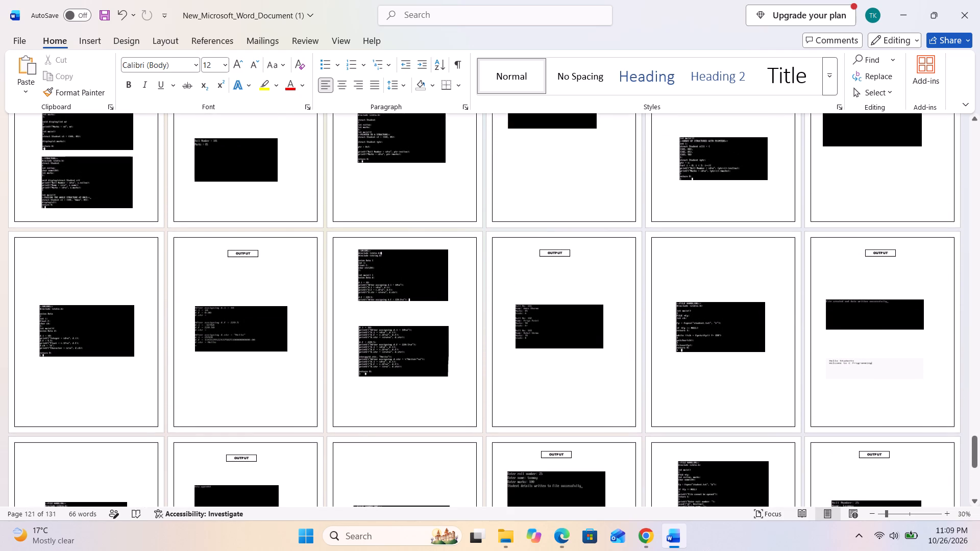
{"action": "scroll", "coordinate": [902, 313], "scroll_direction": "up", "scroll_amount": 8}
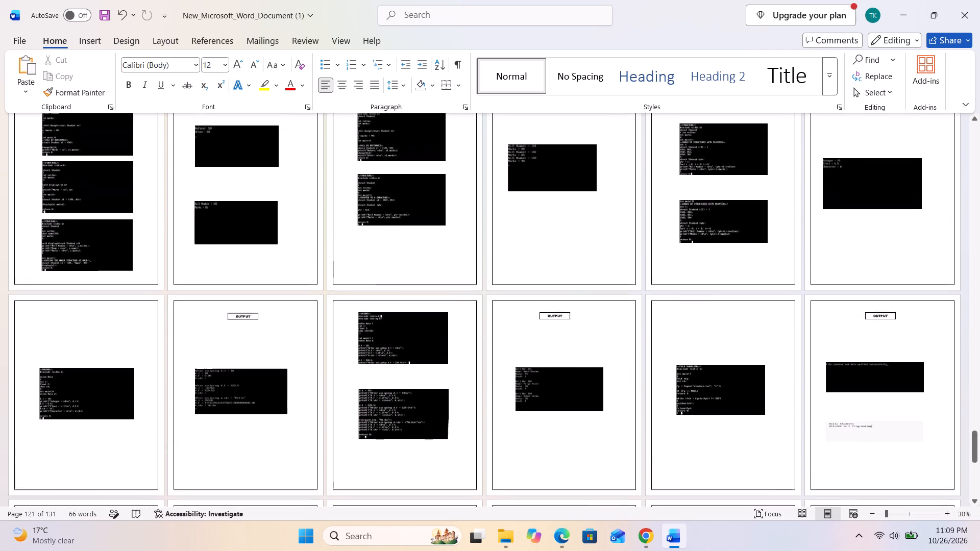
{"action": "scroll", "coordinate": [902, 312], "scroll_direction": "up", "scroll_amount": 7}
{"action": "scroll", "coordinate": [620, 292], "scroll_direction": "up", "scroll_amount": 10}
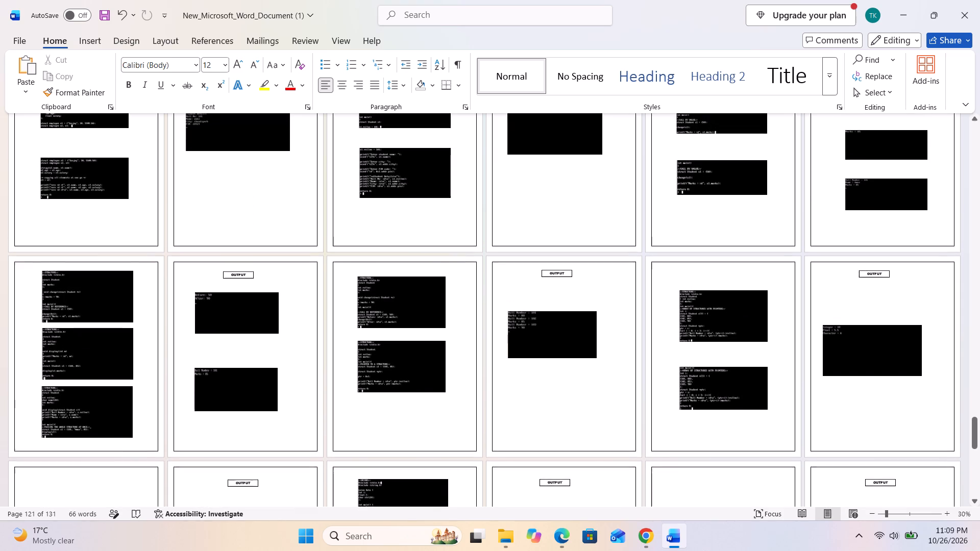
{"action": "left_click_drag", "start_coordinate": [978, 422], "coordinate": [932, 193]}
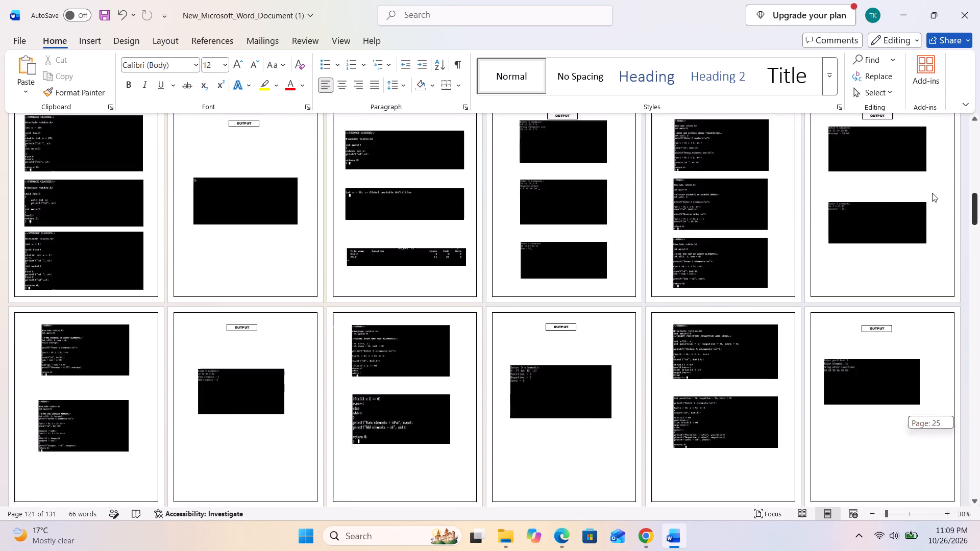
{"action": "left_click_drag", "start_coordinate": [932, 193], "coordinate": [923, 88]}
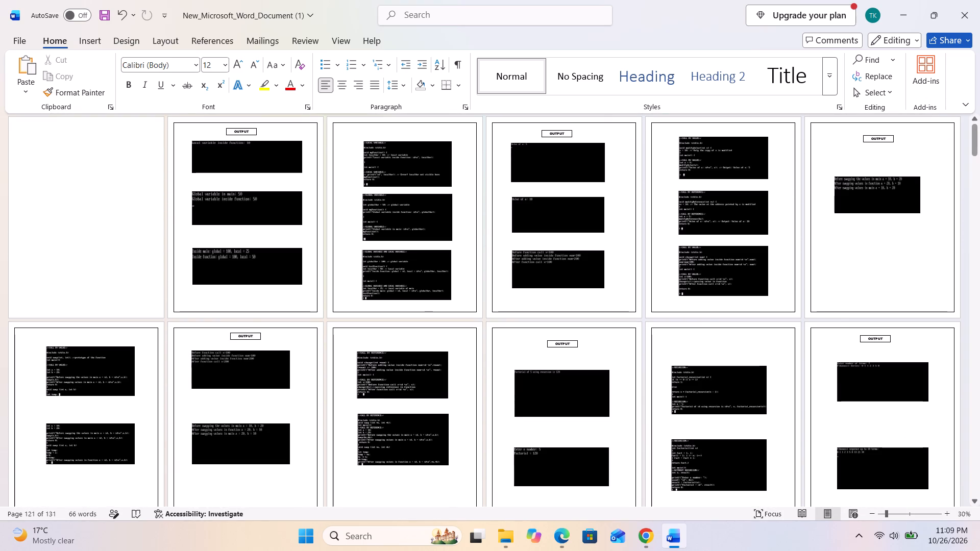
Insert page numbers at the bottom of the pages in the Plain Number 2 style, starting from page 1.
{"action": "left_click", "coordinate": [75, 246]}
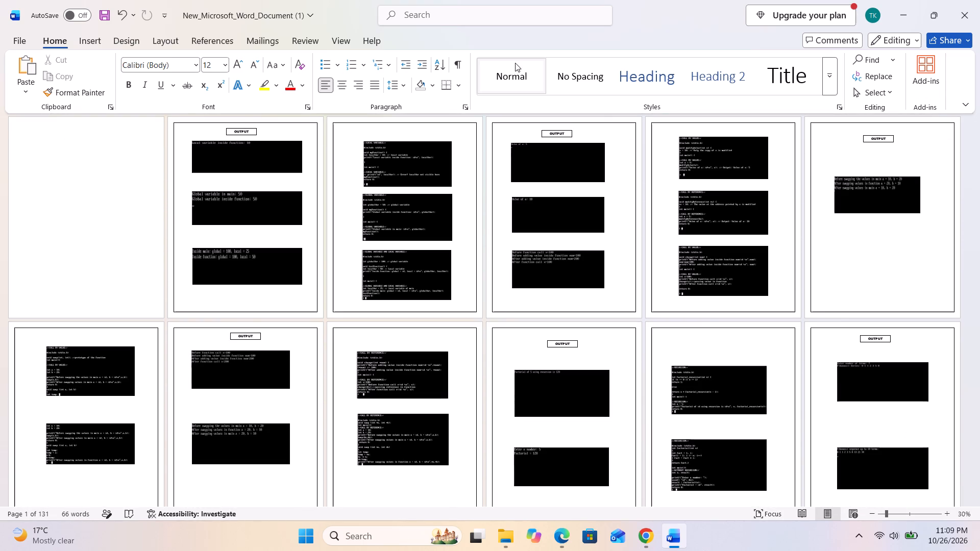
{"action": "left_click", "coordinate": [92, 40]}
{"action": "left_click", "coordinate": [608, 77]}
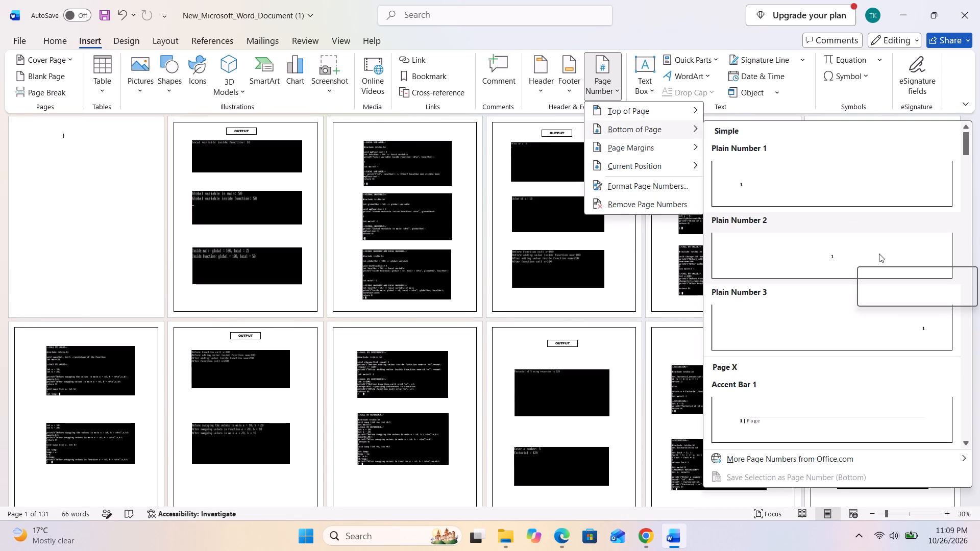
{"action": "left_click", "coordinate": [879, 253]}
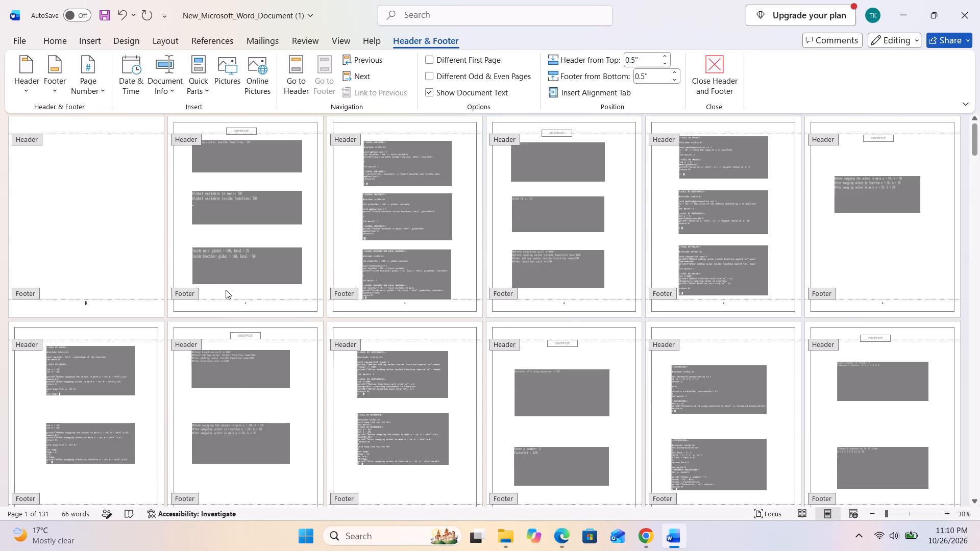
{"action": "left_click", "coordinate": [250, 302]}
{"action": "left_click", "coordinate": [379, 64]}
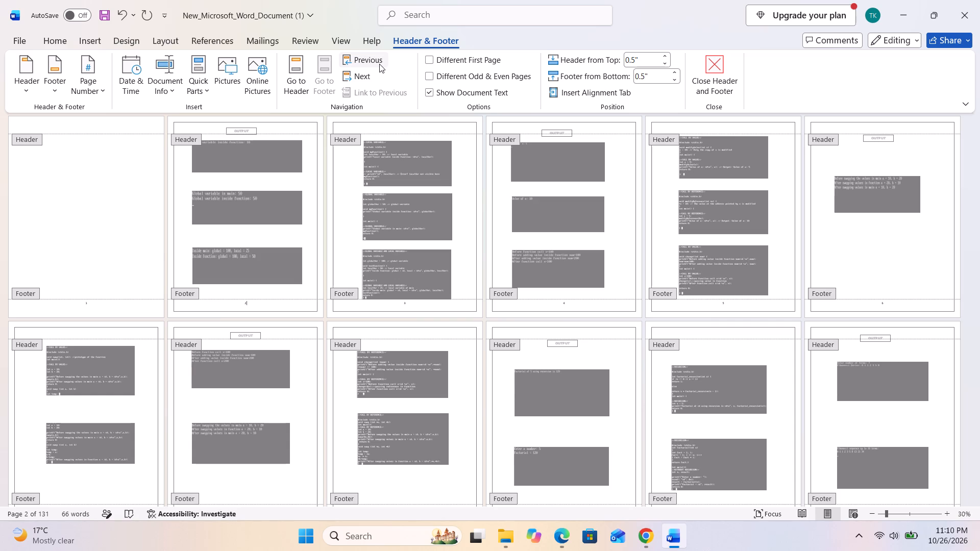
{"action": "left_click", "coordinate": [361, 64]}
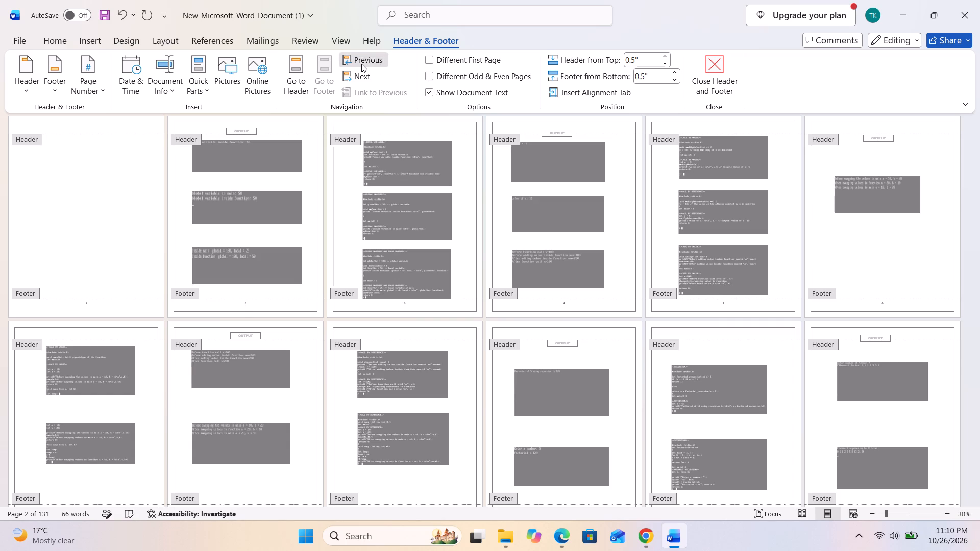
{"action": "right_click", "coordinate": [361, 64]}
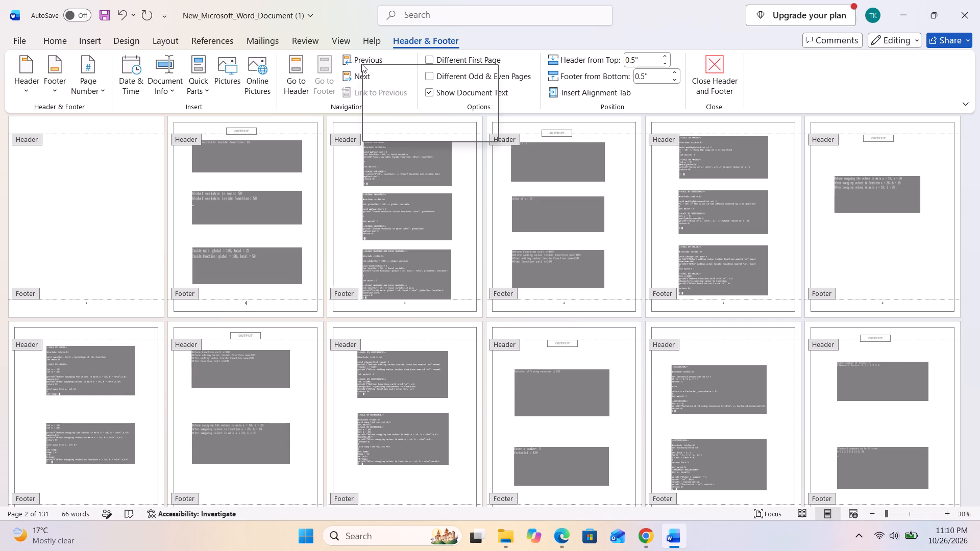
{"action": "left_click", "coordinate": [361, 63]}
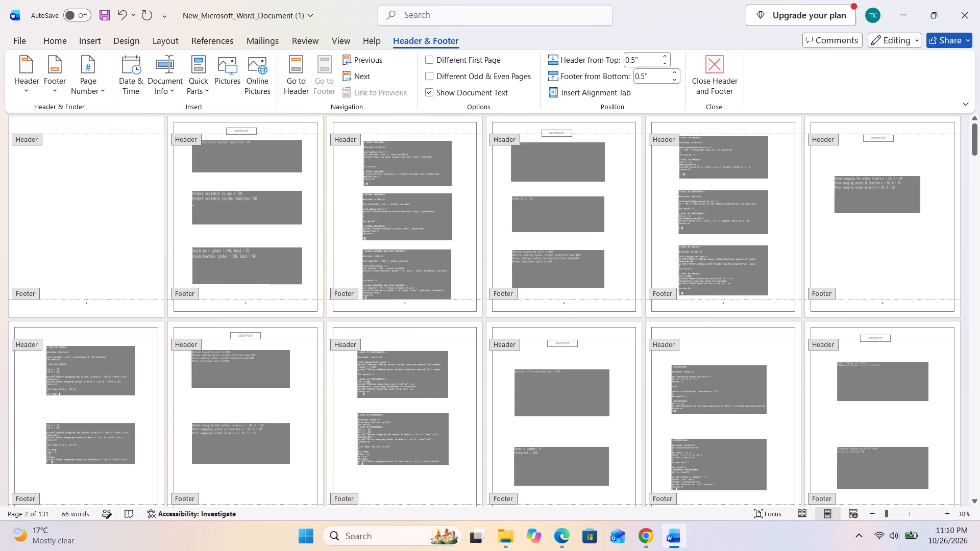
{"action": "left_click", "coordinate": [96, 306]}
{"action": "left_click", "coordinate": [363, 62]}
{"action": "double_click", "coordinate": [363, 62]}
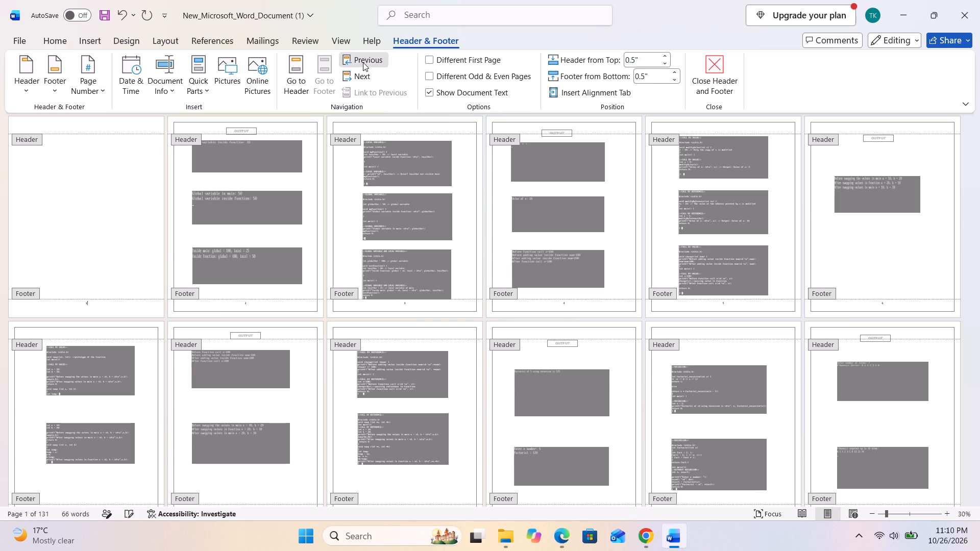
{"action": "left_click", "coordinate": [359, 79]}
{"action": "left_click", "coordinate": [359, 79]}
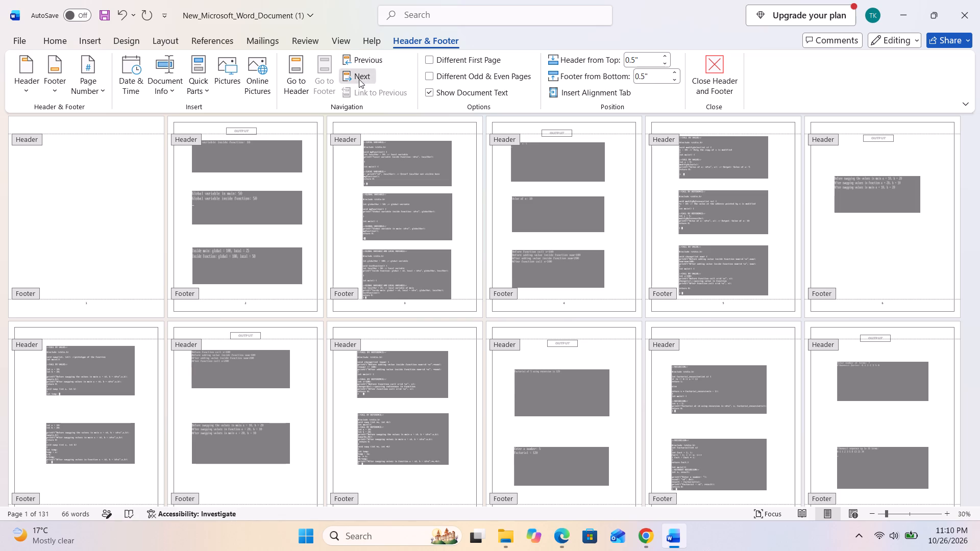
Enable Different First Page for the headers and footers, working from page 2's footer.
{"action": "left_click", "coordinate": [252, 306]}
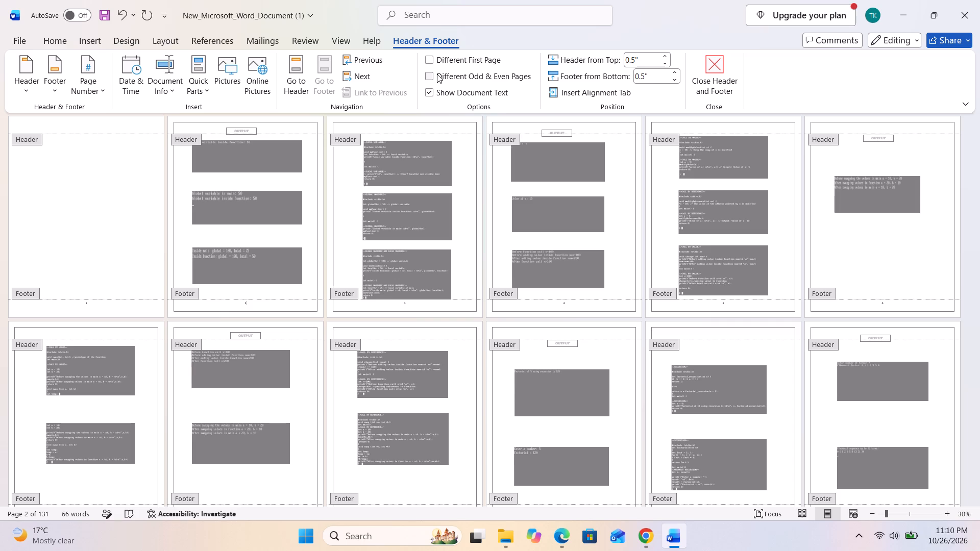
{"action": "left_click", "coordinate": [432, 61]}
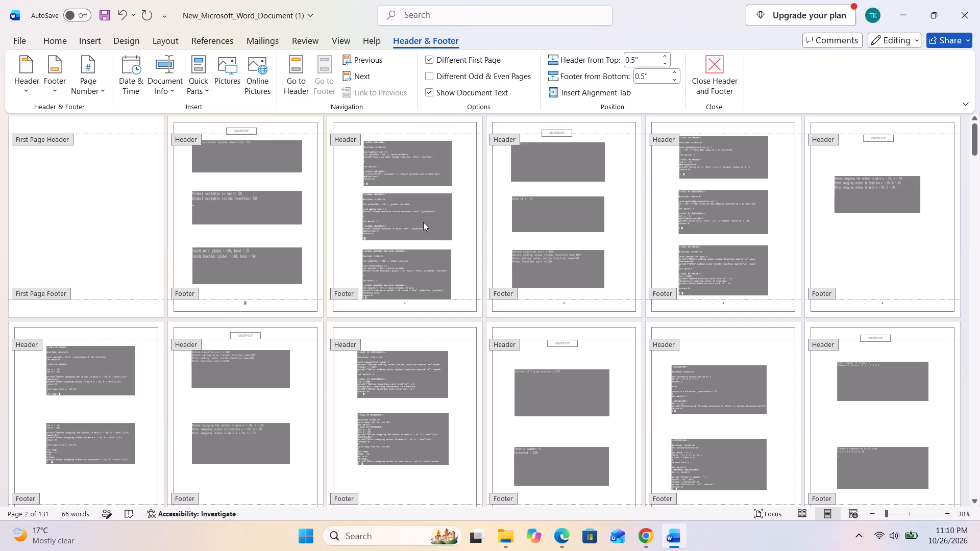
Switch to Edge, check the footer number on the last page of C_PRT_6_all_output_text_bright_white.pdf, and close the PDF.
{"action": "left_click", "coordinate": [559, 533]}
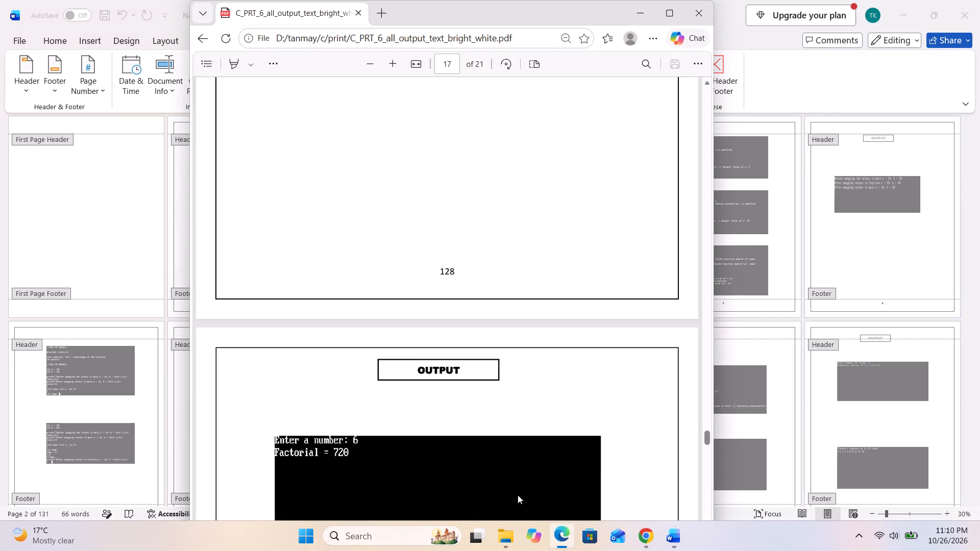
{"action": "left_click_drag", "start_coordinate": [705, 439], "coordinate": [706, 550]}
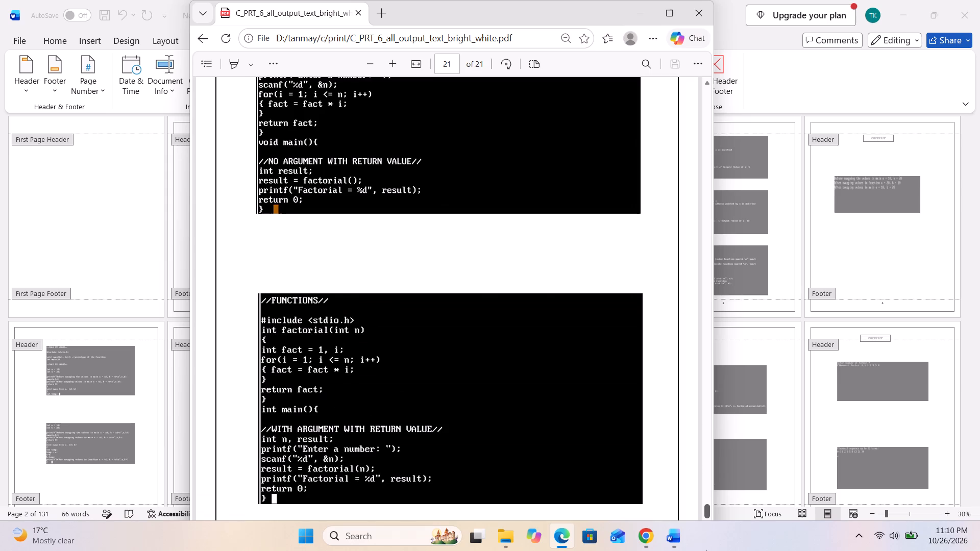
{"action": "left_click_drag", "start_coordinate": [706, 550], "coordinate": [705, 550]}
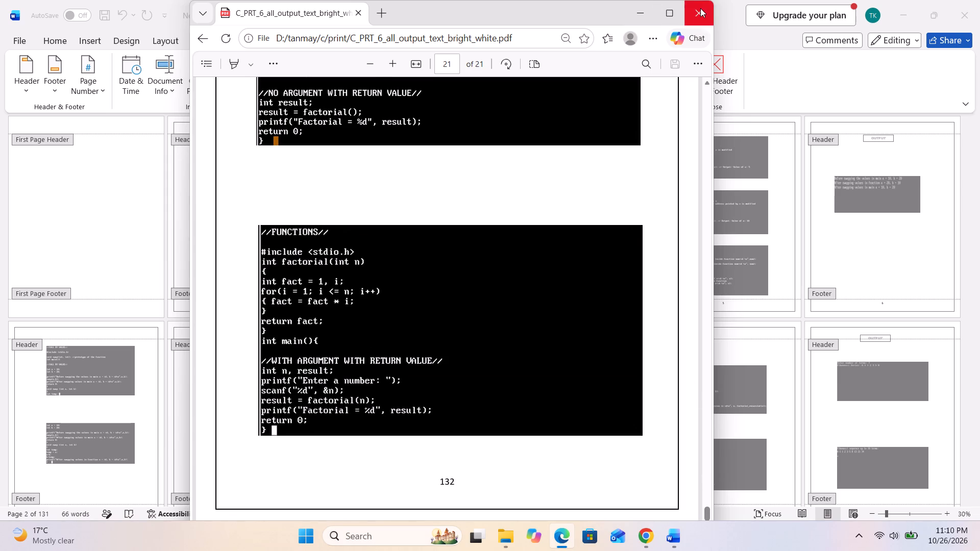
{"action": "left_click", "coordinate": [700, 8]}
Replace the automatic page number in page 2's footer in Word with the number 133.
{"action": "key", "text": "1"}
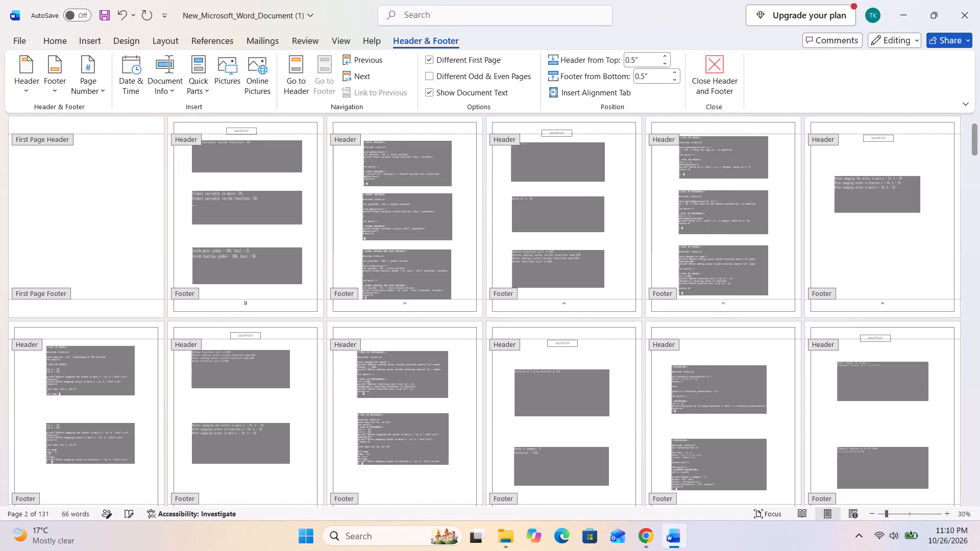
{"action": "type", "text": "33"}
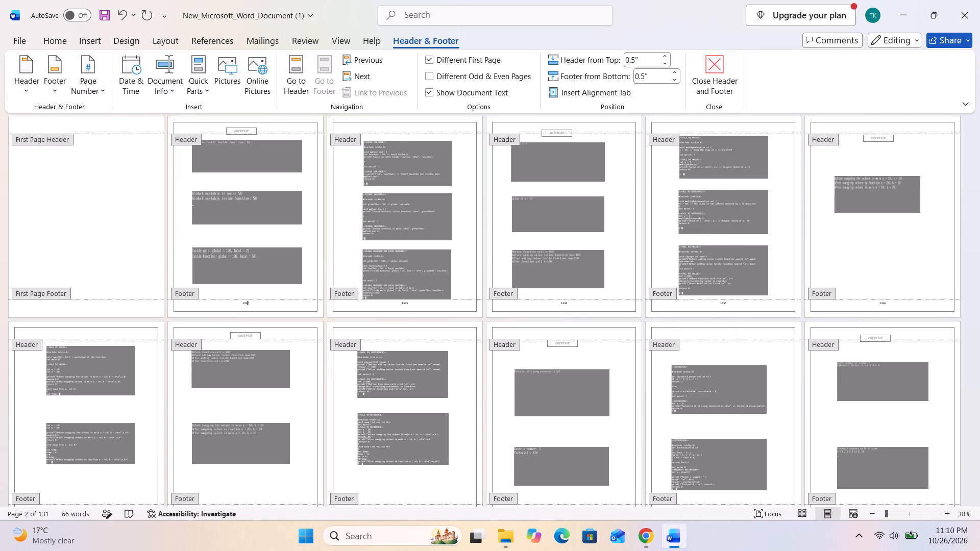
{"action": "key", "text": "Right"}
{"action": "key", "text": "BackSpace"}
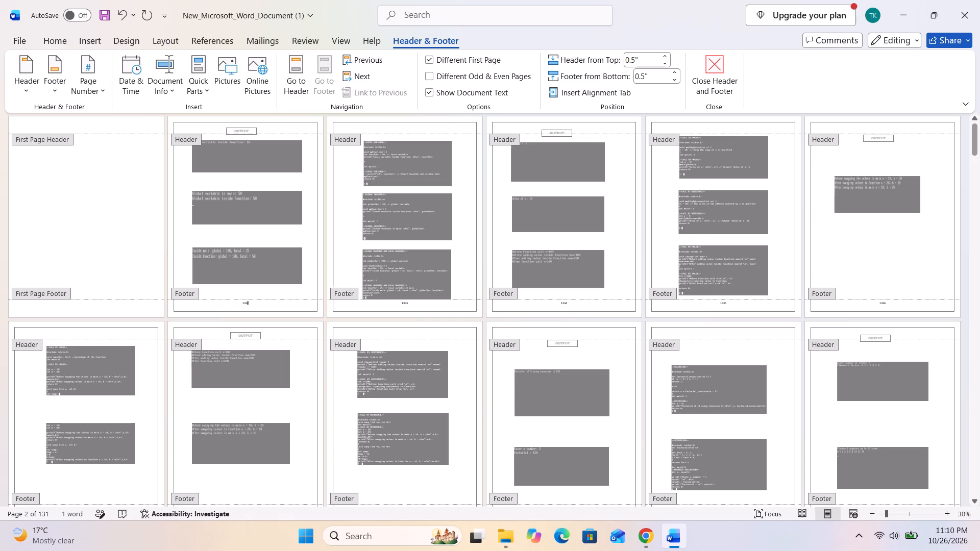
{"action": "scroll", "coordinate": [255, 309], "scroll_direction": "up", "scroll_amount": 4, "text": "ctrl"}
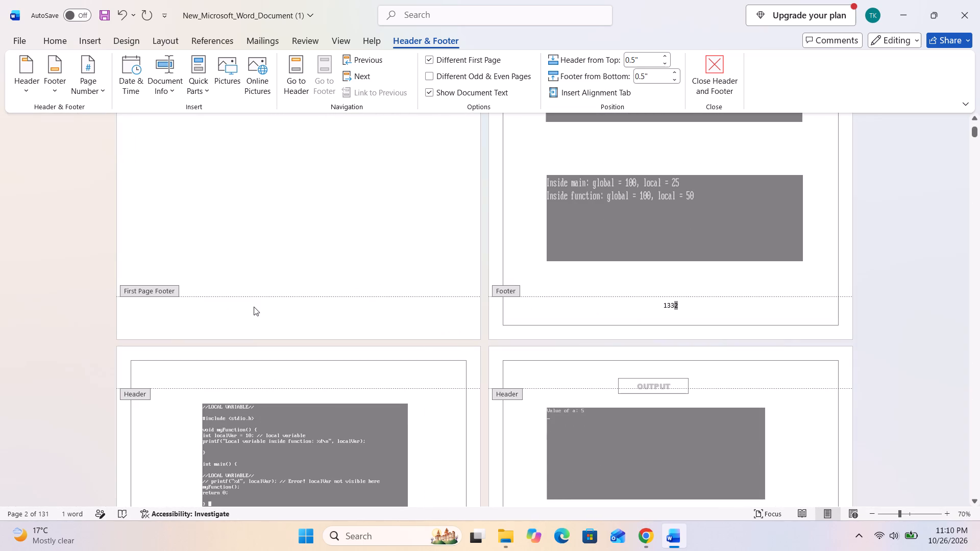
{"action": "left_click", "coordinate": [679, 305]}
{"action": "key", "text": "BackSpace"}
{"action": "key", "text": "BackSpace"}
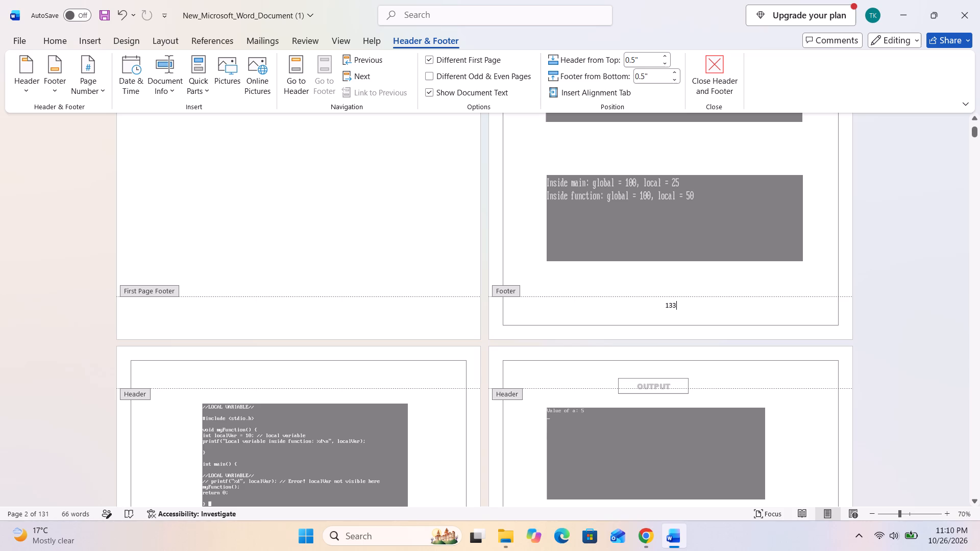
Check the footer numbers on the pages following page 2 and try to go to the next footer.
{"action": "scroll", "coordinate": [674, 345], "scroll_direction": "down", "scroll_amount": 17}
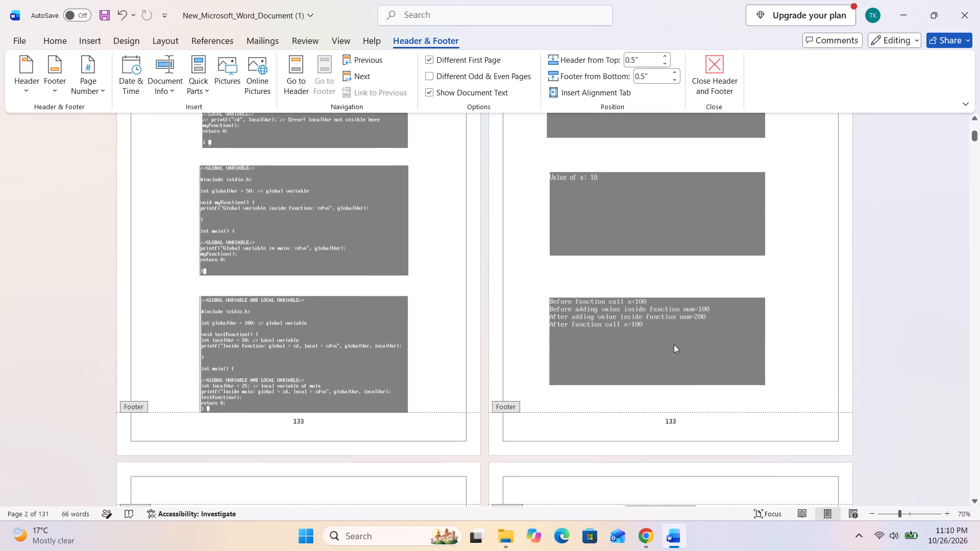
{"action": "scroll", "coordinate": [673, 344], "scroll_direction": "down", "scroll_amount": 4}
{"action": "scroll", "coordinate": [673, 344], "scroll_direction": "up", "scroll_amount": 10}
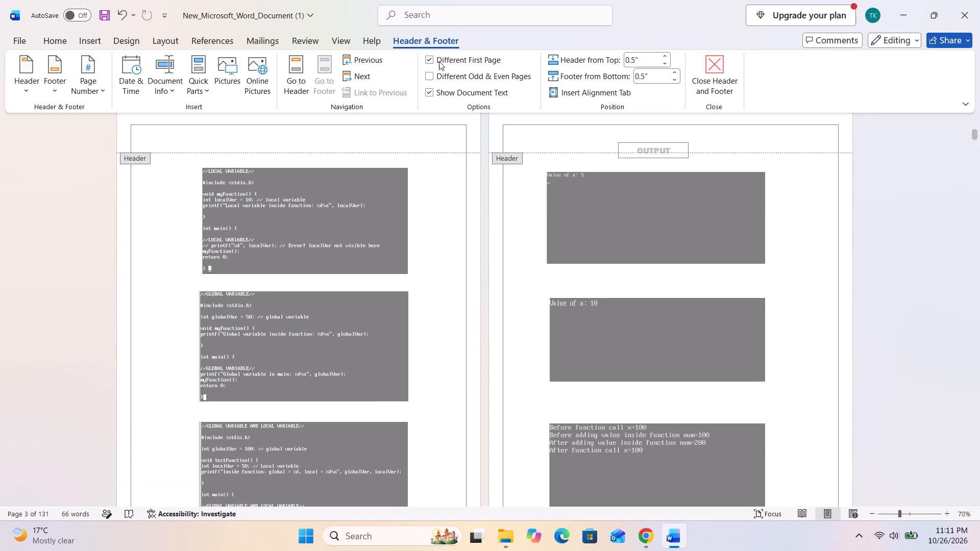
{"action": "left_click", "coordinate": [362, 79]}
{"action": "scroll", "coordinate": [469, 210], "scroll_direction": "up", "scroll_amount": 8}
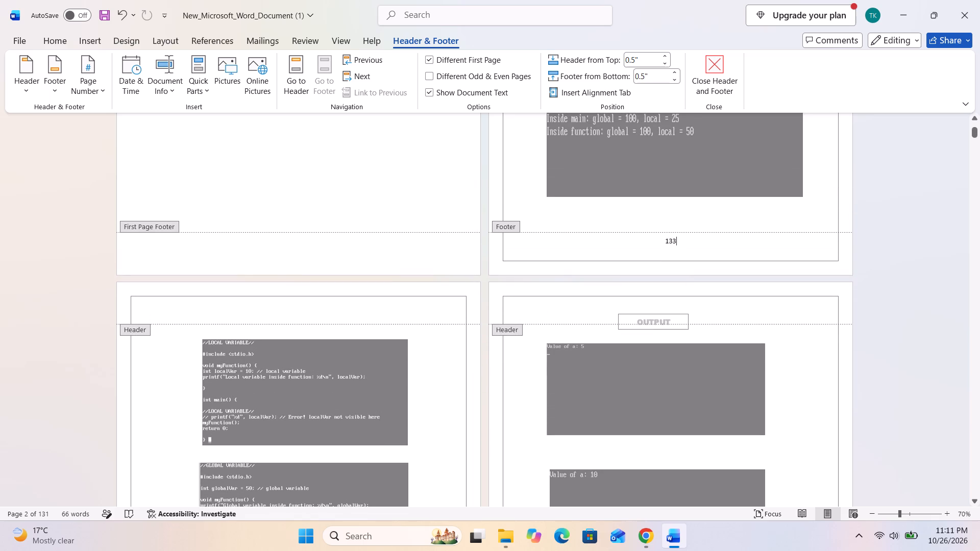
{"action": "left_click_drag", "start_coordinate": [676, 243], "coordinate": [663, 242]}
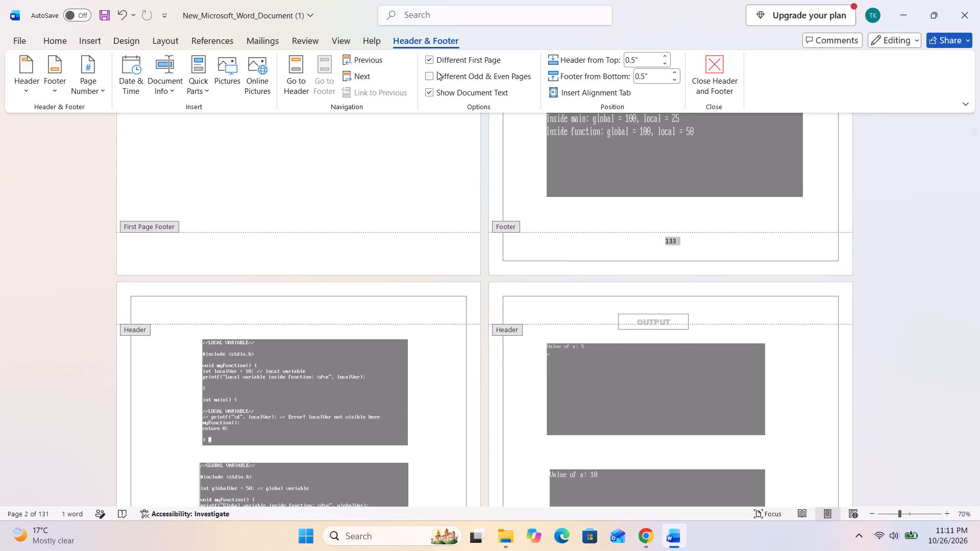
{"action": "double_click", "coordinate": [369, 78]}
{"action": "scroll", "coordinate": [438, 287], "scroll_direction": "down", "scroll_amount": 5}
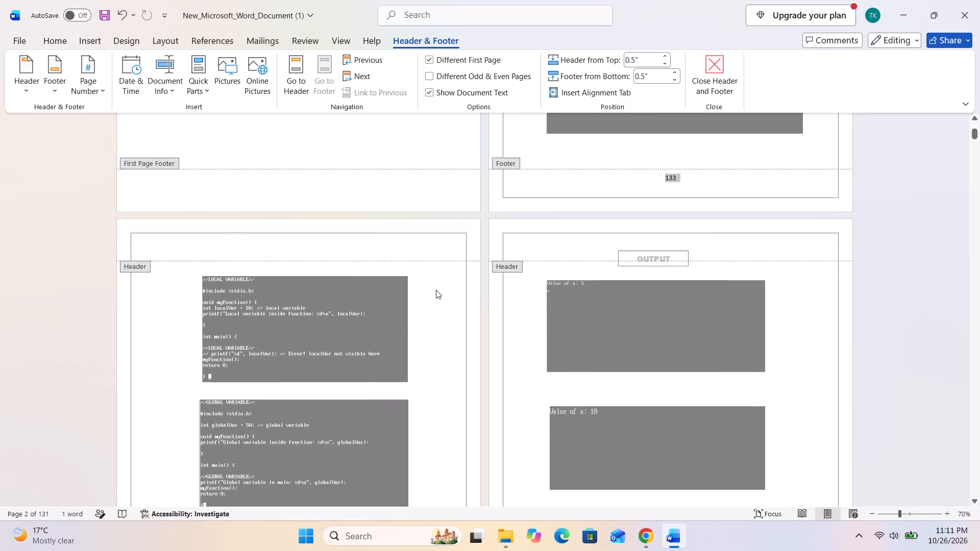
{"action": "scroll", "coordinate": [436, 290], "scroll_direction": "down", "scroll_amount": 9}
{"action": "scroll", "coordinate": [434, 287], "scroll_direction": "up", "scroll_amount": 14}
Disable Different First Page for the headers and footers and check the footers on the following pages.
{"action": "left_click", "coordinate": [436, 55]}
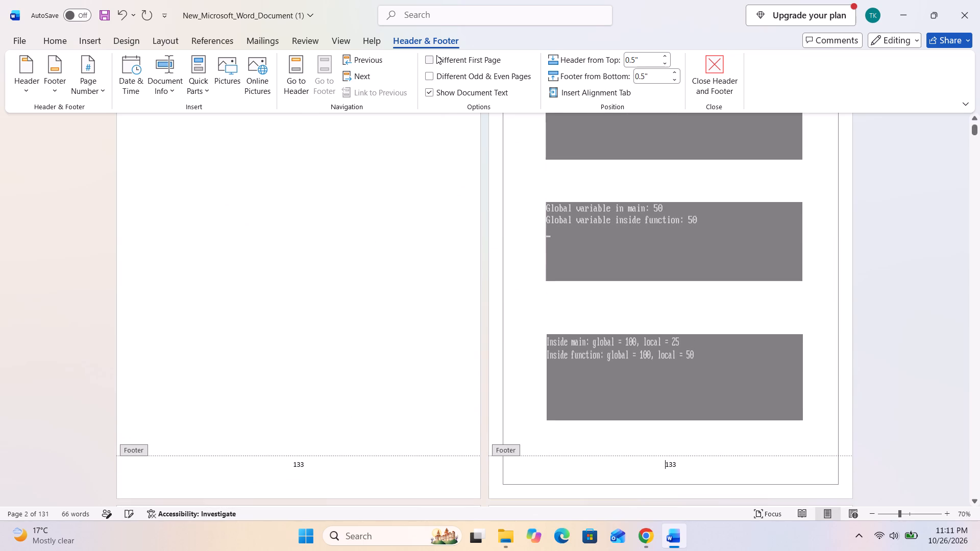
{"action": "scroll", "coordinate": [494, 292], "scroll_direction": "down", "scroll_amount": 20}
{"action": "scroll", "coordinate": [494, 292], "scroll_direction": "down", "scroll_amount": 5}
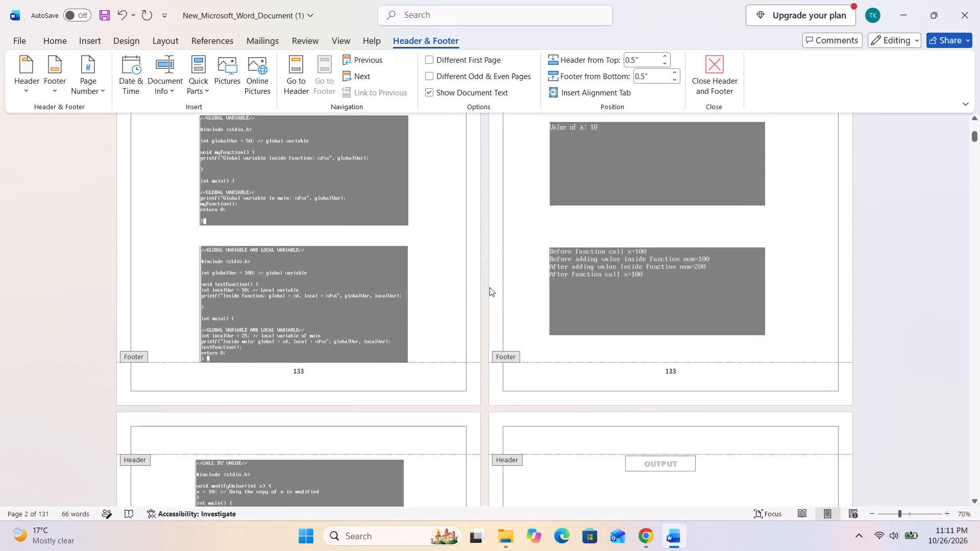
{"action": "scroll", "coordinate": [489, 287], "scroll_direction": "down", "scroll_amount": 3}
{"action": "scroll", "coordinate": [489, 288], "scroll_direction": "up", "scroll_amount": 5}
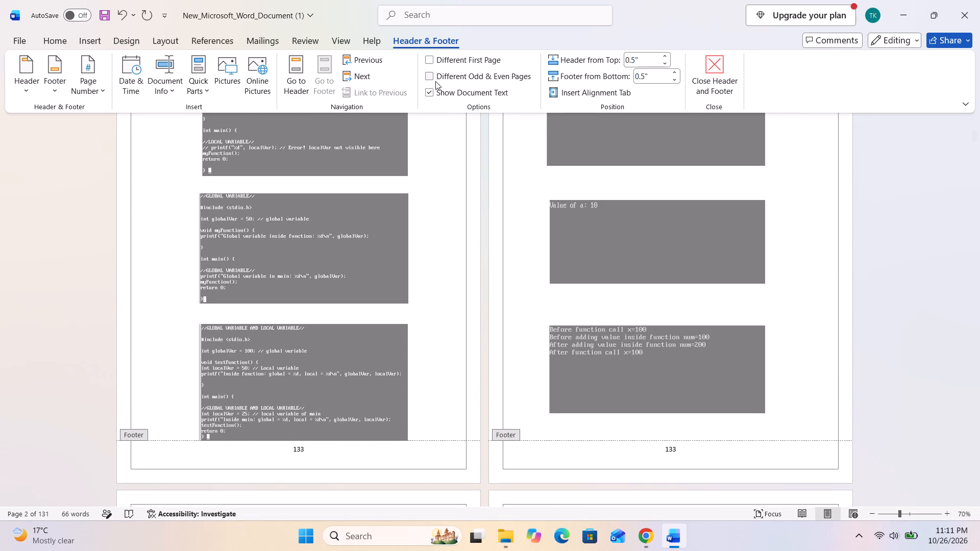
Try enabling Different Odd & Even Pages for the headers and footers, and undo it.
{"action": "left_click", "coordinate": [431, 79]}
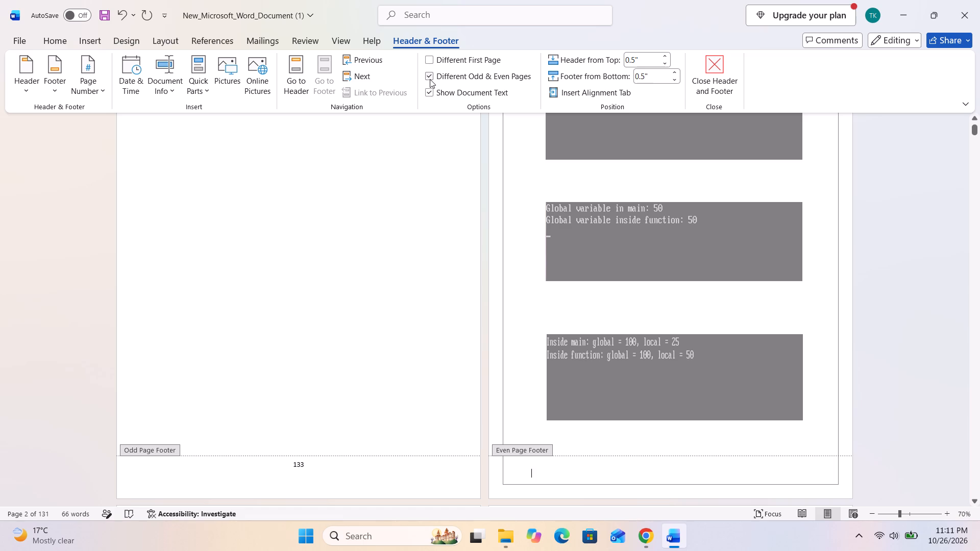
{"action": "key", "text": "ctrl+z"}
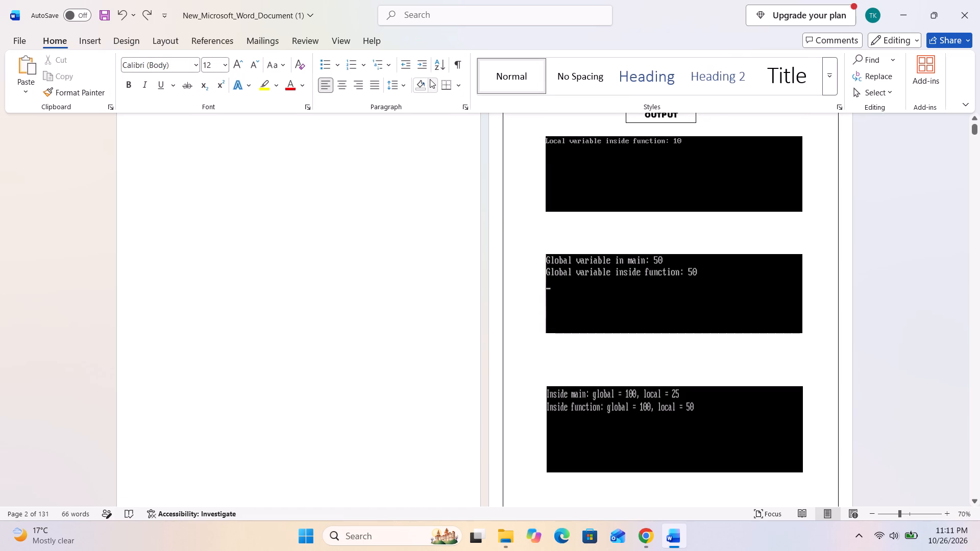
Undo the earlier footer and page-number edits back to before the page numbers were inserted.
{"action": "scroll", "coordinate": [425, 290], "scroll_direction": "down", "scroll_amount": 7}
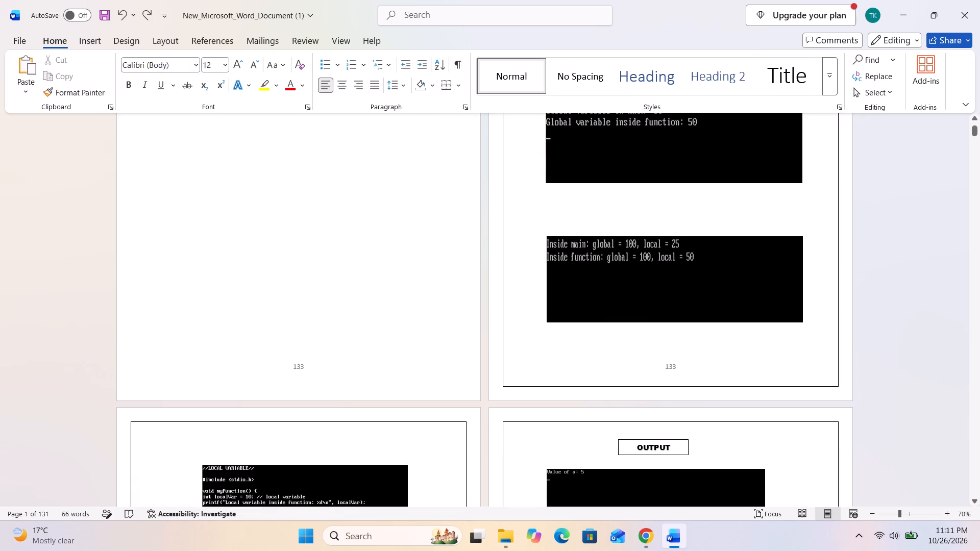
{"action": "key", "text": "ctrl+z"}
{"action": "scroll", "coordinate": [669, 342], "scroll_direction": "down", "scroll_amount": 5, "text": "ctrl"}
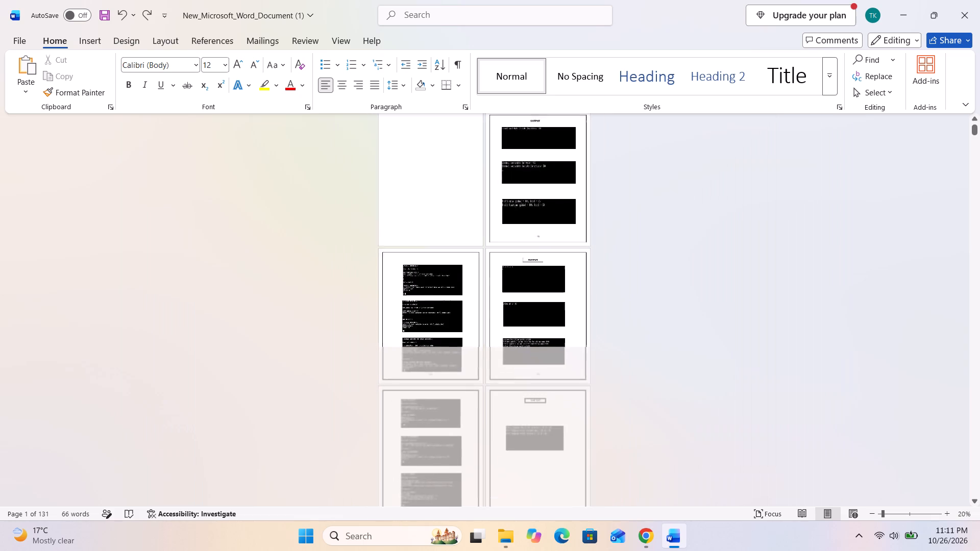
{"action": "scroll", "coordinate": [193, 297], "scroll_direction": "up", "scroll_amount": 3, "text": "ctrl"}
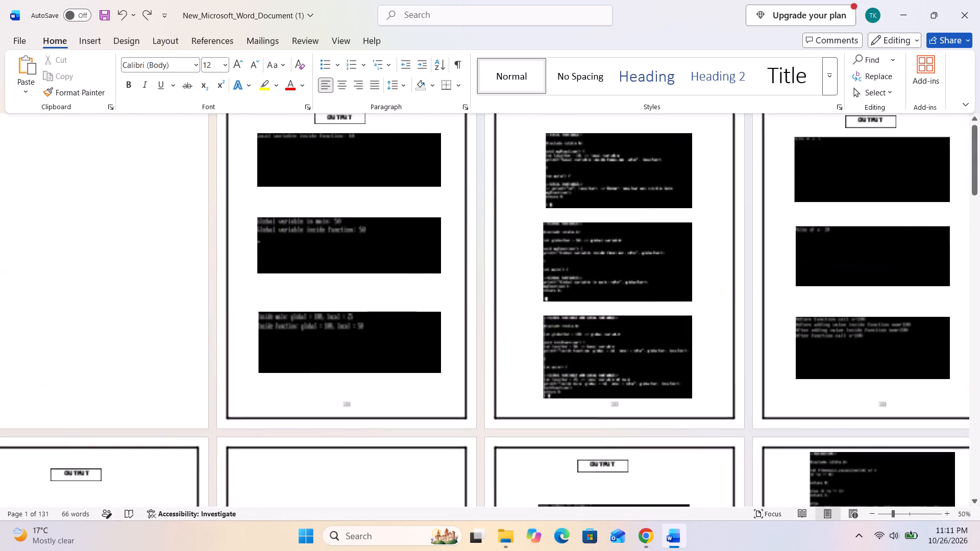
{"action": "key", "text": "ctrl+z"}
{"action": "key", "text": "ctrl+z"}
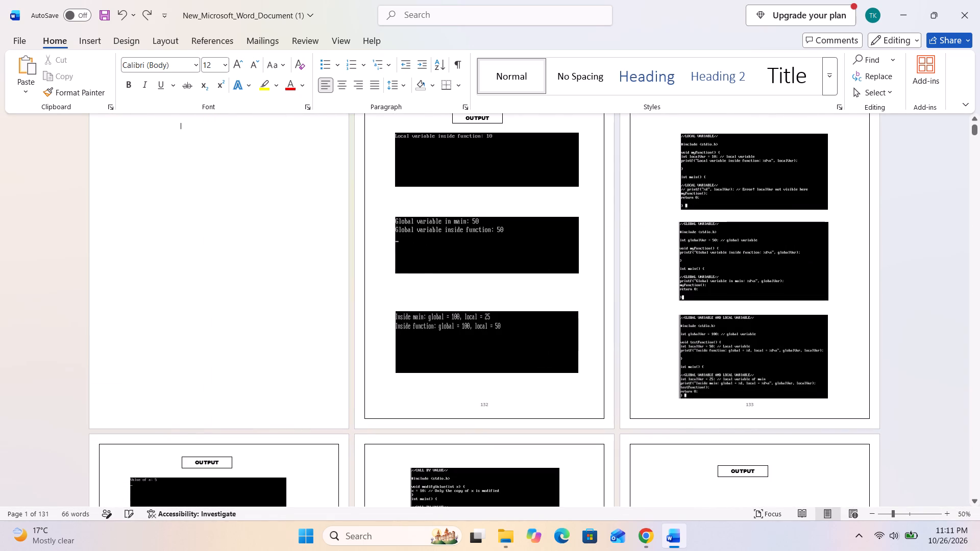
{"action": "key", "text": "ctrl+z"}
{"action": "key", "text": "ctrl+z"}
{"action": "key", "text": "ctrl+z"}
{"action": "key", "text": "ctrl+z"}
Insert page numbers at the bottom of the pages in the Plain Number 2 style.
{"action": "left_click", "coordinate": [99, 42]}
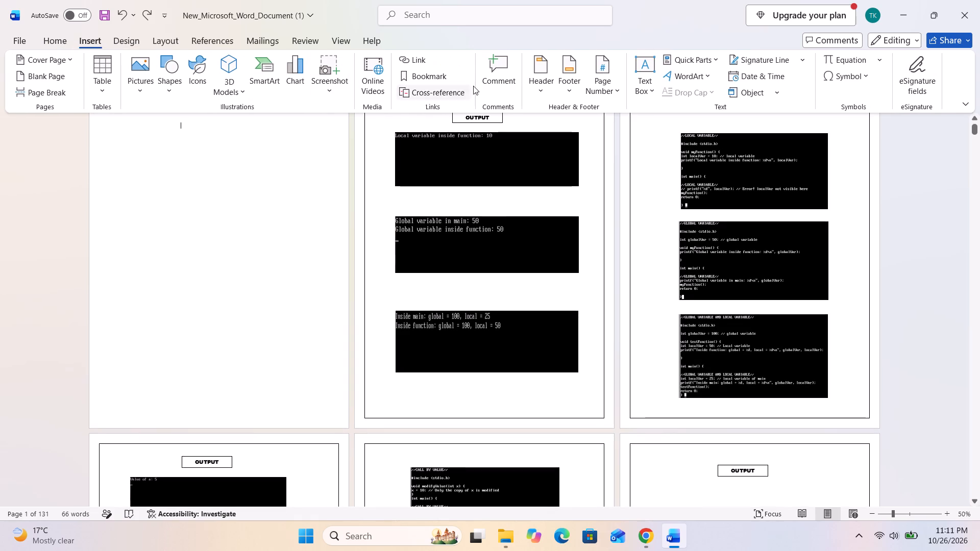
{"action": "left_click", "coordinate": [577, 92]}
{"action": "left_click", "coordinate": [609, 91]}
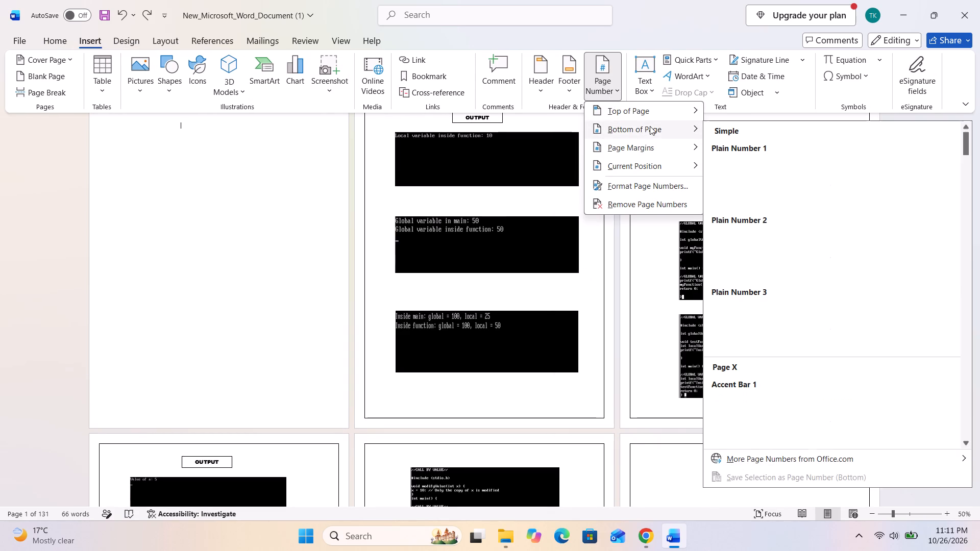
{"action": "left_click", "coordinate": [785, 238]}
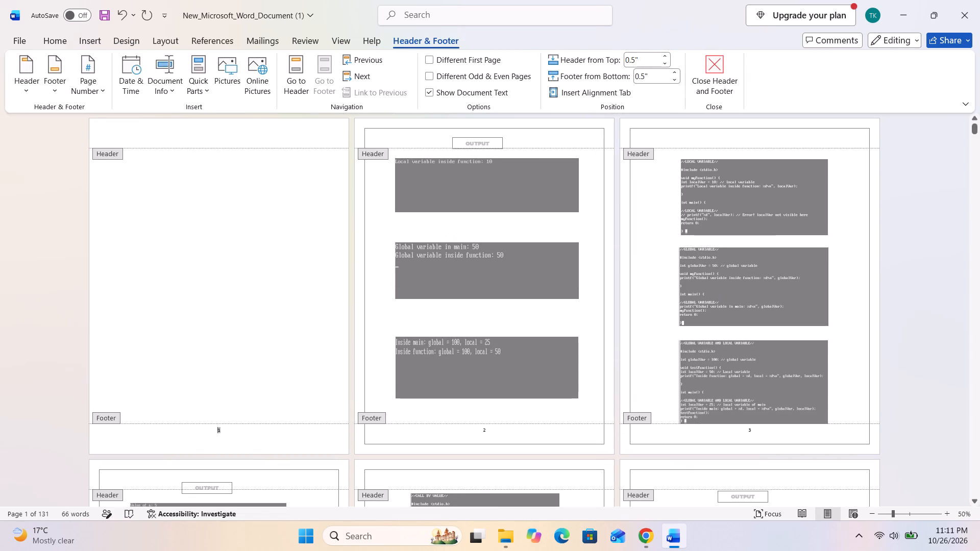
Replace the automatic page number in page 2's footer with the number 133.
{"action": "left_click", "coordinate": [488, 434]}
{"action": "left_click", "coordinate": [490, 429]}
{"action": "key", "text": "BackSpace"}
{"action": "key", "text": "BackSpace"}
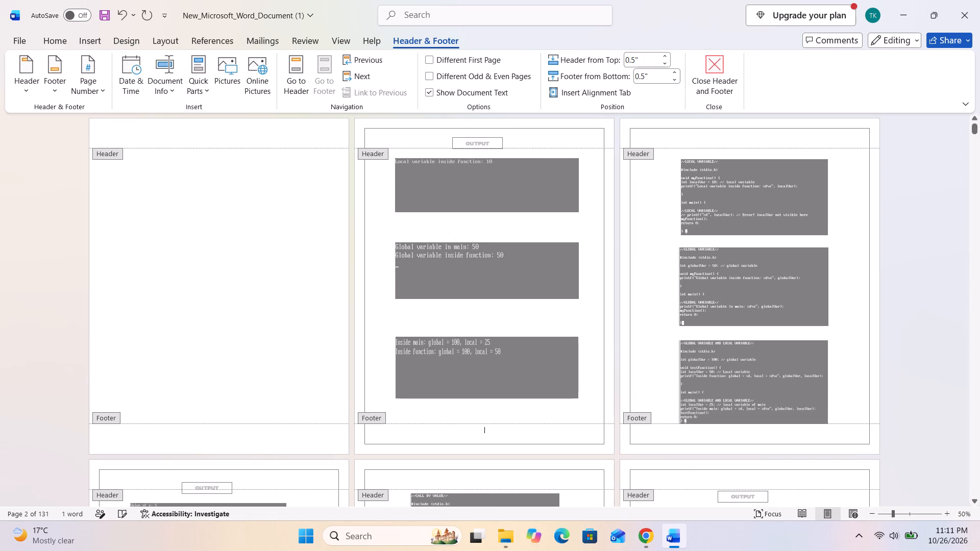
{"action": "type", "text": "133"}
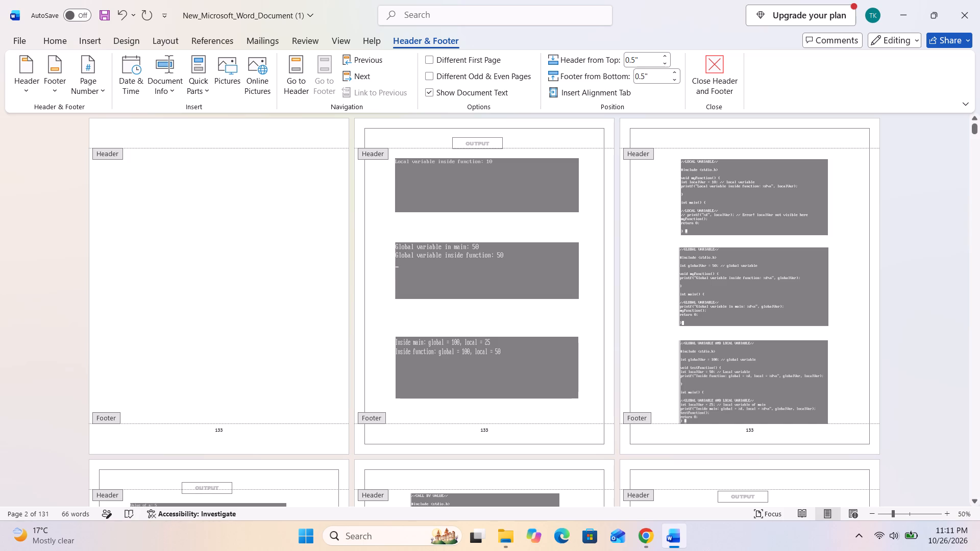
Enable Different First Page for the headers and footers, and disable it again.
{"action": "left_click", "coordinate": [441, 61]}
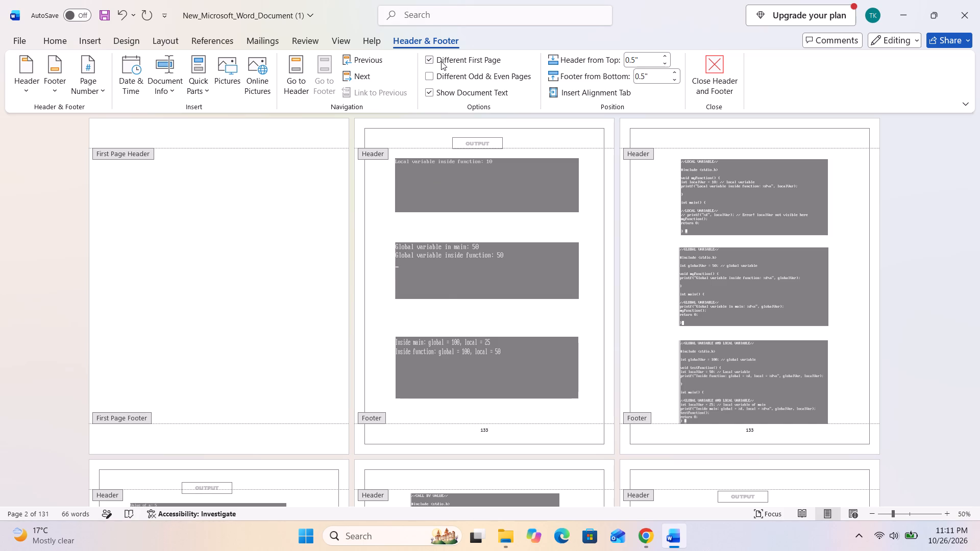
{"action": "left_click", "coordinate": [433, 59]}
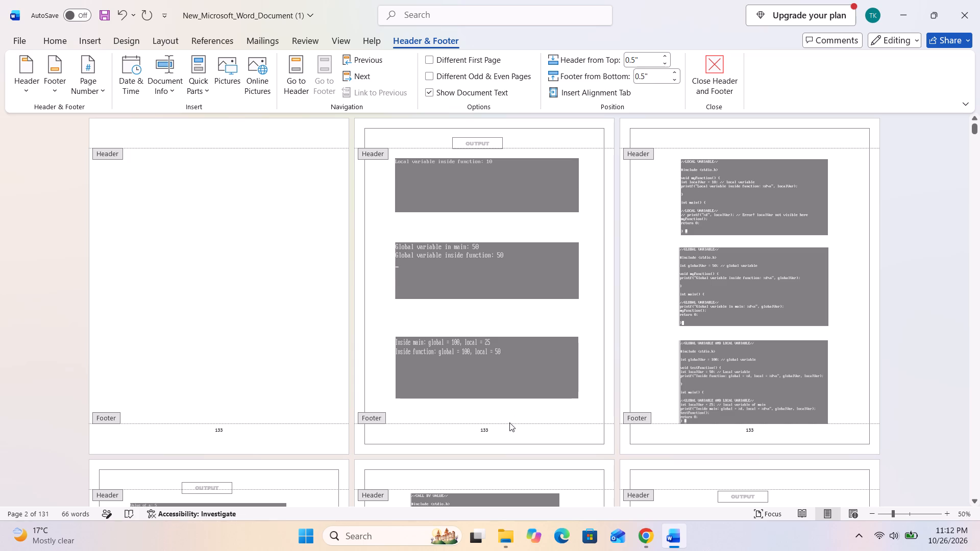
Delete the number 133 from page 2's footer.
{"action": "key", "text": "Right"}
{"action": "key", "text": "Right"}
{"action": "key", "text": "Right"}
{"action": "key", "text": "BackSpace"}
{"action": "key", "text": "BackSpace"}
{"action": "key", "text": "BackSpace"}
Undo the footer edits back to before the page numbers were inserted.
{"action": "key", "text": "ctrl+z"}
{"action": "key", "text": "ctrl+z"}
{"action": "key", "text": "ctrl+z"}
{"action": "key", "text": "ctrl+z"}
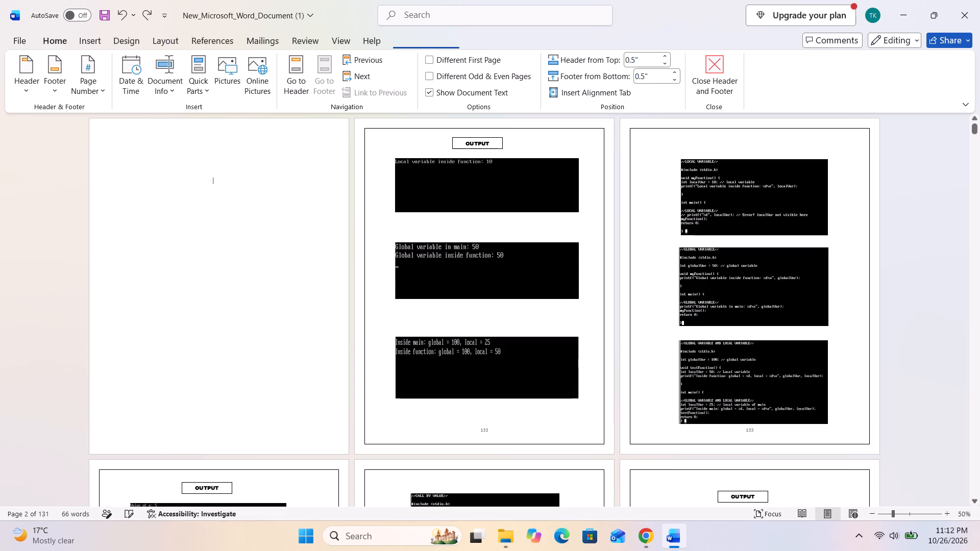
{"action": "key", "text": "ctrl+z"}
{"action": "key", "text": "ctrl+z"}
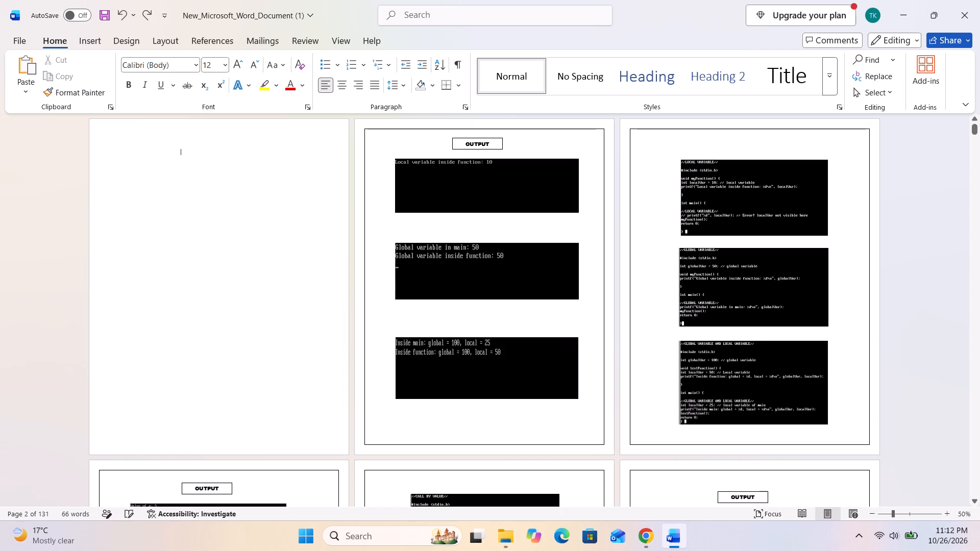
Insert page numbers at the bottom of the pages in the Plain Number 2 style.
{"action": "left_click", "coordinate": [92, 38]}
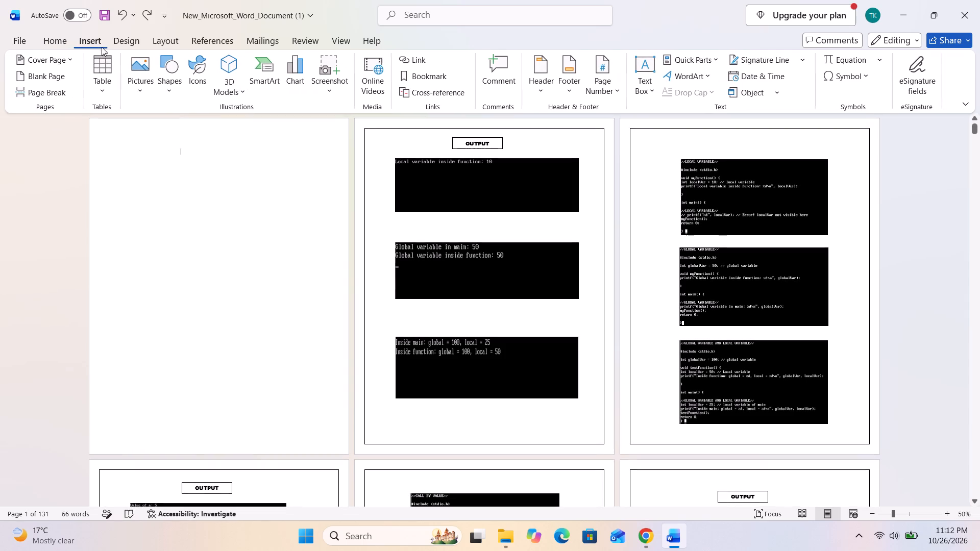
{"action": "left_click", "coordinate": [603, 74]}
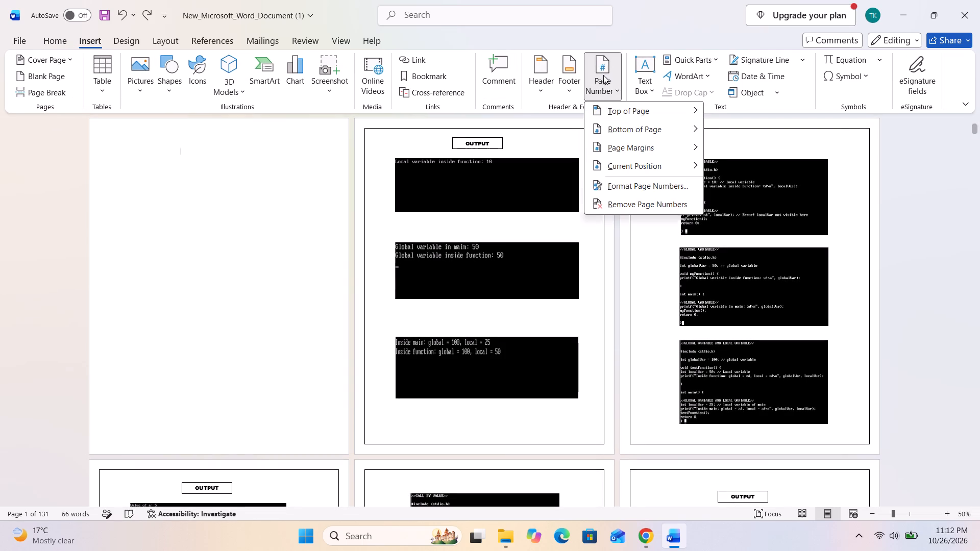
{"action": "left_click", "coordinate": [780, 232]}
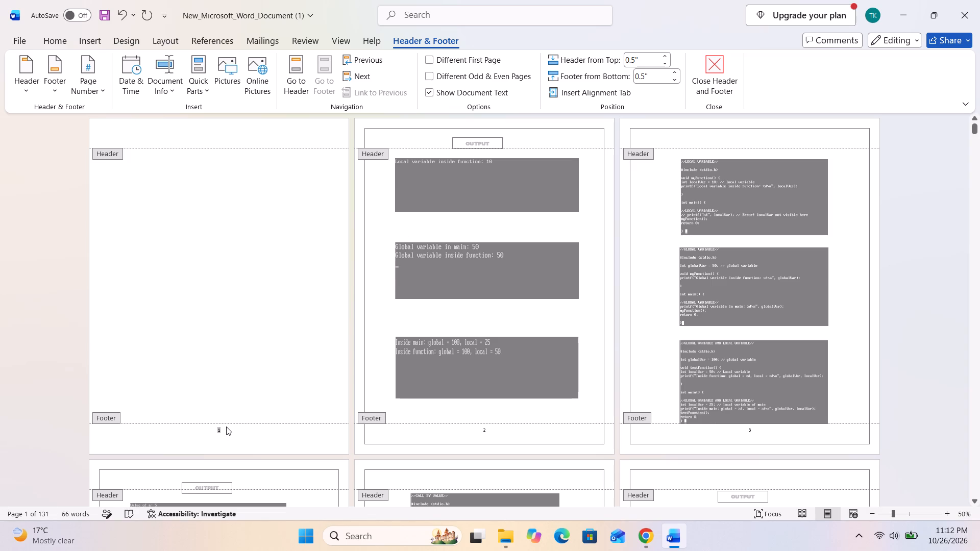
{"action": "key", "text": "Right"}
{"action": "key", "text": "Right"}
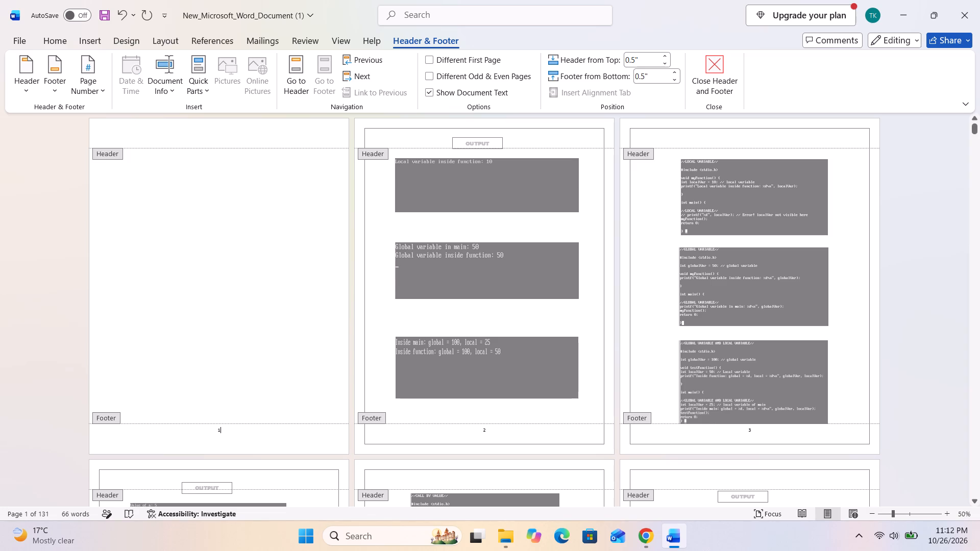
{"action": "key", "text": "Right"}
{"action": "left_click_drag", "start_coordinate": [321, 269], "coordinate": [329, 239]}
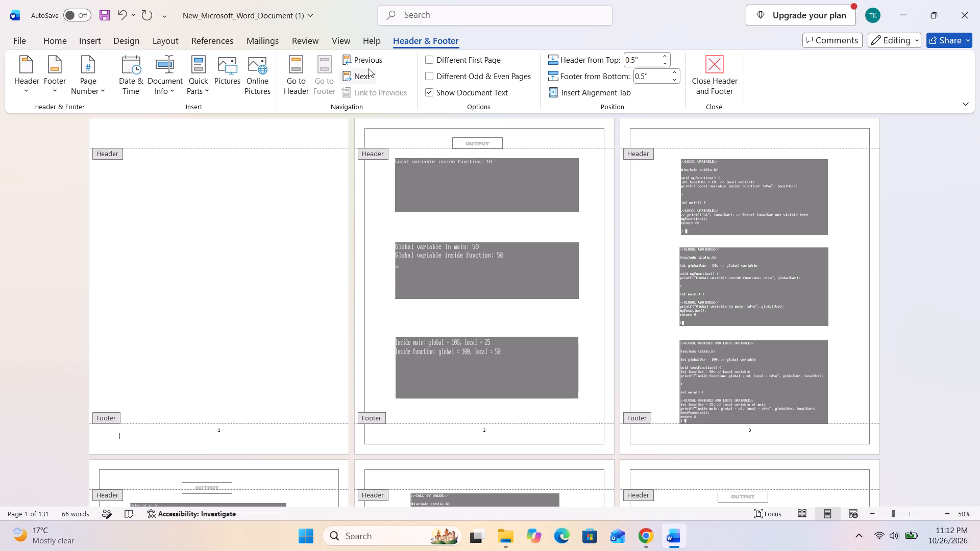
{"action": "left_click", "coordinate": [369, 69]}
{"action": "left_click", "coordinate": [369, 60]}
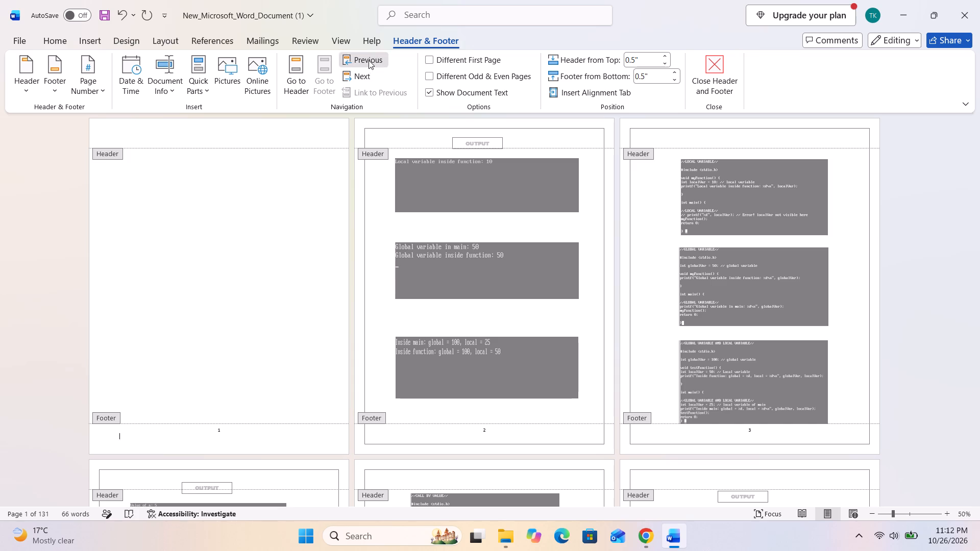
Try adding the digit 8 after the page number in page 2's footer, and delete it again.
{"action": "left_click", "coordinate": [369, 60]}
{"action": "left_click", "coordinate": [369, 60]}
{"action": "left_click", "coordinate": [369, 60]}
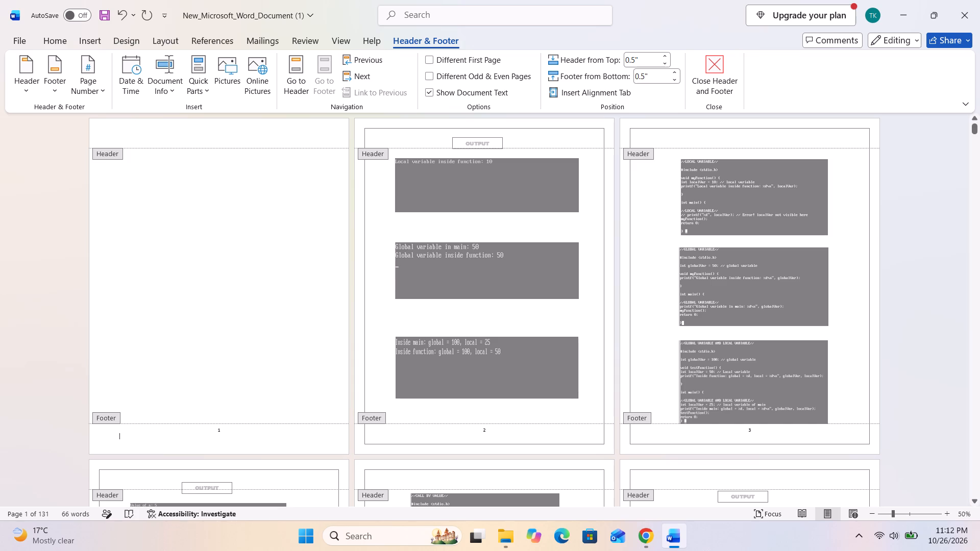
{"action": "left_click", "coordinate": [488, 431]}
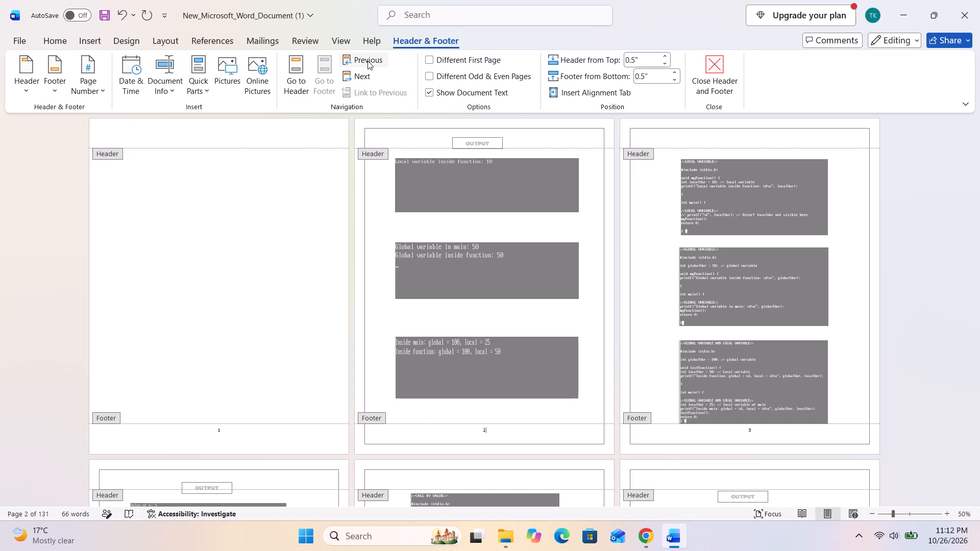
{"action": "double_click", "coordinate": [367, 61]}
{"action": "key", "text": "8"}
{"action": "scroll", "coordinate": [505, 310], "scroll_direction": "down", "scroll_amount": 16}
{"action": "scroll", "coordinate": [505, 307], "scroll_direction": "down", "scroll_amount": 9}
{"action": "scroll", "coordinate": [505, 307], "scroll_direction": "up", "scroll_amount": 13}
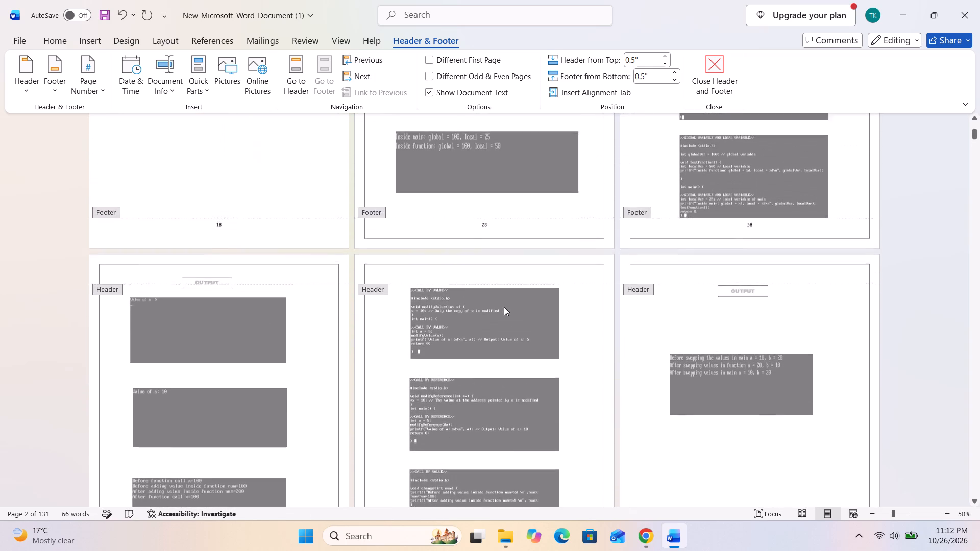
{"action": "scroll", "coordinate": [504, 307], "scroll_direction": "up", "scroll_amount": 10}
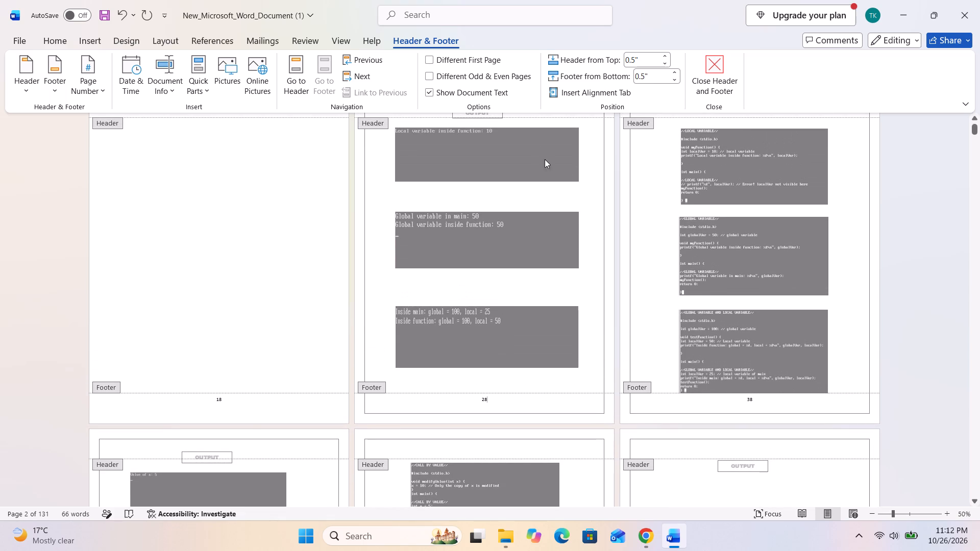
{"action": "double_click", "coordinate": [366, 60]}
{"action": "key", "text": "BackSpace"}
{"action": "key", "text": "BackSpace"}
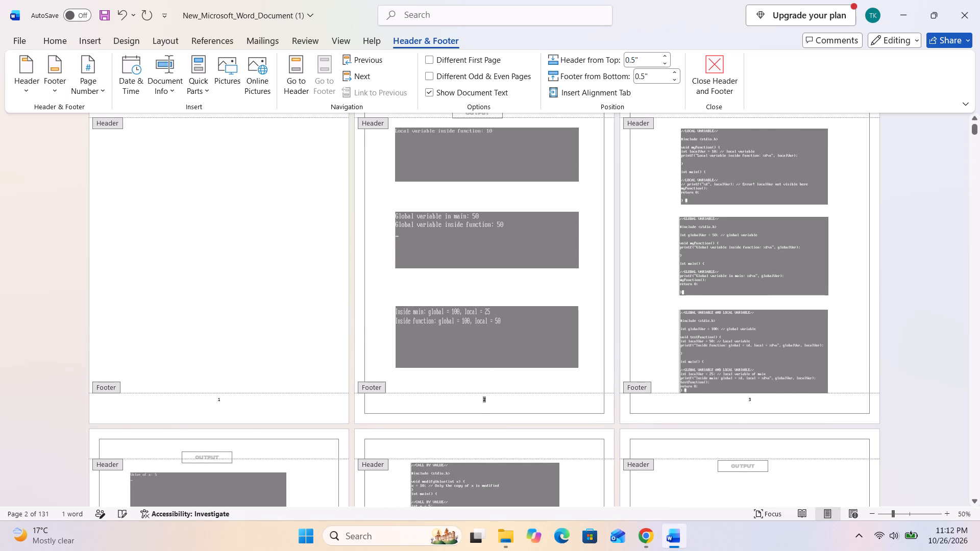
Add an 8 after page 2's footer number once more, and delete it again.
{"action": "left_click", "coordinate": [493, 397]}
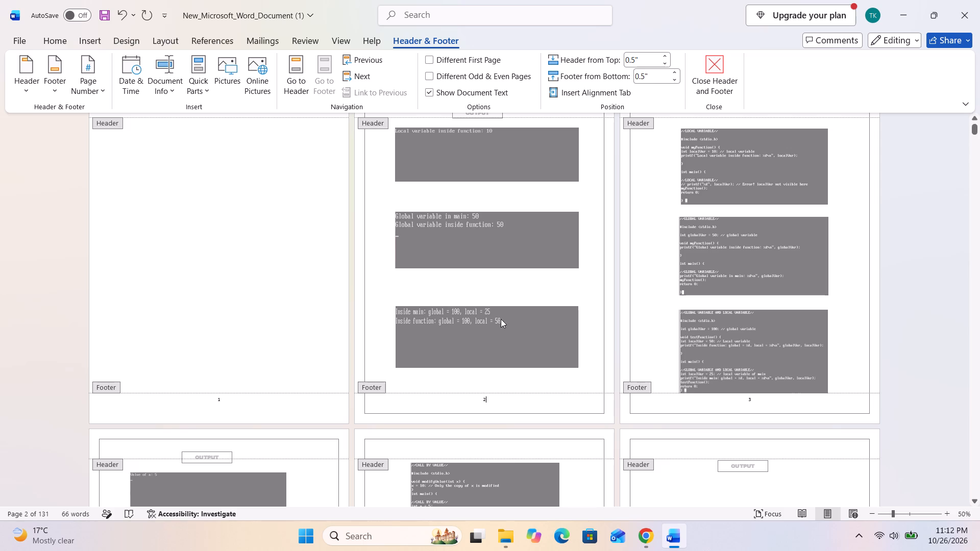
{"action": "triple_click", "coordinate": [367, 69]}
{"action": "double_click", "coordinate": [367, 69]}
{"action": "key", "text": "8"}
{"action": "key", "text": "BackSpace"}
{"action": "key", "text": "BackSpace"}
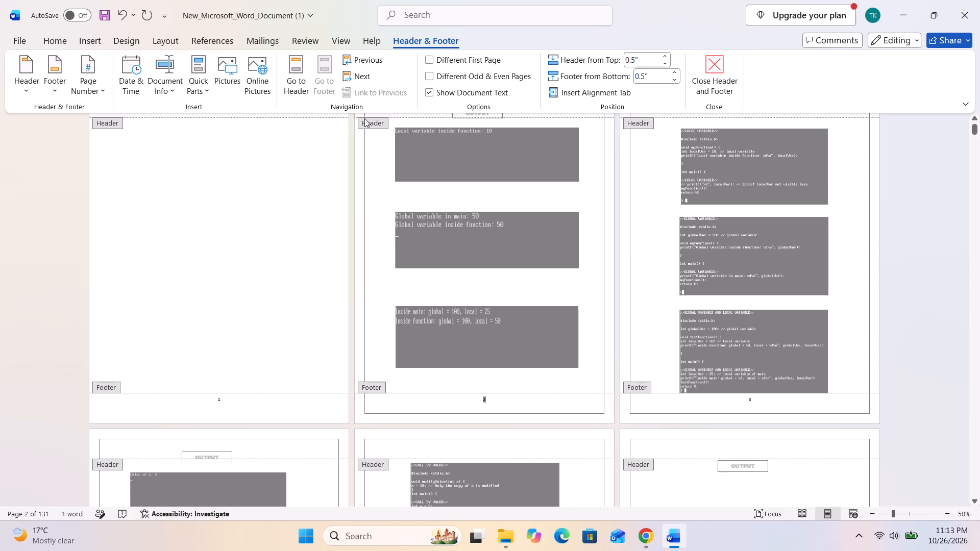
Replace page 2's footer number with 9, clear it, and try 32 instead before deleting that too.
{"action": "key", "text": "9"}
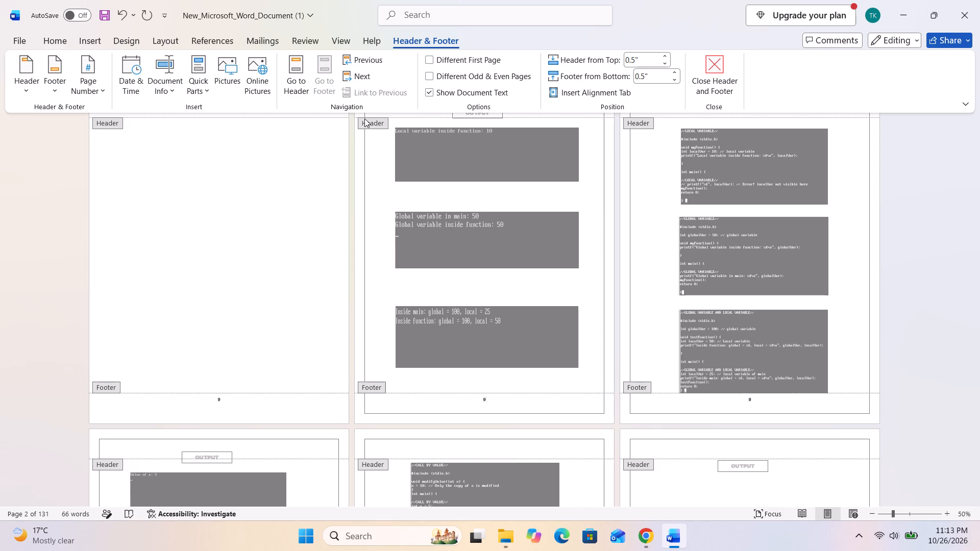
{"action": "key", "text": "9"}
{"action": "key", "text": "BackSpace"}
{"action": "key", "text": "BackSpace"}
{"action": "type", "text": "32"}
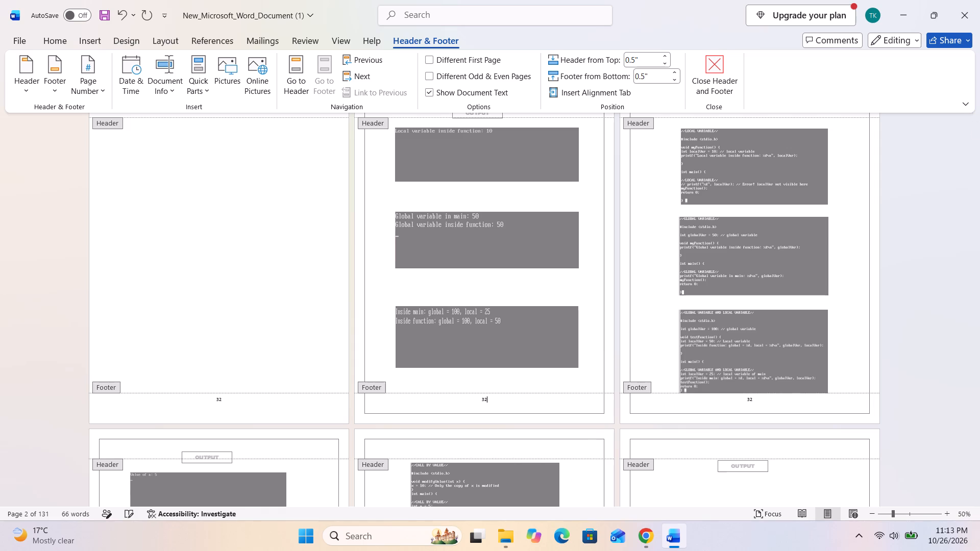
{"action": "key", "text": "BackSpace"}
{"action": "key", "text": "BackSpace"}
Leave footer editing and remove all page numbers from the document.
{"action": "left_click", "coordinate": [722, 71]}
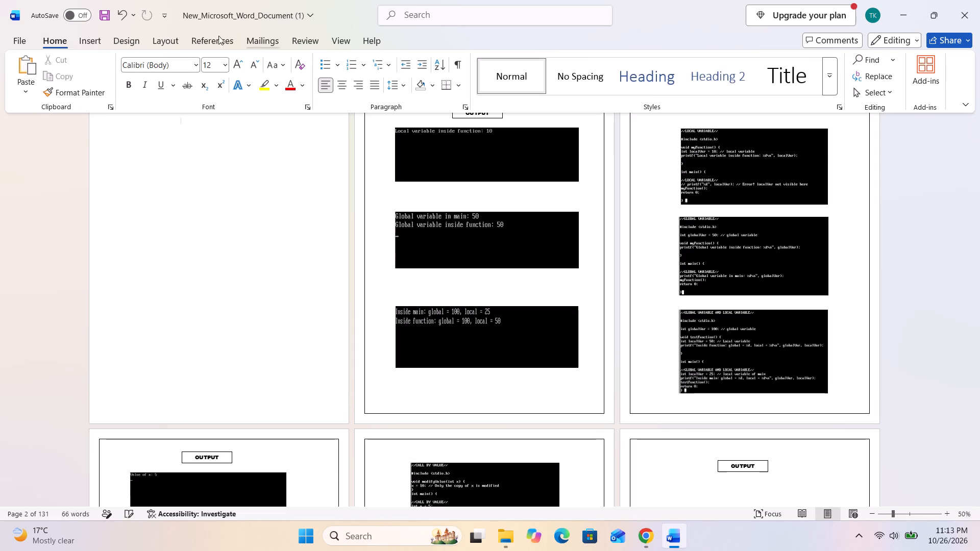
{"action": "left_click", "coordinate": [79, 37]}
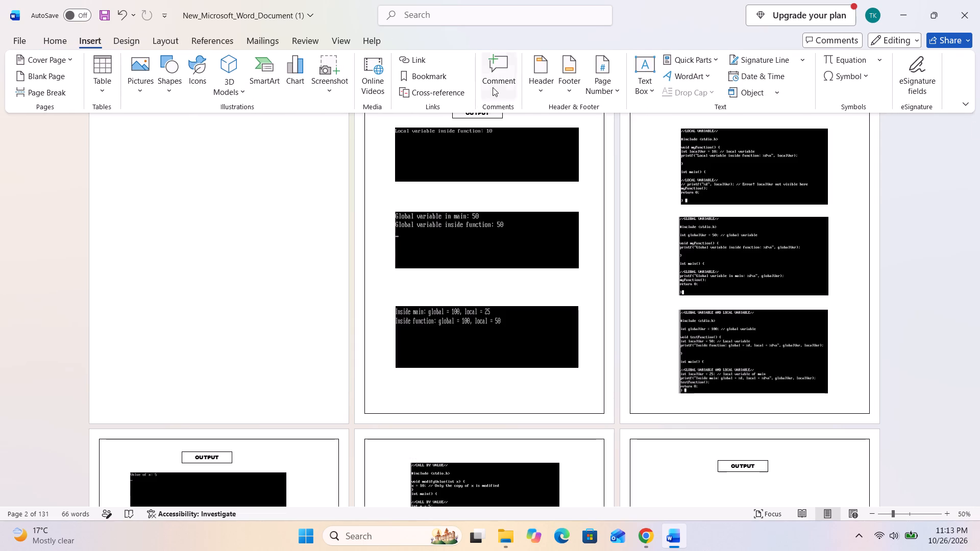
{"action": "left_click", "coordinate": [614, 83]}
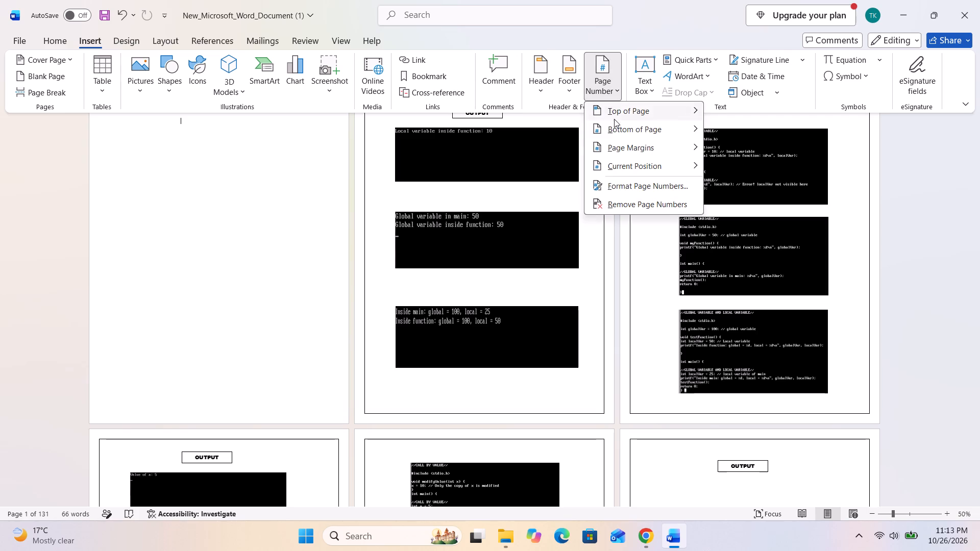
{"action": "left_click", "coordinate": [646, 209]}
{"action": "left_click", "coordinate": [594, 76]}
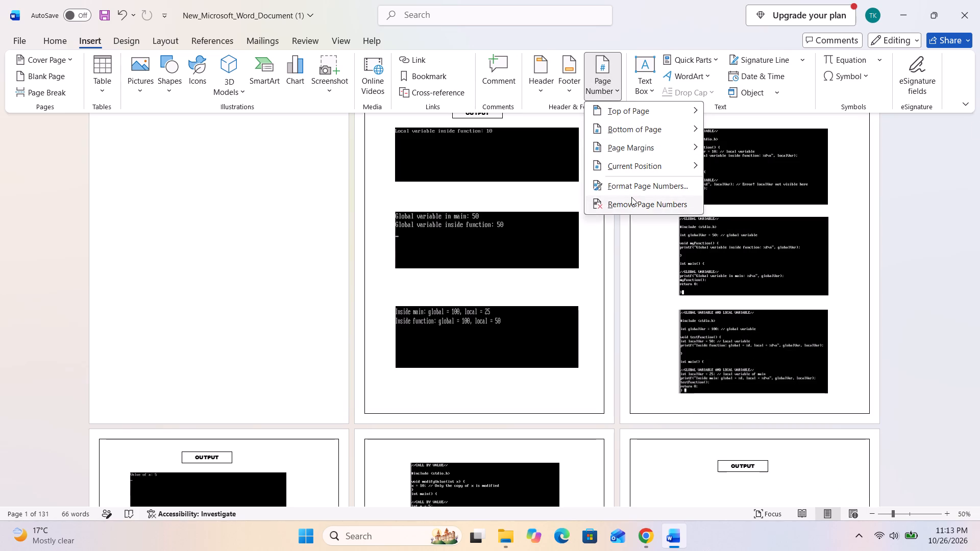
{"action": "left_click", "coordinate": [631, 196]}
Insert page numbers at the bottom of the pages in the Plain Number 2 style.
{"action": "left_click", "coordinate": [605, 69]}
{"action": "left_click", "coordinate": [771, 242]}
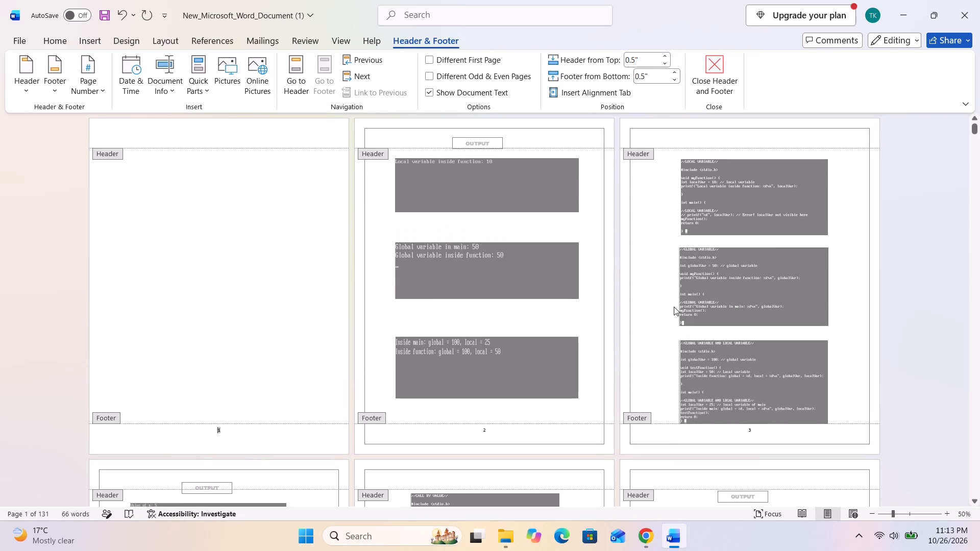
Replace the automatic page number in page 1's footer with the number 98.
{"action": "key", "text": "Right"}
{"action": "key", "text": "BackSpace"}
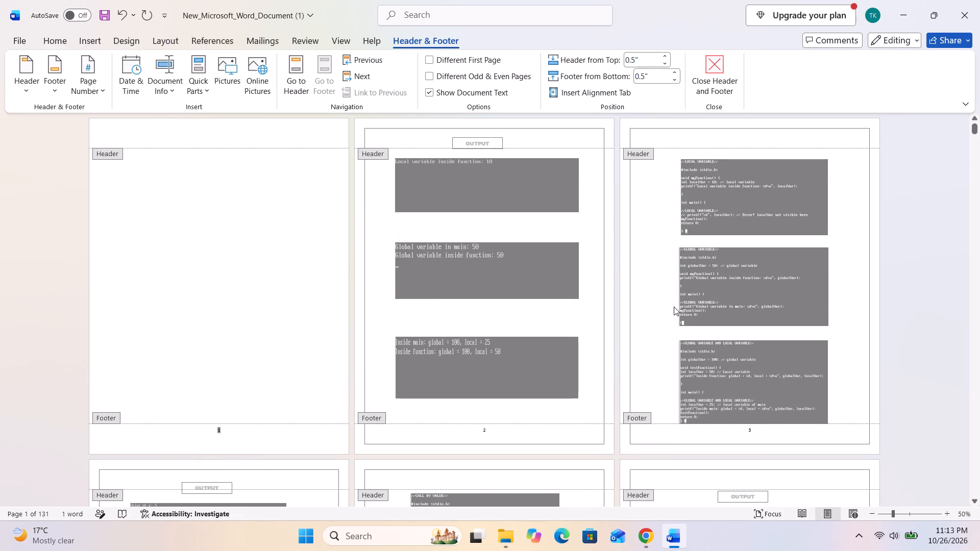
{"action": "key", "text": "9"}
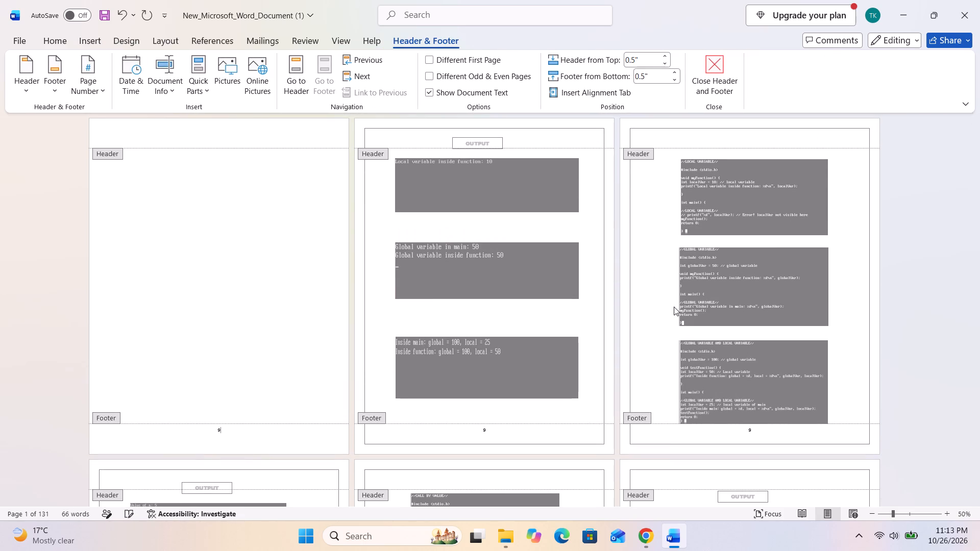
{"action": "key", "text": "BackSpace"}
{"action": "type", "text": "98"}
Remove the footer from the document.
{"action": "left_click", "coordinate": [103, 421]}
{"action": "left_click", "coordinate": [126, 419]}
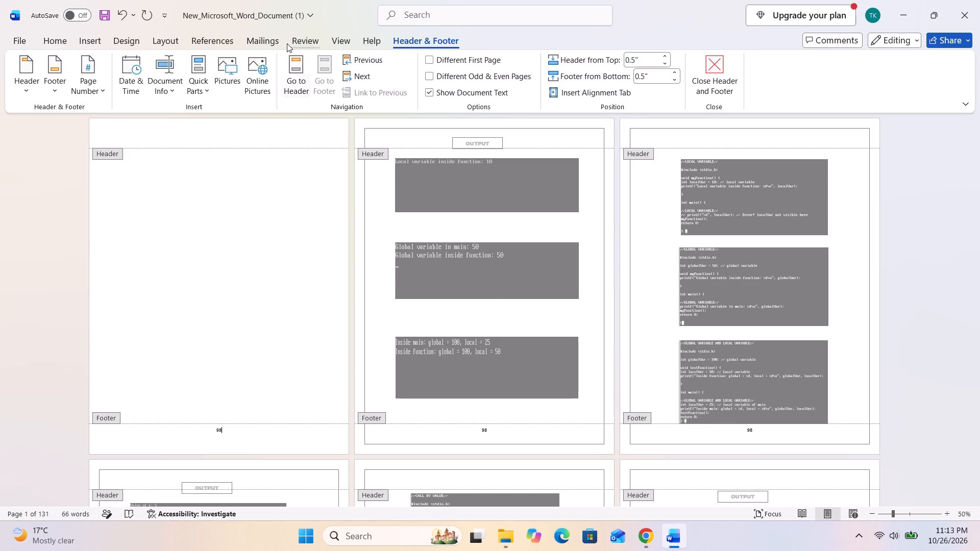
{"action": "left_click", "coordinate": [45, 93]}
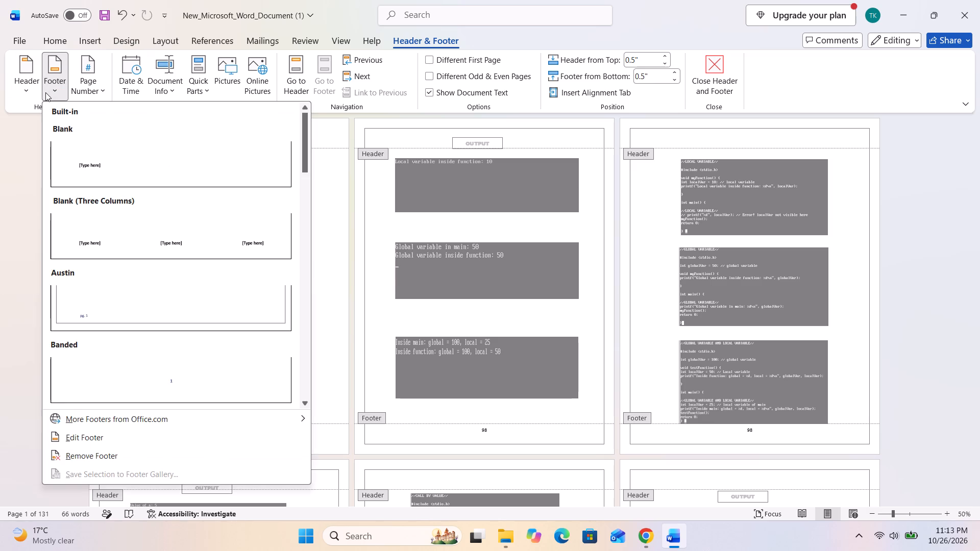
{"action": "left_click", "coordinate": [85, 435]}
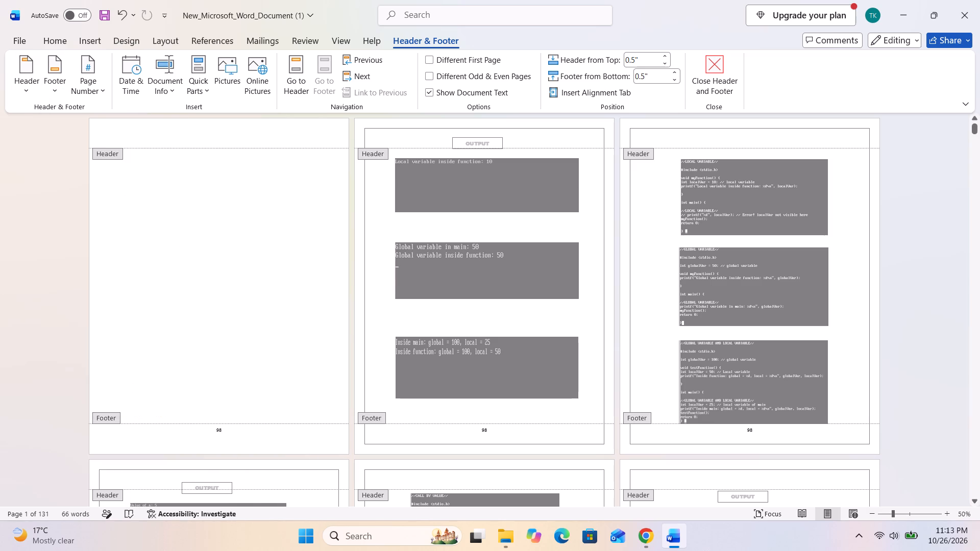
{"action": "left_click", "coordinate": [58, 84]}
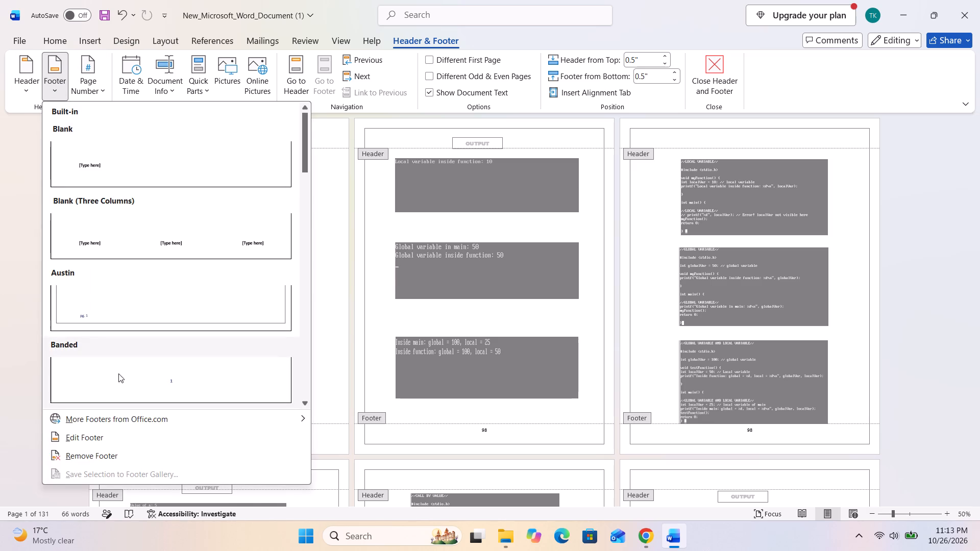
{"action": "left_click", "coordinate": [114, 458]}
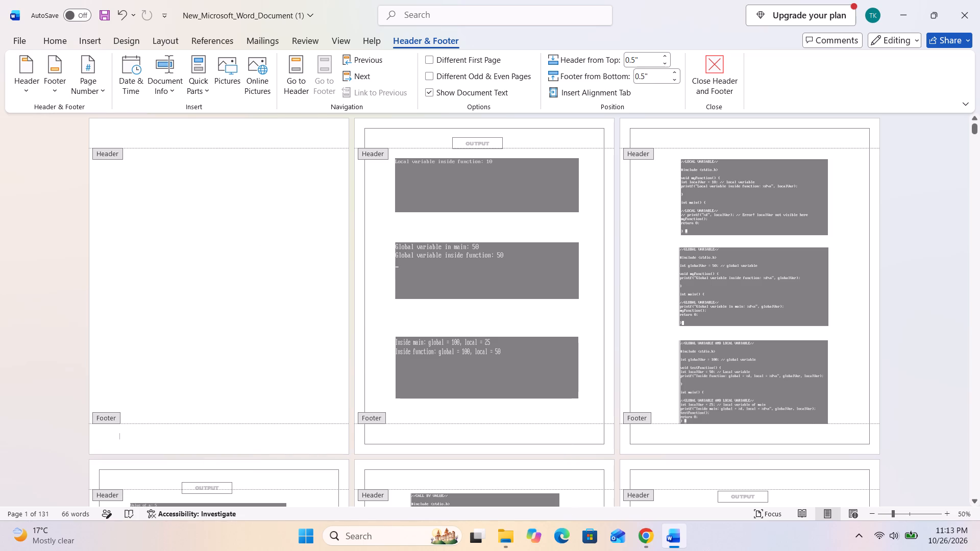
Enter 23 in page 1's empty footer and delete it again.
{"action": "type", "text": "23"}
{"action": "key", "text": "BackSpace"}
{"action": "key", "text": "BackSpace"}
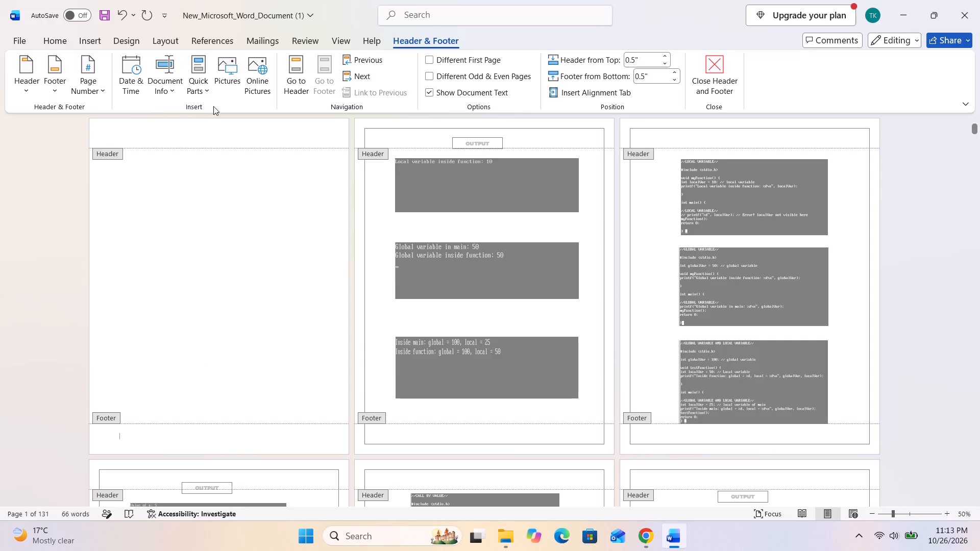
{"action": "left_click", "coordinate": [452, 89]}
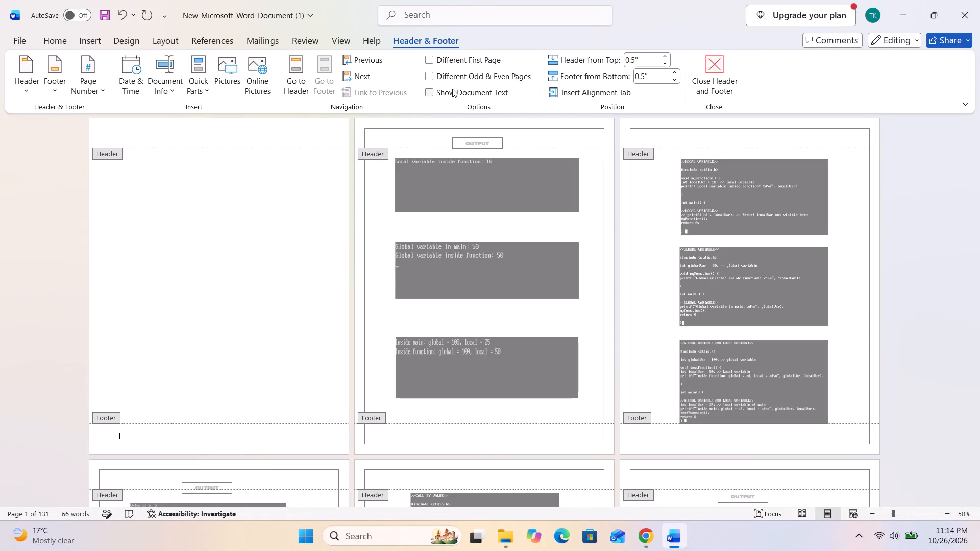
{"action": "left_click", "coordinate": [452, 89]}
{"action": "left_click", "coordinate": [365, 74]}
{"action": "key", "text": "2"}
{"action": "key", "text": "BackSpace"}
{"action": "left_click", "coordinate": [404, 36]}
Switch to Chrome and search the web in a new tab for "how to add number in ms word my all pages number coming same".
{"action": "left_click", "coordinate": [638, 534]}
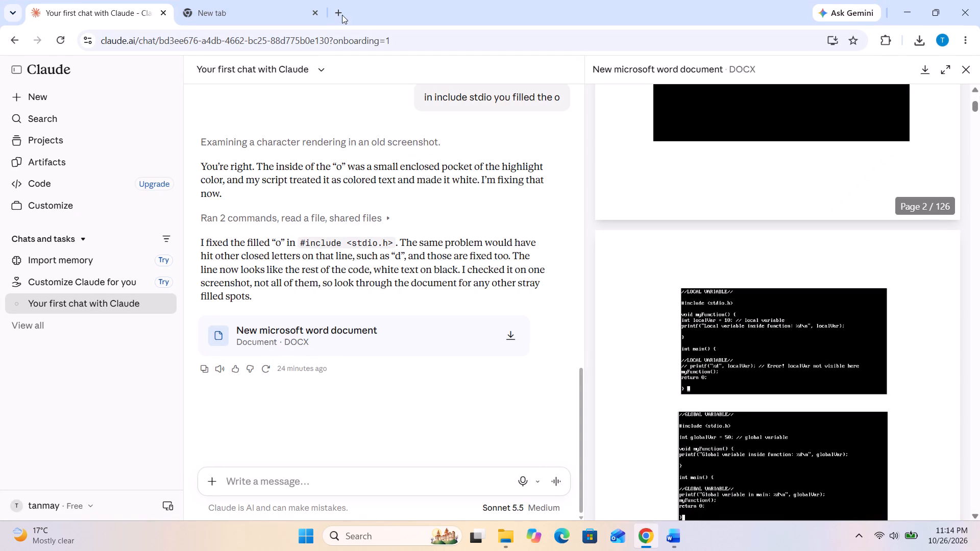
{"action": "left_click", "coordinate": [342, 14]}
{"action": "type", "text": "how to add number"}
{"action": "key", "text": "space"}
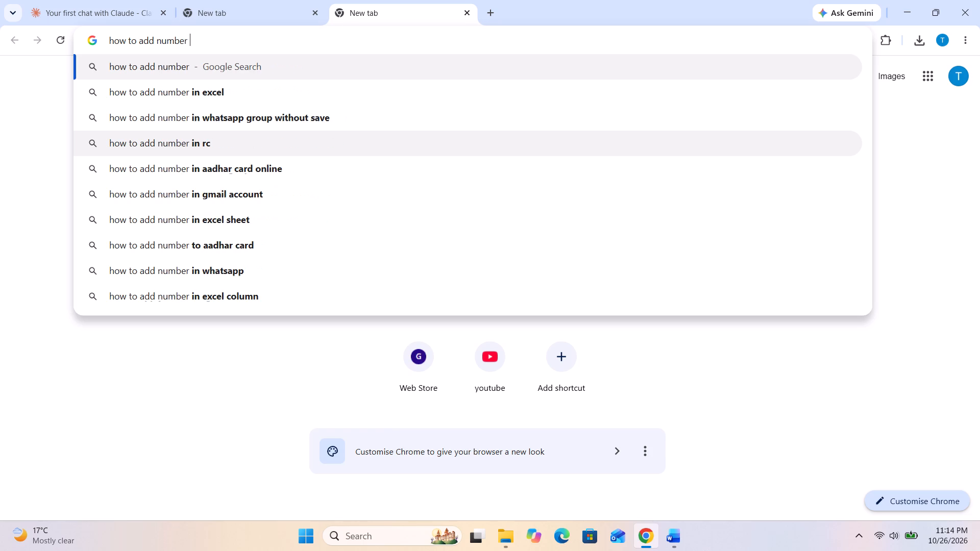
{"action": "type", "text": "in ms word my all p"}
{"action": "type", "text": "ages number coming same"}
{"action": "key", "text": "Return"}
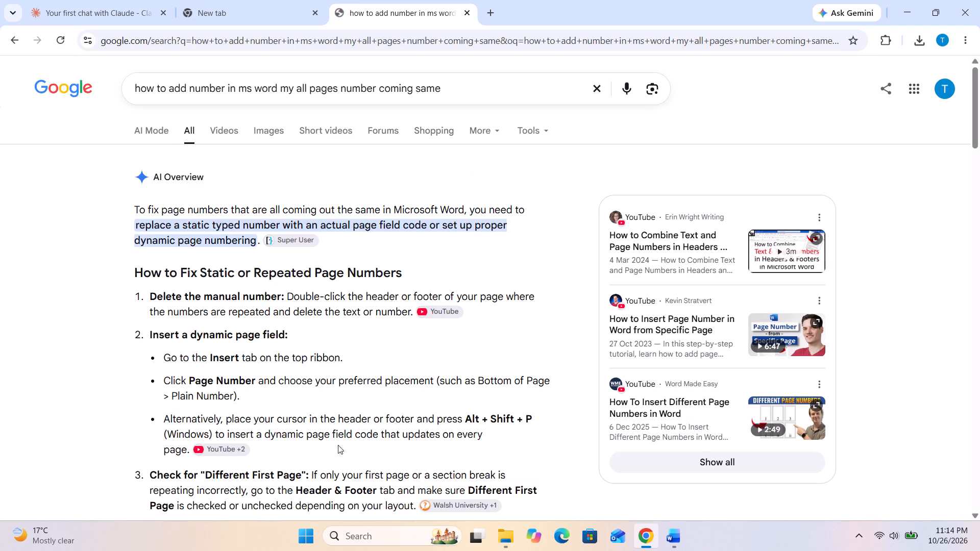
Read the AI Overview's advice on fixing repeated page numbers in Word, and open the query in AI Mode.
{"action": "scroll", "coordinate": [362, 379], "scroll_direction": "down", "scroll_amount": 1}
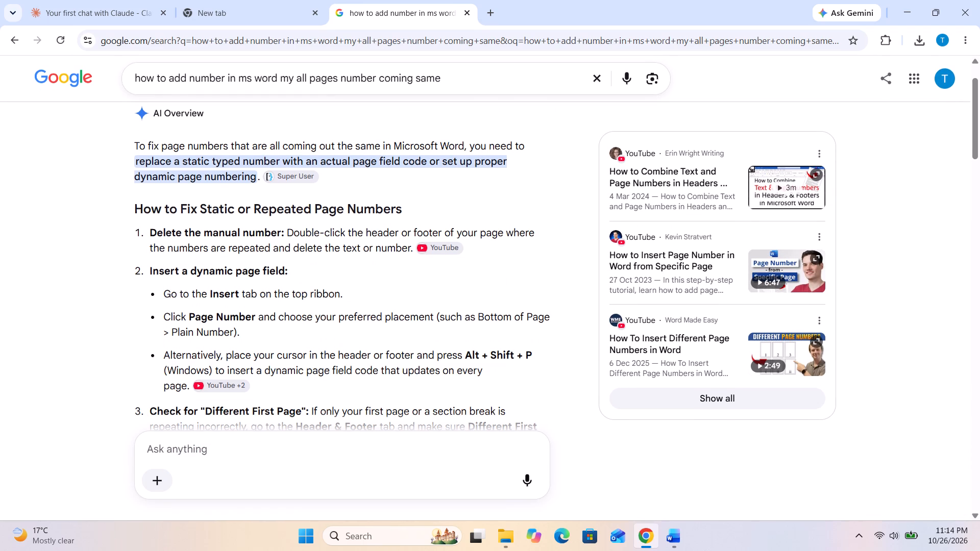
{"action": "scroll", "coordinate": [348, 349], "scroll_direction": "down", "scroll_amount": 1}
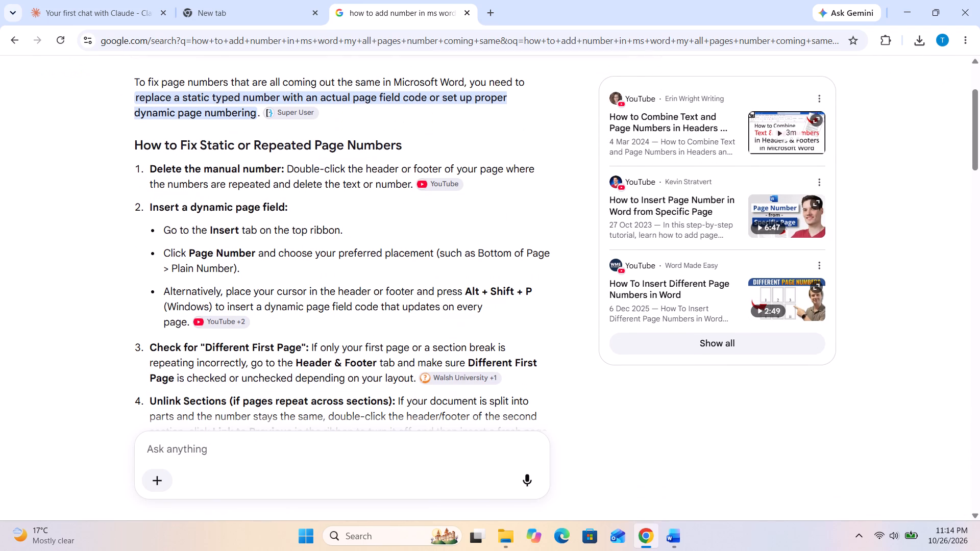
{"action": "scroll", "coordinate": [299, 291], "scroll_direction": "down", "scroll_amount": 1}
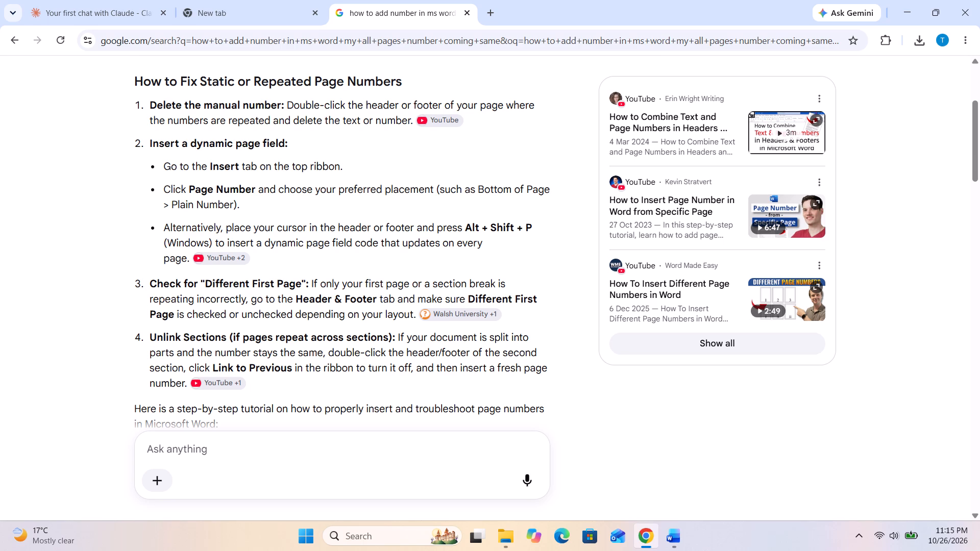
{"action": "scroll", "coordinate": [256, 348], "scroll_direction": "down", "scroll_amount": 1}
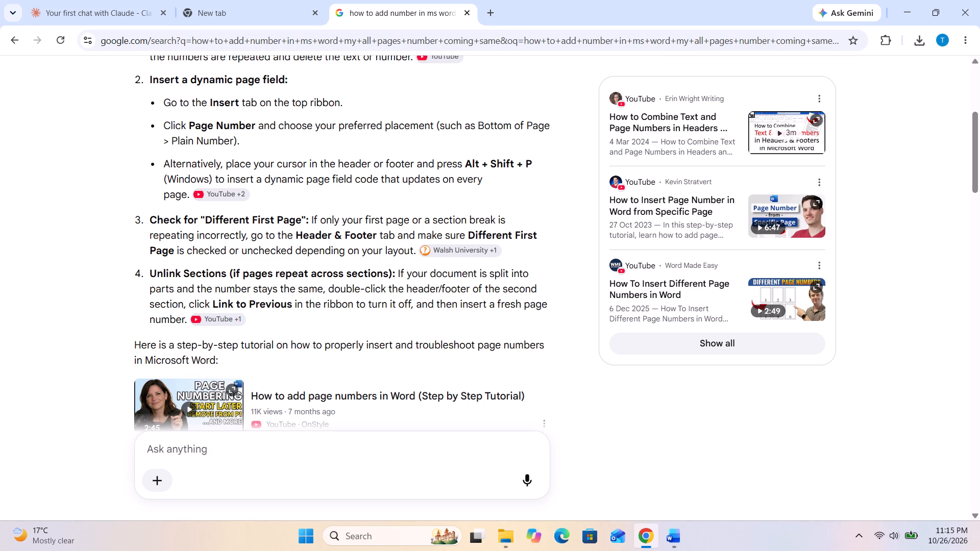
{"action": "scroll", "coordinate": [313, 305], "scroll_direction": "down", "scroll_amount": 2}
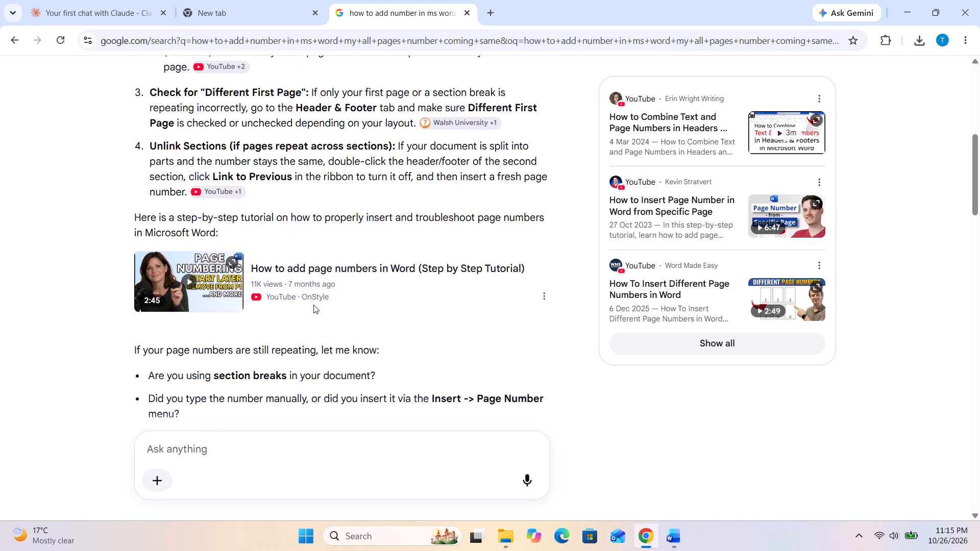
{"action": "scroll", "coordinate": [313, 305], "scroll_direction": "down", "scroll_amount": 2}
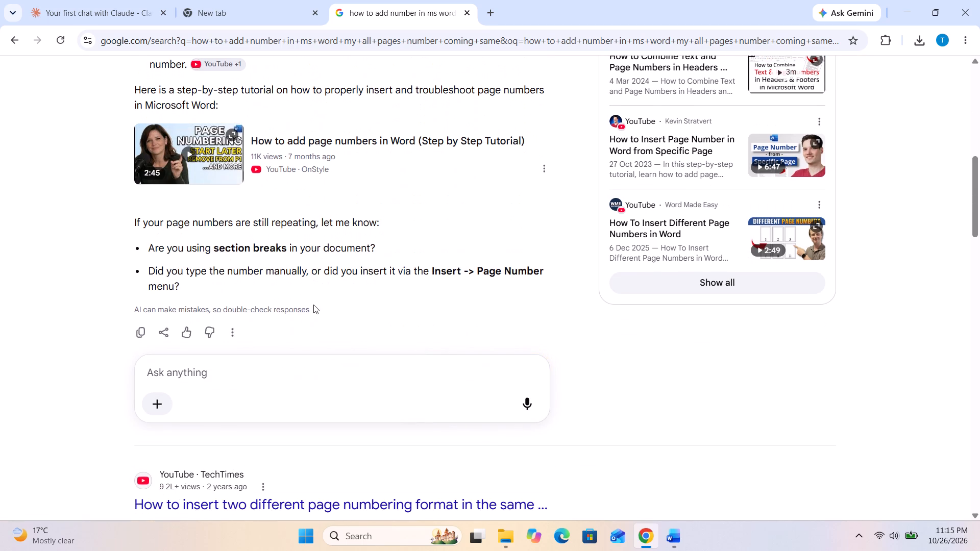
{"action": "scroll", "coordinate": [304, 257], "scroll_direction": "up", "scroll_amount": 7}
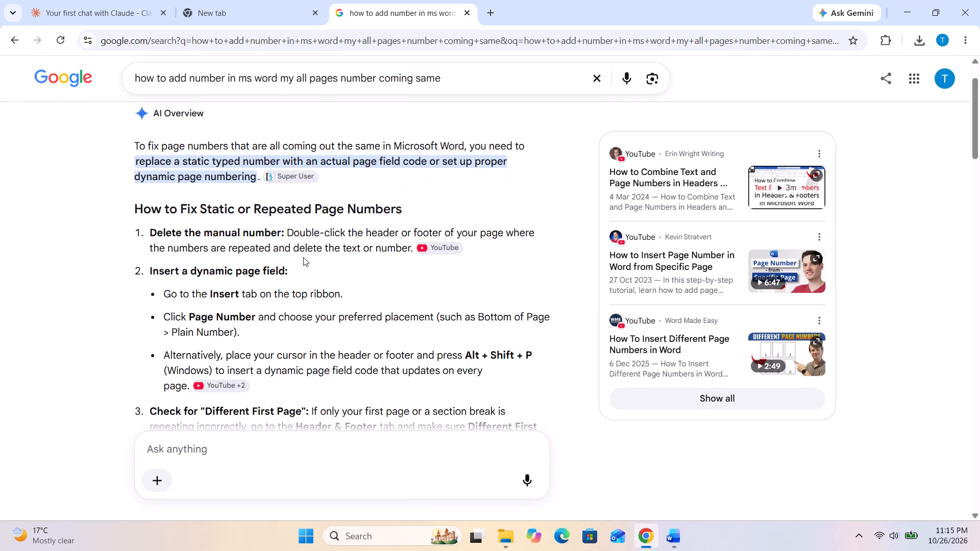
{"action": "scroll", "coordinate": [303, 257], "scroll_direction": "down", "scroll_amount": 9}
{"action": "scroll", "coordinate": [302, 258], "scroll_direction": "up", "scroll_amount": 13}
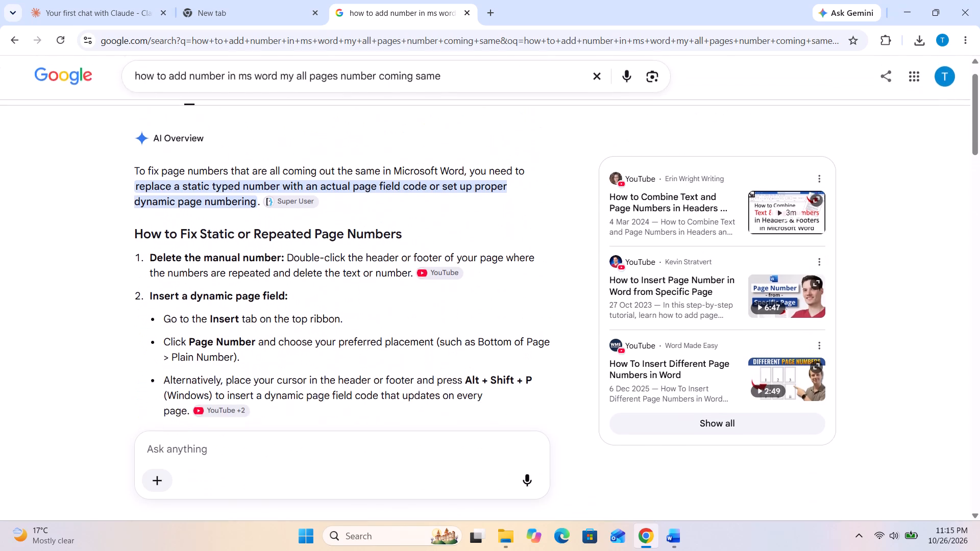
{"action": "left_click", "coordinate": [153, 131]}
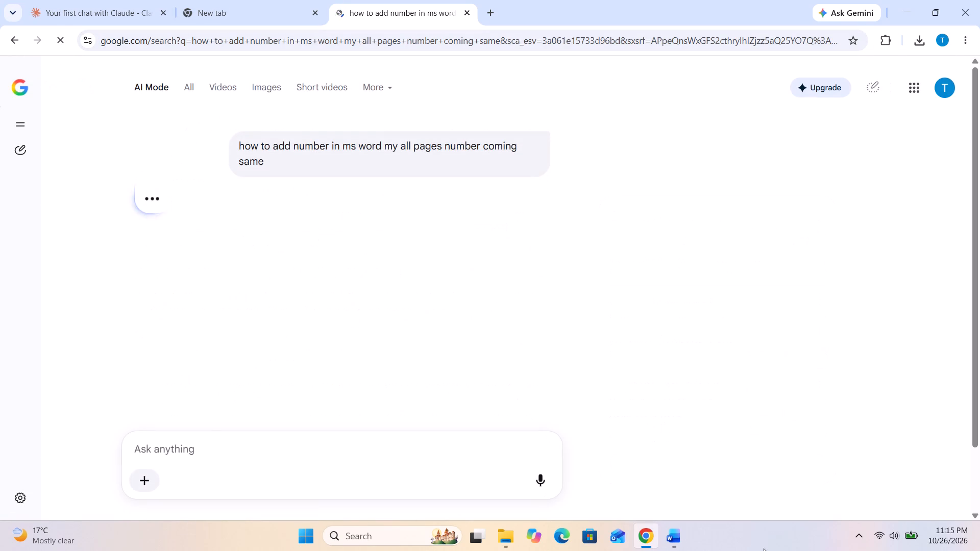
Back in the Word document, enable a different first page for the header and footer.
{"action": "left_click", "coordinate": [664, 535]}
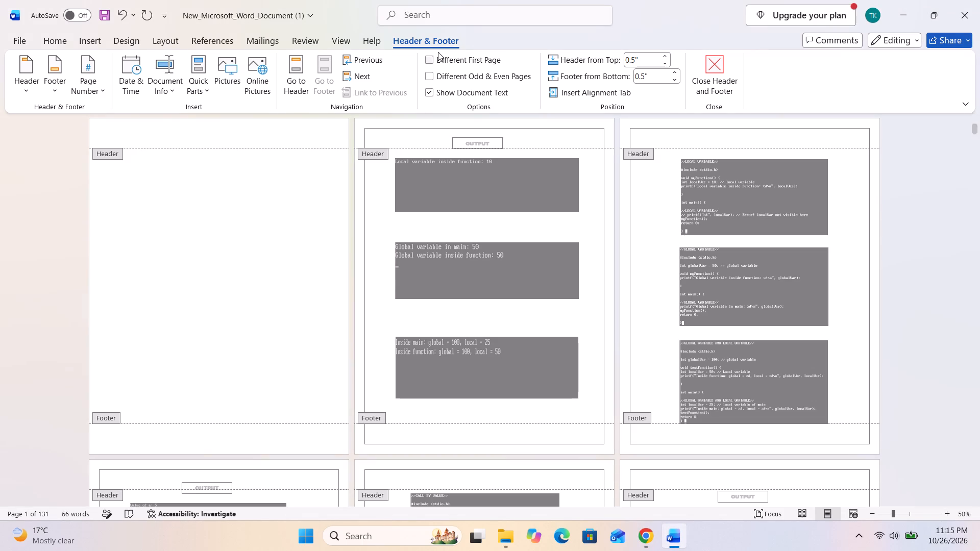
{"action": "left_click", "coordinate": [431, 63]}
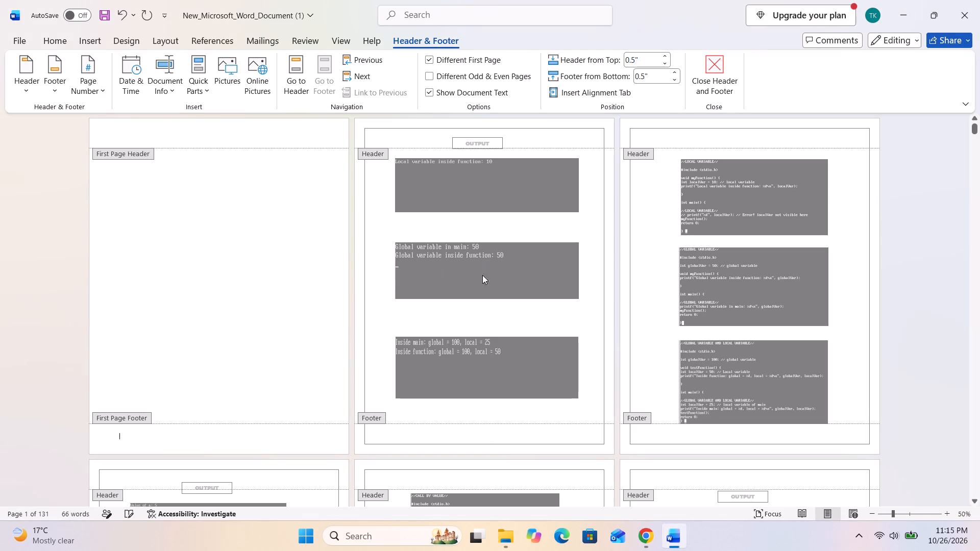
{"action": "left_click", "coordinate": [453, 429]}
{"action": "left_click", "coordinate": [377, 424]}
{"action": "left_click", "coordinate": [379, 416]}
{"action": "left_click", "coordinate": [486, 440]}
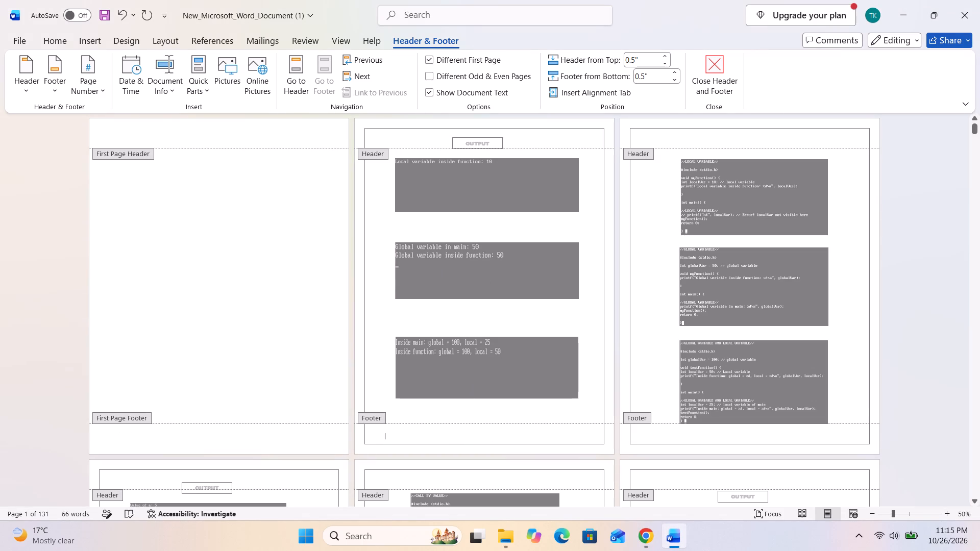
{"action": "left_click", "coordinate": [480, 435]}
{"action": "double_click", "coordinate": [452, 429]}
{"action": "triple_click", "coordinate": [432, 423]}
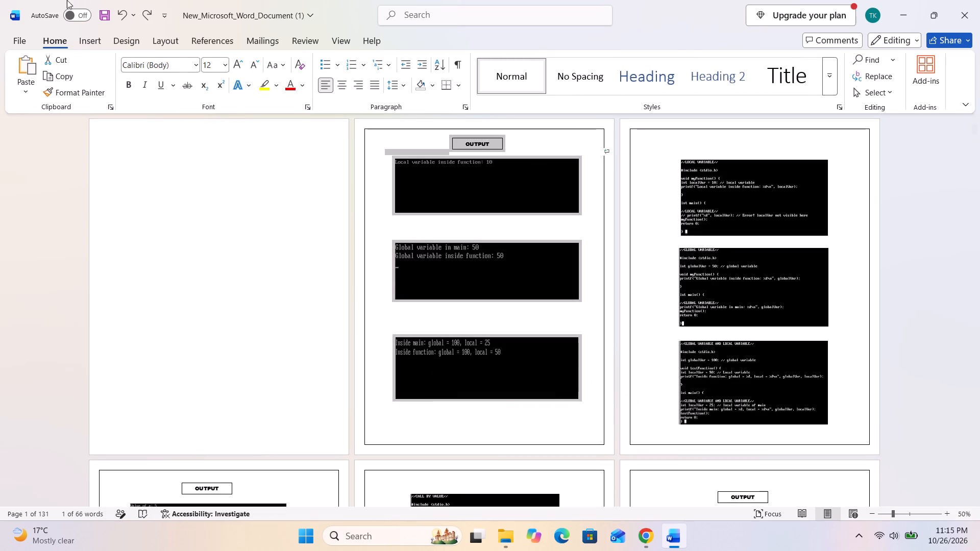
Insert page numbers at the bottom of the pages in the Plain Number 2 style.
{"action": "left_click", "coordinate": [86, 44]}
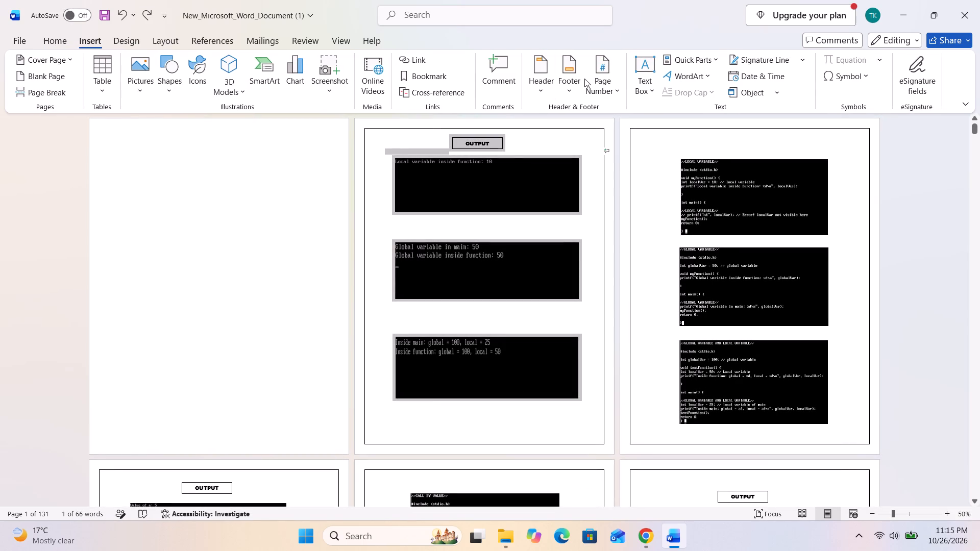
{"action": "left_click", "coordinate": [590, 82]}
{"action": "left_click", "coordinate": [640, 121]}
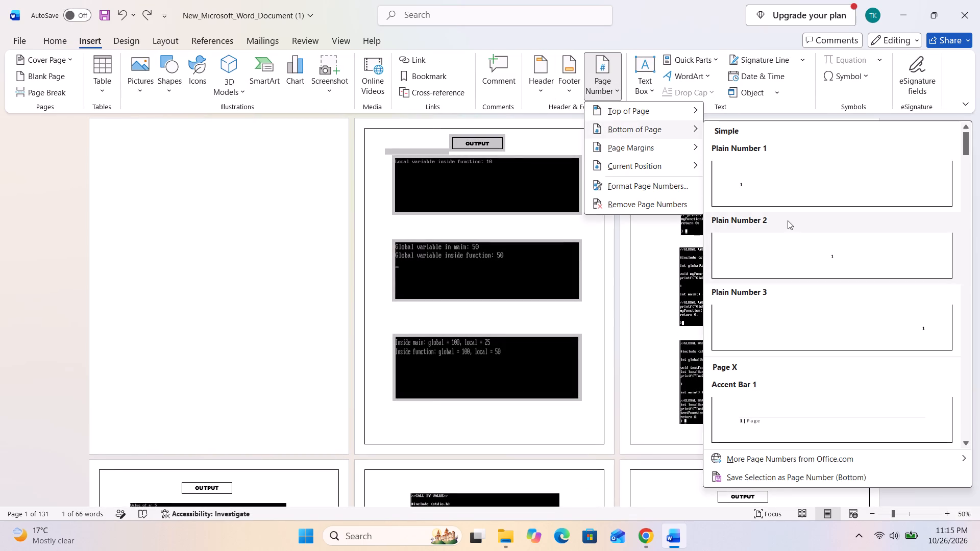
{"action": "left_click", "coordinate": [787, 250]}
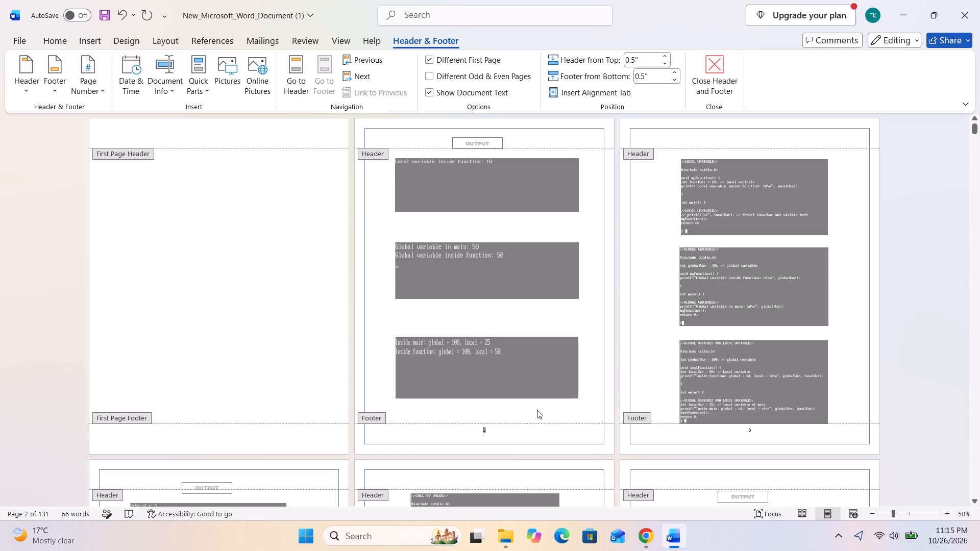
Add the digit 1 in front of the page number in page 2's footer.
{"action": "key", "text": "1"}
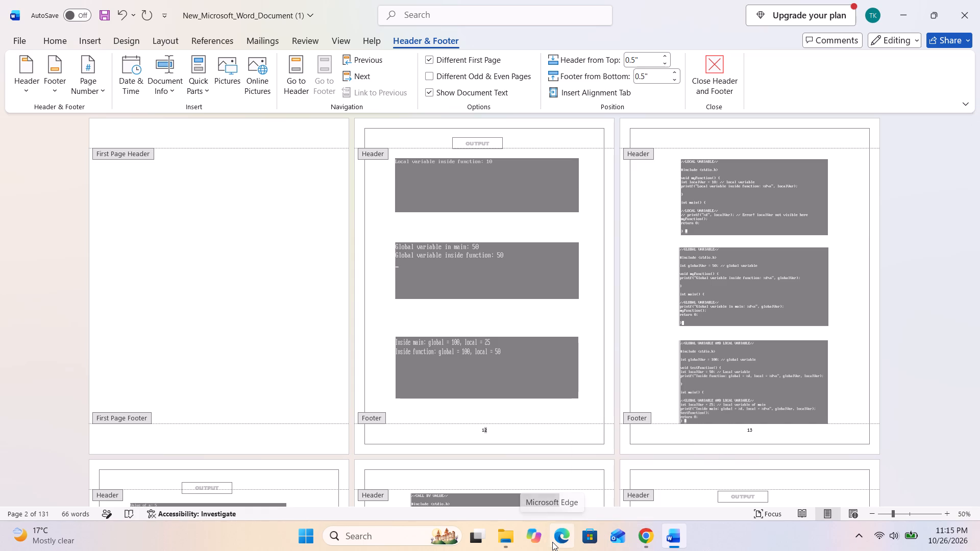
Open C_PRT_6_all_output_text_bright_white from the c\print folder on drive D, check its last page number, and return to Word.
{"action": "left_click", "coordinate": [514, 541]}
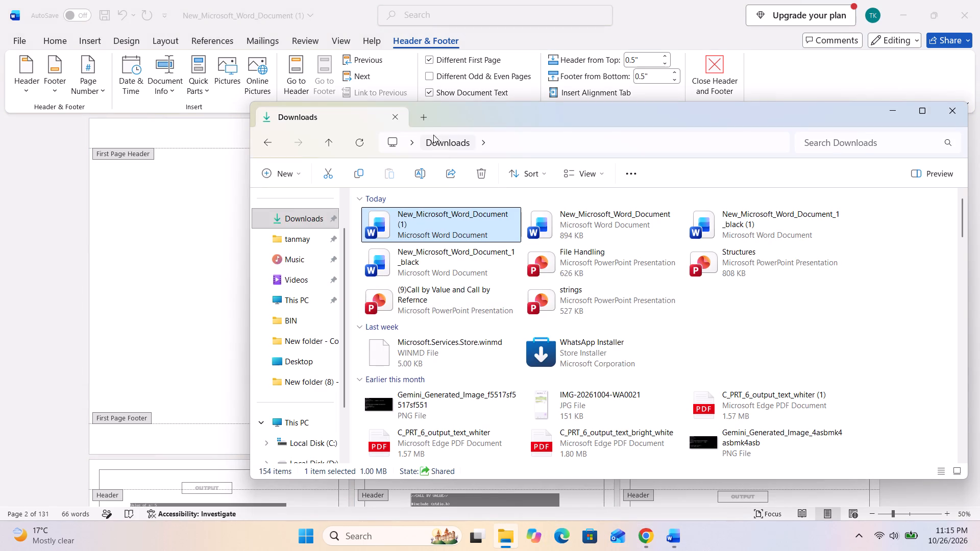
{"action": "left_click", "coordinate": [425, 121]}
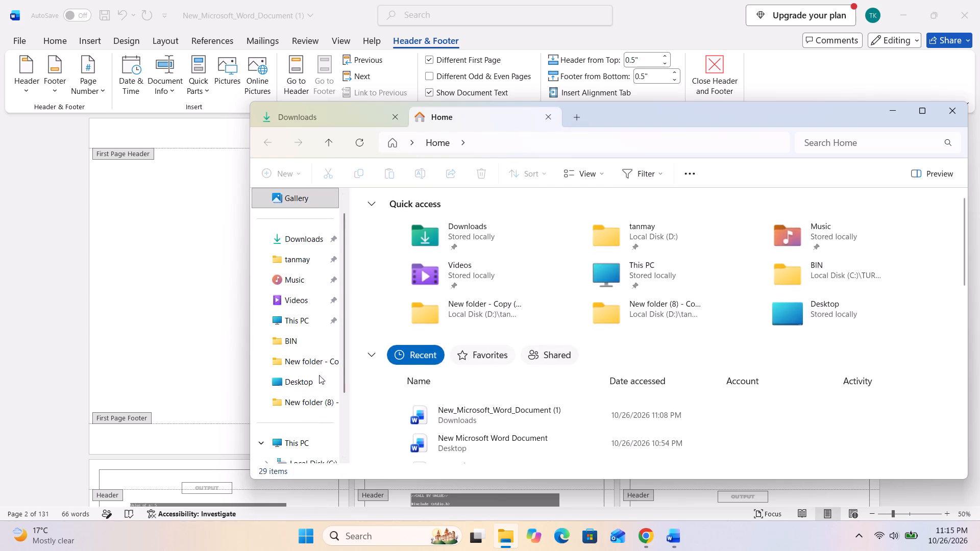
{"action": "left_click", "coordinate": [303, 261]}
{"action": "double_click", "coordinate": [400, 223]}
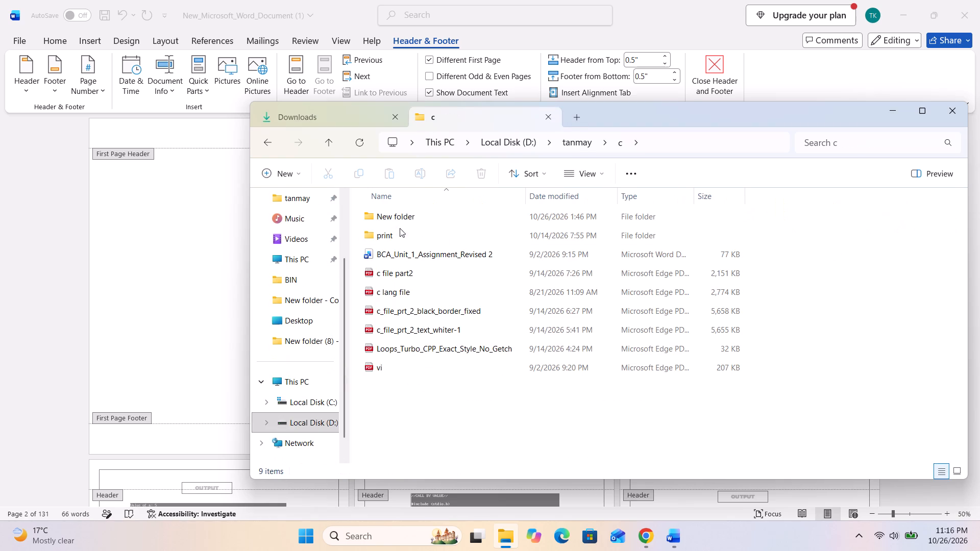
{"action": "double_click", "coordinate": [400, 235]}
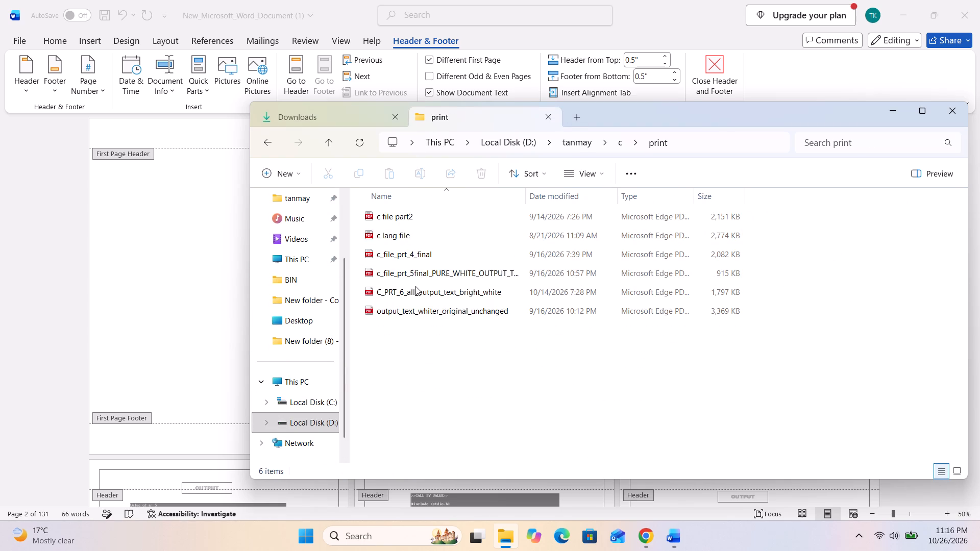
{"action": "double_click", "coordinate": [418, 293]}
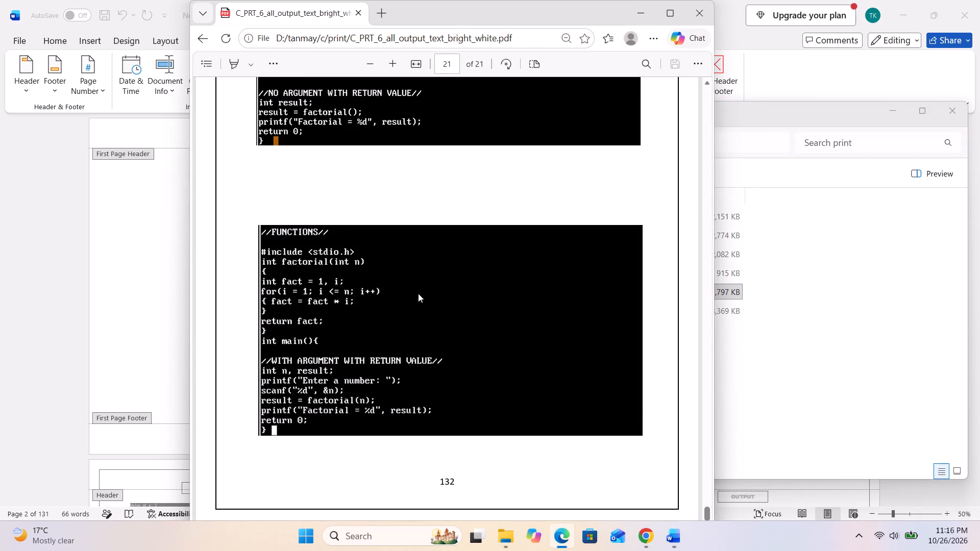
{"action": "scroll", "coordinate": [418, 293], "scroll_direction": "up", "scroll_amount": 3}
{"action": "scroll", "coordinate": [418, 293], "scroll_direction": "down", "scroll_amount": 14}
{"action": "left_click", "coordinate": [647, 7]}
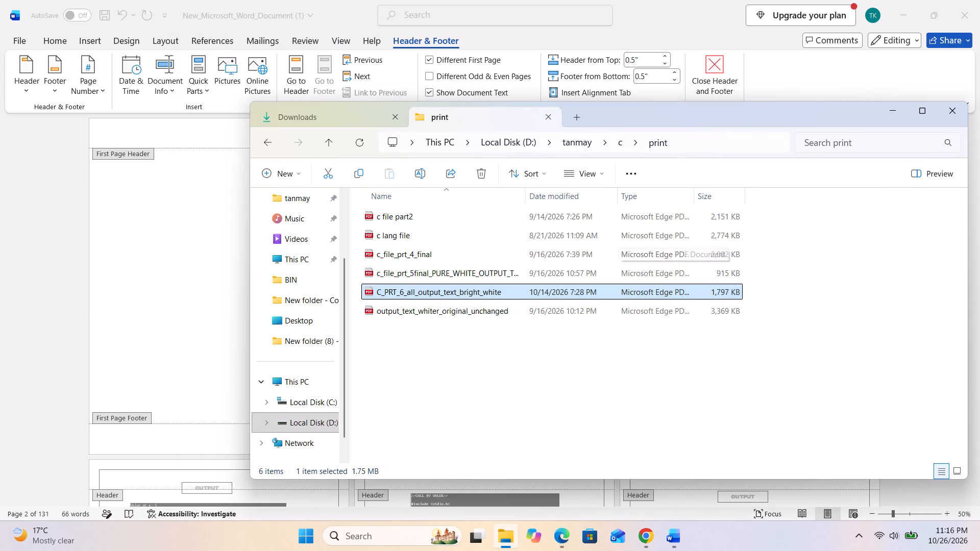
{"action": "left_click", "coordinate": [889, 115]}
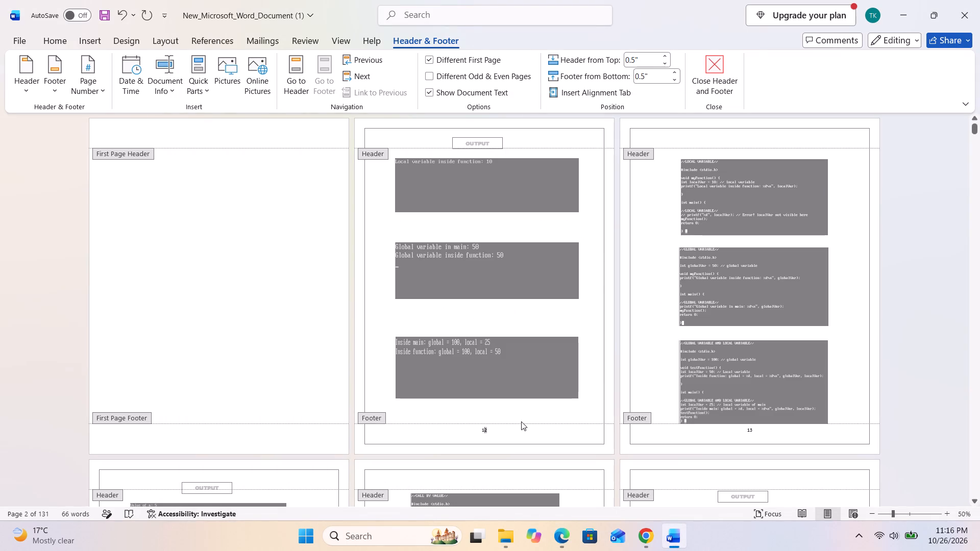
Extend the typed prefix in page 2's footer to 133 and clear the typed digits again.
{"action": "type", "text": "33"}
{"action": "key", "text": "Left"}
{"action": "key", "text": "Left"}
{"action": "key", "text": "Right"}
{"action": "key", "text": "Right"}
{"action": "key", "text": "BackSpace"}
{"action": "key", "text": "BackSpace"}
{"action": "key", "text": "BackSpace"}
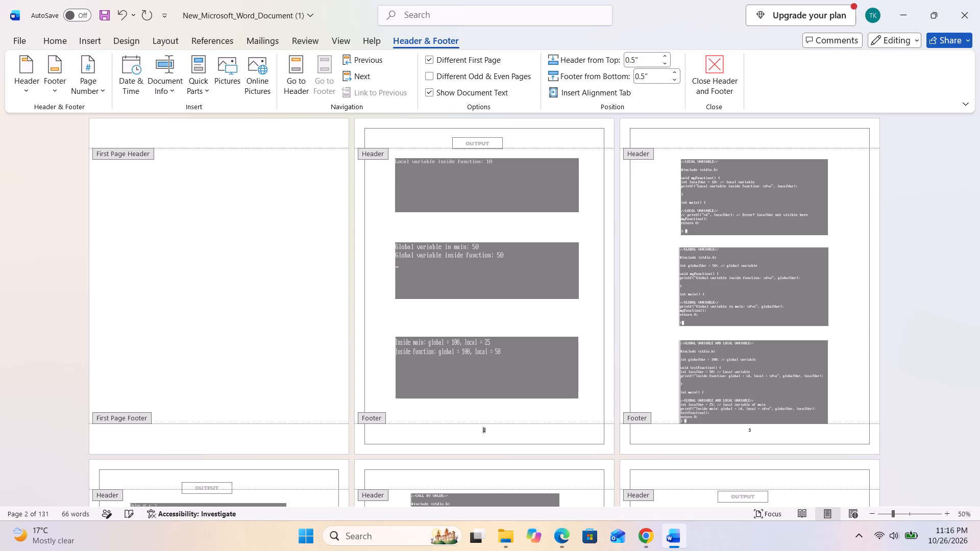
Replace the automatic page number in page 2's footer with the typed number 132.
{"action": "key", "text": "Right"}
{"action": "key", "text": "BackSpace"}
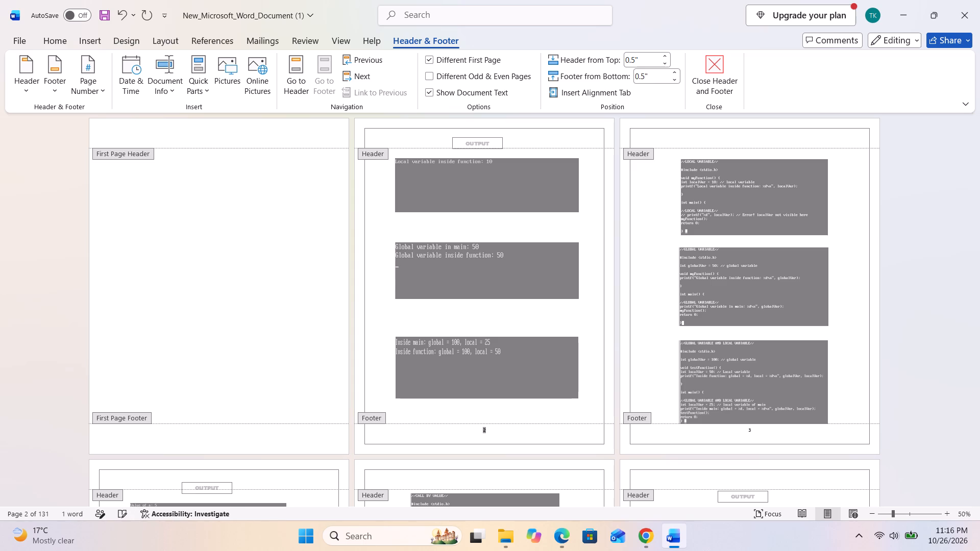
{"action": "key", "text": "BackSpace"}
{"action": "type", "text": "132"}
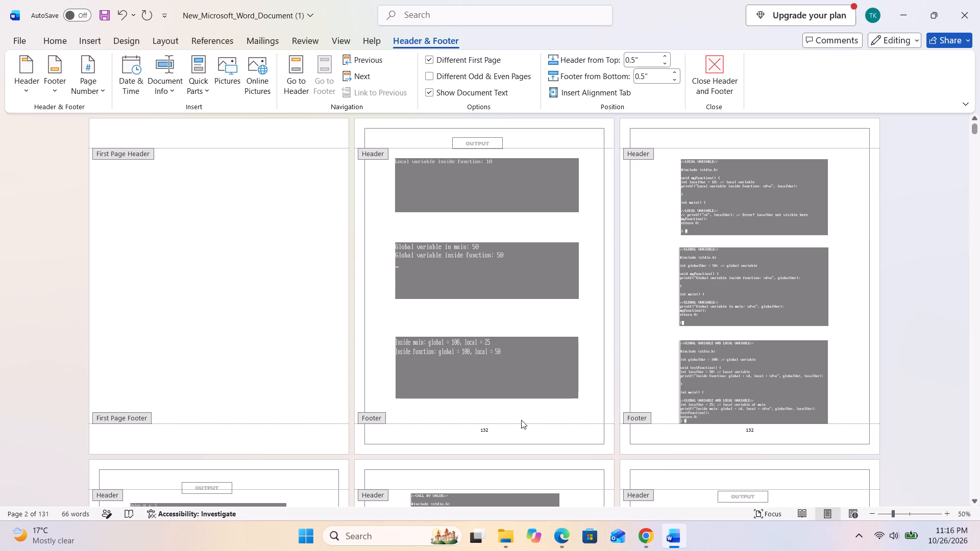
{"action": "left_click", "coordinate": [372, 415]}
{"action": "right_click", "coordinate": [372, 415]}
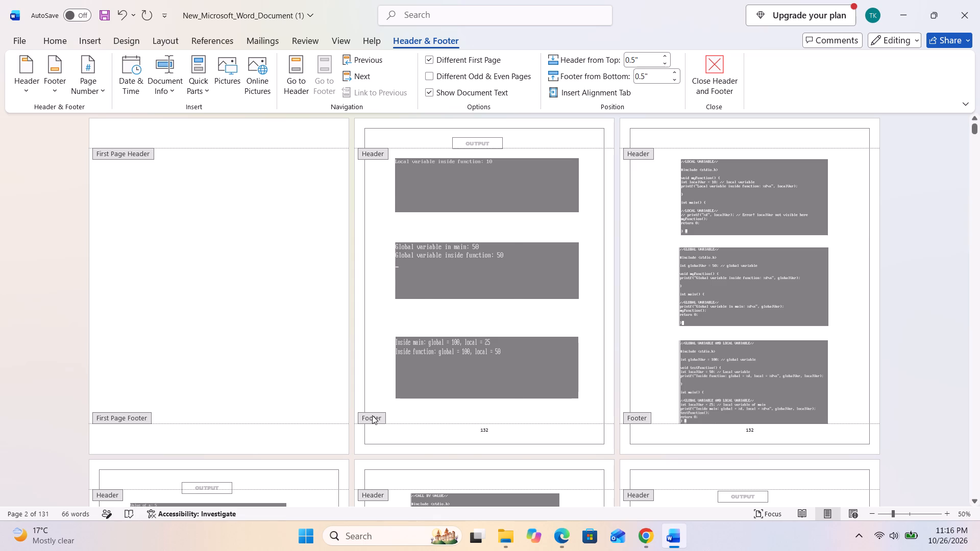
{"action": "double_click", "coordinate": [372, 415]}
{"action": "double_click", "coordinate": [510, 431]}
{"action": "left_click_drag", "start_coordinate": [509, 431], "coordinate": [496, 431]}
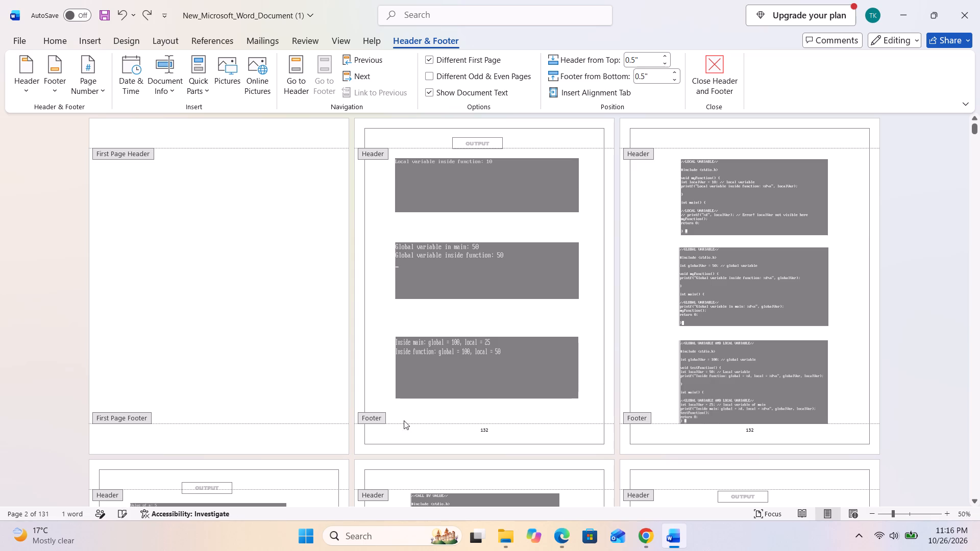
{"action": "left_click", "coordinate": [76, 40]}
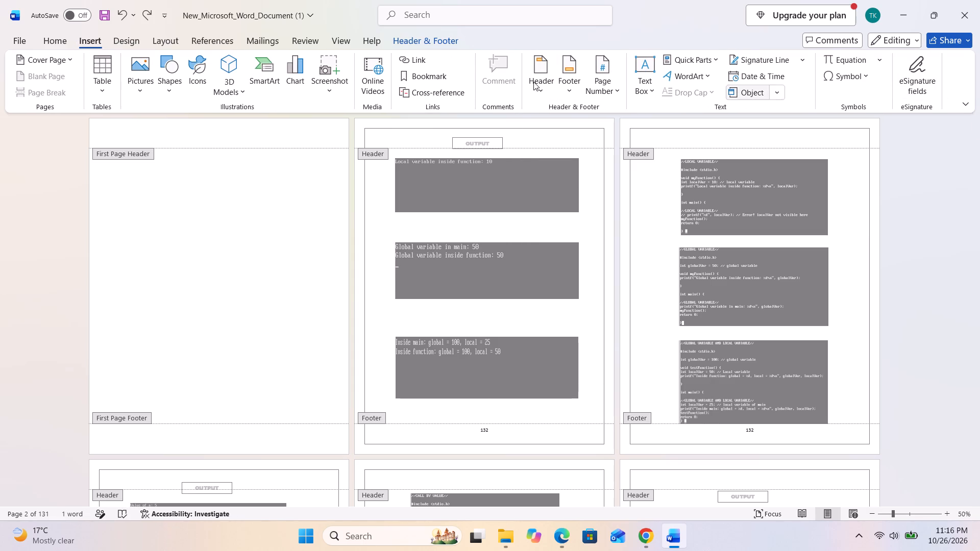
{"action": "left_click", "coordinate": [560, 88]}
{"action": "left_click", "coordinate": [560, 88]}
In Chrome, ask Google's AI chat the follow-up "my all page number coming same" and read the suggested fix.
{"action": "left_click", "coordinate": [650, 531]}
{"action": "scroll", "coordinate": [323, 338], "scroll_direction": "down", "scroll_amount": 4}
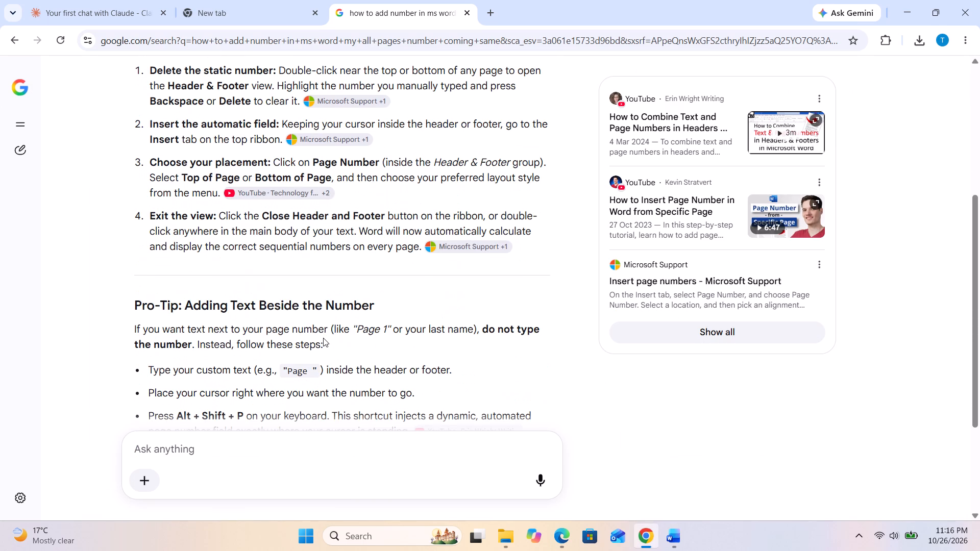
{"action": "scroll", "coordinate": [323, 338], "scroll_direction": "down", "scroll_amount": 2}
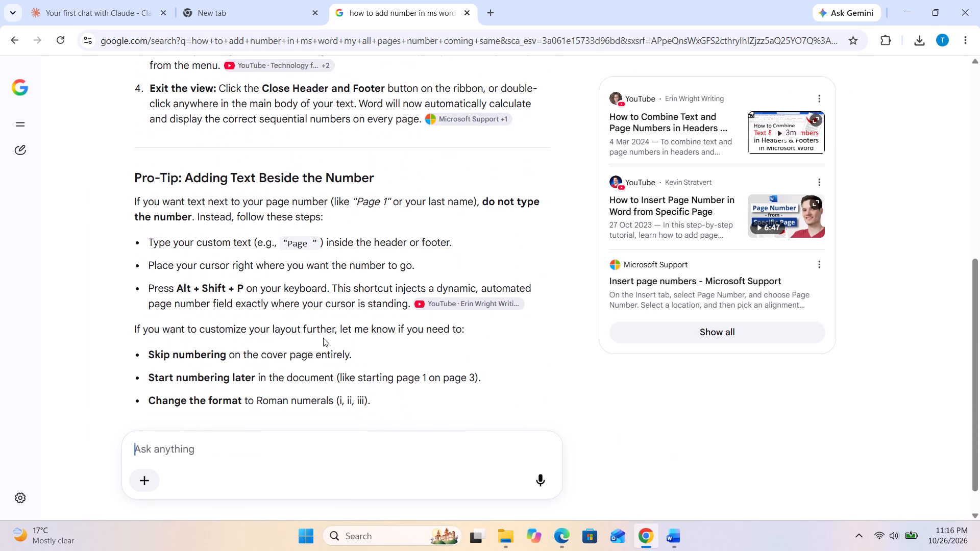
{"action": "type", "text": "my all page"}
{"action": "key", "text": "space"}
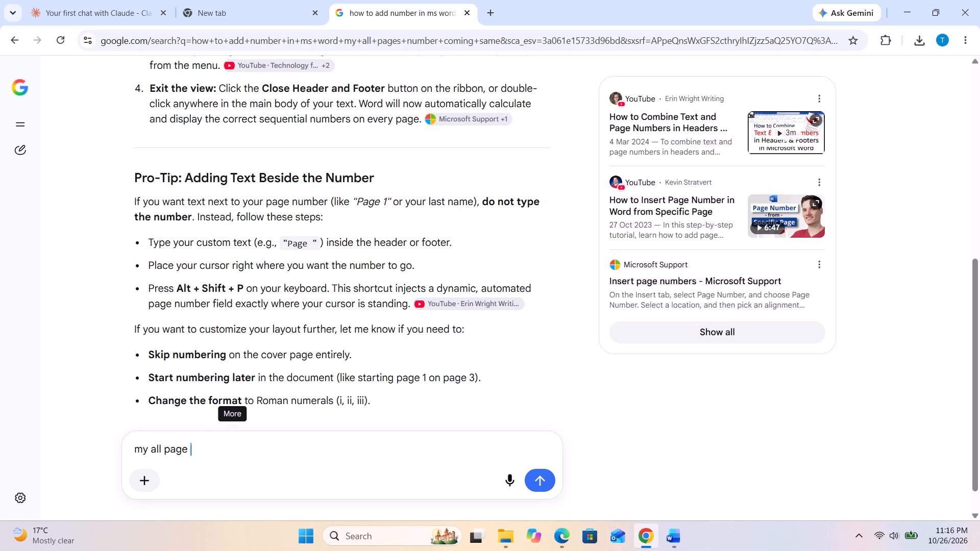
{"action": "type", "text": "number comib"}
{"action": "key", "text": "BackSpace"}
{"action": "type", "text": "ng sa,"}
{"action": "key", "text": "BackSpace"}
{"action": "type", "text": "me"}
{"action": "key", "text": "Return"}
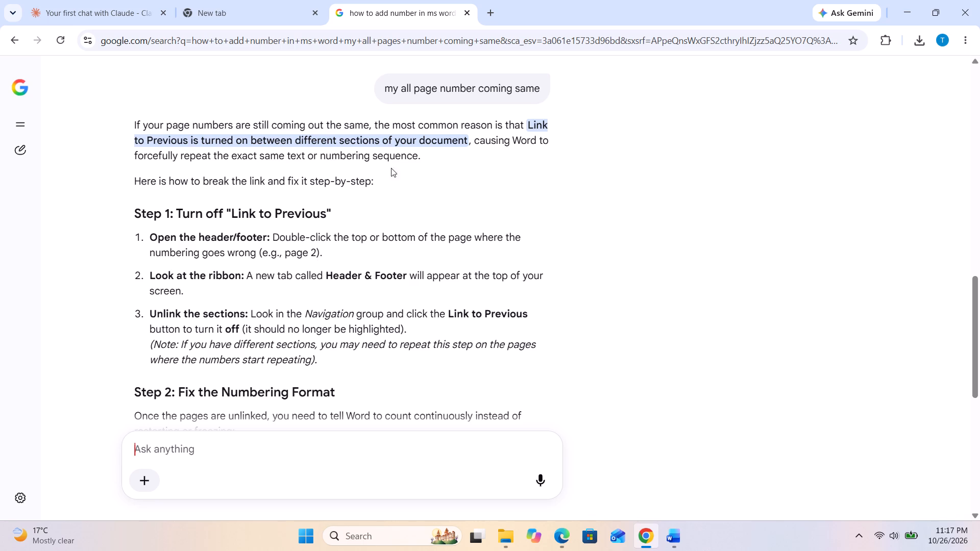
{"action": "scroll", "coordinate": [346, 210], "scroll_direction": "down", "scroll_amount": 1}
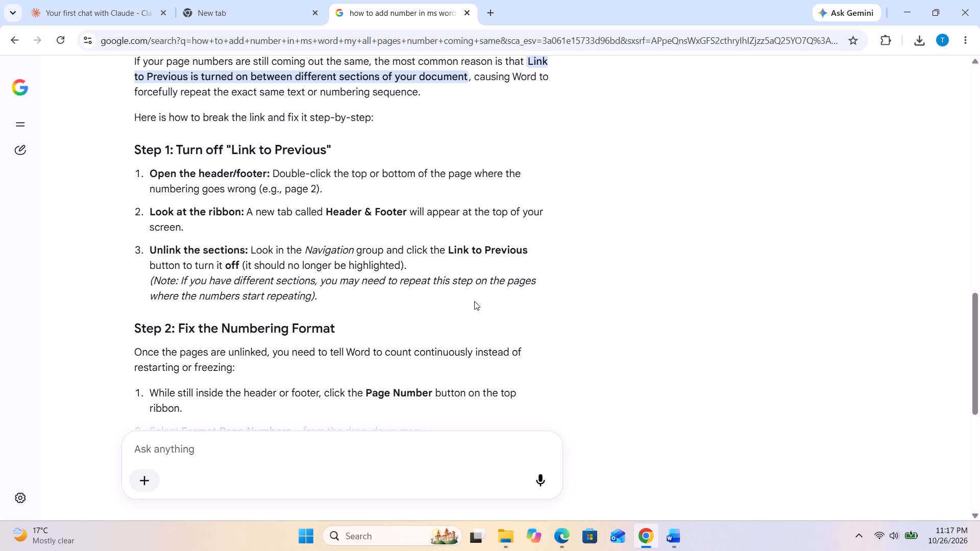
{"action": "scroll", "coordinate": [357, 321], "scroll_direction": "down", "scroll_amount": 2}
{"action": "scroll", "coordinate": [357, 321], "scroll_direction": "up", "scroll_amount": 1}
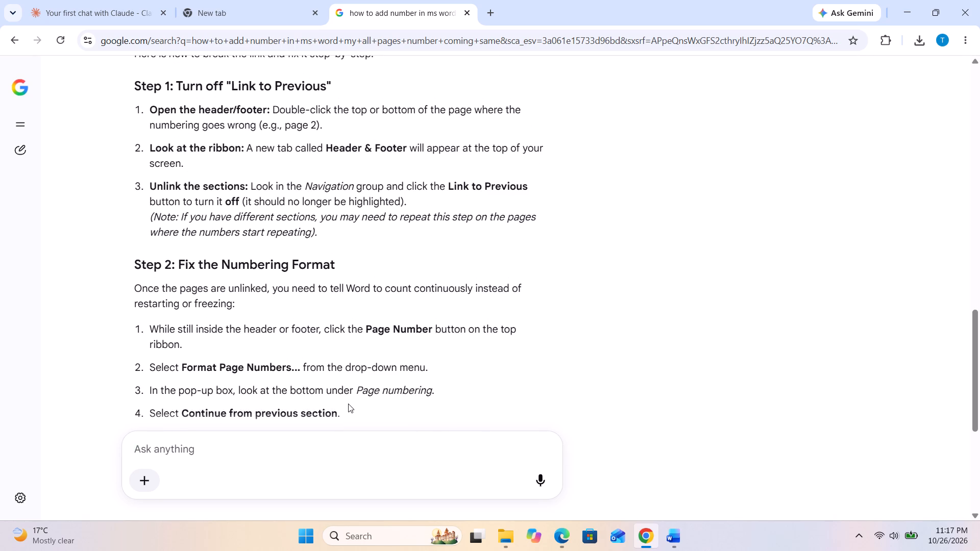
Back in the Word document, set the page numbering to start at 132.
{"action": "left_click", "coordinate": [674, 528]}
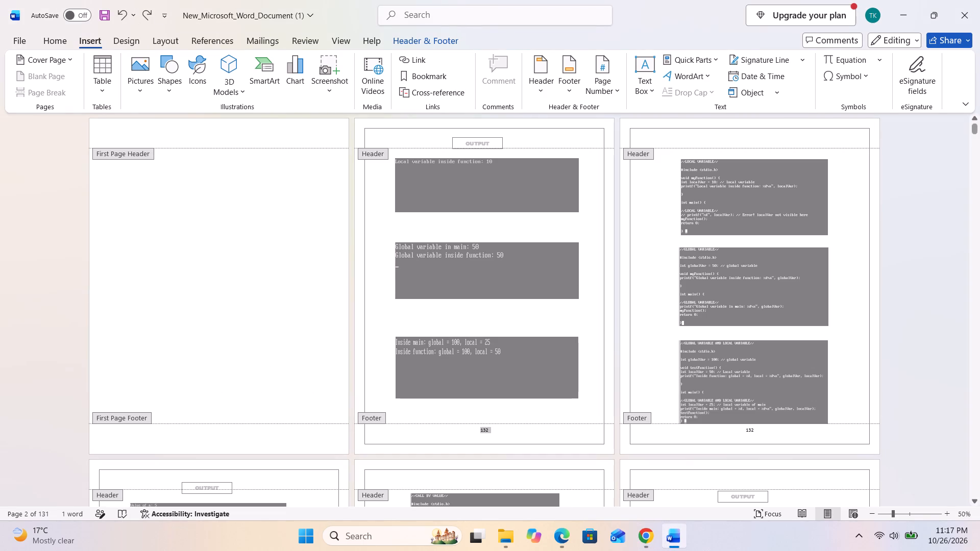
{"action": "left_click", "coordinate": [594, 92]}
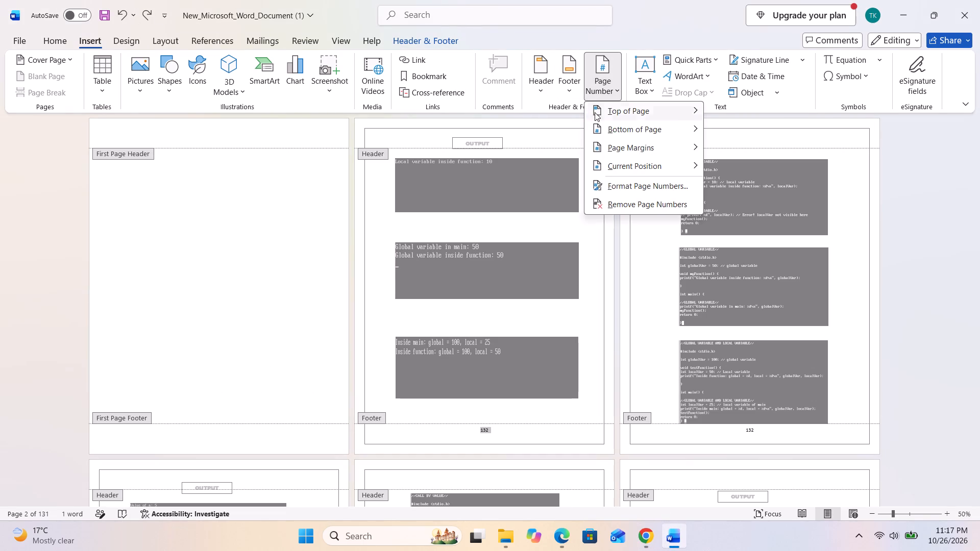
{"action": "left_click", "coordinate": [635, 185]}
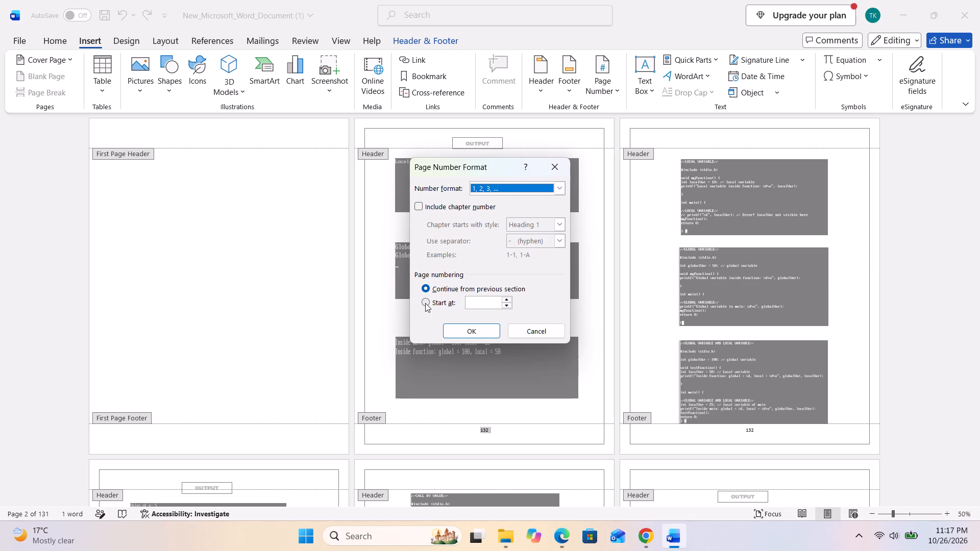
{"action": "left_click", "coordinate": [425, 303]}
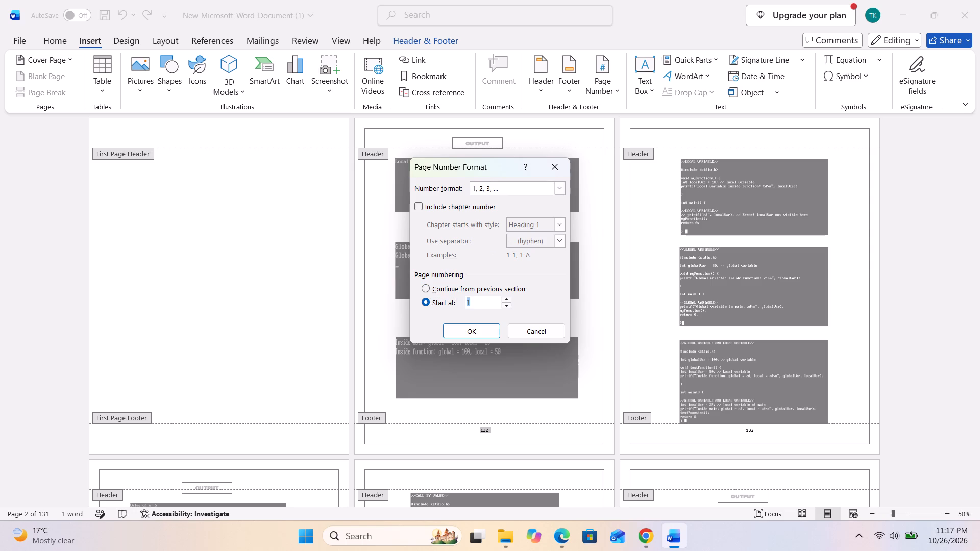
{"action": "left_click", "coordinate": [487, 304]}
{"action": "type", "text": "32"}
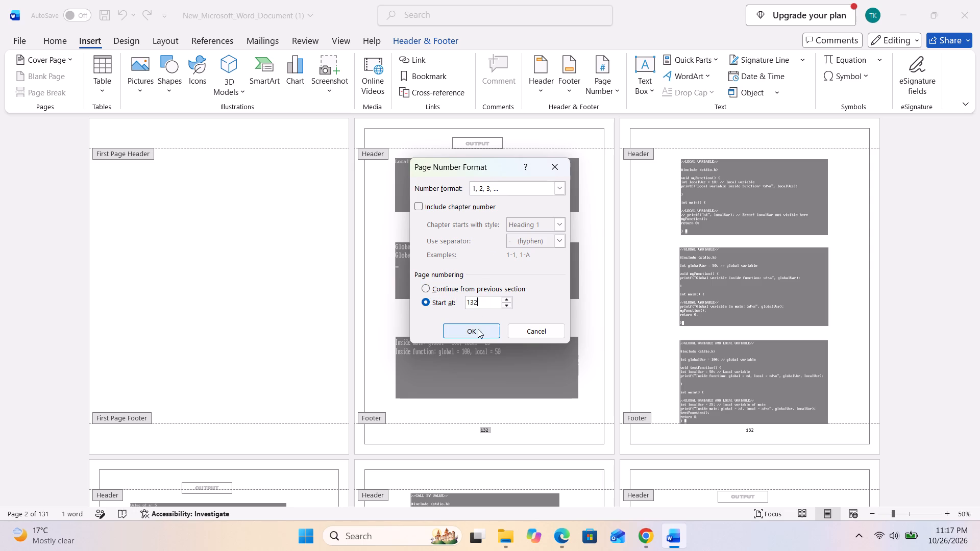
{"action": "left_click", "coordinate": [478, 337]}
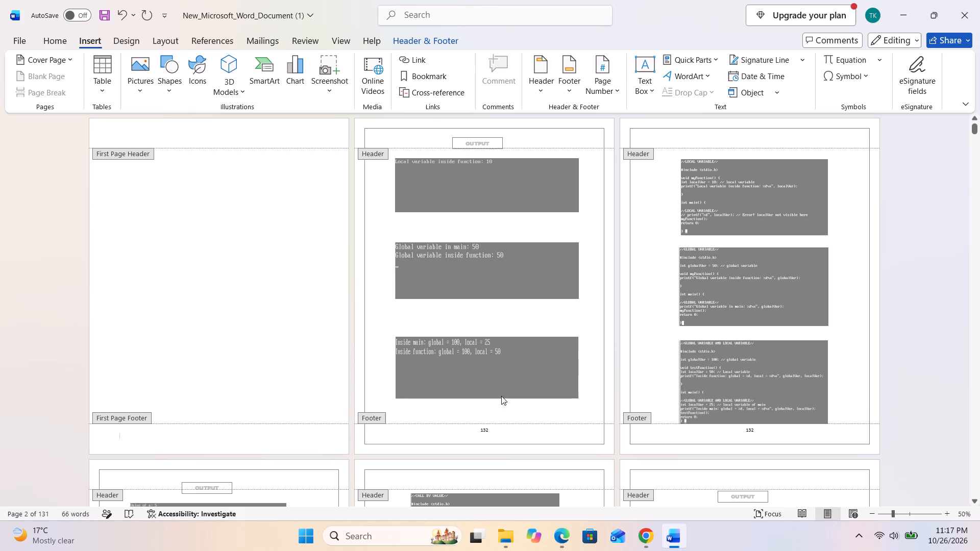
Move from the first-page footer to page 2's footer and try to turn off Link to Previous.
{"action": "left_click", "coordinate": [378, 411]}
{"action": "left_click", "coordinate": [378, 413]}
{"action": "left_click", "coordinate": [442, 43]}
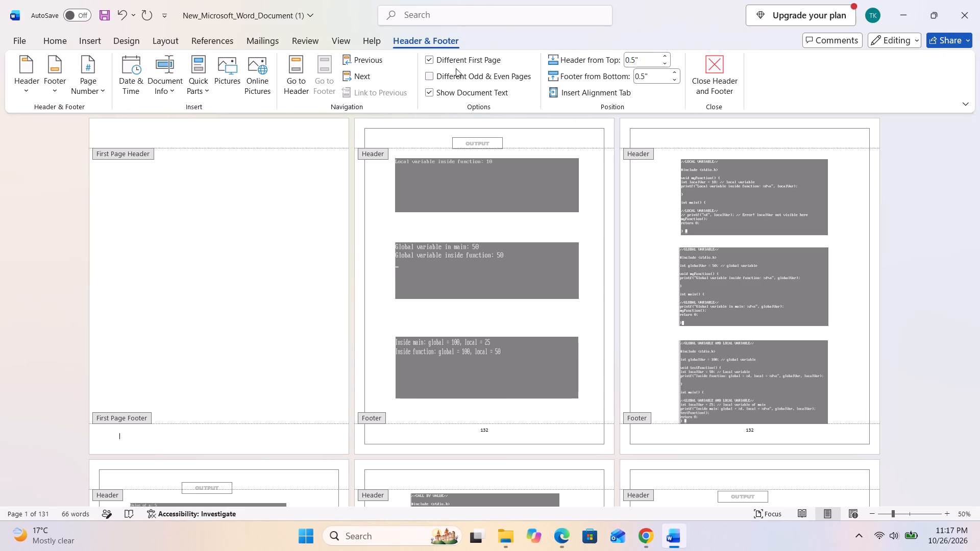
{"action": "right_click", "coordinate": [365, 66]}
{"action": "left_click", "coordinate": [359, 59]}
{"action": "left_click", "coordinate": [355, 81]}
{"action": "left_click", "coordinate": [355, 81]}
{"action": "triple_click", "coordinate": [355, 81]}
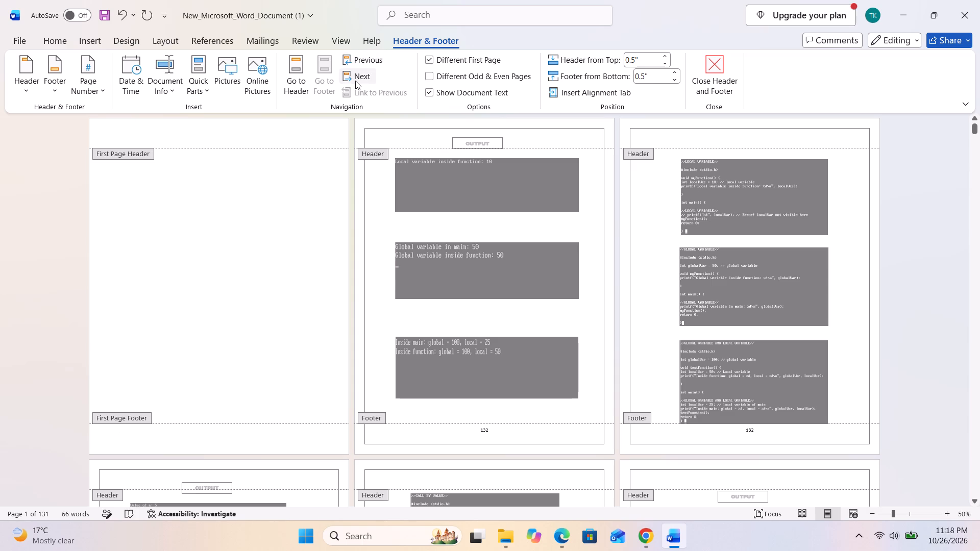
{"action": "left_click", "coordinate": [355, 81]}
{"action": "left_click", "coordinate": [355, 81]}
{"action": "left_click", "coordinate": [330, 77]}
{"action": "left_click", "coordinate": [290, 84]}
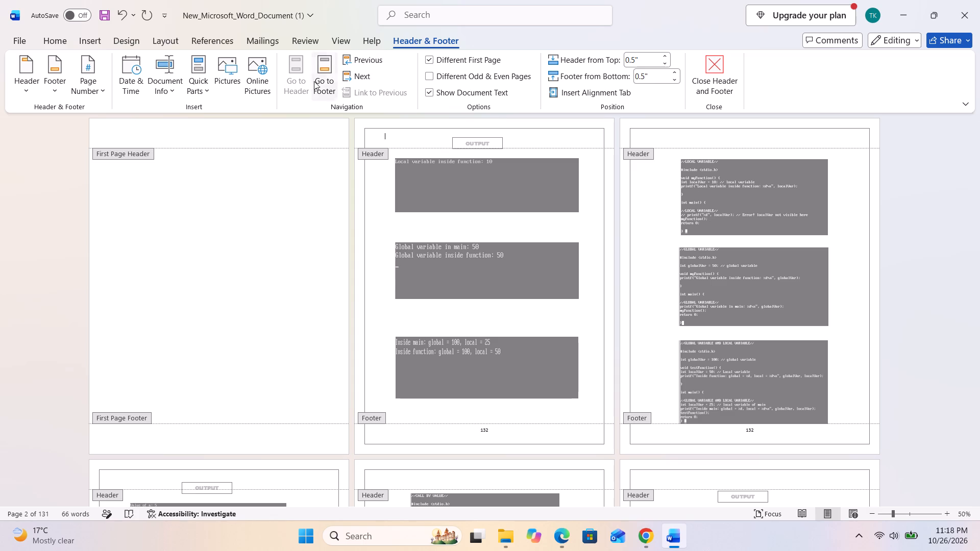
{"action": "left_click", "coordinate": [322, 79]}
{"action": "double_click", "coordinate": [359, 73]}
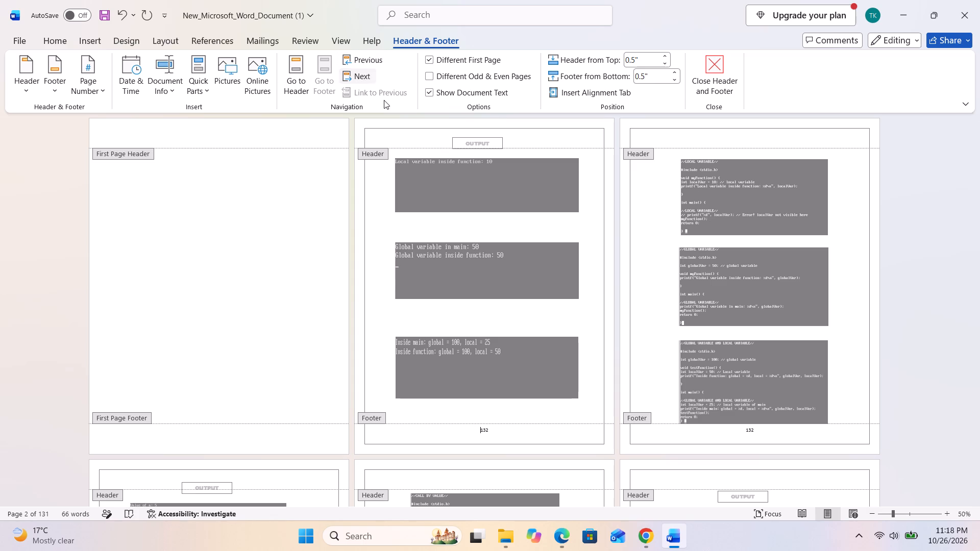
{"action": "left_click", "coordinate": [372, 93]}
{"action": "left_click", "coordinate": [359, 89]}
Set the document's page numbering format to continue from the previous section.
{"action": "left_click", "coordinate": [64, 91]}
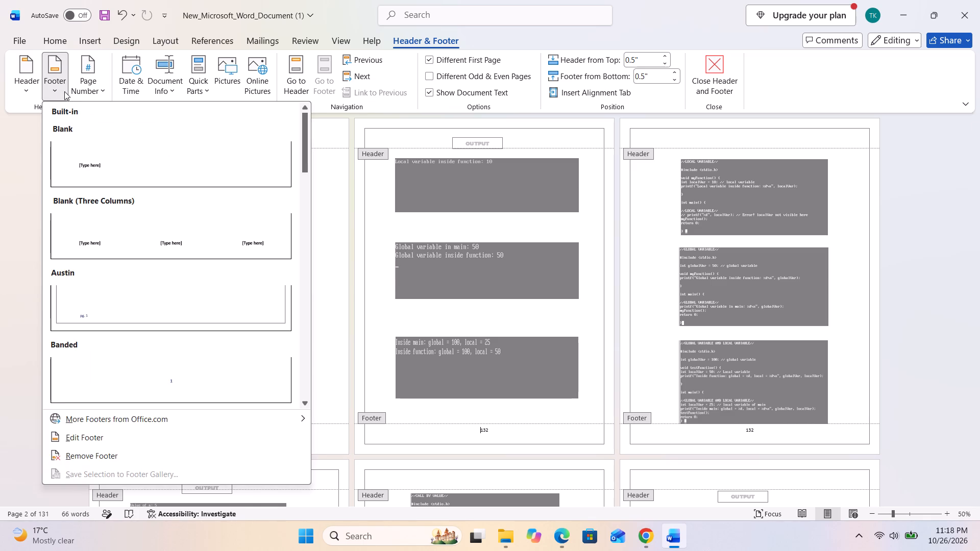
{"action": "left_click", "coordinate": [64, 91]}
{"action": "left_click", "coordinate": [101, 86]}
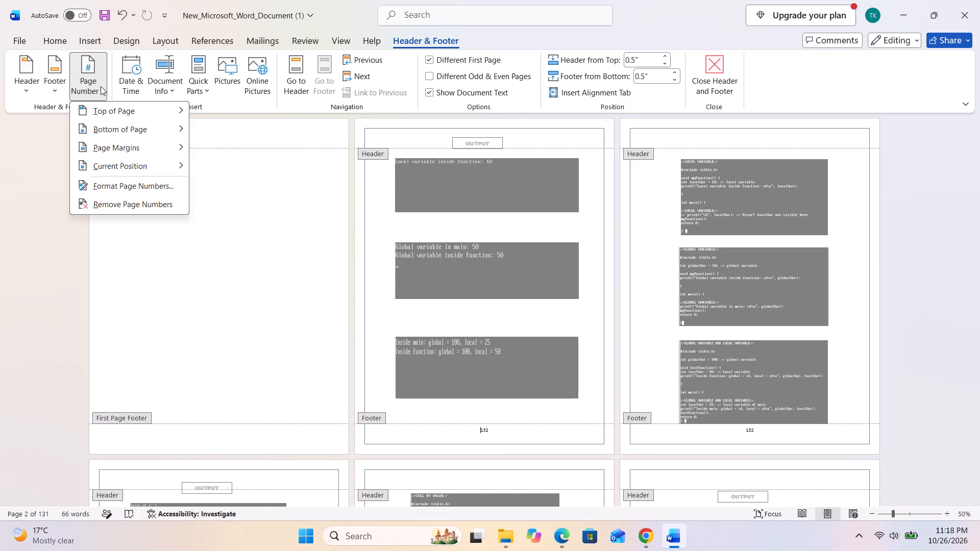
{"action": "left_click", "coordinate": [134, 181]}
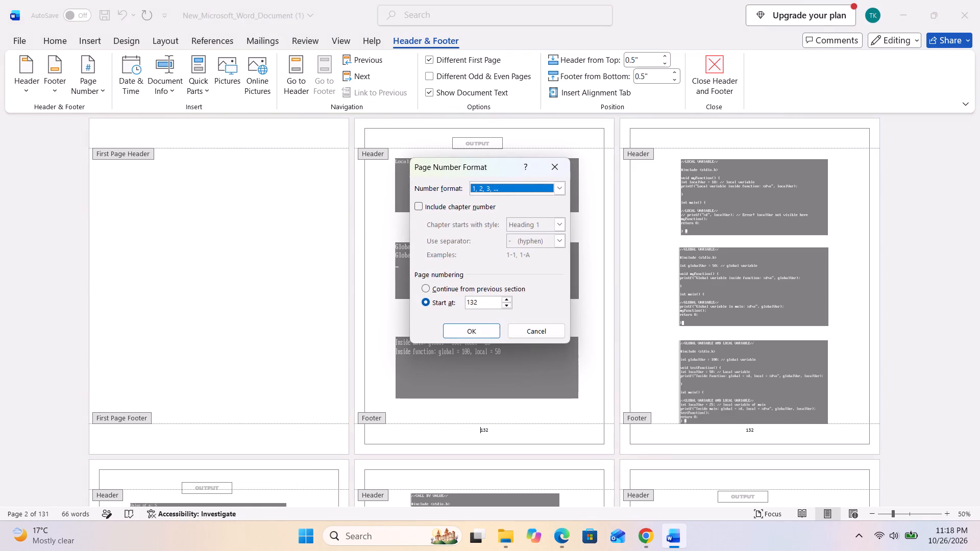
{"action": "left_click", "coordinate": [455, 287]}
{"action": "left_click", "coordinate": [474, 336]}
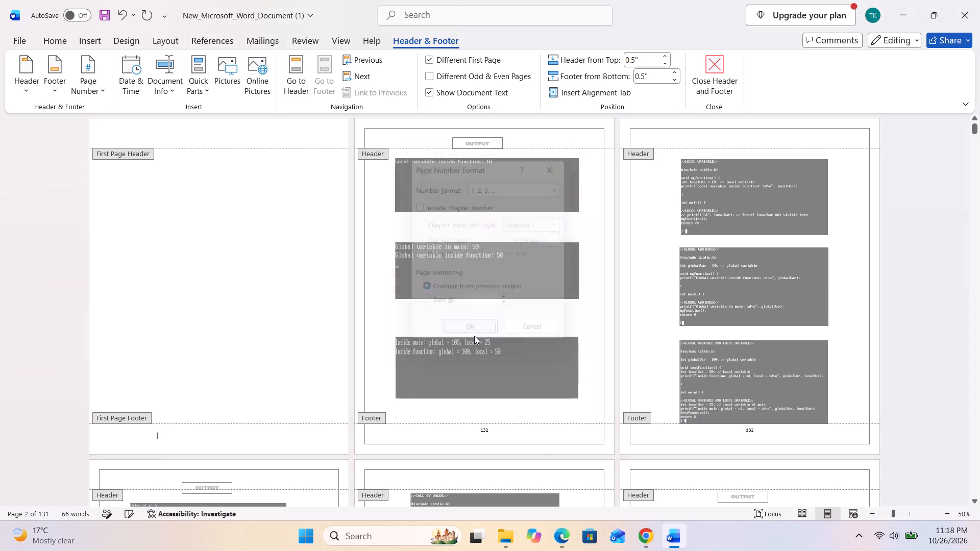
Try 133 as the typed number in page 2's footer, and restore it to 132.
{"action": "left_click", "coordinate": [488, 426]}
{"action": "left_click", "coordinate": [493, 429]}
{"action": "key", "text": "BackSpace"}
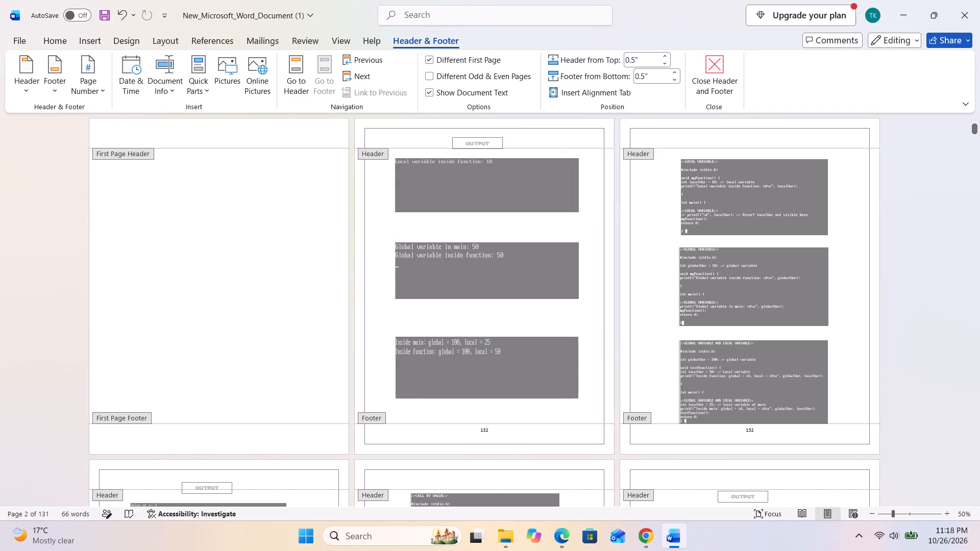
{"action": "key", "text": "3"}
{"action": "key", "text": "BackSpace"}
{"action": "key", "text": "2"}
Capture a full-screen screenshot of the Word footers, send it to Google's AI chat in Chrome, and read the suggested fix.
{"action": "key", "text": "Print"}
{"action": "left_click_drag", "start_coordinate": [1, 0], "coordinate": [979, 550]}
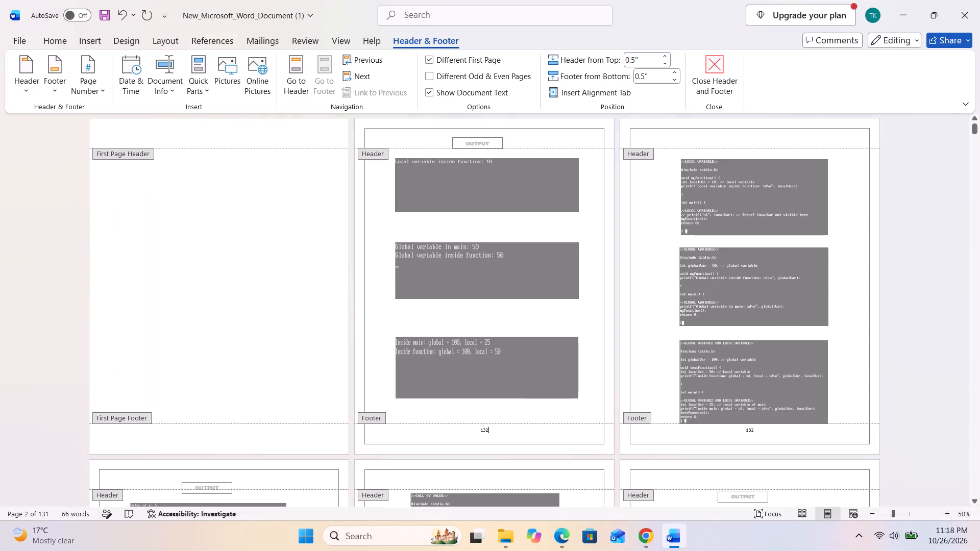
{"action": "left_click", "coordinate": [646, 533]}
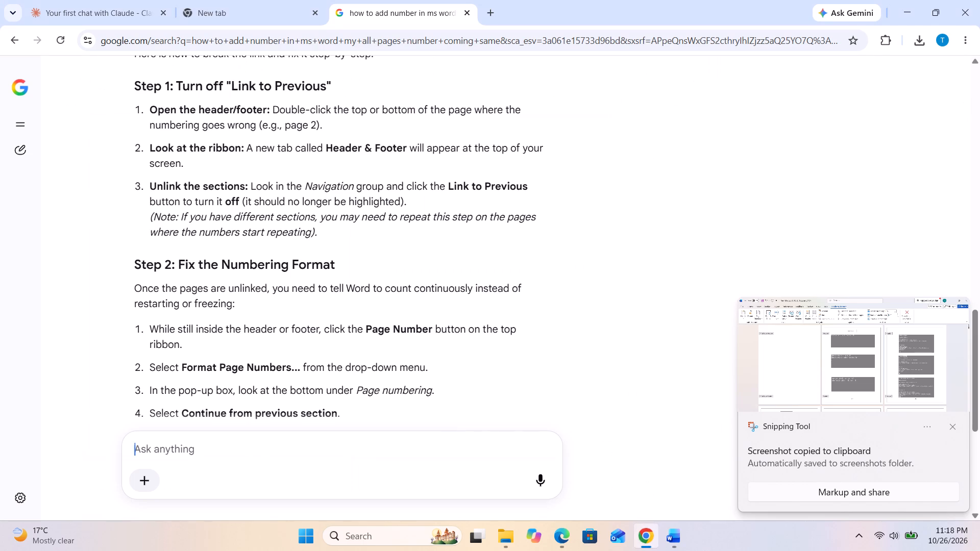
{"action": "key", "text": "ctrl+v"}
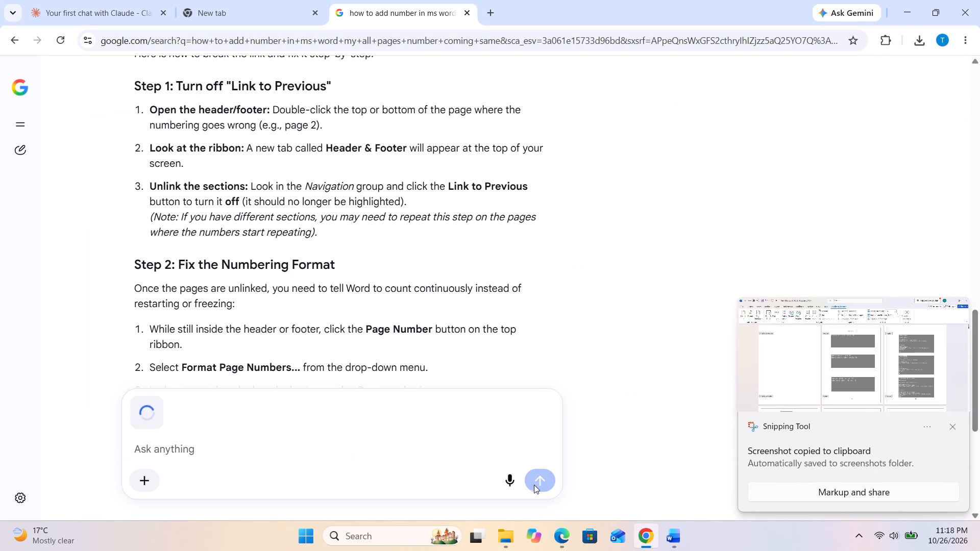
{"action": "left_click", "coordinate": [542, 483]}
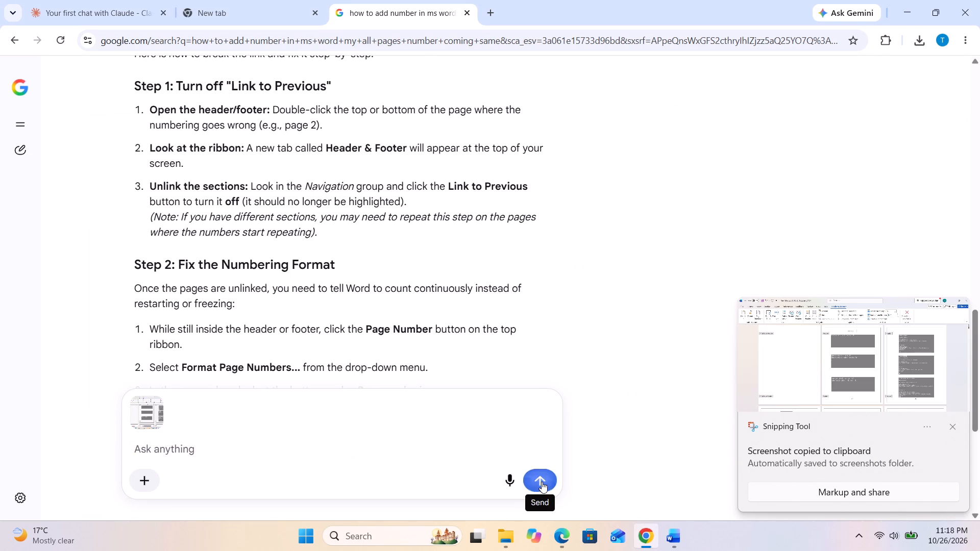
{"action": "scroll", "coordinate": [414, 311], "scroll_direction": "up", "scroll_amount": 6}
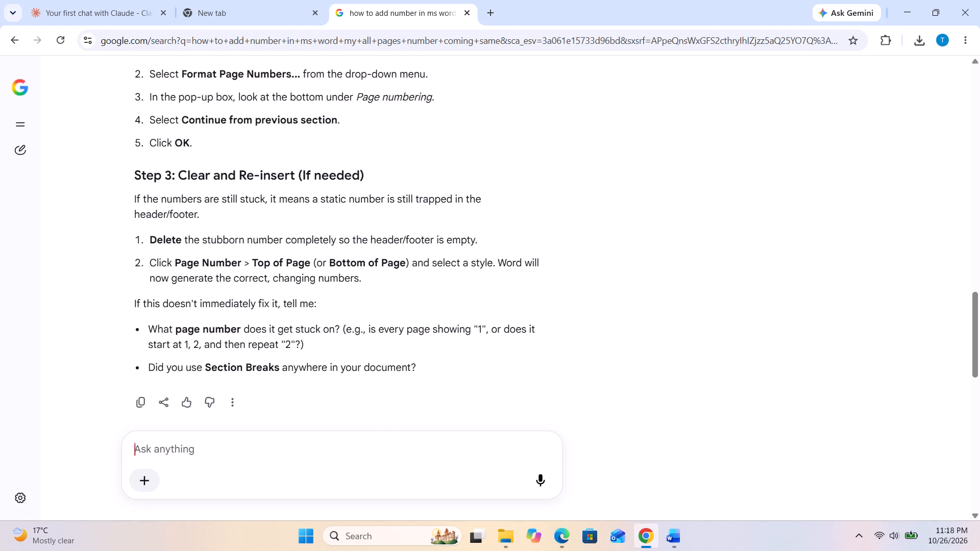
{"action": "scroll", "coordinate": [408, 323], "scroll_direction": "down", "scroll_amount": 8}
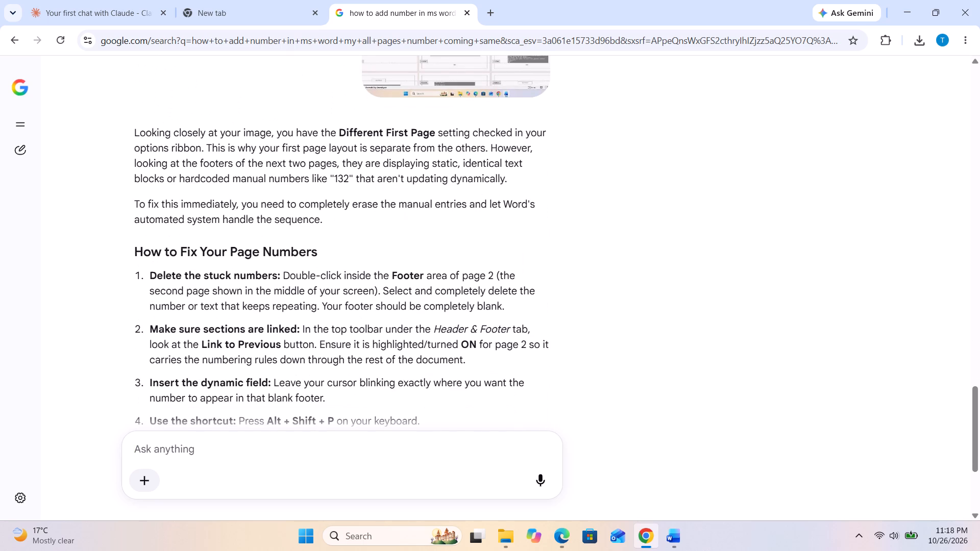
{"action": "scroll", "coordinate": [408, 322], "scroll_direction": "down", "scroll_amount": 1}
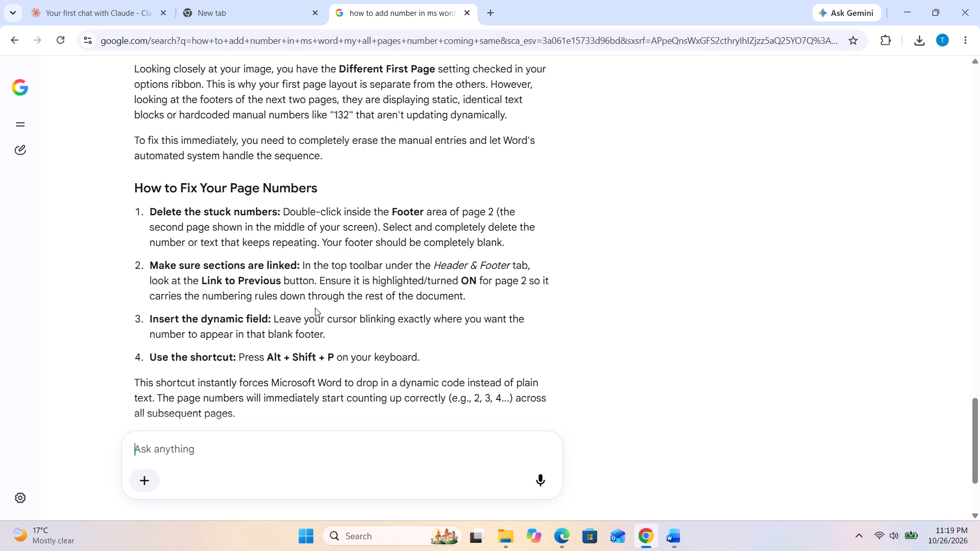
{"action": "scroll", "coordinate": [292, 339], "scroll_direction": "down", "scroll_amount": 1}
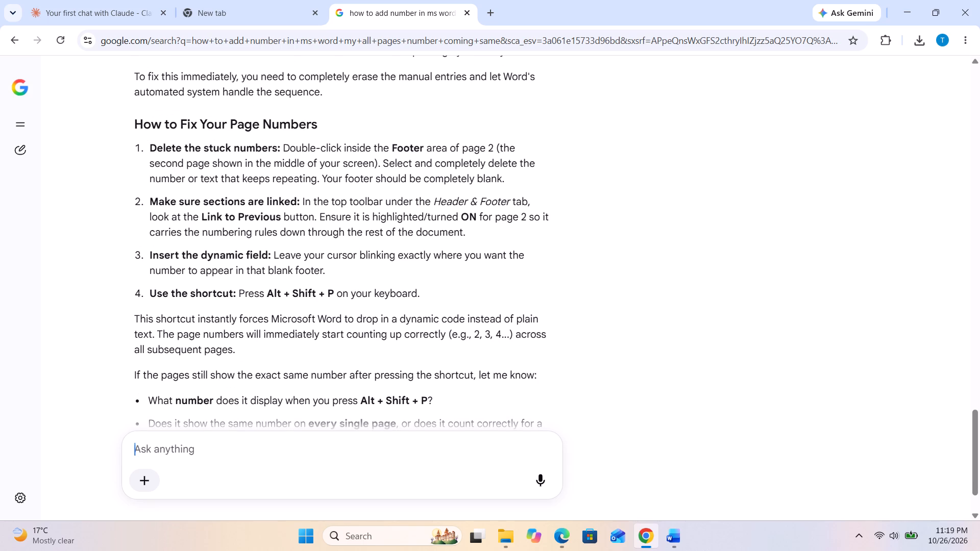
Back in the Word document, delete the typed number 132 from page 2's footer.
{"action": "left_click", "coordinate": [670, 537]}
{"action": "left_click_drag", "start_coordinate": [491, 430], "coordinate": [473, 430]}
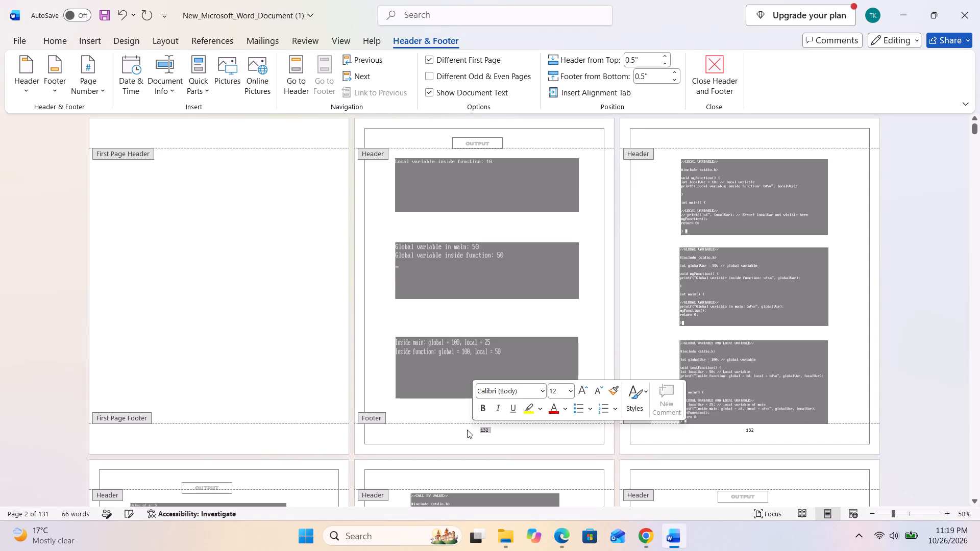
{"action": "key", "text": "BackSpace"}
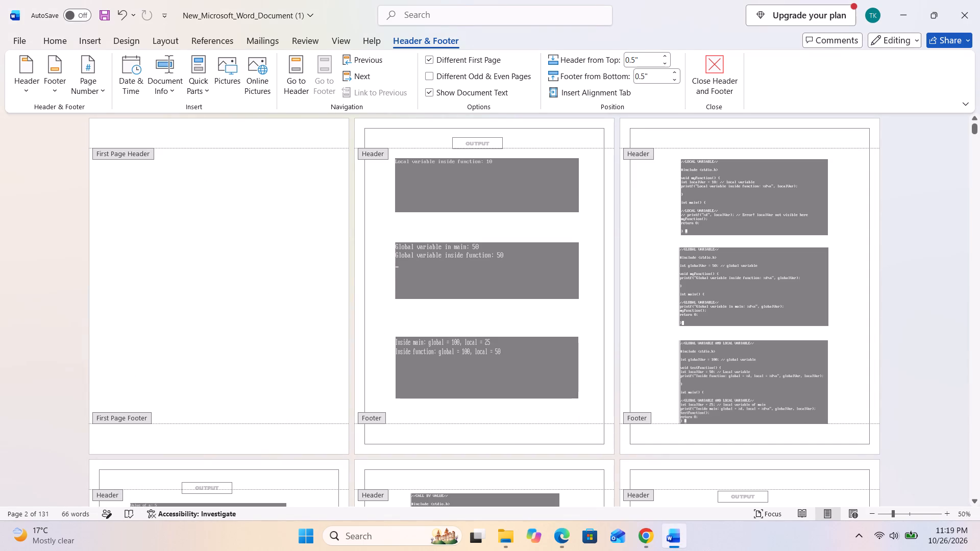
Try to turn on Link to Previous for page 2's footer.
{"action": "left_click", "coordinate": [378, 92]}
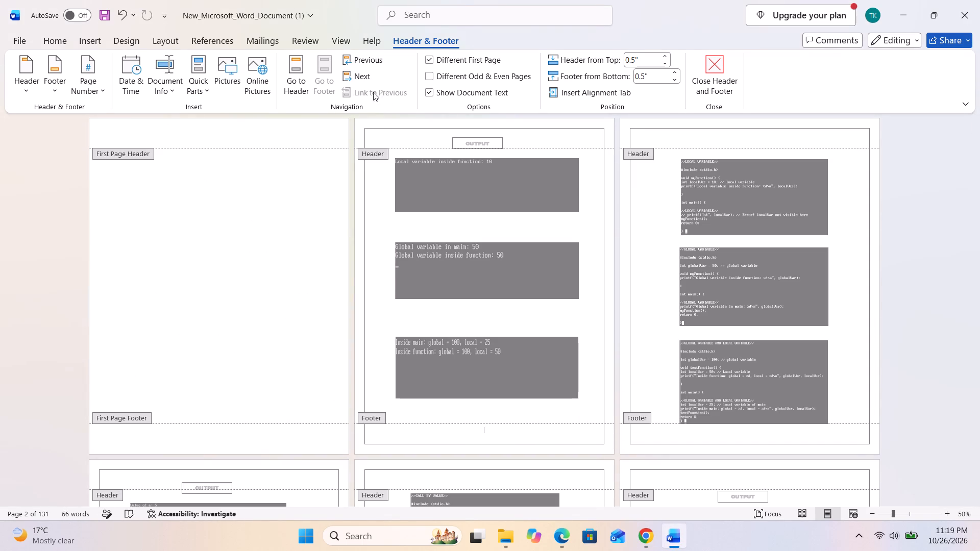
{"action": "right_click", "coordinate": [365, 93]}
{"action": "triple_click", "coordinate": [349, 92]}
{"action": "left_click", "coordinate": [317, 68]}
In Chrome, reread the AI chat's fix and send the follow-up "link to previous is off".
{"action": "left_click", "coordinate": [647, 544]}
{"action": "scroll", "coordinate": [372, 403], "scroll_direction": "down", "scroll_amount": 1}
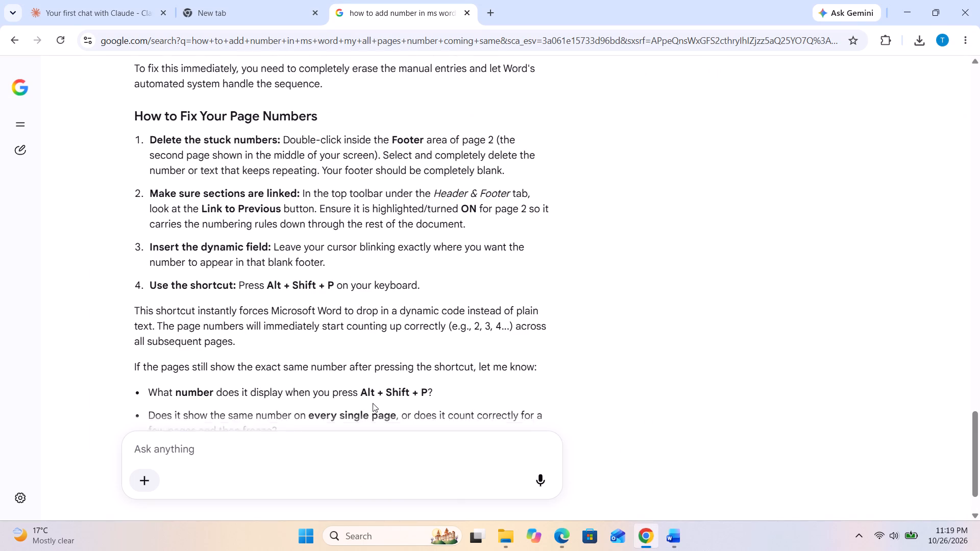
{"action": "scroll", "coordinate": [373, 403], "scroll_direction": "down", "scroll_amount": 4}
{"action": "left_click", "coordinate": [291, 441]}
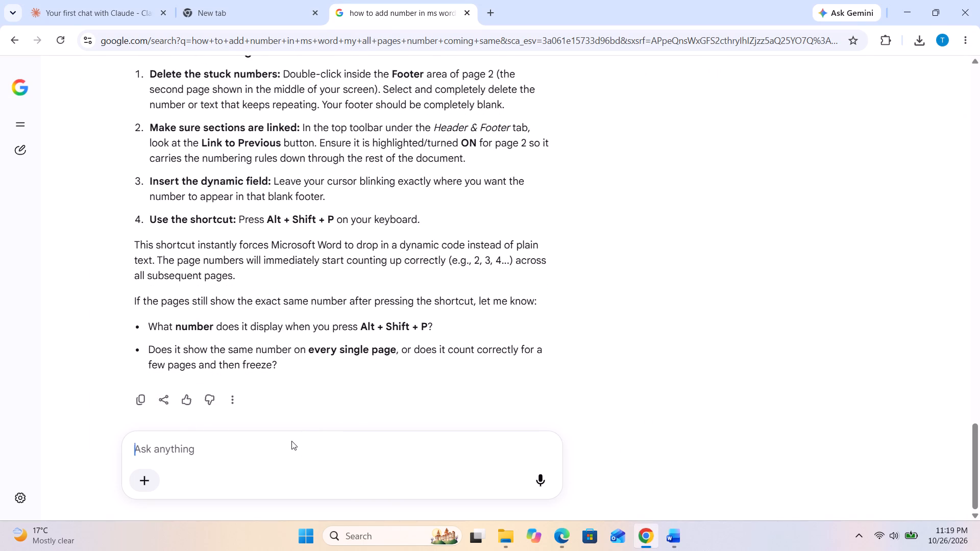
{"action": "type", "text": "link to previous is off"}
{"action": "key", "text": "Return"}
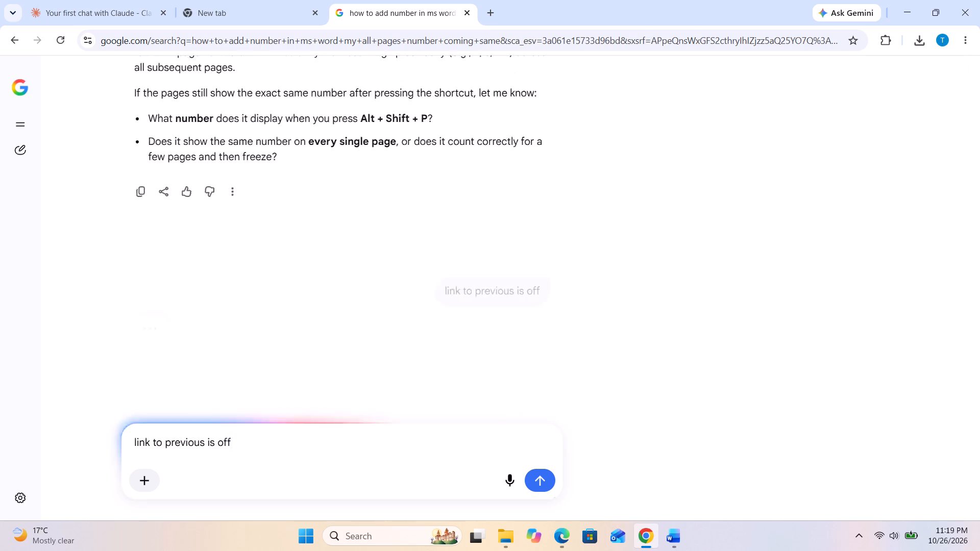
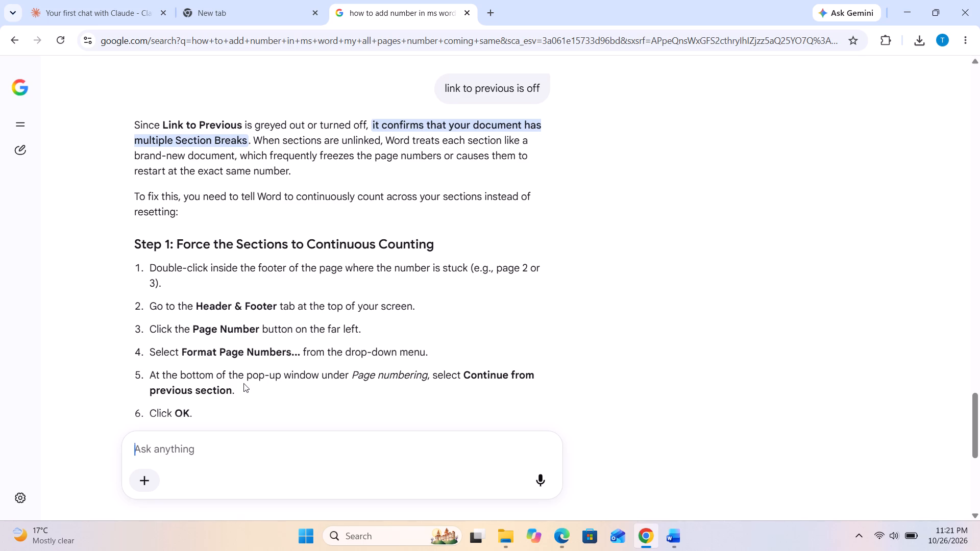
Read the AI chat's first fix, then in Word set page 2's footer page numbering to Continue from previous section.
{"action": "scroll", "coordinate": [243, 383], "scroll_direction": "down", "scroll_amount": 1}
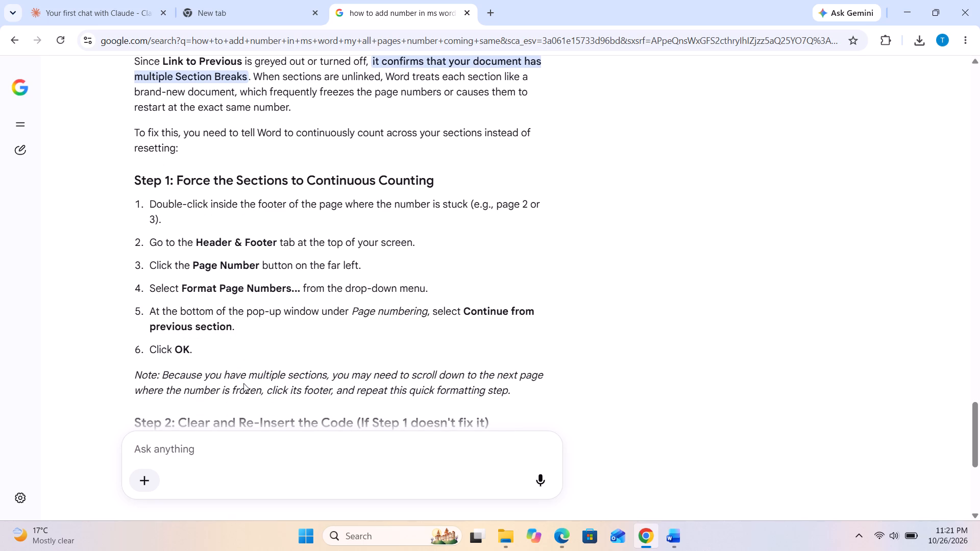
{"action": "scroll", "coordinate": [243, 383], "scroll_direction": "down", "scroll_amount": 1}
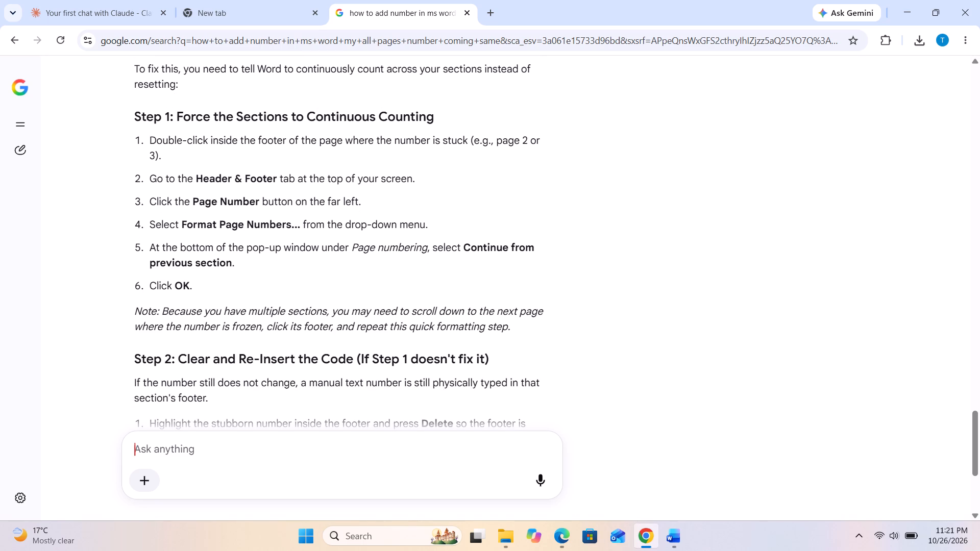
{"action": "left_click", "coordinate": [668, 536]}
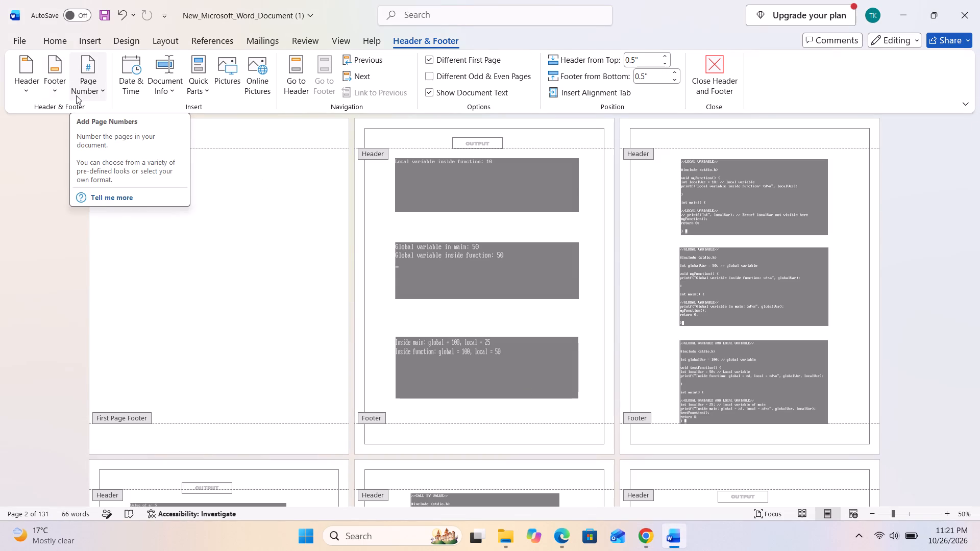
{"action": "left_click", "coordinate": [76, 90]}
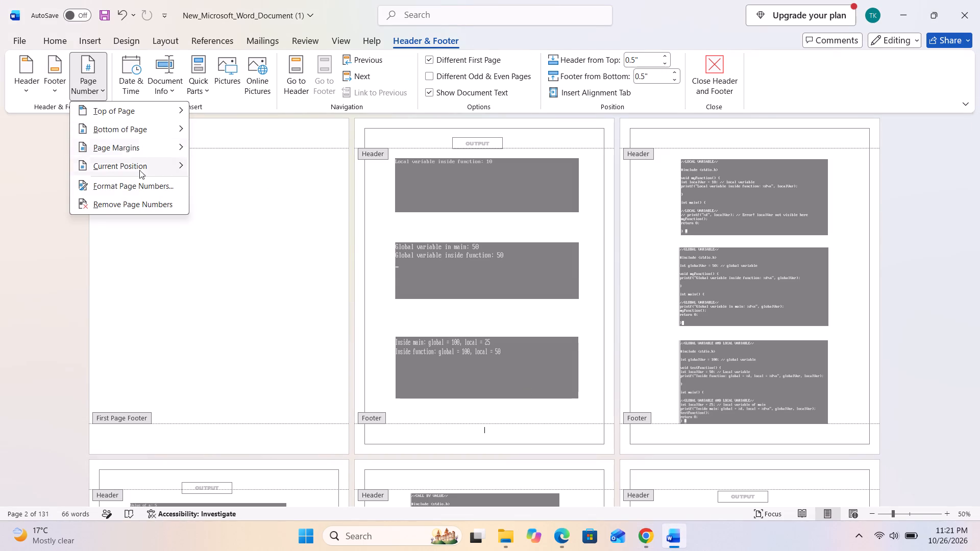
{"action": "left_click", "coordinate": [148, 183]}
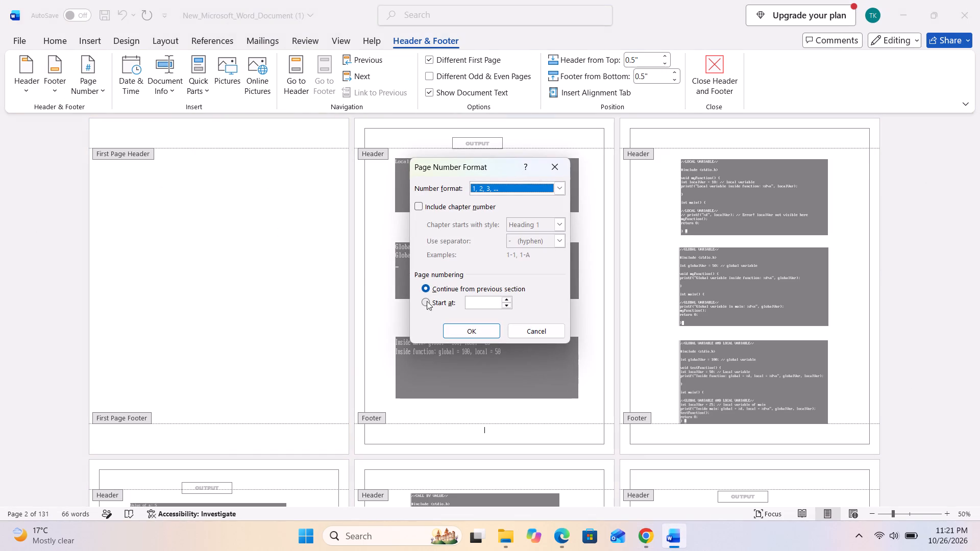
{"action": "left_click", "coordinate": [485, 304]}
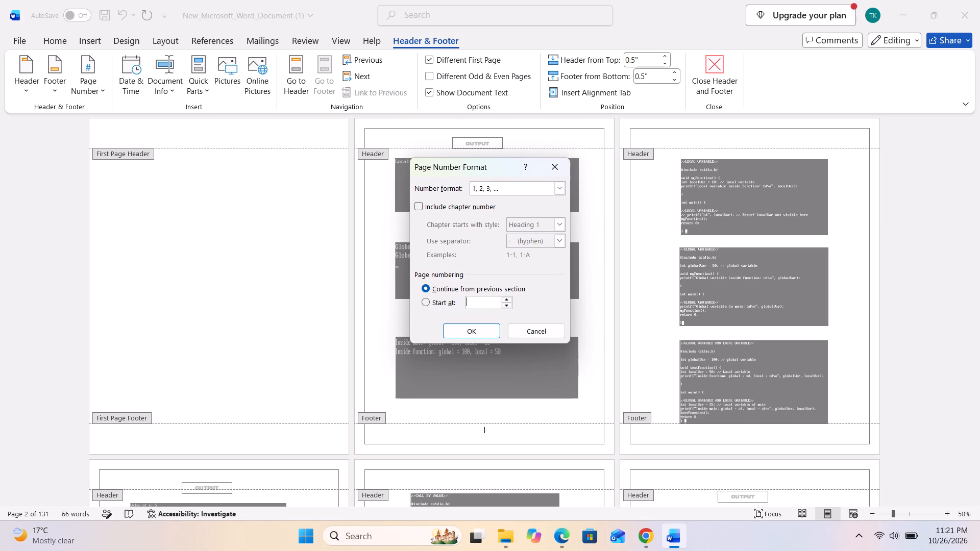
{"action": "type", "text": "132"}
{"action": "left_click", "coordinate": [440, 295]}
{"action": "left_click", "coordinate": [438, 291]}
{"action": "left_click", "coordinate": [475, 328]}
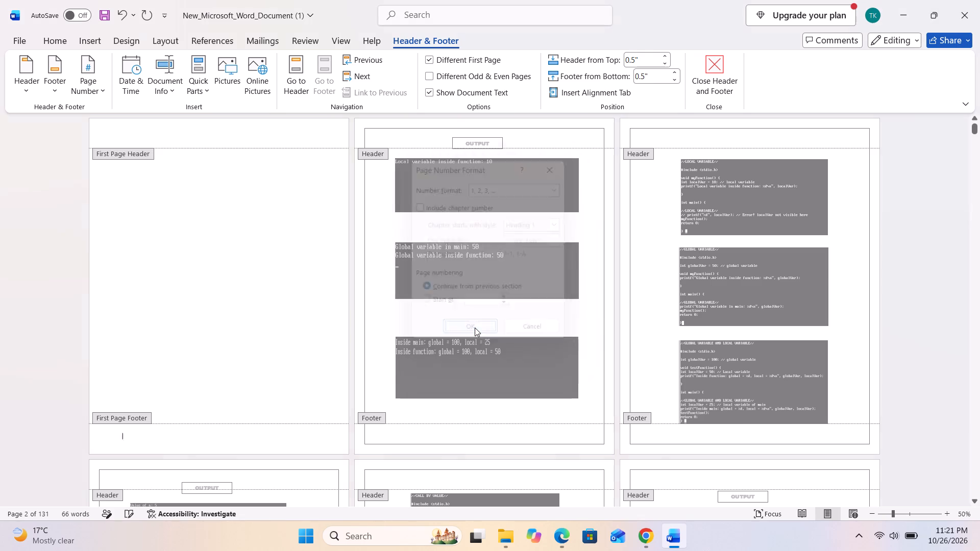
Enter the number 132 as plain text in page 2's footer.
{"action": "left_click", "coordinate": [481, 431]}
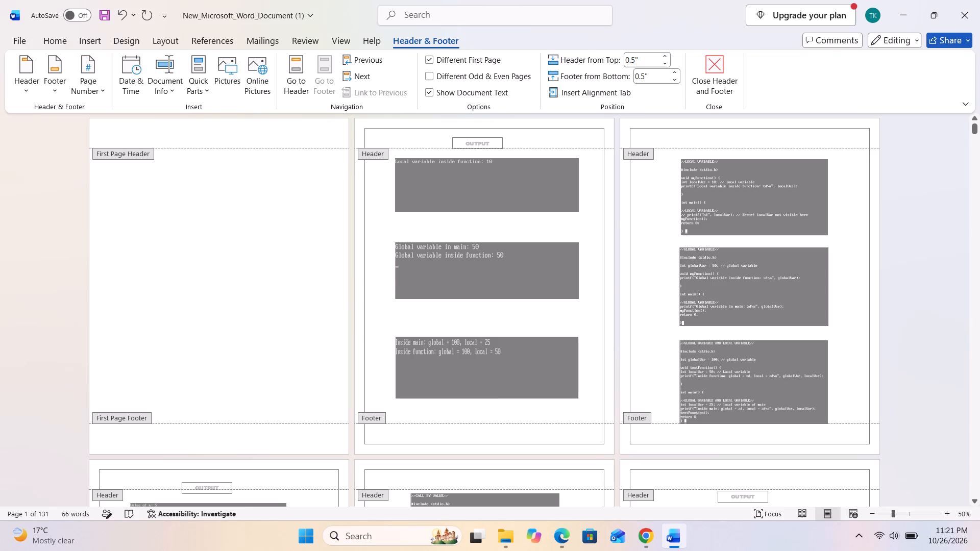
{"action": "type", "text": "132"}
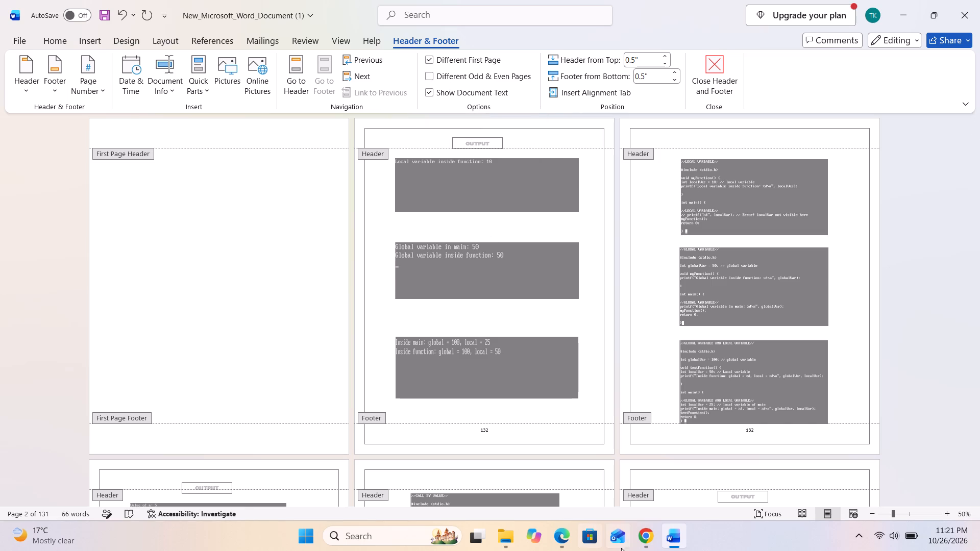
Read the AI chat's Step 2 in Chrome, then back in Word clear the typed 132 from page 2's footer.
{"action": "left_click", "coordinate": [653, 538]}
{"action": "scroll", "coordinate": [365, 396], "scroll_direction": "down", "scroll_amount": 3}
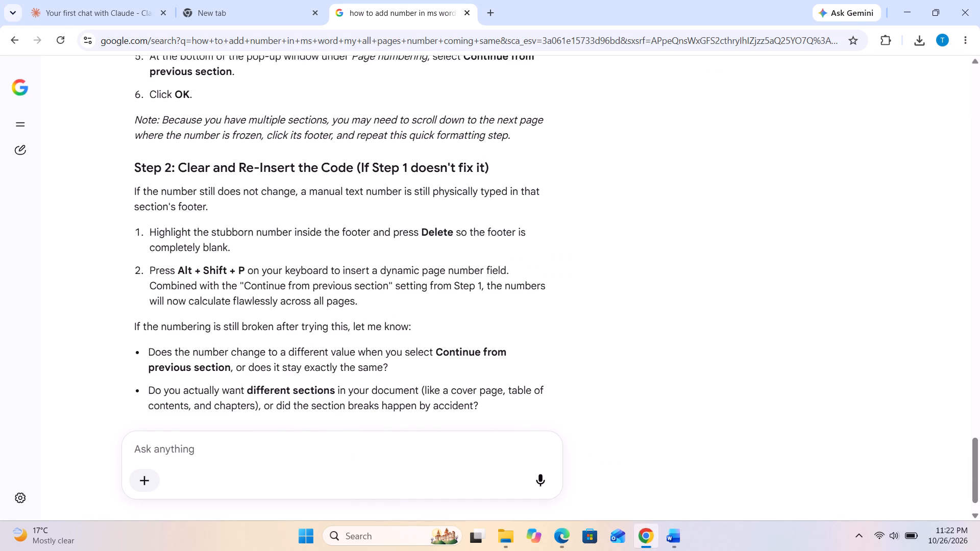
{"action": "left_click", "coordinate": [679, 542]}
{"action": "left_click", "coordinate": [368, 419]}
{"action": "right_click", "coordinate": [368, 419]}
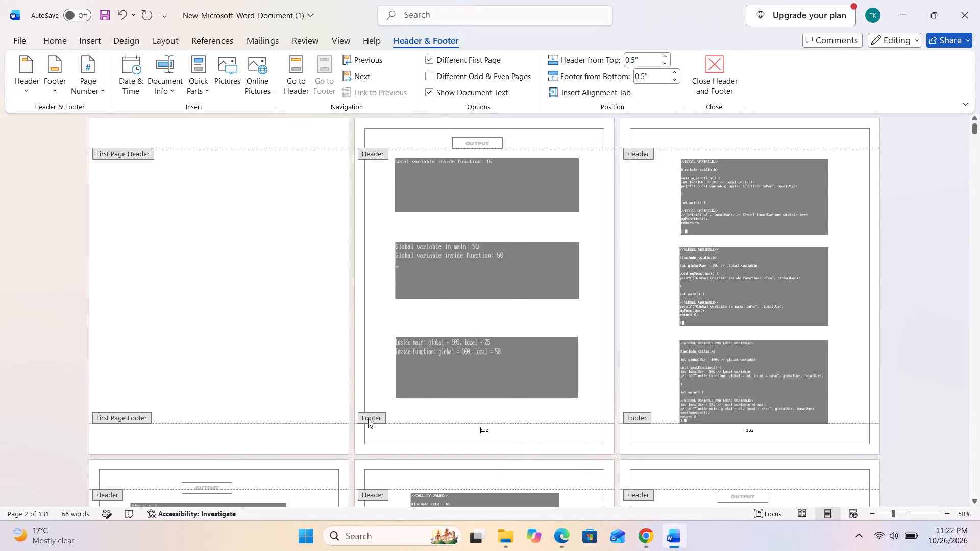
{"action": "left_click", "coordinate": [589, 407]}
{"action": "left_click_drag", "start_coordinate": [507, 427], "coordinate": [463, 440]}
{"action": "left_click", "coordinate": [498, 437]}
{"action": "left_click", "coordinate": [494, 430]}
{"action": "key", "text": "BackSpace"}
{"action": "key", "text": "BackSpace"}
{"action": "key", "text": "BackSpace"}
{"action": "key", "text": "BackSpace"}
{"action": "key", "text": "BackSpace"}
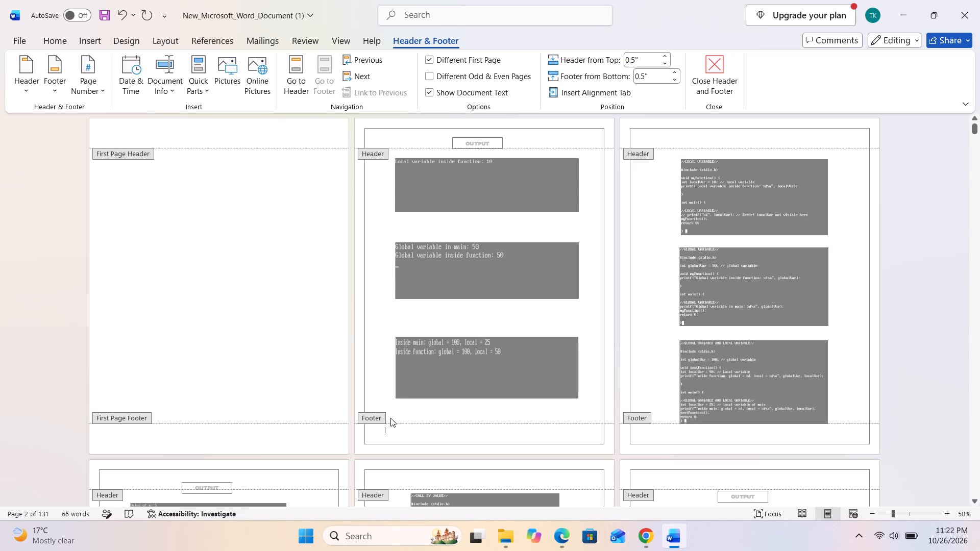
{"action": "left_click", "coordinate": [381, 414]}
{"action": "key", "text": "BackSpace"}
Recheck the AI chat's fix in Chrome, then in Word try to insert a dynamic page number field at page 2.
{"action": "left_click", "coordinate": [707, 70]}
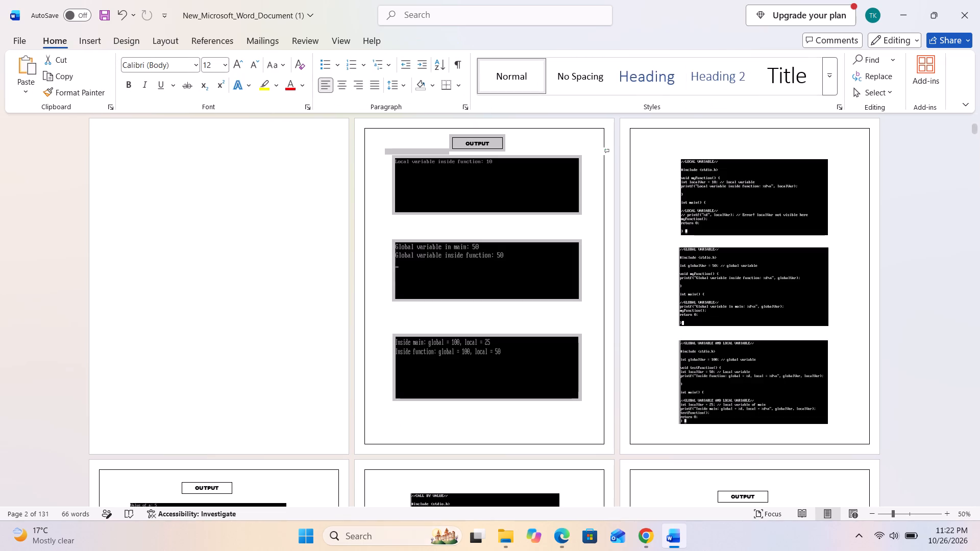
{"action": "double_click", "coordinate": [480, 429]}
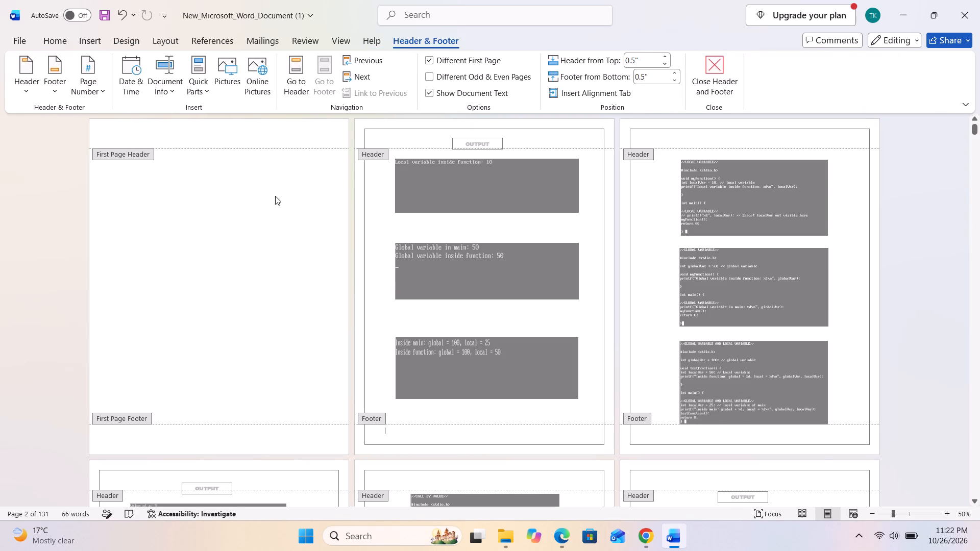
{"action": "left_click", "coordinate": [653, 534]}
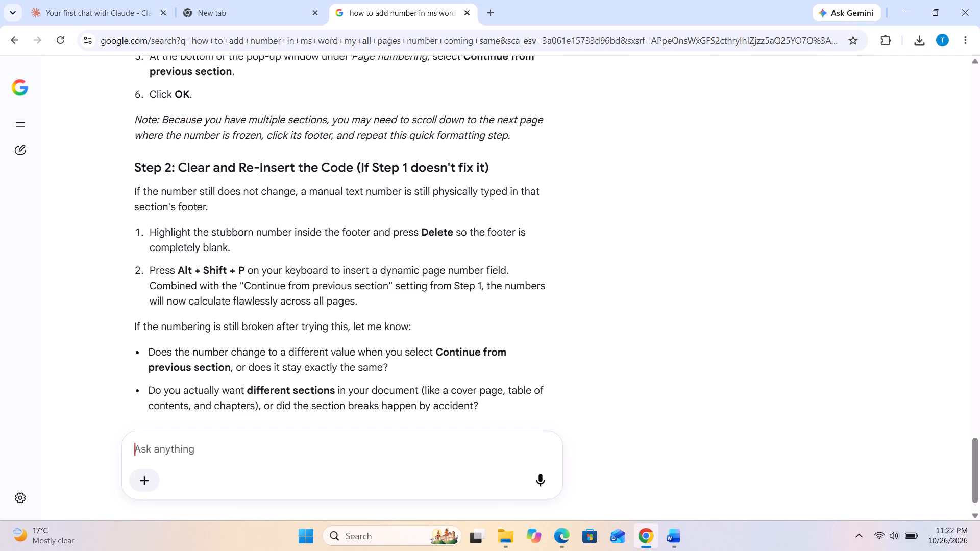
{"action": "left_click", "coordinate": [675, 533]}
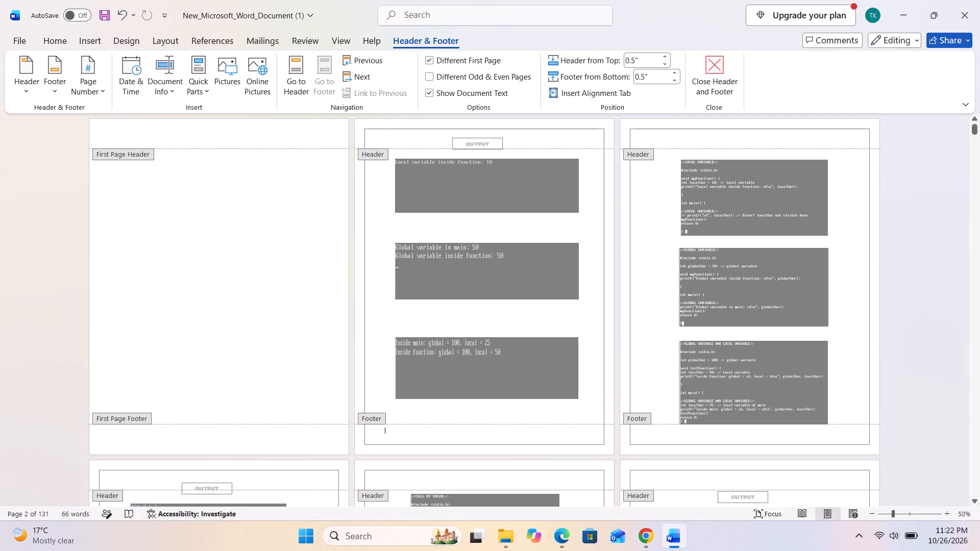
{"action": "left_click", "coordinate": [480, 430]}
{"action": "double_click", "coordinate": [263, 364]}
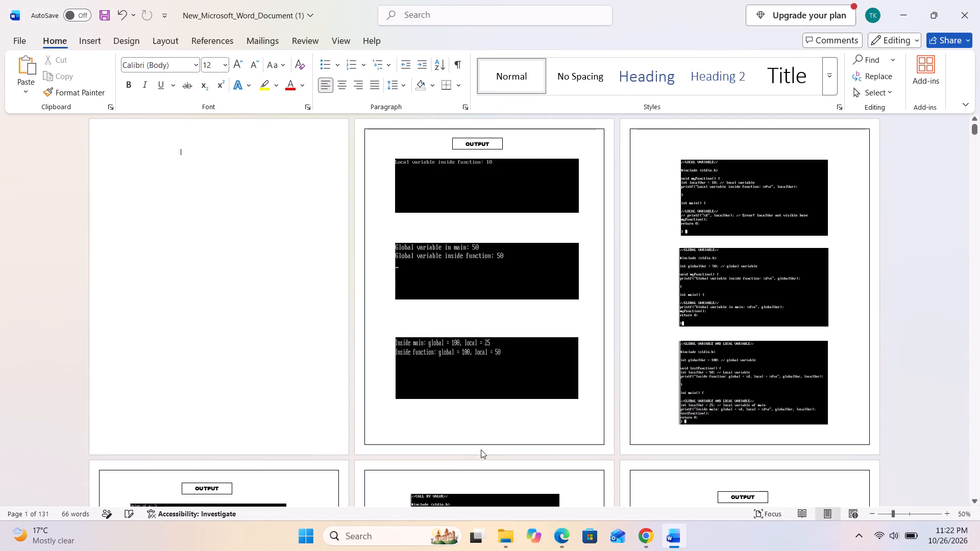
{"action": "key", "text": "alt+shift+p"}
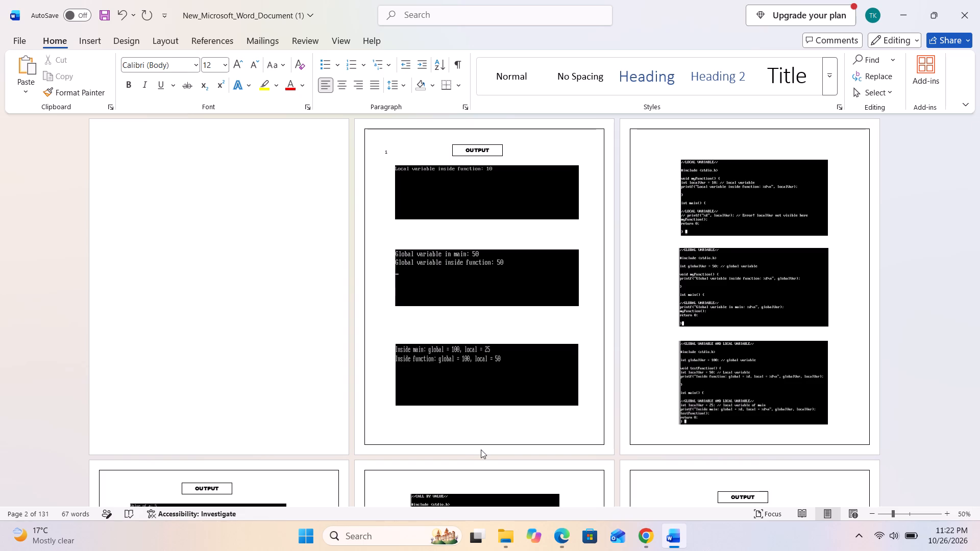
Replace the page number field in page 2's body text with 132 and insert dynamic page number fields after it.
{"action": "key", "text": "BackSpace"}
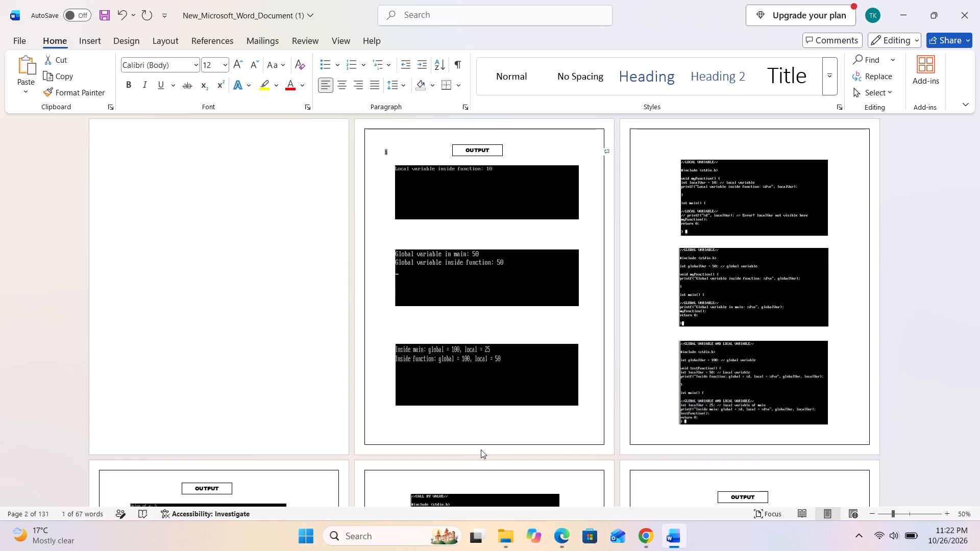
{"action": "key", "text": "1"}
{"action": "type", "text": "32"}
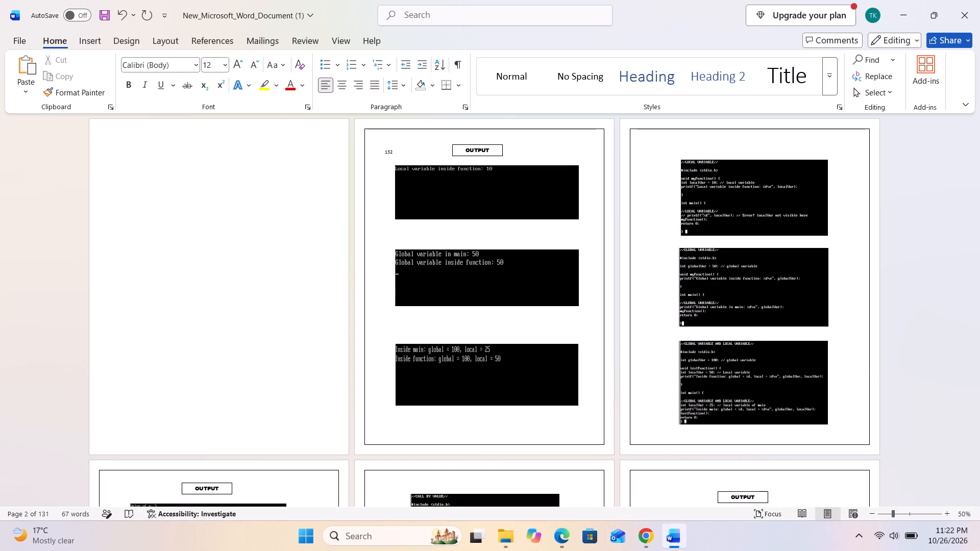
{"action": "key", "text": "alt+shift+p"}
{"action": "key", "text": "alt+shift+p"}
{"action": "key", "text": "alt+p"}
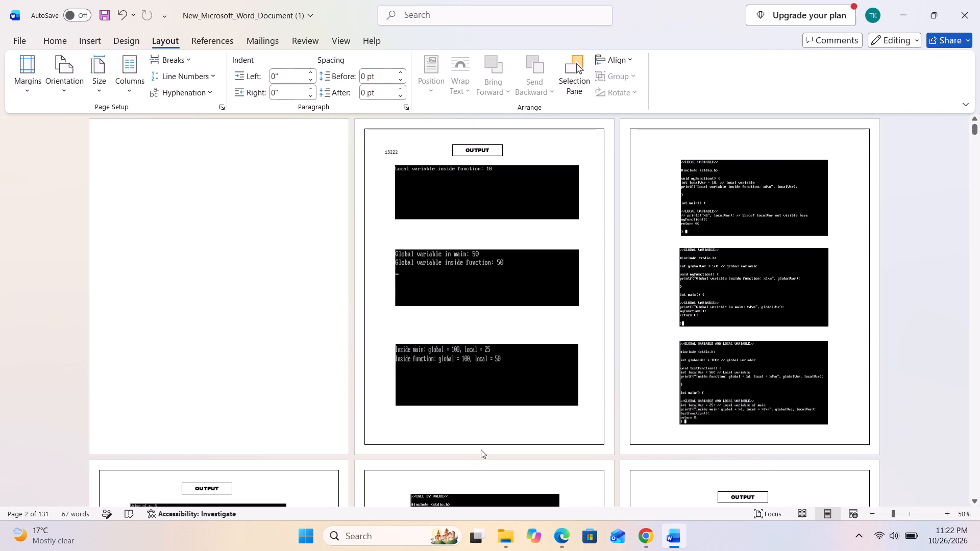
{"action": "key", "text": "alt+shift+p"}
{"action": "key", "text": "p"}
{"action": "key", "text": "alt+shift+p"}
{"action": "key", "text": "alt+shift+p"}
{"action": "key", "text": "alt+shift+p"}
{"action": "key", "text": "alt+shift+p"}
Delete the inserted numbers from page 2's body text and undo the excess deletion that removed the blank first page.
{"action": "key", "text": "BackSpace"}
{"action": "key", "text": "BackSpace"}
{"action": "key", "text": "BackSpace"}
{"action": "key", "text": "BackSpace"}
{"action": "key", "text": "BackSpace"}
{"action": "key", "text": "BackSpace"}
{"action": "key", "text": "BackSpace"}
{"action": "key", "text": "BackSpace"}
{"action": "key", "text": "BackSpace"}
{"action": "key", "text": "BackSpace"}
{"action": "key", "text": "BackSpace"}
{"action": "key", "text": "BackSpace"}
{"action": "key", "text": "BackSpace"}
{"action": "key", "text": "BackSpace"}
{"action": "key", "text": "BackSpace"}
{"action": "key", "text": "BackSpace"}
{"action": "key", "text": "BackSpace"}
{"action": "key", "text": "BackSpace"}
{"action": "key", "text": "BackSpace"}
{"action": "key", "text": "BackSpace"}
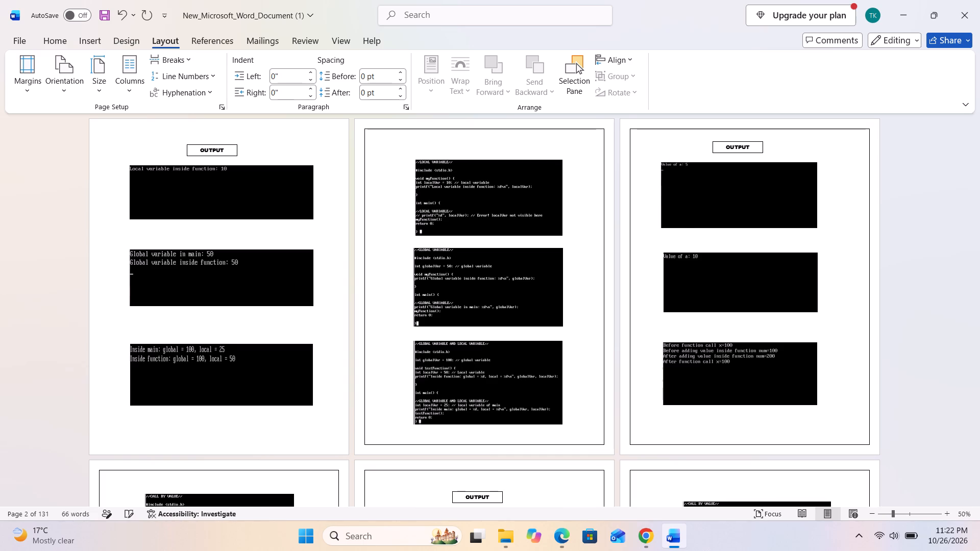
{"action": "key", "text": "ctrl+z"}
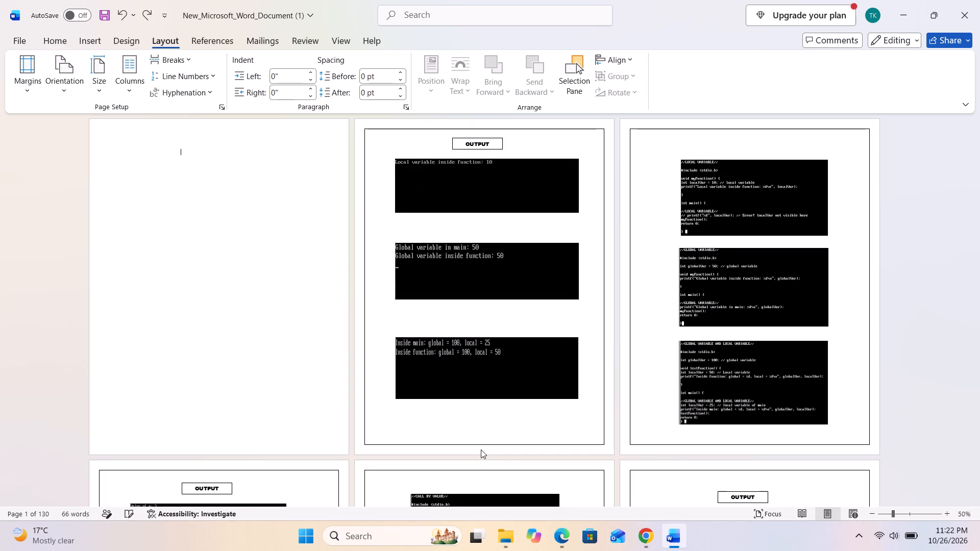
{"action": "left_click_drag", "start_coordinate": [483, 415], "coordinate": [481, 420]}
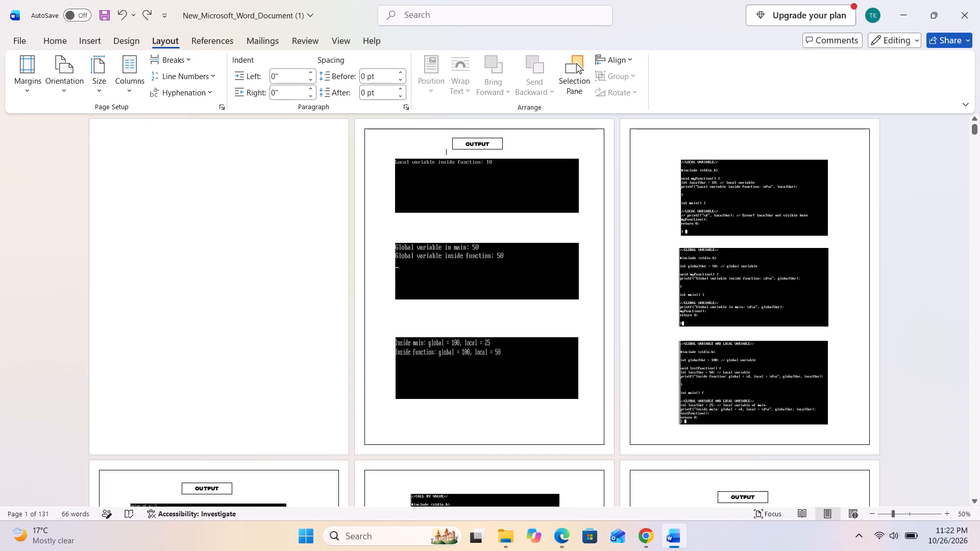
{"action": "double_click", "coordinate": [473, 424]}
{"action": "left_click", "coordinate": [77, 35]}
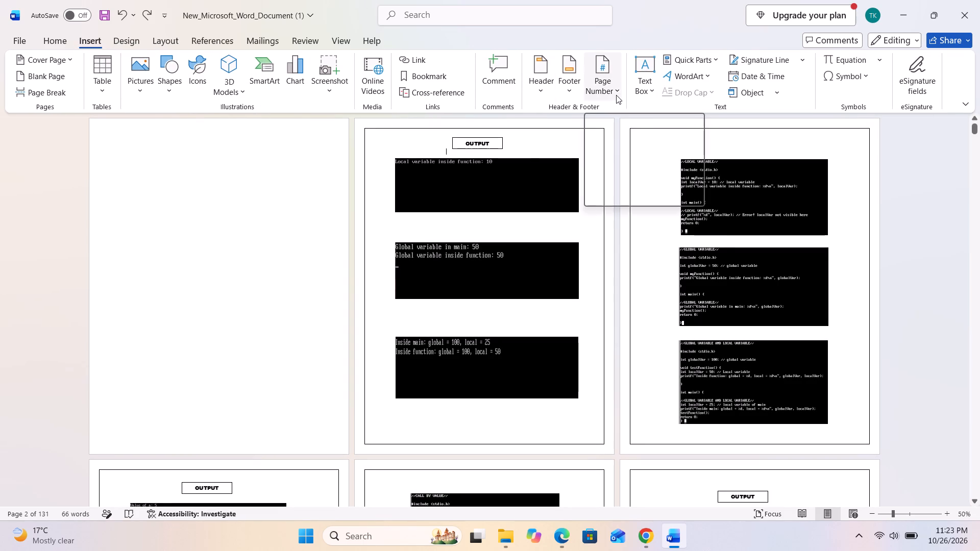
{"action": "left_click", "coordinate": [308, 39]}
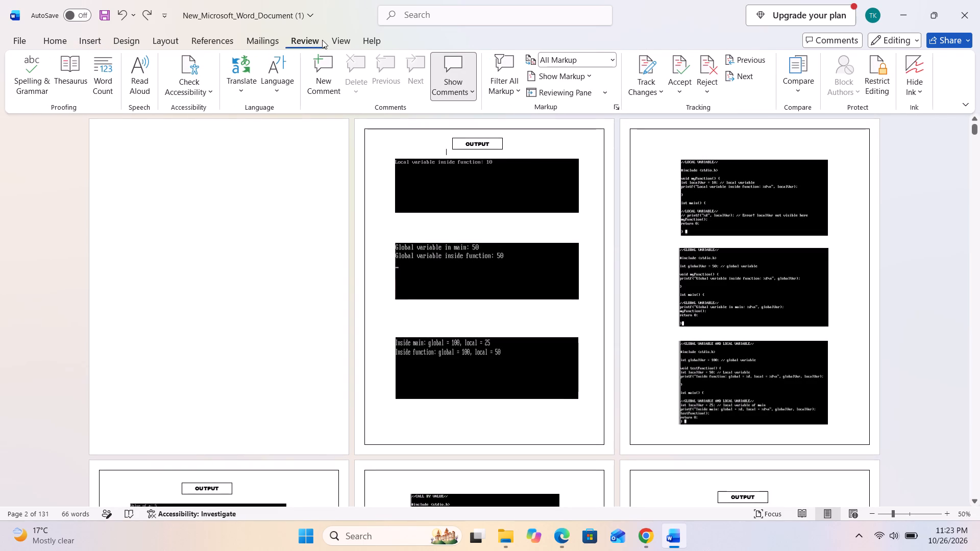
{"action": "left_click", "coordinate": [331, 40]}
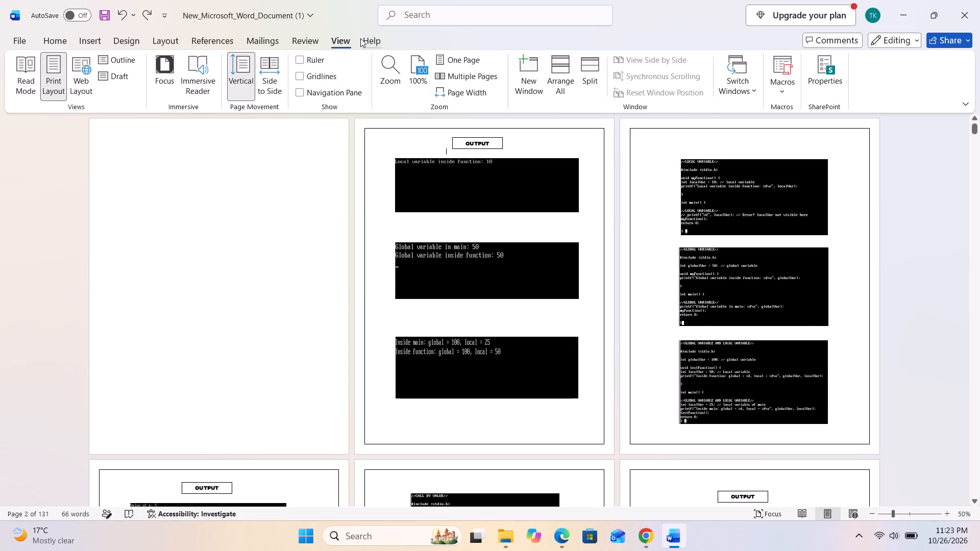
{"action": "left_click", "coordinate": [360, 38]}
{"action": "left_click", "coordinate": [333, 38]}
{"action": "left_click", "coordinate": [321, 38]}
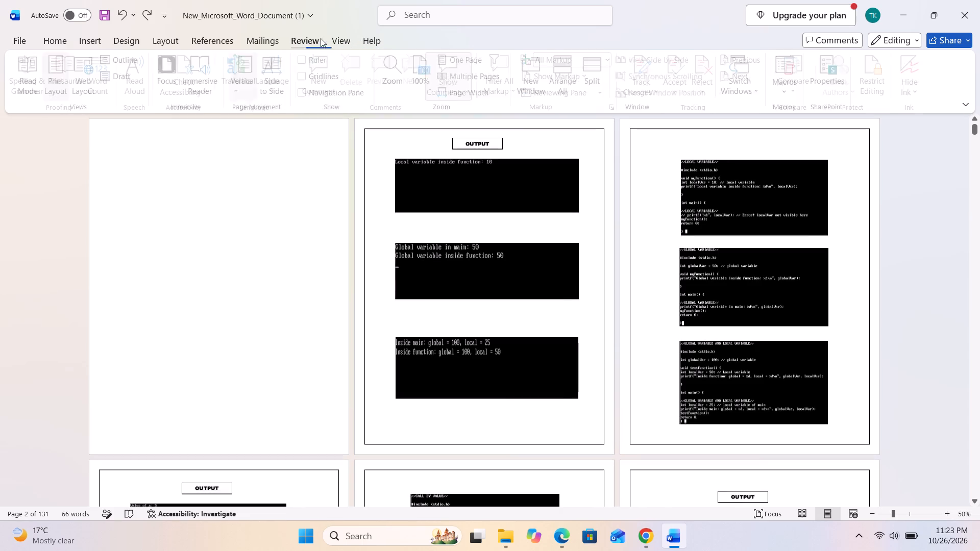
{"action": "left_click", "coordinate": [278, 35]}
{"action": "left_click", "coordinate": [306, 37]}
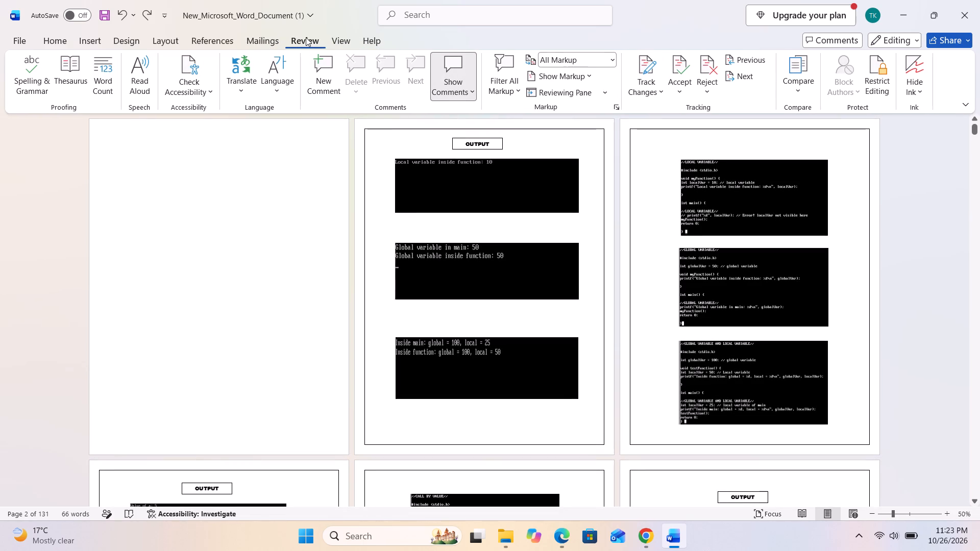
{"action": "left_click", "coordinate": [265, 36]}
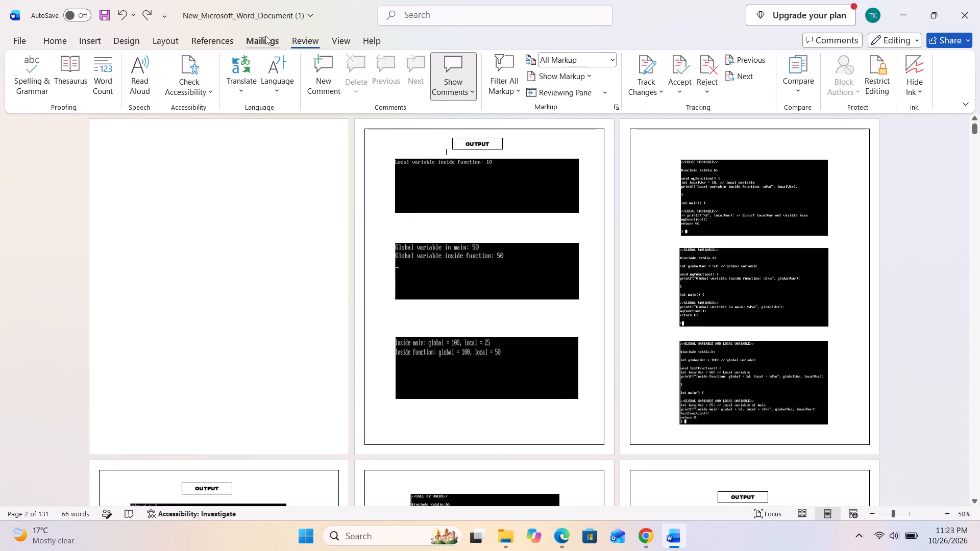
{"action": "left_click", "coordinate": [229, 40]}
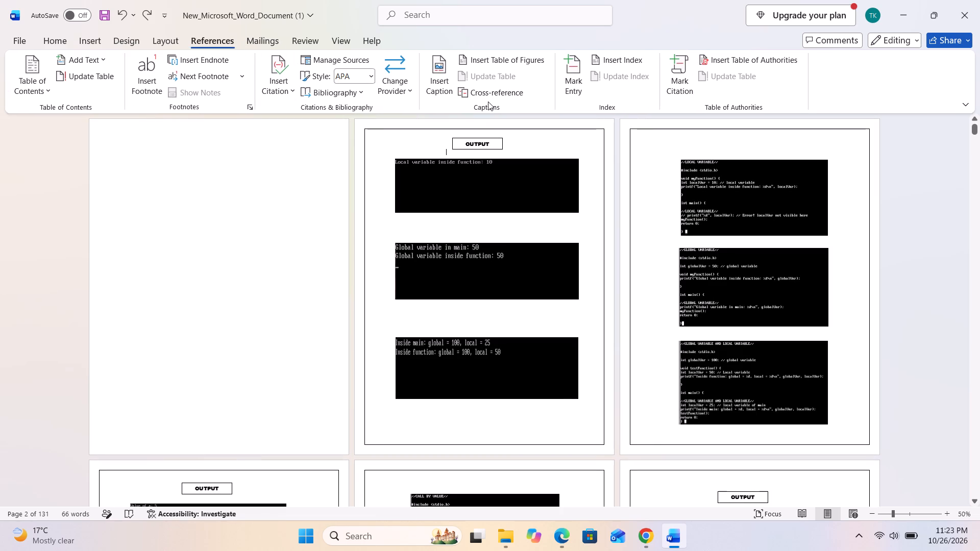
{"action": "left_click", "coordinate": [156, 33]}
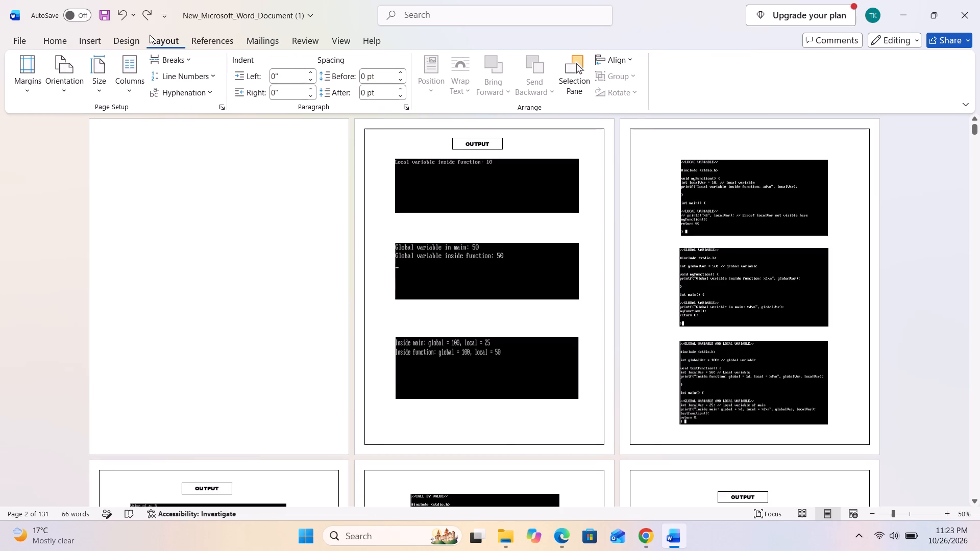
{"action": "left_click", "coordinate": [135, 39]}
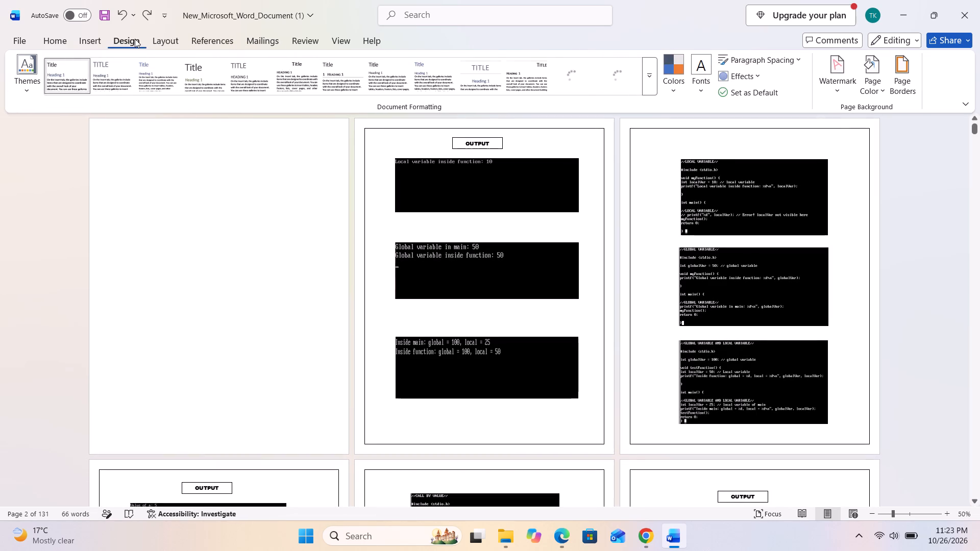
Remove the existing footer from the document.
{"action": "left_click", "coordinate": [83, 41]}
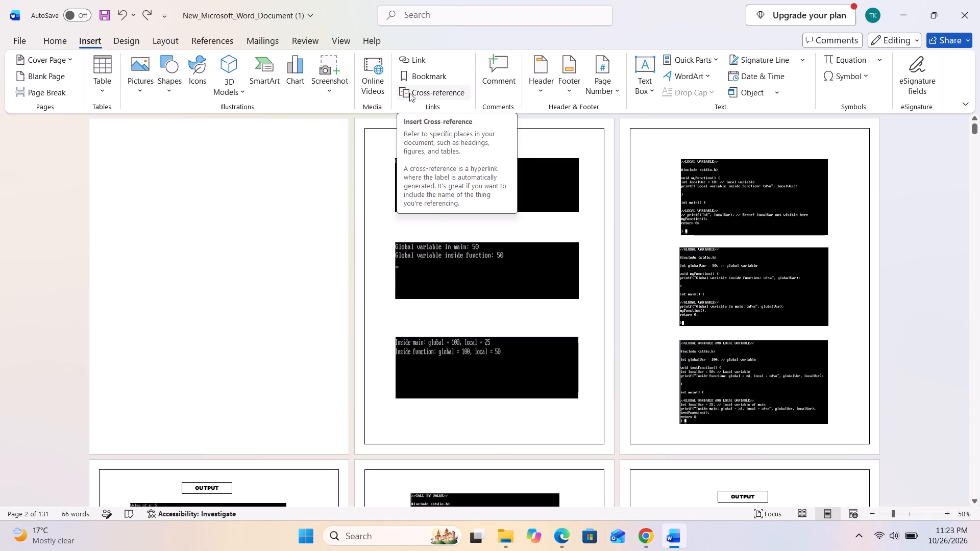
{"action": "left_click", "coordinate": [572, 86]}
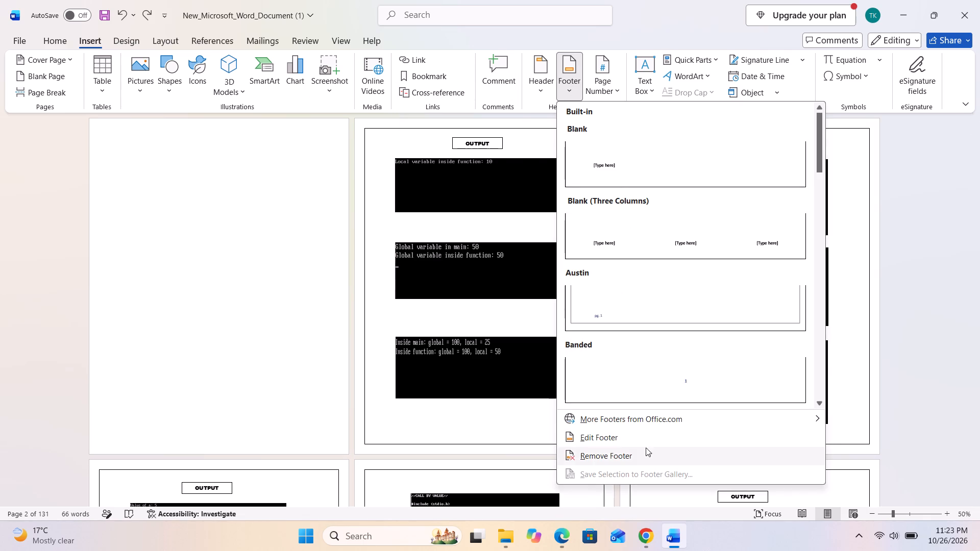
{"action": "left_click", "coordinate": [636, 459]}
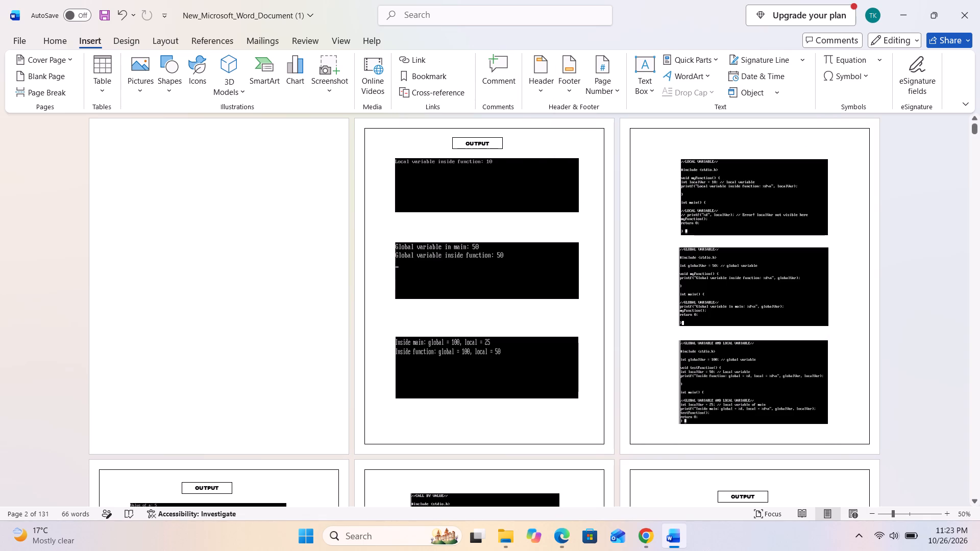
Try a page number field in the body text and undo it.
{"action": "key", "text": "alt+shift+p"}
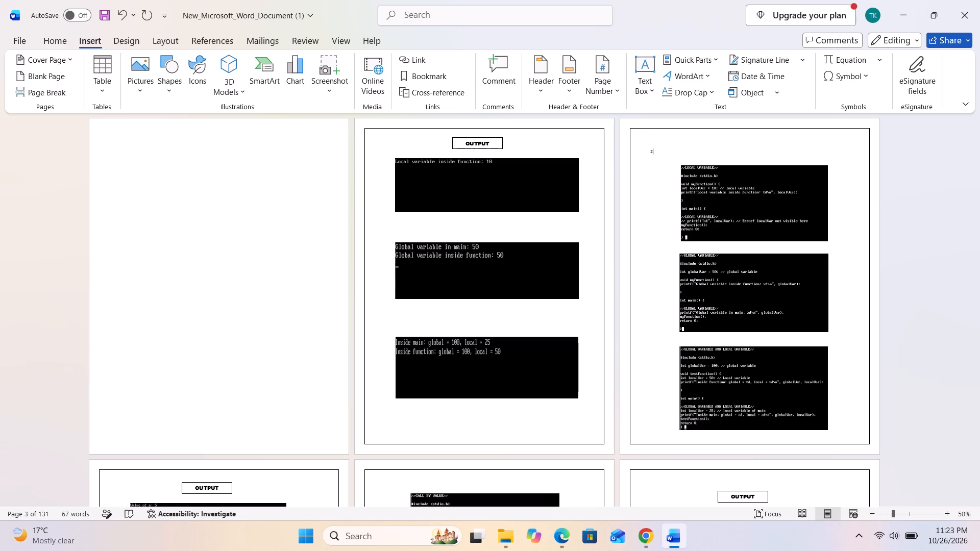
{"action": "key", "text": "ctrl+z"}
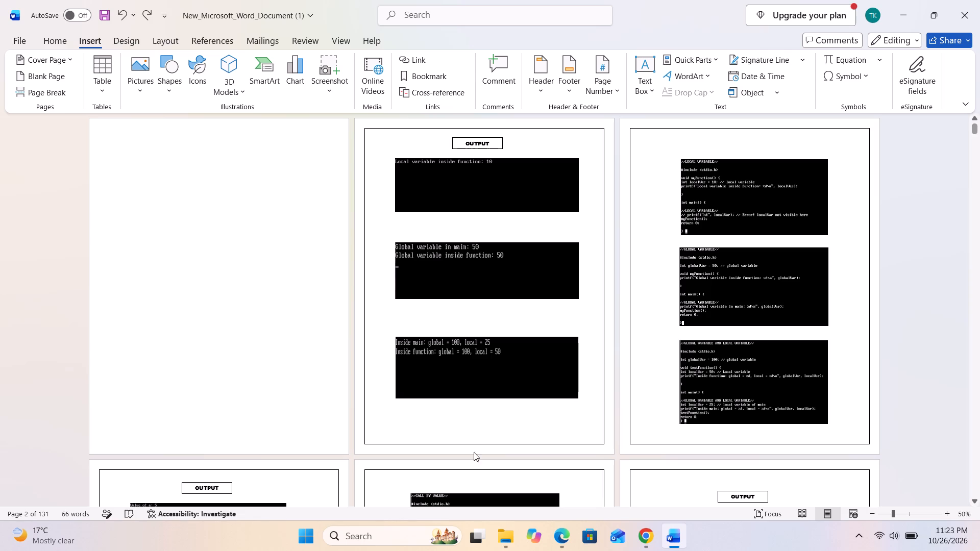
Open page 2's footer, insert a dynamic page number field and put the digits 13 in front of it.
{"action": "left_click", "coordinate": [461, 418]}
{"action": "left_click", "coordinate": [461, 424]}
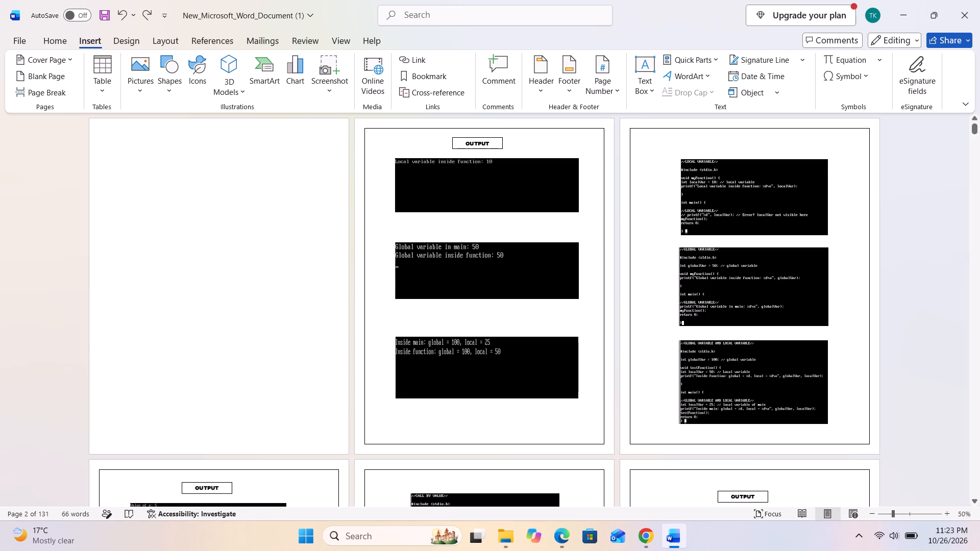
{"action": "double_click", "coordinate": [466, 424]}
{"action": "left_click", "coordinate": [467, 426]}
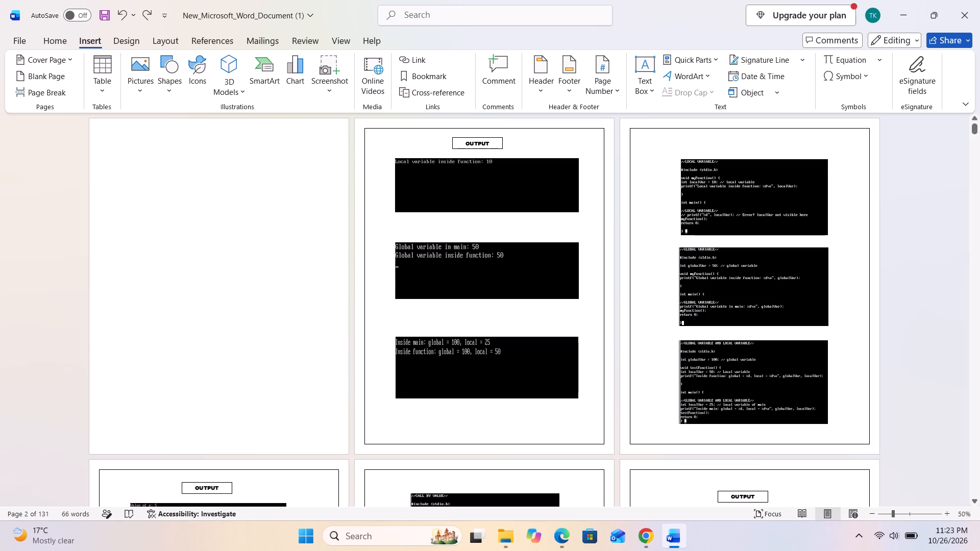
{"action": "double_click", "coordinate": [465, 429]}
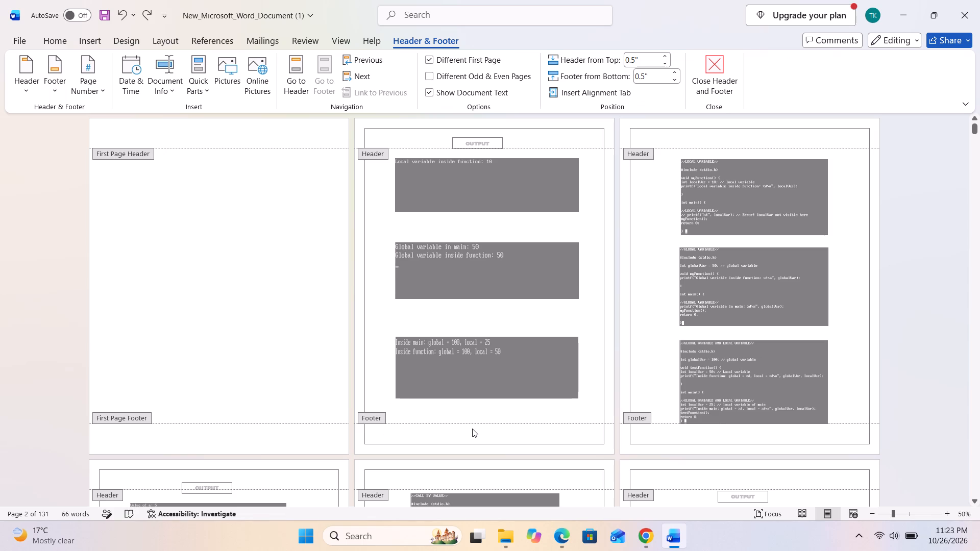
{"action": "key", "text": "alt+shift+p"}
{"action": "key", "text": "BackSpace"}
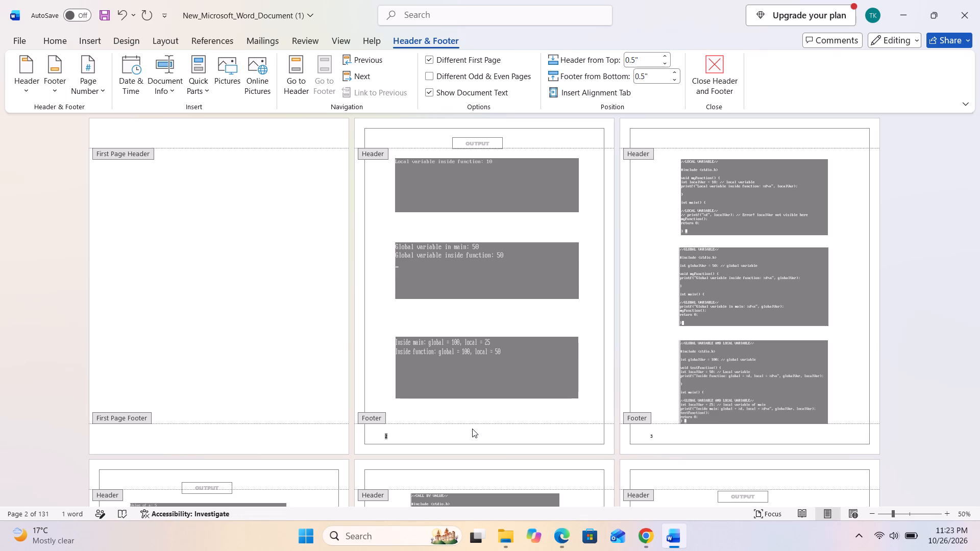
{"action": "key", "text": "Right"}
{"action": "key", "text": "Left"}
{"action": "key", "text": "1"}
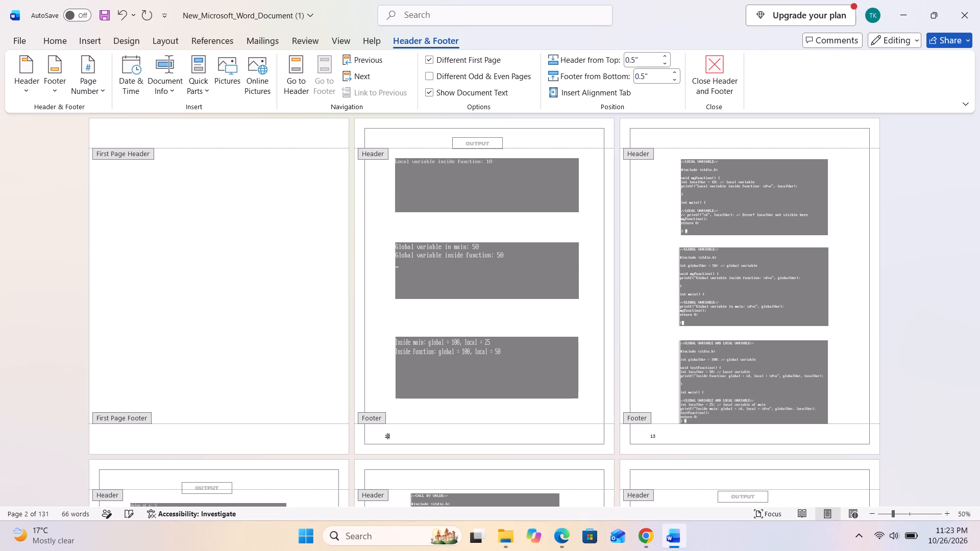
{"action": "key", "text": "Right"}
{"action": "key", "text": "Left"}
{"action": "key", "text": "3"}
Pad page 2's footer number with leading spaces until it sits centred on the page, and exit footer editing.
{"action": "key", "text": "Left"}
{"action": "key", "text": "Left"}
{"action": "key", "text": "space"}
{"action": "key", "text": "space"}
{"action": "key", "text": "space"}
{"action": "key", "text": "space"}
{"action": "key", "text": "space"}
{"action": "key", "text": "space"}
{"action": "key", "text": "space"}
{"action": "key", "text": "space"}
{"action": "key", "text": "space"}
{"action": "key", "text": "space"}
{"action": "key", "text": "space"}
{"action": "key", "text": "space"}
{"action": "key", "text": "space"}
{"action": "key", "text": "space"}
{"action": "key", "text": "space"}
{"action": "key", "text": "space"}
{"action": "key", "text": "space"}
{"action": "key", "text": "space"}
{"action": "key", "text": "space"}
{"action": "key", "text": "space"}
{"action": "key", "text": "Down"}
{"action": "key", "text": "Up"}
{"action": "left_click_drag", "start_coordinate": [477, 433], "coordinate": [475, 434]}
{"action": "left_click_drag", "start_coordinate": [475, 434], "coordinate": [465, 438]}
{"action": "left_click_drag", "start_coordinate": [483, 436], "coordinate": [474, 435]}
{"action": "left_click_drag", "start_coordinate": [474, 435], "coordinate": [469, 435]}
{"action": "key", "text": "Up"}
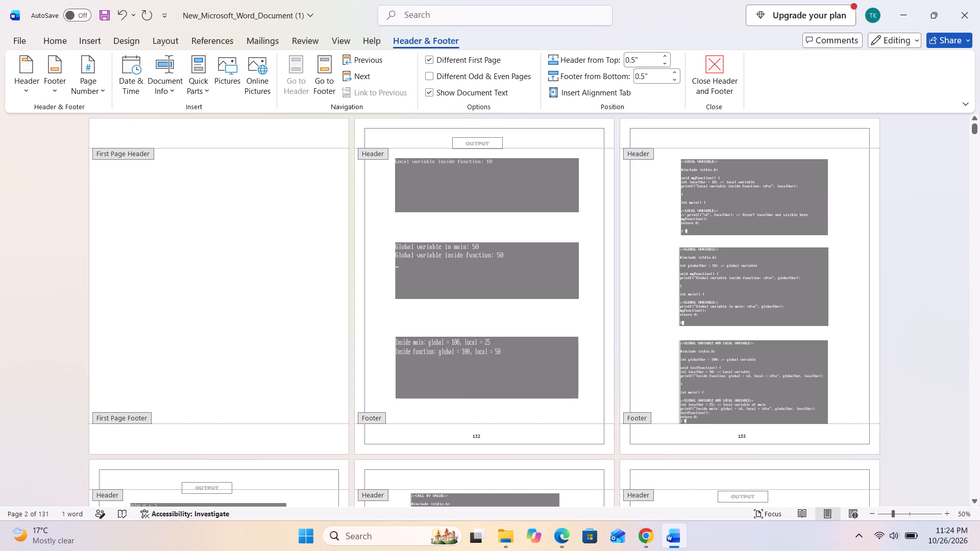
{"action": "left_click", "coordinate": [285, 328]}
{"action": "double_click", "coordinate": [290, 339]}
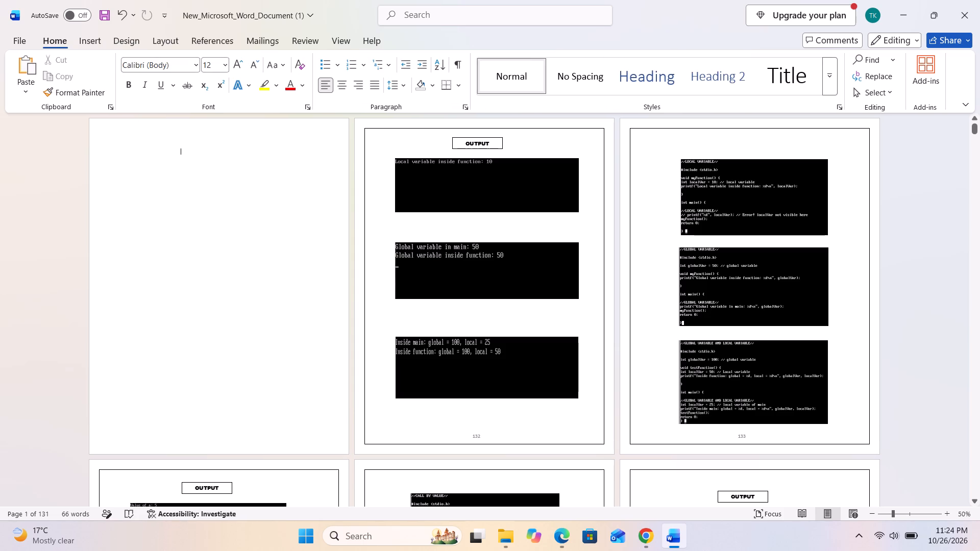
Check the footer number on the last page of C_PRT_6_all_output_text_bright_white.pdf in Edge, and close the PDF.
{"action": "scroll", "coordinate": [708, 432], "scroll_direction": "down", "scroll_amount": 12}
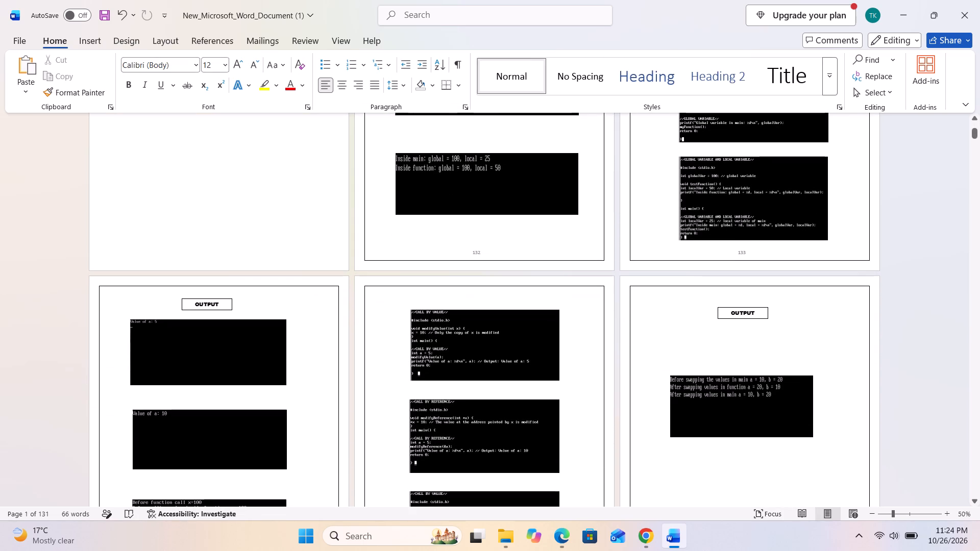
{"action": "left_click", "coordinate": [568, 538]}
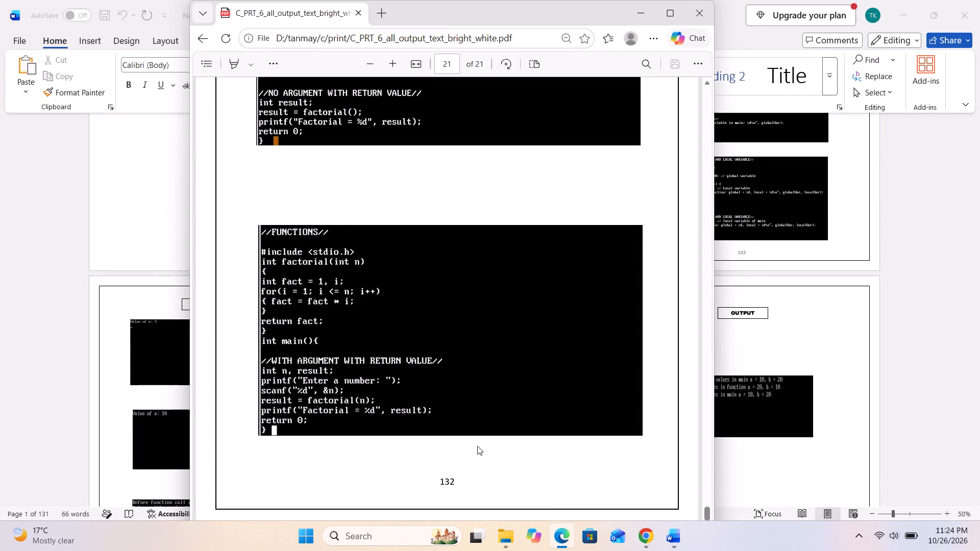
{"action": "scroll", "coordinate": [487, 453], "scroll_direction": "down", "scroll_amount": 14}
{"action": "left_click", "coordinate": [708, 18]}
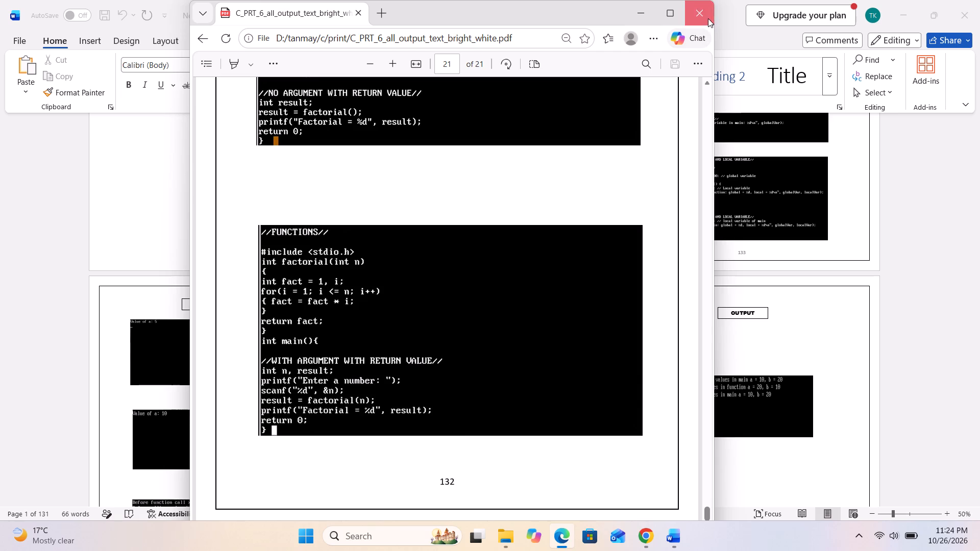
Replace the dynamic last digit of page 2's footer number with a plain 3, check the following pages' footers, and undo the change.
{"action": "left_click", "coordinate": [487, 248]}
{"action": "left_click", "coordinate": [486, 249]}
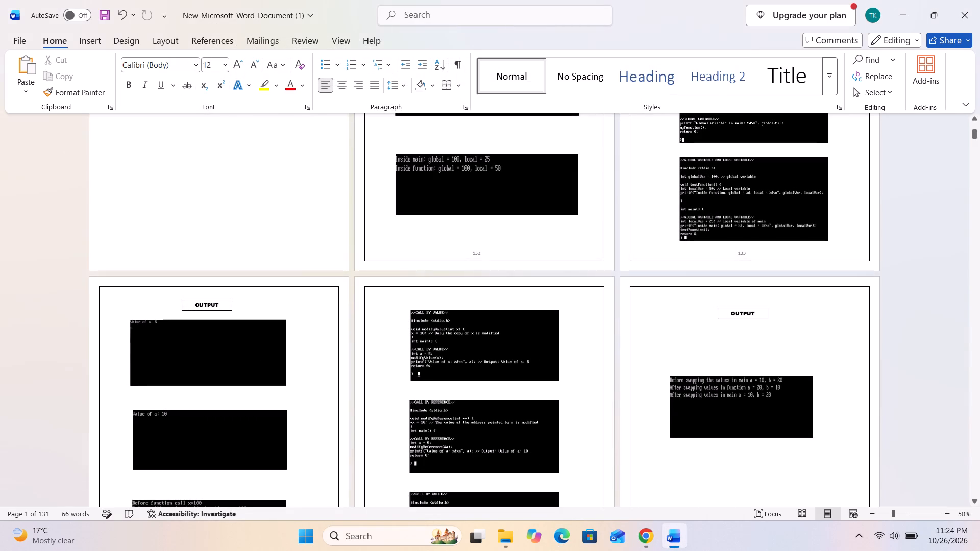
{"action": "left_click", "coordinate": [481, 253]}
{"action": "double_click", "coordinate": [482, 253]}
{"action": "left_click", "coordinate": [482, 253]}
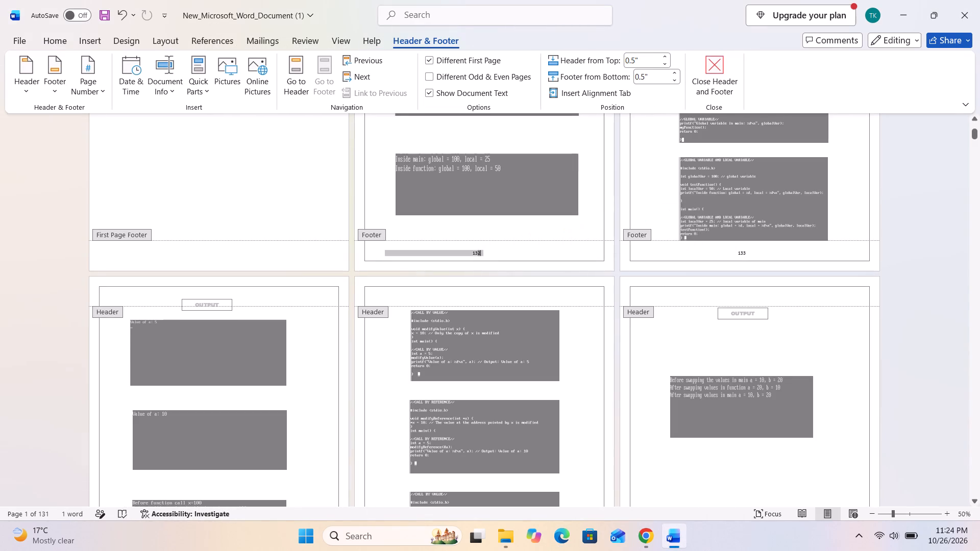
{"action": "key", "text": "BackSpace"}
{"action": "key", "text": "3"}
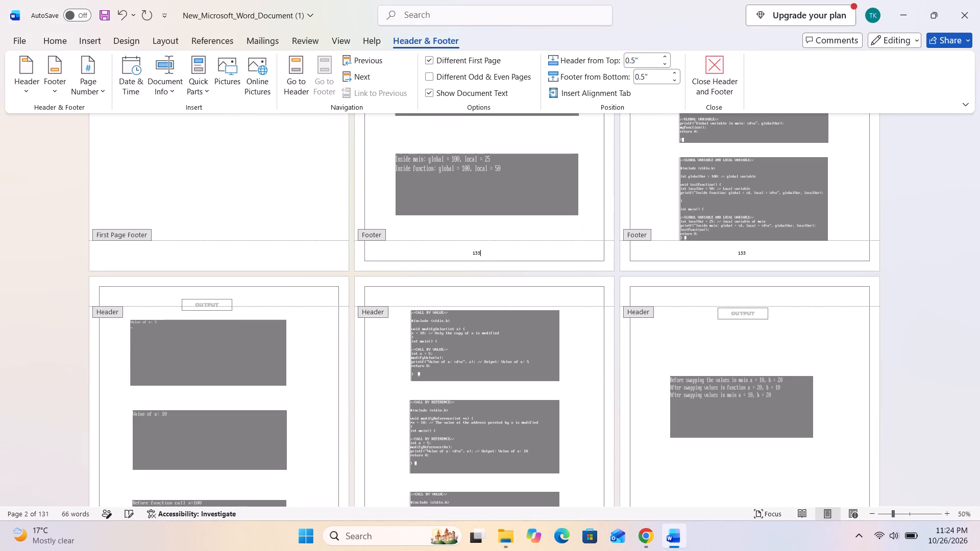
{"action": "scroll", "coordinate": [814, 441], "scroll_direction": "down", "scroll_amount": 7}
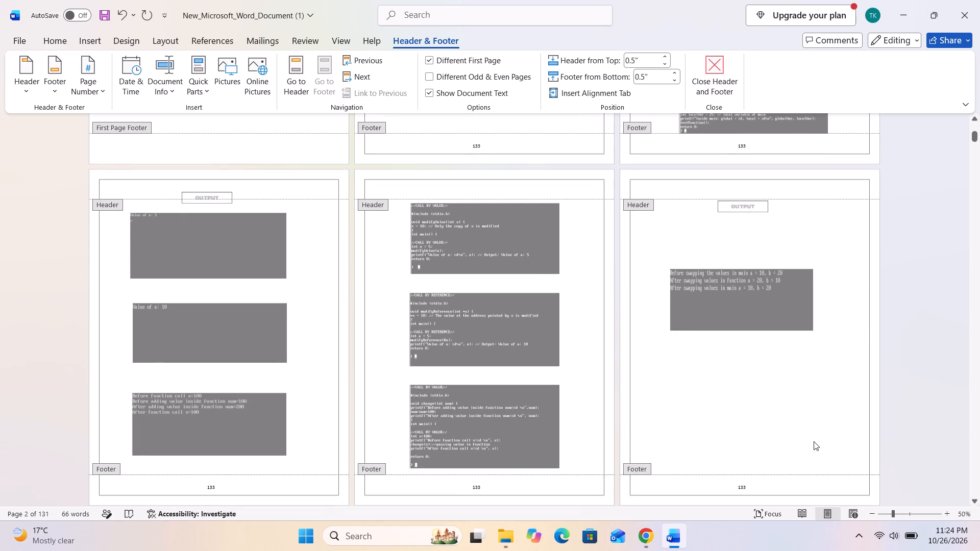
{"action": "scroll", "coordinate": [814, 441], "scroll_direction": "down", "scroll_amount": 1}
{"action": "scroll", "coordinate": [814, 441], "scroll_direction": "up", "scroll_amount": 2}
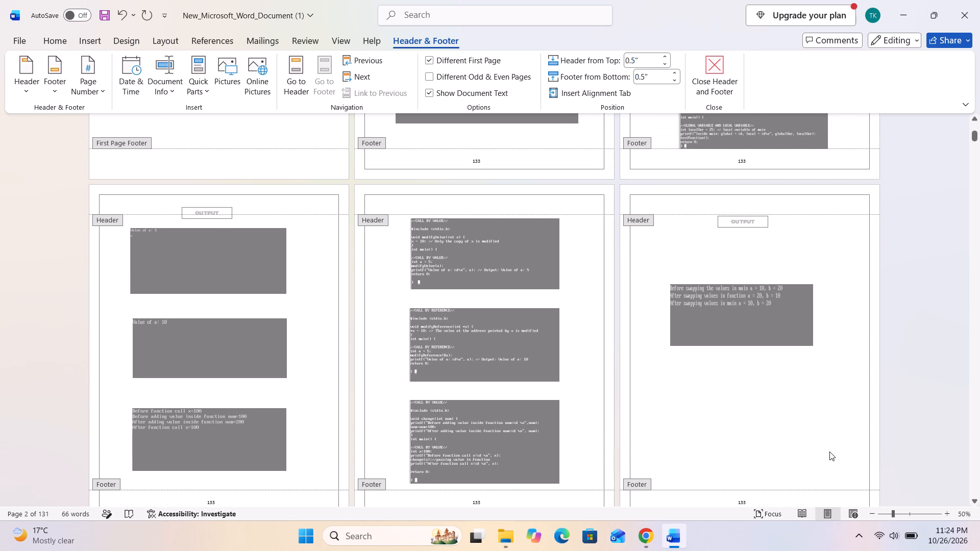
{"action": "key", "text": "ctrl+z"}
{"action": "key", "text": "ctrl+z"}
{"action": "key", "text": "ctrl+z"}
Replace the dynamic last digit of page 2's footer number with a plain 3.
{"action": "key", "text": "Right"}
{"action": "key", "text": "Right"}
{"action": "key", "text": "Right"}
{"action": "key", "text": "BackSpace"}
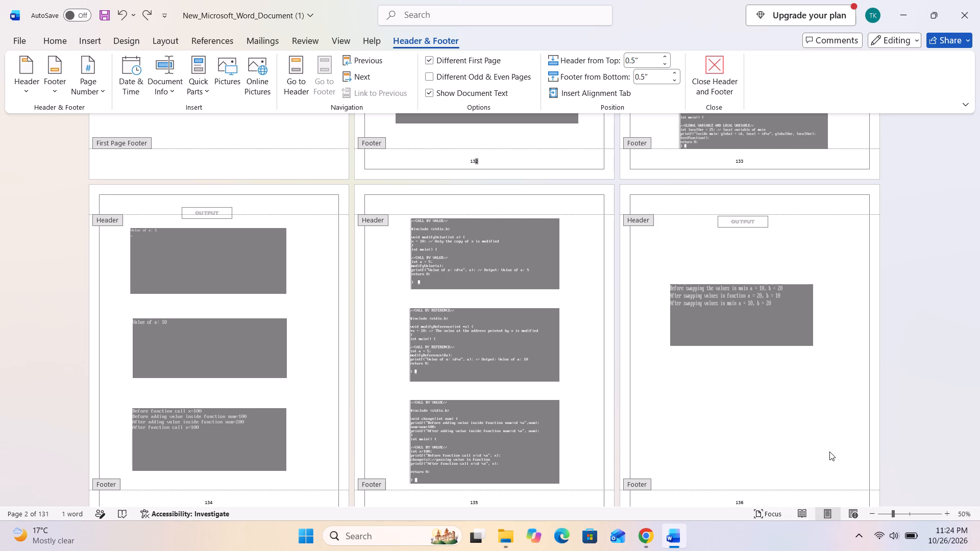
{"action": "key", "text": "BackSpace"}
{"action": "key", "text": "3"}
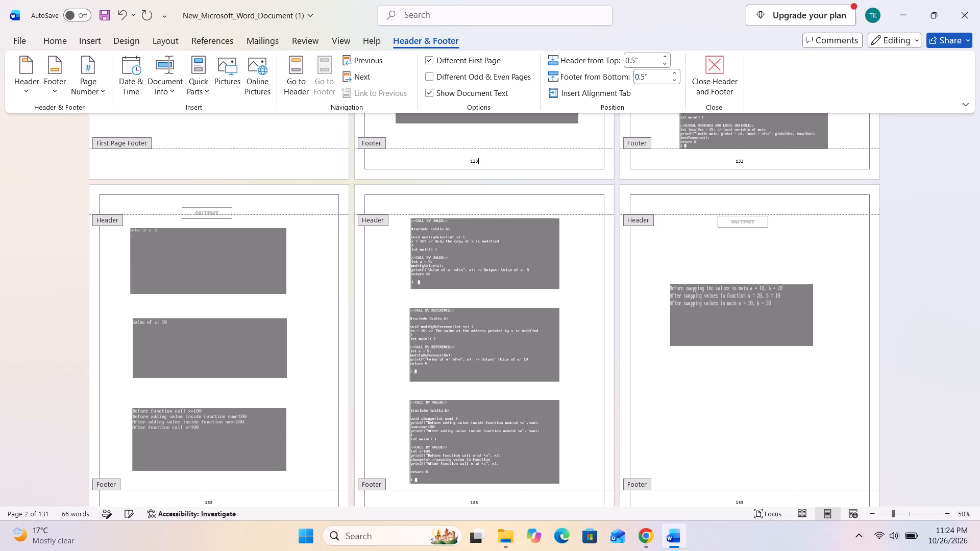
Delete page 2's whole footer number and insert a fresh dynamic page number field in its place.
{"action": "key", "text": "BackSpace"}
{"action": "key", "text": "BackSpace"}
{"action": "key", "text": "BackSpace"}
{"action": "key", "text": "BackSpace"}
{"action": "key", "text": "shift+space"}
{"action": "key", "text": "alt+shift+p"}
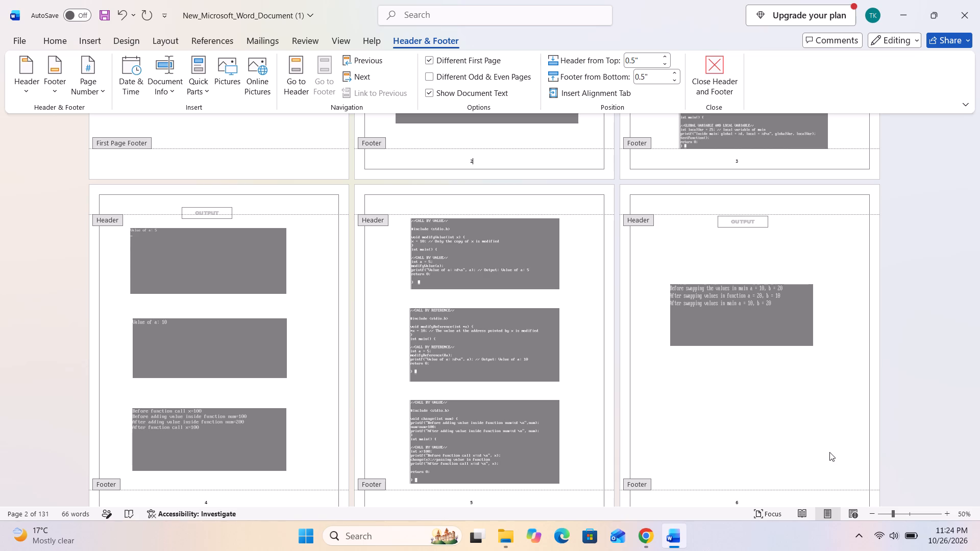
Add the digits 233 after page 2's dynamic footer field and delete the field, leaving only the plain digits.
{"action": "key", "text": "3"}
{"action": "key", "text": "3"}
{"action": "key", "text": "Left"}
{"action": "key", "text": "Left"}
{"action": "key", "text": "2"}
{"action": "key", "text": "Left"}
{"action": "key", "text": "BackSpace"}
{"action": "key", "text": "BackSpace"}
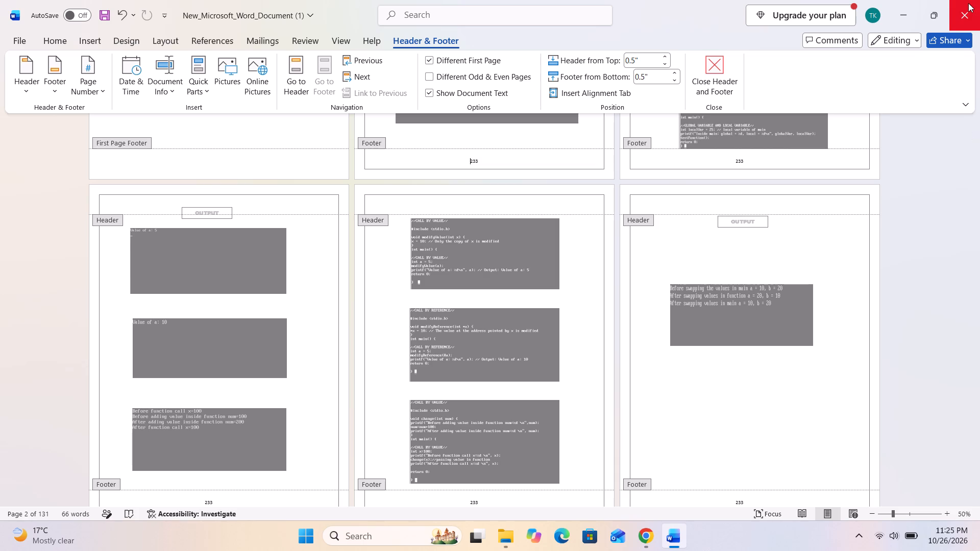
Exit footer editing and try to select page 2's footer number from the document body.
{"action": "left_click", "coordinate": [916, 245]}
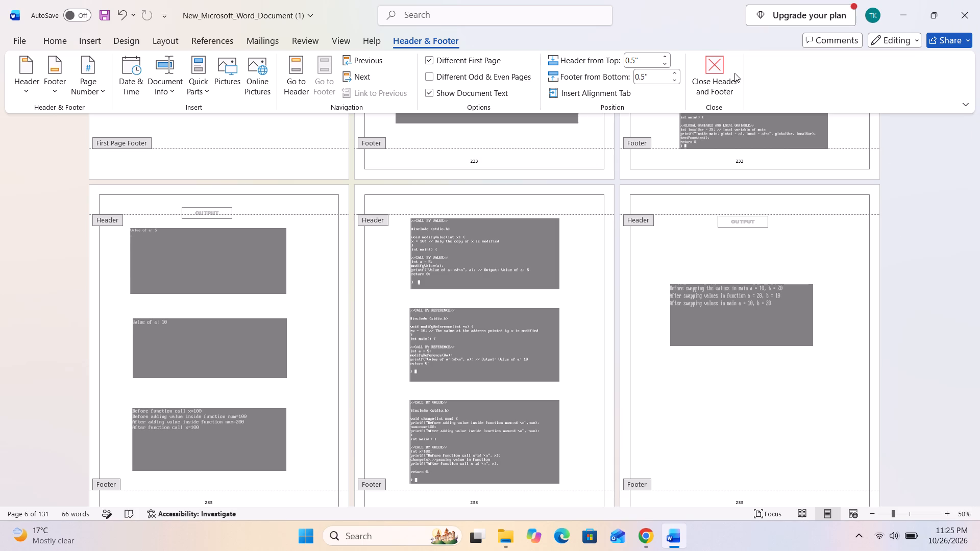
{"action": "left_click", "coordinate": [717, 79]}
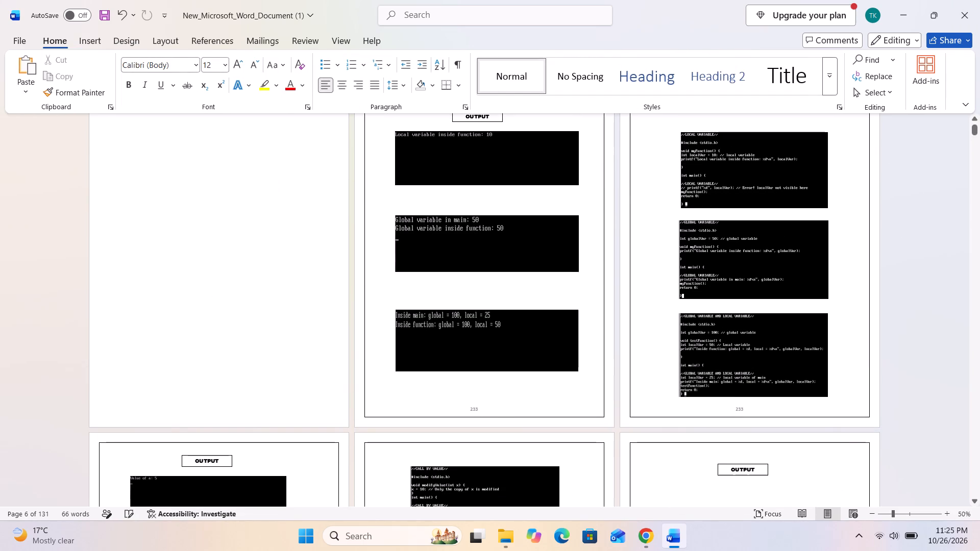
{"action": "left_click_drag", "start_coordinate": [483, 404], "coordinate": [456, 412]}
{"action": "left_click_drag", "start_coordinate": [482, 408], "coordinate": [466, 412]}
Save the document and close it.
{"action": "key", "text": "ctrl+s"}
{"action": "key", "text": "ctrl+s"}
{"action": "key", "text": "ctrl+s"}
{"action": "key", "text": "ctrl+s"}
{"action": "key", "text": "ctrl+s"}
{"action": "key", "text": "ctrl+s"}
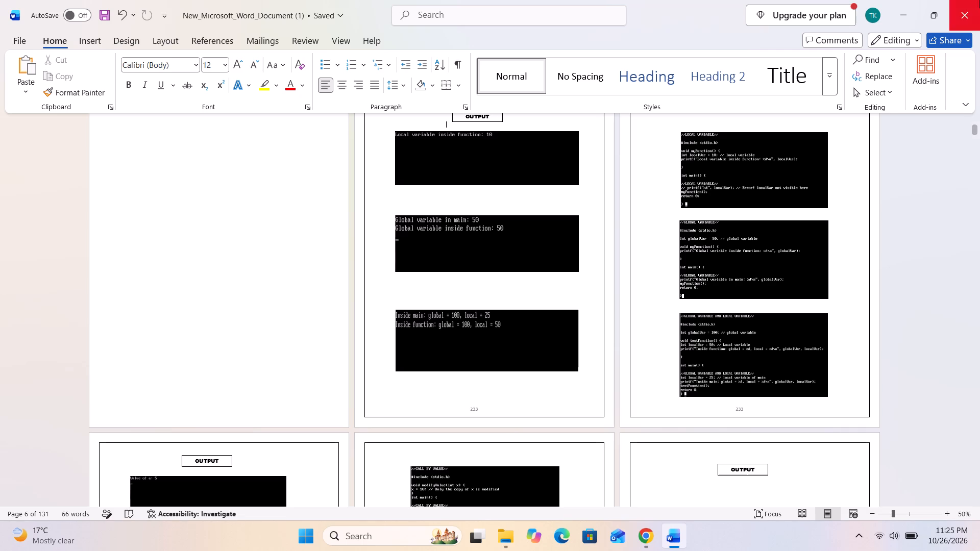
{"action": "left_click", "coordinate": [979, 0]}
{"action": "triple_click", "coordinate": [974, 4]}
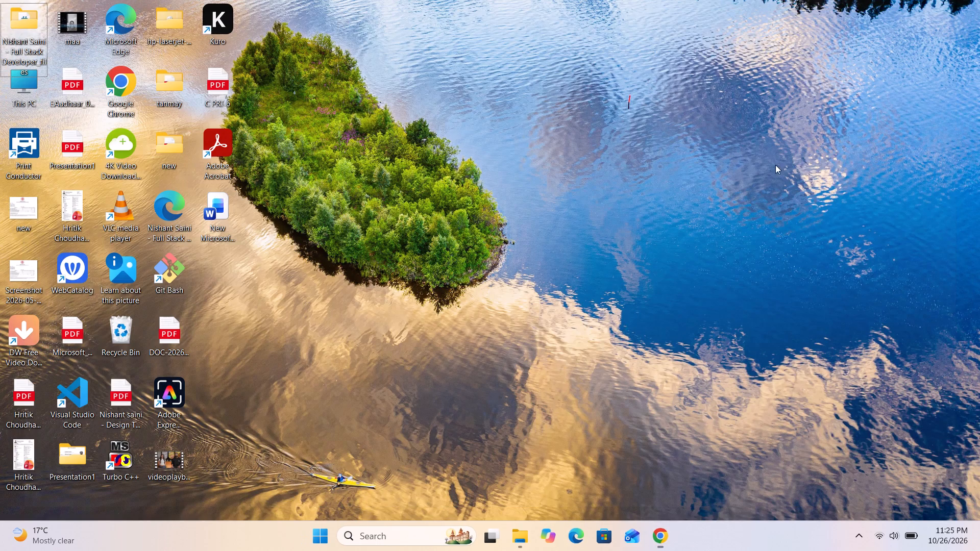